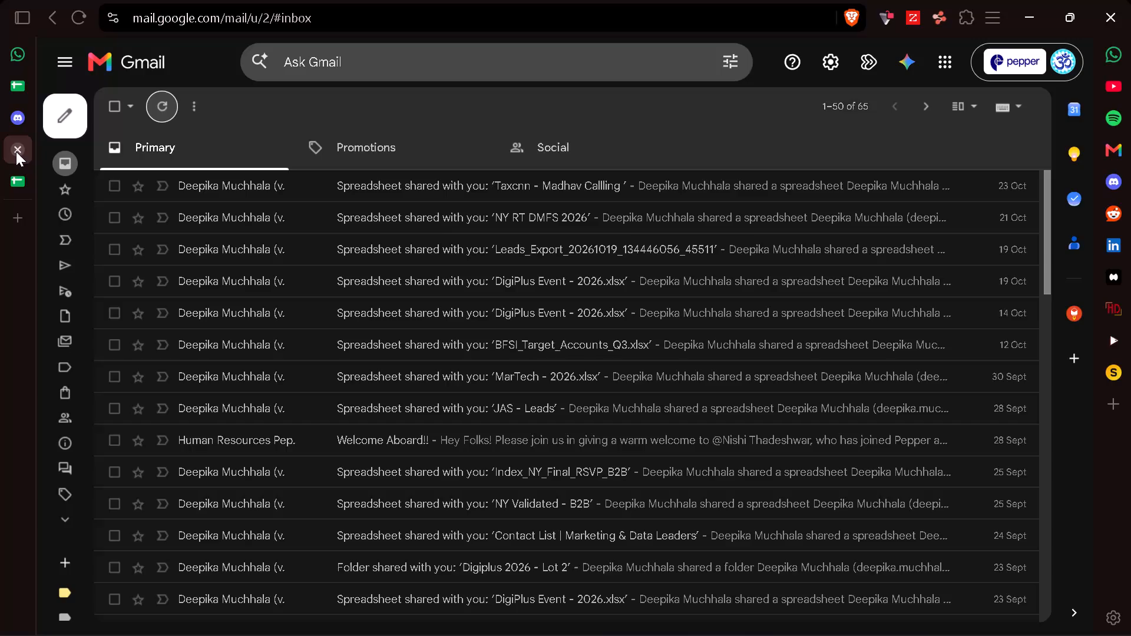
Close the Gmail tab and move the Outreach spreadsheet tab to the end of the browser's tab list.
{"action": "left_click", "coordinate": [16, 151]}
{"action": "left_click_drag", "start_coordinate": [10, 82], "coordinate": [23, 140]}
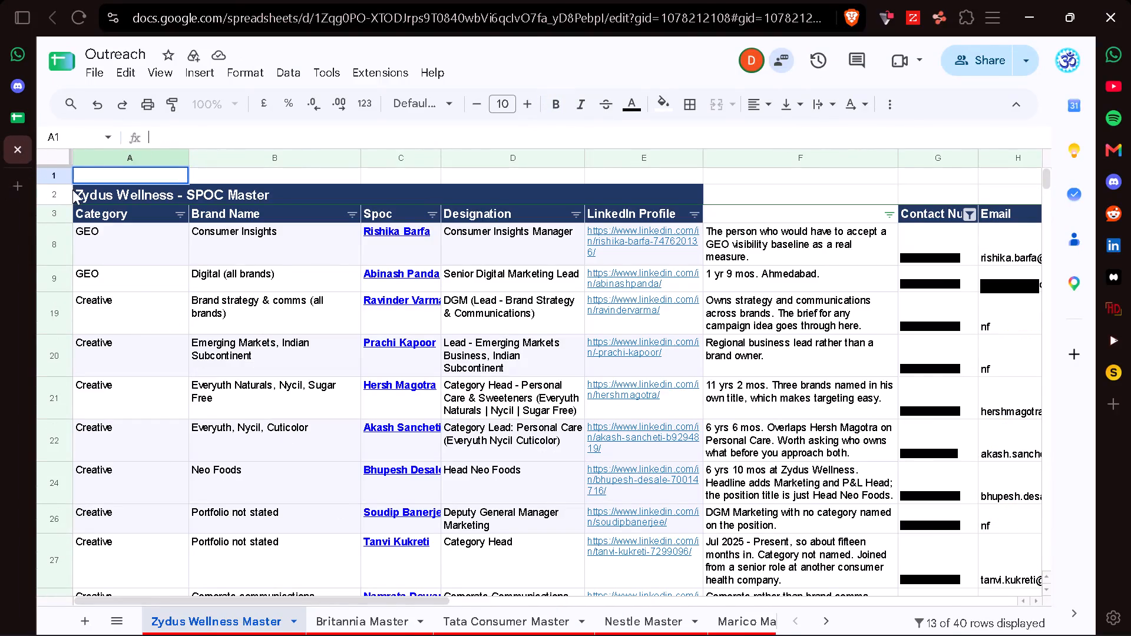
Switch to the Klenty Leads New spreadsheet and go to the top of the Eshan Leads 19th October sheet.
{"action": "left_click", "coordinate": [17, 120]}
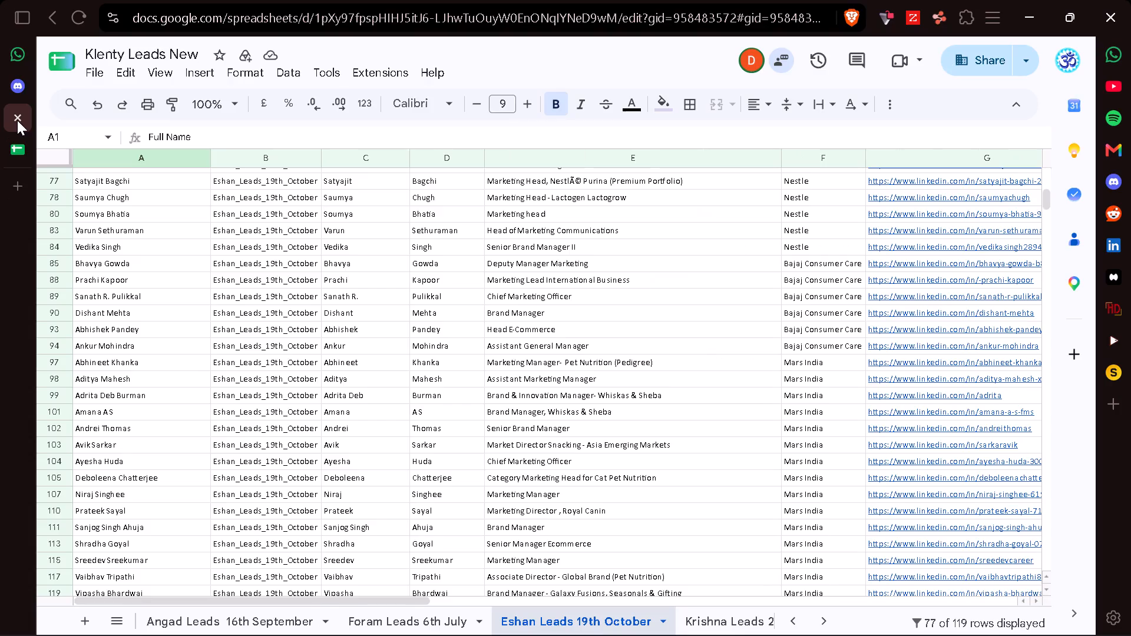
{"action": "scroll", "coordinate": [523, 339], "scroll_direction": "up", "scroll_amount": 7}
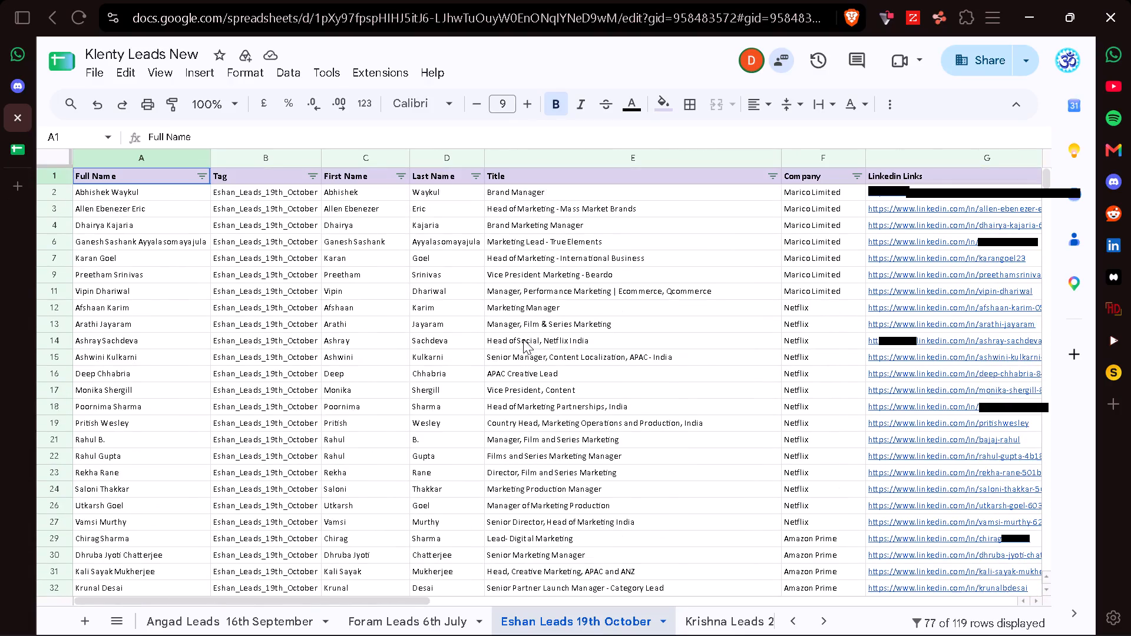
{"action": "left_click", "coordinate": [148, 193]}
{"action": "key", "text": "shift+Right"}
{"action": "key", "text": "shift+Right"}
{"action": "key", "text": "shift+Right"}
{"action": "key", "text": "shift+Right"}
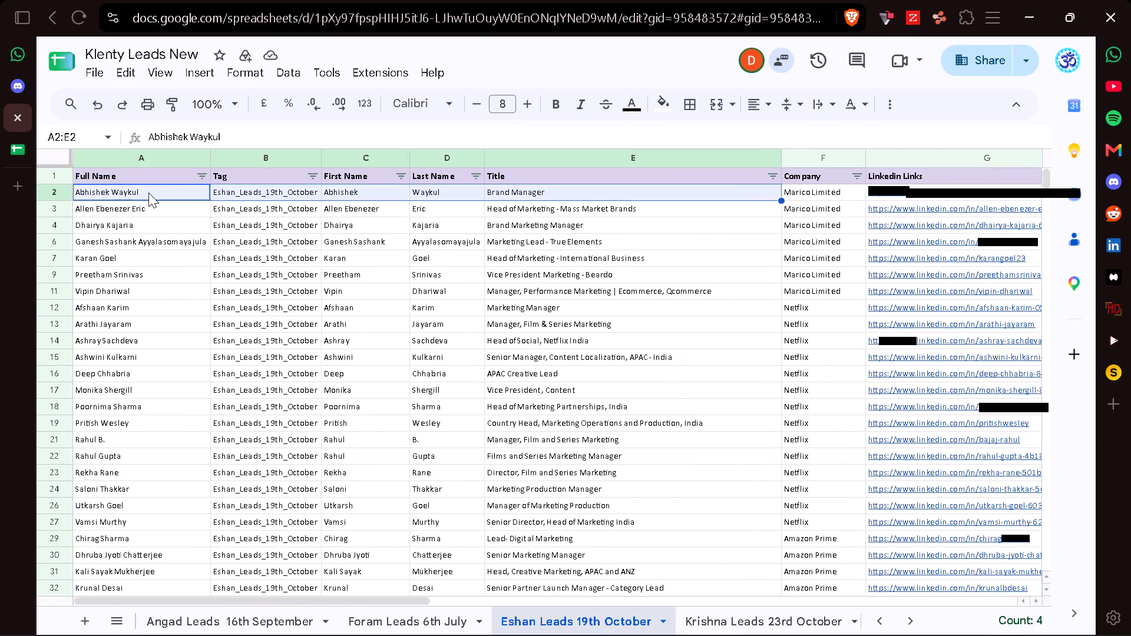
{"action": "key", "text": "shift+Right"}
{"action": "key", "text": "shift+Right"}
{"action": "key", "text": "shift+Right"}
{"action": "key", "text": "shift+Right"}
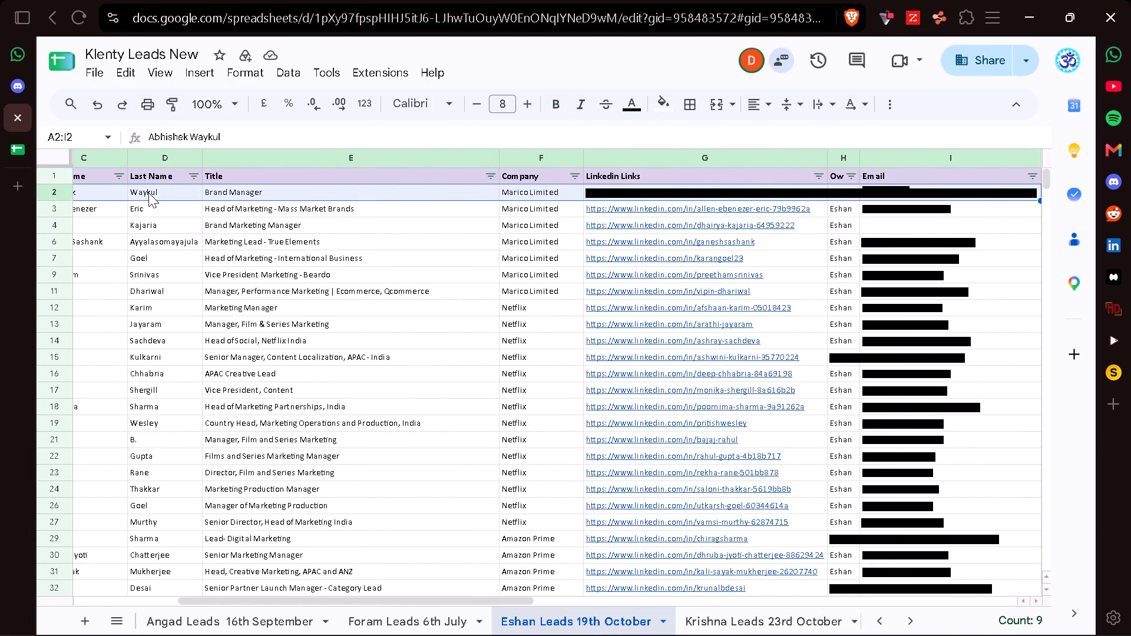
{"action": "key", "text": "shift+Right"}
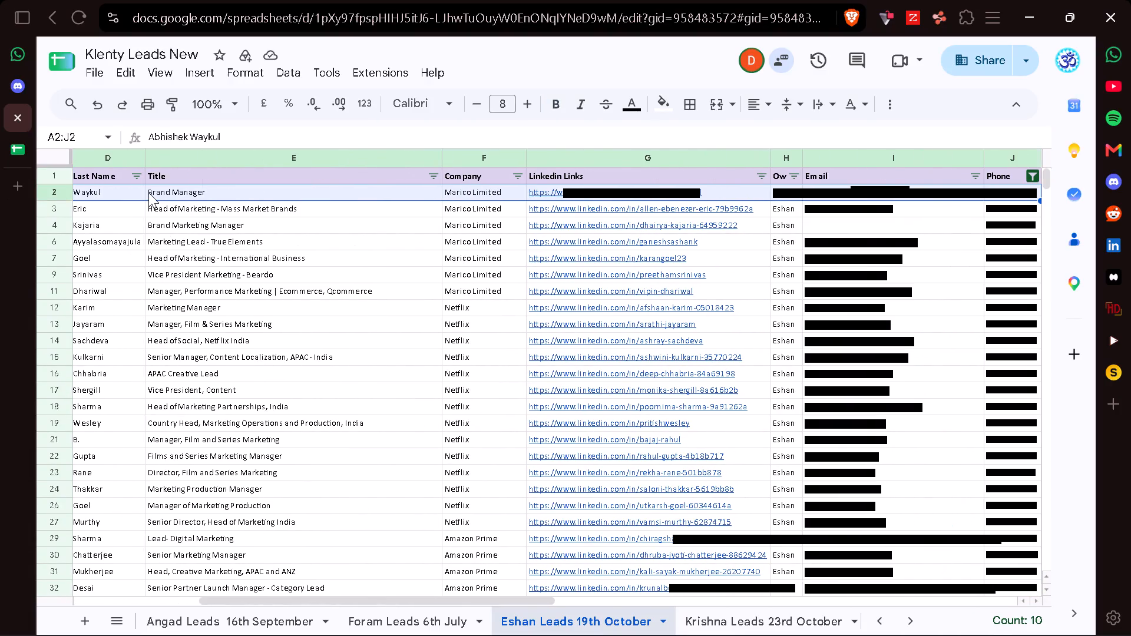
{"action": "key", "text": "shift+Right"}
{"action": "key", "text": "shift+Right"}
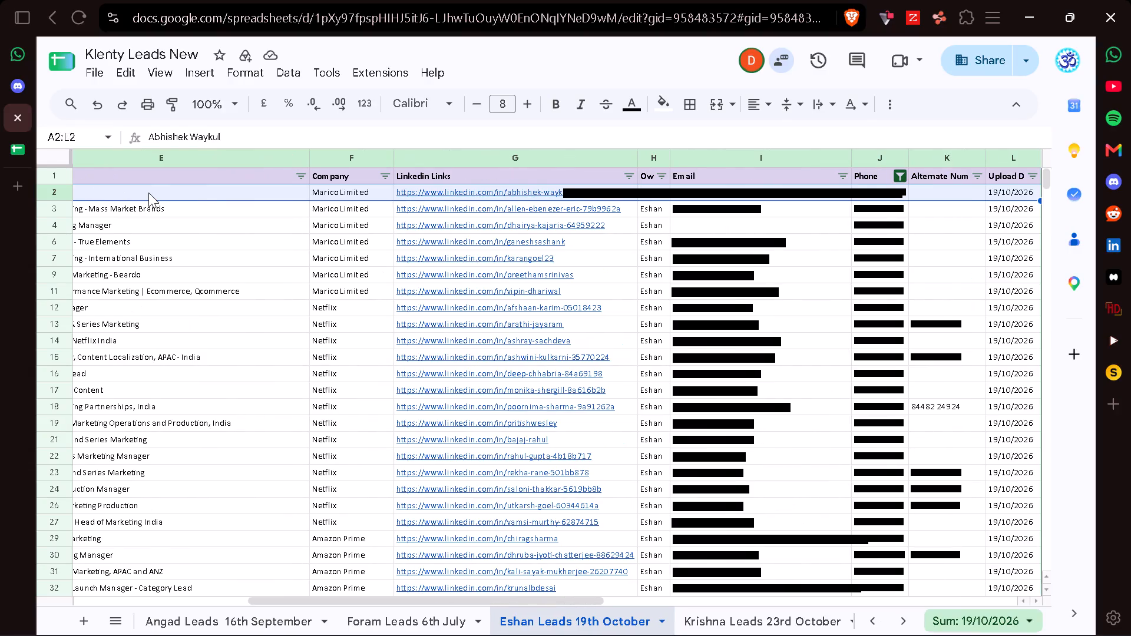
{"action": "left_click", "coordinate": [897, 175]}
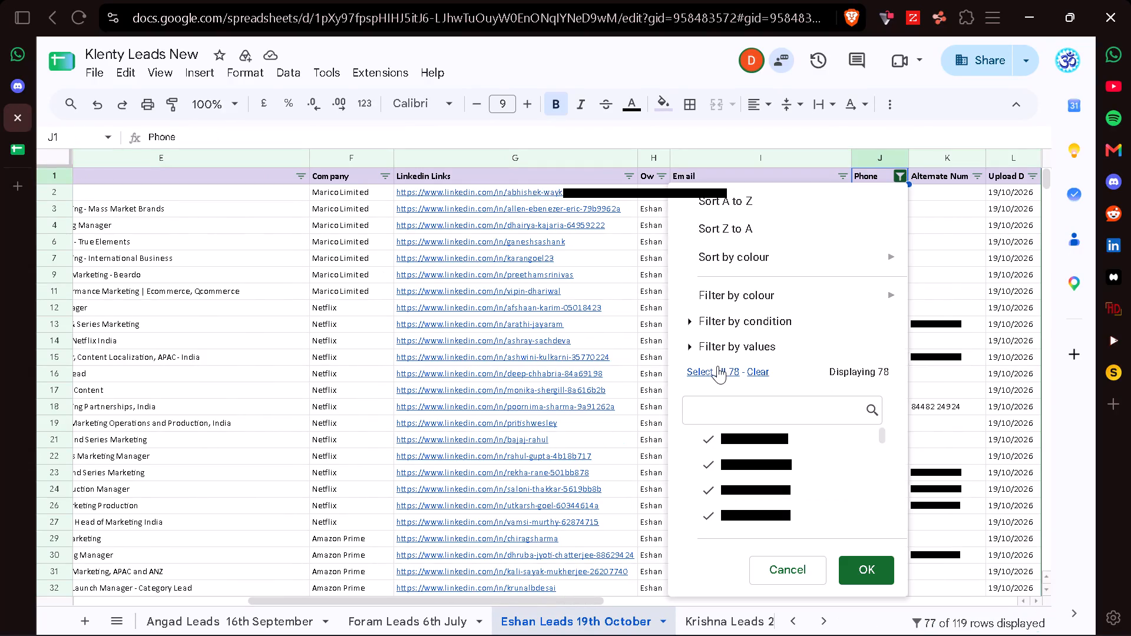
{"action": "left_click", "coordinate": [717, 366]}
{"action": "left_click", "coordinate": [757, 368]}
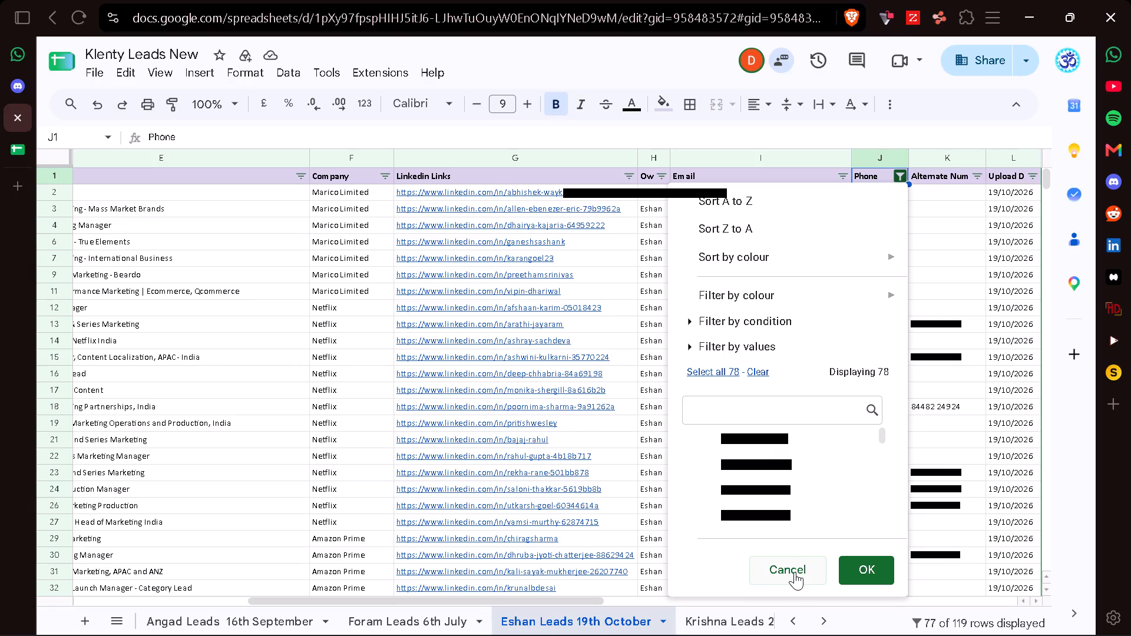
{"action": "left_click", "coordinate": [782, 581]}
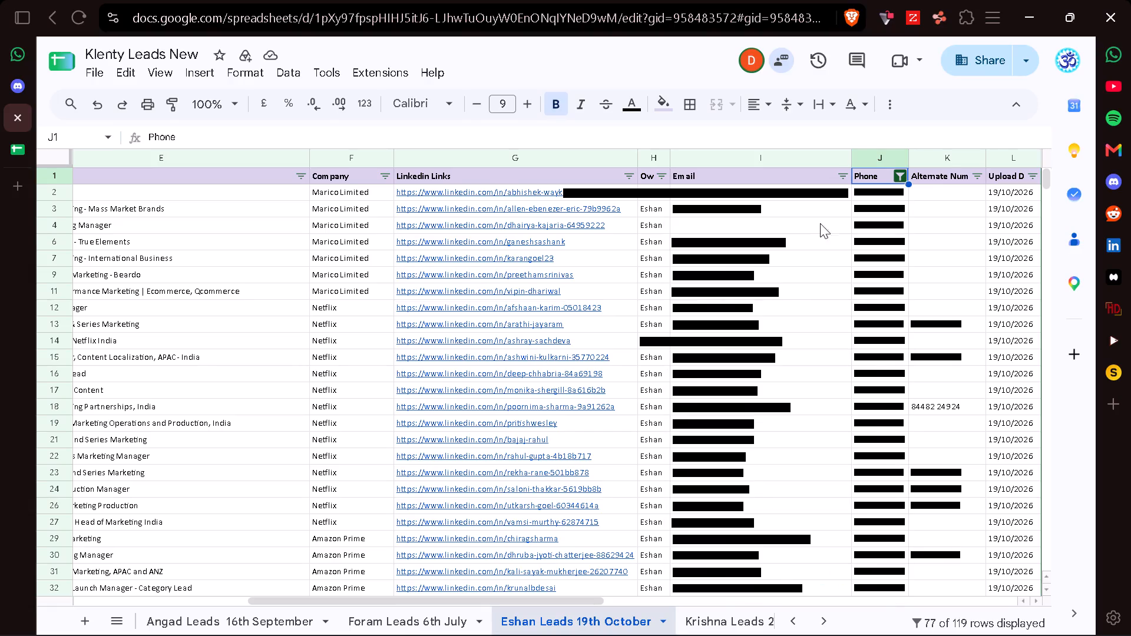
Remove the filter from the Eshan Leads 19th October sheet.
{"action": "left_click", "coordinate": [884, 90]}
{"action": "left_click", "coordinate": [892, 105]}
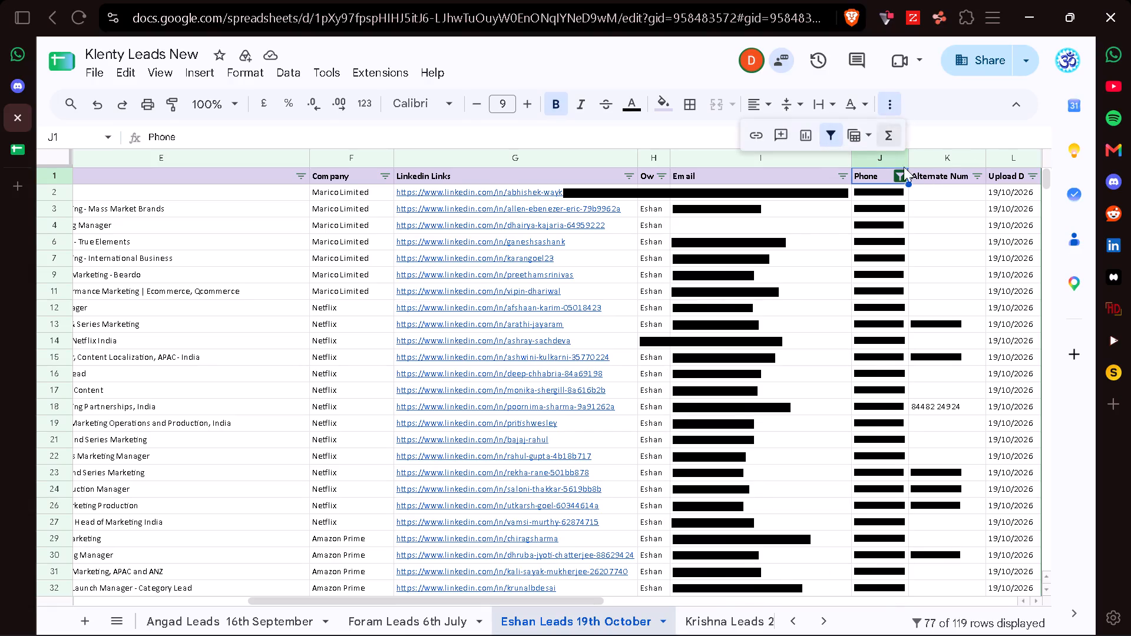
{"action": "left_click", "coordinate": [832, 142]}
Clear all lead data below the header row in A2:L120, keeping the column headings.
{"action": "scroll", "coordinate": [712, 281], "scroll_direction": "right", "scroll_amount": 2}
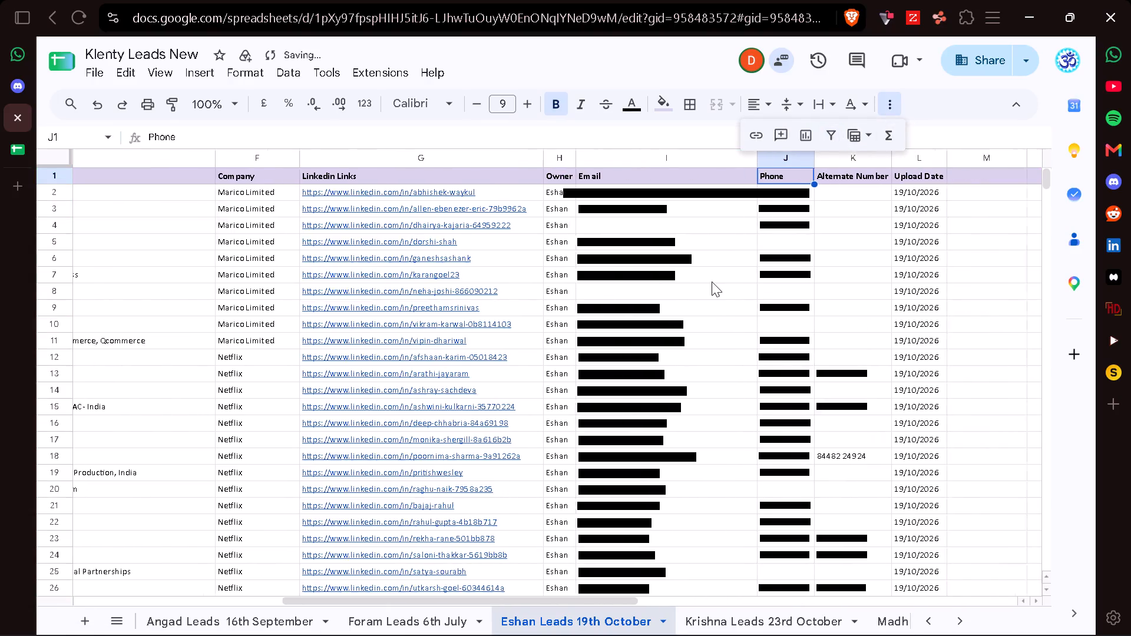
{"action": "scroll", "coordinate": [712, 281], "scroll_direction": "right", "scroll_amount": 1}
{"action": "scroll", "coordinate": [227, 204], "scroll_direction": "right", "scroll_amount": 6}
{"action": "left_click", "coordinate": [153, 200]}
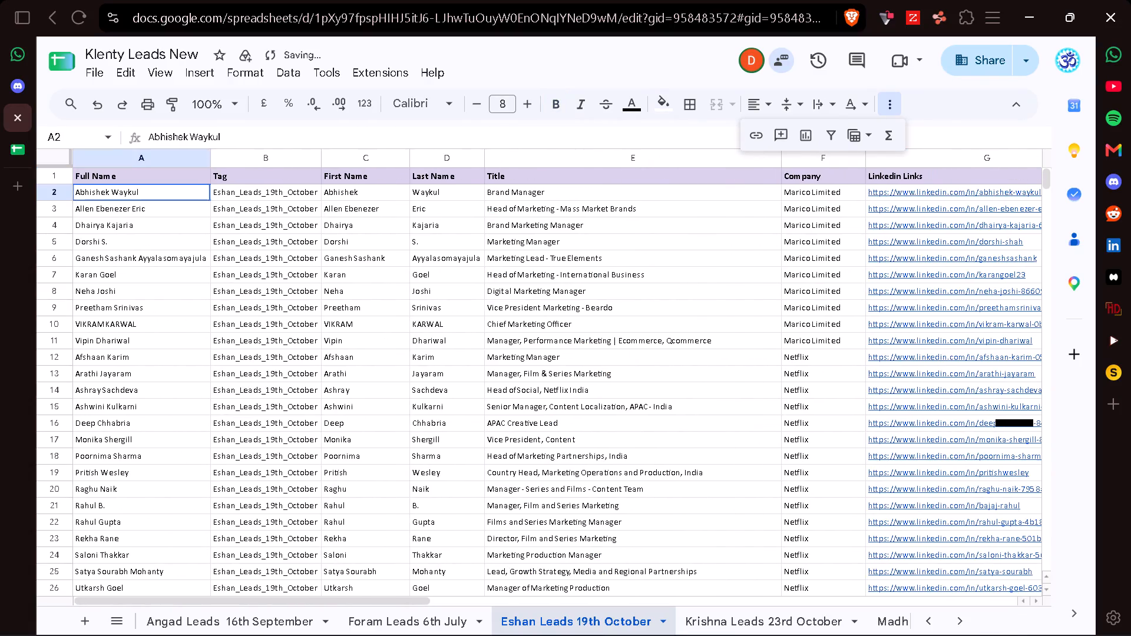
{"action": "key", "text": "shift+Right"}
{"action": "key", "text": "shift+Right"}
{"action": "key", "text": "ctrl+shift+Right"}
{"action": "key", "text": "ctrl+shift+Down"}
{"action": "key", "text": "ctrl+shift+Right"}
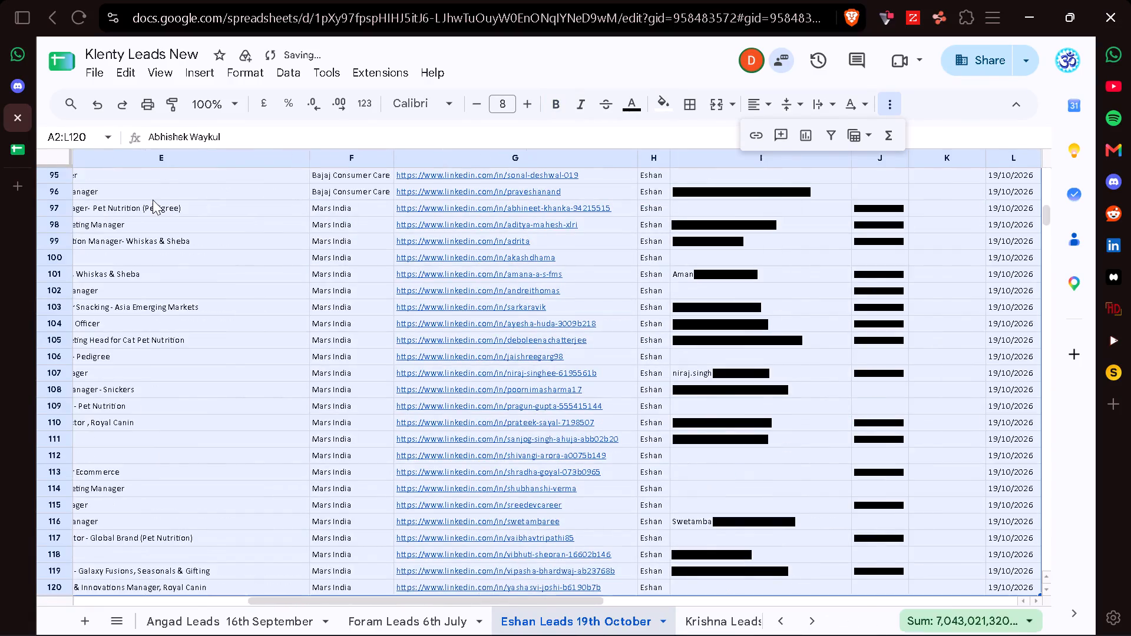
{"action": "key", "text": "BackSpace"}
Rename the Eshan Leads 19th October sheet as Eshan Leads 23th October.
{"action": "scroll", "coordinate": [153, 200], "scroll_direction": "down", "scroll_amount": 2}
{"action": "scroll", "coordinate": [153, 200], "scroll_direction": "up", "scroll_amount": 3}
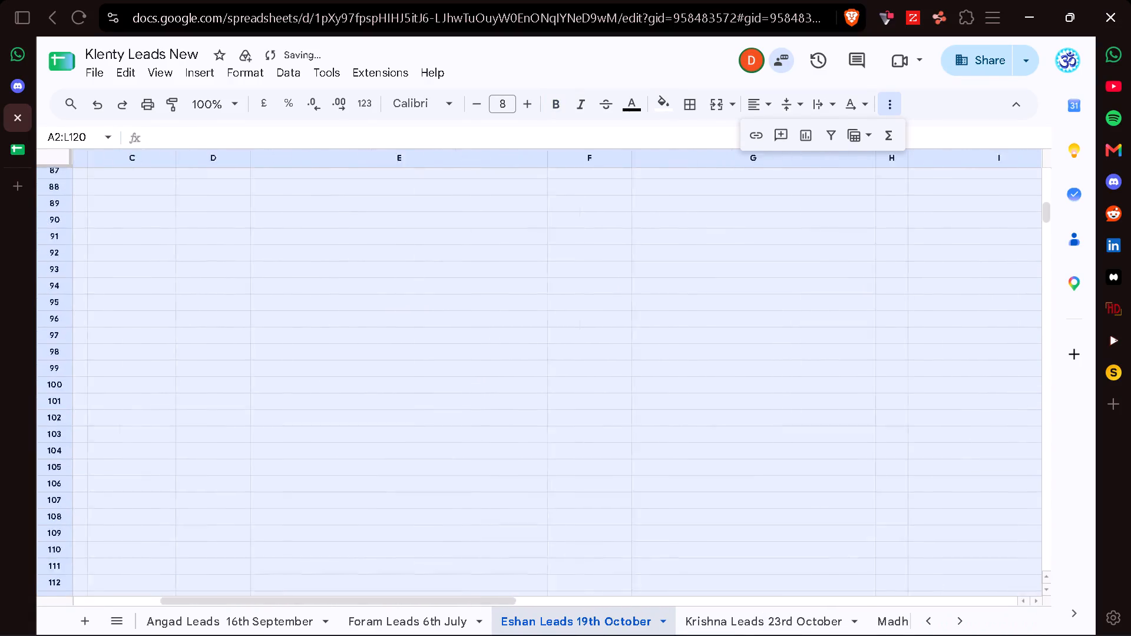
{"action": "scroll", "coordinate": [153, 200], "scroll_direction": "up", "scroll_amount": 8}
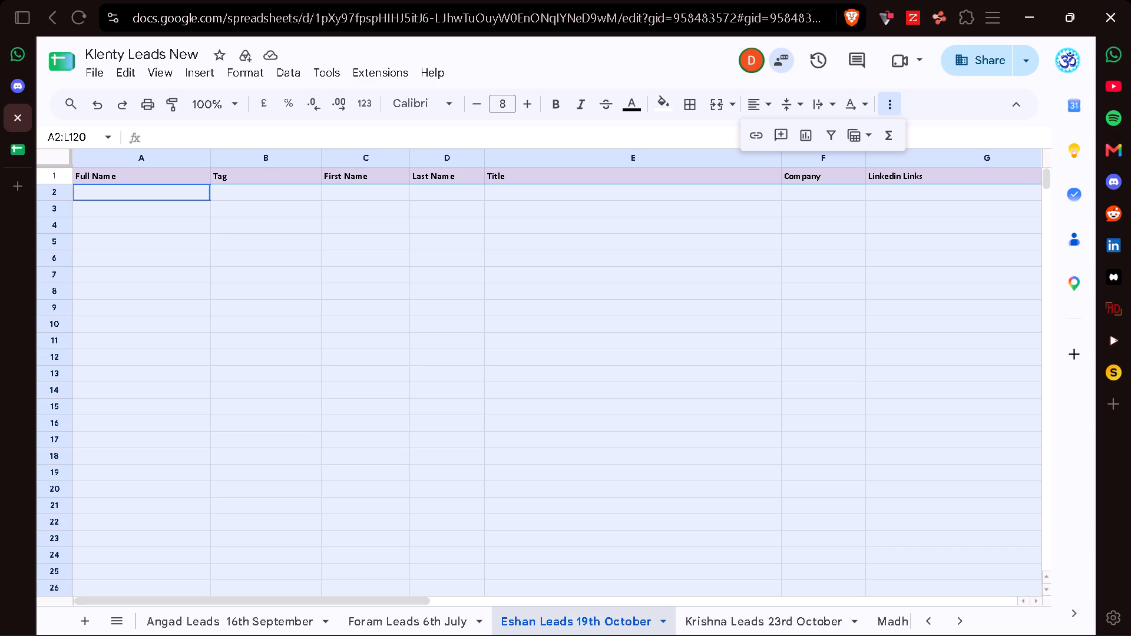
{"action": "left_click", "coordinate": [664, 621]}
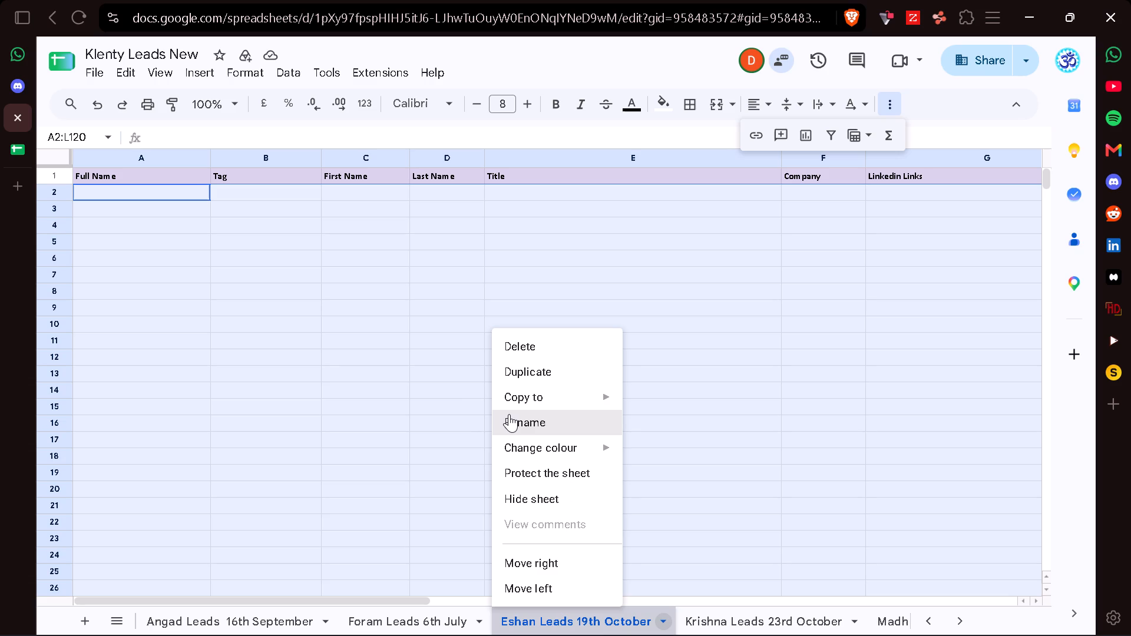
{"action": "left_click", "coordinate": [509, 414]}
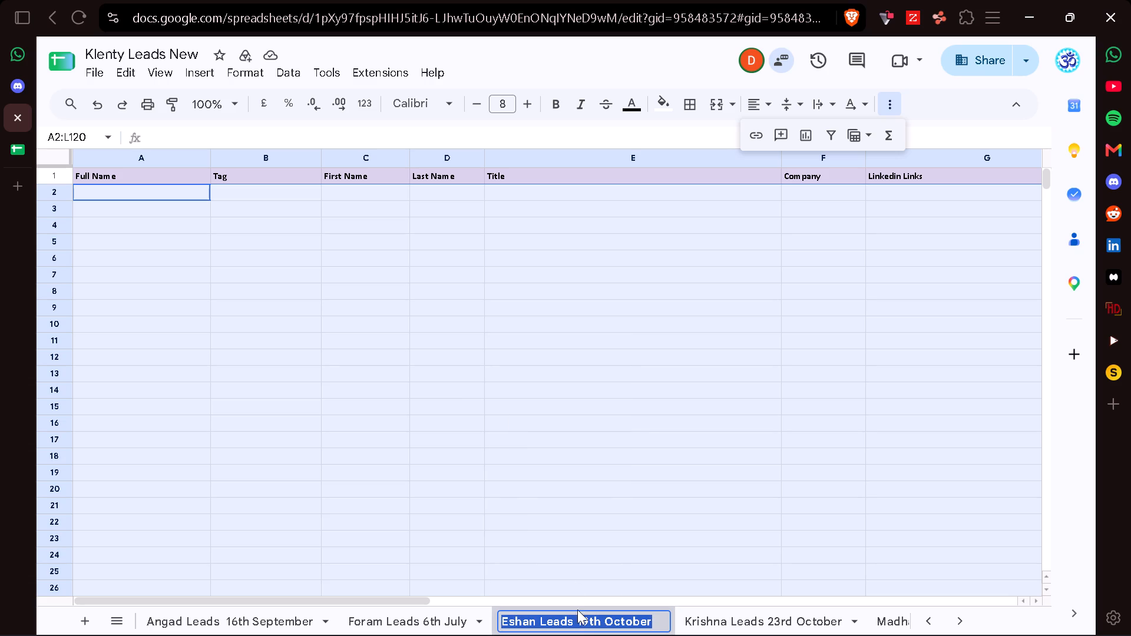
{"action": "left_click", "coordinate": [584, 621]}
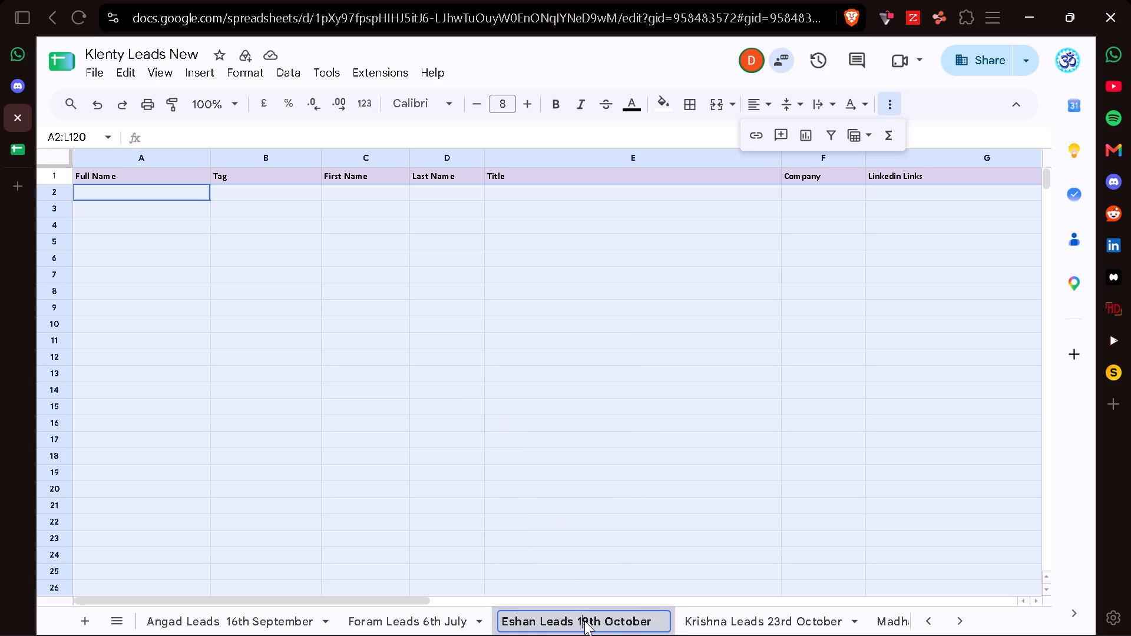
{"action": "key", "text": "Right"}
{"action": "key", "text": "BackSpace"}
{"action": "key", "text": "BackSpace"}
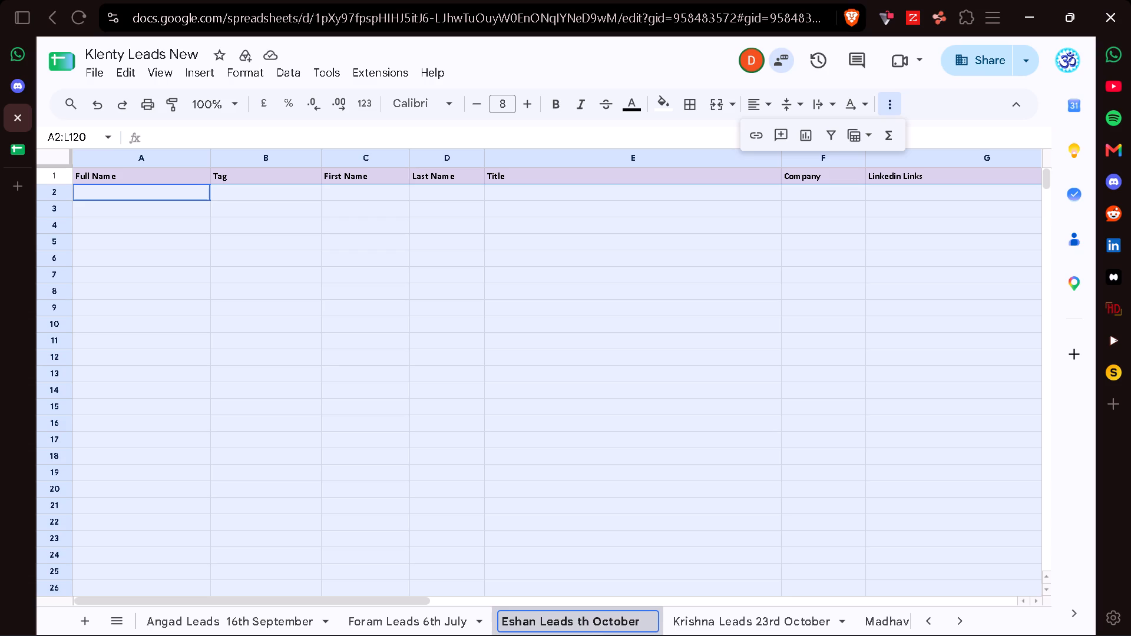
{"action": "type", "text": "23"}
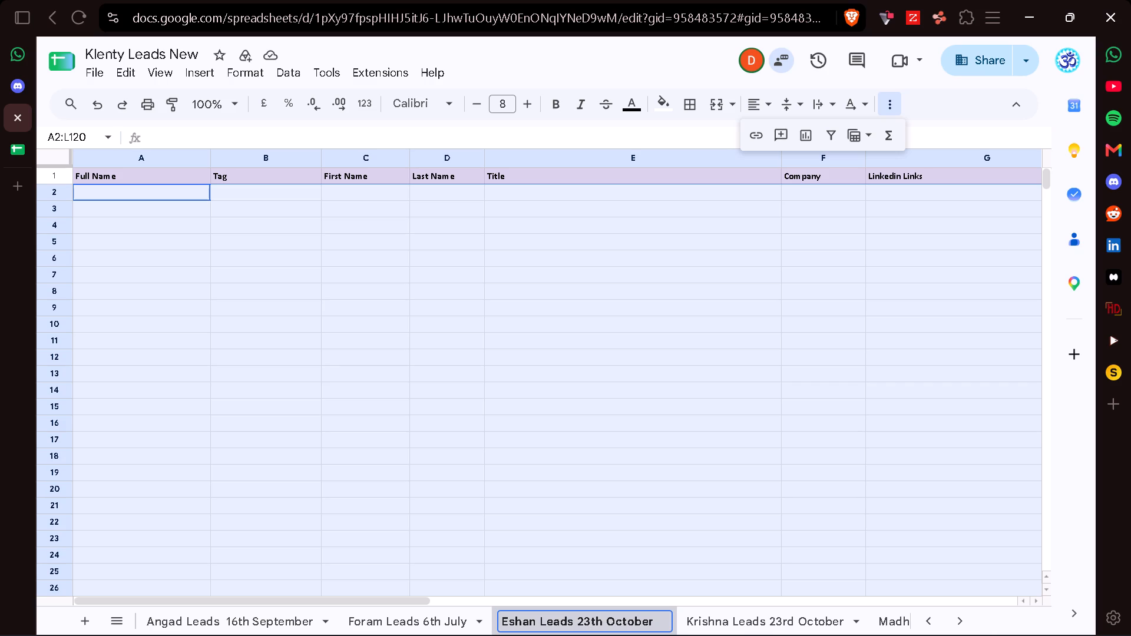
{"action": "left_click", "coordinate": [567, 524]}
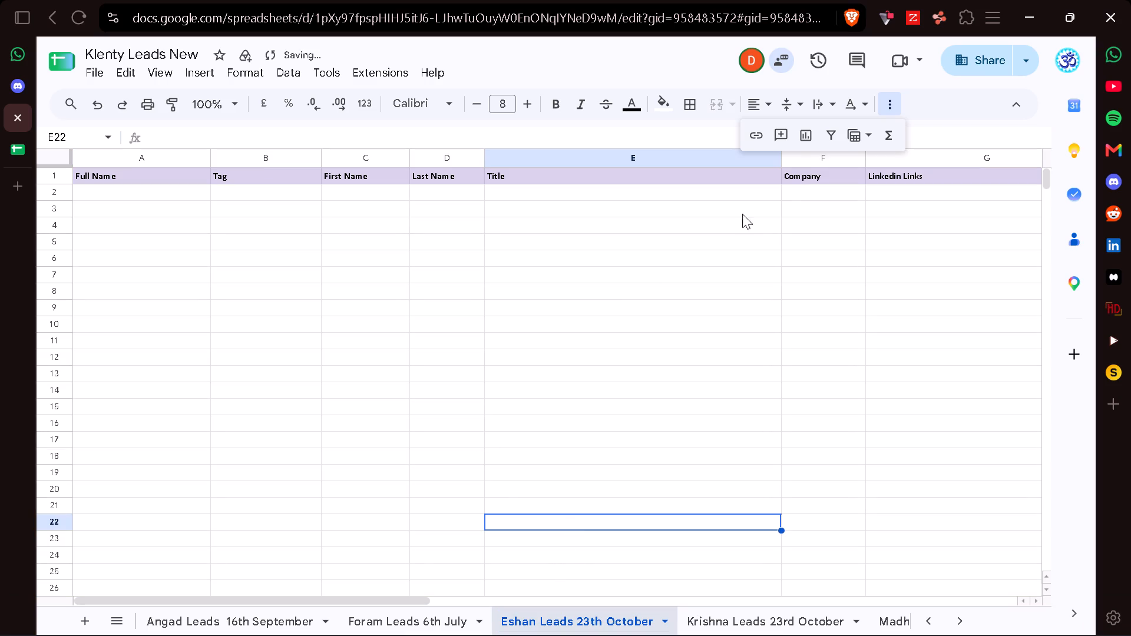
{"action": "left_click", "coordinate": [896, 104]}
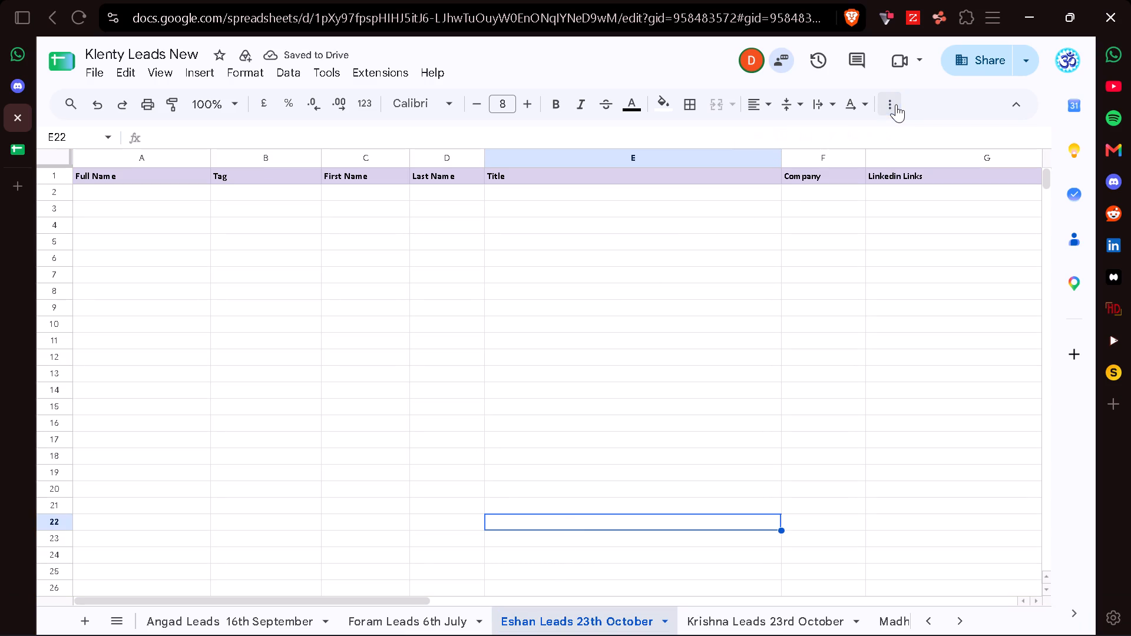
Select cell A2, the first empty cell under the Full Name heading.
{"action": "left_click", "coordinate": [117, 194]}
{"action": "scroll", "coordinate": [117, 194], "scroll_direction": "right", "scroll_amount": 1}
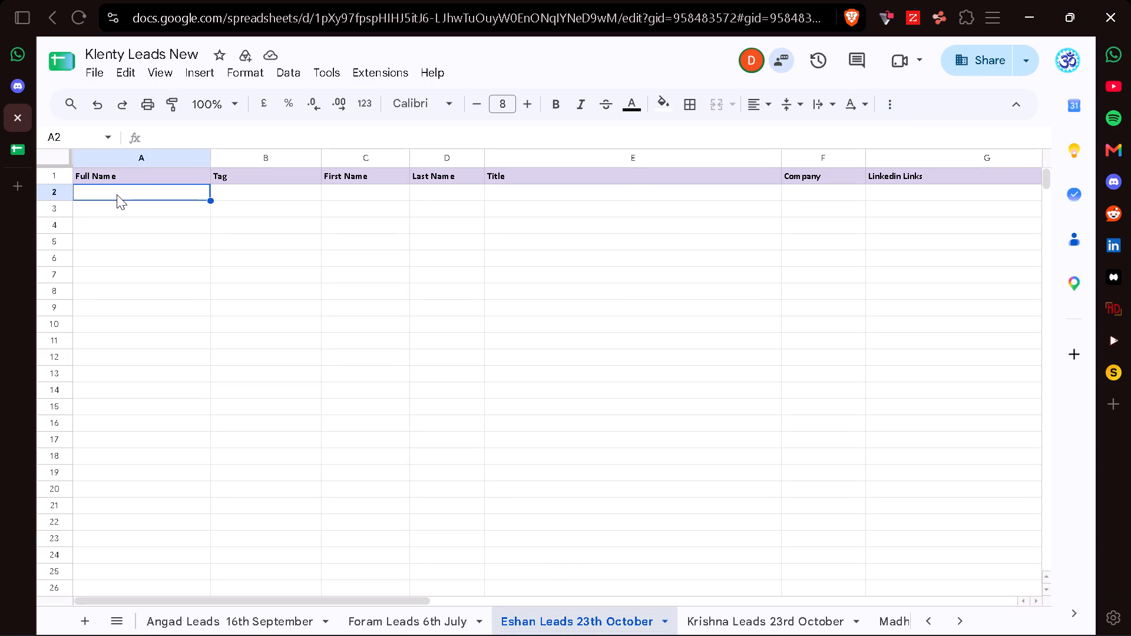
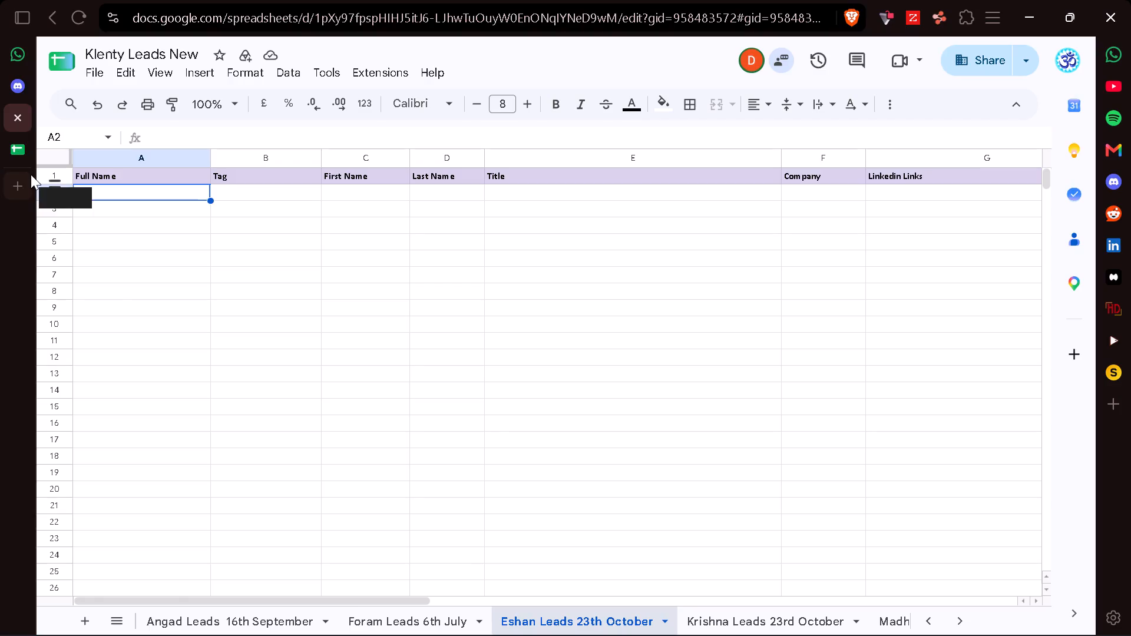
Search the browsing history for "India account" and open the India - Account Research Directory folder in Google Drive.
{"action": "left_click", "coordinate": [18, 155]}
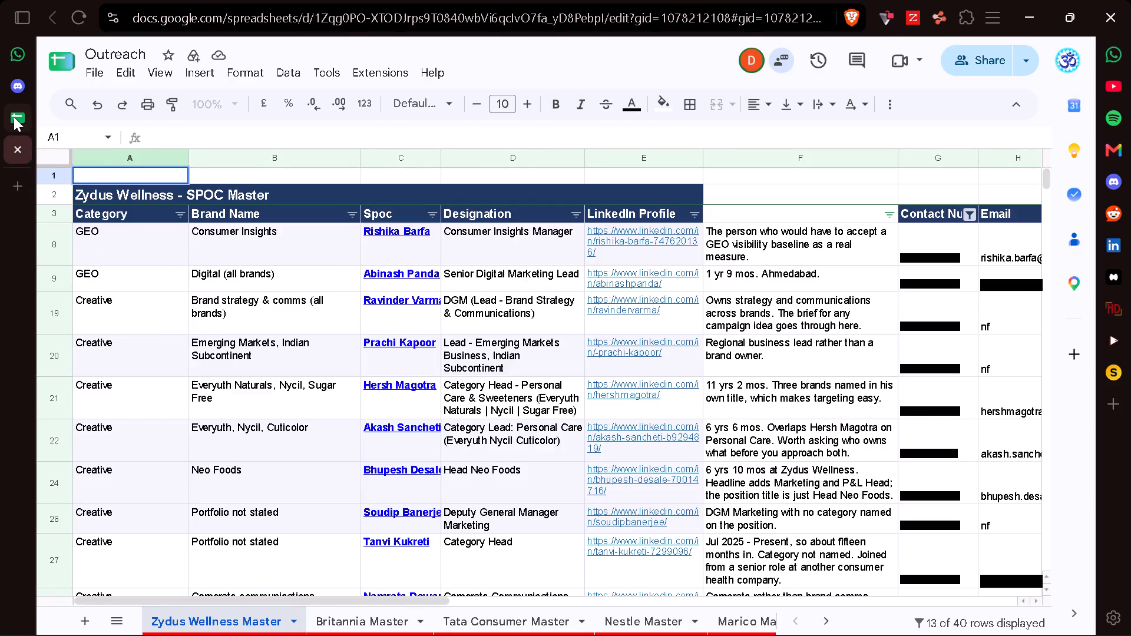
{"action": "left_click", "coordinate": [17, 173]}
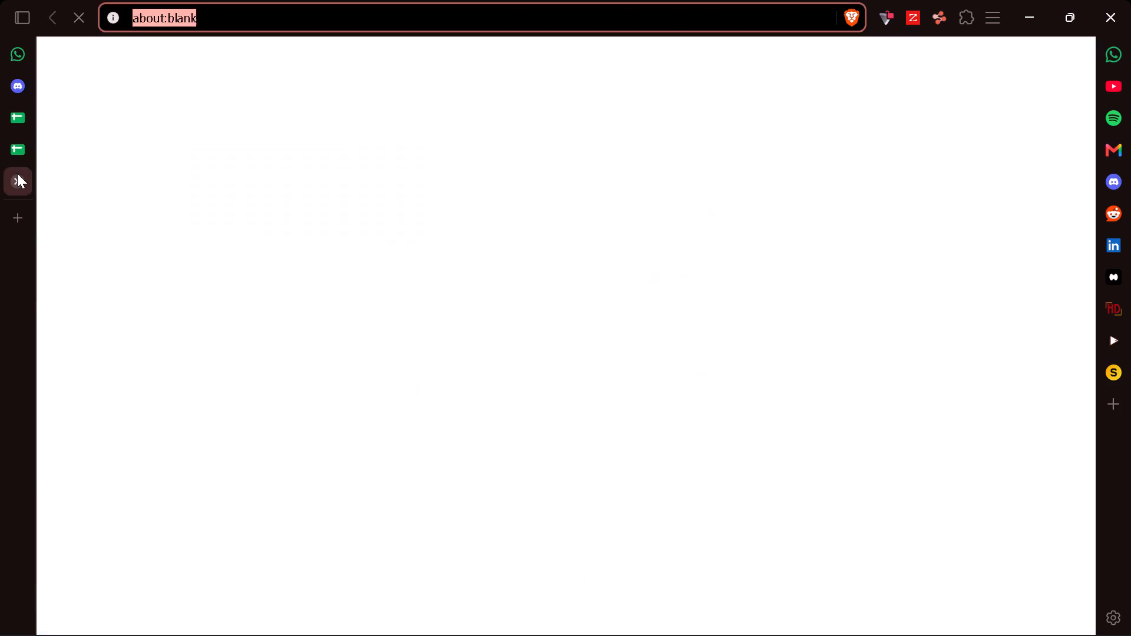
{"action": "key", "text": "ctrl+h"}
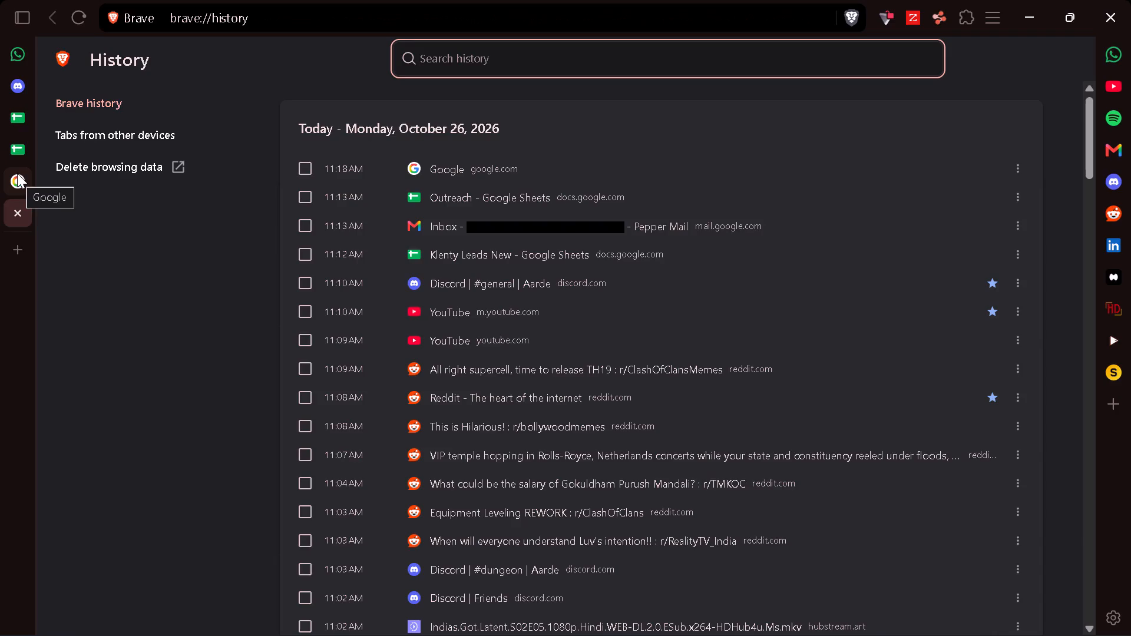
{"action": "type", "text": "India"}
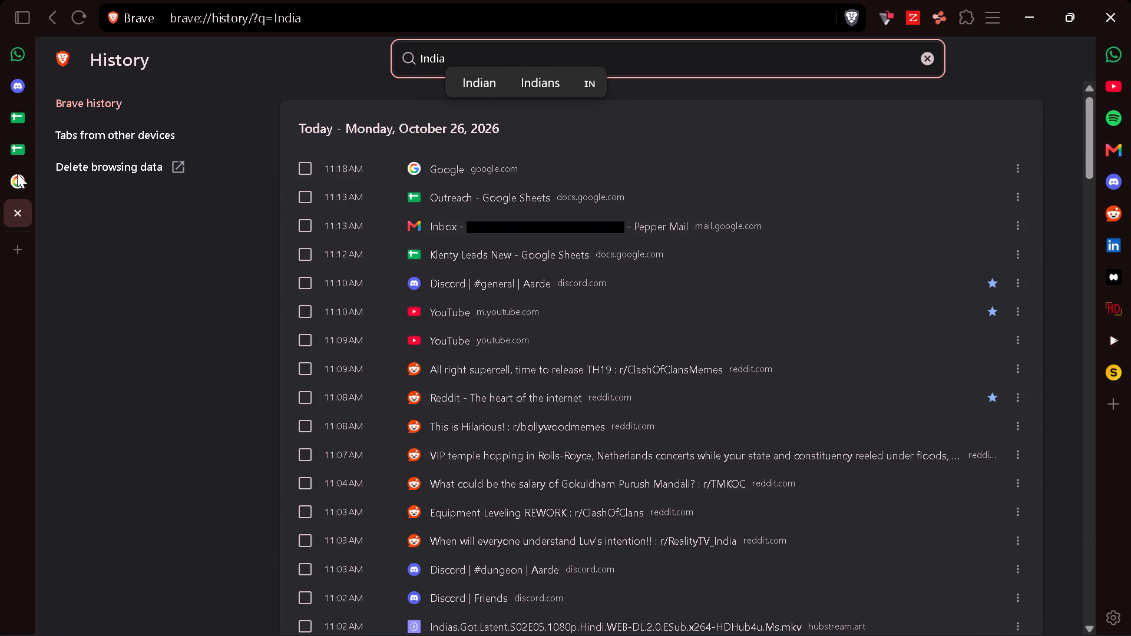
{"action": "key", "text": "space"}
{"action": "type", "text": "accoou"}
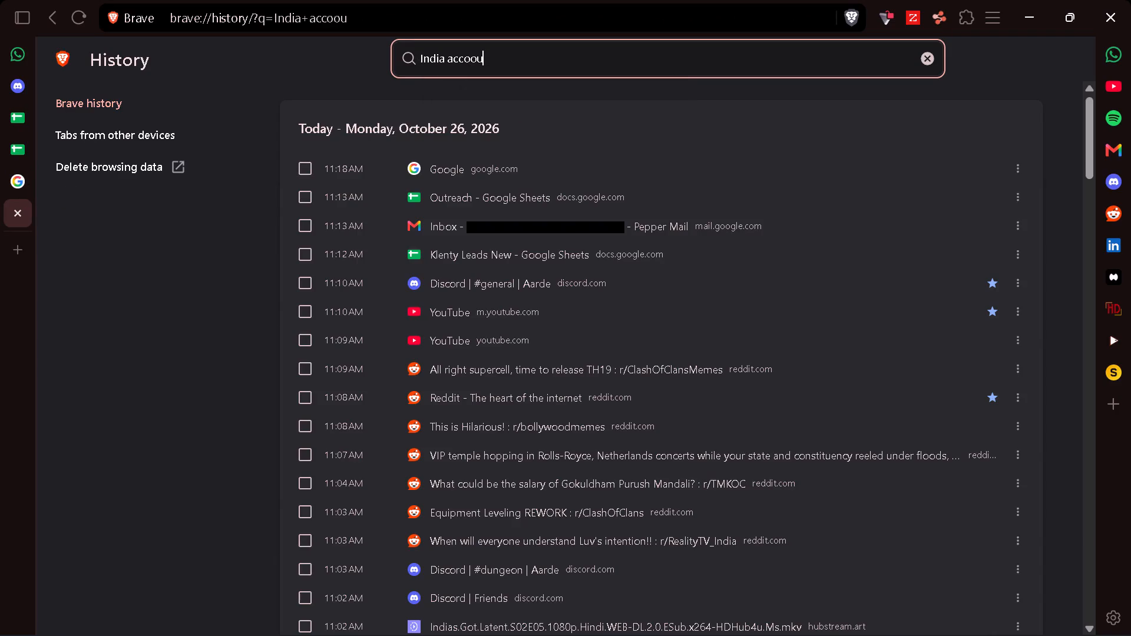
{"action": "key", "text": "BackSpace"}
{"action": "key", "text": "BackSpace"}
{"action": "key", "text": "BackSpace"}
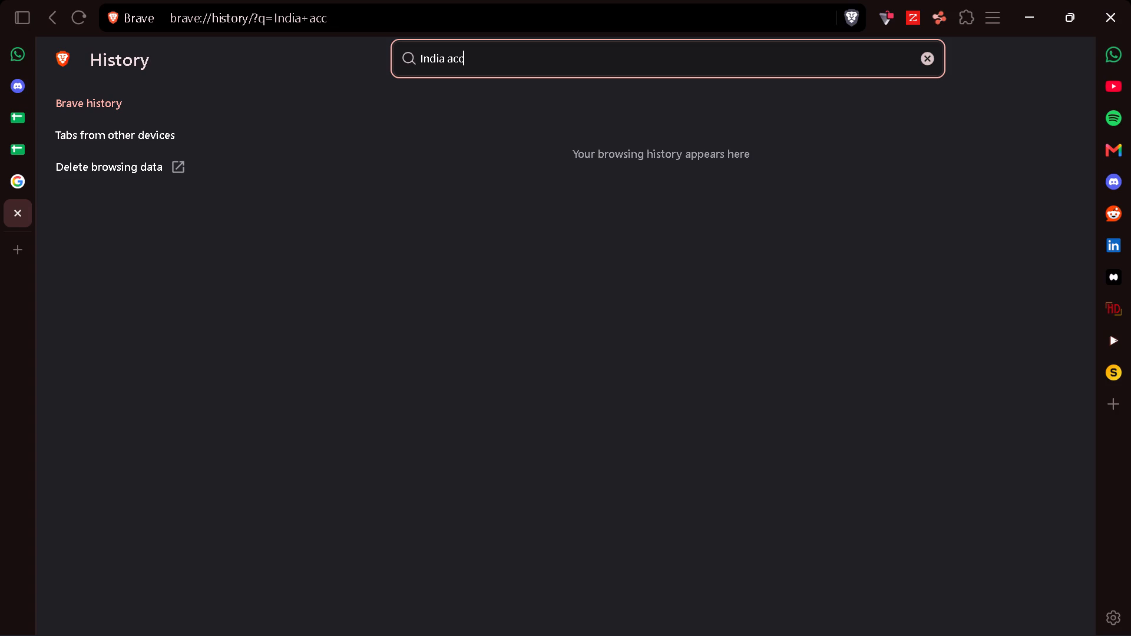
{"action": "type", "text": "ount"}
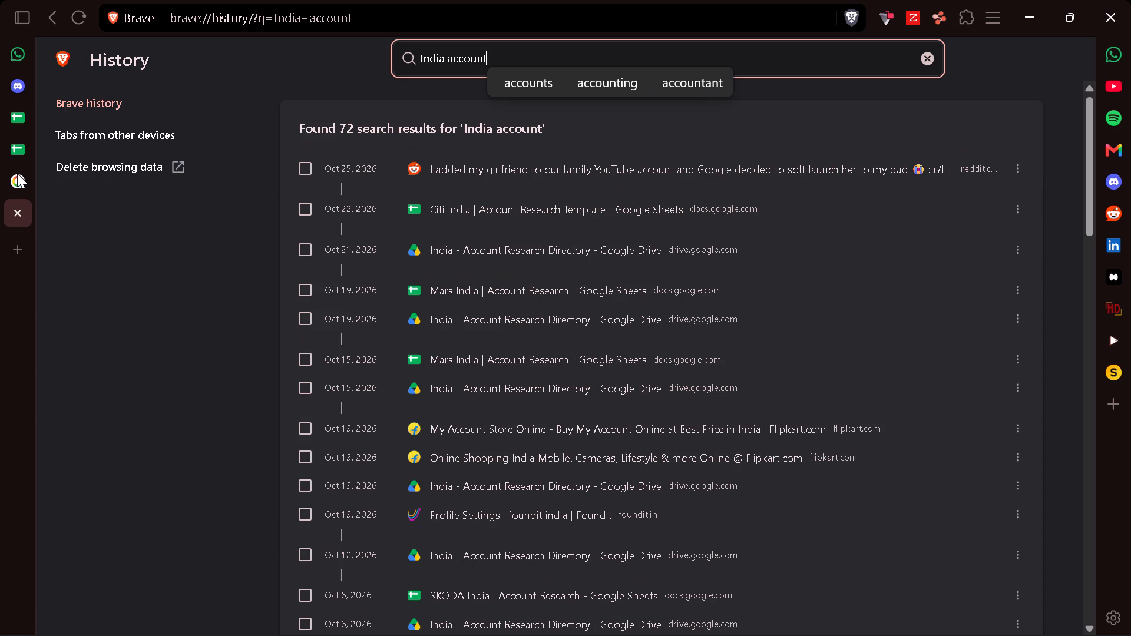
{"action": "key", "text": "Return"}
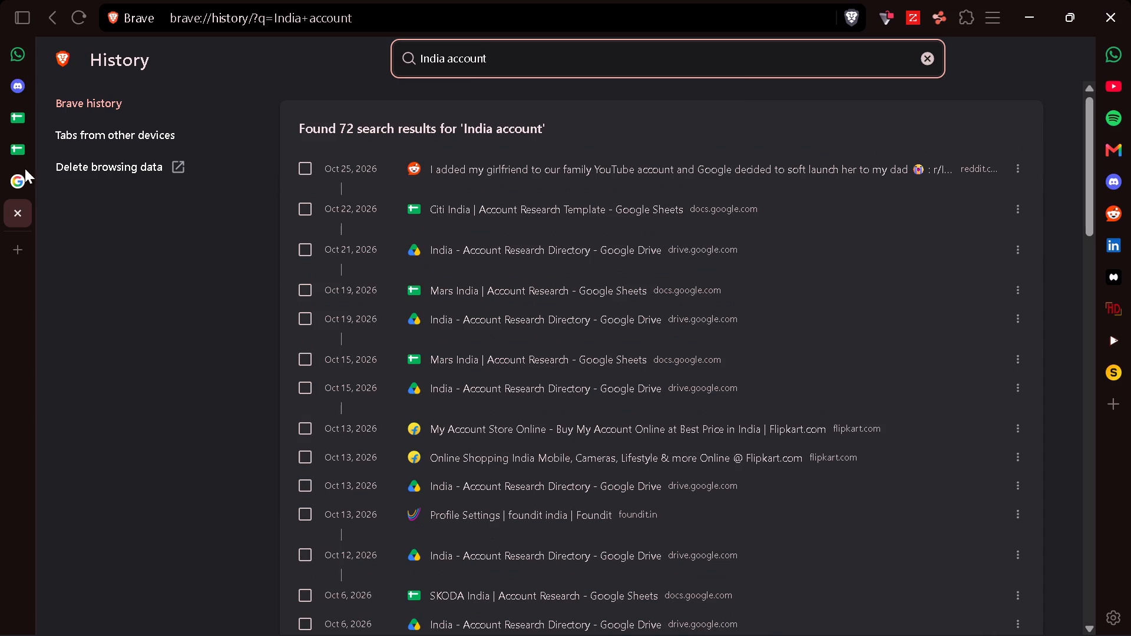
{"action": "left_click", "coordinate": [577, 58]}
{"action": "left_click", "coordinate": [510, 244]}
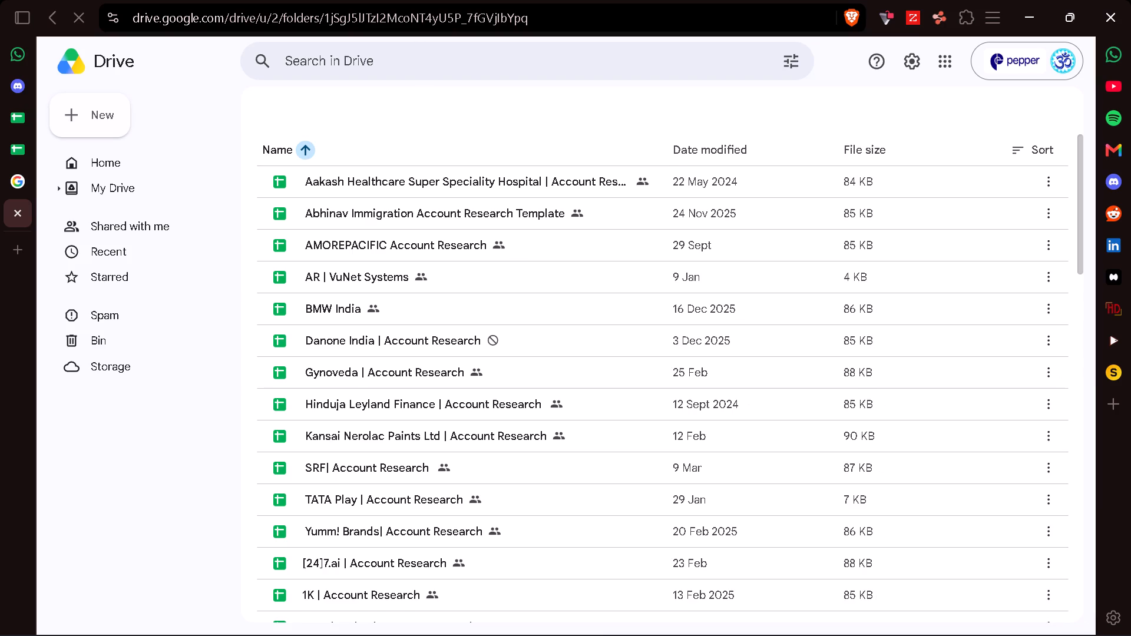
Search Drive for Zydus, open the Zydus Wellness | Account Research spreadsheet and show its Contact Map sheet.
{"action": "left_click", "coordinate": [393, 59]}
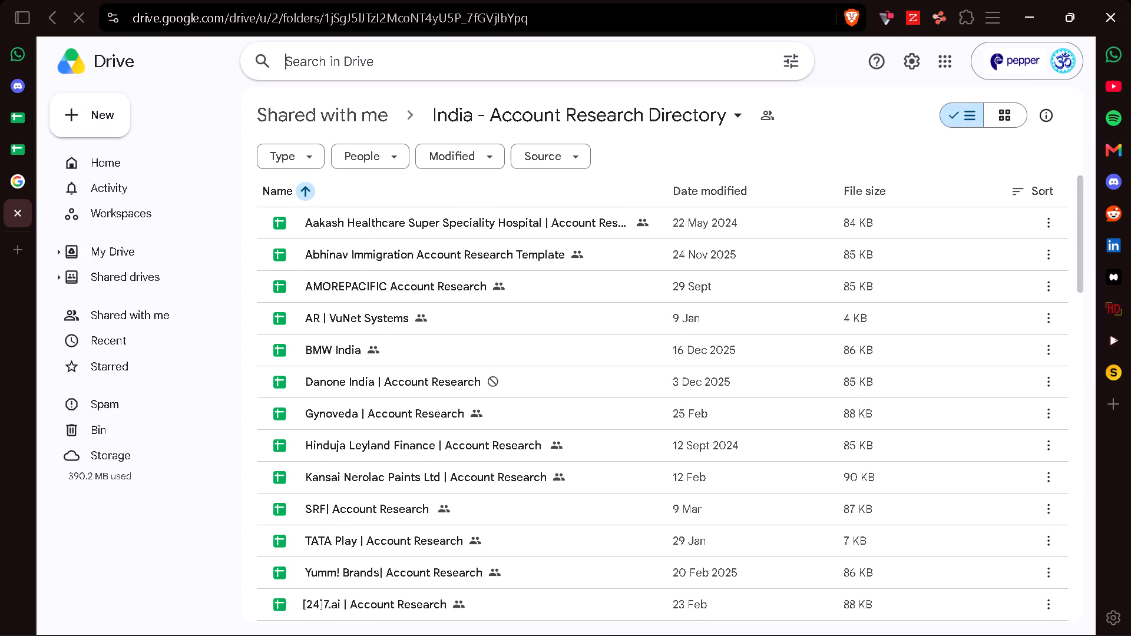
{"action": "key", "text": "shift+z"}
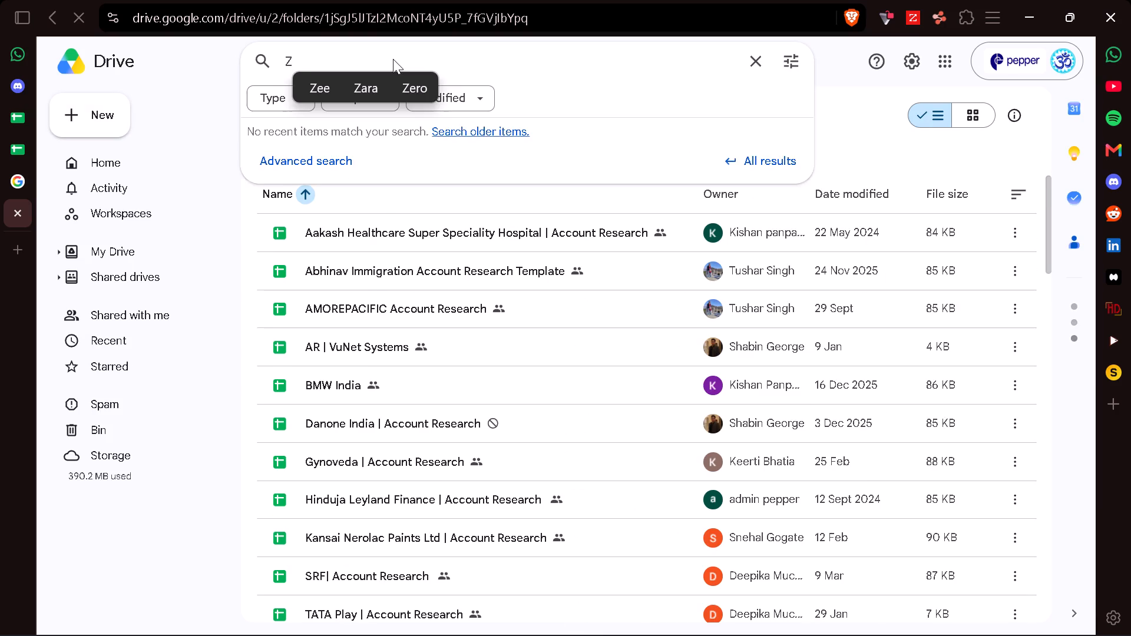
{"action": "type", "text": "ydus"}
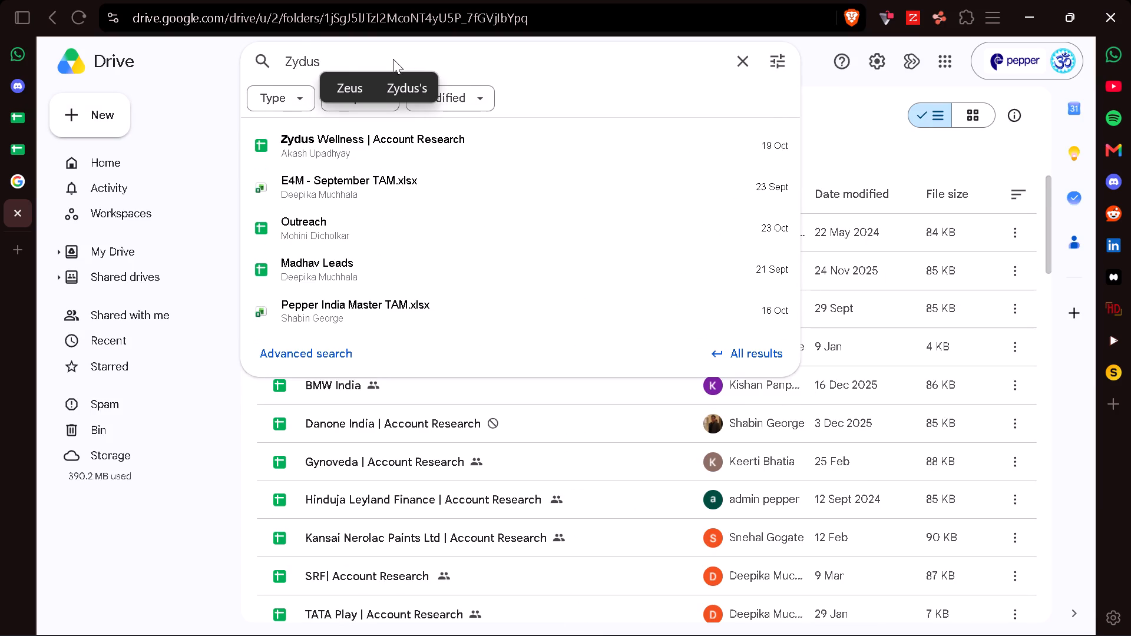
{"action": "left_click", "coordinate": [397, 138]}
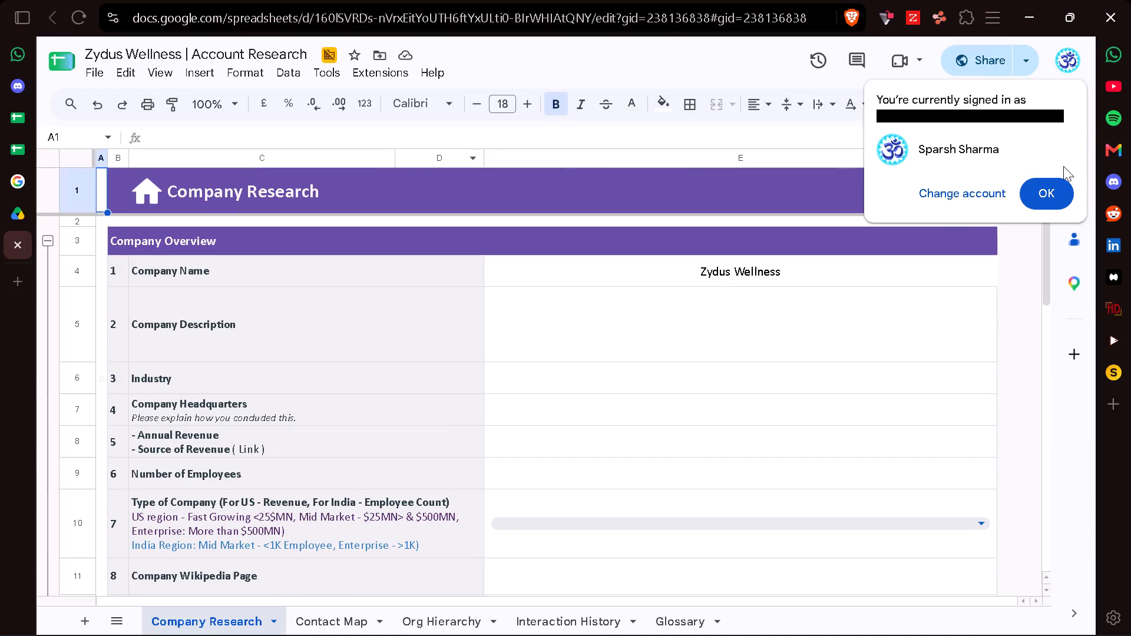
{"action": "left_click", "coordinate": [1062, 183]}
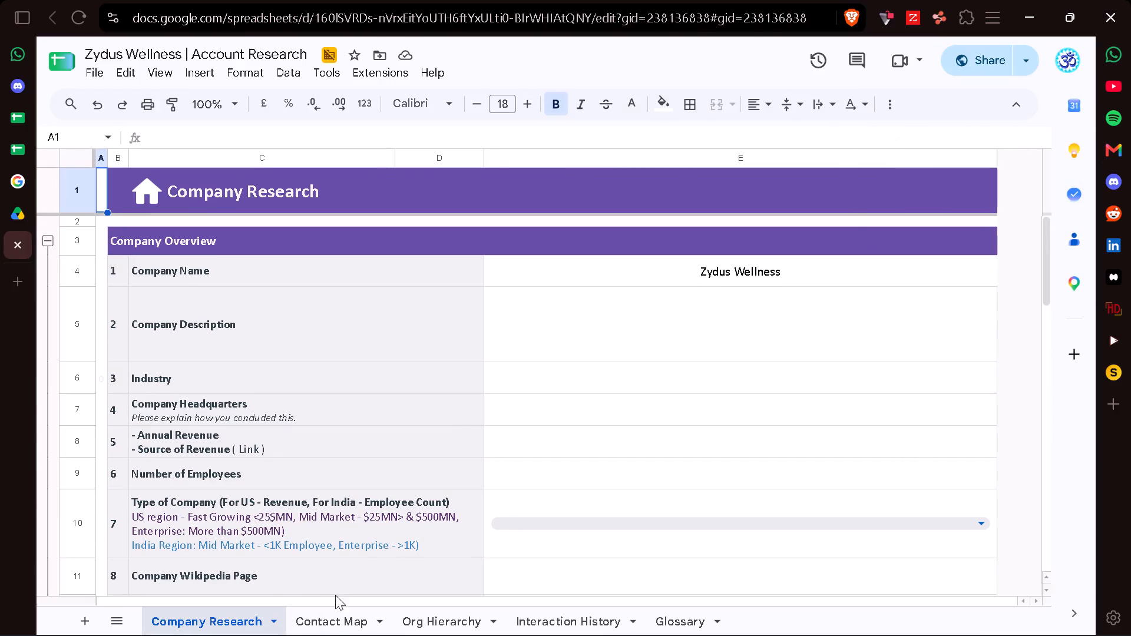
{"action": "left_click", "coordinate": [335, 615]}
{"action": "scroll", "coordinate": [313, 456], "scroll_direction": "right", "scroll_amount": 2}
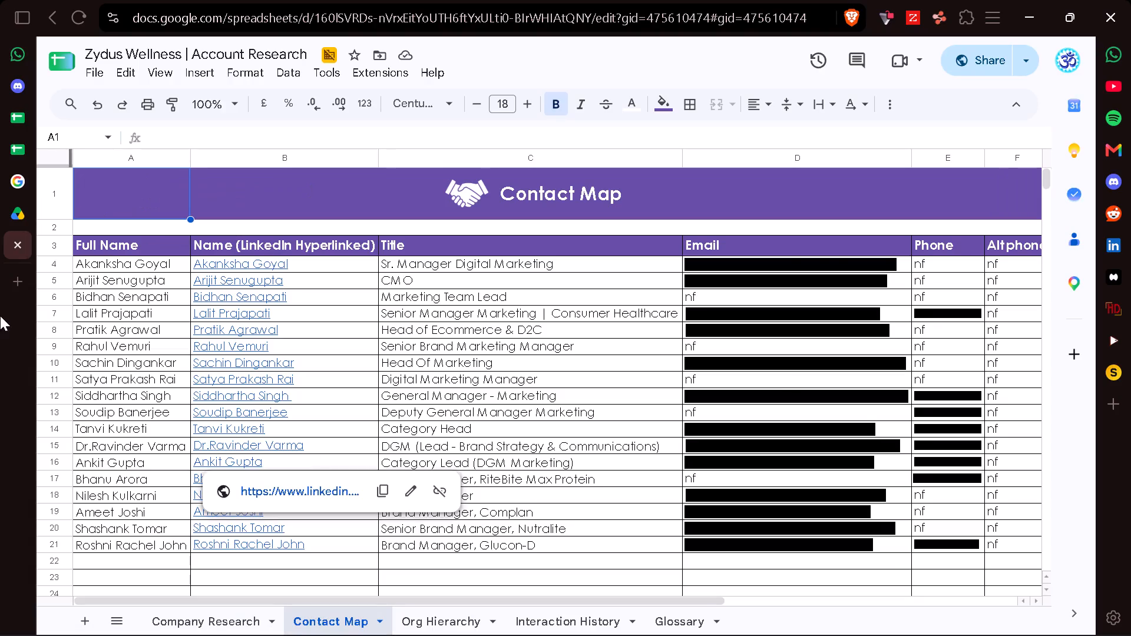
Close the unused Google page, keeping the Drive folder available in its own tab.
{"action": "double_click", "coordinate": [17, 178]}
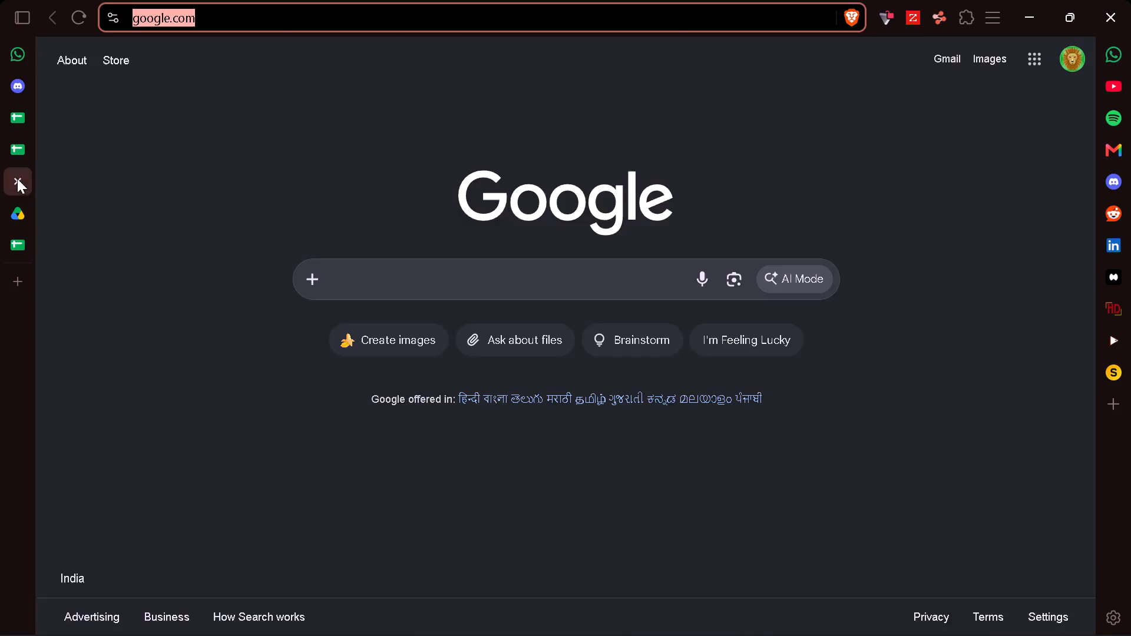
{"action": "left_click", "coordinate": [17, 179]}
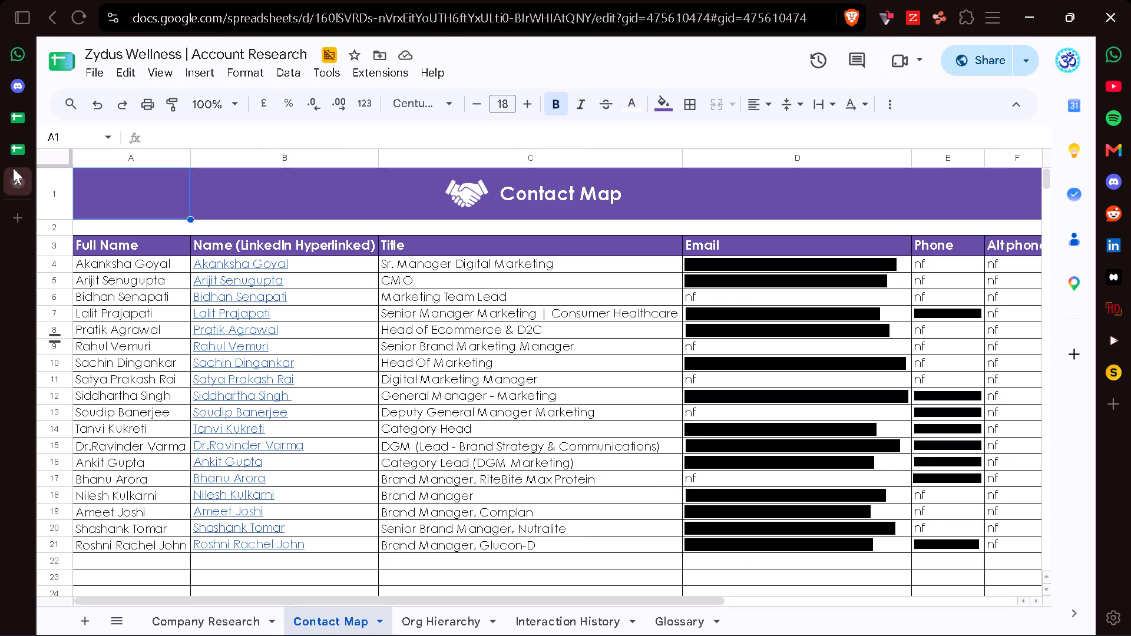
{"action": "key", "text": "ctrl+shift+t"}
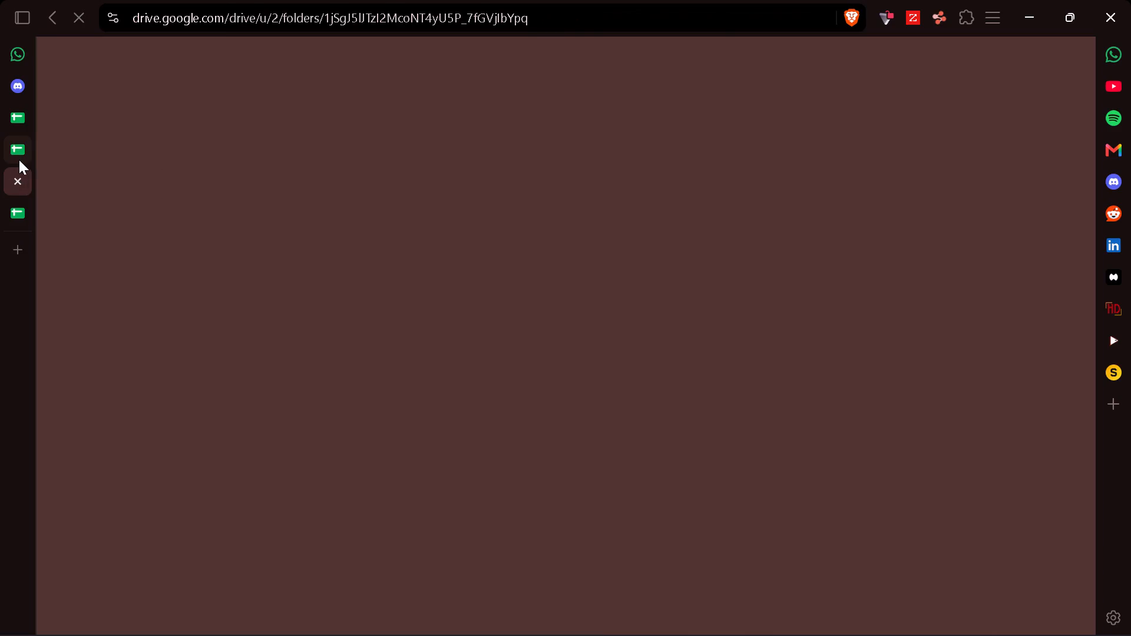
Review the filtered contacts in the Outreach spreadsheet's Zydus Wellness Master sheet, including their contact number and email columns.
{"action": "left_click", "coordinate": [16, 160]}
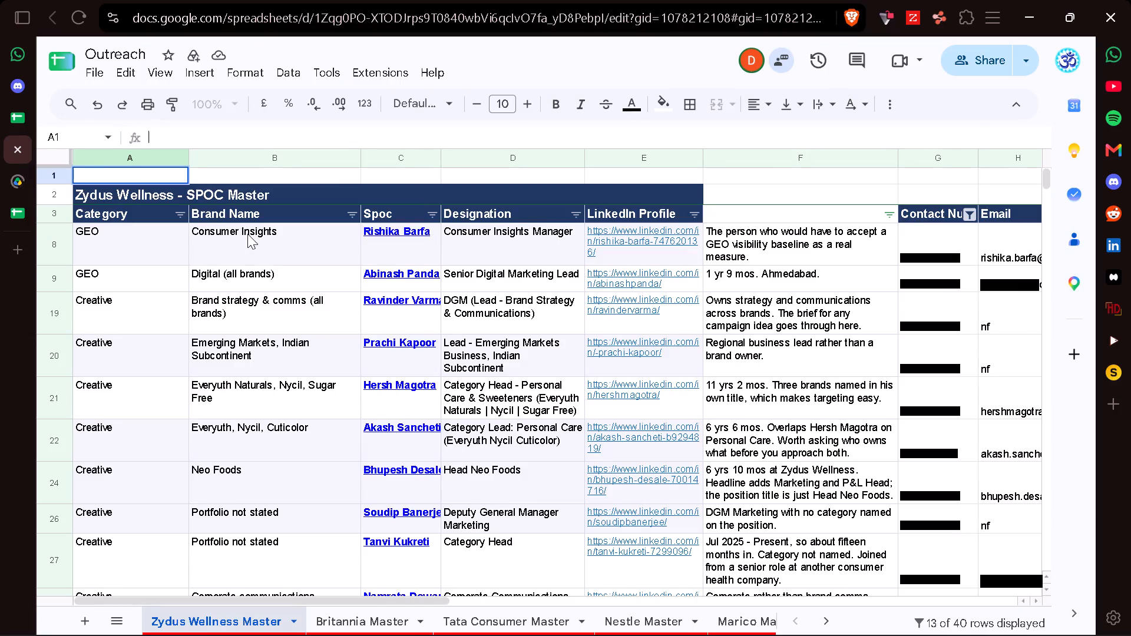
{"action": "scroll", "coordinate": [512, 470], "scroll_direction": "down", "scroll_amount": 4}
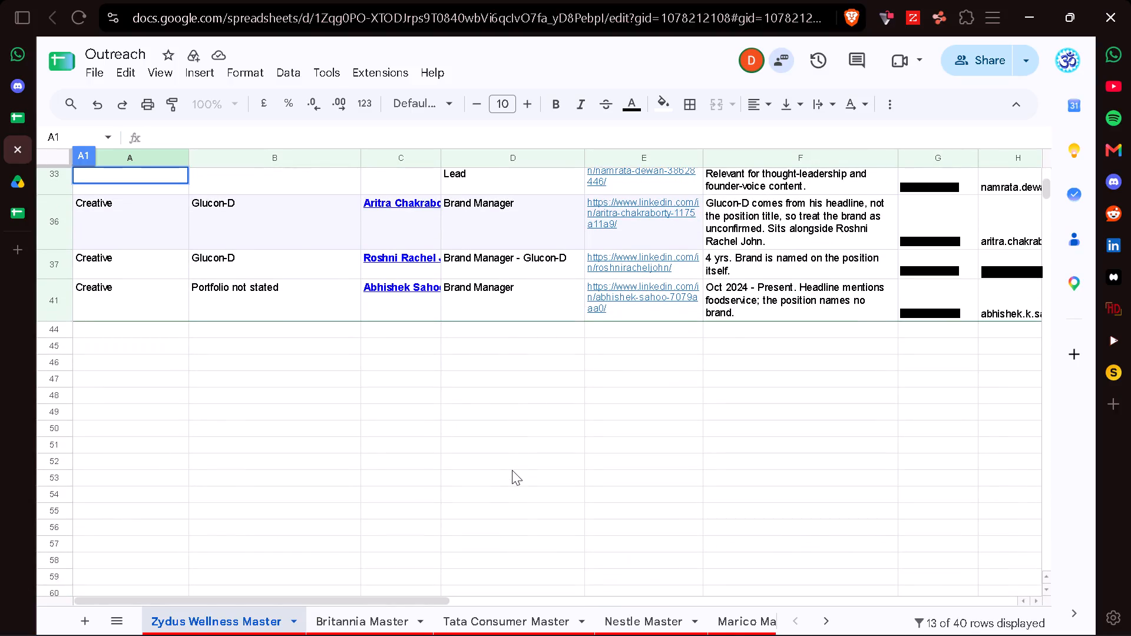
{"action": "scroll", "coordinate": [512, 470], "scroll_direction": "up", "scroll_amount": 2}
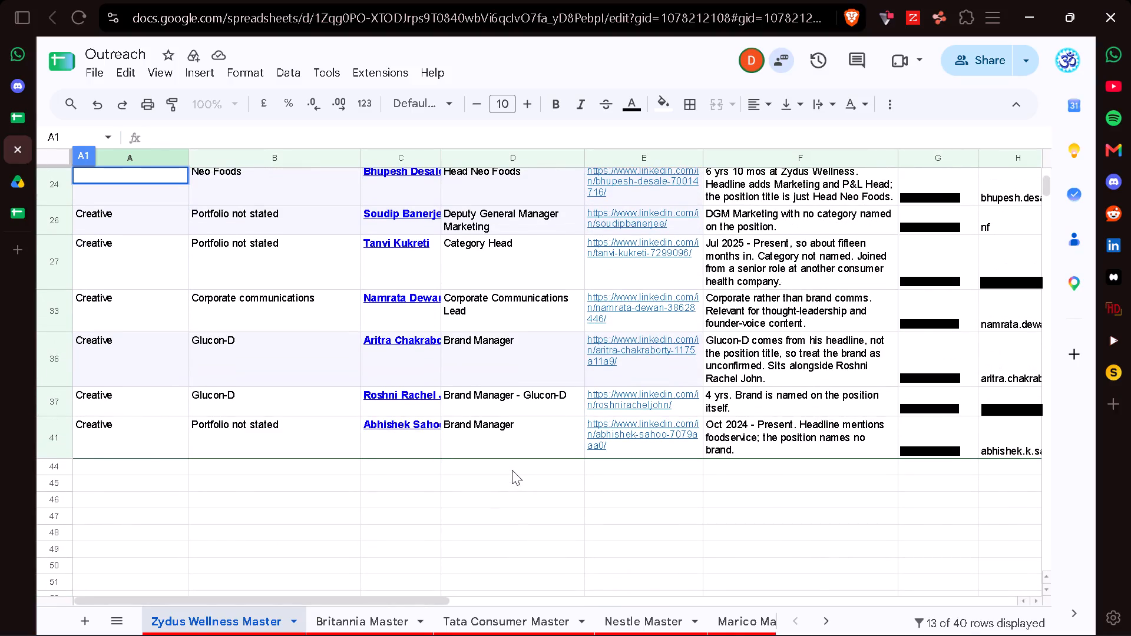
{"action": "scroll", "coordinate": [512, 470], "scroll_direction": "up", "scroll_amount": 1}
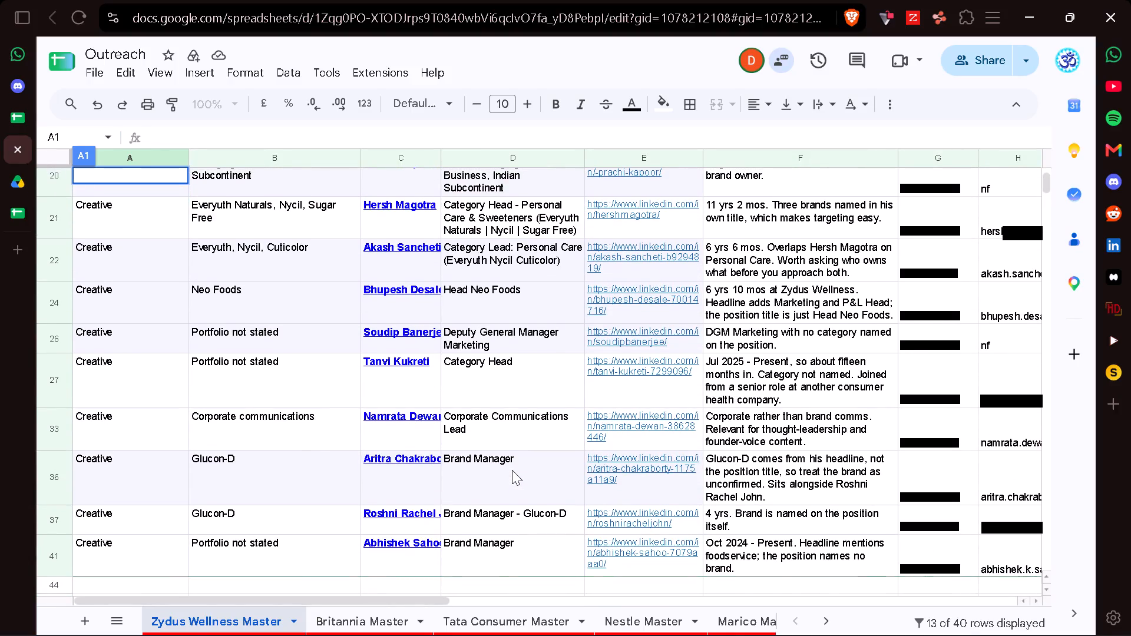
{"action": "scroll", "coordinate": [512, 470], "scroll_direction": "up", "scroll_amount": 2}
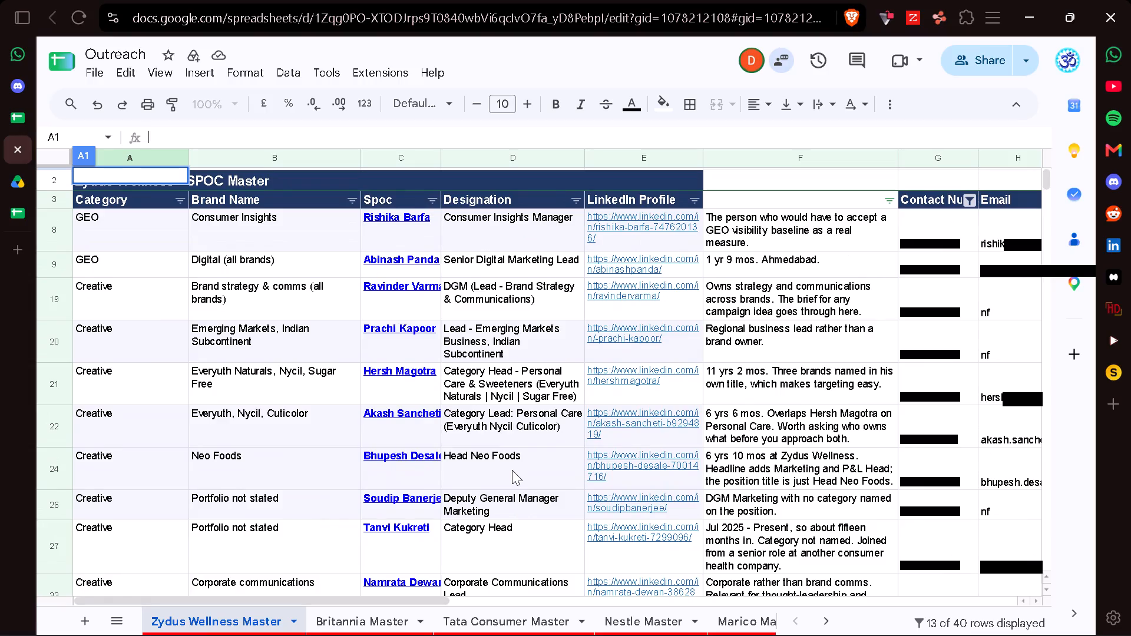
{"action": "scroll", "coordinate": [340, 433], "scroll_direction": "right", "scroll_amount": 2}
{"action": "scroll", "coordinate": [340, 433], "scroll_direction": "up", "scroll_amount": 2}
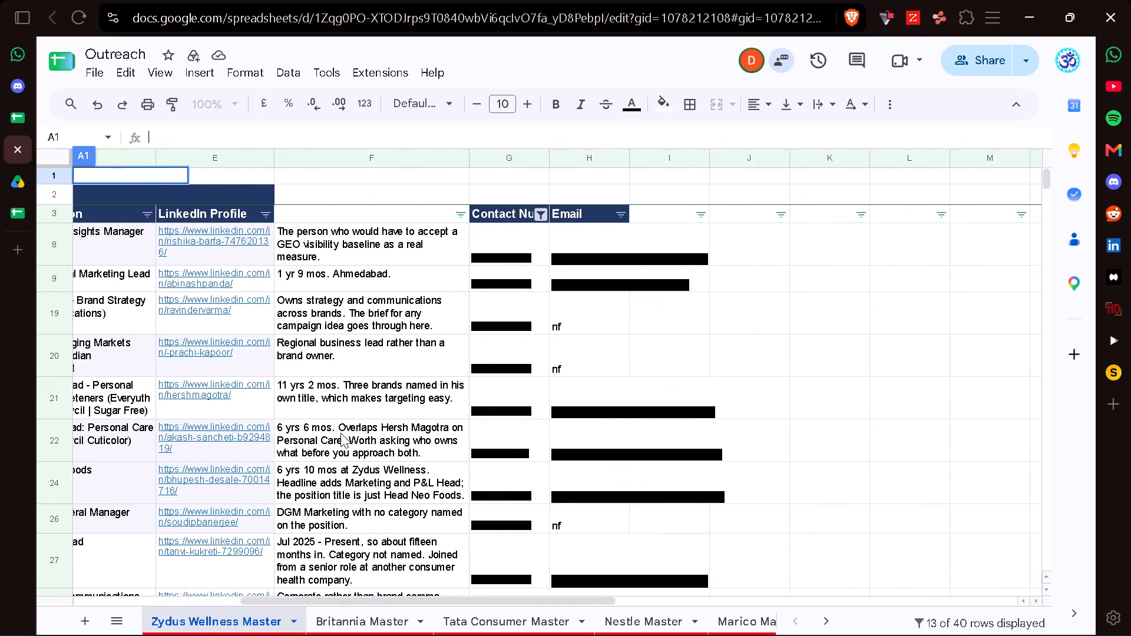
{"action": "scroll", "coordinate": [340, 433], "scroll_direction": "up", "scroll_amount": 1}
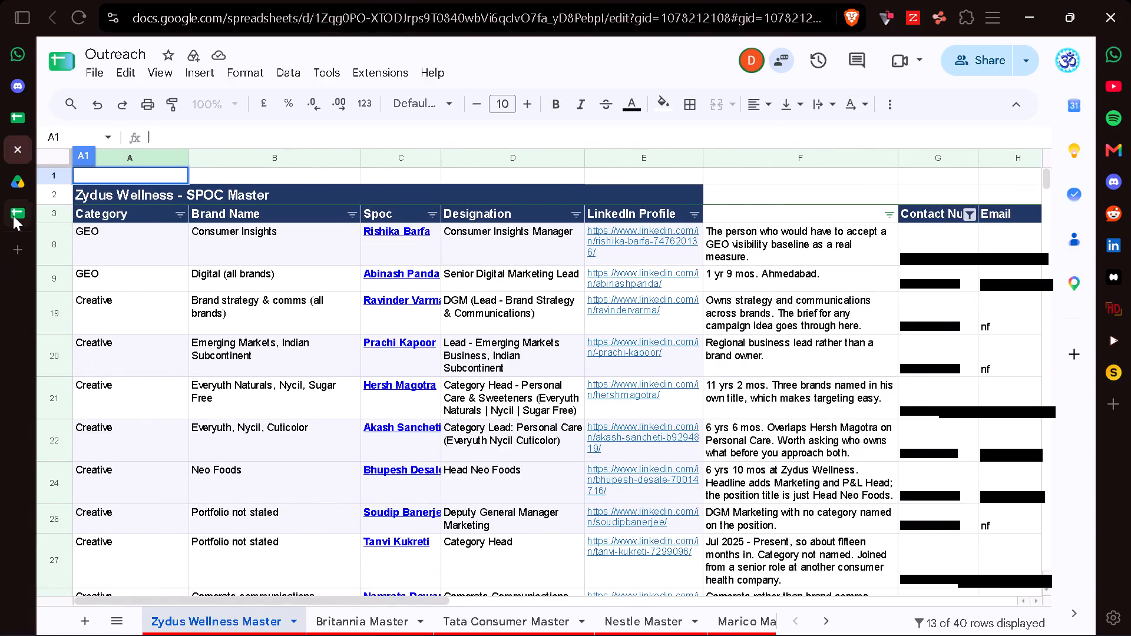
Compare the Contact Map of the Zydus Wellness account research with the filtered contacts in Outreach's Zydus Wellness Master sheet.
{"action": "left_click", "coordinate": [13, 216]}
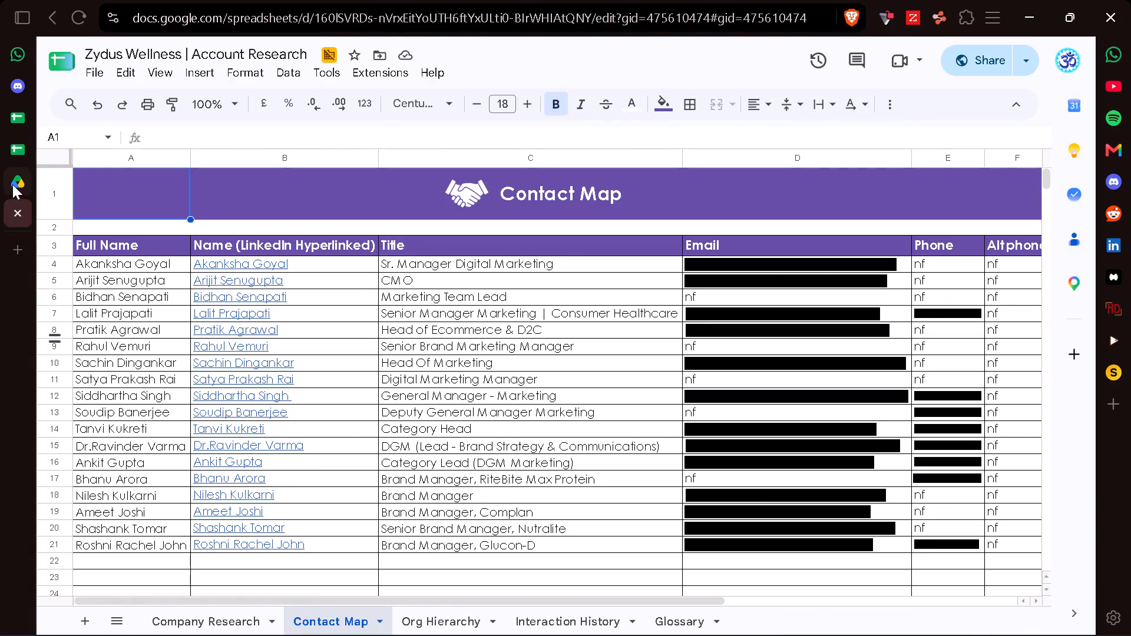
{"action": "left_click", "coordinate": [15, 154]}
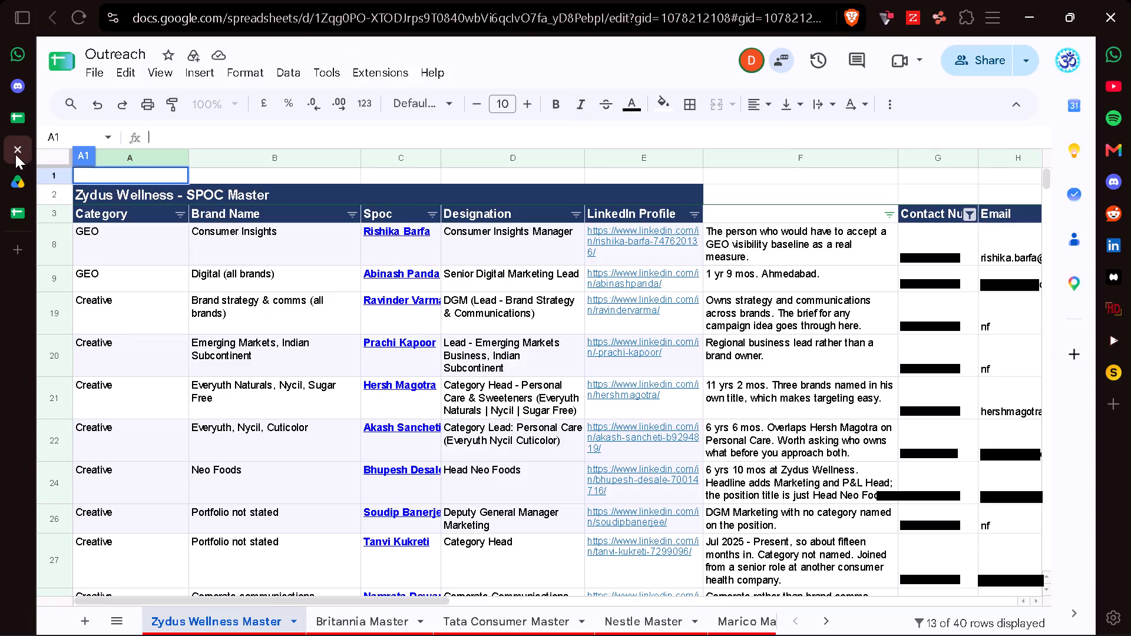
{"action": "scroll", "coordinate": [347, 356], "scroll_direction": "down", "scroll_amount": 1}
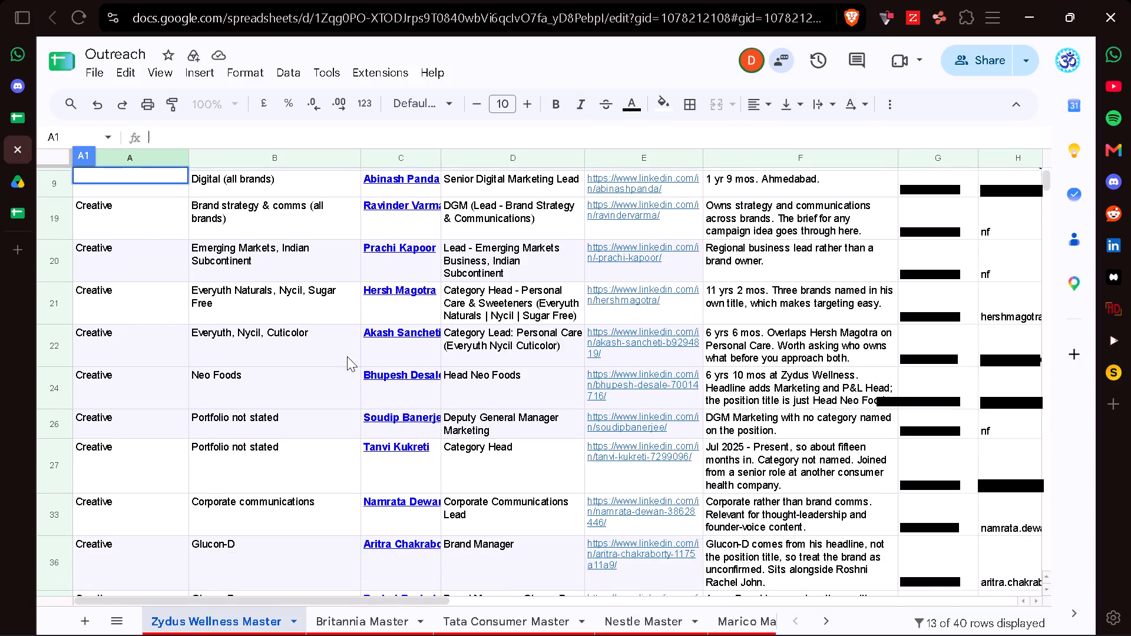
{"action": "scroll", "coordinate": [347, 356], "scroll_direction": "down", "scroll_amount": 2}
{"action": "scroll", "coordinate": [347, 356], "scroll_direction": "up", "scroll_amount": 6}
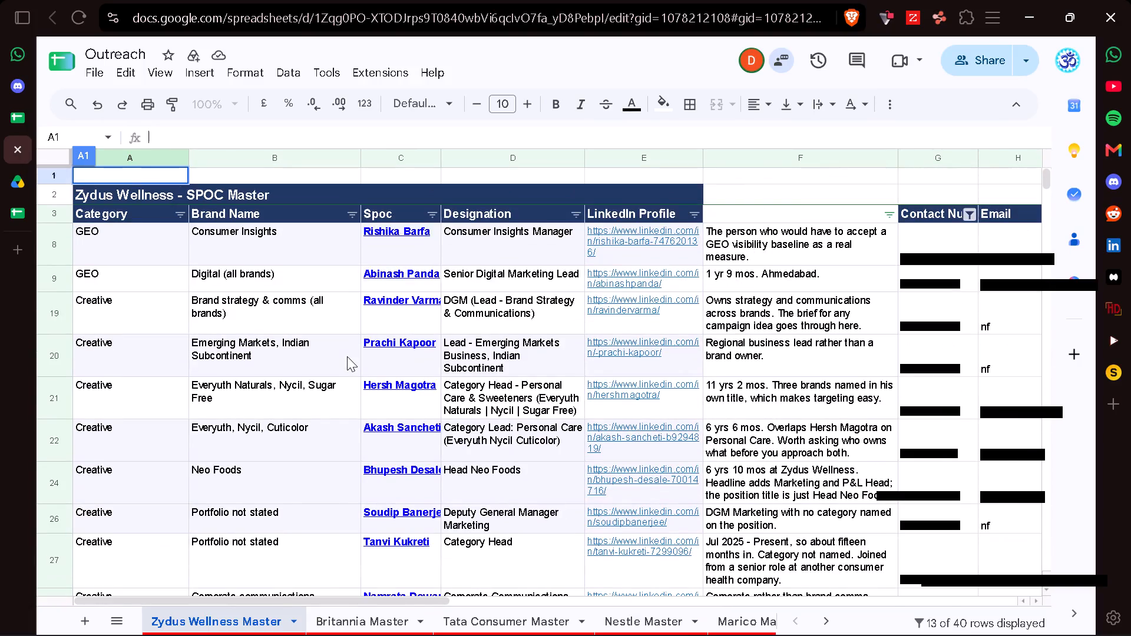
{"action": "scroll", "coordinate": [347, 356], "scroll_direction": "left", "scroll_amount": 1}
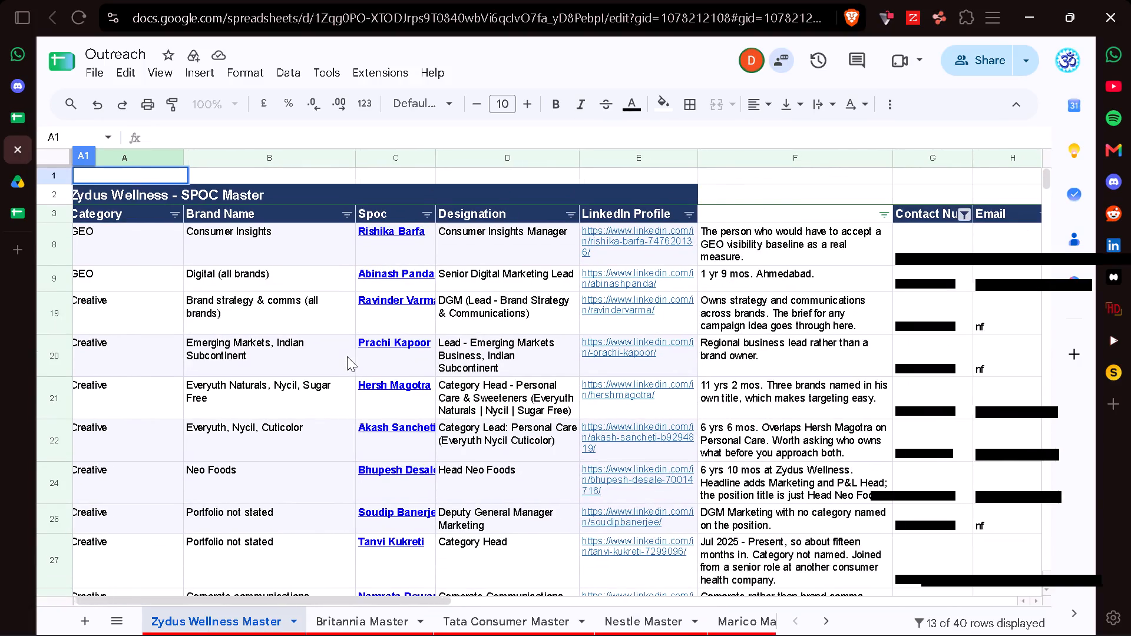
{"action": "scroll", "coordinate": [347, 356], "scroll_direction": "left", "scroll_amount": 2}
{"action": "scroll", "coordinate": [347, 356], "scroll_direction": "right", "scroll_amount": 2}
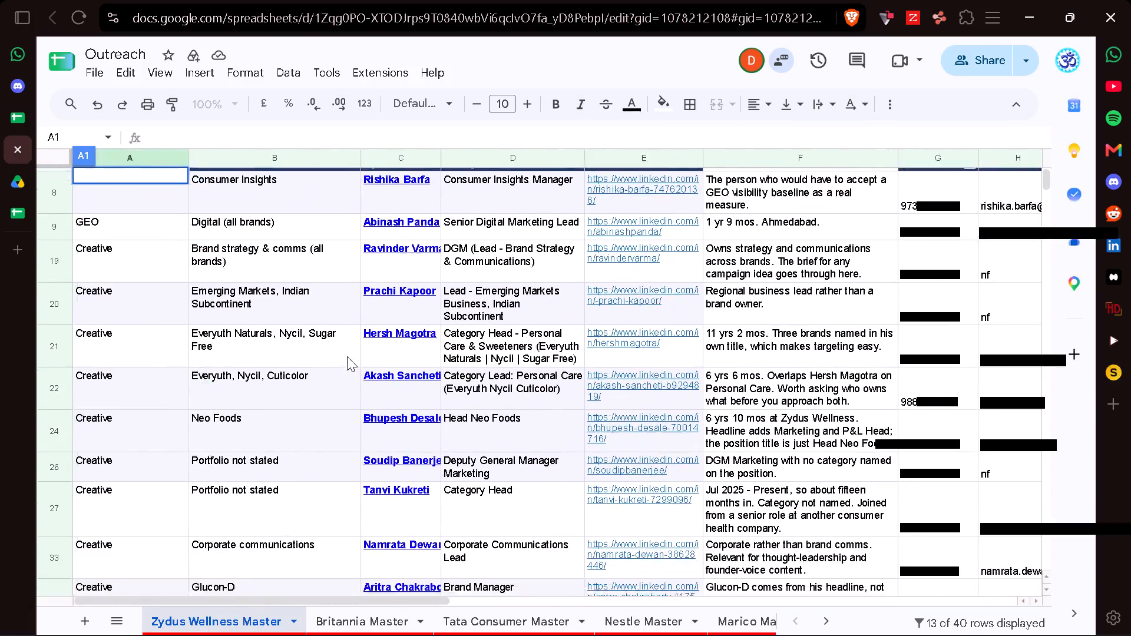
{"action": "scroll", "coordinate": [347, 356], "scroll_direction": "up", "scroll_amount": 1}
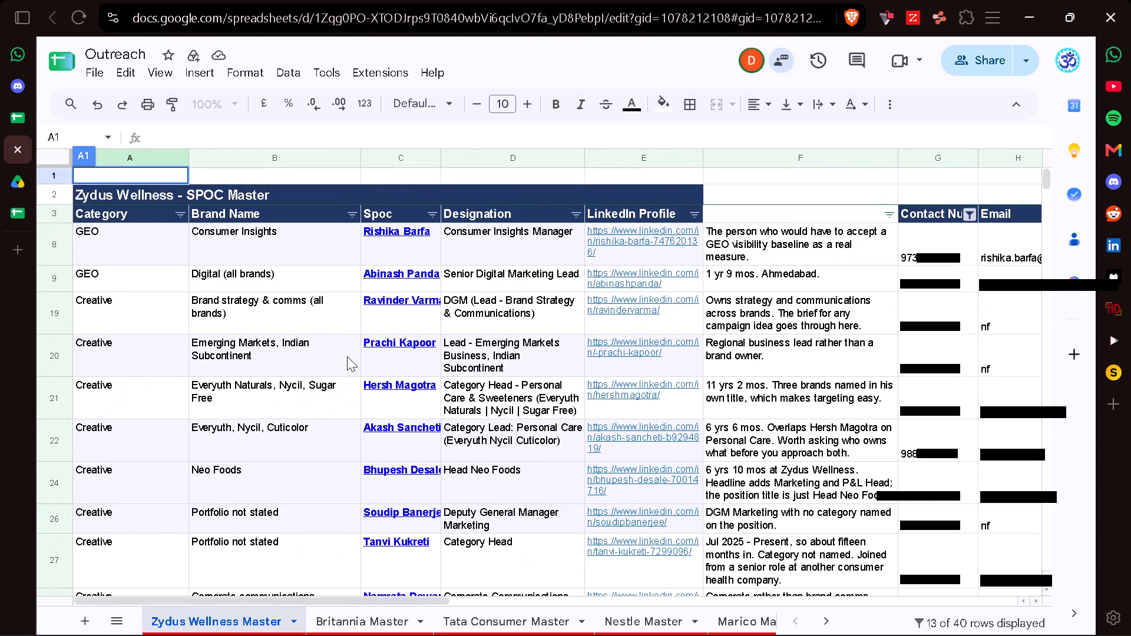
{"action": "scroll", "coordinate": [347, 356], "scroll_direction": "down", "scroll_amount": 1}
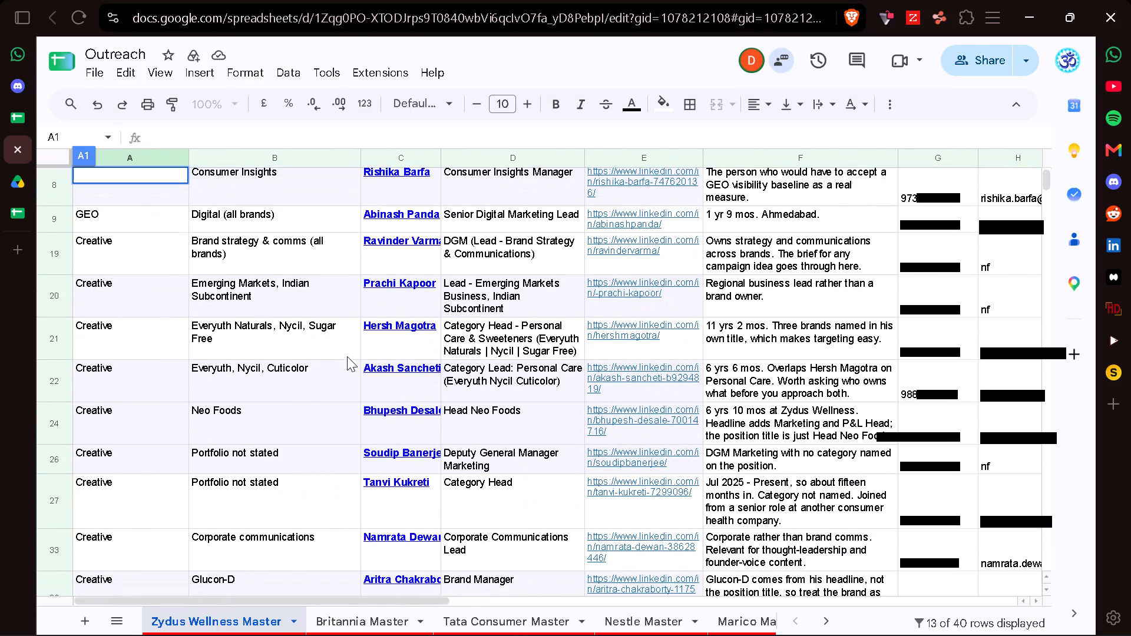
Review the filtered contacts in Outreach's Zydus Wellness Master sheet, from brand and designation through to their contact details.
{"action": "scroll", "coordinate": [347, 356], "scroll_direction": "down", "scroll_amount": 1}
{"action": "scroll", "coordinate": [347, 356], "scroll_direction": "right", "scroll_amount": 1}
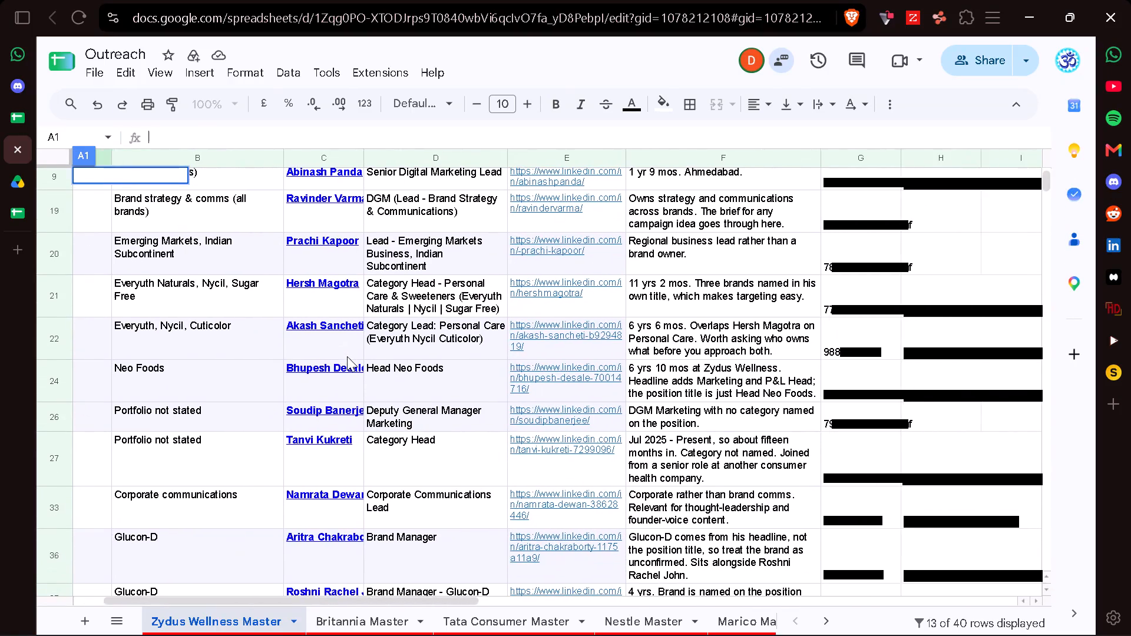
{"action": "scroll", "coordinate": [347, 356], "scroll_direction": "right", "scroll_amount": 1}
{"action": "scroll", "coordinate": [347, 356], "scroll_direction": "up", "scroll_amount": 3}
{"action": "scroll", "coordinate": [347, 356], "scroll_direction": "down", "scroll_amount": 1}
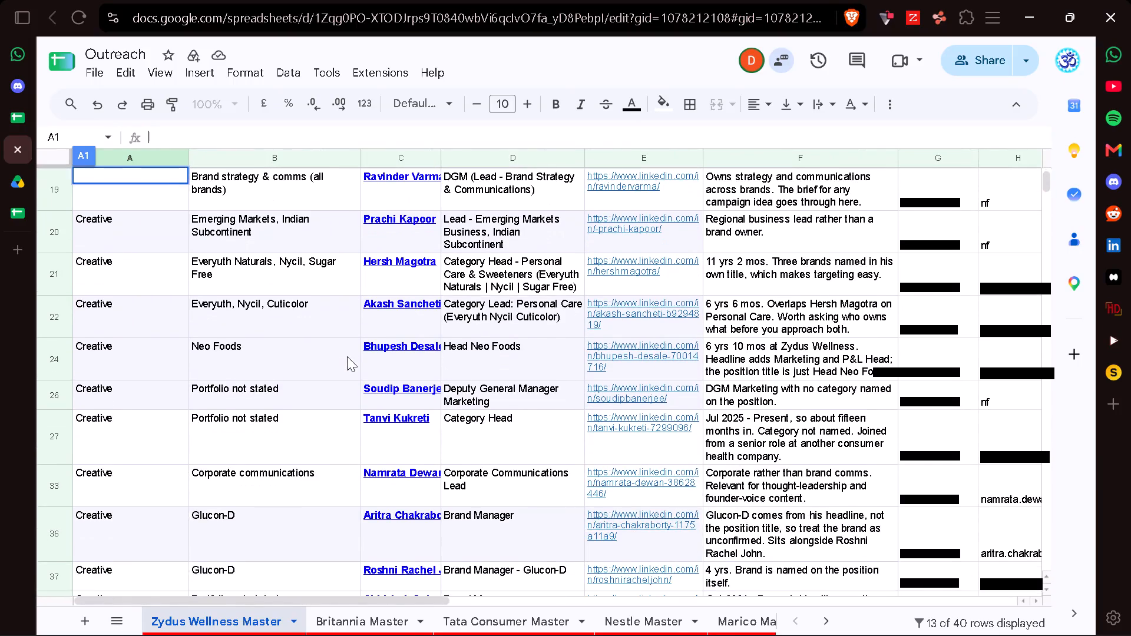
{"action": "scroll", "coordinate": [347, 356], "scroll_direction": "up", "scroll_amount": 2}
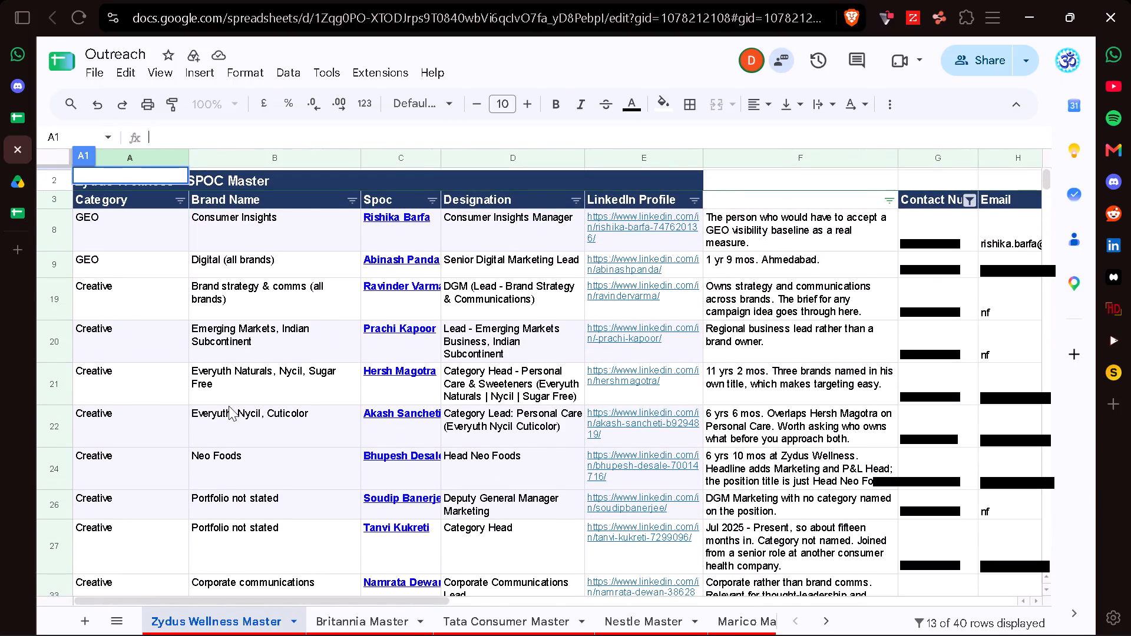
{"action": "scroll", "coordinate": [229, 406], "scroll_direction": "down", "scroll_amount": 2}
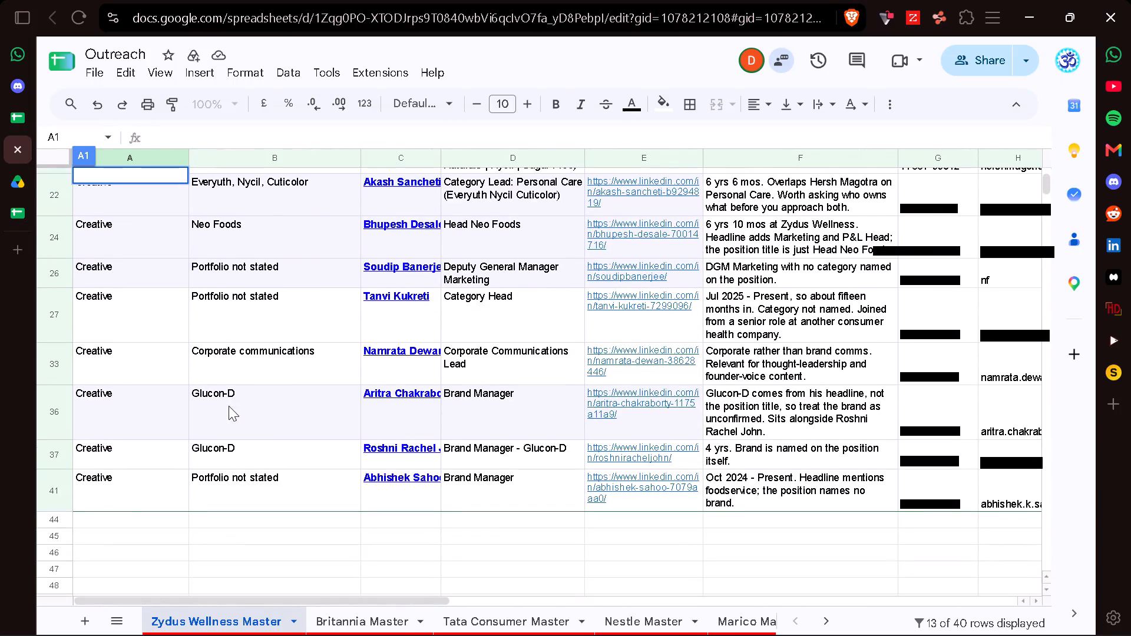
{"action": "scroll", "coordinate": [229, 406], "scroll_direction": "up", "scroll_amount": 4}
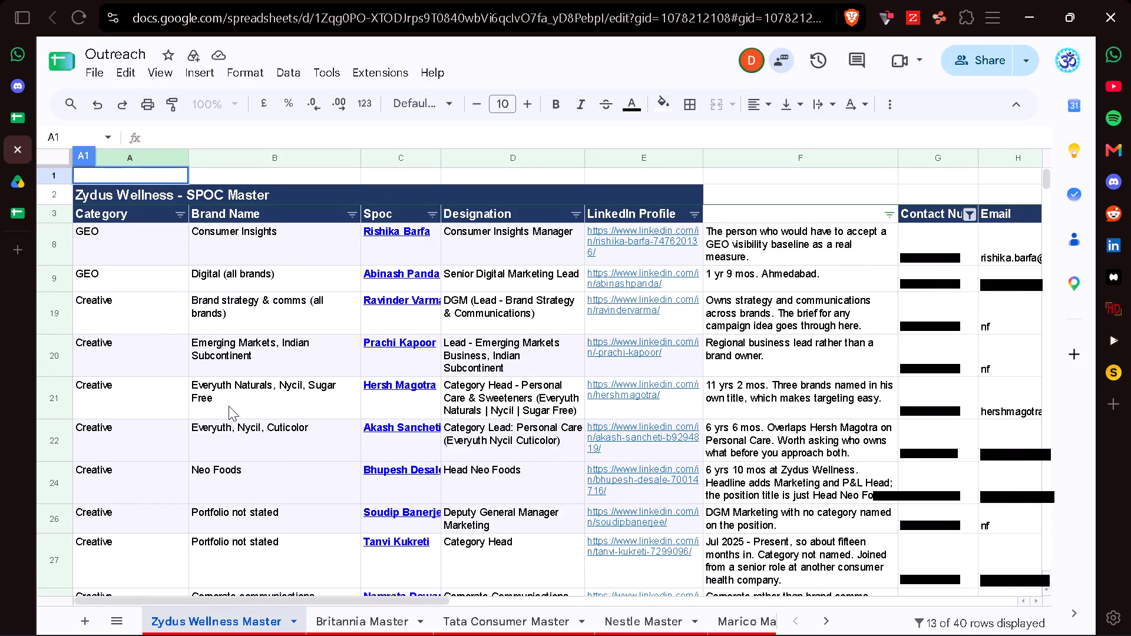
{"action": "scroll", "coordinate": [229, 406], "scroll_direction": "down", "scroll_amount": 1}
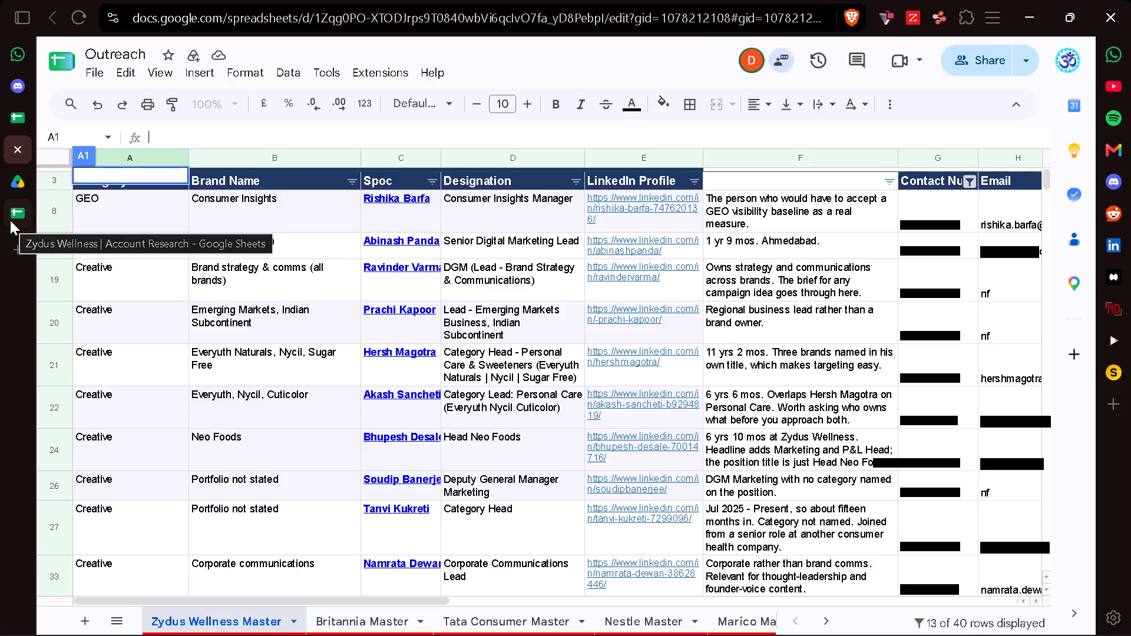
Detach the Zydus Wellness | Account Research spreadsheet into its own window beside the Outreach spreadsheet.
{"action": "left_click_drag", "start_coordinate": [10, 216], "coordinate": [683, 170]}
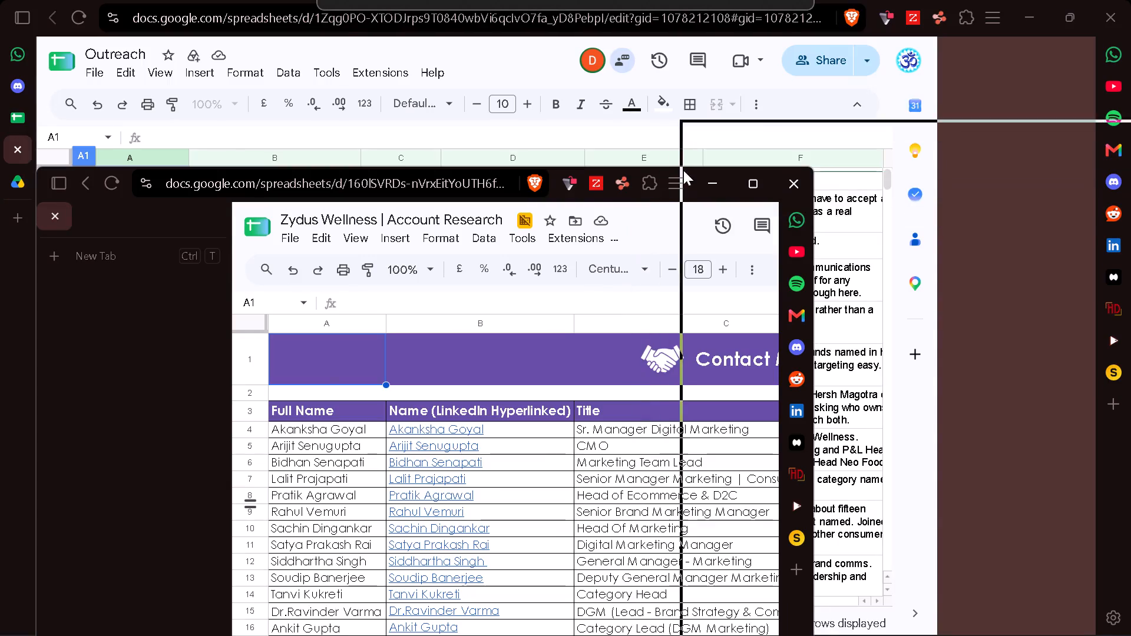
{"action": "left_click_drag", "start_coordinate": [683, 170], "coordinate": [682, 96]}
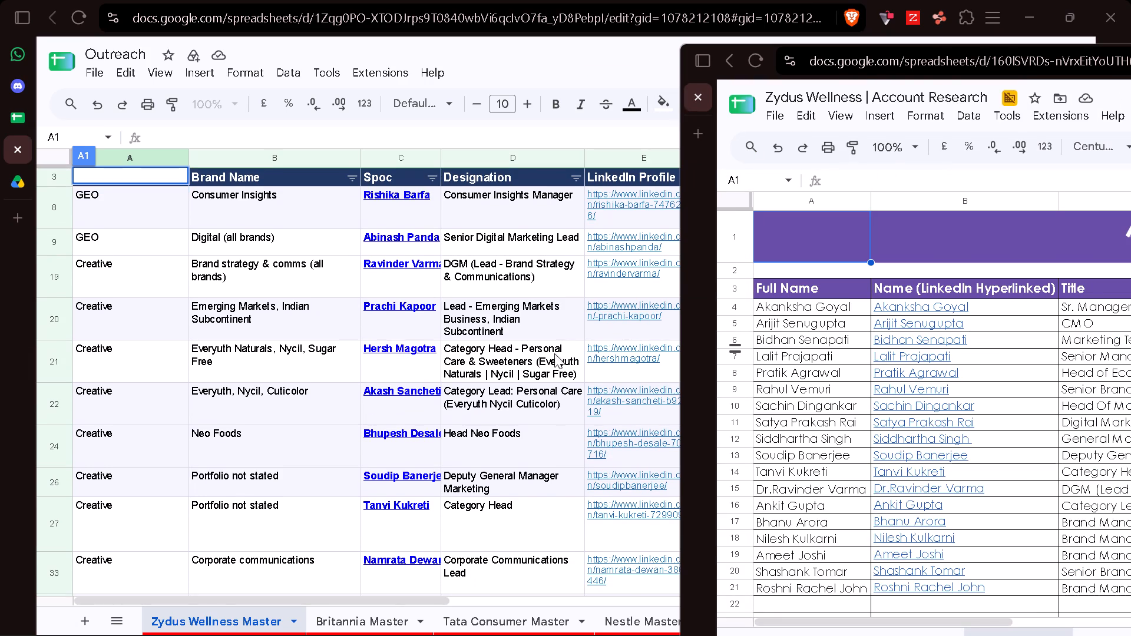
Sort the Contact Map's contact rows, range A4:H21 without the header row, by column A from A to Z.
{"action": "scroll", "coordinate": [753, 418], "scroll_direction": "down", "scroll_amount": 1}
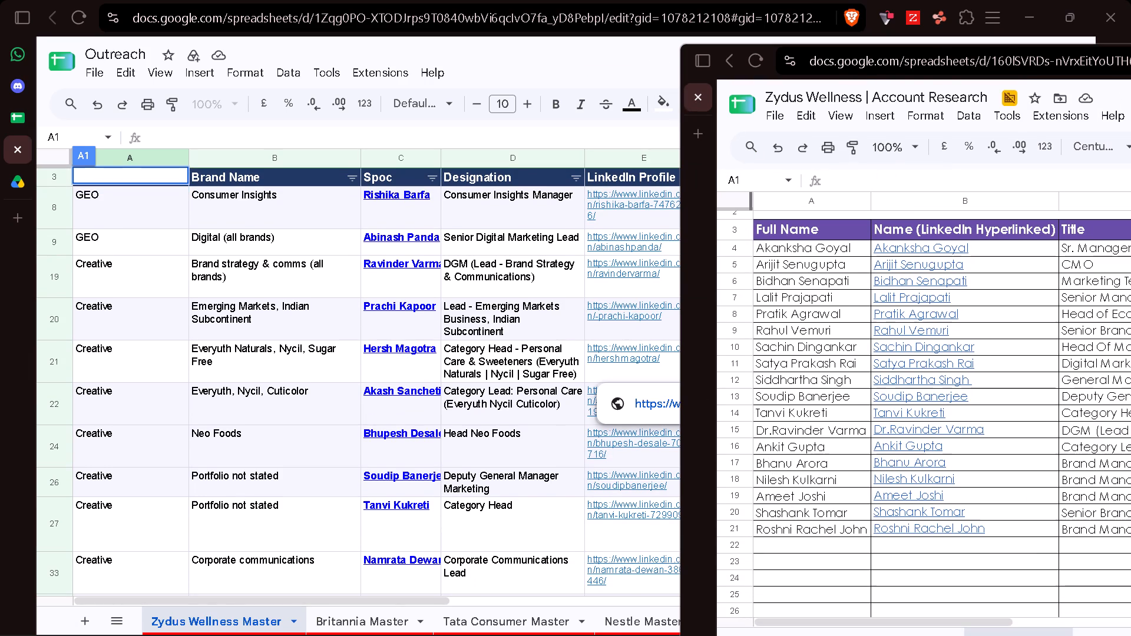
{"action": "left_click", "coordinate": [793, 246]}
{"action": "key", "text": "ctrl+shift+Down"}
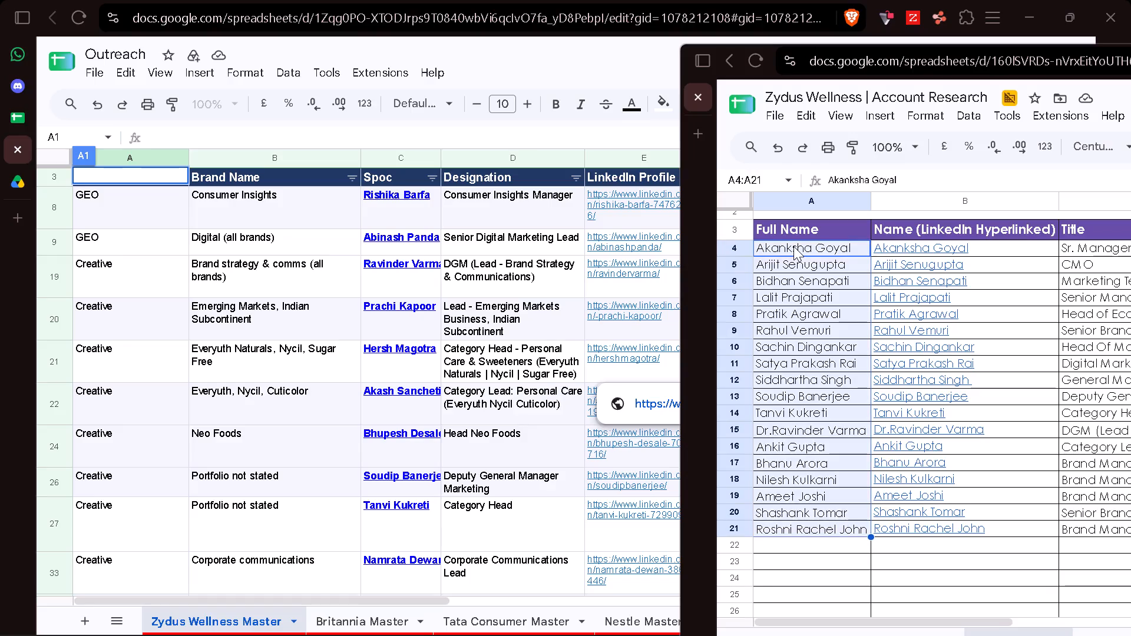
{"action": "key", "text": "ctrl+shift+Right"}
{"action": "key", "text": "ctrl+shift+Right"}
{"action": "key", "text": "ctrl+shift+Right"}
{"action": "key", "text": "ctrl+shift+Right"}
{"action": "scroll", "coordinate": [793, 246], "scroll_direction": "right", "scroll_amount": 5}
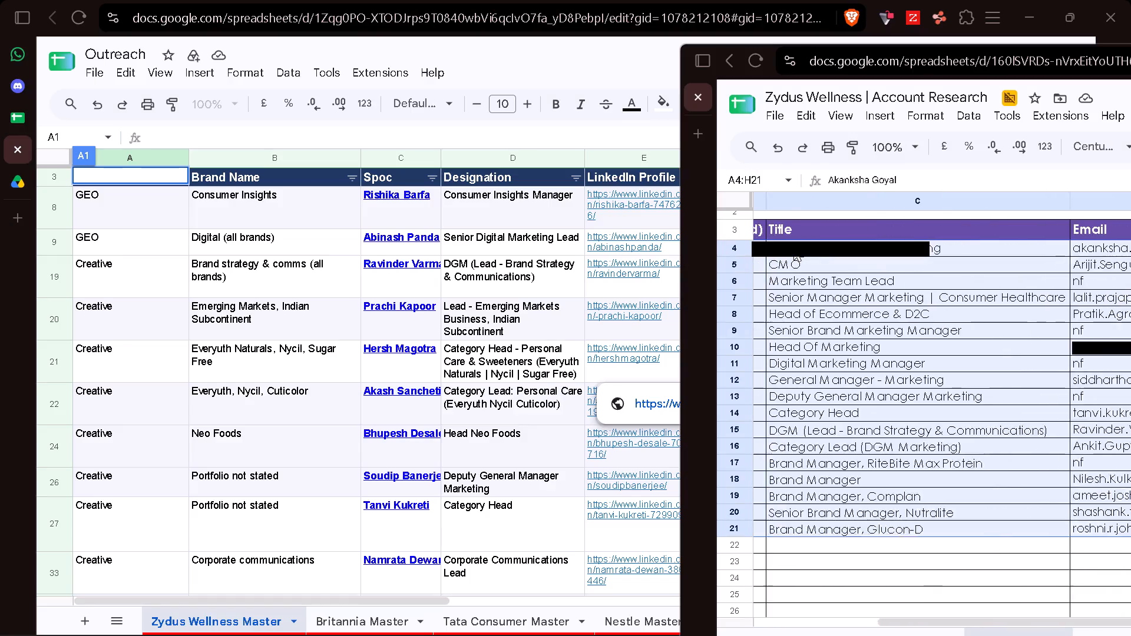
{"action": "scroll", "coordinate": [793, 246], "scroll_direction": "right", "scroll_amount": 3}
{"action": "right_click", "coordinate": [821, 278]}
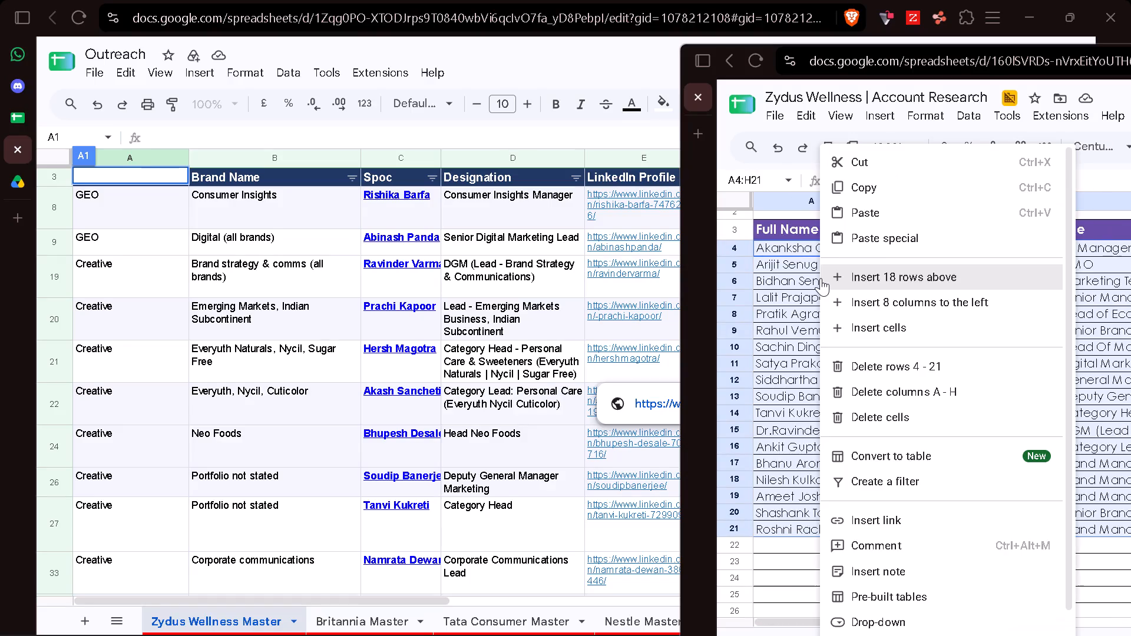
{"action": "scroll", "coordinate": [876, 486], "scroll_direction": "down", "scroll_amount": 2}
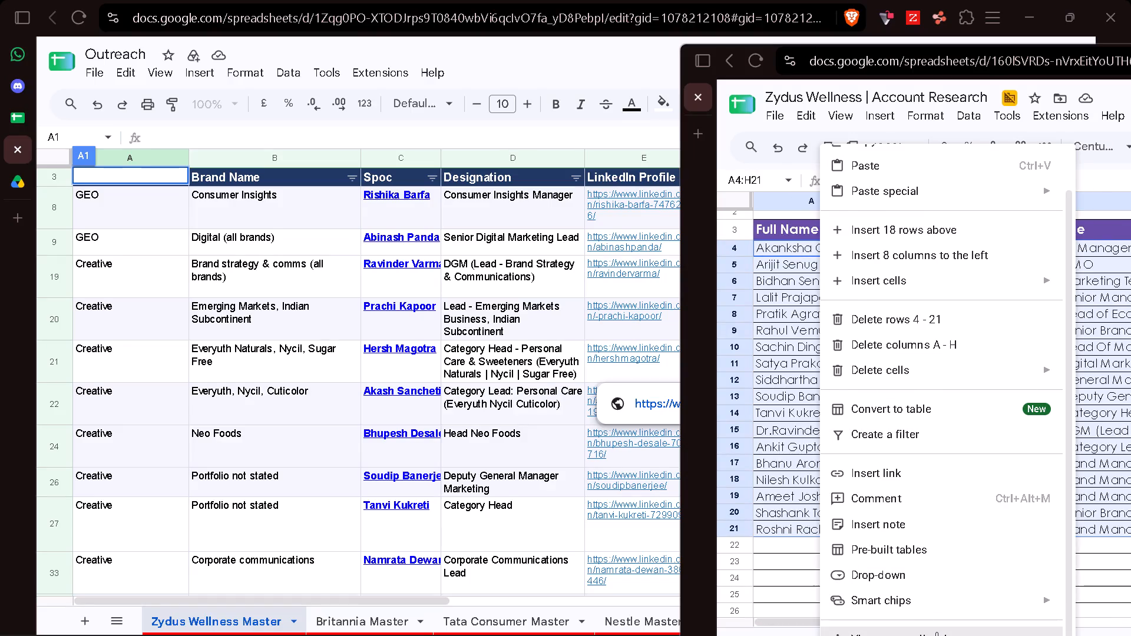
{"action": "left_click", "coordinate": [1075, 562]}
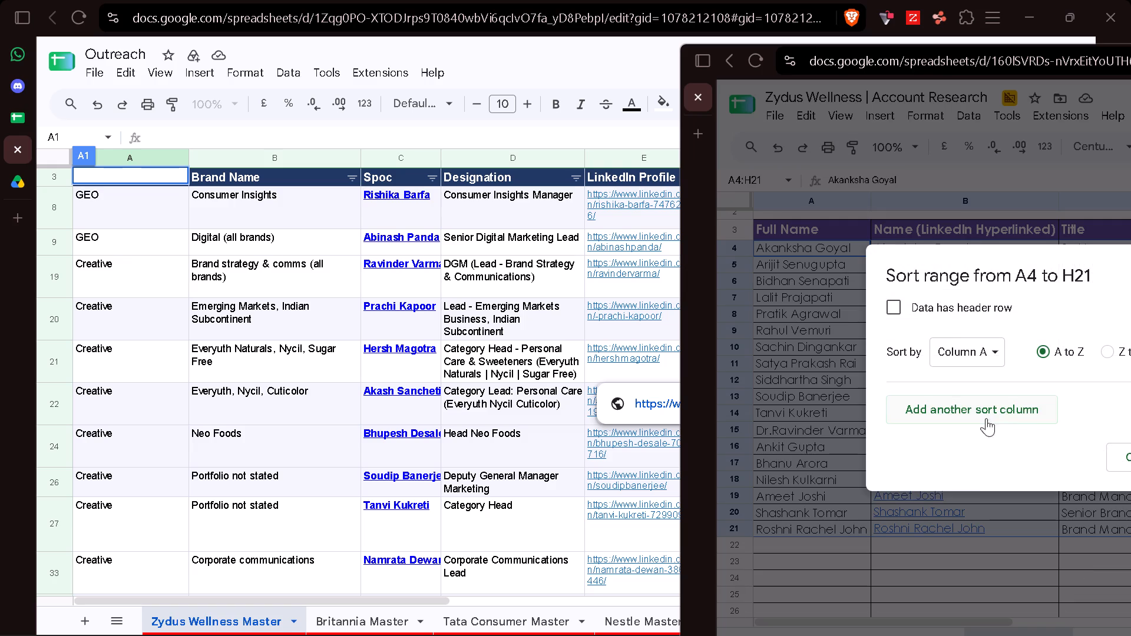
{"action": "scroll", "coordinate": [1024, 419], "scroll_direction": "left", "scroll_amount": 1}
{"action": "scroll", "coordinate": [967, 466], "scroll_direction": "left", "scroll_amount": 3}
{"action": "left_click_drag", "start_coordinate": [695, 279], "coordinate": [629, 260]}
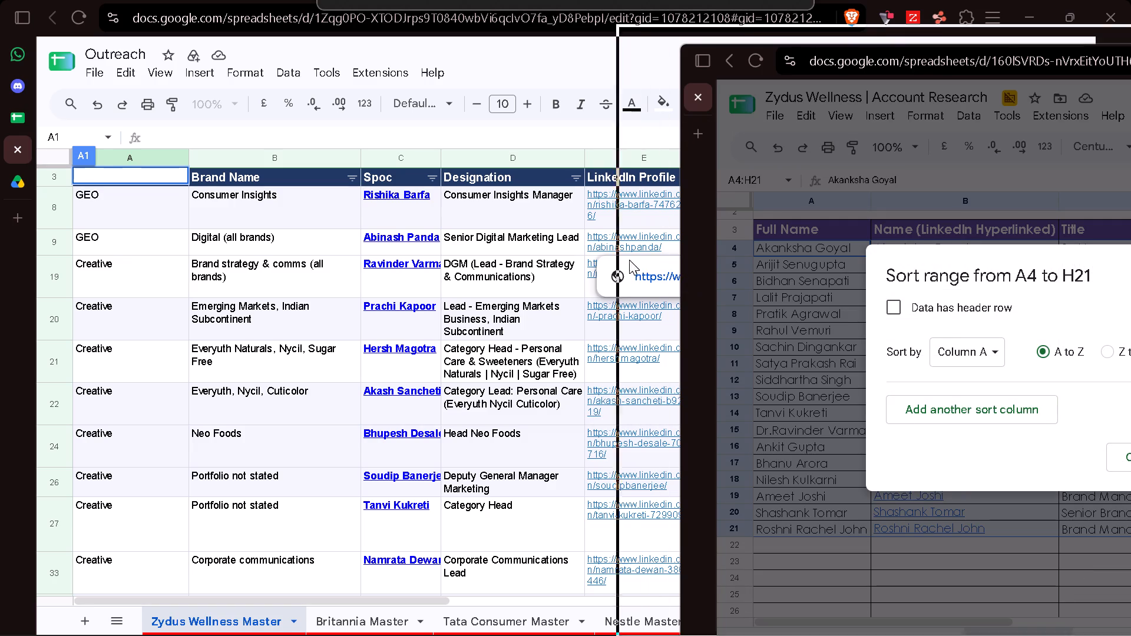
{"action": "left_click_drag", "start_coordinate": [629, 260], "coordinate": [315, 257]}
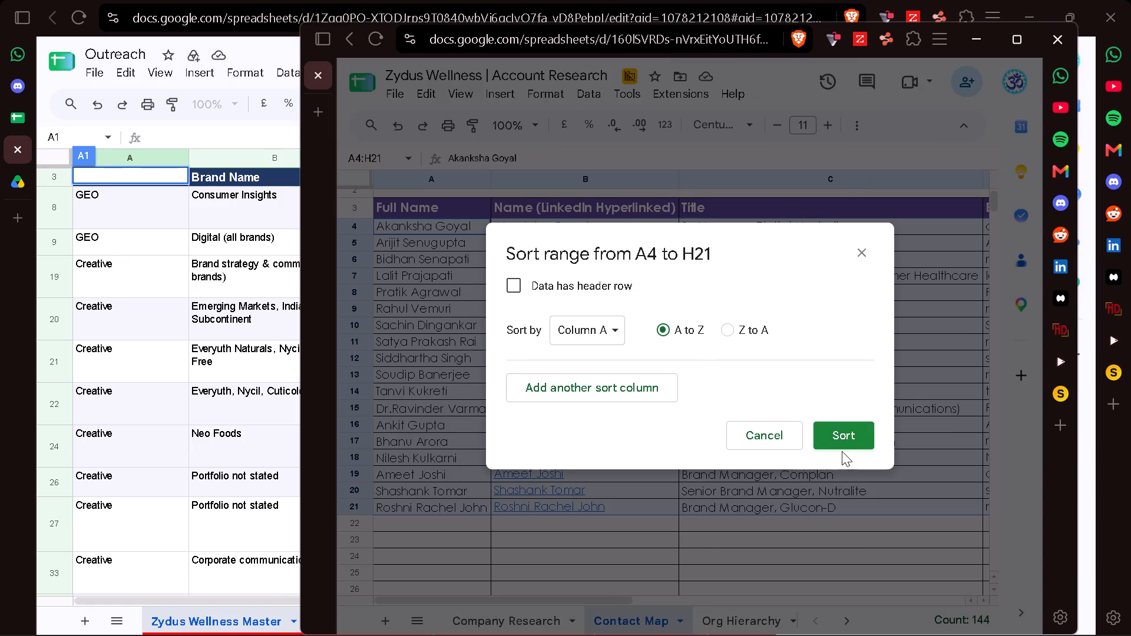
{"action": "left_click", "coordinate": [849, 442]}
{"action": "scroll", "coordinate": [664, 405], "scroll_direction": "right", "scroll_amount": 1}
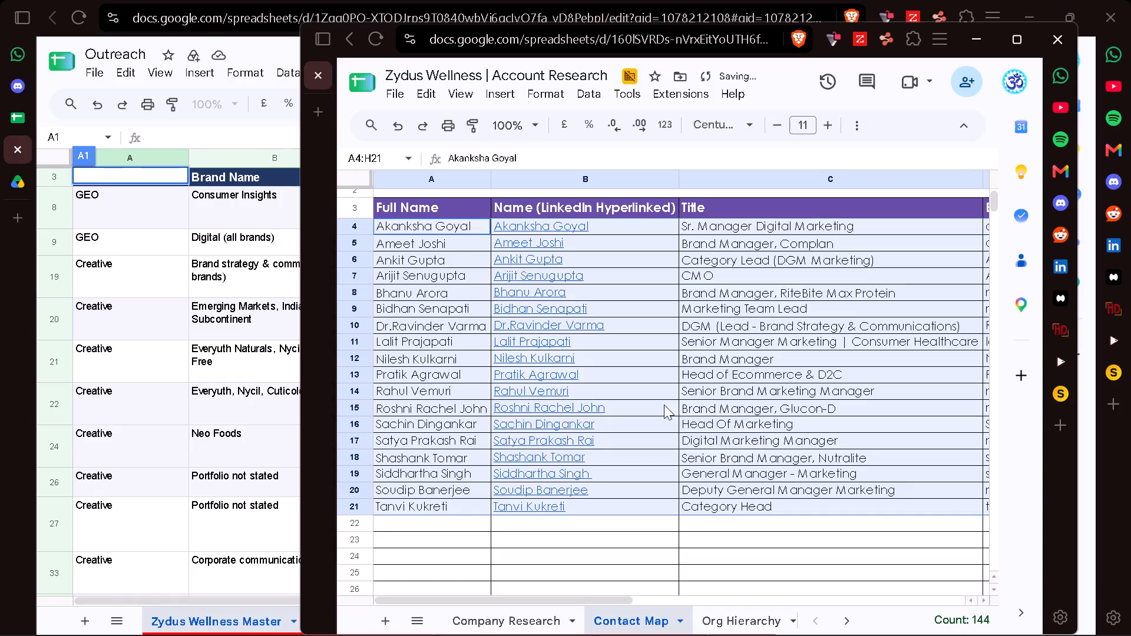
{"action": "scroll", "coordinate": [664, 405], "scroll_direction": "right", "scroll_amount": 1}
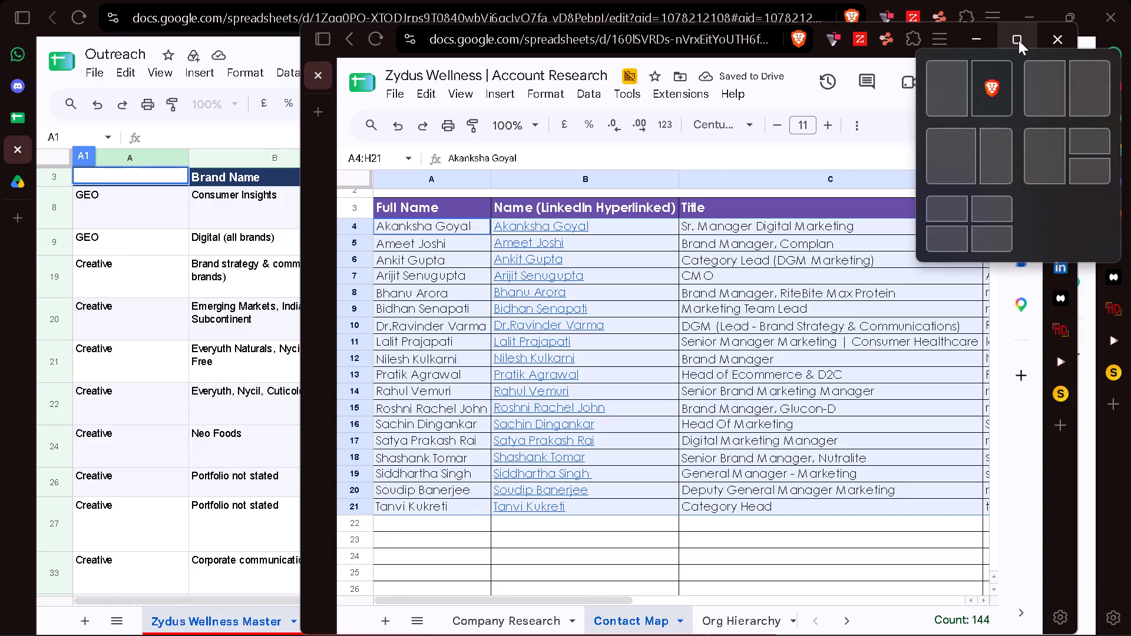
Tile the Account Research and Outreach windows side by side, each filling half of the screen.
{"action": "left_click", "coordinate": [942, 87]}
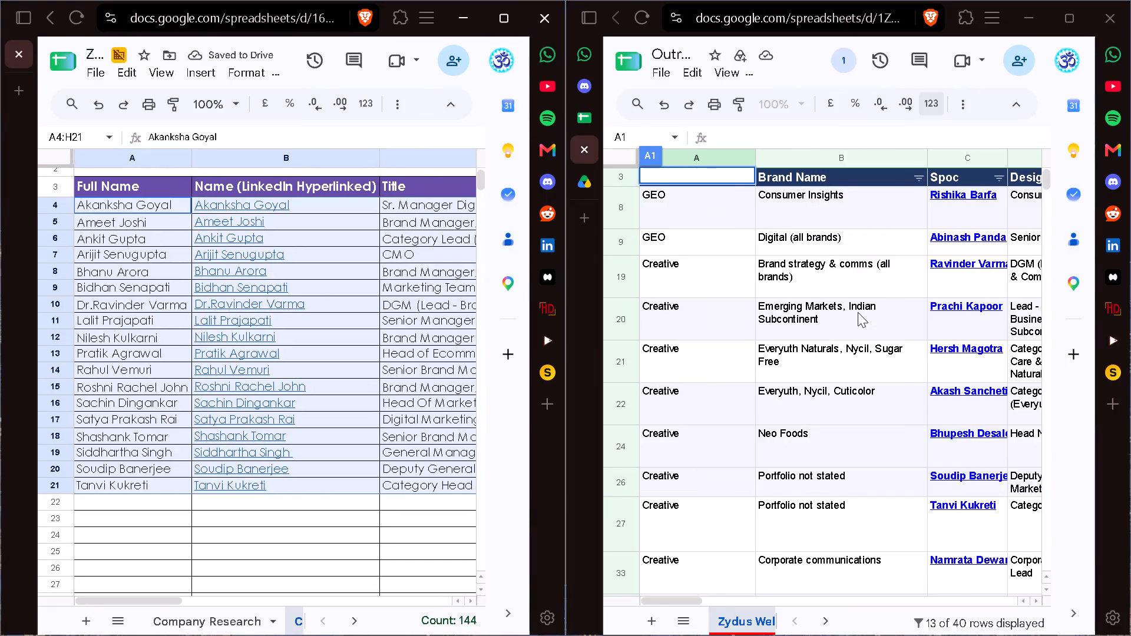
Compare the Spoc names in Outreach's Zydus Wellness Master with the sorted Full Name list in the Contact Map.
{"action": "scroll", "coordinate": [858, 312], "scroll_direction": "left", "scroll_amount": 1}
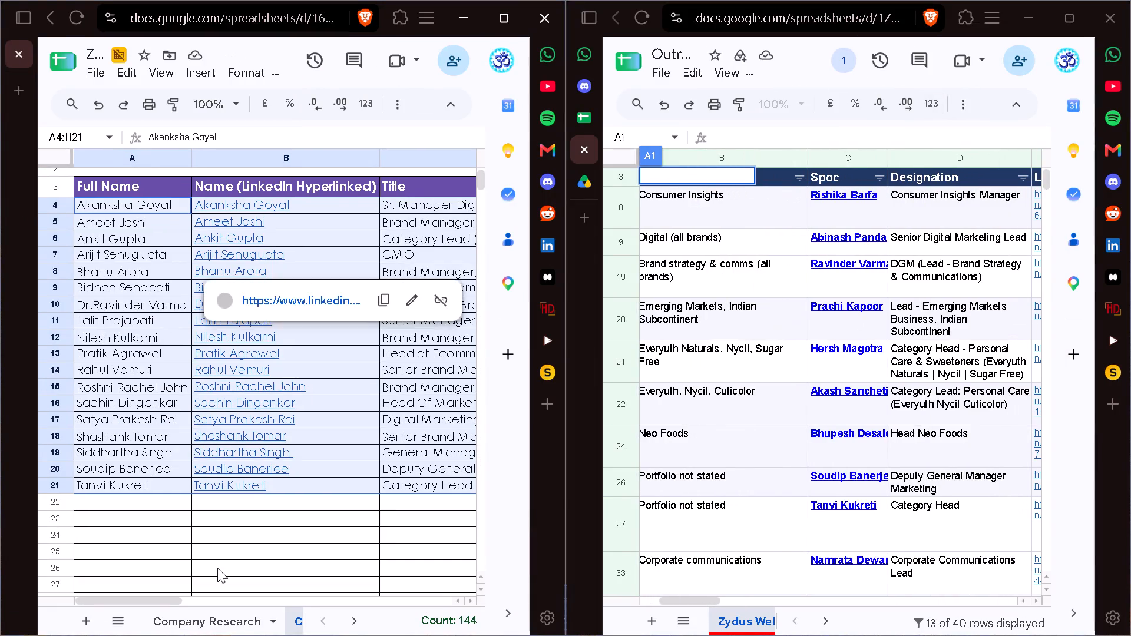
{"action": "left_click", "coordinate": [106, 503]}
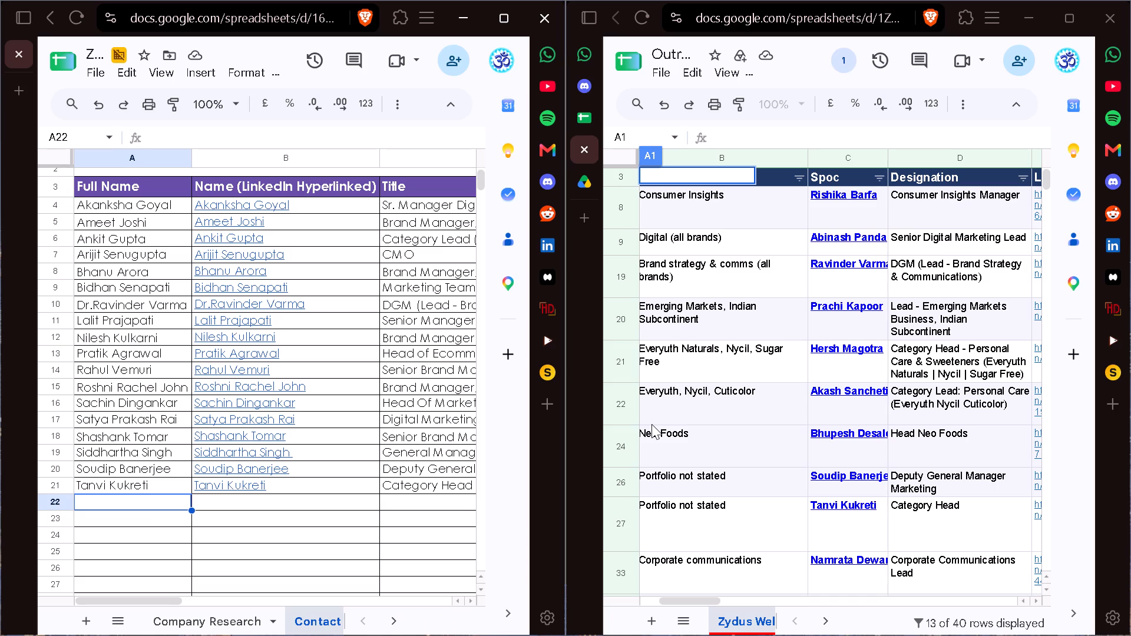
{"action": "left_click", "coordinate": [779, 215]}
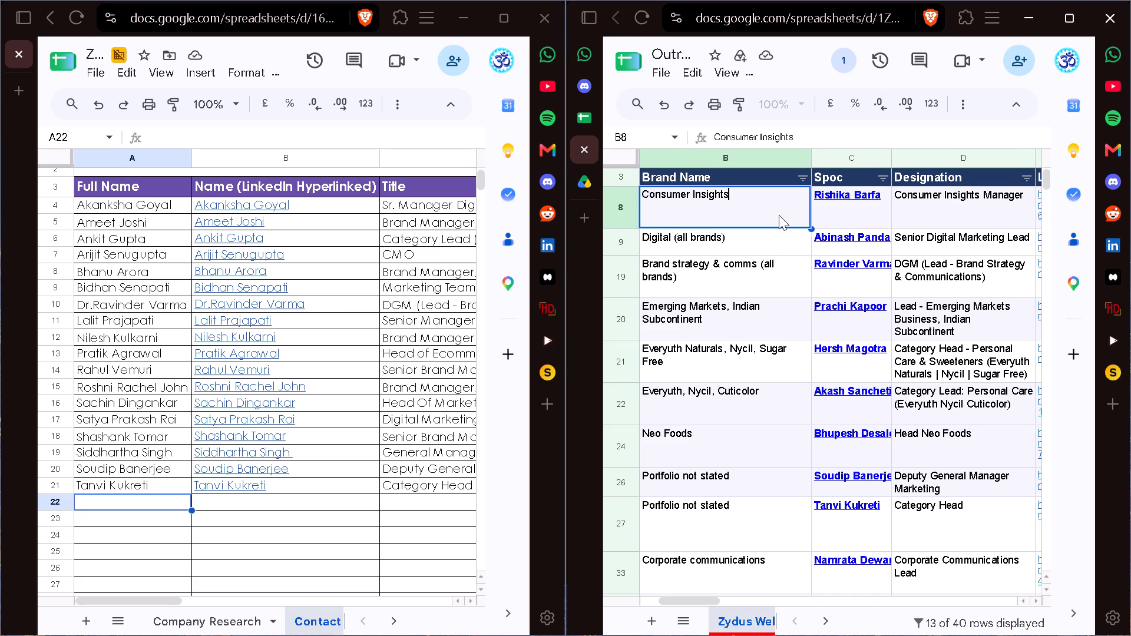
{"action": "left_click", "coordinate": [770, 260]}
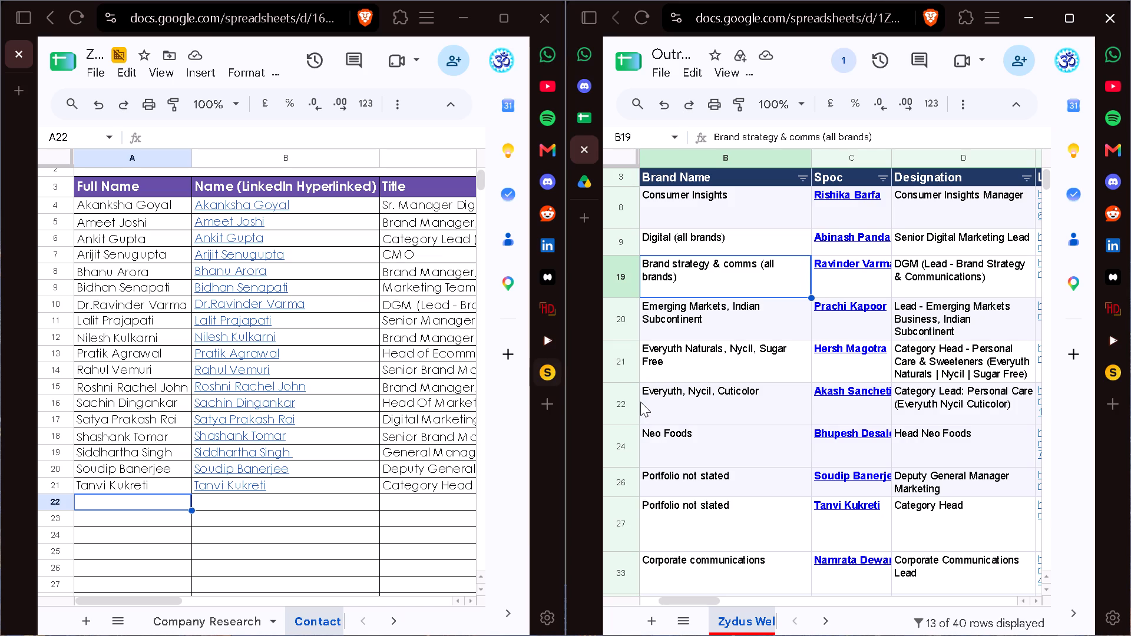
{"action": "scroll", "coordinate": [640, 402], "scroll_direction": "down", "scroll_amount": 1}
{"action": "scroll", "coordinate": [752, 467], "scroll_direction": "down", "scroll_amount": 1}
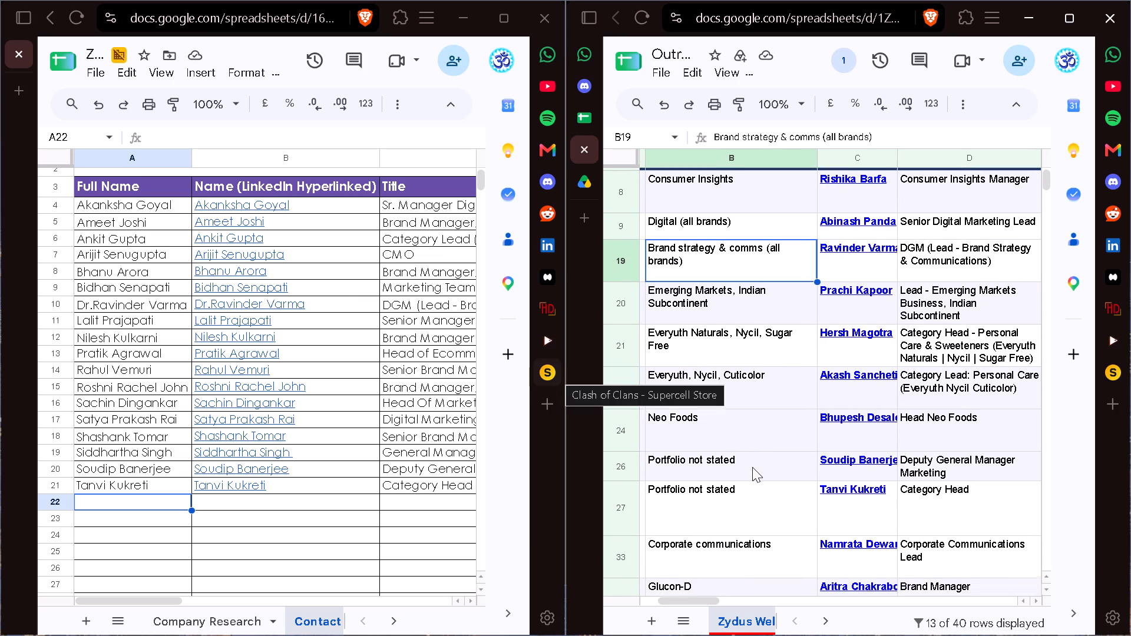
{"action": "scroll", "coordinate": [752, 467], "scroll_direction": "down", "scroll_amount": 1}
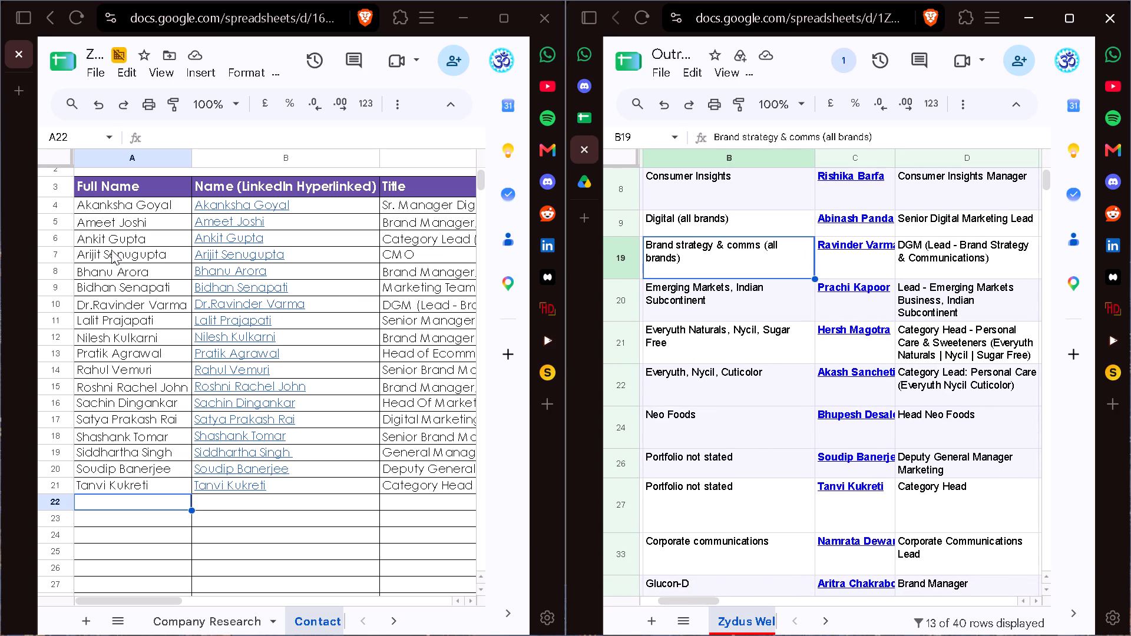
{"action": "scroll", "coordinate": [744, 446], "scroll_direction": "down", "scroll_amount": 1}
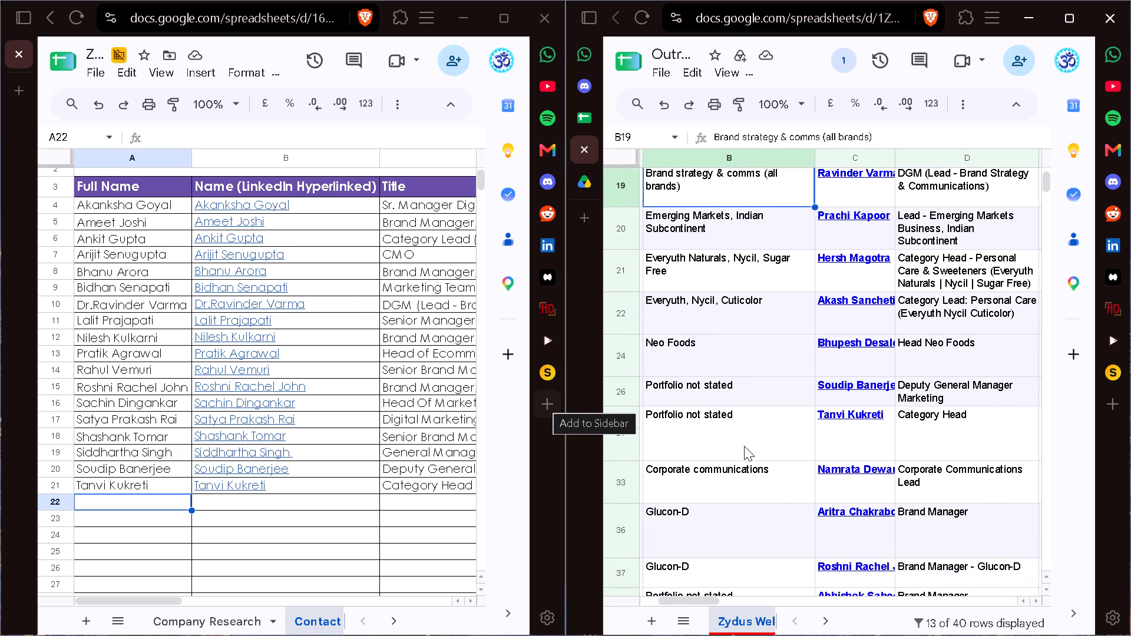
{"action": "scroll", "coordinate": [744, 446], "scroll_direction": "down", "scroll_amount": 1}
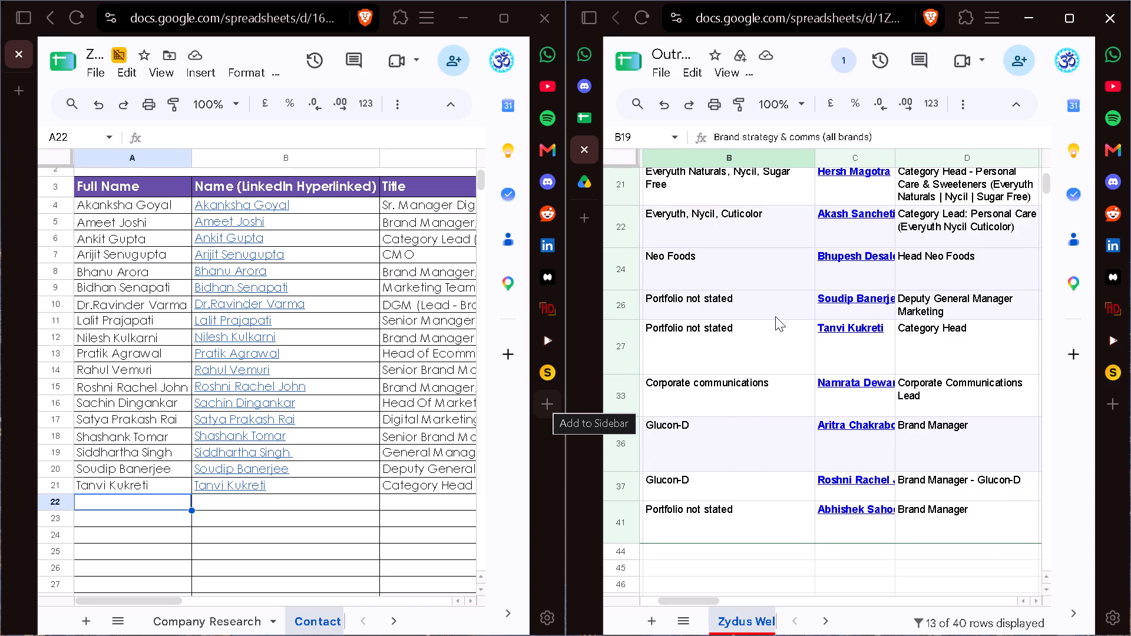
{"action": "scroll", "coordinate": [386, 380], "scroll_direction": "up", "scroll_amount": 1}
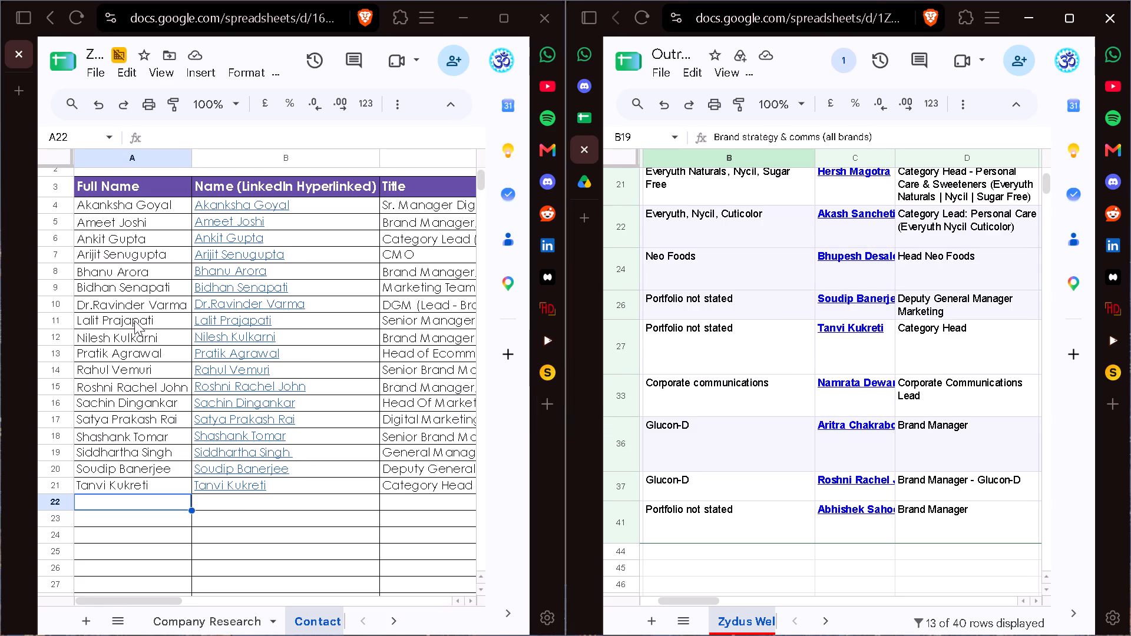
{"action": "scroll", "coordinate": [749, 405], "scroll_direction": "down", "scroll_amount": 1}
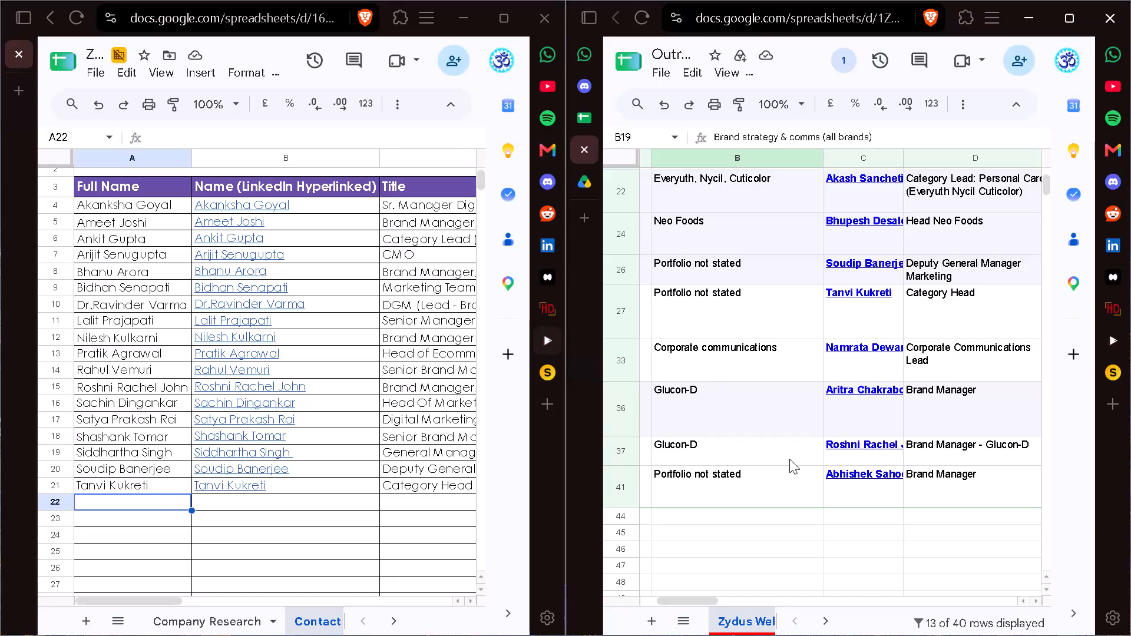
{"action": "scroll", "coordinate": [789, 459], "scroll_direction": "up", "scroll_amount": 5}
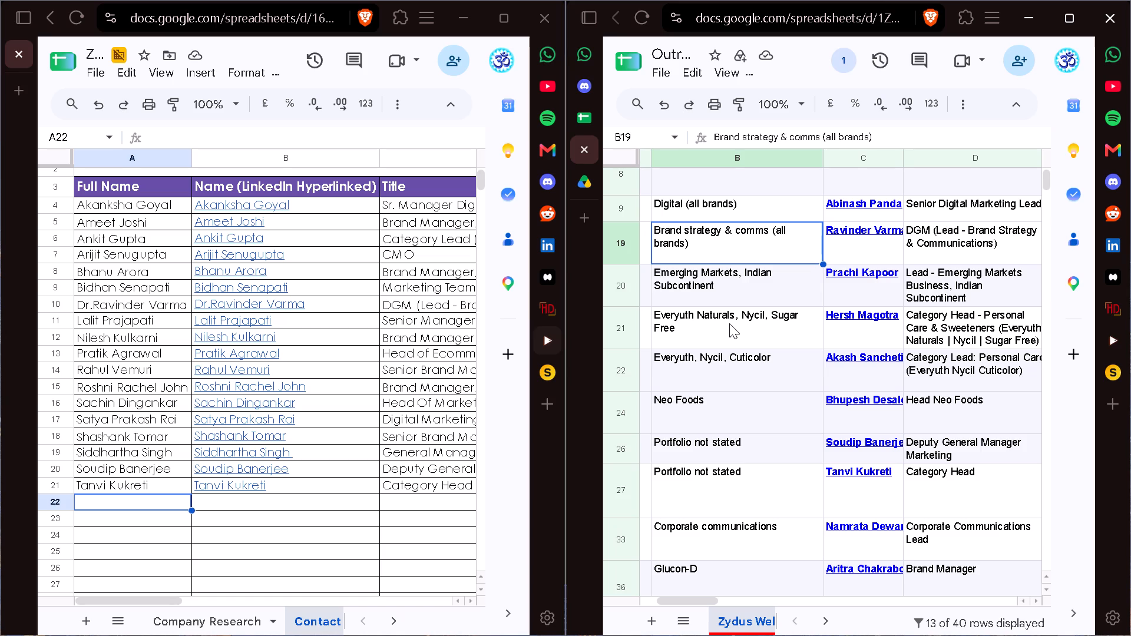
Fill the Brand Name cell B19, Brand strategy & comms (all brands), with yellow in the Zydus Wellness Master sheet.
{"action": "left_click", "coordinate": [960, 98]}
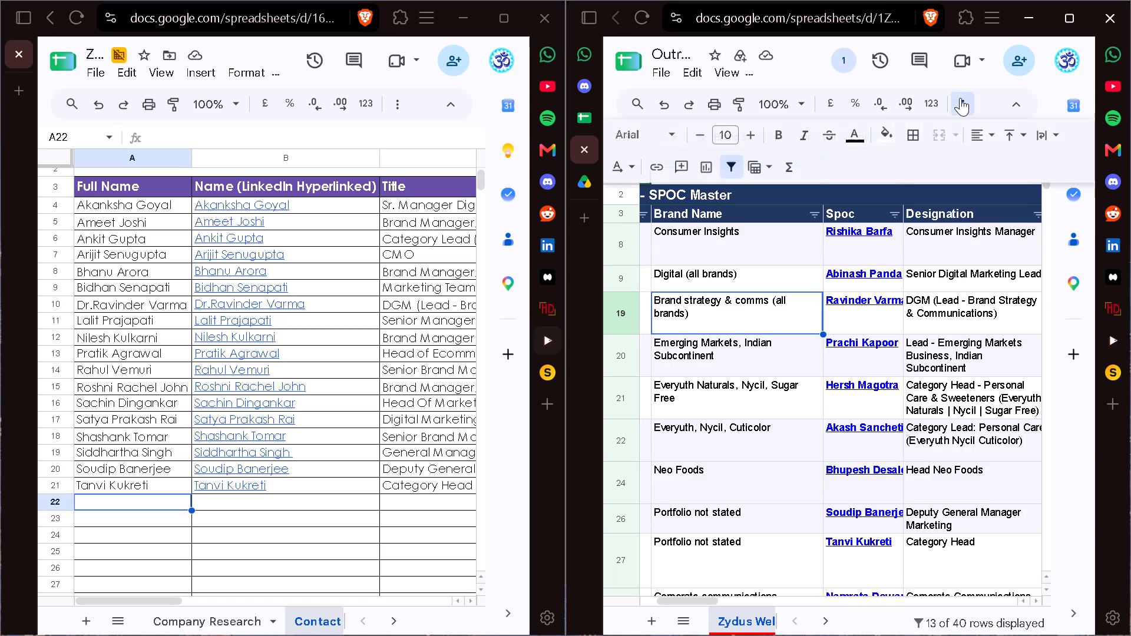
{"action": "left_click", "coordinate": [887, 132]}
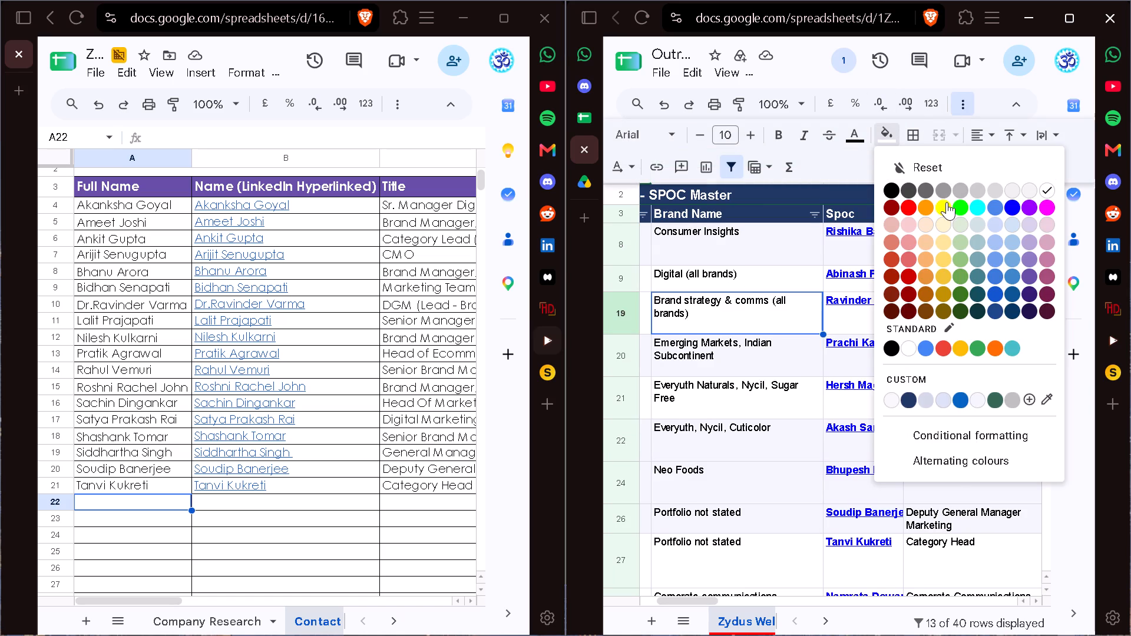
{"action": "left_click", "coordinate": [947, 202]}
{"action": "scroll", "coordinate": [748, 411], "scroll_direction": "down", "scroll_amount": 1}
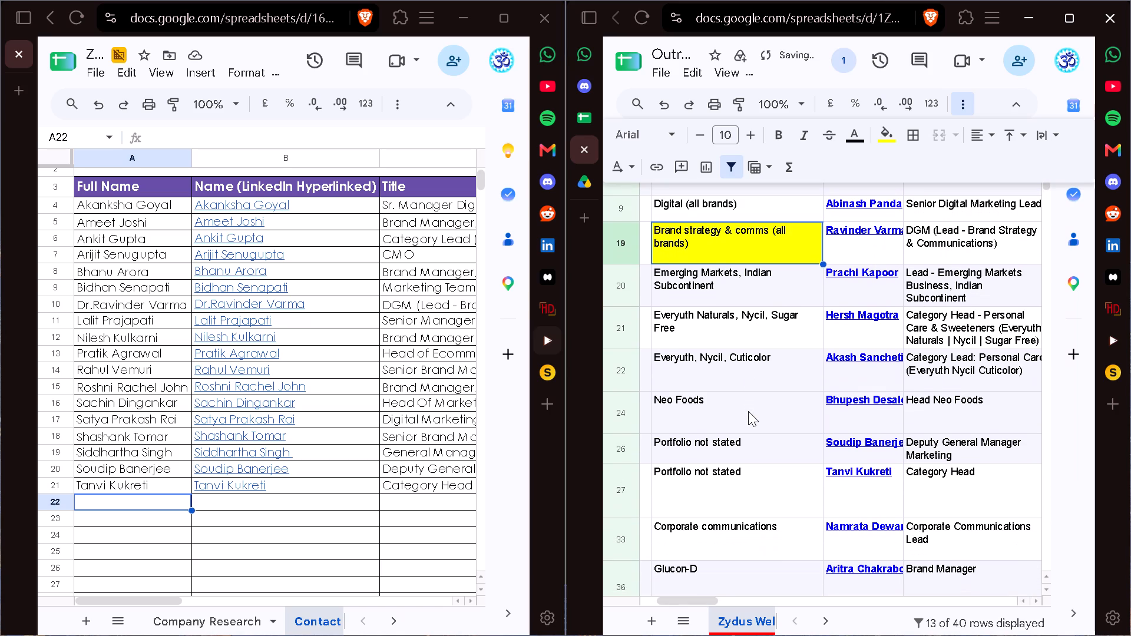
{"action": "scroll", "coordinate": [693, 331], "scroll_direction": "down", "scroll_amount": 1}
{"action": "scroll", "coordinate": [693, 331], "scroll_direction": "up", "scroll_amount": 1}
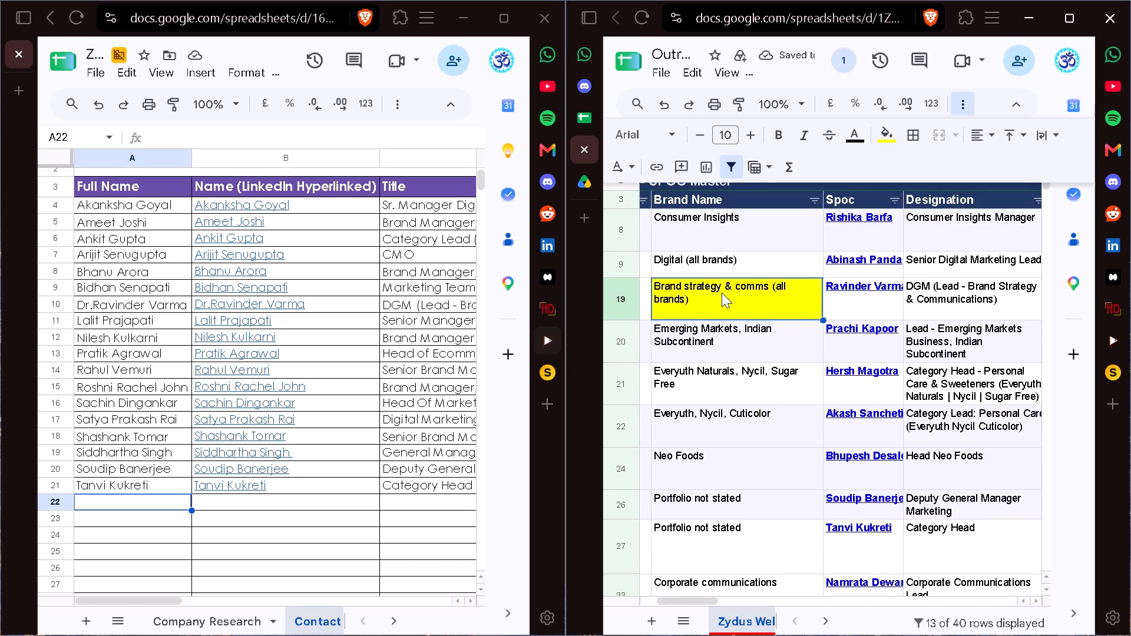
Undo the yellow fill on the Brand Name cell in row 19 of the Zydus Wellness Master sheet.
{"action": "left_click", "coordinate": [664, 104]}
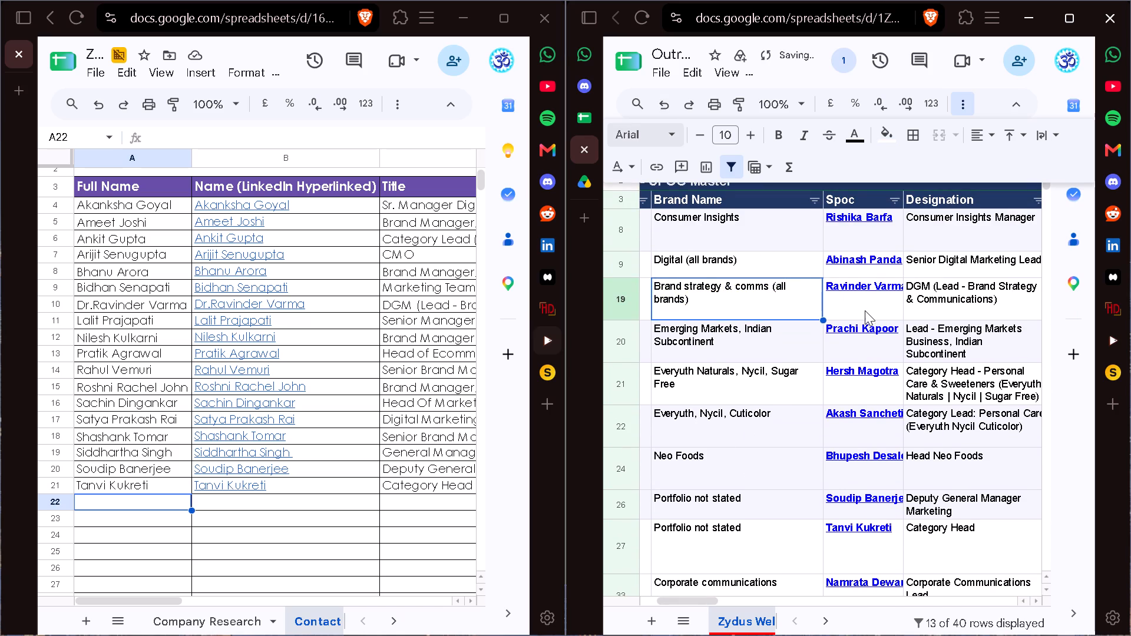
Fill the Spoc cell in row 19, for the DGM (Lead - Brand Strategy & Communications), with yellow.
{"action": "left_click", "coordinate": [867, 312]}
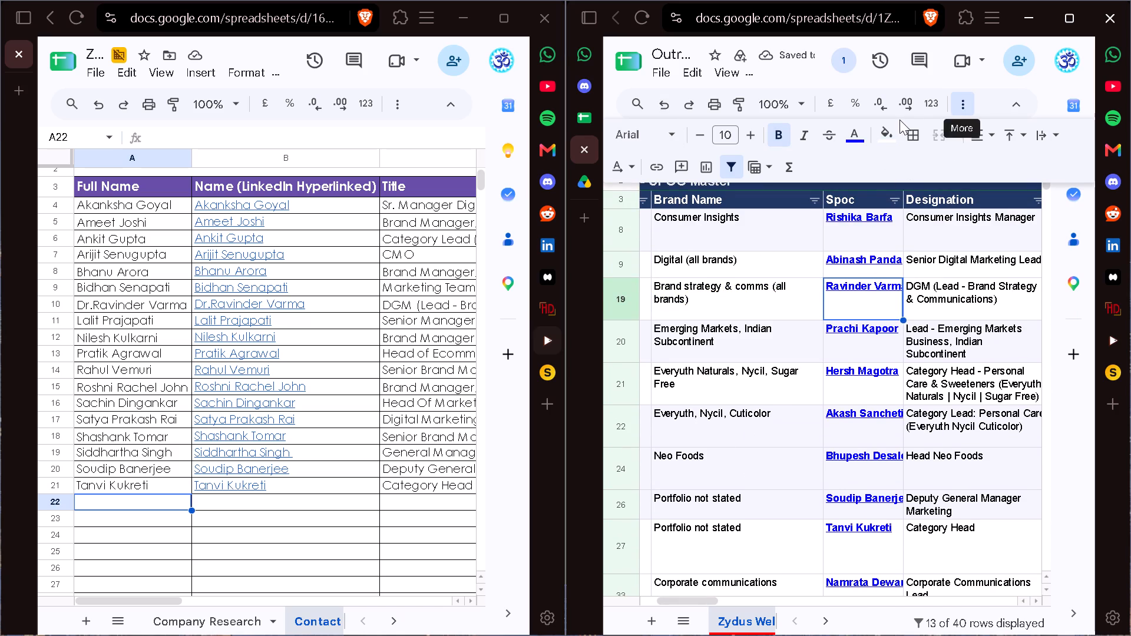
{"action": "left_click", "coordinate": [892, 129]}
{"action": "left_click", "coordinate": [945, 203]}
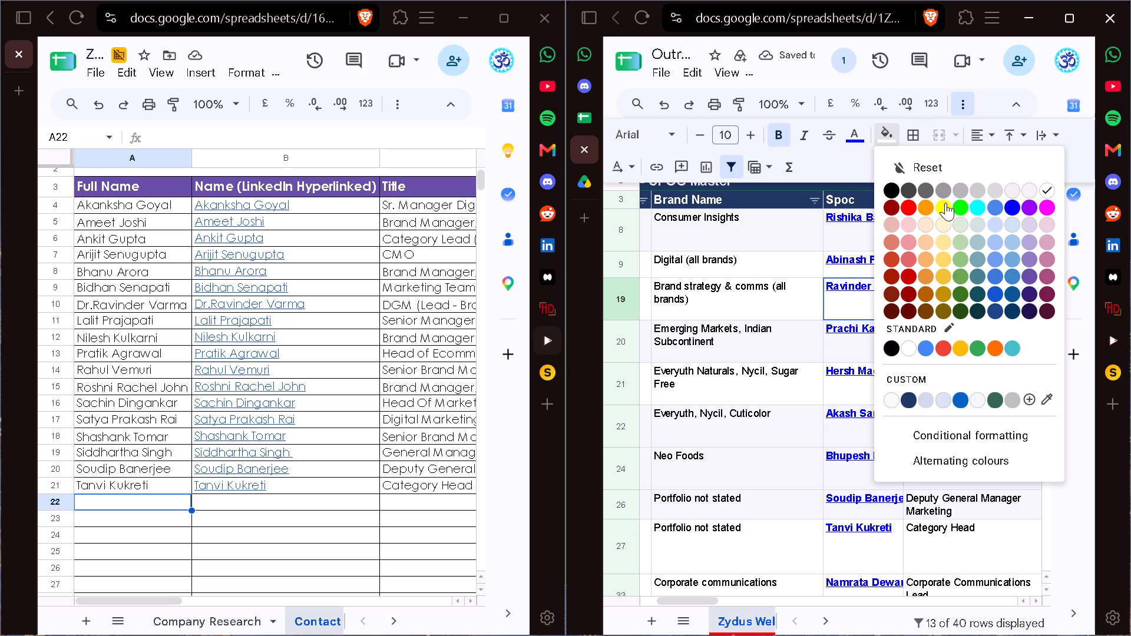
Fill the Spoc cells in rows 26 and 27, the Deputy General Manager Marketing and the Category Head, with yellow.
{"action": "scroll", "coordinate": [830, 329], "scroll_direction": "down", "scroll_amount": 1}
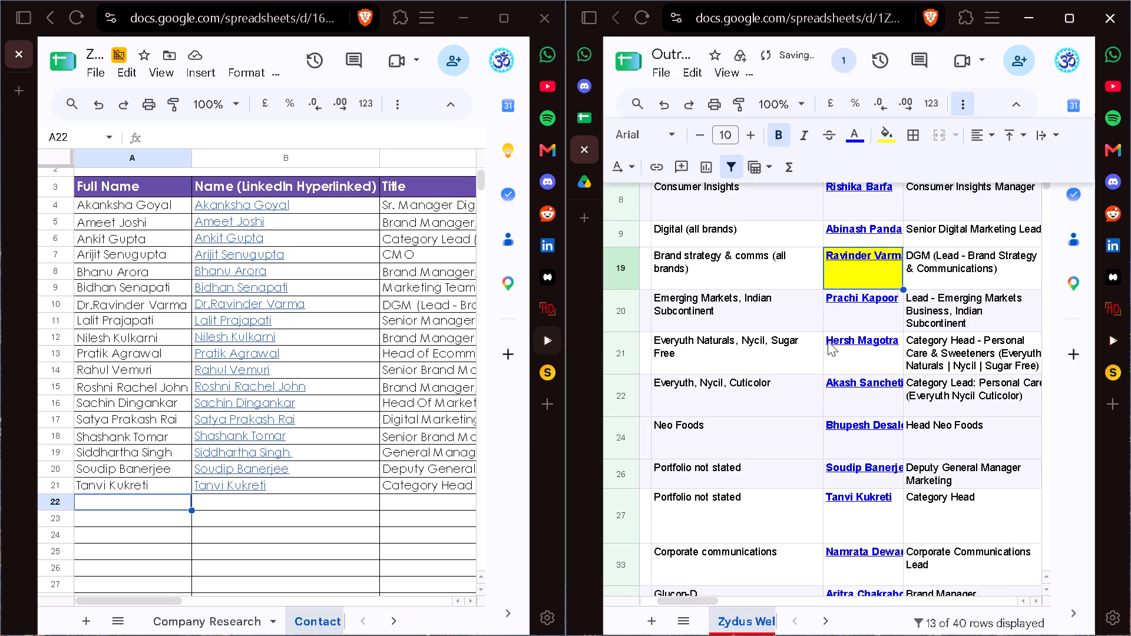
{"action": "scroll", "coordinate": [846, 323], "scroll_direction": "down", "scroll_amount": 1}
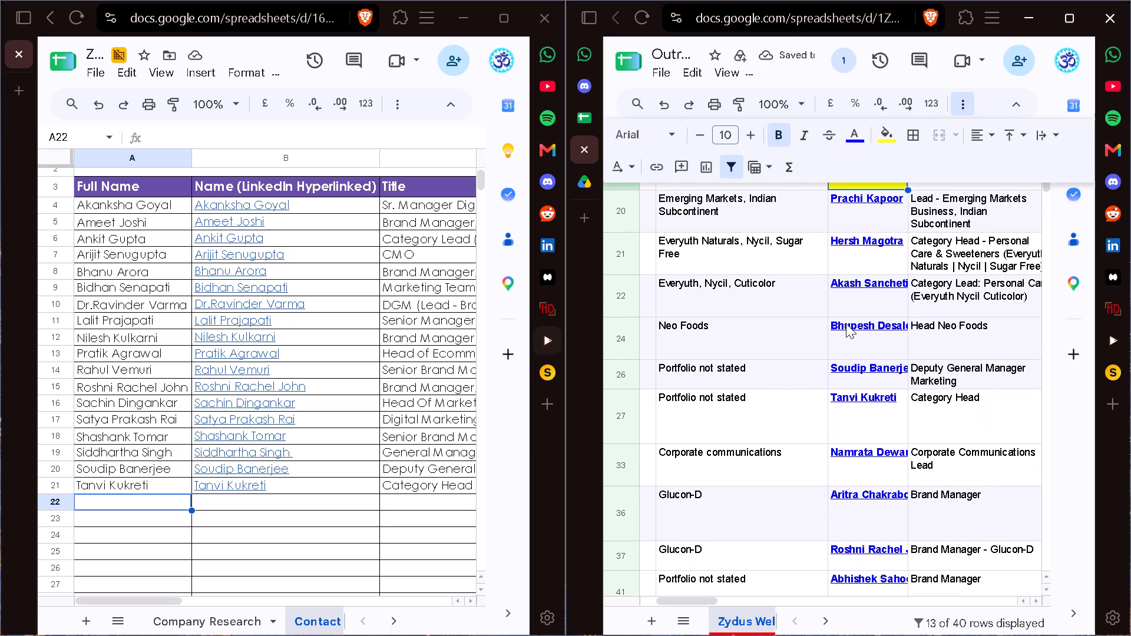
{"action": "scroll", "coordinate": [846, 323], "scroll_direction": "down", "scroll_amount": 1}
{"action": "left_click", "coordinate": [851, 326]}
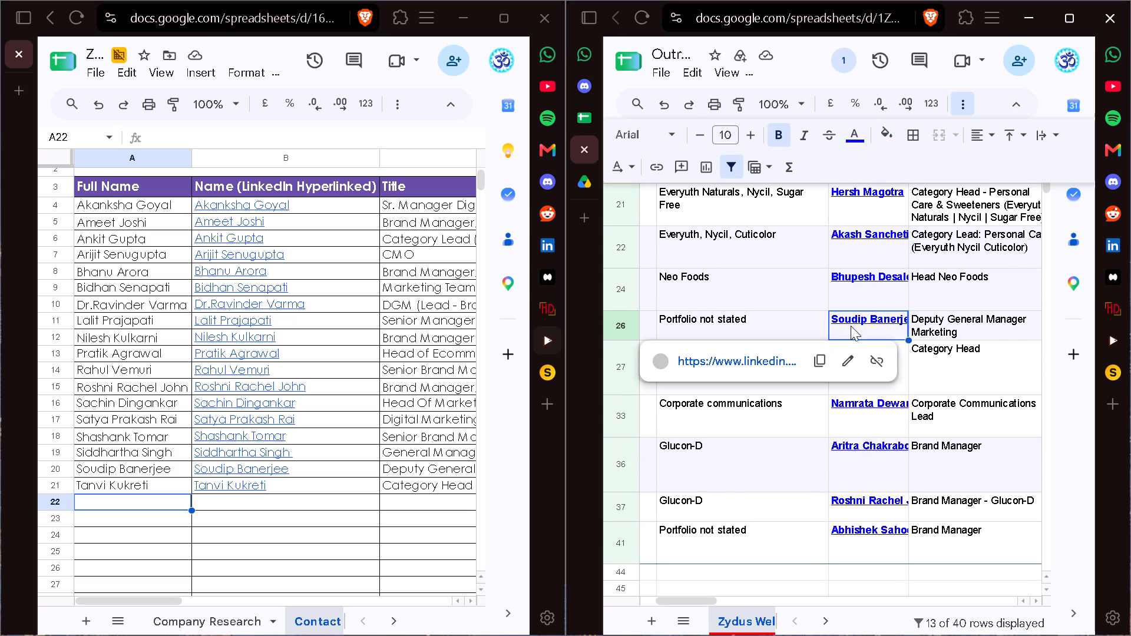
{"action": "key", "text": "shift+Down"}
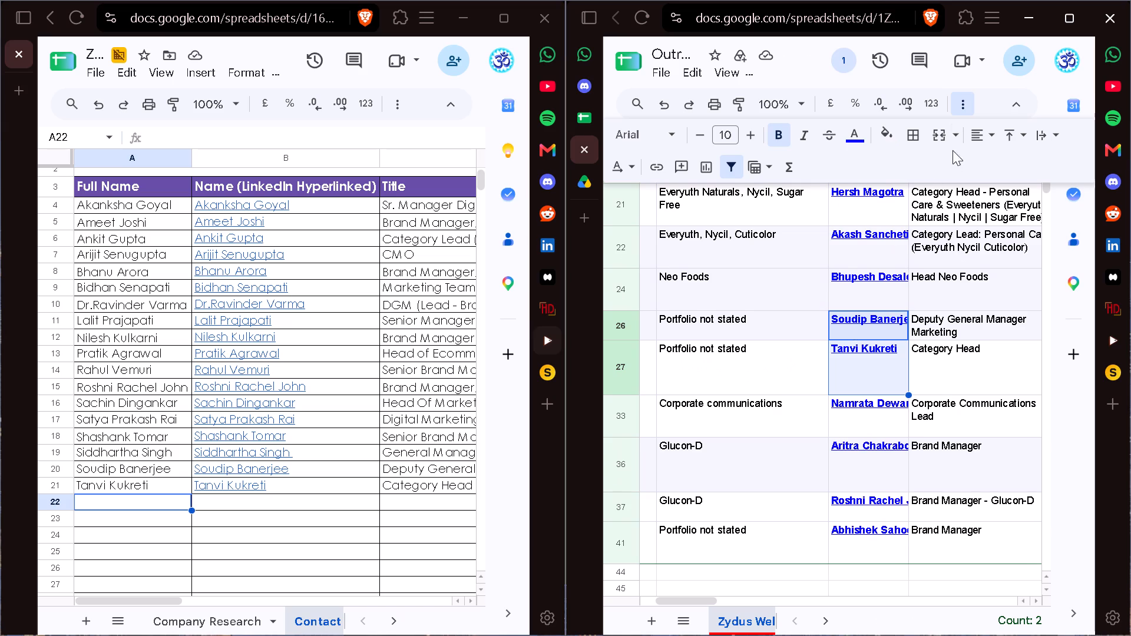
{"action": "left_click", "coordinate": [881, 140]}
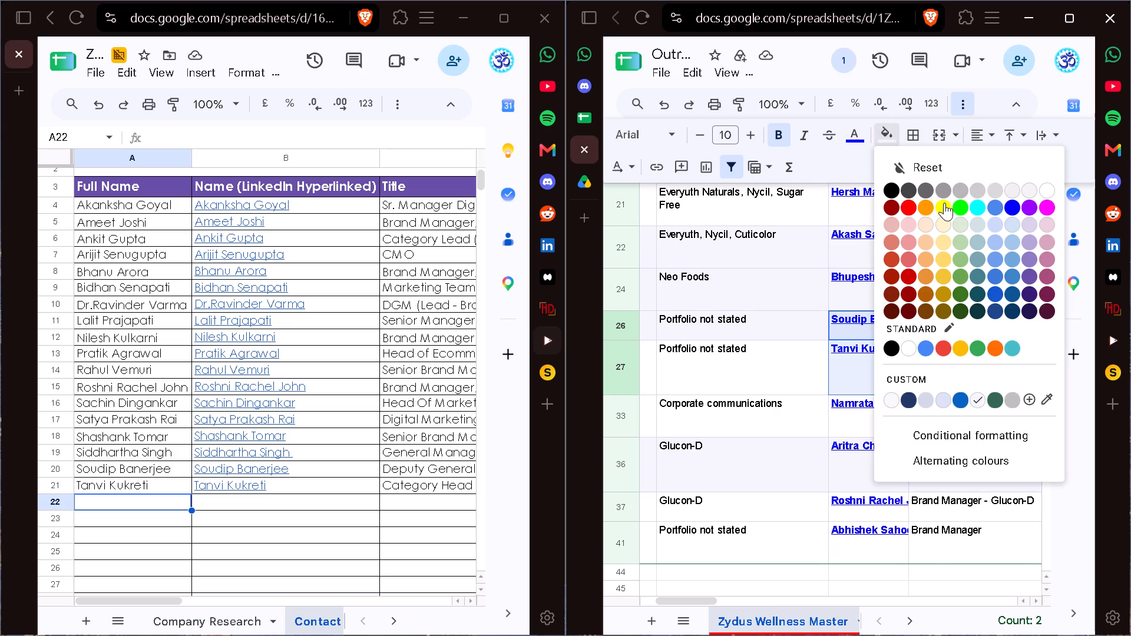
{"action": "left_click", "coordinate": [947, 208]}
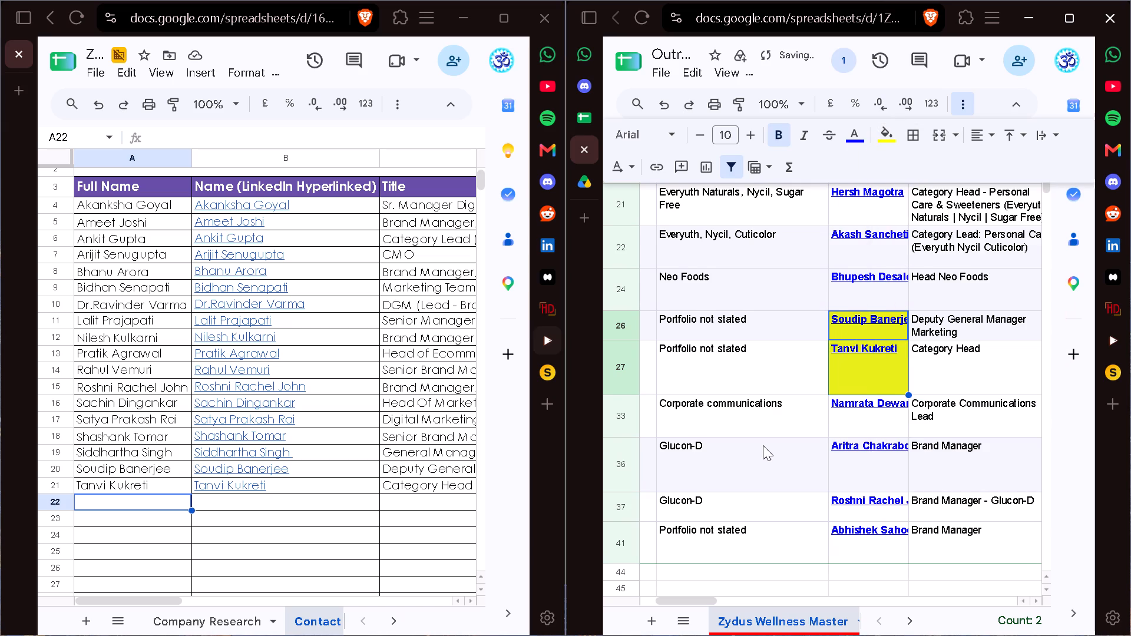
Fill the Spoc cell in row 37, for the Brand Manager - Glucon-D, with yellow.
{"action": "scroll", "coordinate": [763, 445], "scroll_direction": "down", "scroll_amount": 1}
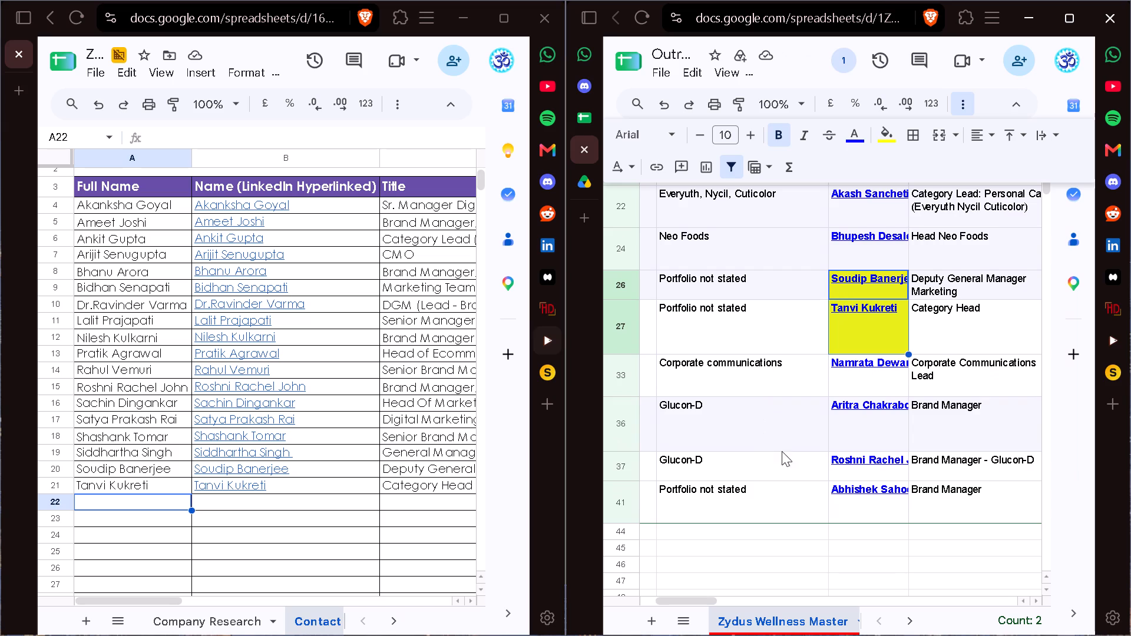
{"action": "left_click", "coordinate": [848, 470]}
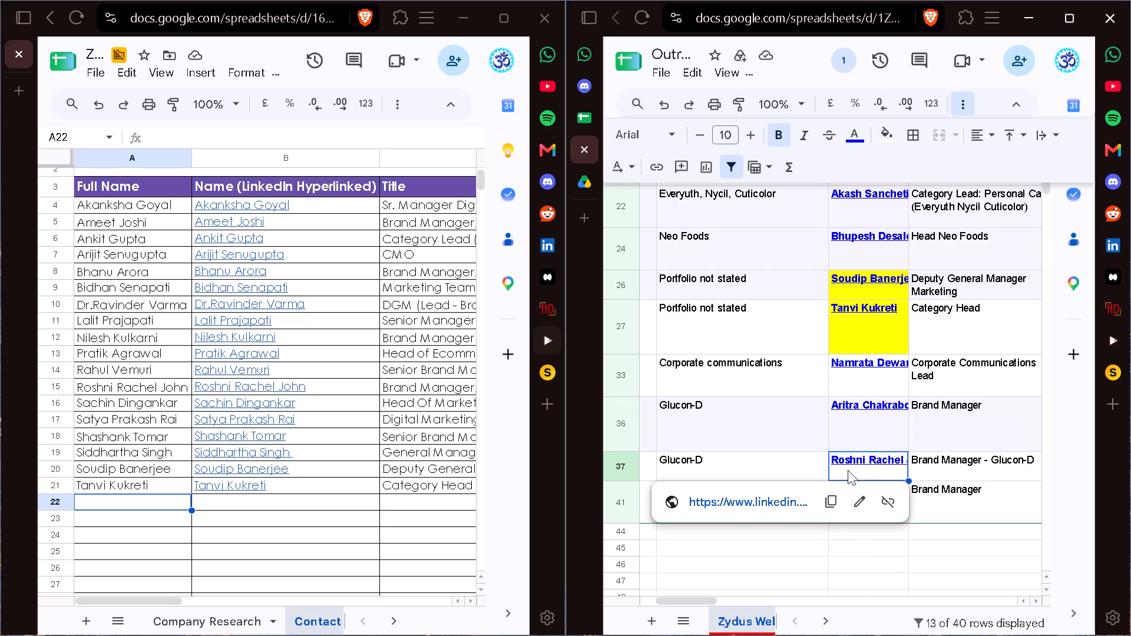
{"action": "left_click", "coordinate": [888, 130]}
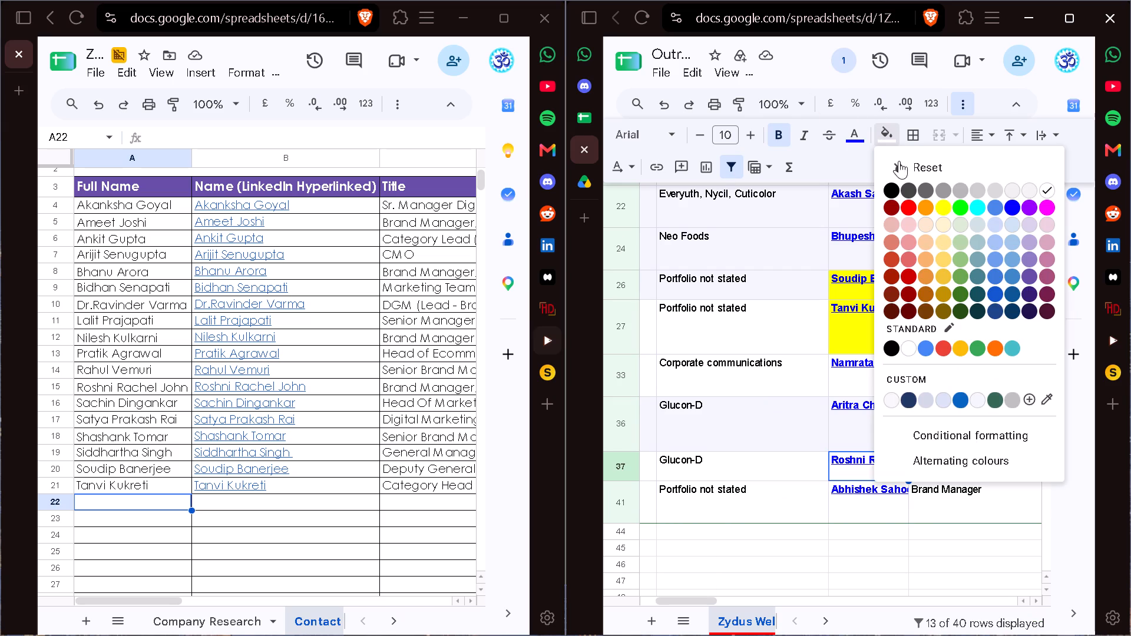
{"action": "left_click", "coordinate": [947, 209]}
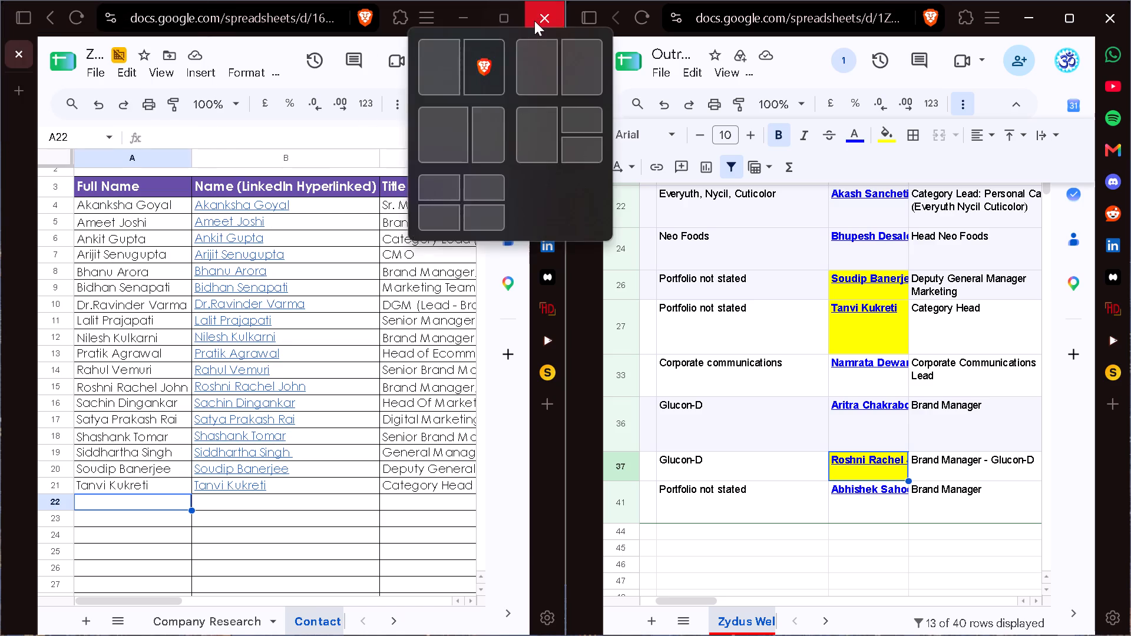
Close the Account Research window and maximize the Outreach window.
{"action": "left_click", "coordinate": [535, 20]}
{"action": "left_click", "coordinate": [1069, 17]}
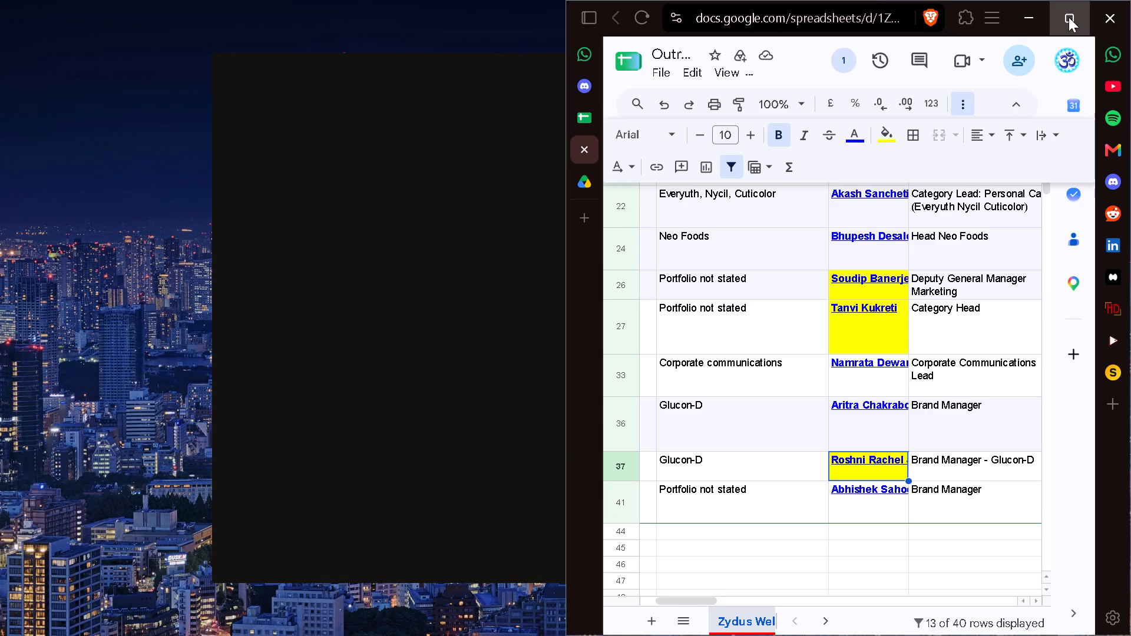
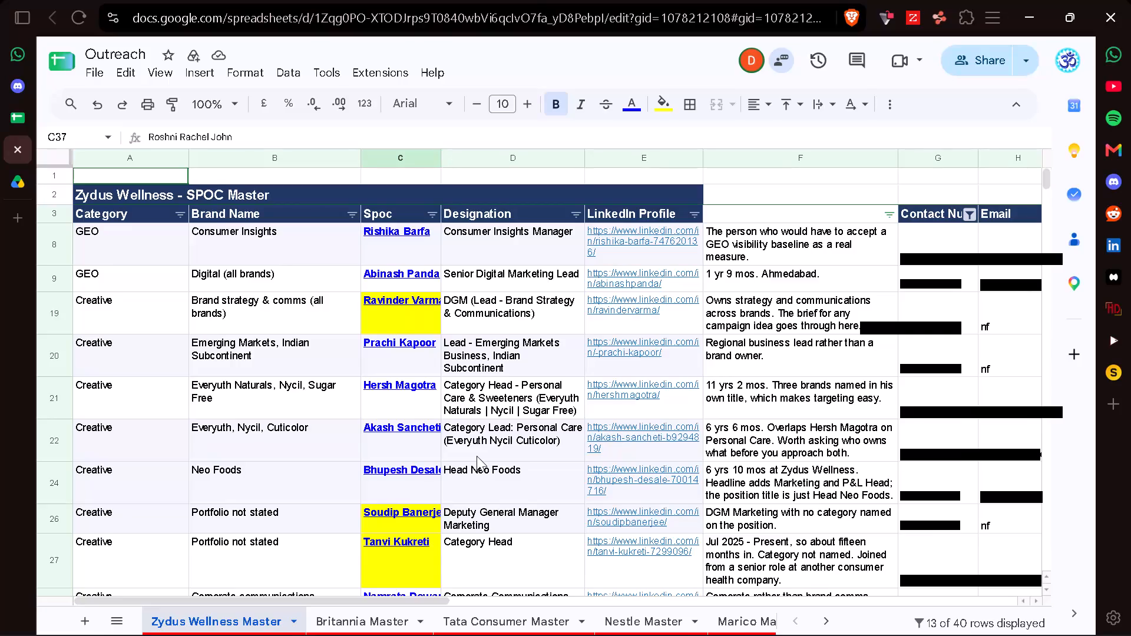
Copy the Spoc names in rows 8 and 9 of Outreach into Full Name from row 2 of Klenty Leads New's Eshan Leads 23th October sheet.
{"action": "scroll", "coordinate": [477, 456], "scroll_direction": "right", "scroll_amount": 5}
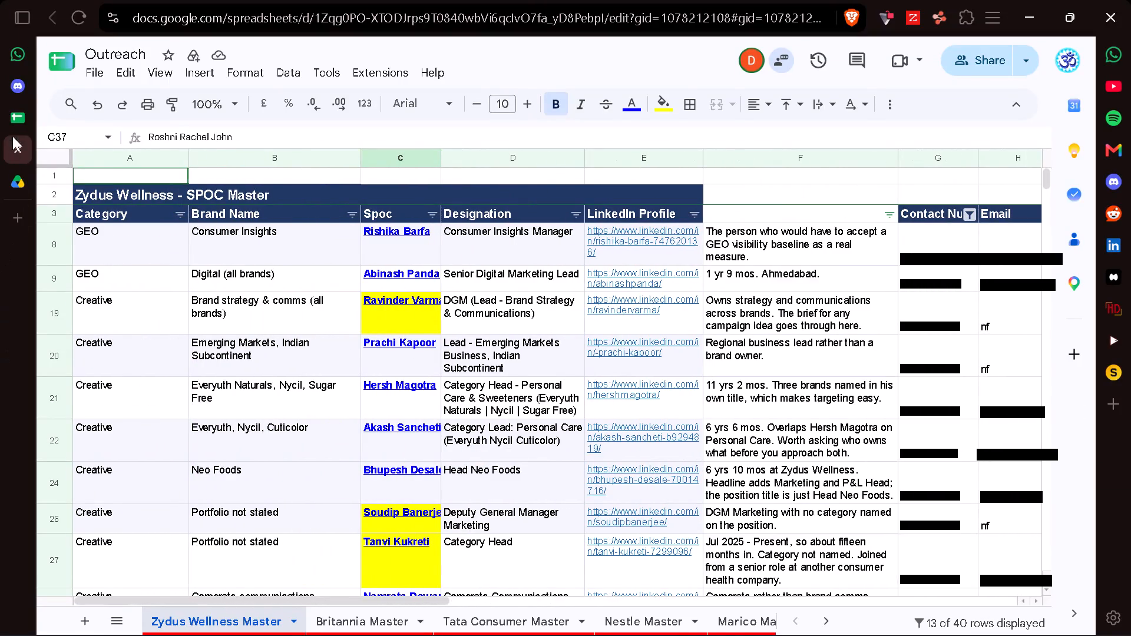
{"action": "left_click", "coordinate": [15, 120]}
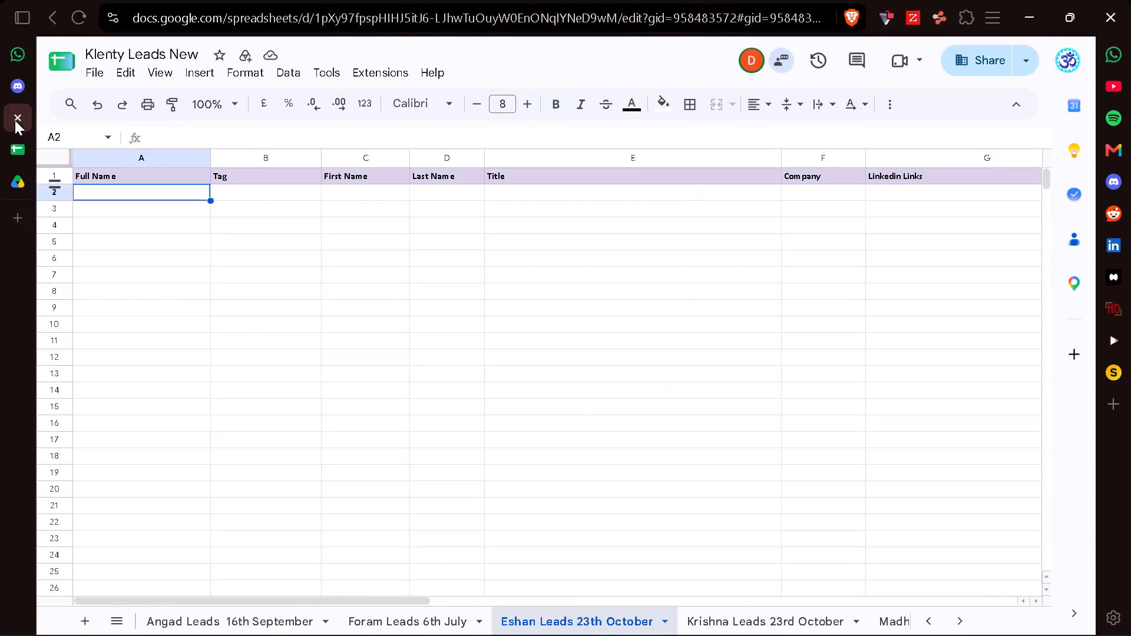
{"action": "left_click", "coordinate": [16, 141]}
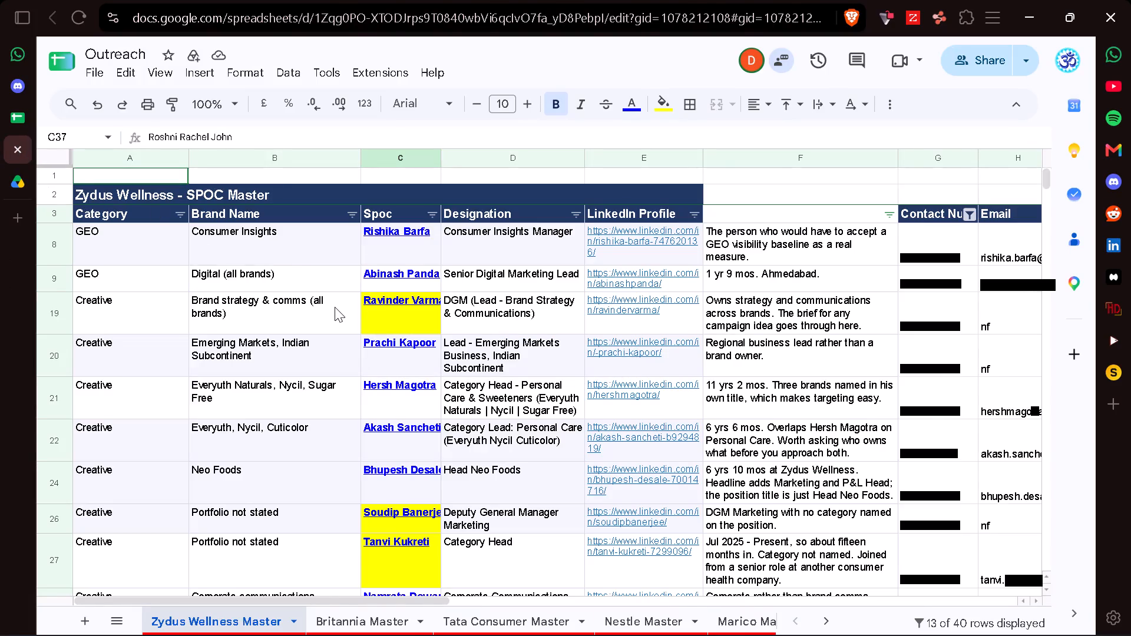
{"action": "left_click", "coordinate": [393, 247]}
{"action": "key", "text": "shift+Down"}
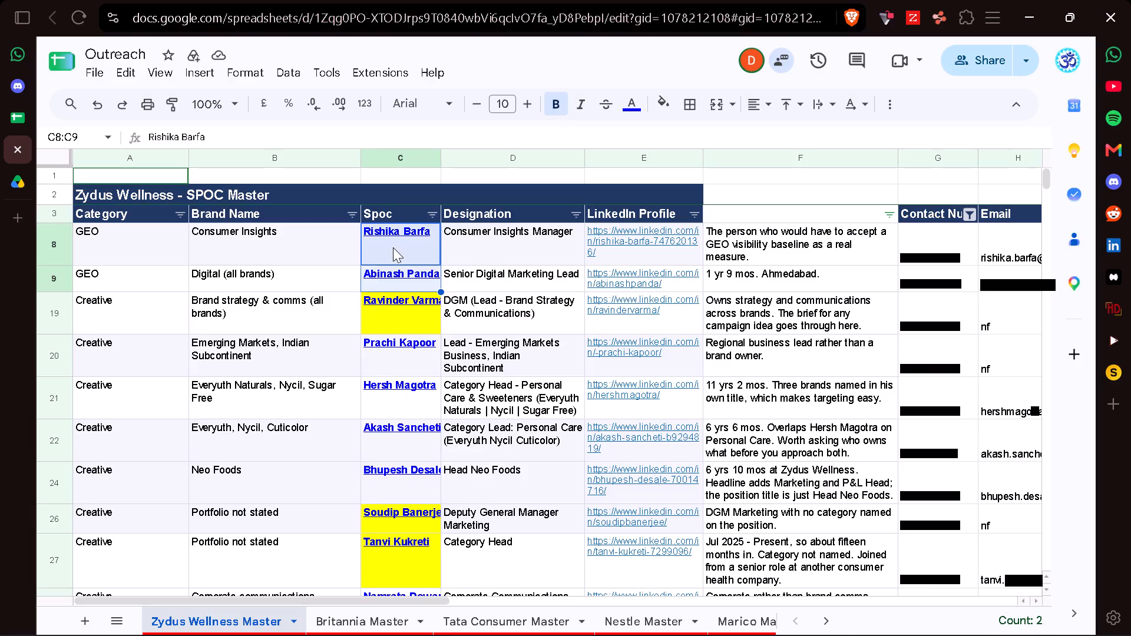
{"action": "key", "text": "ctrl+c"}
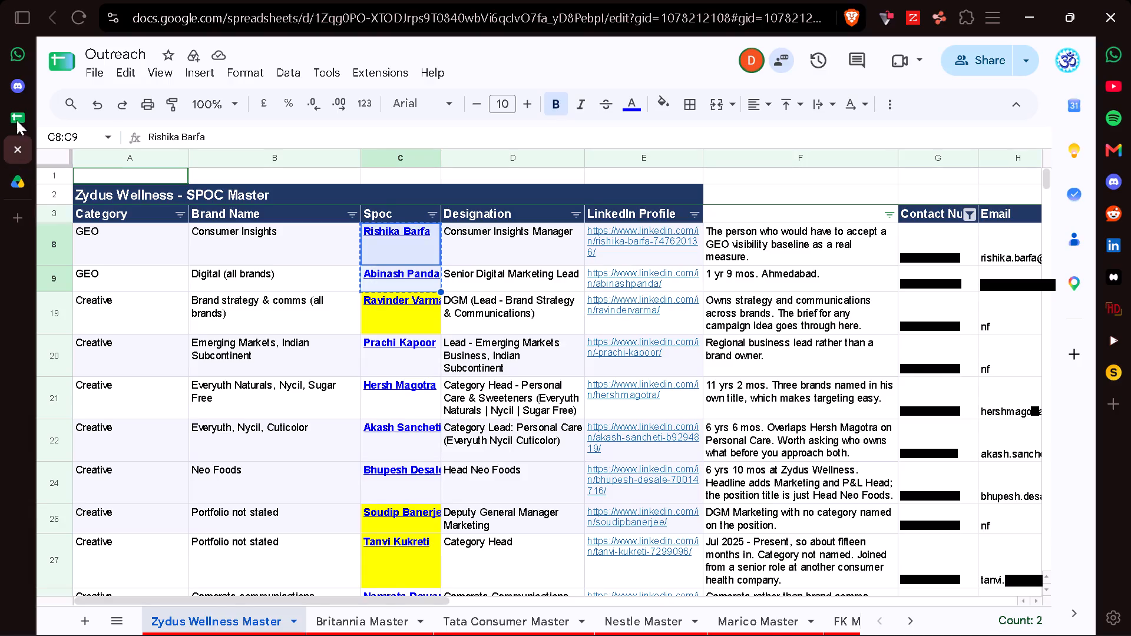
{"action": "left_click", "coordinate": [16, 119]}
{"action": "key", "text": "ctrl+v"}
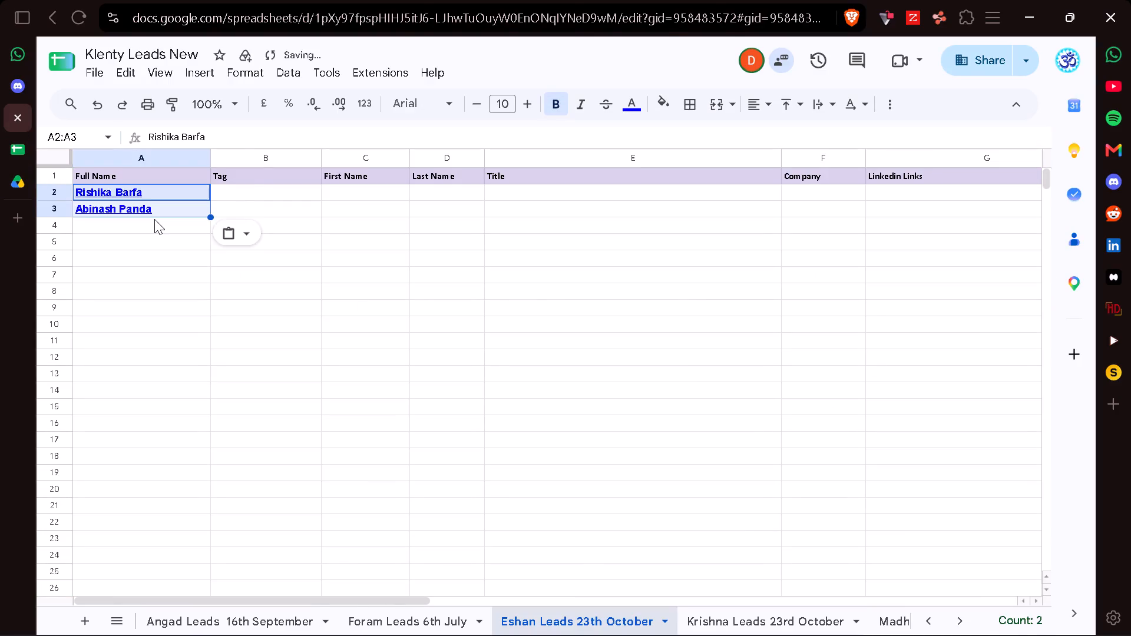
Copy the unhighlighted Spoc names in rows 20 to 24 of Outreach into the Full Name column of Klenty Leads New, starting at row 4.
{"action": "key", "text": "Right"}
{"action": "key", "text": "Right"}
{"action": "key", "text": "Left"}
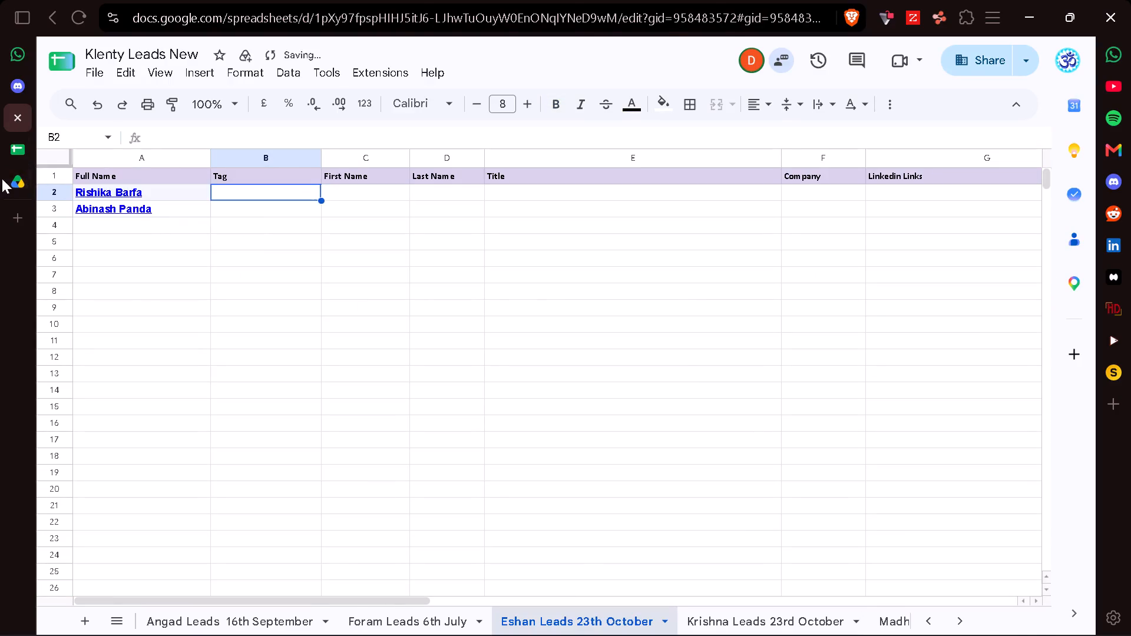
{"action": "key", "text": "Left"}
{"action": "key", "text": "Down"}
{"action": "key", "text": "Down"}
{"action": "left_click", "coordinate": [22, 152]}
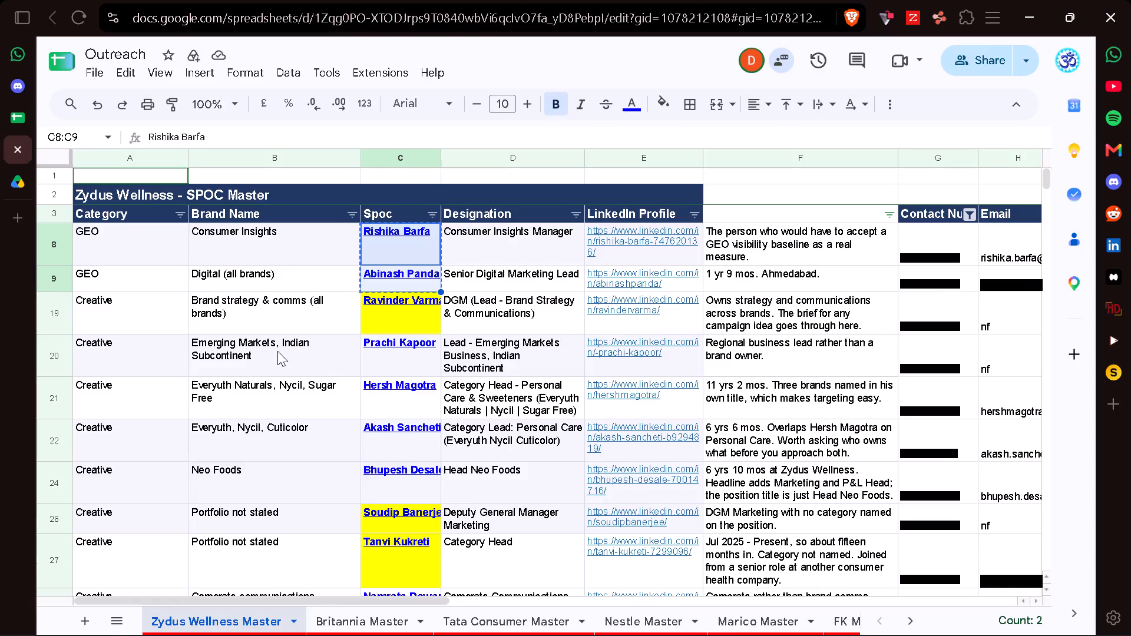
{"action": "left_click", "coordinate": [383, 357]}
{"action": "key", "text": "shift+Down"}
{"action": "key", "text": "shift+Down"}
{"action": "key", "text": "shift+Down"}
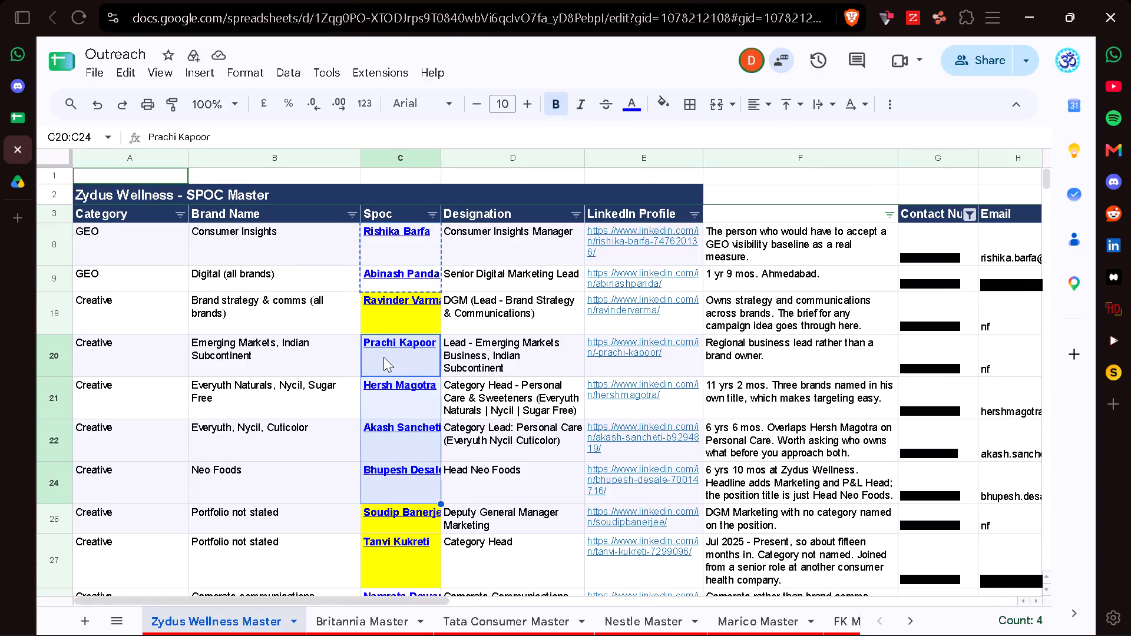
{"action": "key", "text": "ctrl+c"}
{"action": "left_click", "coordinate": [16, 128]}
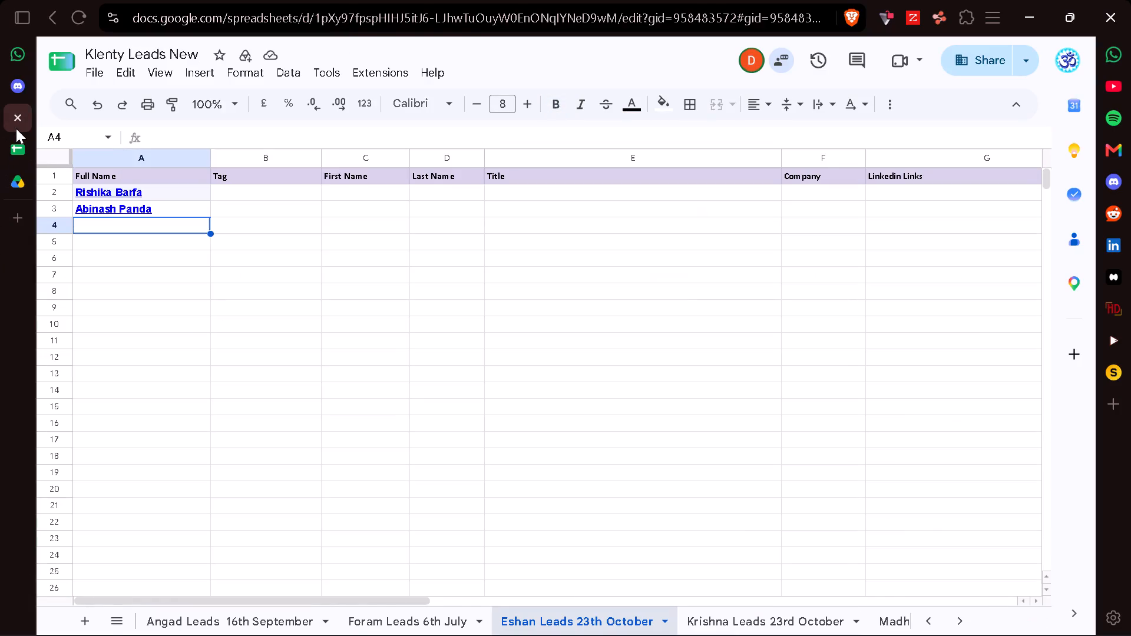
{"action": "key", "text": "ctrl+v"}
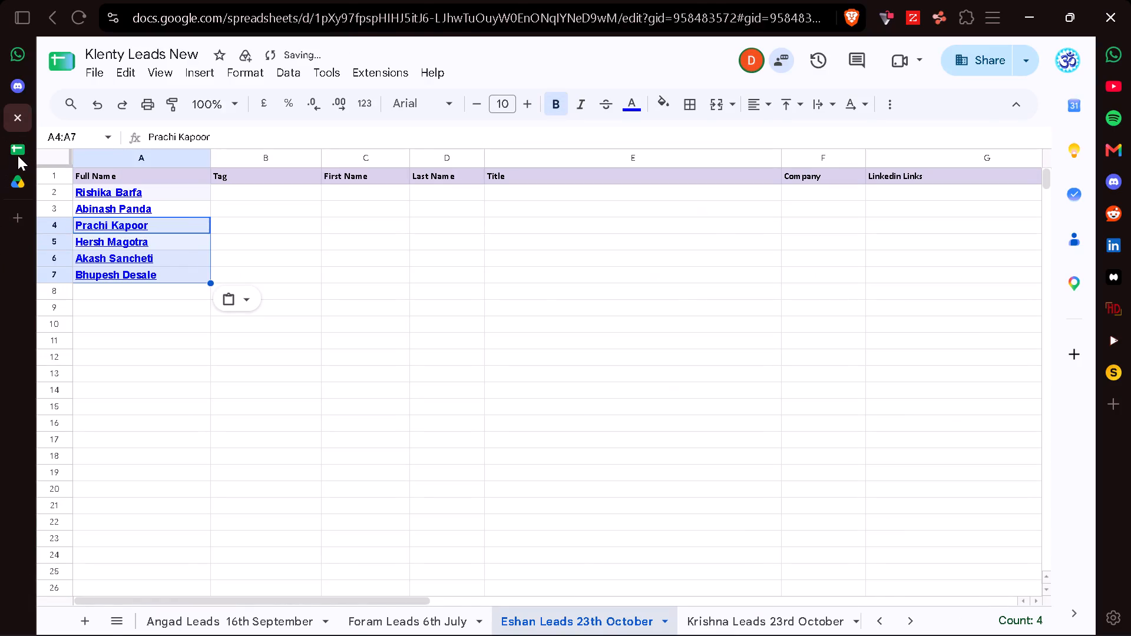
Copy the Spoc names in rows 33 and 36 of Outreach into the Full Name column of Klenty Leads New, starting at row 8.
{"action": "left_click", "coordinate": [18, 155]}
{"action": "scroll", "coordinate": [366, 470], "scroll_direction": "down", "scroll_amount": 3}
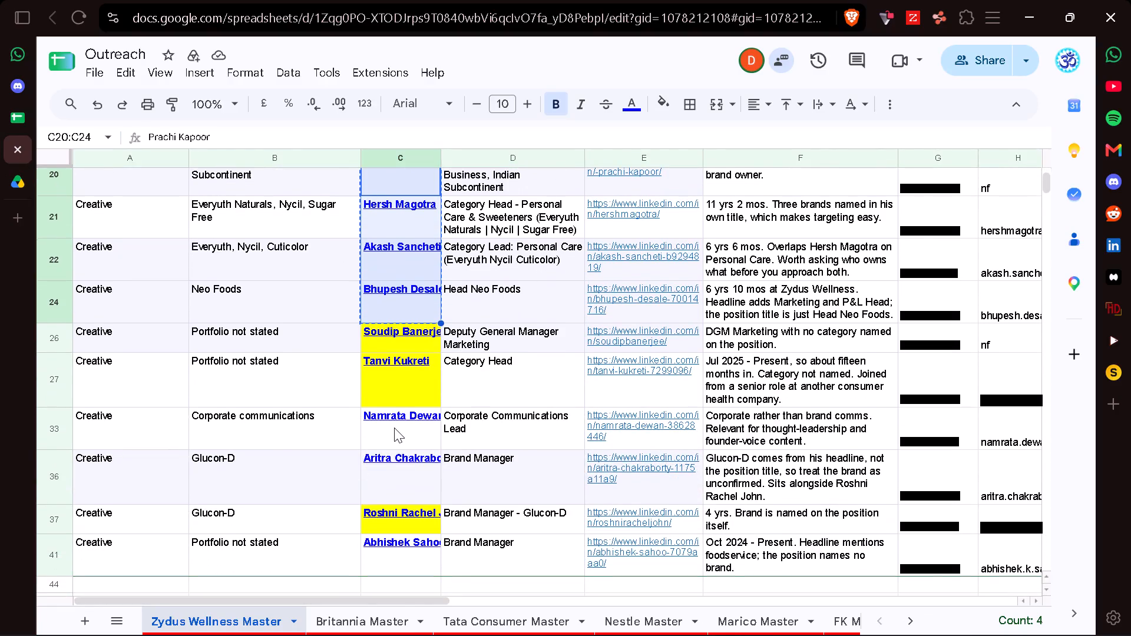
{"action": "left_click", "coordinate": [394, 428]}
{"action": "key", "text": "shift+Down"}
{"action": "key", "text": "ctrl+c"}
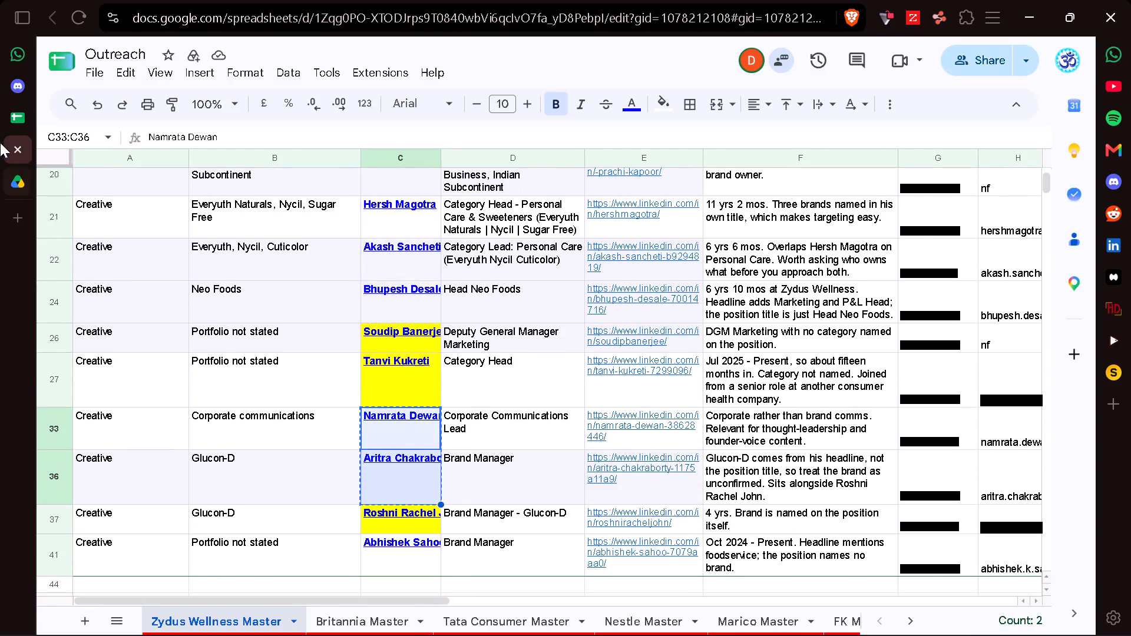
{"action": "left_click", "coordinate": [15, 122]}
{"action": "left_click", "coordinate": [105, 291]}
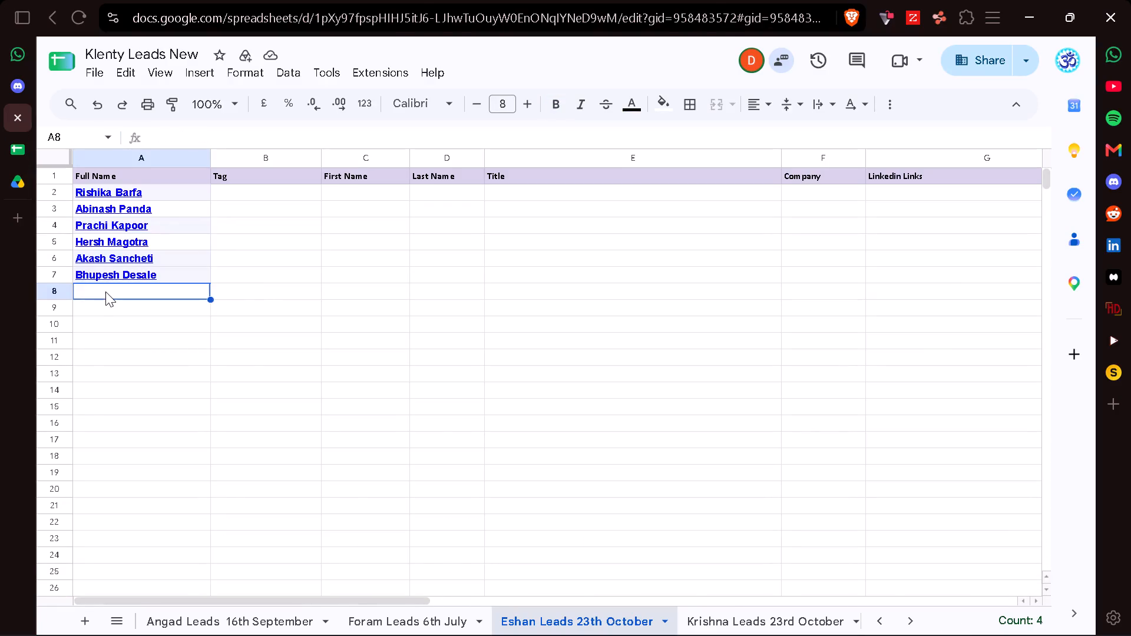
{"action": "key", "text": "ctrl+v"}
Copy the Spoc name in row 41 of Outreach into the Full Name cell in row 10 of Klenty Leads New.
{"action": "left_click", "coordinate": [21, 138]}
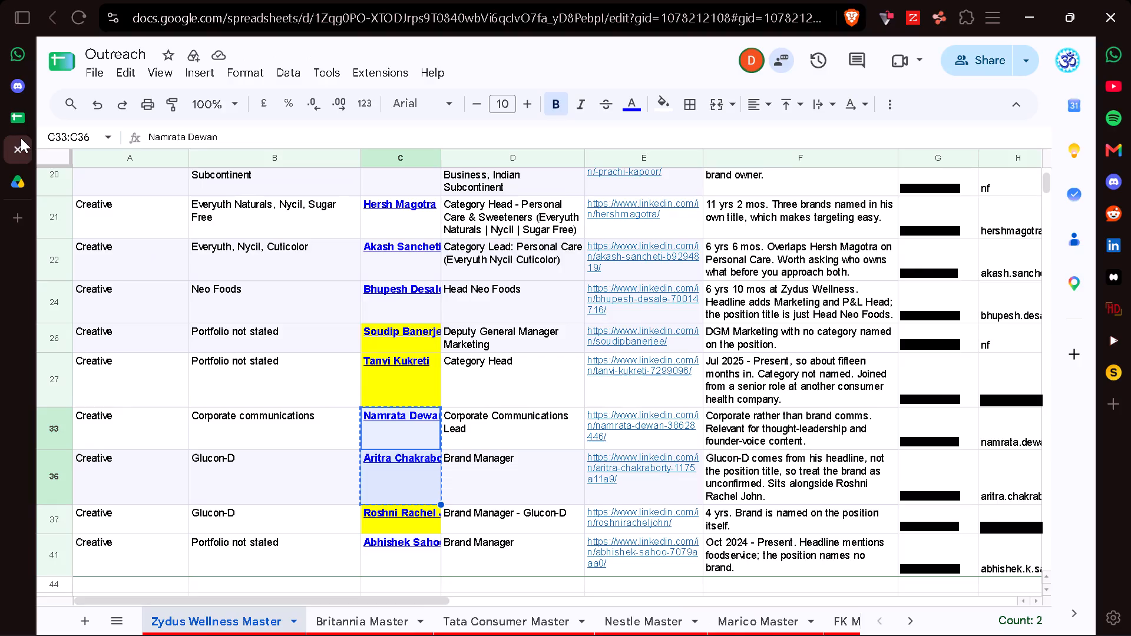
{"action": "scroll", "coordinate": [267, 333], "scroll_direction": "down", "scroll_amount": 1}
{"action": "left_click", "coordinate": [395, 505]}
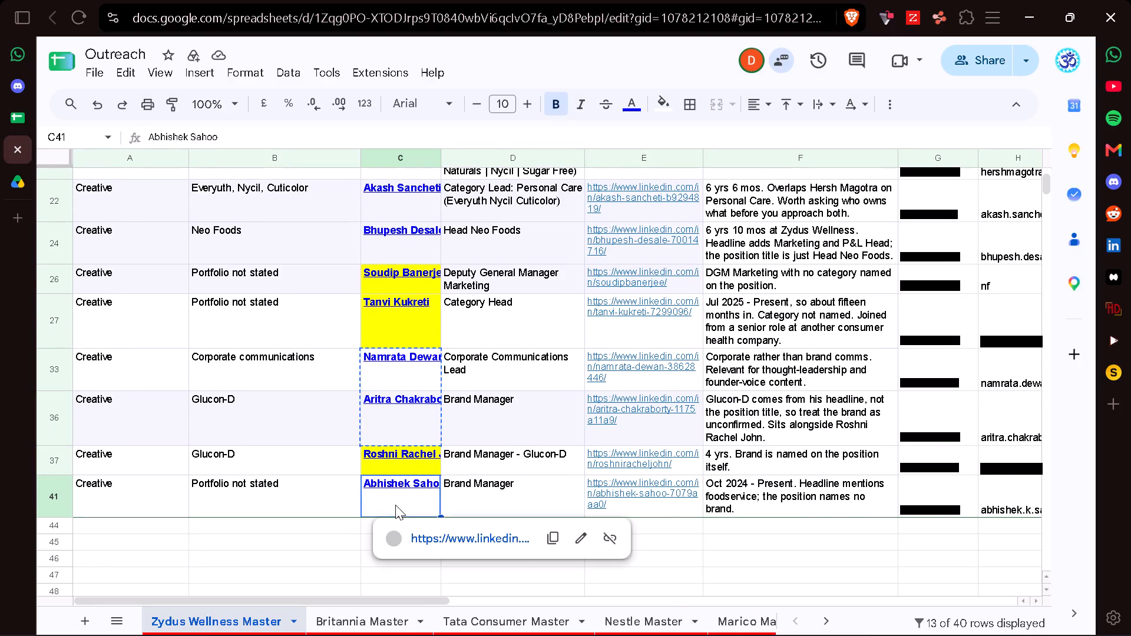
{"action": "key", "text": "ctrl+c"}
{"action": "scroll", "coordinate": [361, 363], "scroll_direction": "up", "scroll_amount": 2}
{"action": "left_click", "coordinate": [13, 180]}
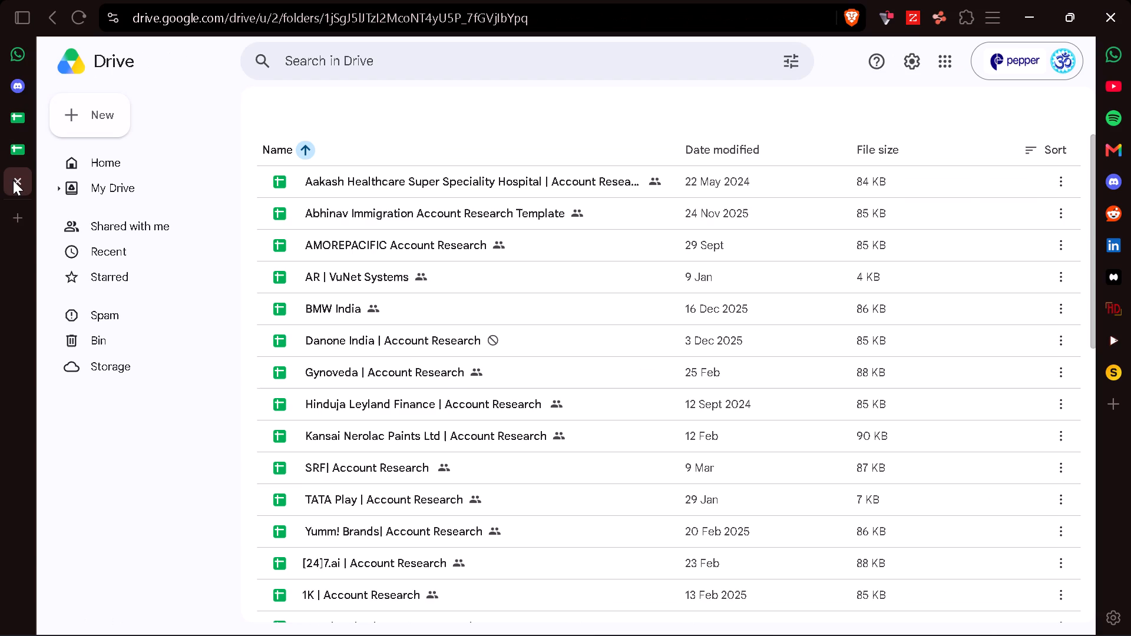
{"action": "left_click", "coordinate": [12, 107]}
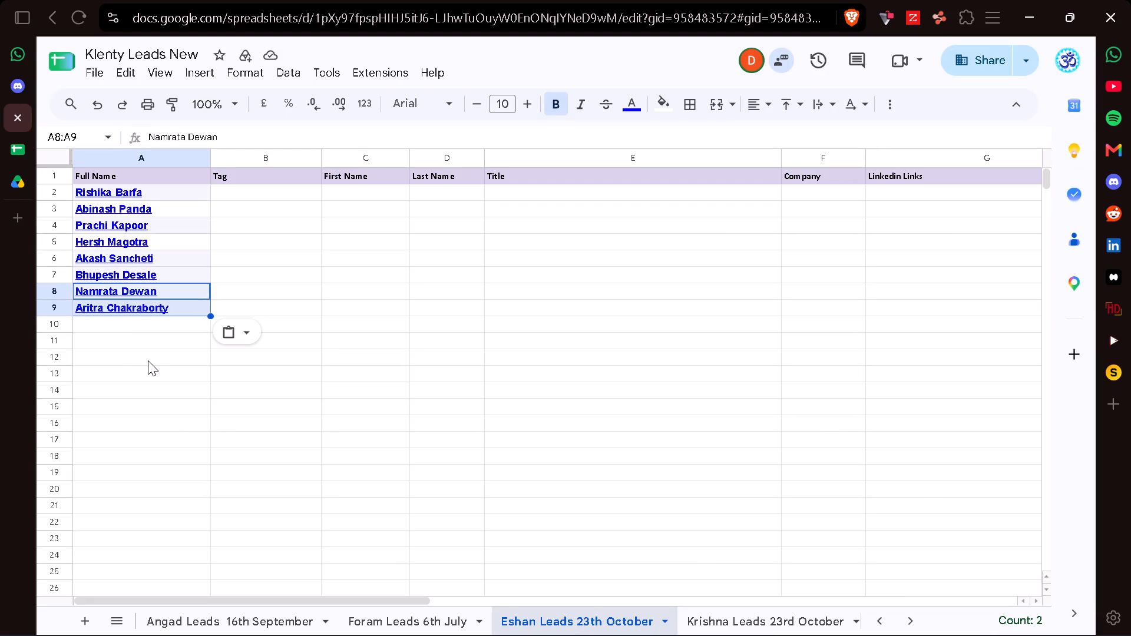
{"action": "left_click", "coordinate": [118, 330]}
{"action": "key", "text": "ctrl+v"}
{"action": "key", "text": "ctrl+v"}
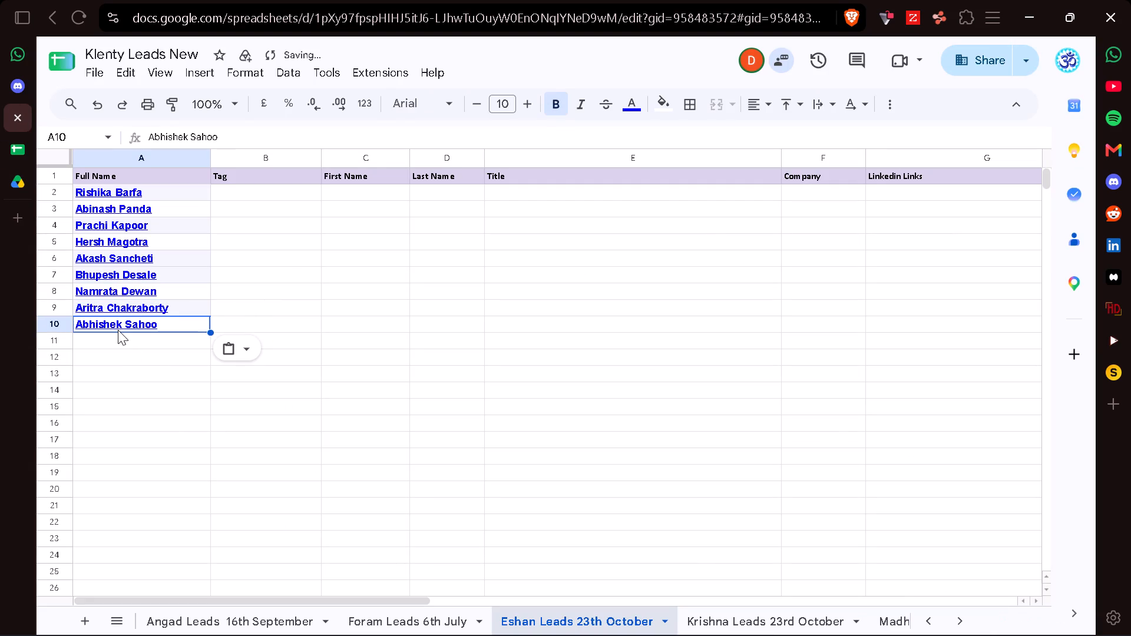
Copy the Designations in rows 8 and 9 of Outreach into the Title column of Klenty Leads New, starting at row 2.
{"action": "left_click", "coordinate": [518, 198]}
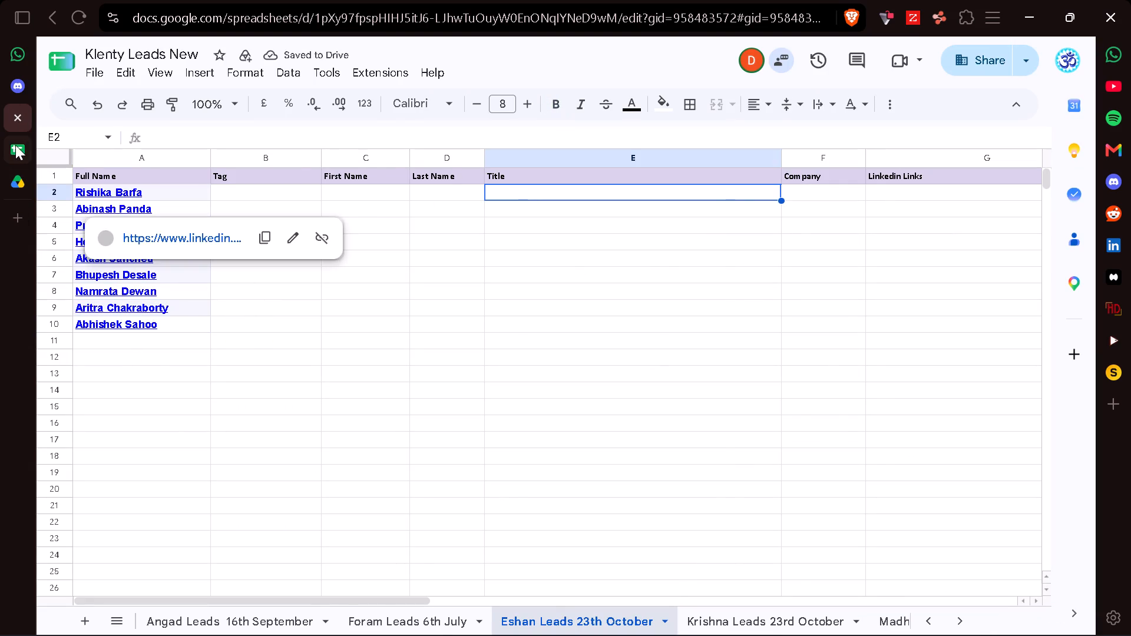
{"action": "left_click", "coordinate": [18, 142]}
{"action": "left_click", "coordinate": [485, 229]}
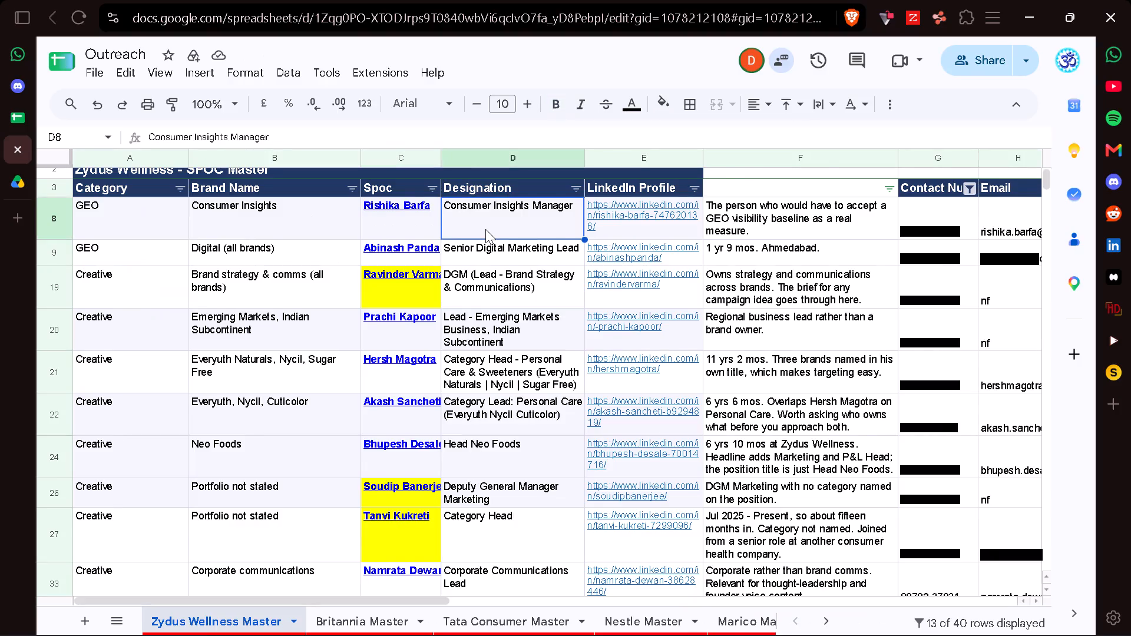
{"action": "key", "text": "ctrl+shift+Down"}
{"action": "scroll", "coordinate": [489, 279], "scroll_direction": "up", "scroll_amount": 3}
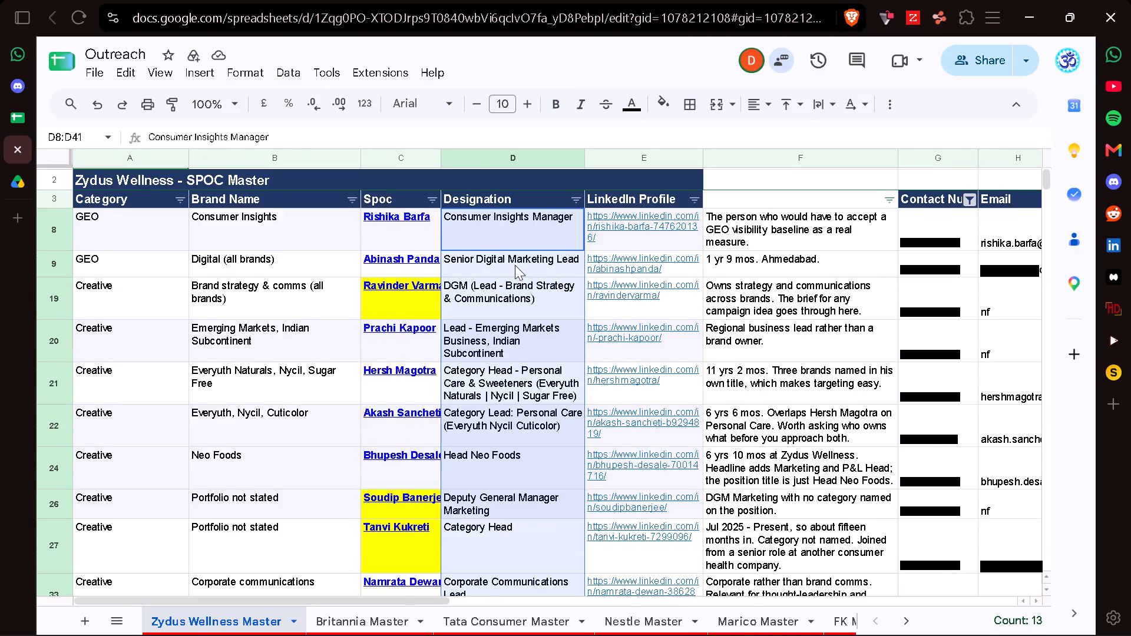
{"action": "left_click", "coordinate": [502, 260]}
{"action": "key", "text": "shift+Down"}
{"action": "key", "text": "ctrl+c"}
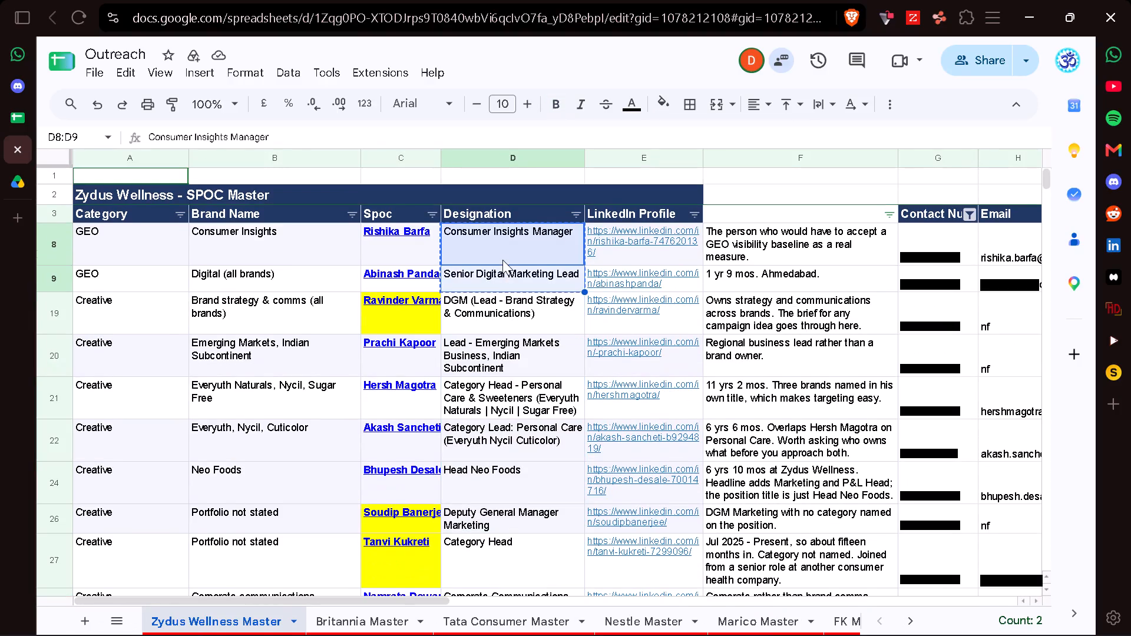
{"action": "left_click", "coordinate": [17, 116]}
{"action": "key", "text": "ctrl+v"}
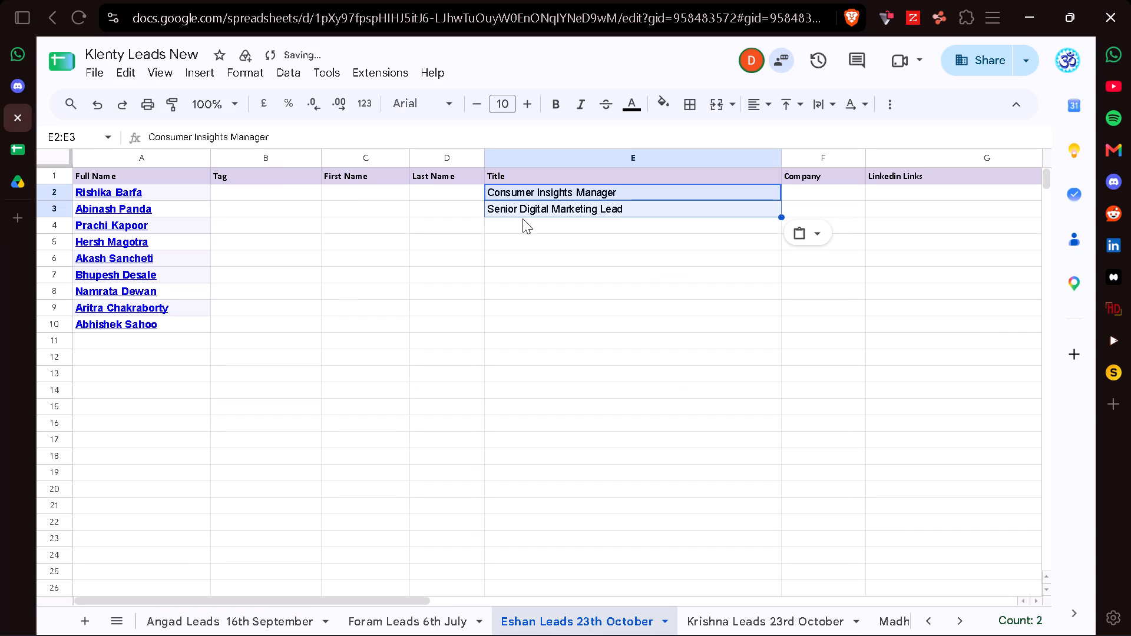
Copy the Designations in rows 20 to 24 of Outreach into the Title column of Klenty Leads New, starting at row 4.
{"action": "key", "text": "Down"}
{"action": "key", "text": "Down"}
{"action": "left_click", "coordinate": [19, 143]}
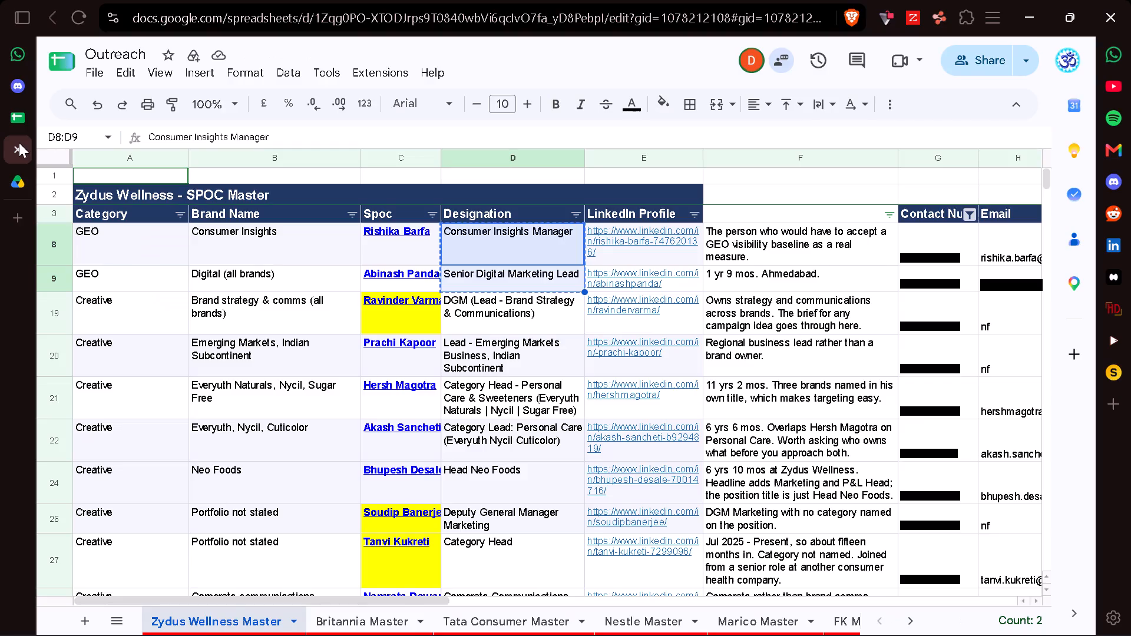
{"action": "left_click", "coordinate": [472, 369]}
{"action": "key", "text": "shift+Down"}
{"action": "key", "text": "shift+Down"}
{"action": "key", "text": "shift+Down"}
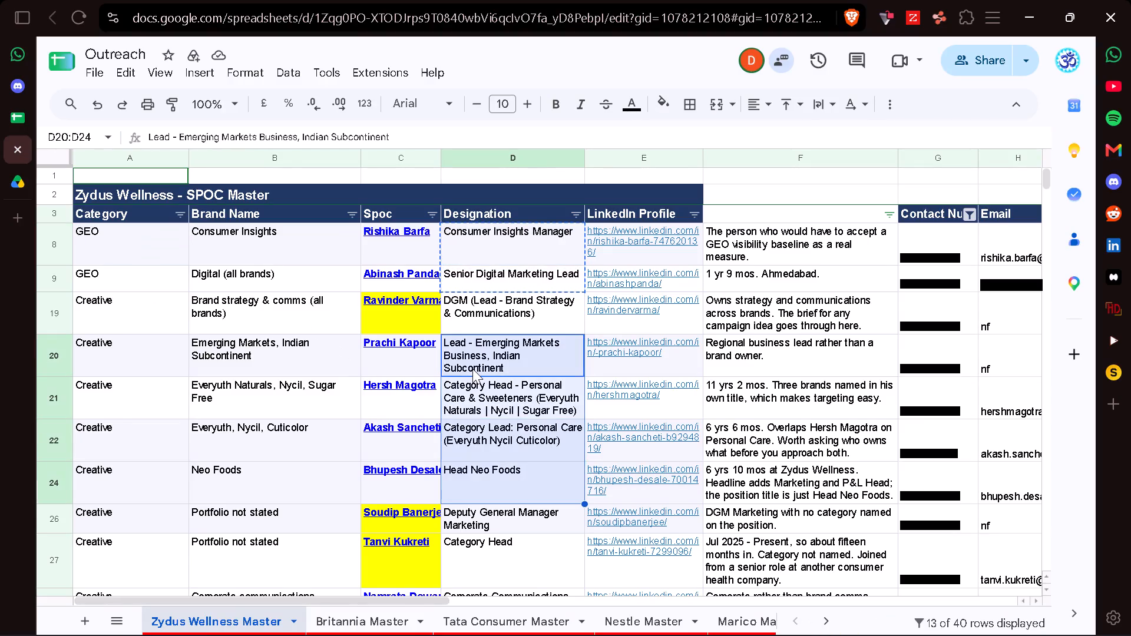
{"action": "key", "text": "ctrl+c"}
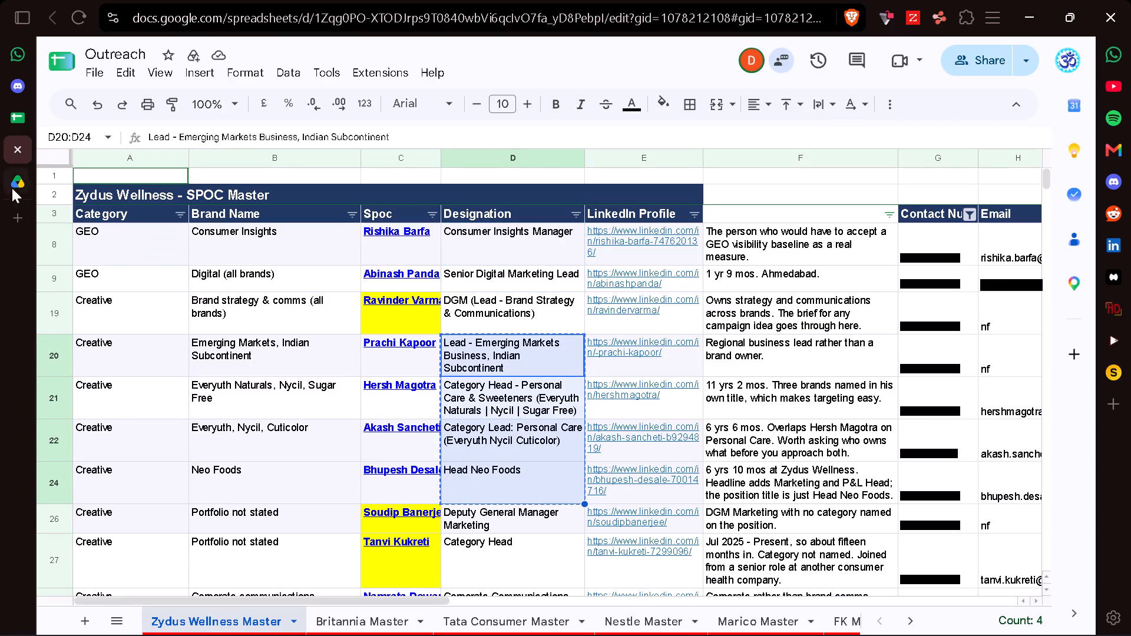
{"action": "left_click", "coordinate": [18, 117]}
{"action": "key", "text": "ctrl+v"}
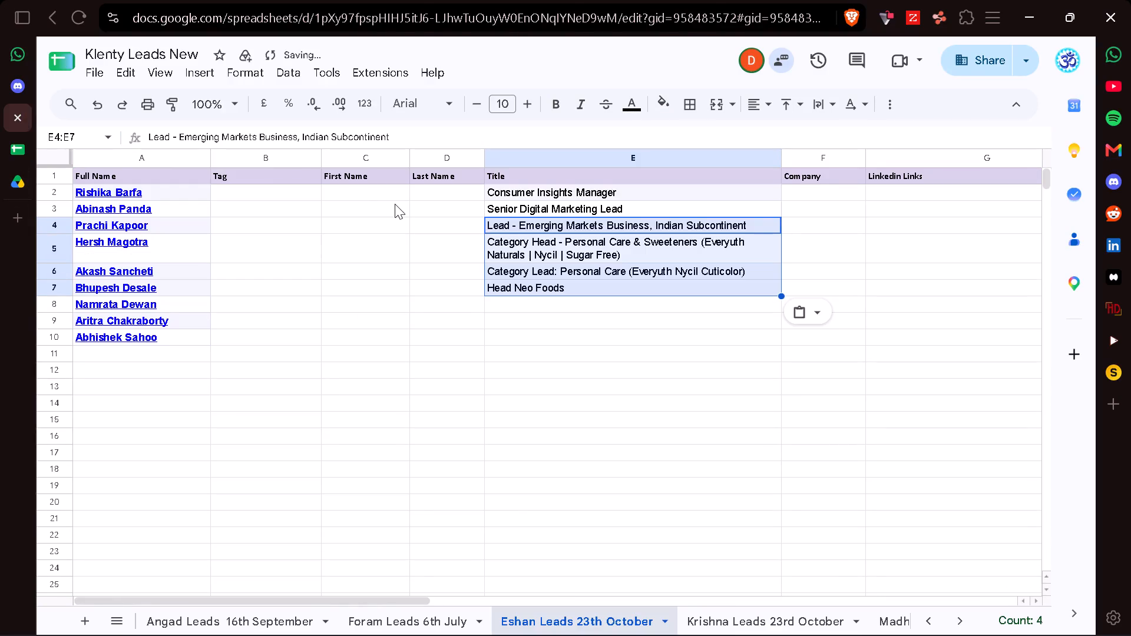
Copy the Designations in rows 33 and 36 of Outreach into the Title column of Klenty Leads New, starting at row 8.
{"action": "left_click", "coordinate": [32, 159]}
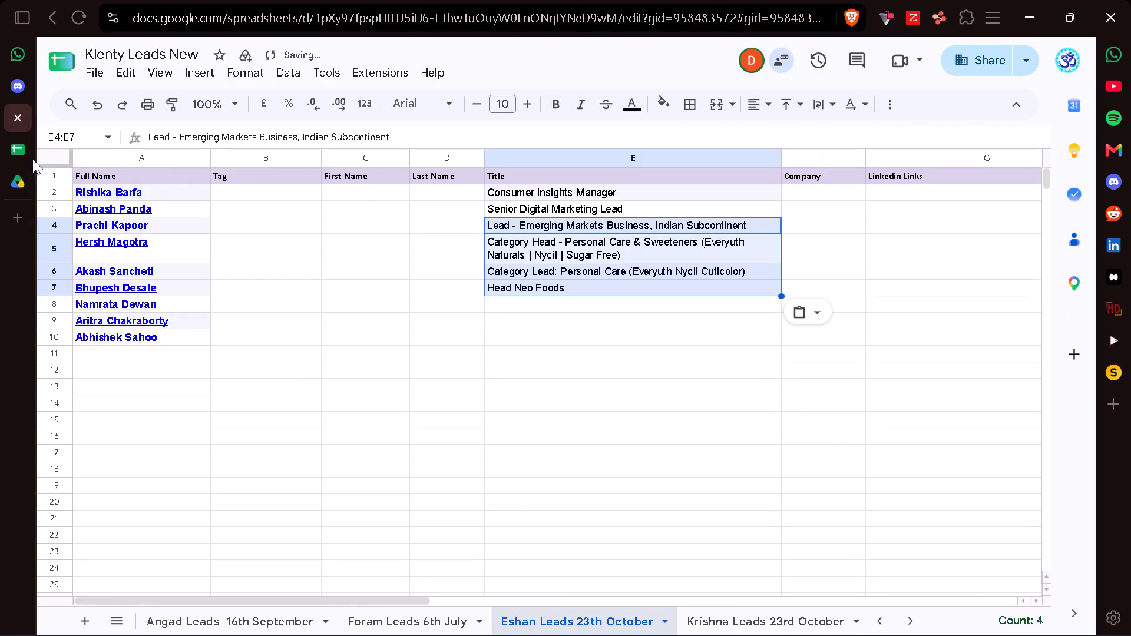
{"action": "left_click", "coordinate": [28, 155]}
{"action": "scroll", "coordinate": [469, 371], "scroll_direction": "down", "scroll_amount": 4}
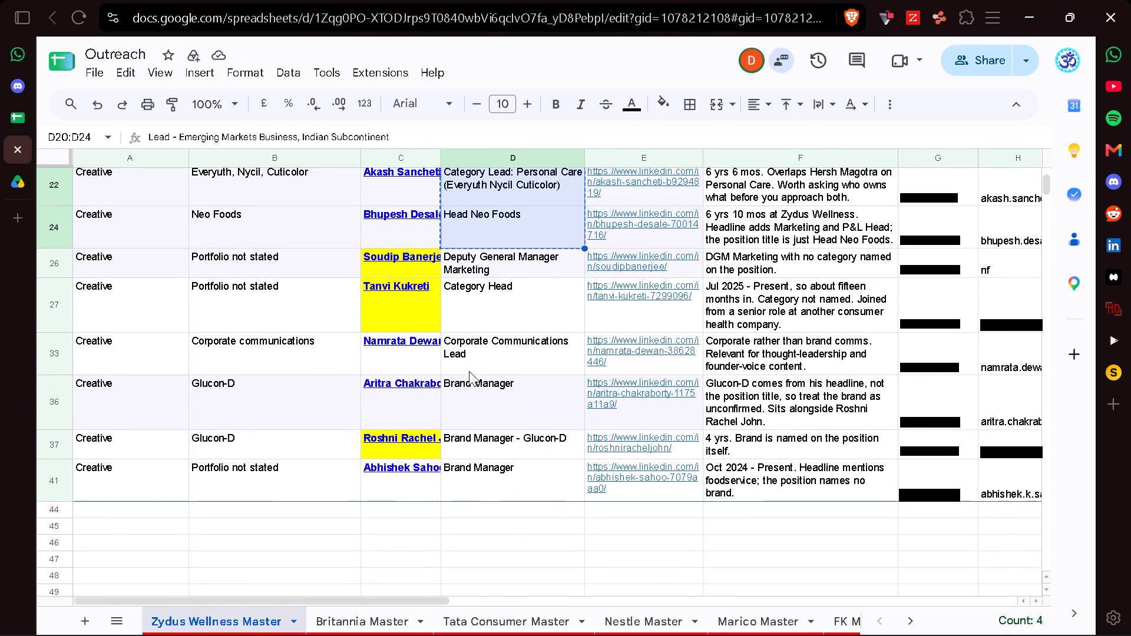
{"action": "left_click", "coordinate": [496, 366]}
{"action": "key", "text": "shift+Down"}
{"action": "key", "text": "ctrl+c"}
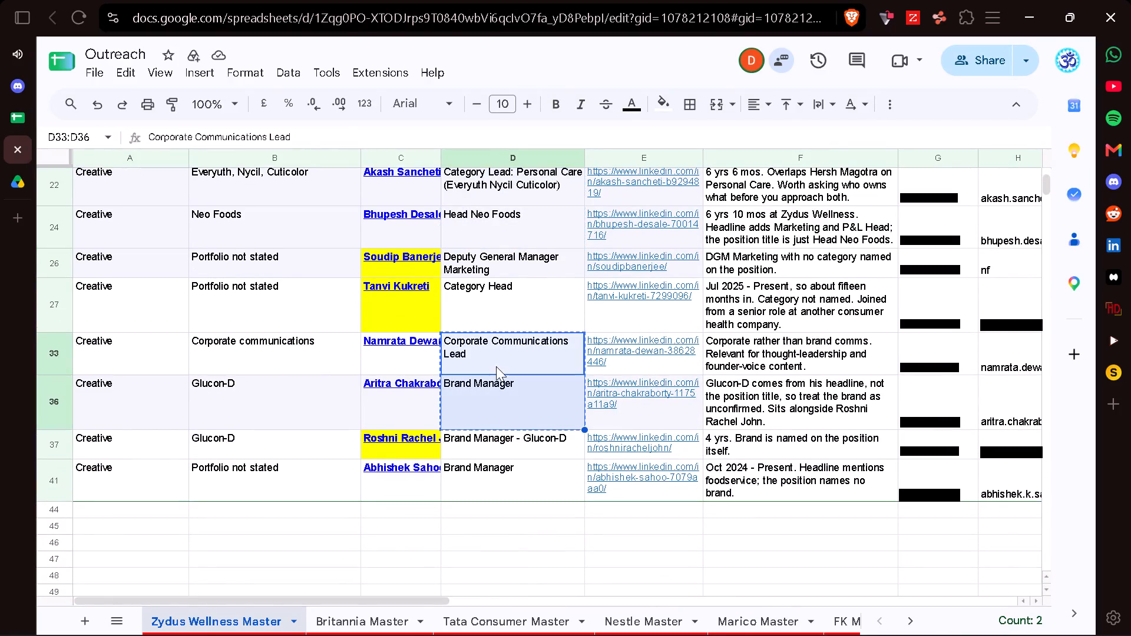
{"action": "left_click", "coordinate": [18, 109]}
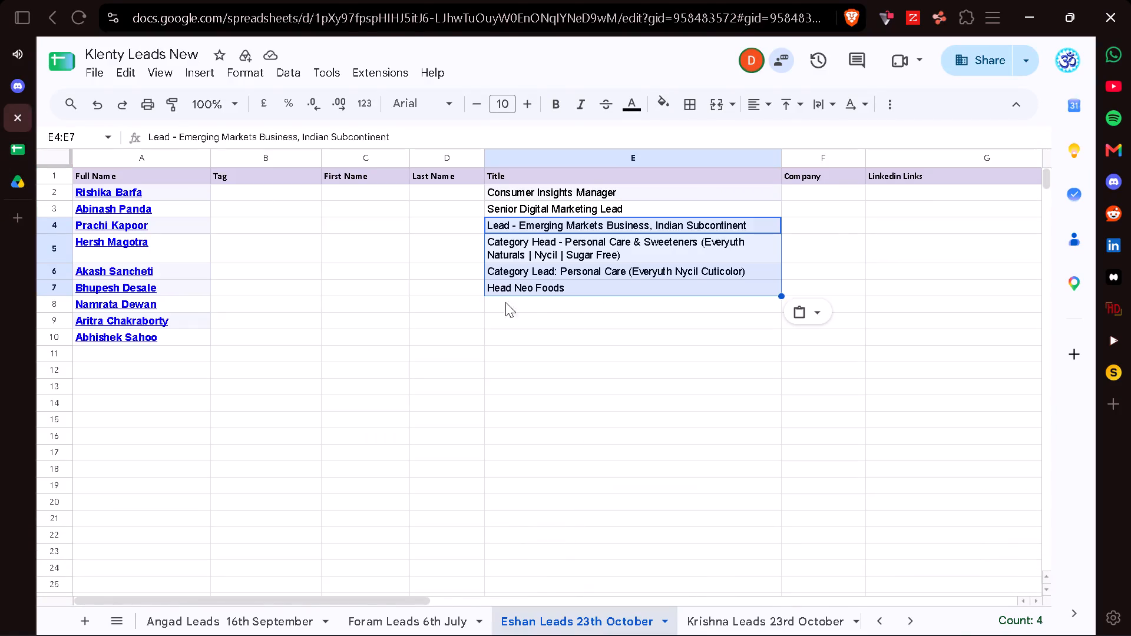
{"action": "left_click", "coordinate": [527, 303]}
{"action": "key", "text": "ctrl+v"}
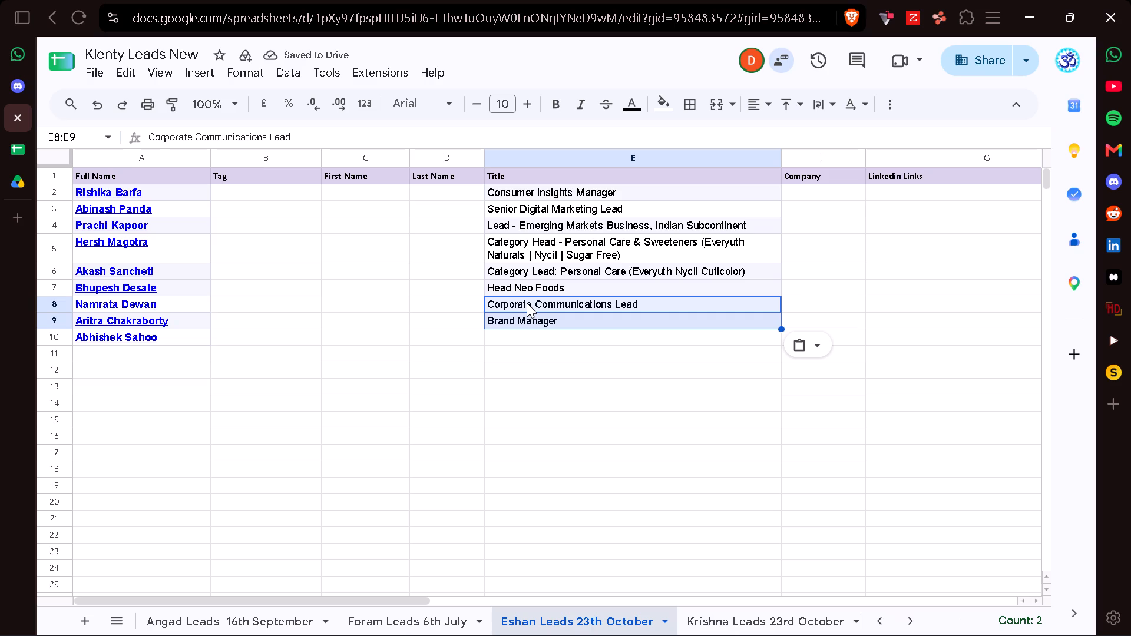
Copy the Designation in row 41 of Outreach into the Title cell in row 10 of Klenty Leads New.
{"action": "key", "text": "Down"}
{"action": "key", "text": "Down"}
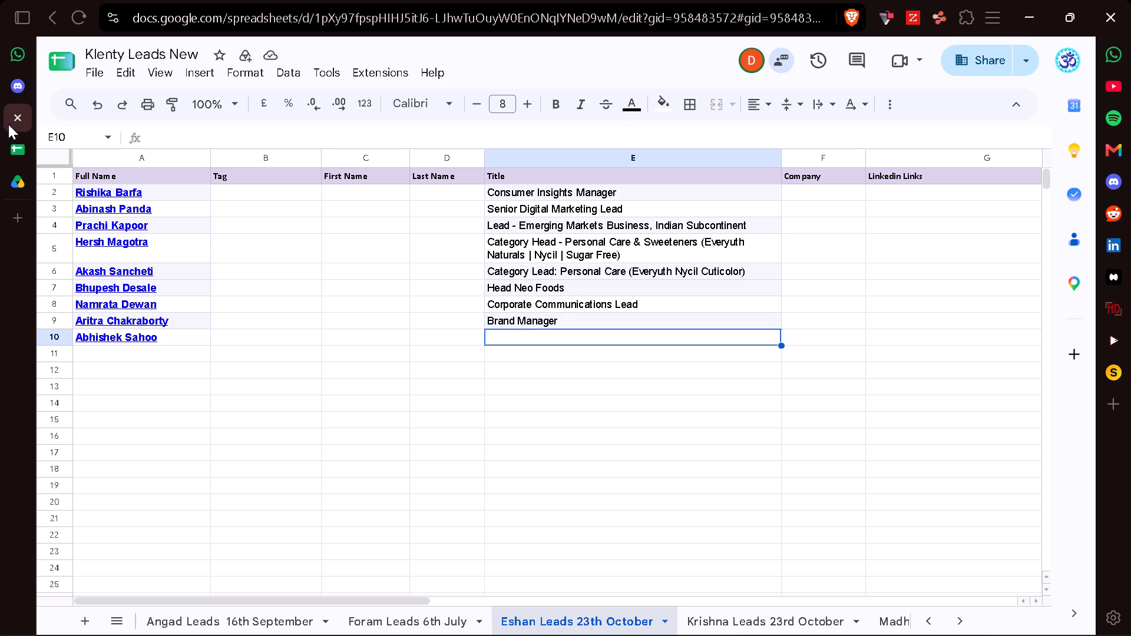
{"action": "left_click", "coordinate": [21, 150]}
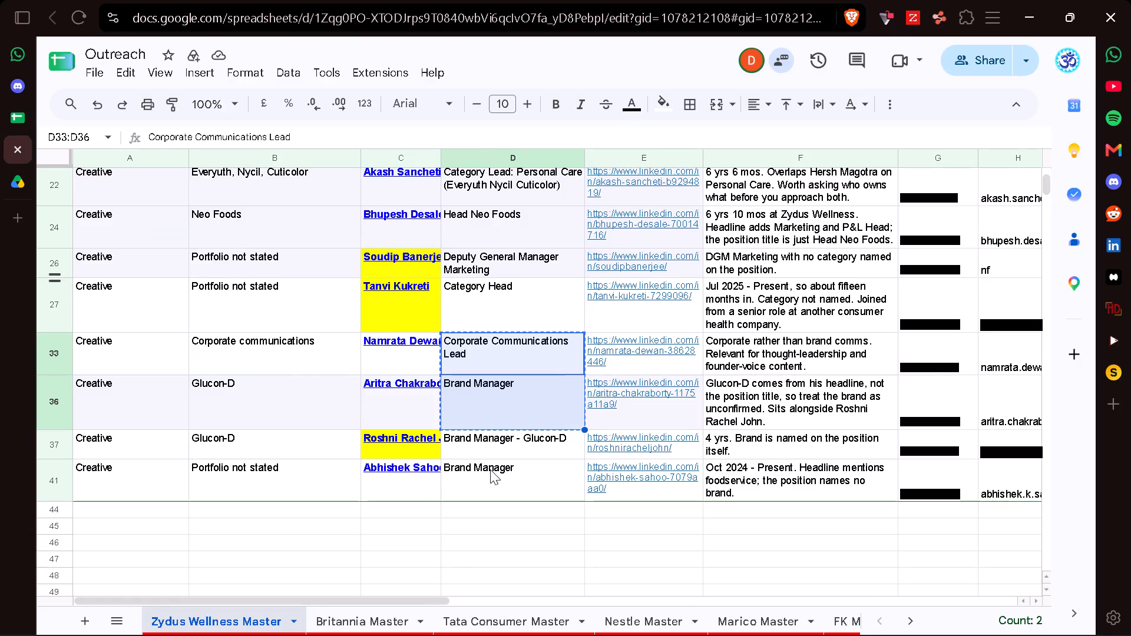
{"action": "left_click", "coordinate": [490, 469]}
{"action": "key", "text": "ctrl+c"}
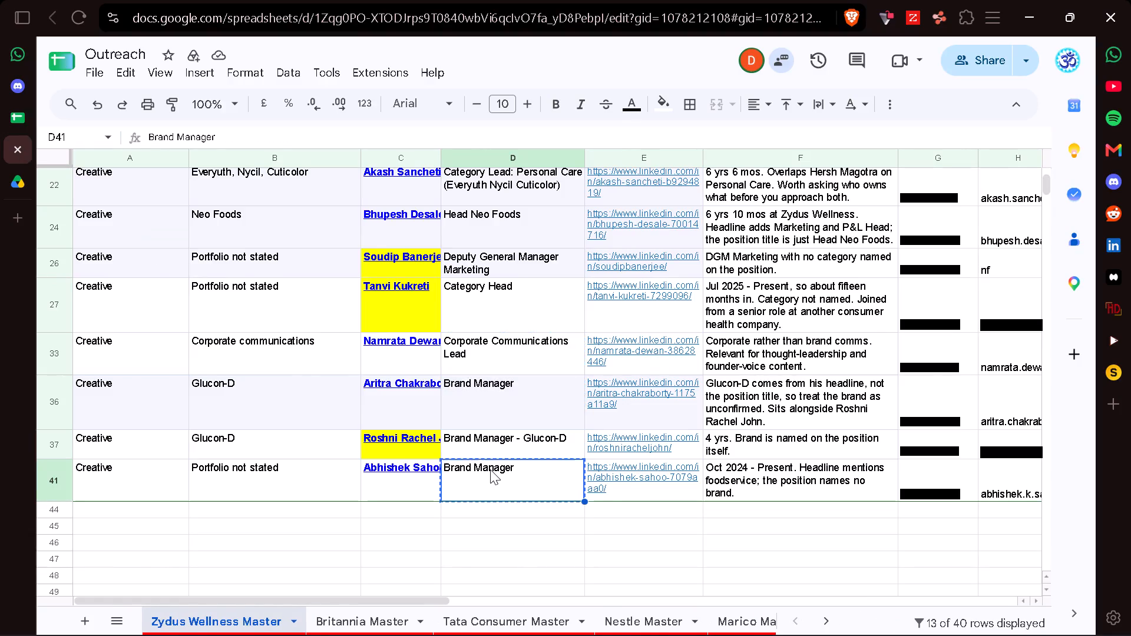
{"action": "left_click", "coordinate": [11, 117]}
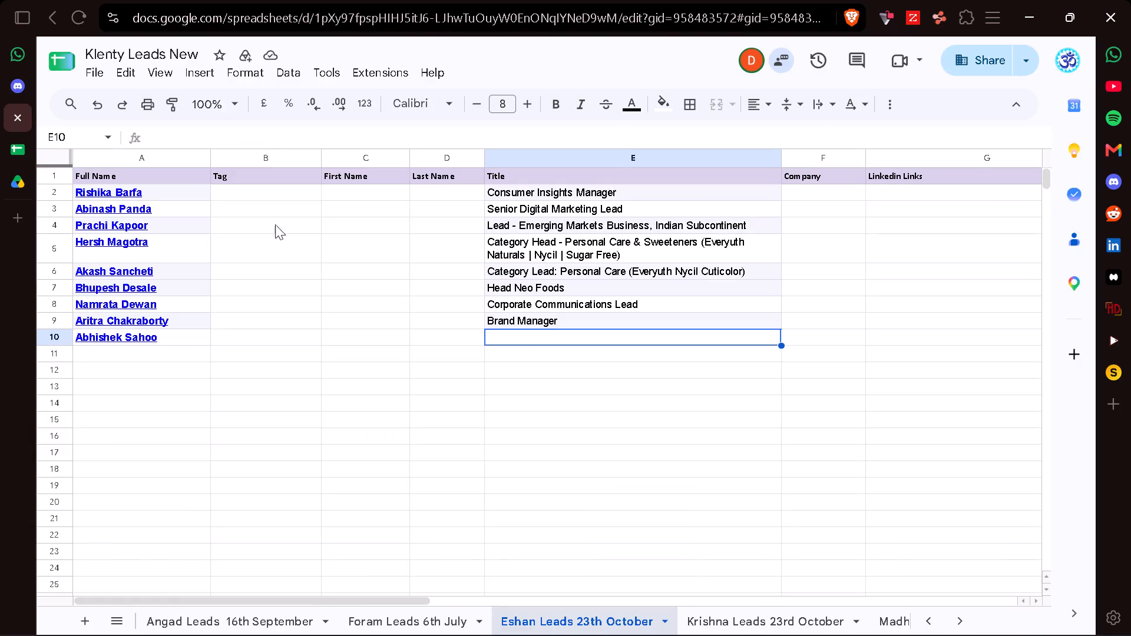
{"action": "key", "text": "ctrl+v"}
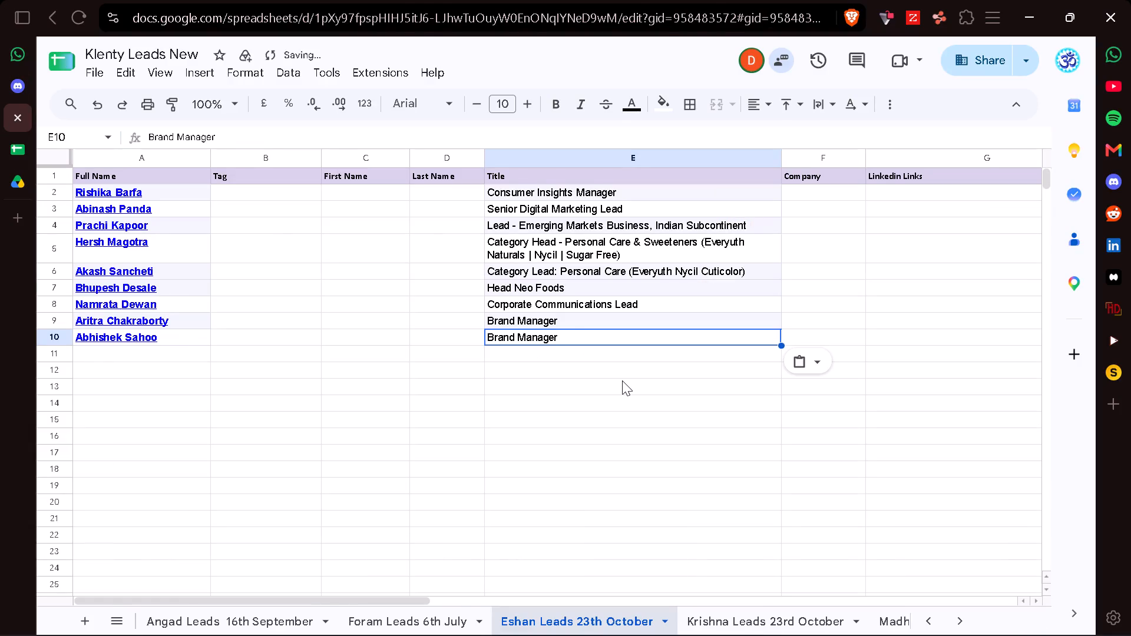
Enter Zydus Wellness in the Company column for rows 2 to 10 of Klenty Leads New.
{"action": "scroll", "coordinate": [622, 380], "scroll_direction": "left", "scroll_amount": 3}
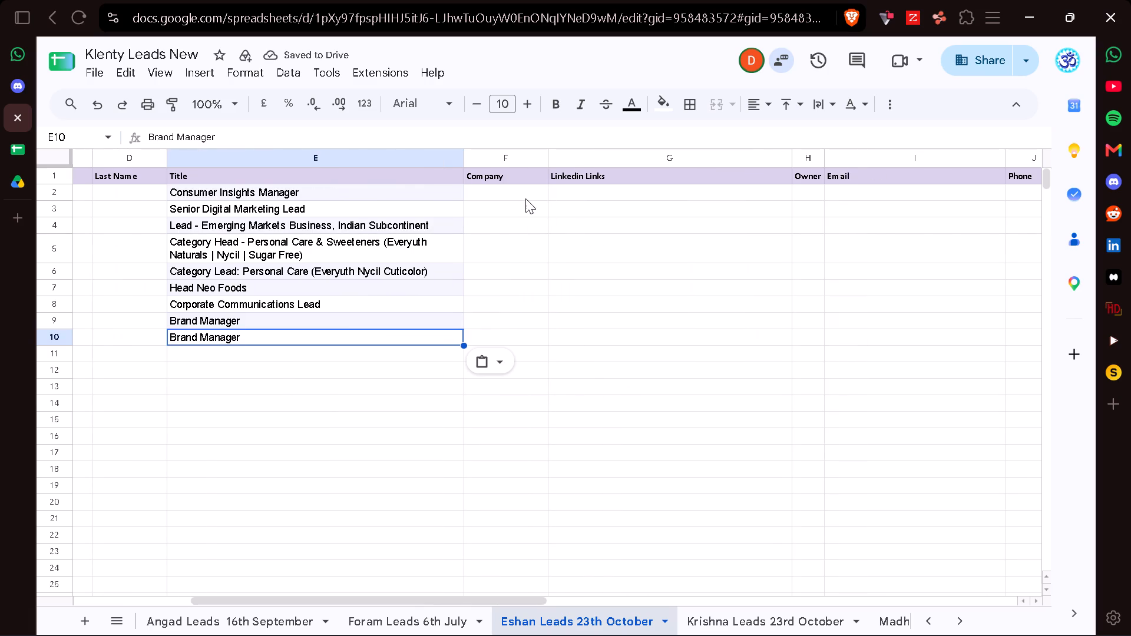
{"action": "left_click", "coordinate": [525, 198]}
{"action": "type", "text": "Zyduis"}
{"action": "key", "text": "BackSpace"}
{"action": "key", "text": "BackSpace"}
{"action": "type", "text": "s Wlen"}
{"action": "key", "text": "BackSpace"}
{"action": "key", "text": "BackSpace"}
{"action": "key", "text": "BackSpace"}
{"action": "type", "text": "ellnes"}
{"action": "key", "text": "Return"}
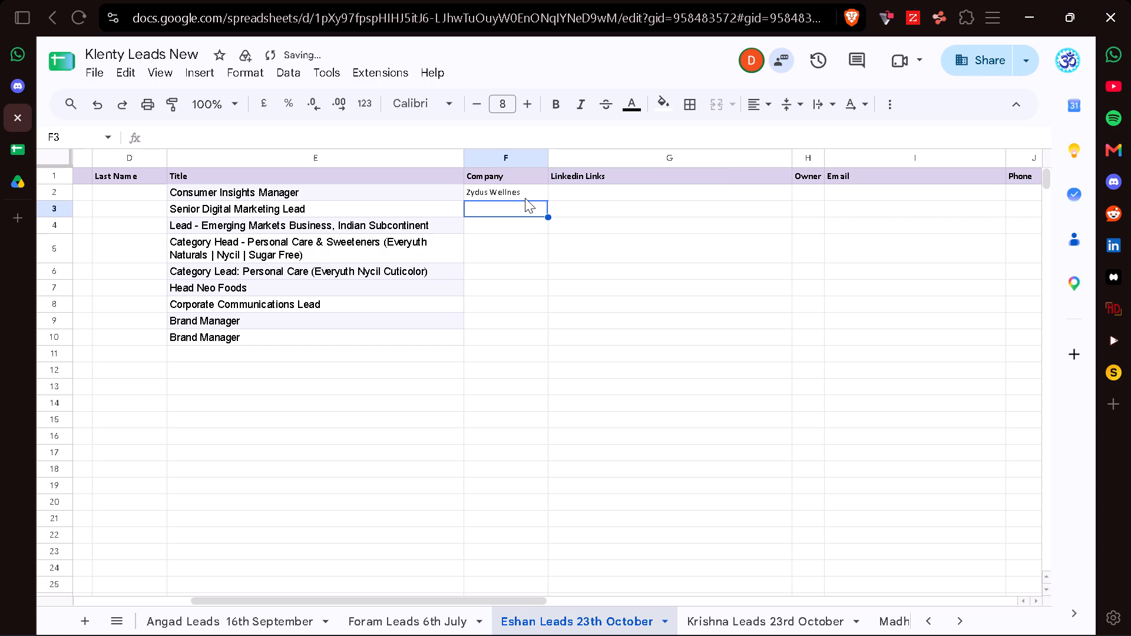
{"action": "key", "text": "Up"}
{"action": "left_click", "coordinate": [235, 135]}
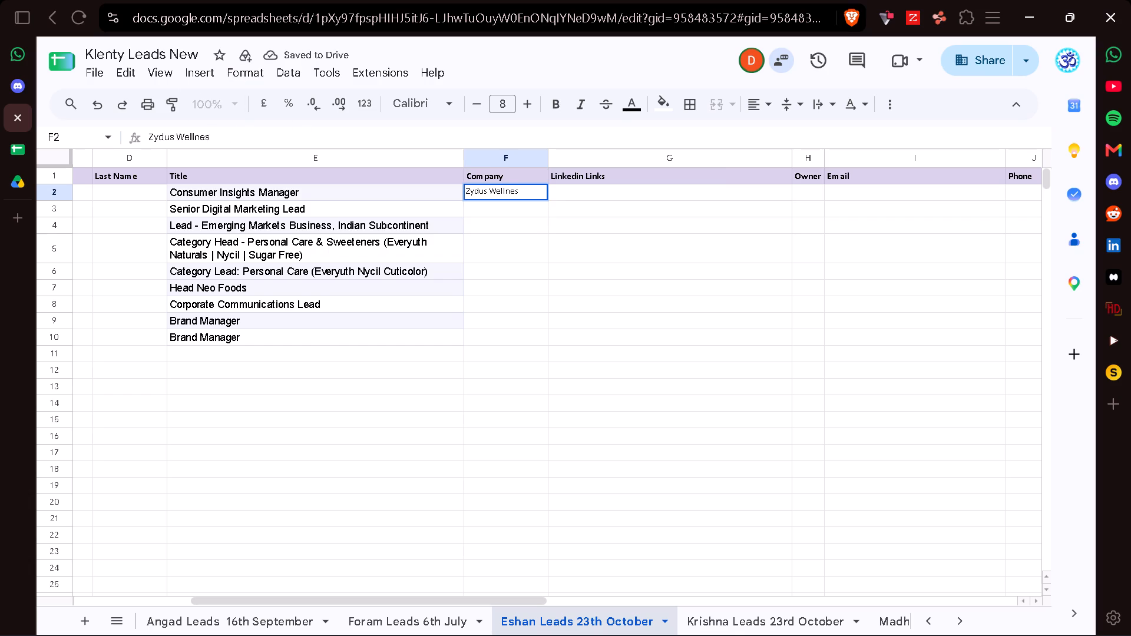
{"action": "key", "text": "s"}
{"action": "key", "text": "Return"}
{"action": "key", "text": "Down"}
{"action": "key", "text": "Up"}
{"action": "key", "text": "Up"}
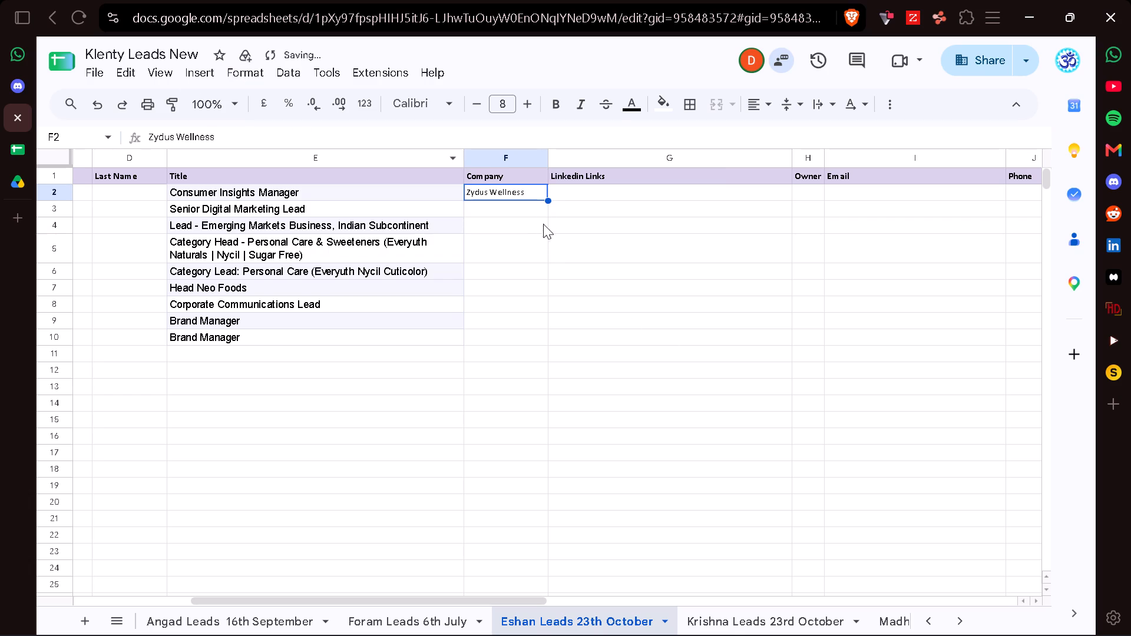
{"action": "left_click_drag", "start_coordinate": [547, 199], "coordinate": [541, 334]}
Copy the LinkedIn Profile links in rows 8 and 9 of Outreach into the Linkedin Links column of Klenty Leads New, starting at row 2.
{"action": "scroll", "coordinate": [541, 334], "scroll_direction": "left", "scroll_amount": 2}
{"action": "left_click", "coordinate": [349, 200]}
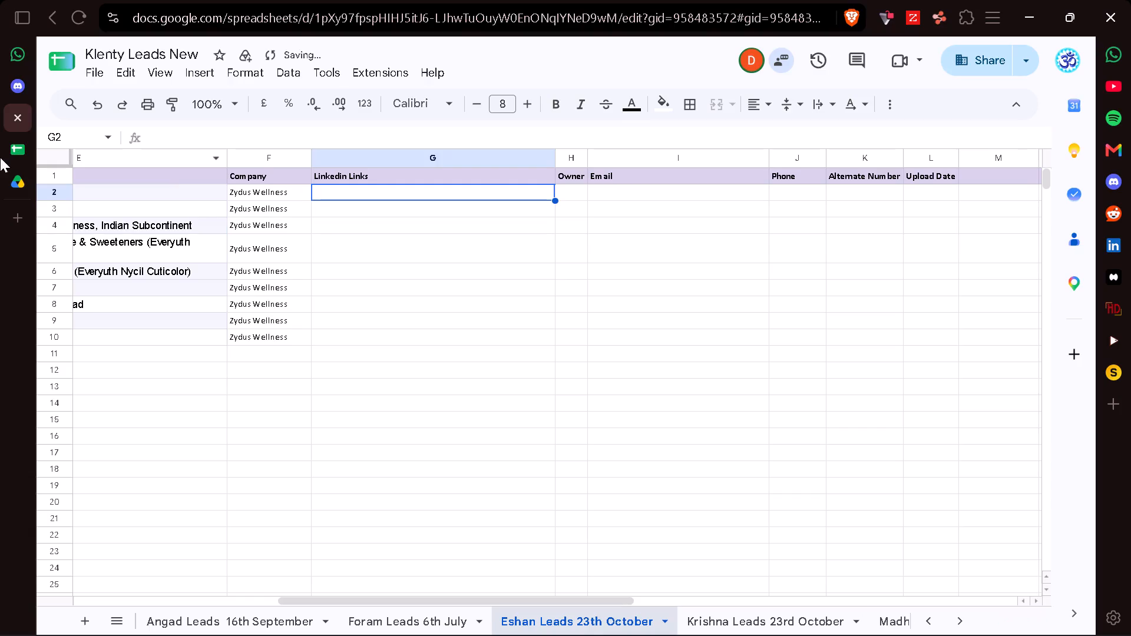
{"action": "left_click", "coordinate": [13, 164]}
{"action": "left_click", "coordinate": [21, 156]}
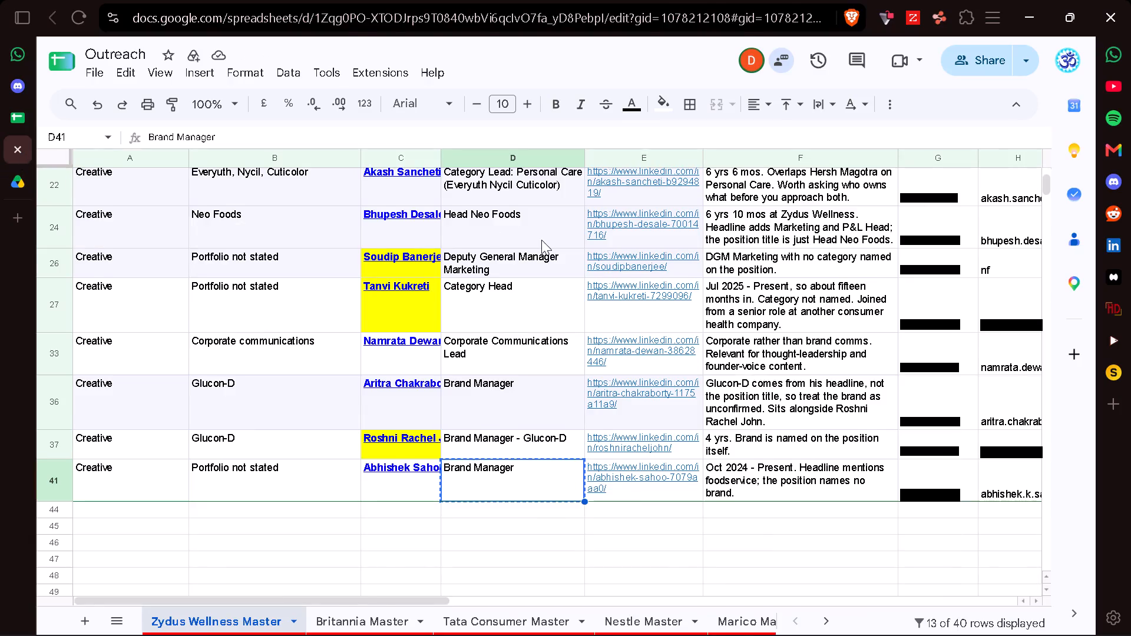
{"action": "scroll", "coordinate": [541, 240], "scroll_direction": "up", "scroll_amount": 5}
{"action": "left_click", "coordinate": [616, 243]}
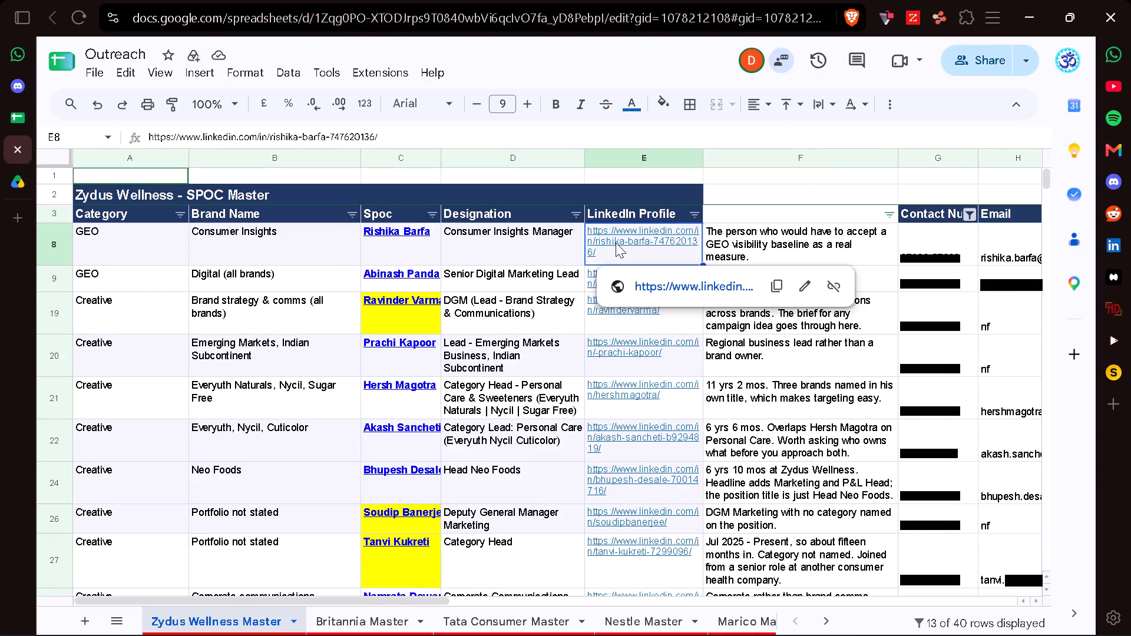
{"action": "key", "text": "shift+Down"}
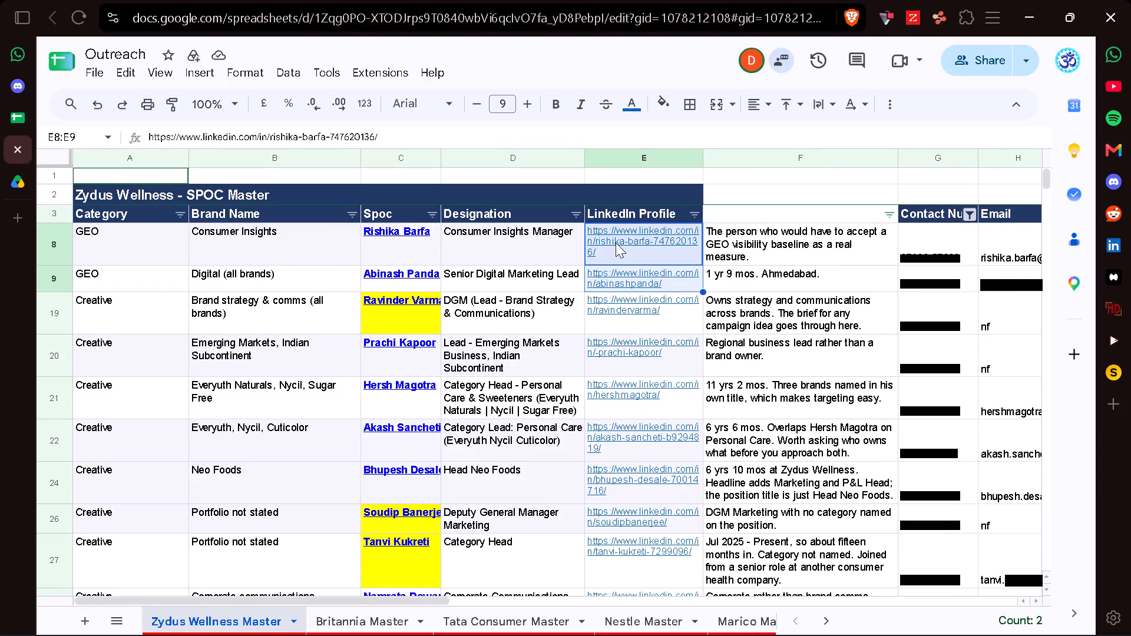
{"action": "key", "text": "ctrl+c"}
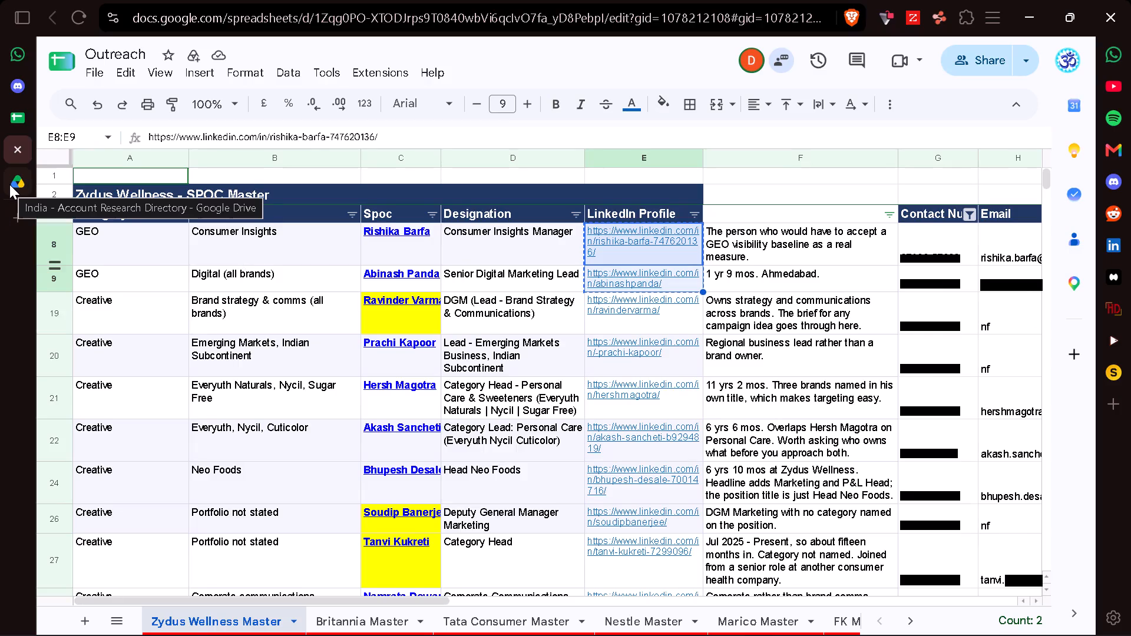
{"action": "left_click", "coordinate": [19, 126]}
{"action": "key", "text": "ctrl+v"}
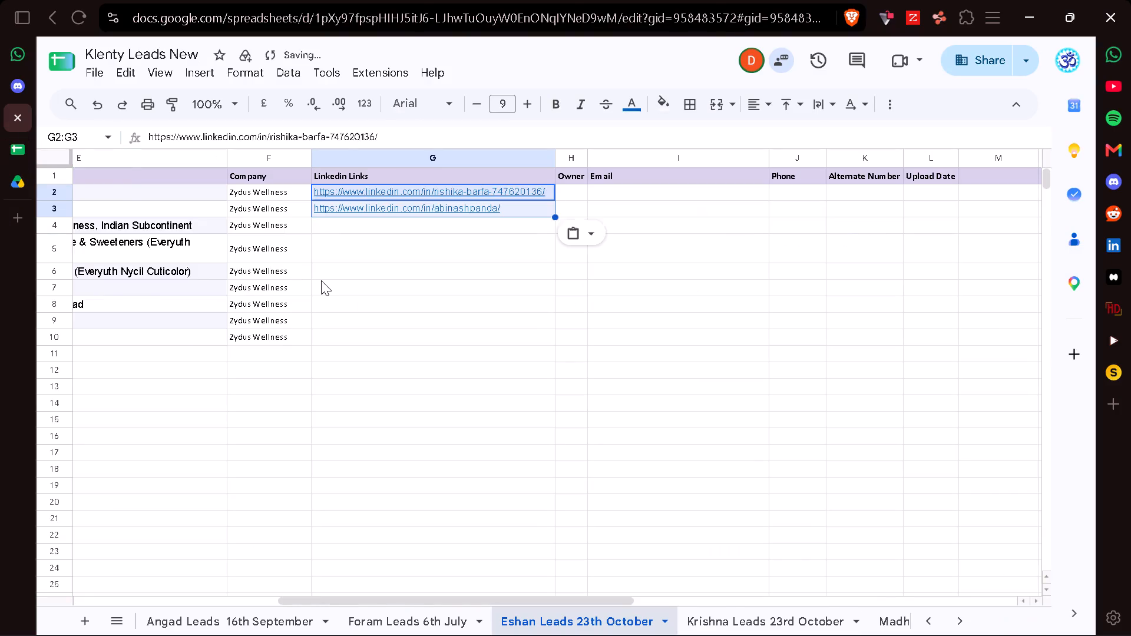
Copy the LinkedIn Profile links in rows 20 to 24 of Outreach into the Linkedin Links column of Klenty Leads New, starting at row 4.
{"action": "key", "text": "Down"}
{"action": "key", "text": "Down"}
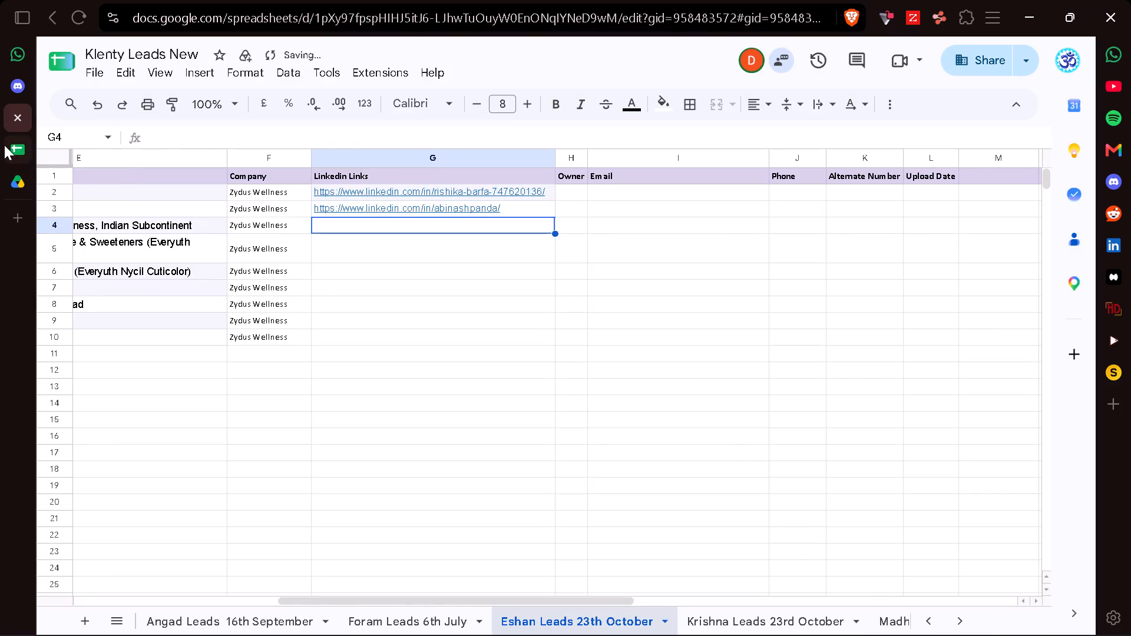
{"action": "left_click", "coordinate": [12, 149]}
{"action": "left_click", "coordinate": [613, 316]}
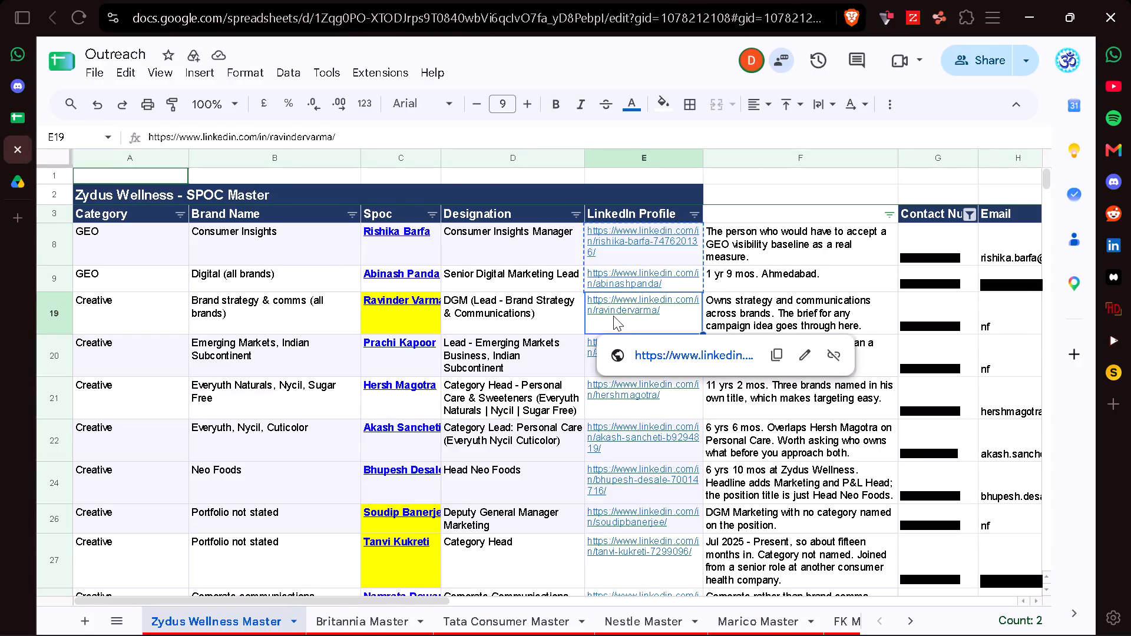
{"action": "key", "text": "Down"}
{"action": "key", "text": "shift+Down"}
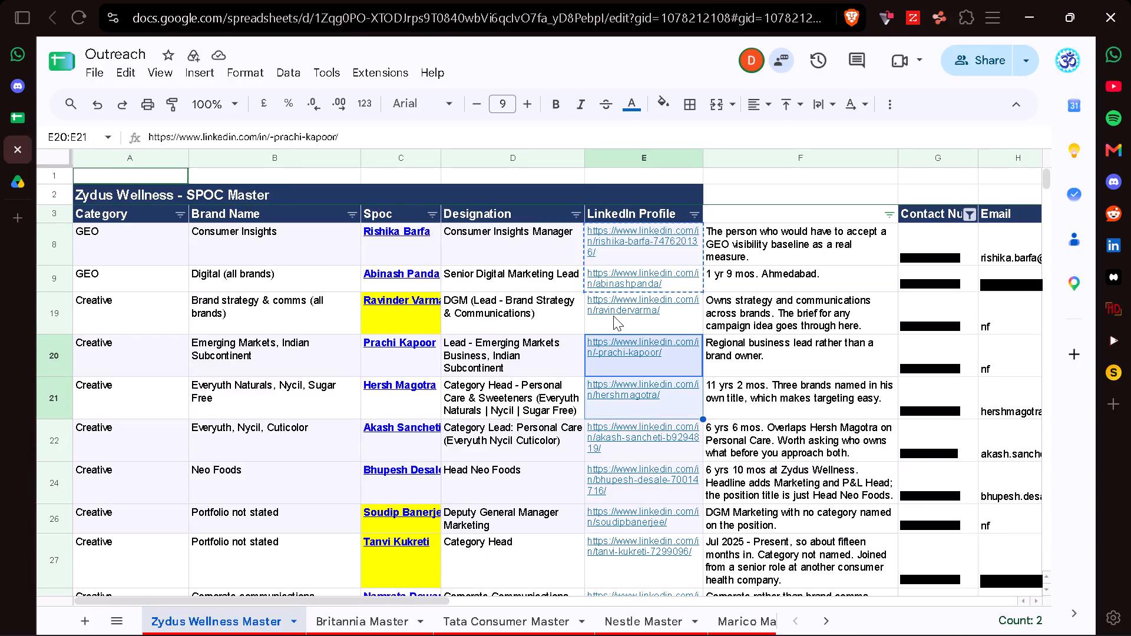
{"action": "key", "text": "shift+Down"}
{"action": "key", "text": "shift+Down"}
{"action": "key", "text": "ctrl+c"}
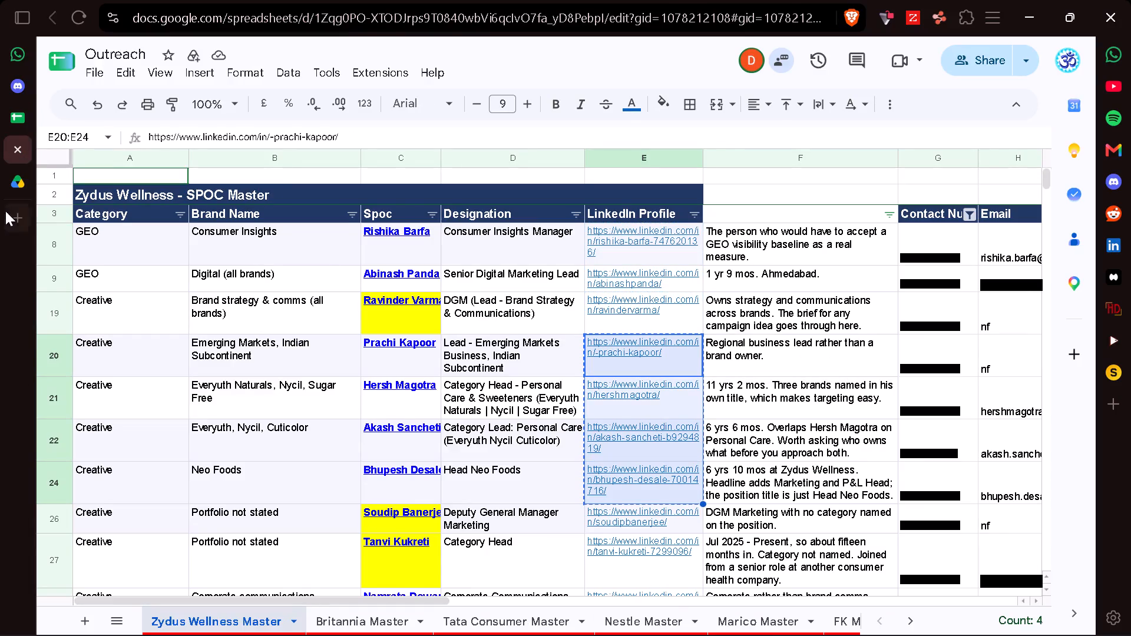
{"action": "left_click", "coordinate": [16, 125]}
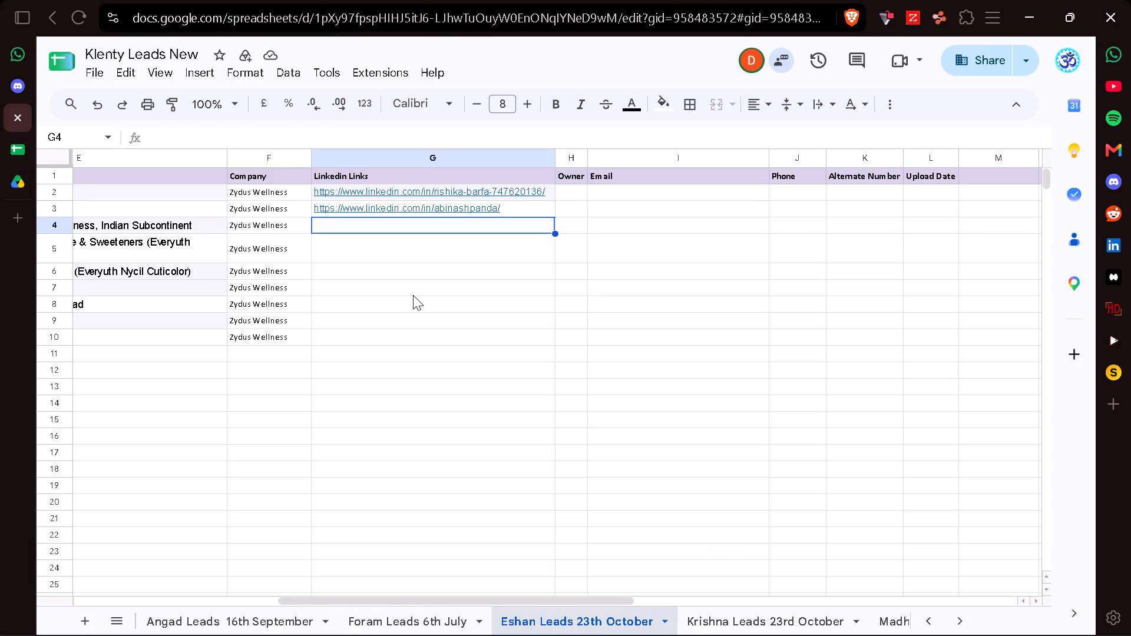
{"action": "key", "text": "ctrl+v"}
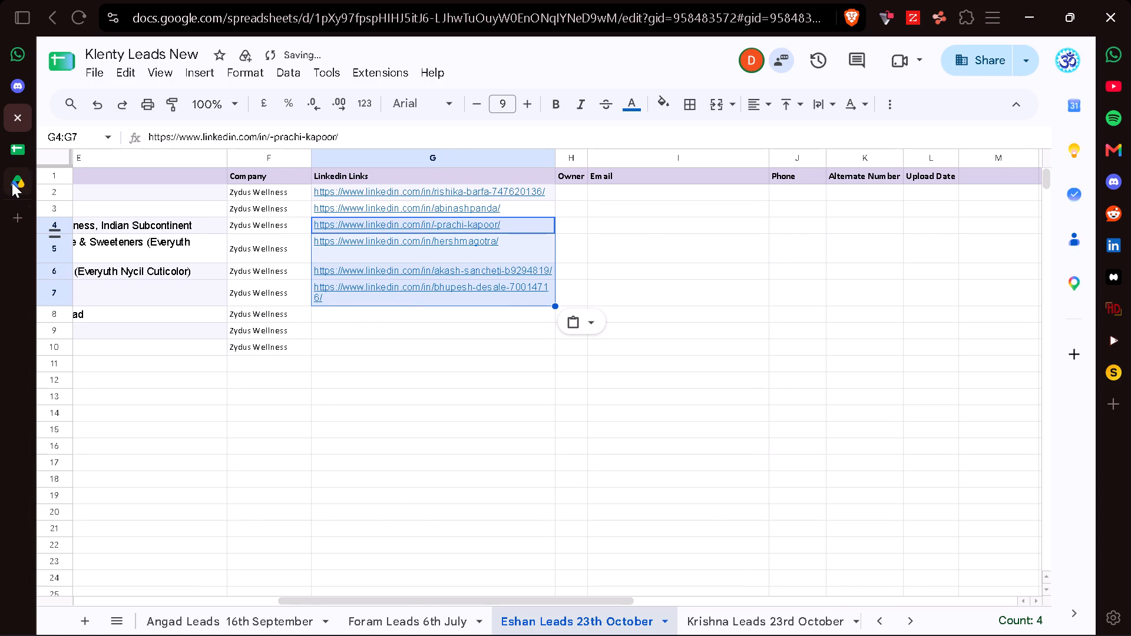
Move the Drive page ahead of the two spreadsheets in the browser's page order.
{"action": "left_click_drag", "start_coordinate": [12, 183], "coordinate": [9, 109]}
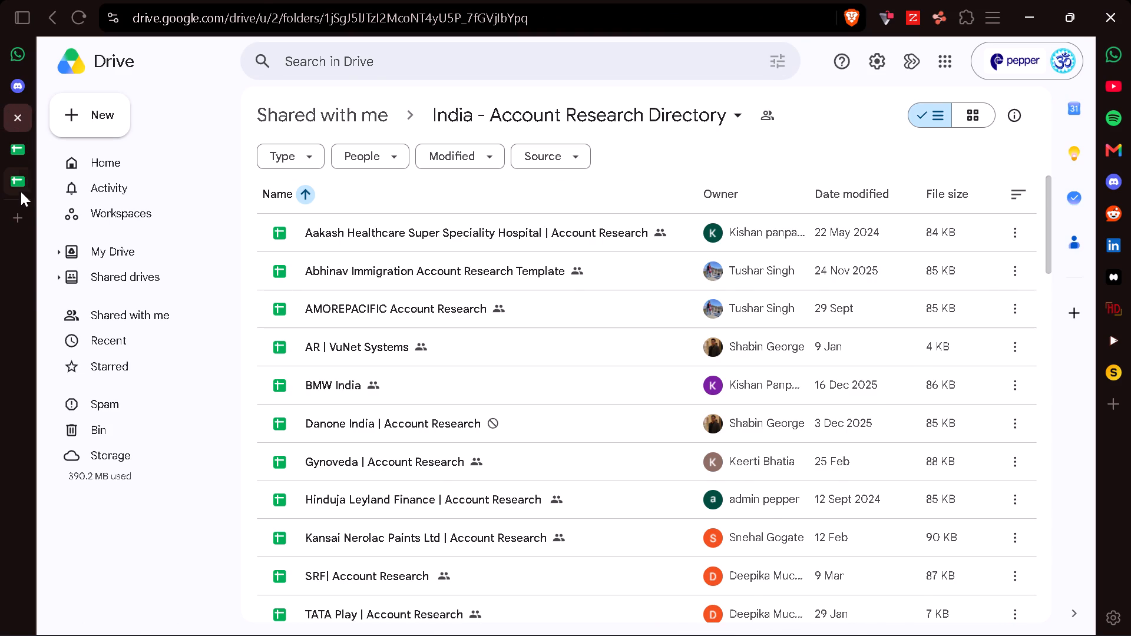
Copy the LinkedIn Profile links in rows 33 and 36 of Outreach into the Linkedin Links column of Klenty Leads New, starting at row 8.
{"action": "left_click", "coordinate": [19, 188]}
{"action": "scroll", "coordinate": [508, 380], "scroll_direction": "down", "scroll_amount": 2}
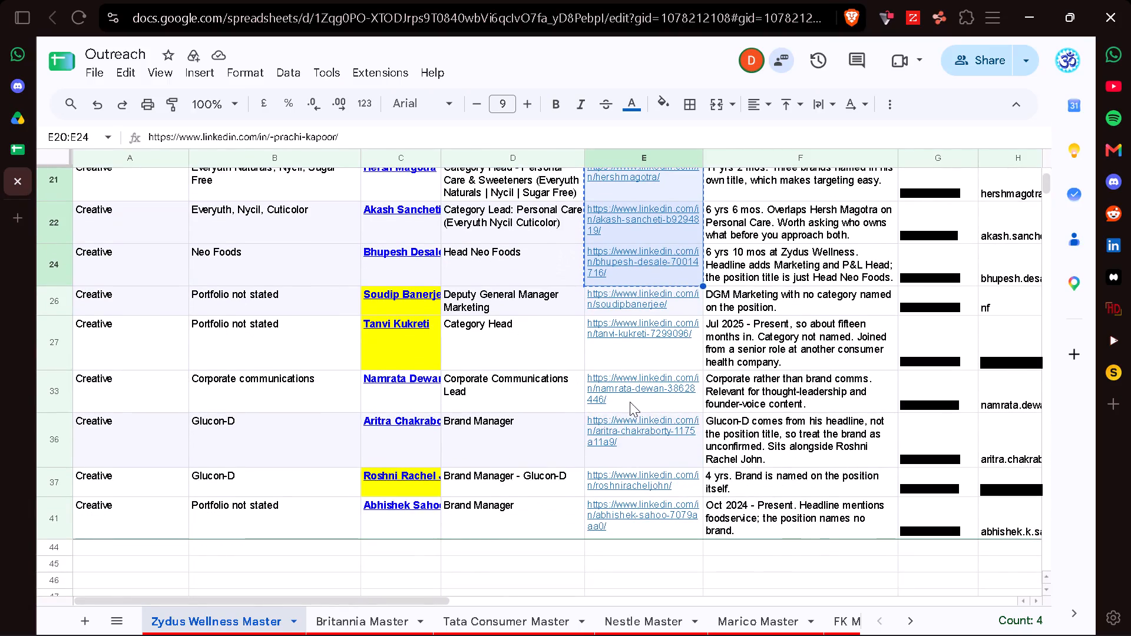
{"action": "left_click", "coordinate": [630, 402]}
{"action": "key", "text": "shift+Down"}
{"action": "key", "text": "ctrl+c"}
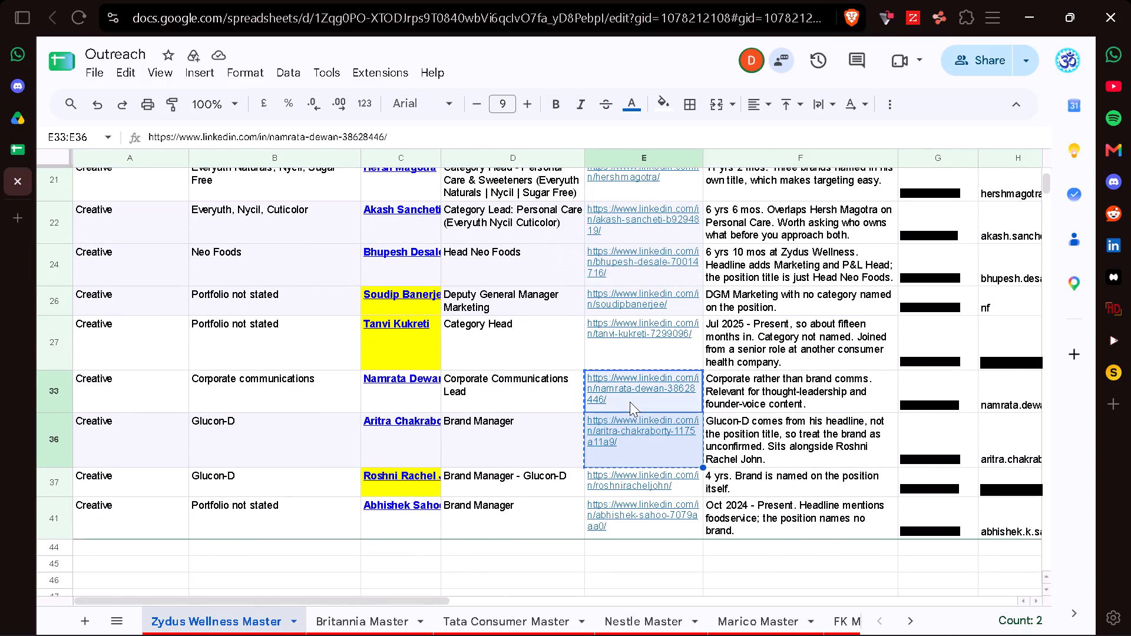
{"action": "left_click", "coordinate": [19, 145]}
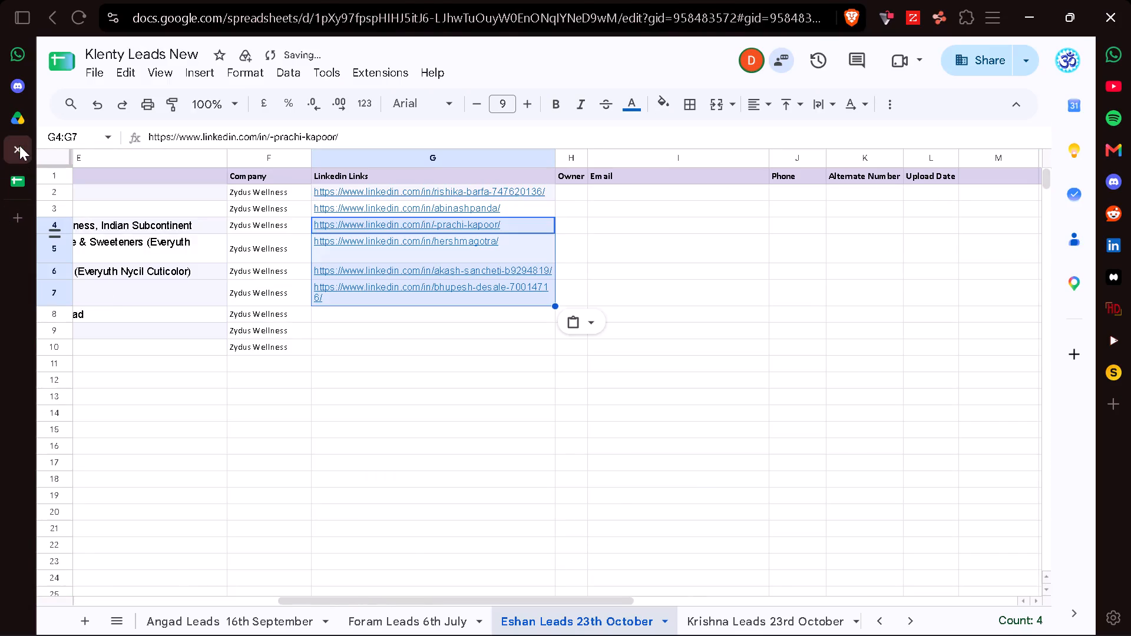
{"action": "key", "text": "Down"}
{"action": "key", "text": "Down"}
{"action": "key", "text": "Down"}
{"action": "key", "text": "Down"}
{"action": "key", "text": "ctrl+v"}
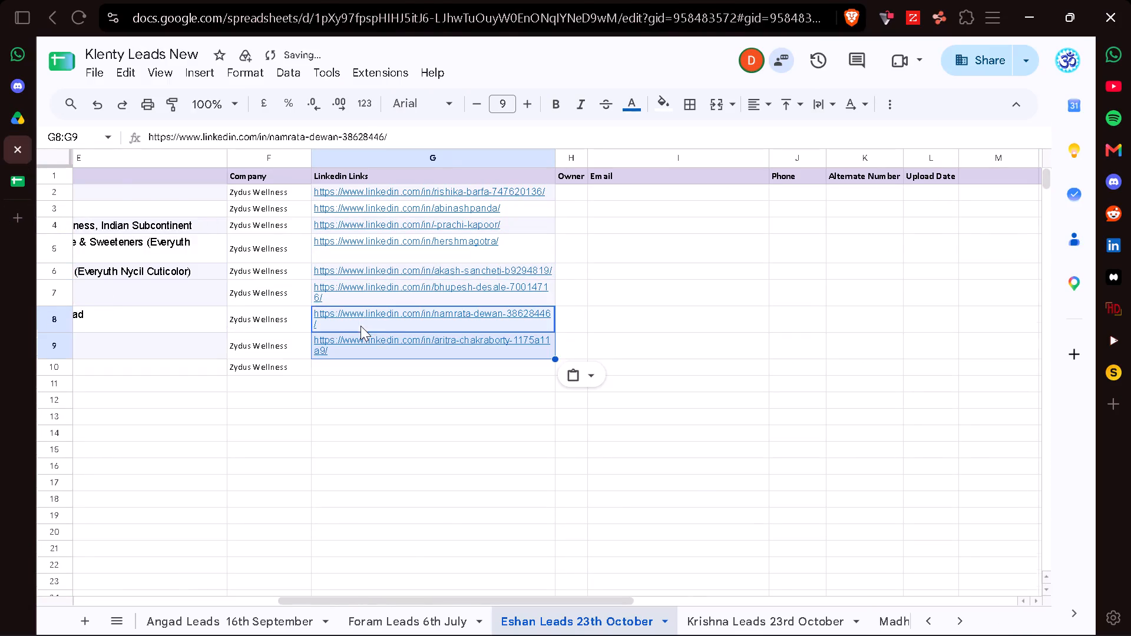
Copy the LinkedIn Profile link in row 41 of Outreach into the Linkedin Links cell in row 10 of Klenty Leads New.
{"action": "left_click", "coordinate": [15, 182]}
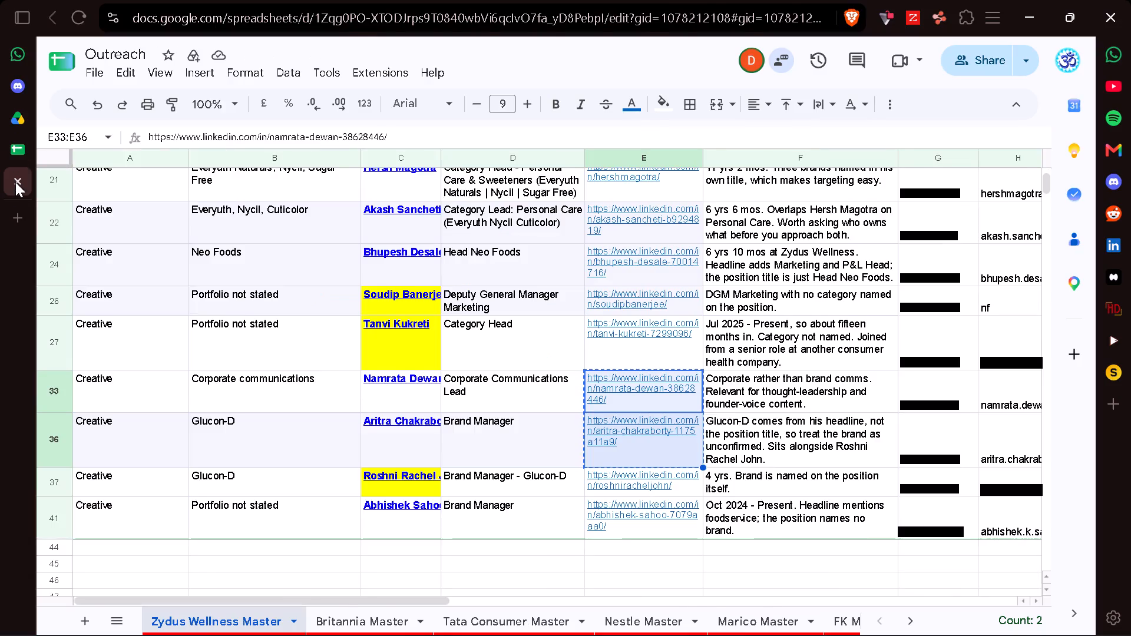
{"action": "left_click", "coordinate": [620, 530]}
{"action": "key", "text": "ctrl+c"}
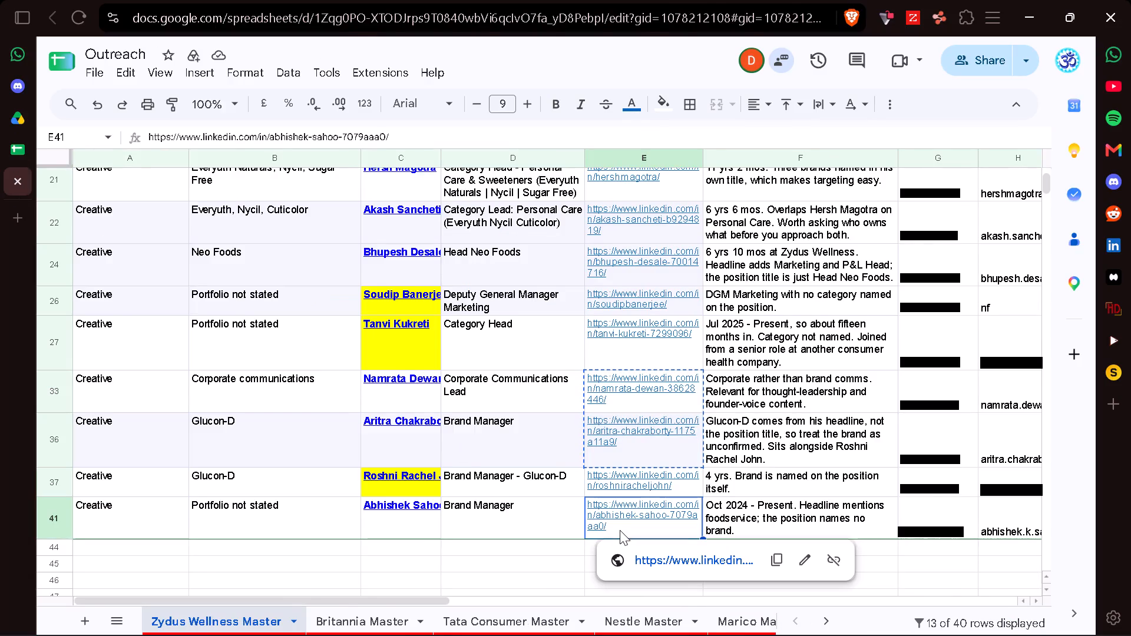
{"action": "left_click", "coordinate": [12, 148]}
{"action": "key", "text": "Down"}
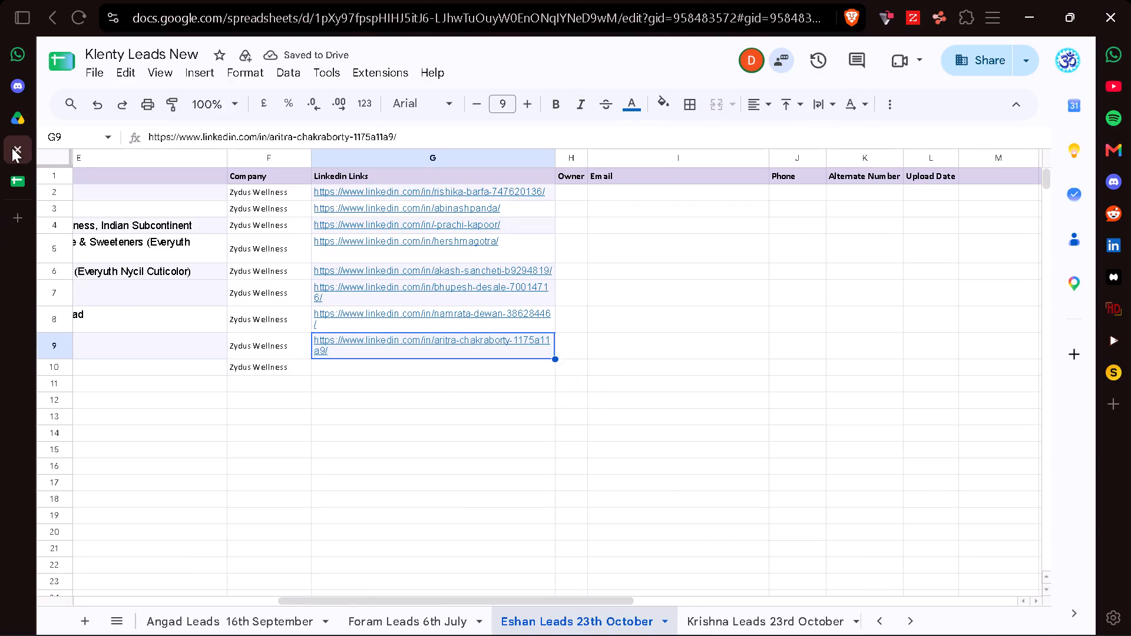
{"action": "key", "text": "Down"}
{"action": "key", "text": "ctrl+v"}
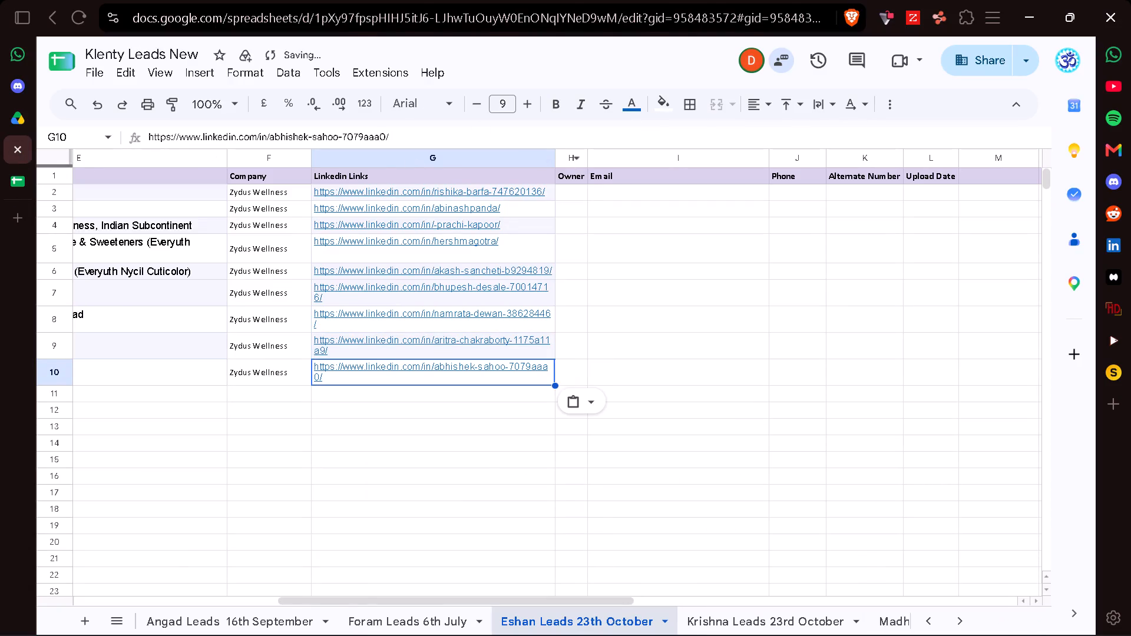
Enter Eshan in the Owner column for rows 2 to 10 of Klenty Leads New.
{"action": "left_click", "coordinate": [570, 191]}
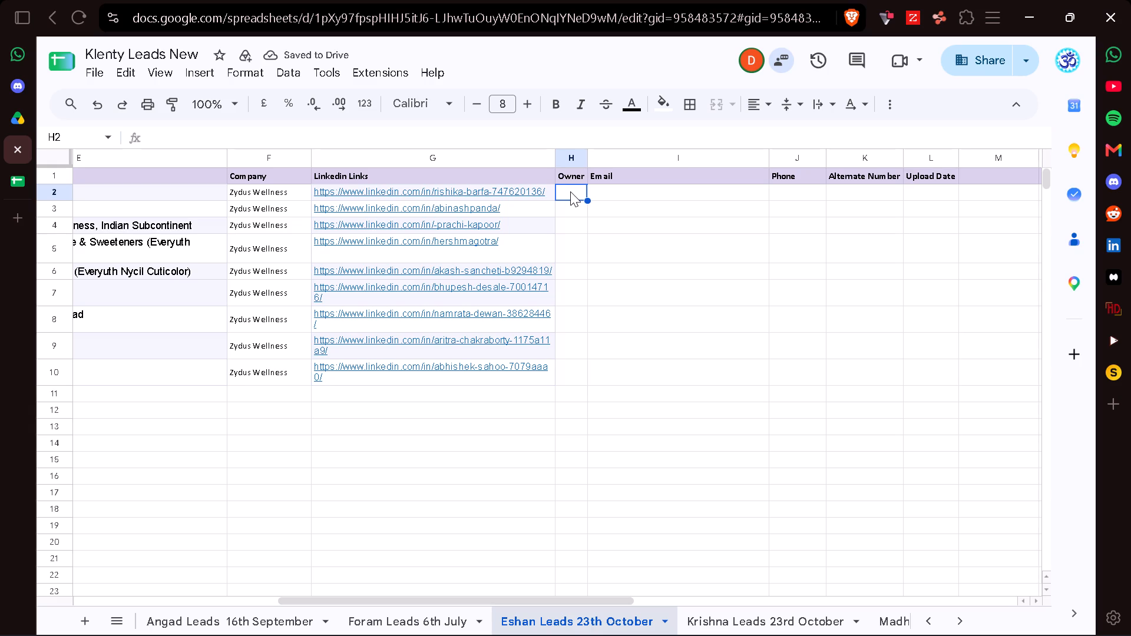
{"action": "type", "text": "Ea"}
{"action": "key", "text": "BackSpace"}
{"action": "key", "text": "s"}
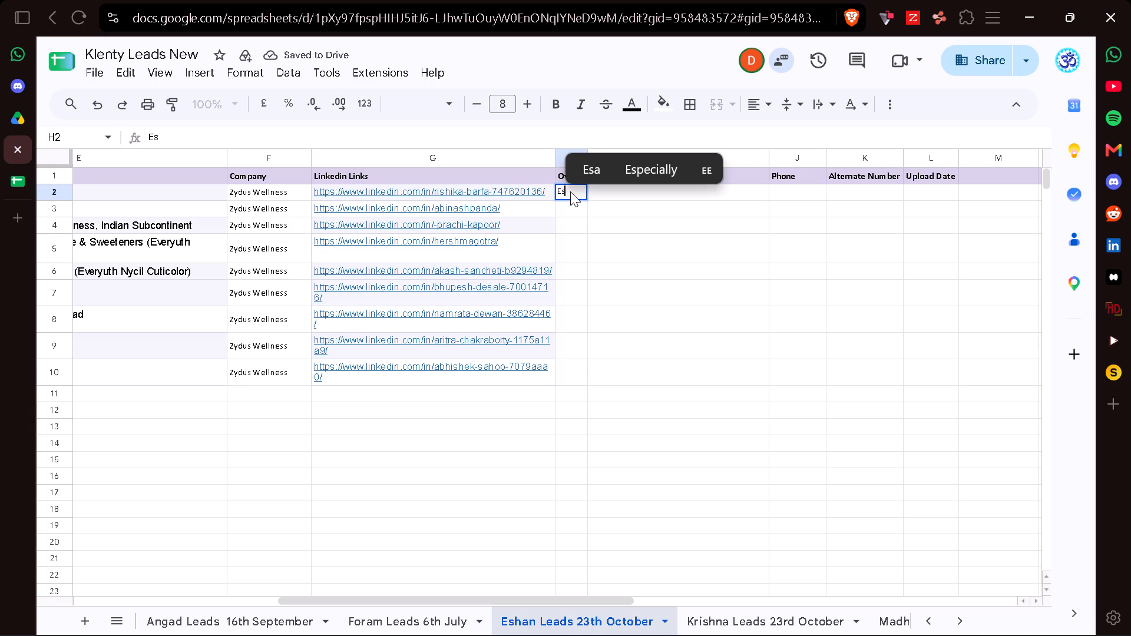
{"action": "type", "text": "han"}
{"action": "key", "text": "Return"}
{"action": "key", "text": "Up"}
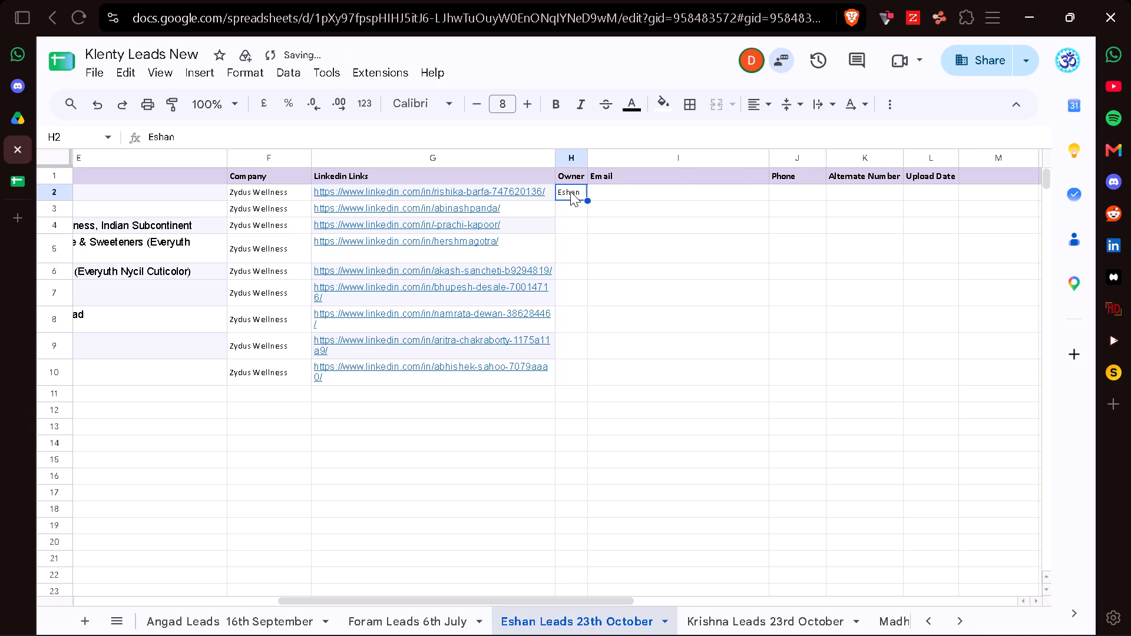
{"action": "left_click_drag", "start_coordinate": [589, 198], "coordinate": [587, 367]}
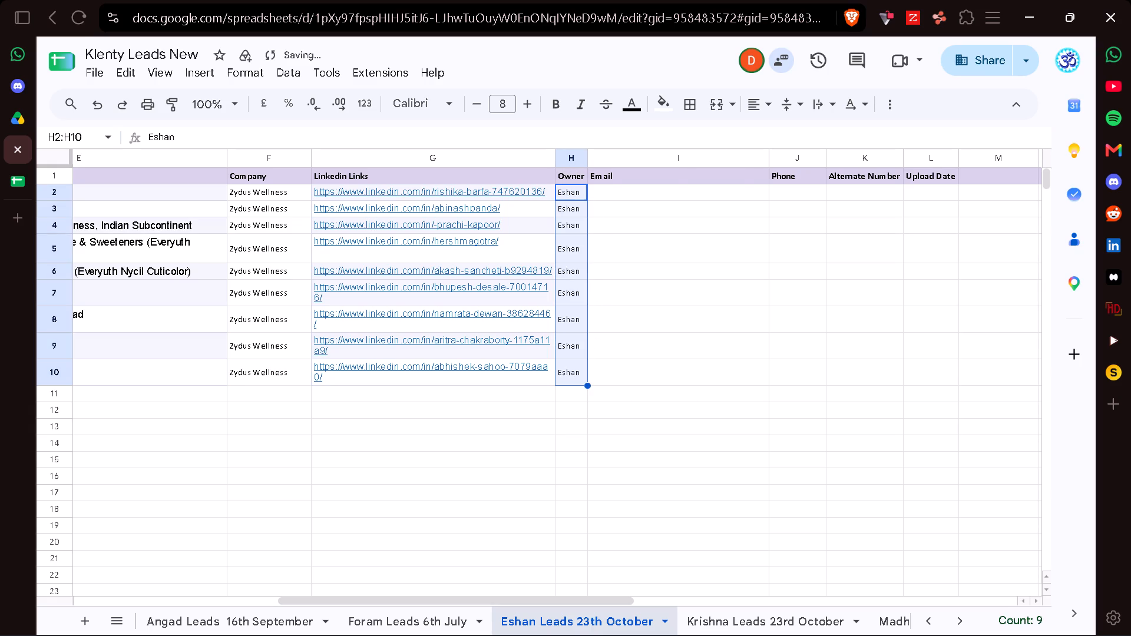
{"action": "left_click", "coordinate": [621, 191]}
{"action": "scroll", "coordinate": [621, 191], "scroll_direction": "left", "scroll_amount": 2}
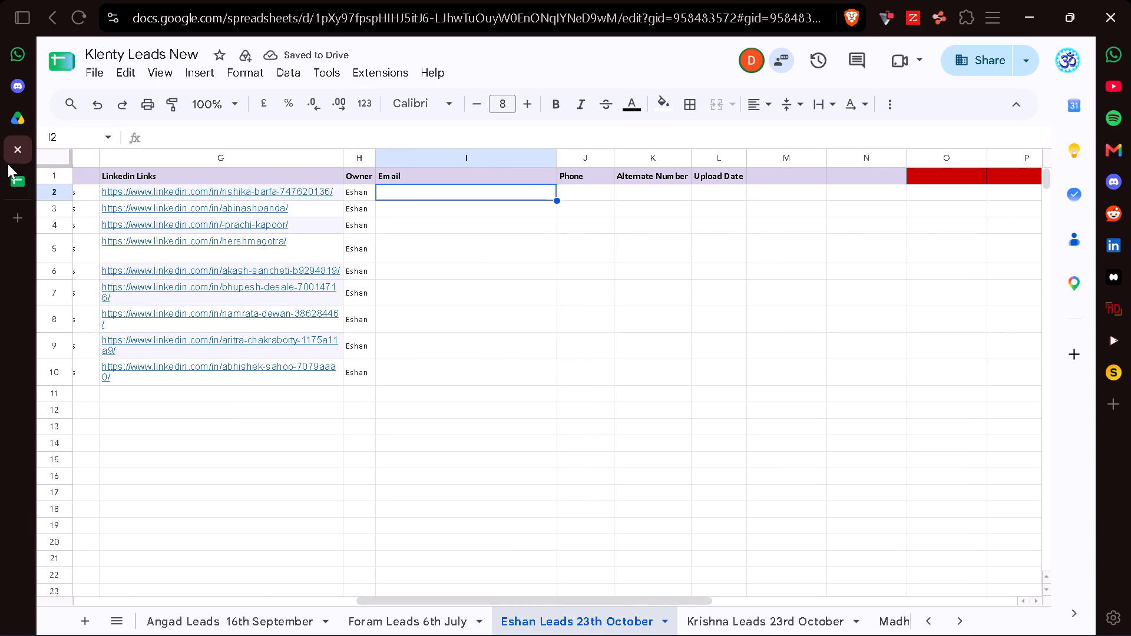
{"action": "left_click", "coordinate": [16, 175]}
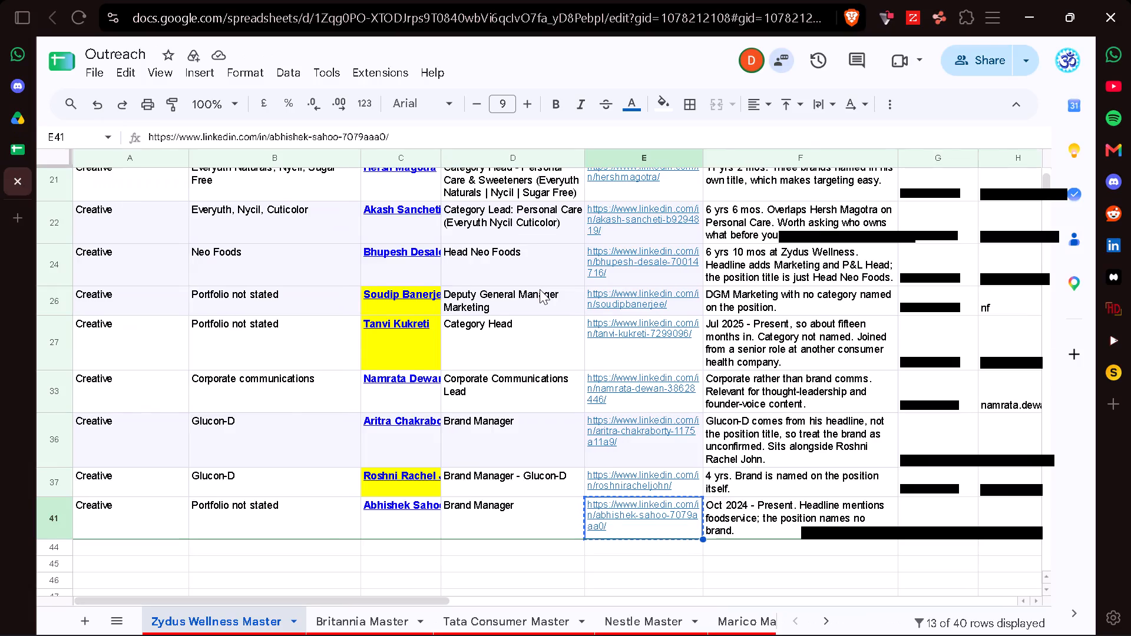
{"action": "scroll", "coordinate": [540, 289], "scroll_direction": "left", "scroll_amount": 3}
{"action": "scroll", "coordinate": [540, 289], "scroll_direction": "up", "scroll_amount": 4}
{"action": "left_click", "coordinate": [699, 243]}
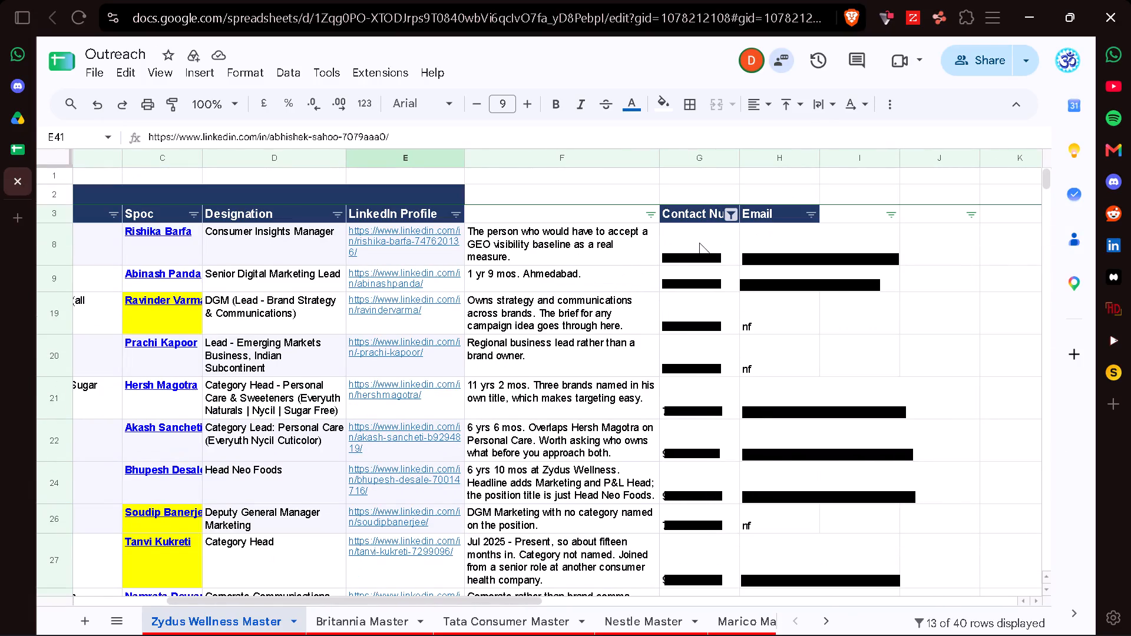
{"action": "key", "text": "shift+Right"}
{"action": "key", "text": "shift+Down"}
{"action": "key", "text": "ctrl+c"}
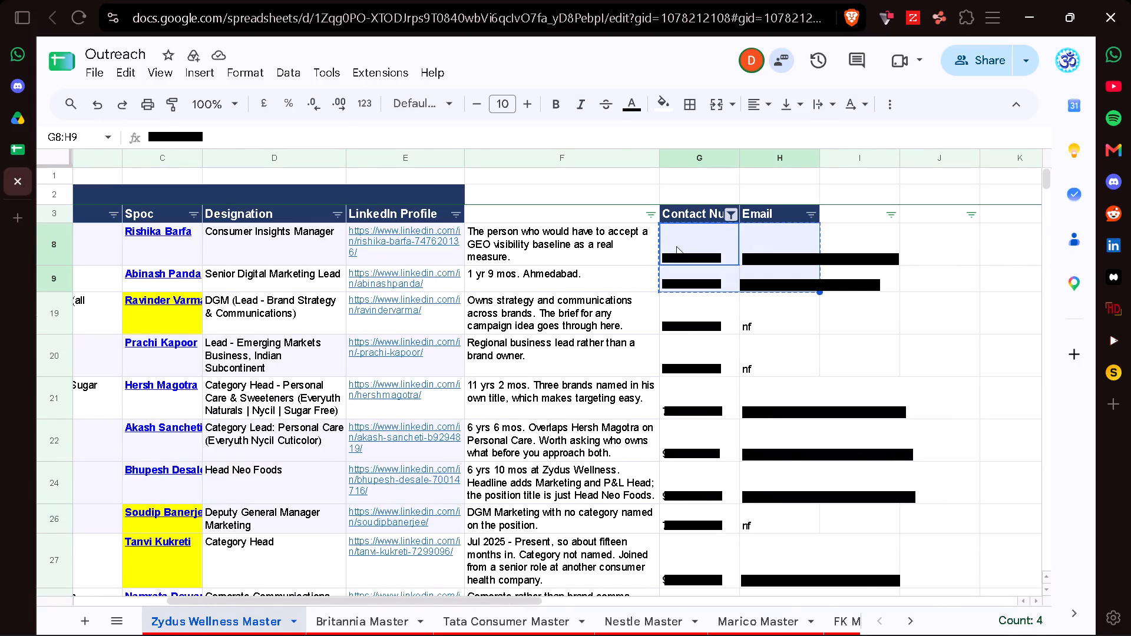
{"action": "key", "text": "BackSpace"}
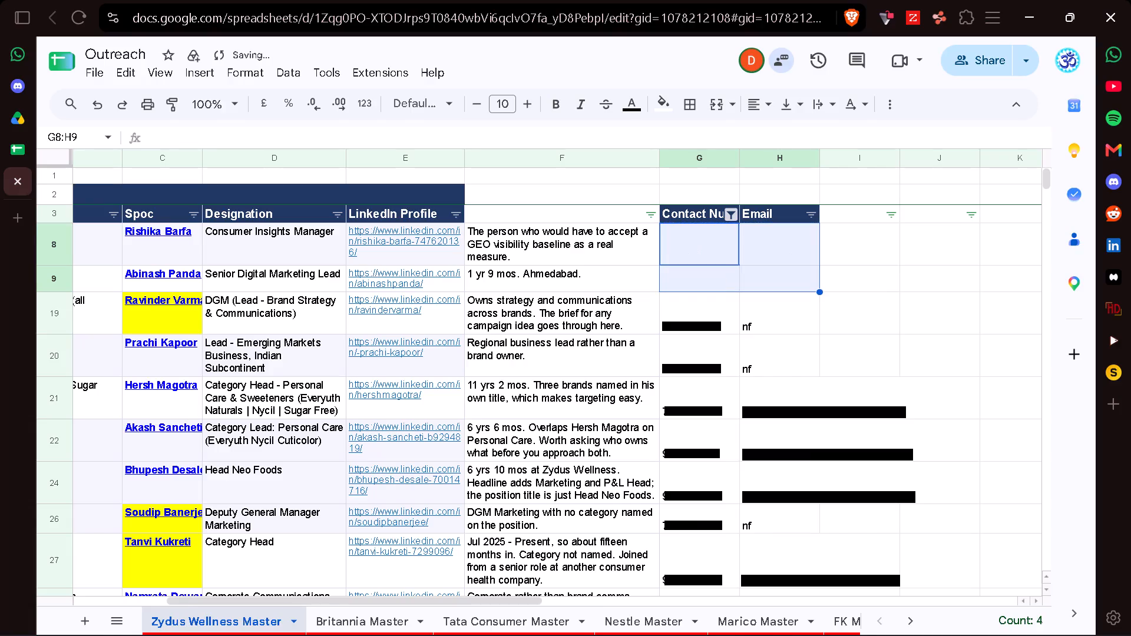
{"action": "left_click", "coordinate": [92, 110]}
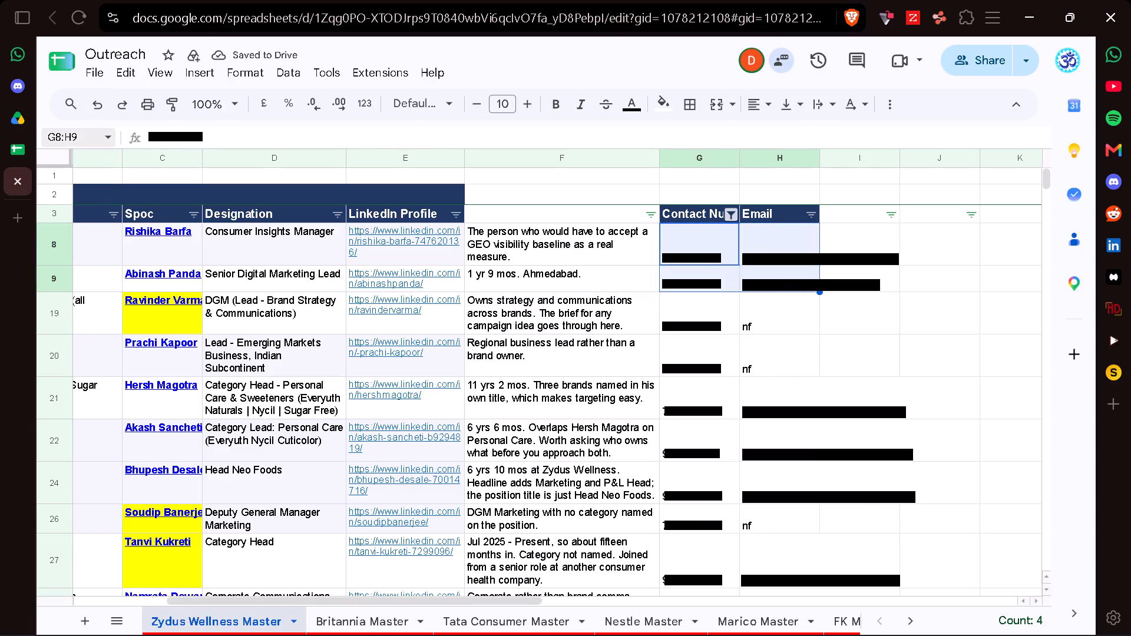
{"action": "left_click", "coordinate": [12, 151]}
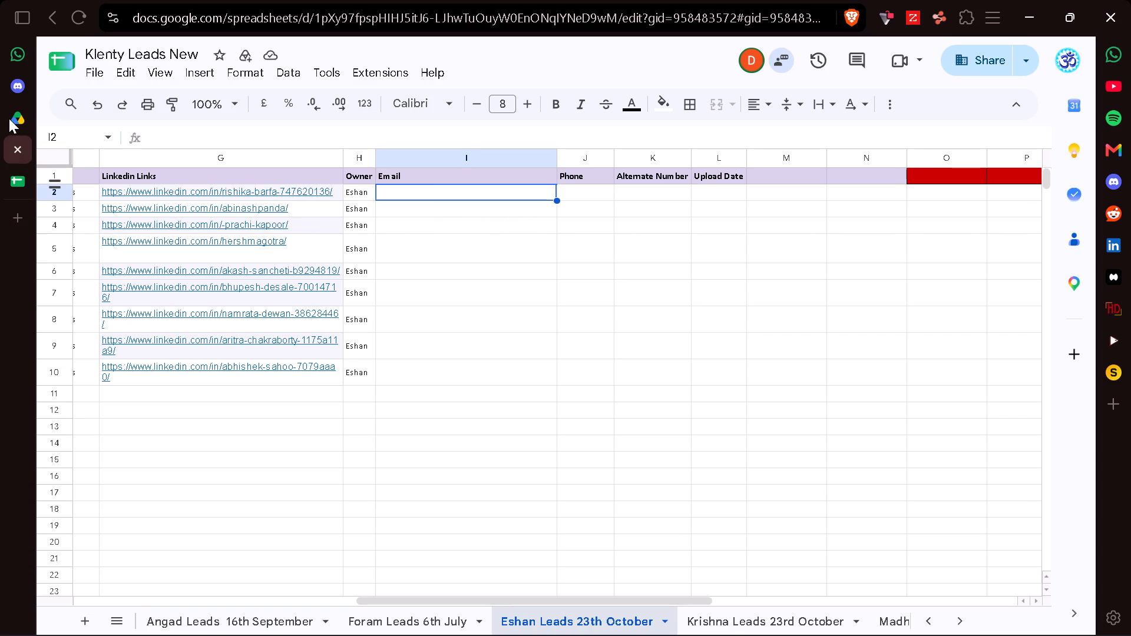
Copy the contact numbers in rows 8 and 9 of Outreach into the Phone column of Klenty Leads New, starting at row 2.
{"action": "left_click", "coordinate": [4, 180]}
{"action": "left_click", "coordinate": [704, 237]}
{"action": "key", "text": "shift+Down"}
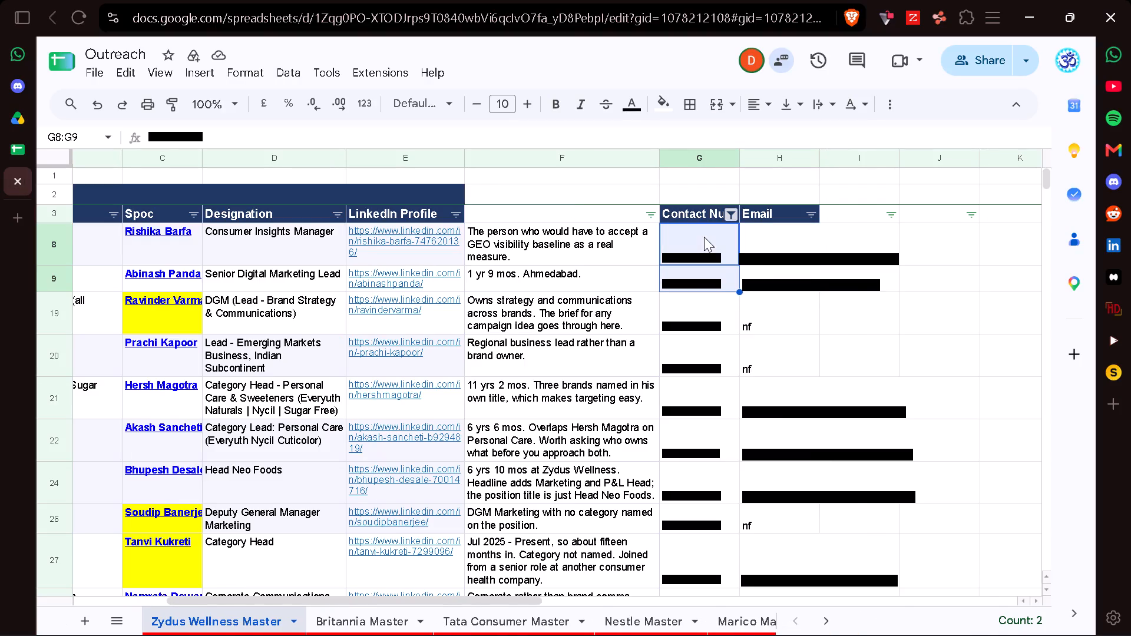
{"action": "key", "text": "ctrl+c"}
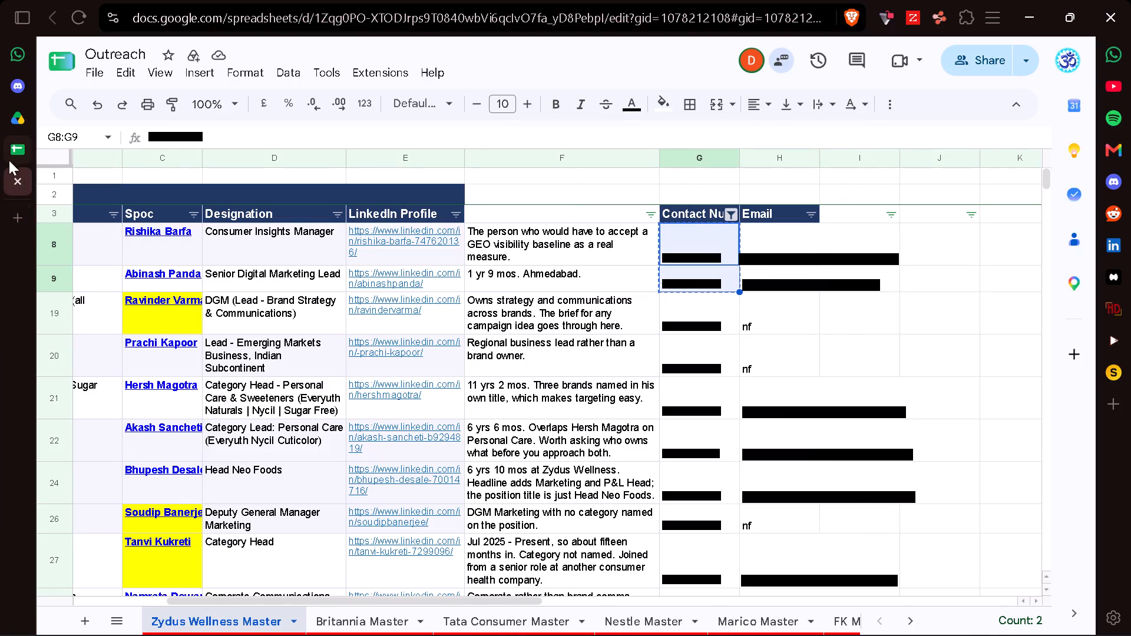
{"action": "left_click", "coordinate": [15, 155]}
{"action": "left_click", "coordinate": [587, 197]}
{"action": "key", "text": "ctrl+v"}
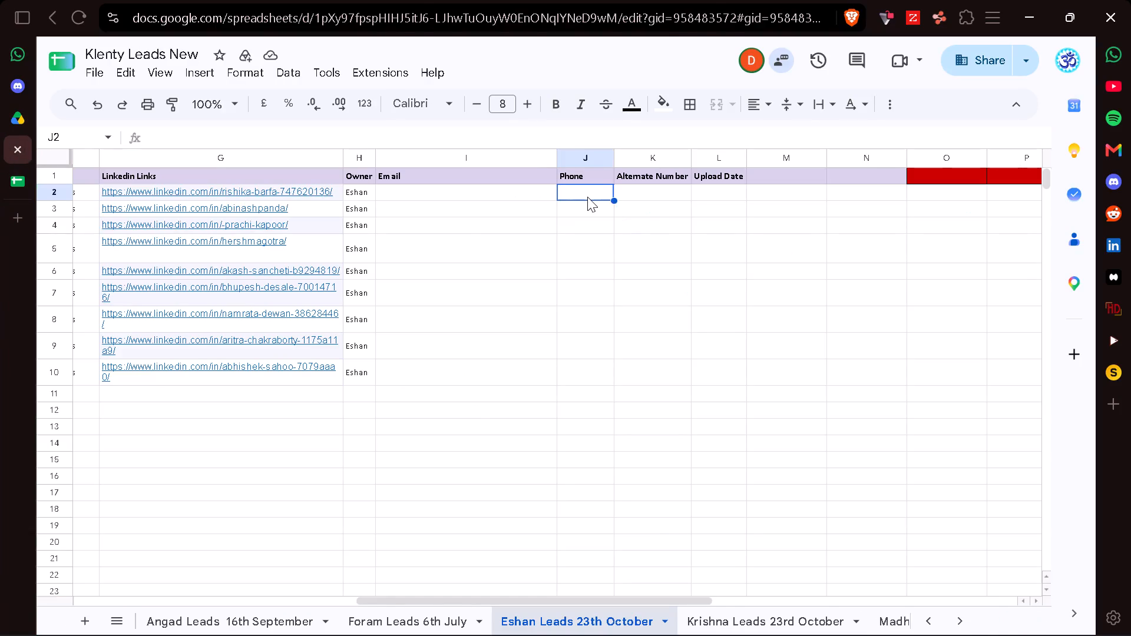
Copy the contact numbers in visible rows 20 to 24 of Outreach into the Phone column of Klenty Leads New, starting at row 4.
{"action": "key", "text": "Down"}
{"action": "key", "text": "Down"}
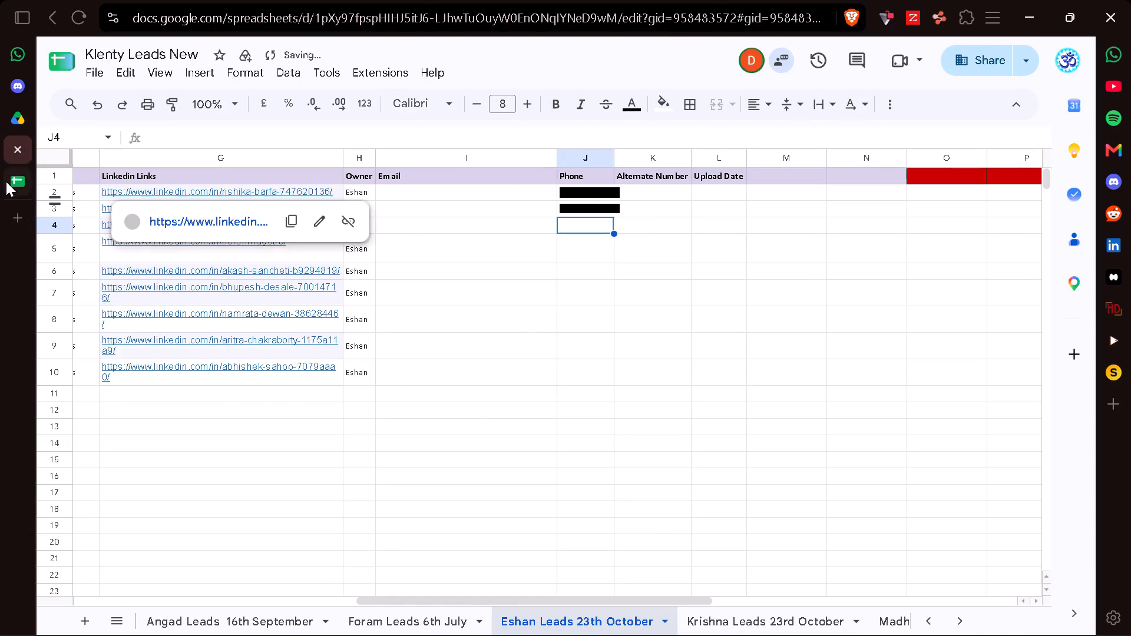
{"action": "left_click", "coordinate": [6, 181]}
{"action": "scroll", "coordinate": [679, 408], "scroll_direction": "down", "scroll_amount": 1}
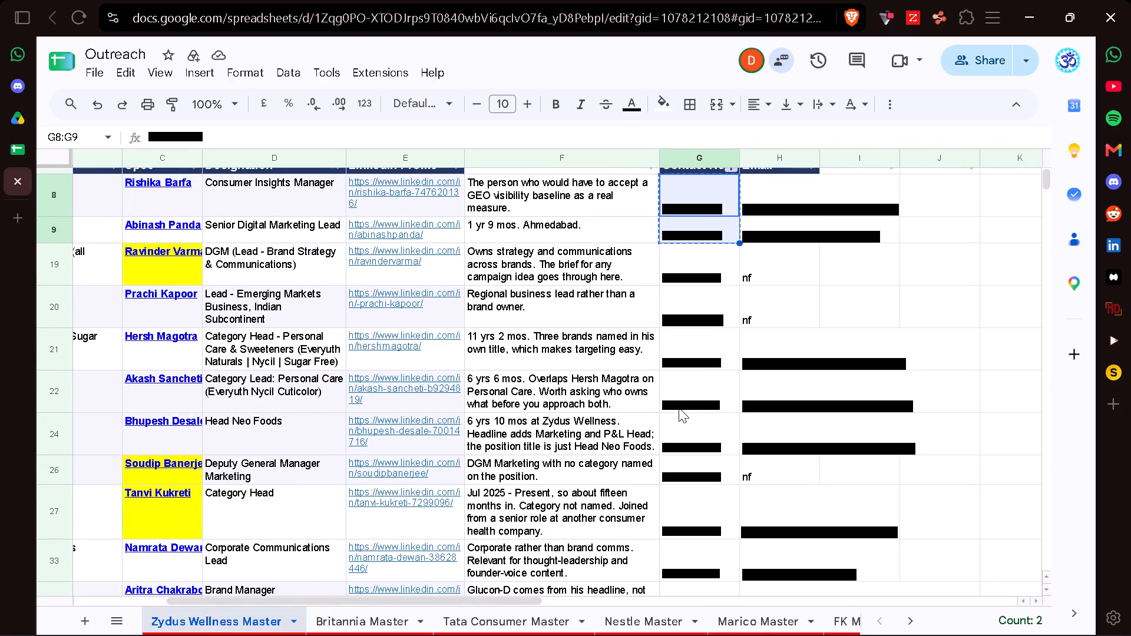
{"action": "left_click", "coordinate": [713, 314]}
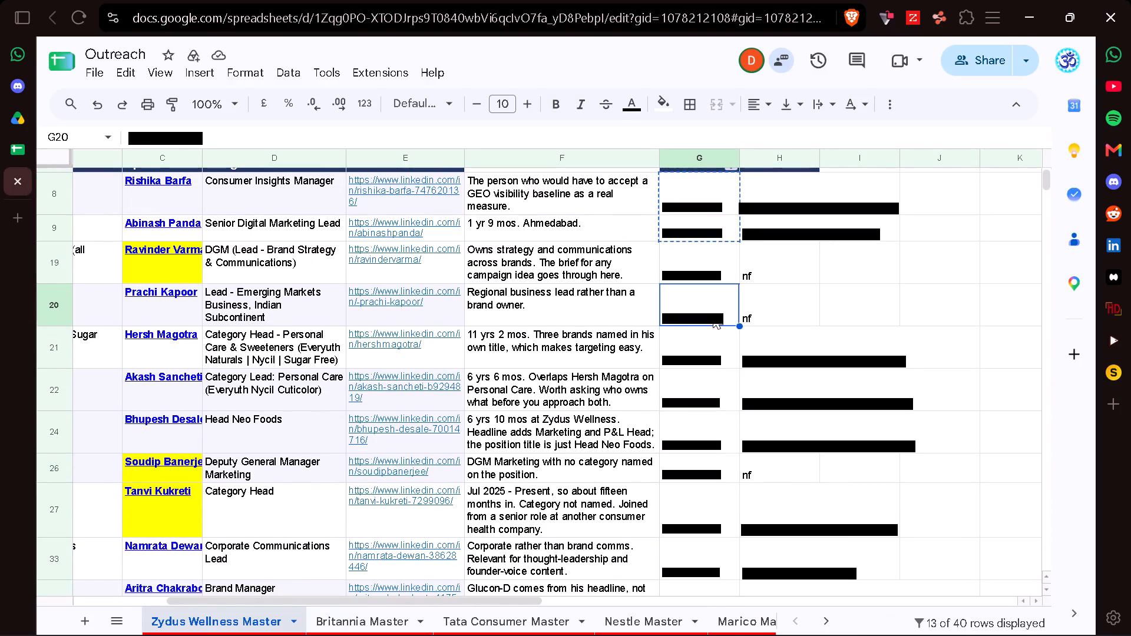
{"action": "key", "text": "shift+Down"}
{"action": "key", "text": "shift+Down"}
{"action": "key", "text": "shift+Down"}
{"action": "key", "text": "shift+Down"}
{"action": "key", "text": "shift+Up"}
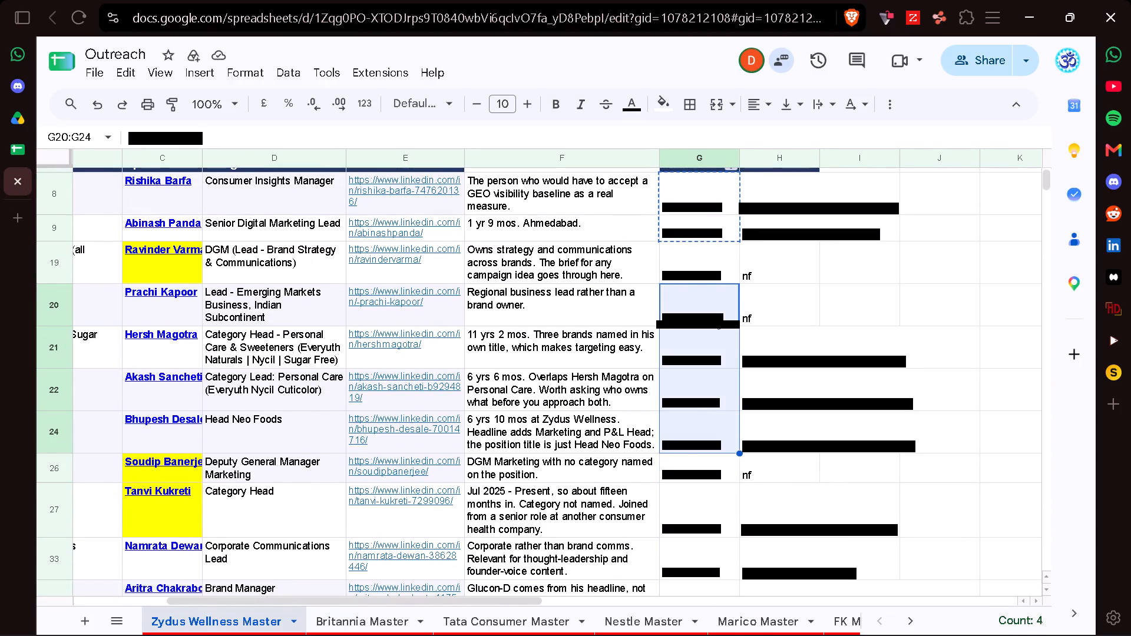
{"action": "key", "text": "ctrl+c"}
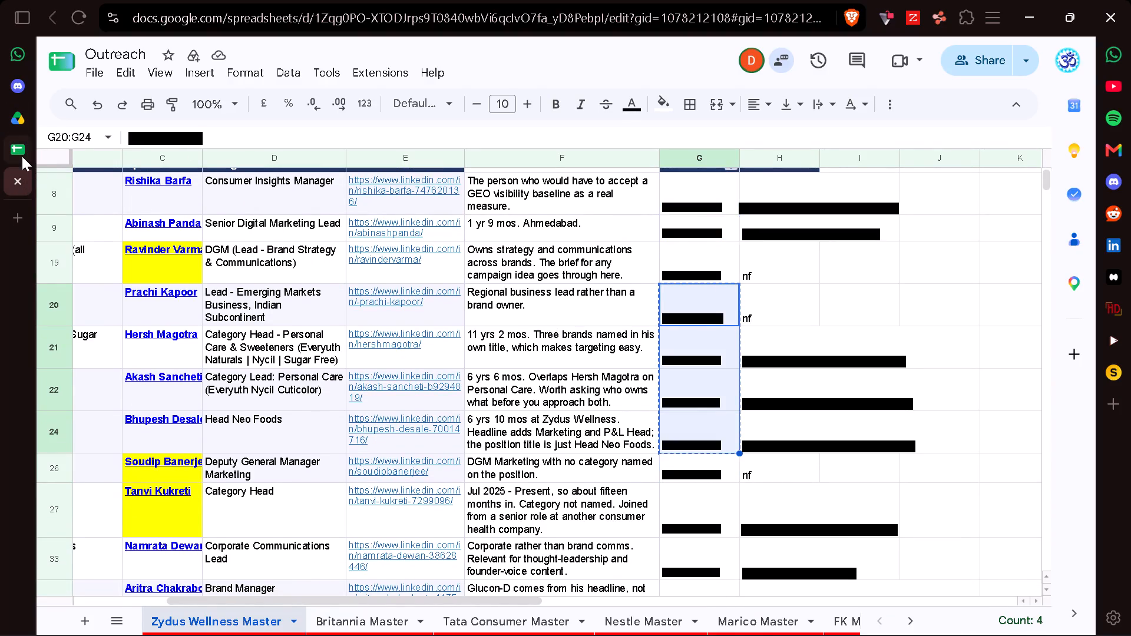
{"action": "left_click", "coordinate": [22, 156]}
{"action": "key", "text": "ctrl+v"}
Copy the contact numbers in rows 33 and 36 of Outreach into the Phone column of Klenty Leads New, starting at row 8.
{"action": "key", "text": "Down"}
{"action": "key", "text": "Down"}
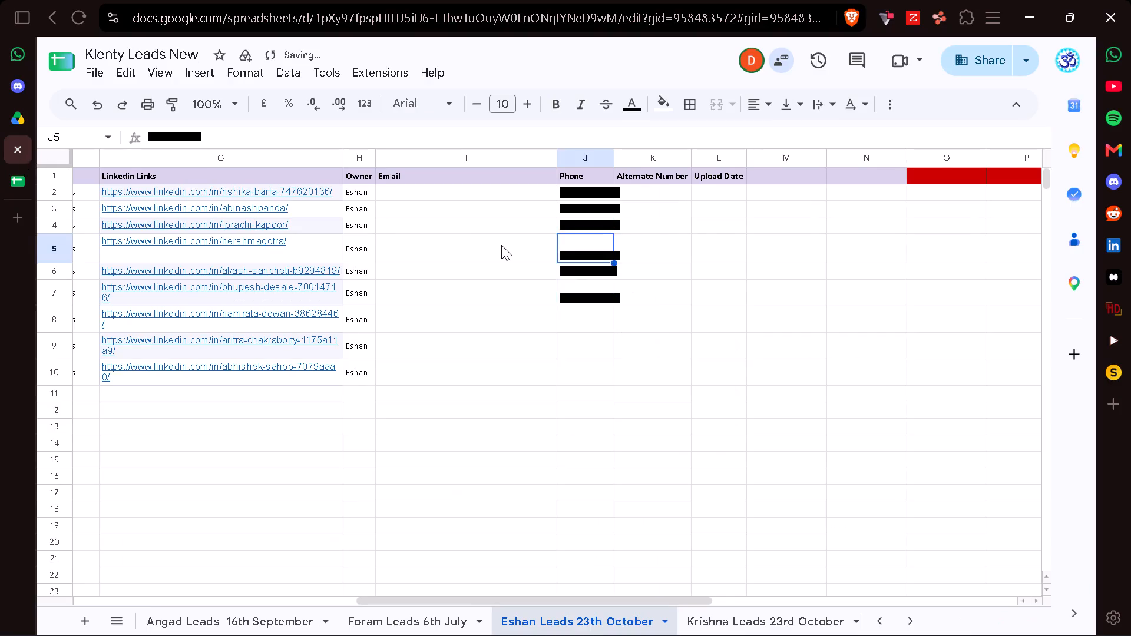
{"action": "key", "text": "Down"}
{"action": "key", "text": "Down"}
{"action": "scroll", "coordinate": [501, 245], "scroll_direction": "down", "scroll_amount": 1}
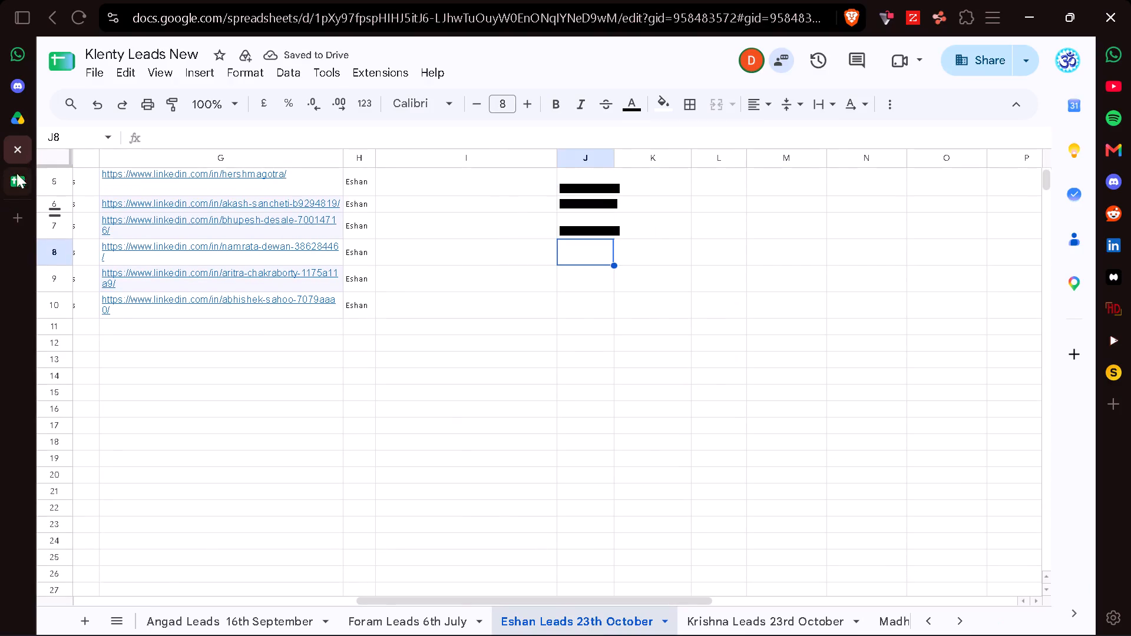
{"action": "left_click", "coordinate": [18, 182]}
{"action": "scroll", "coordinate": [565, 379], "scroll_direction": "down", "scroll_amount": 2}
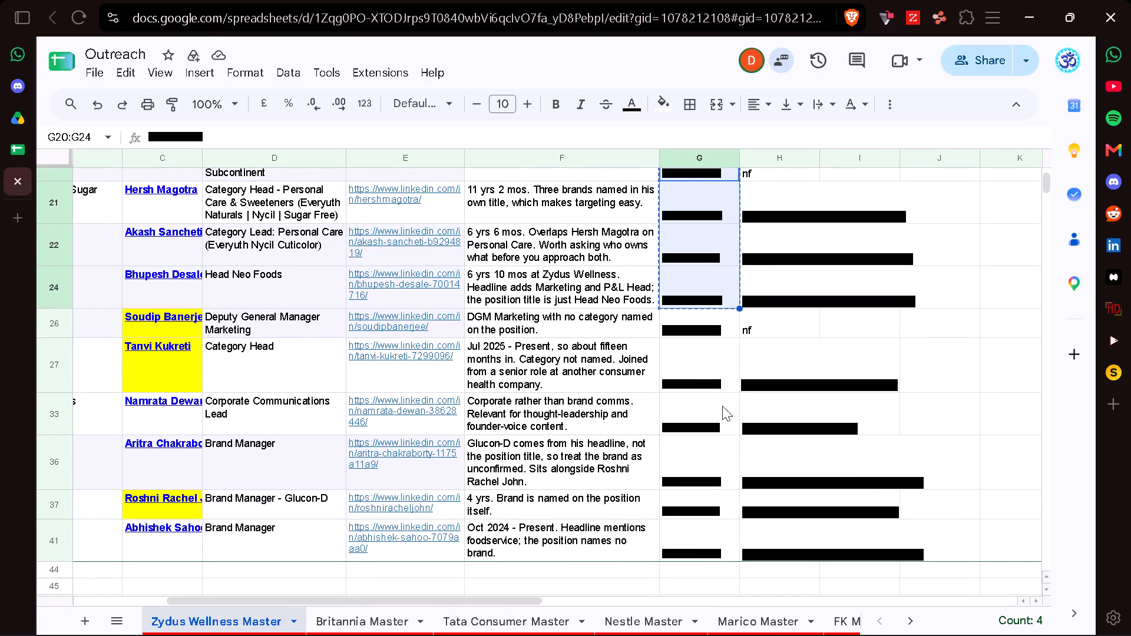
{"action": "left_click", "coordinate": [689, 410]}
{"action": "key", "text": "shift+Down"}
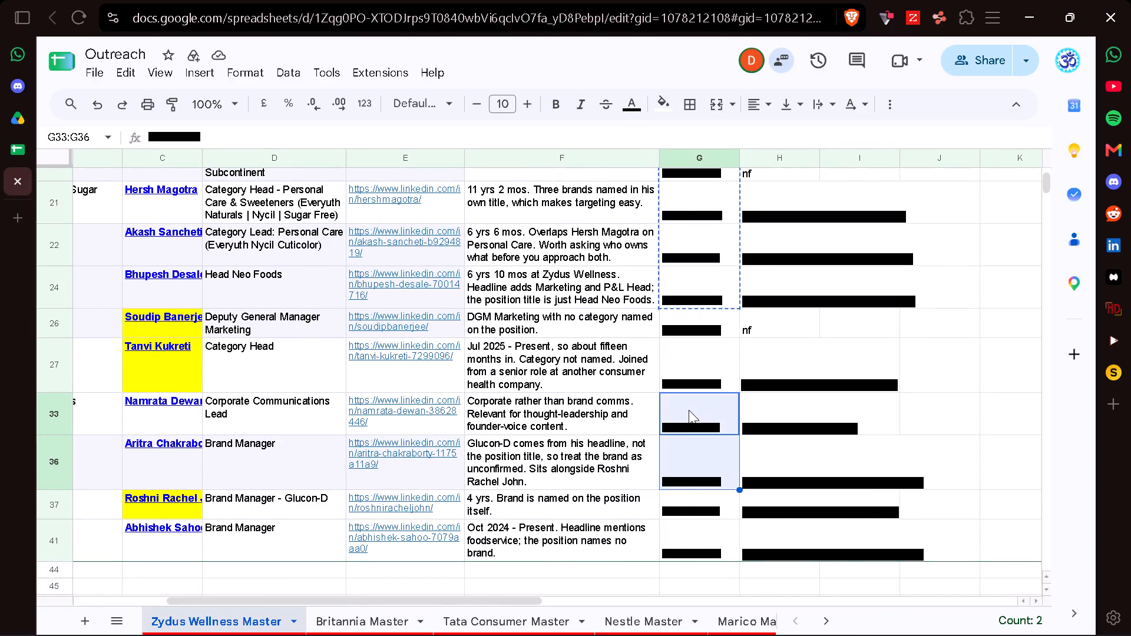
{"action": "key", "text": "ctrl+c"}
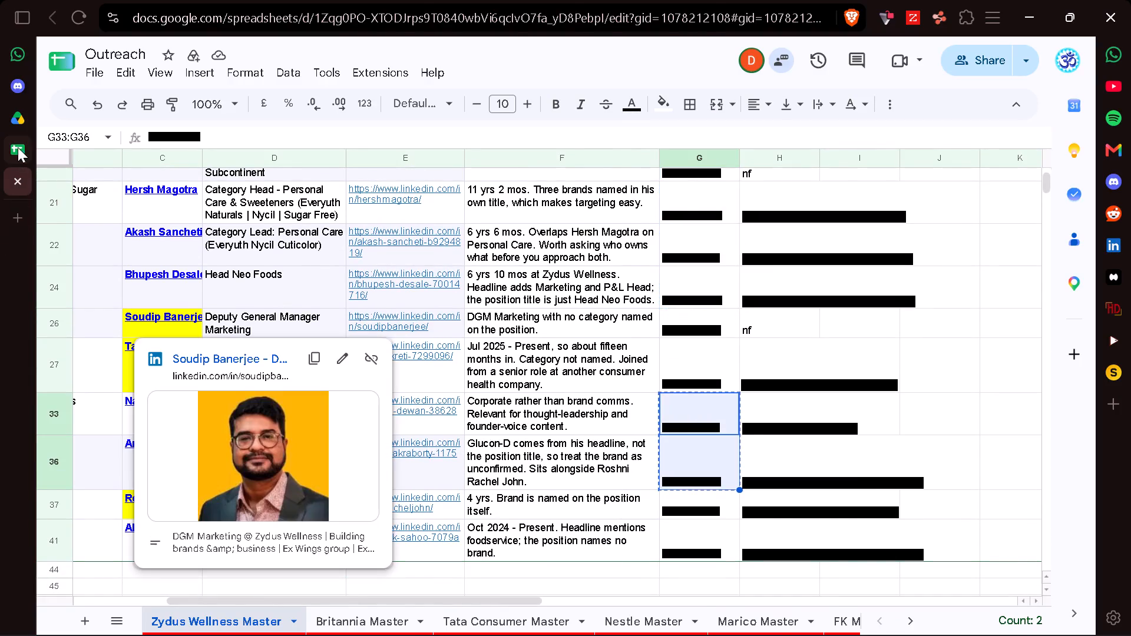
{"action": "left_click", "coordinate": [18, 147]}
{"action": "key", "text": "ctrl+v"}
Copy the contact number in row 41 of Outreach into the Phone cell in row 10 of Klenty Leads New.
{"action": "key", "text": "Down"}
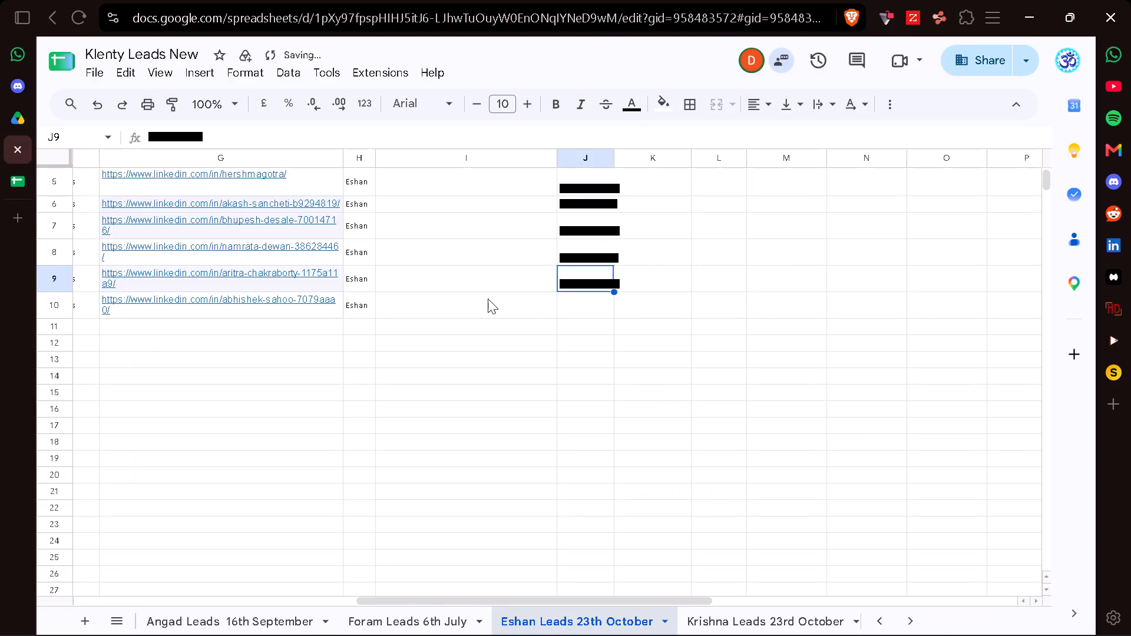
{"action": "left_click", "coordinate": [8, 187]}
{"action": "scroll", "coordinate": [517, 448], "scroll_direction": "down", "scroll_amount": 1}
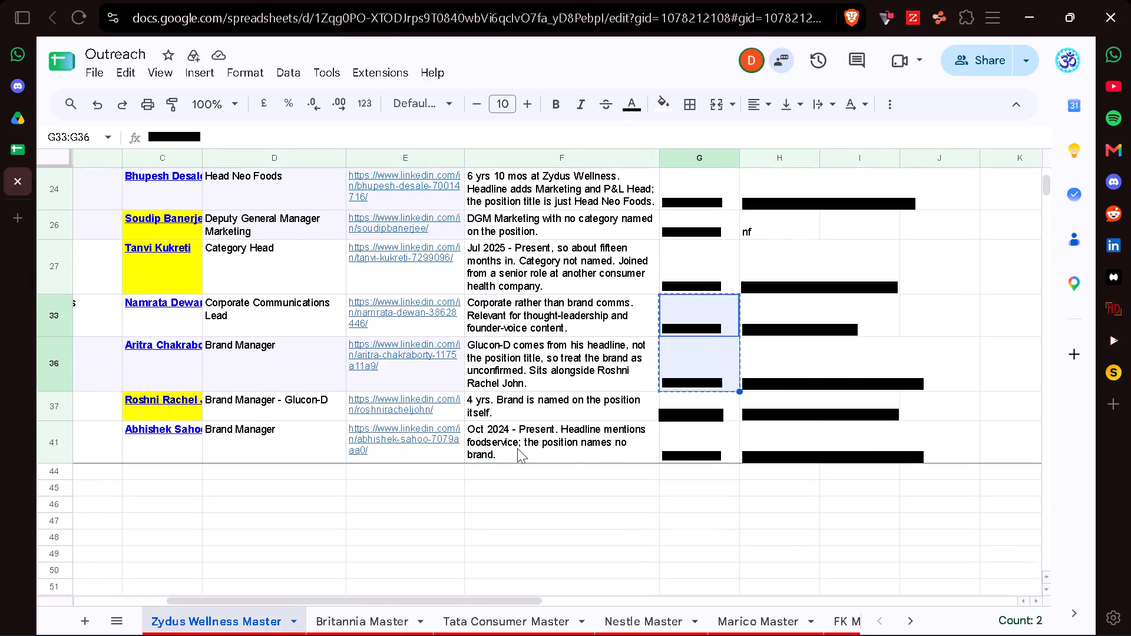
{"action": "left_click", "coordinate": [684, 442]}
{"action": "key", "text": "ctrl+c"}
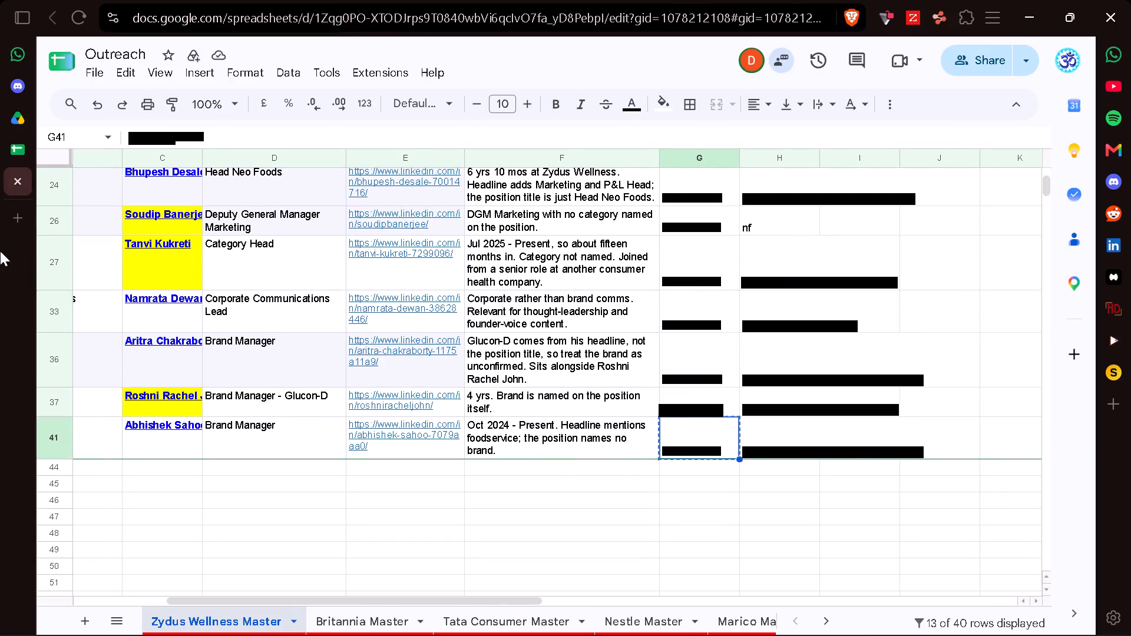
{"action": "left_click", "coordinate": [17, 155]}
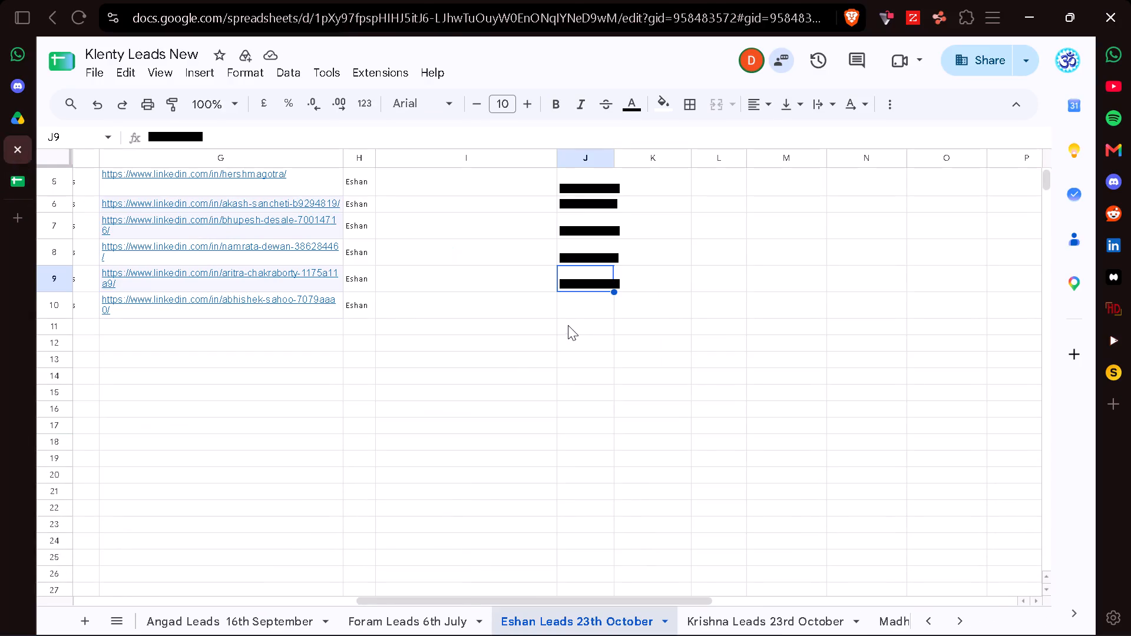
{"action": "left_click", "coordinate": [576, 319]}
{"action": "key", "text": "ctrl+v"}
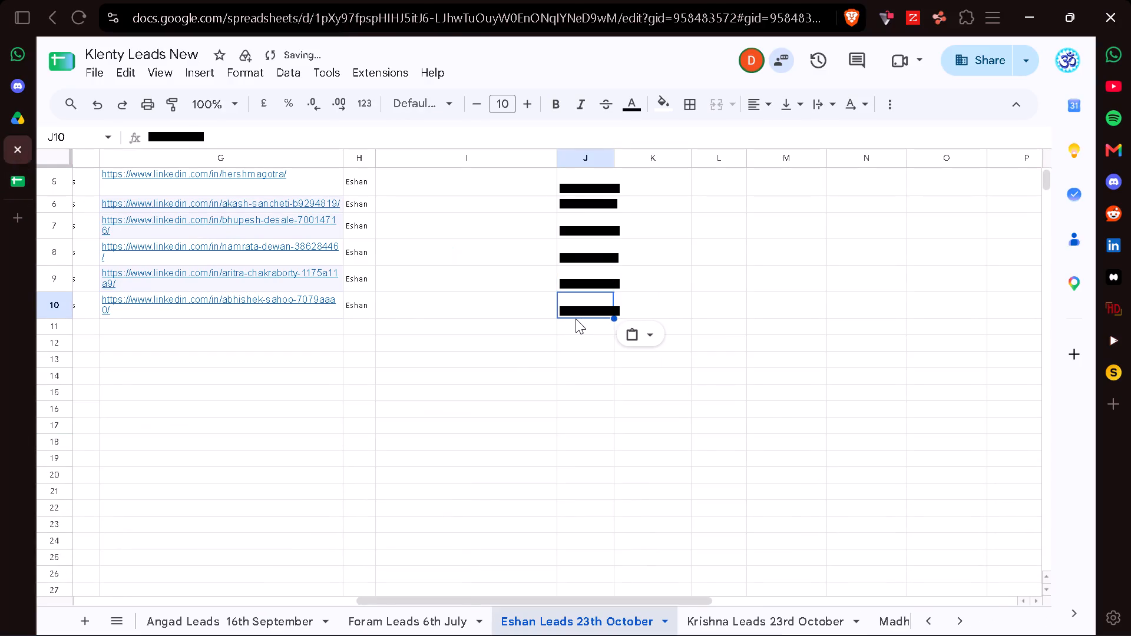
Copy the Email entries in rows 8 and 9 of Outreach into the Email column of Klenty Leads New, starting at row 2.
{"action": "scroll", "coordinate": [576, 319], "scroll_direction": "up", "scroll_amount": 3}
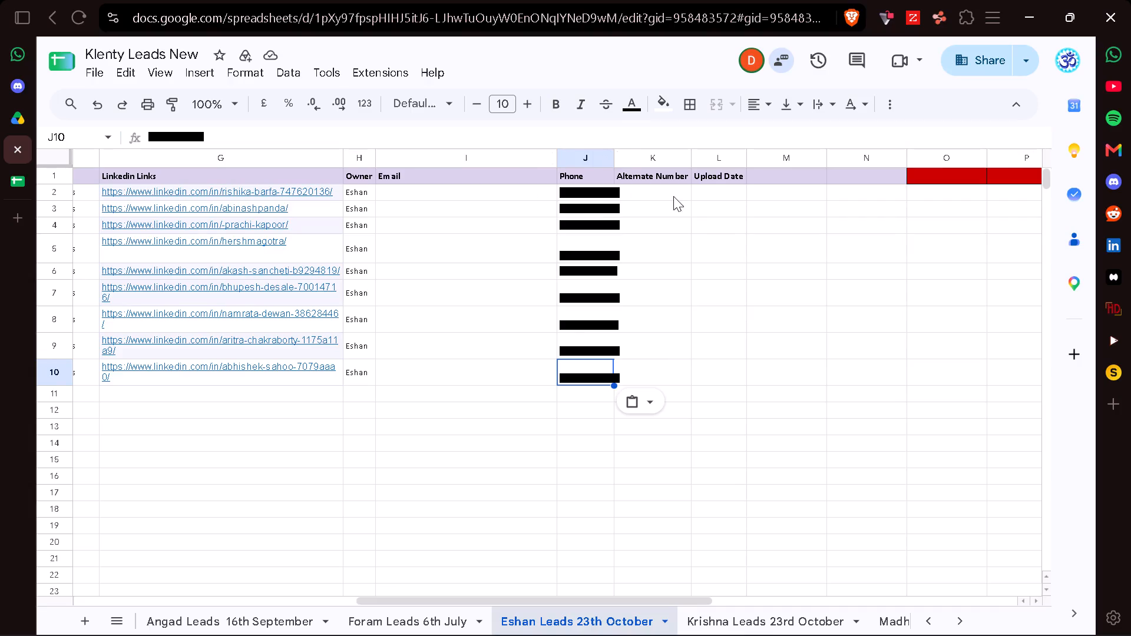
{"action": "left_click", "coordinate": [447, 194]}
{"action": "left_click", "coordinate": [21, 187]}
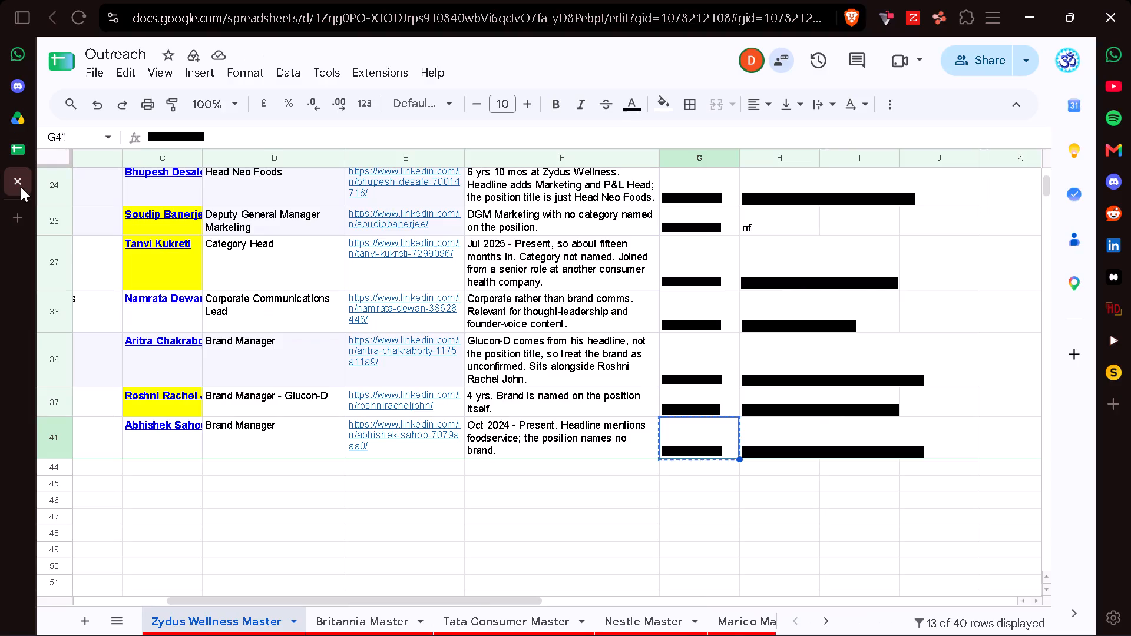
{"action": "scroll", "coordinate": [690, 355], "scroll_direction": "up", "scroll_amount": 5}
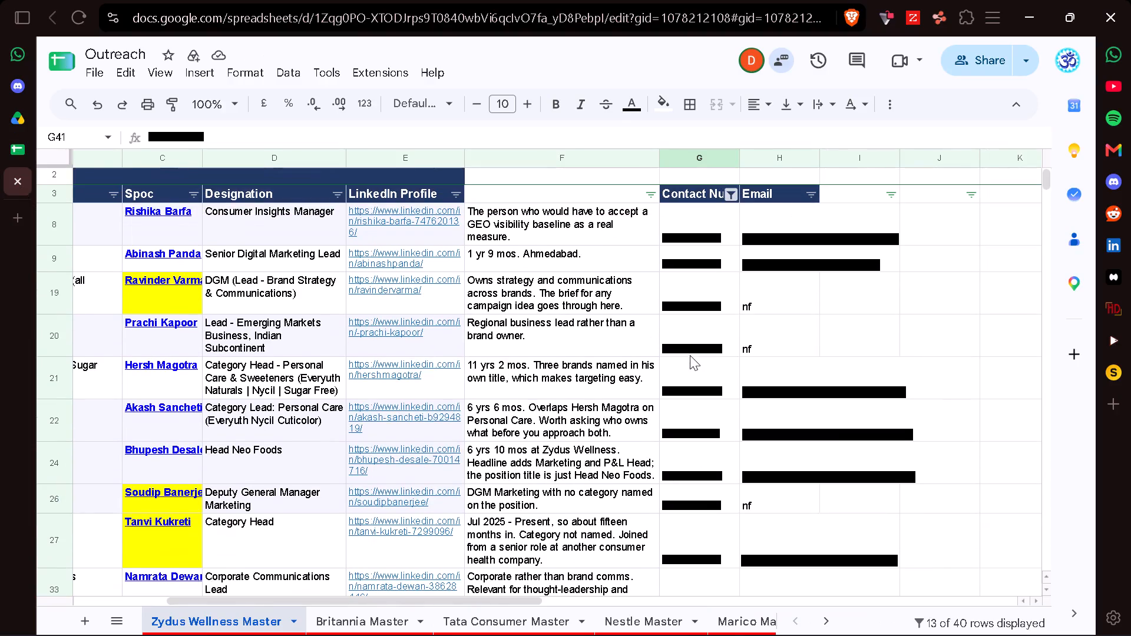
{"action": "left_click", "coordinate": [770, 253]}
{"action": "key", "text": "shift+Down"}
{"action": "key", "text": "ctrl+c"}
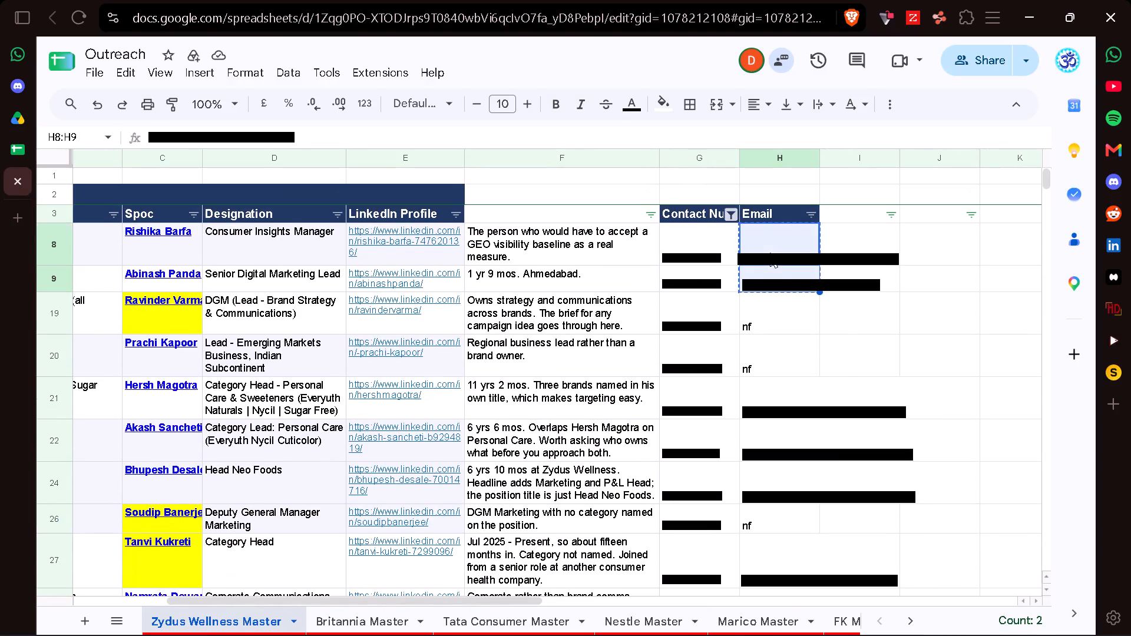
{"action": "key", "text": "BackSpace"}
{"action": "left_click", "coordinate": [104, 104]}
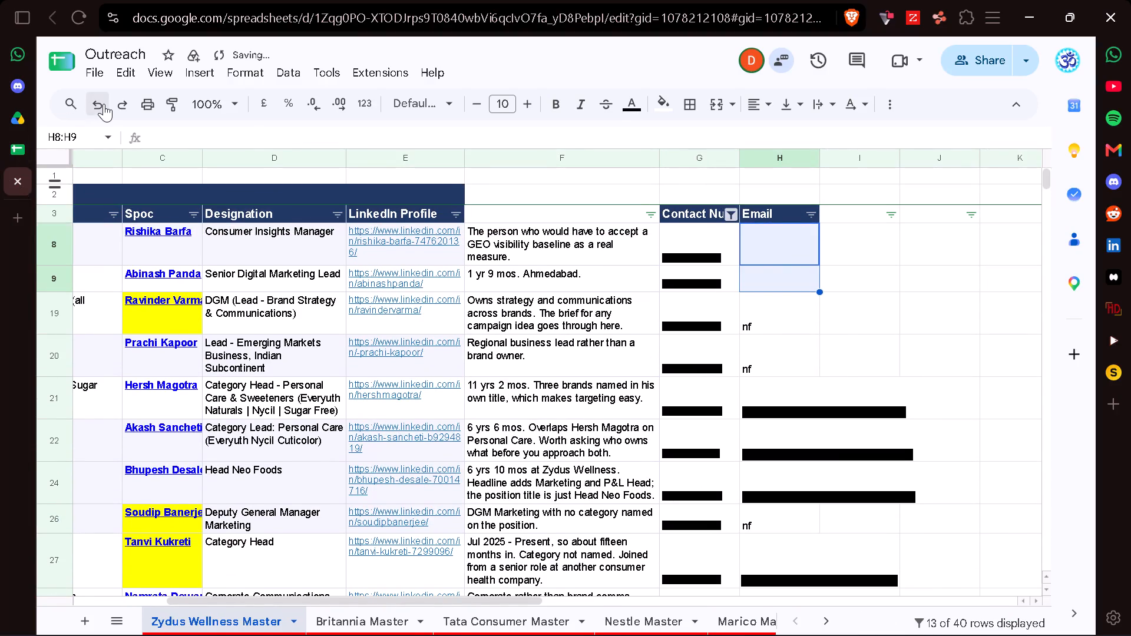
{"action": "left_click", "coordinate": [19, 160]}
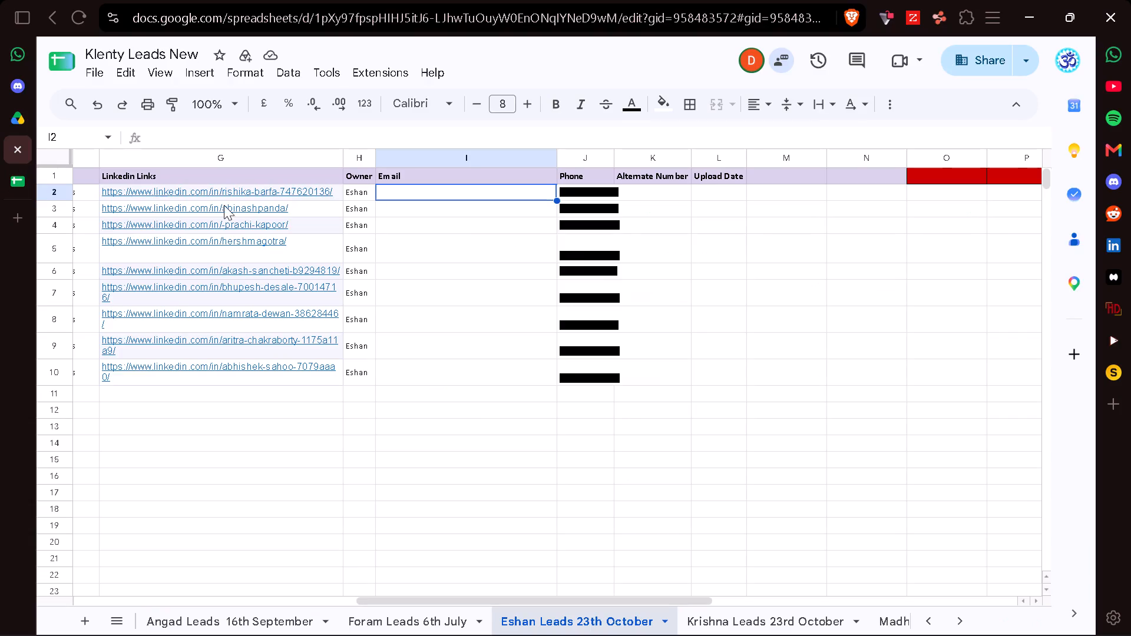
{"action": "key", "text": "ctrl+v"}
Copy the Email entries in visible rows 20 to 24 of Outreach into the Email column of Klenty Leads New, starting at row 4.
{"action": "key", "text": "Down"}
{"action": "key", "text": "Down"}
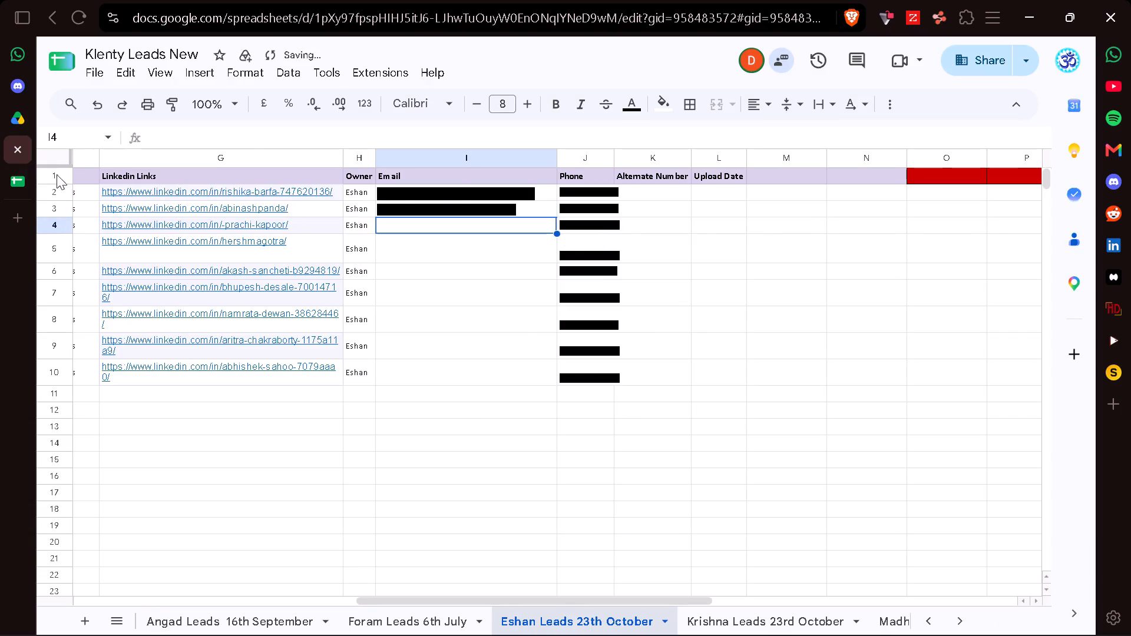
{"action": "left_click", "coordinate": [4, 174]}
{"action": "scroll", "coordinate": [712, 343], "scroll_direction": "down", "scroll_amount": 1}
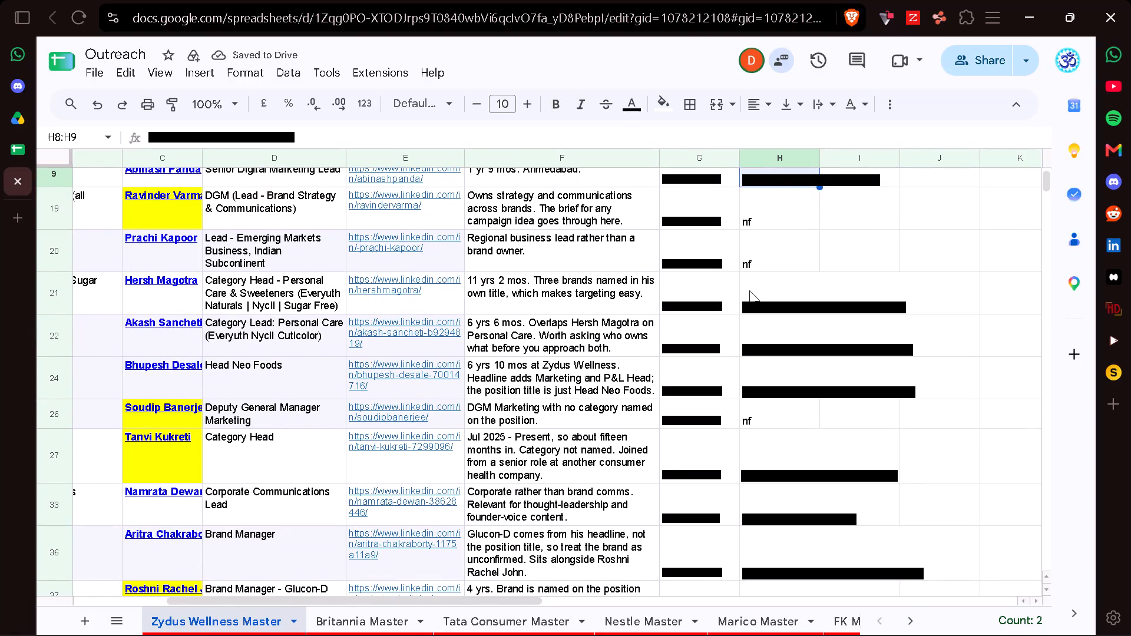
{"action": "left_click", "coordinate": [784, 277]}
{"action": "key", "text": "Up"}
{"action": "key", "text": "shift+Down"}
{"action": "key", "text": "shift+Down"}
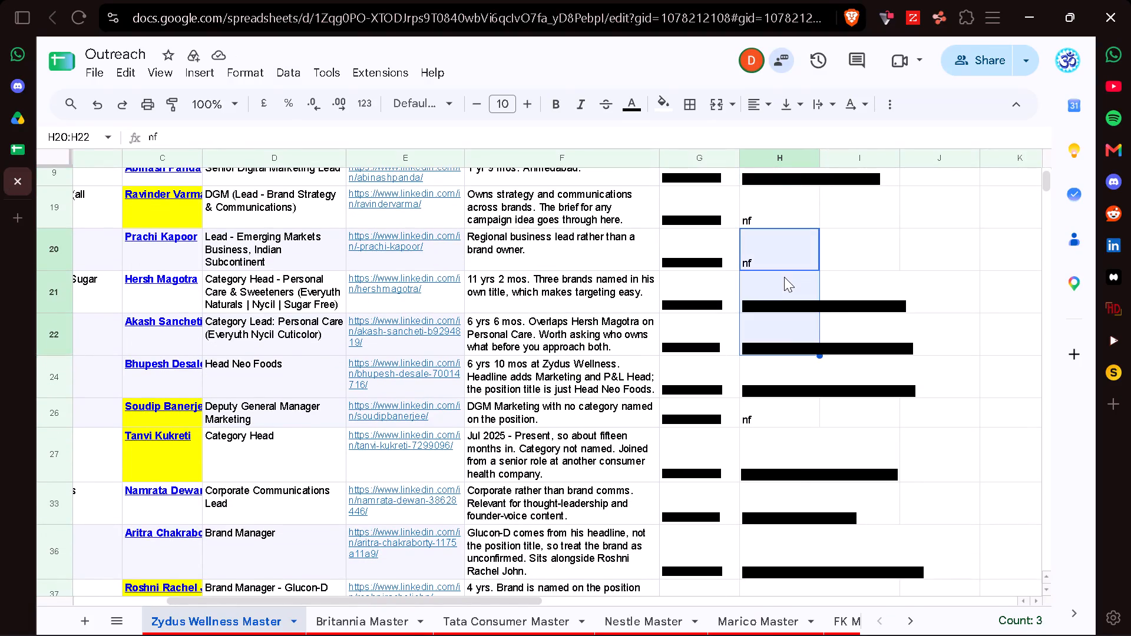
{"action": "key", "text": "shift+Down"}
{"action": "key", "text": "ctrl+c"}
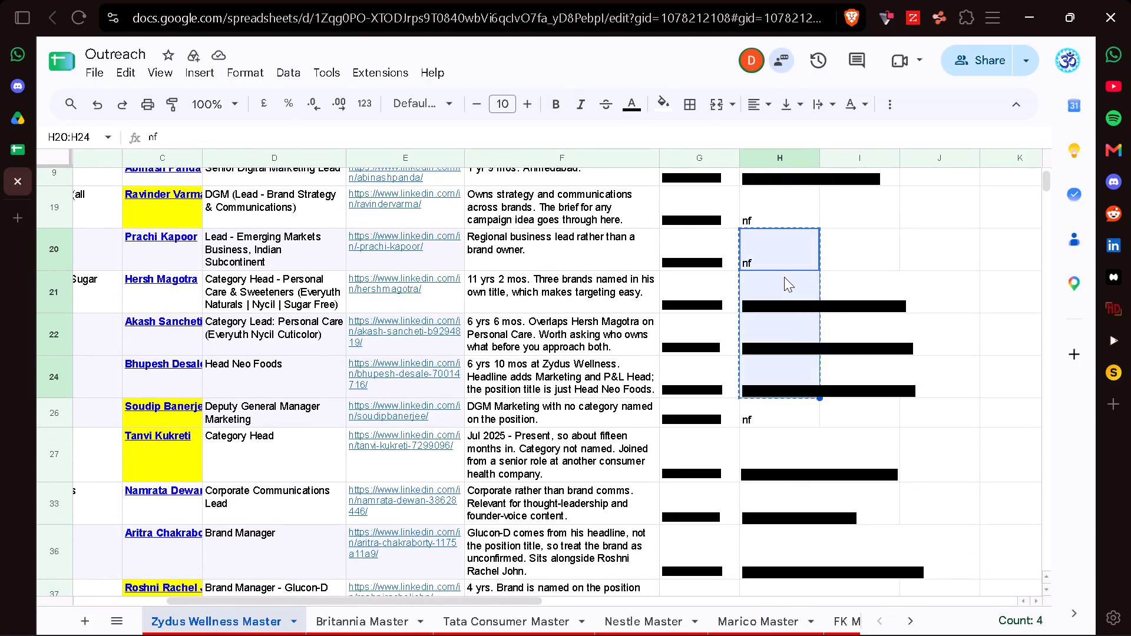
{"action": "left_click", "coordinate": [19, 155]}
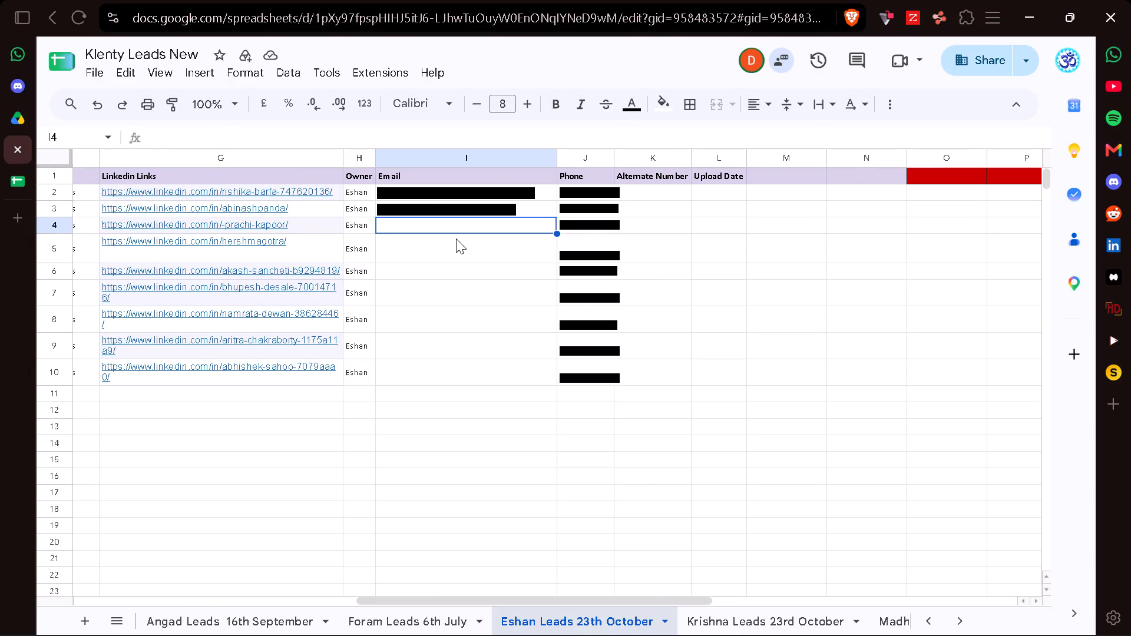
{"action": "key", "text": "ctrl+v"}
Copy the Email entries in rows 33 and 36 of Outreach into the Email column of Klenty Leads New, starting at row 8.
{"action": "key", "text": "Down"}
{"action": "key", "text": "Down"}
{"action": "key", "text": "Down"}
{"action": "key", "text": "Down"}
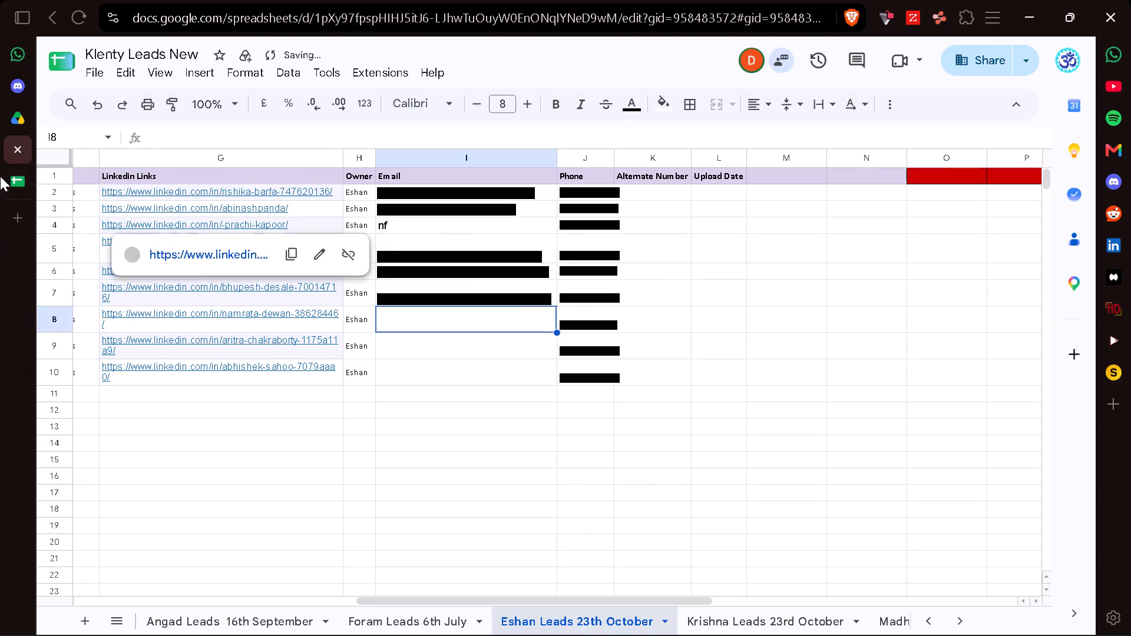
{"action": "left_click", "coordinate": [13, 180]}
{"action": "scroll", "coordinate": [733, 344], "scroll_direction": "down", "scroll_amount": 1}
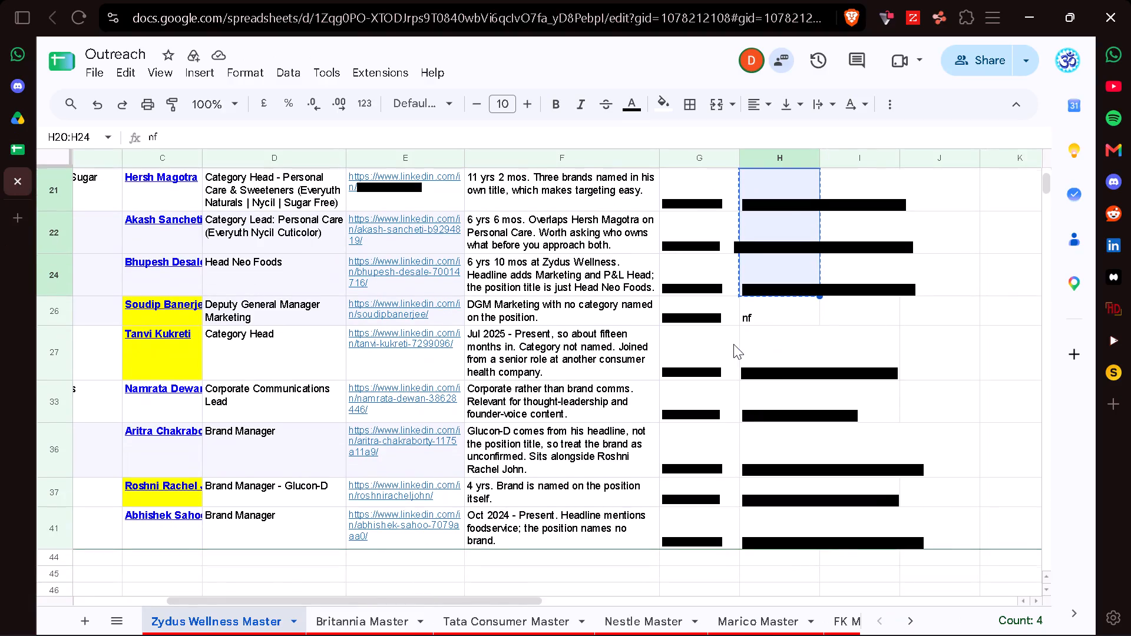
{"action": "scroll", "coordinate": [733, 344], "scroll_direction": "down", "scroll_amount": 1}
{"action": "left_click", "coordinate": [763, 359]}
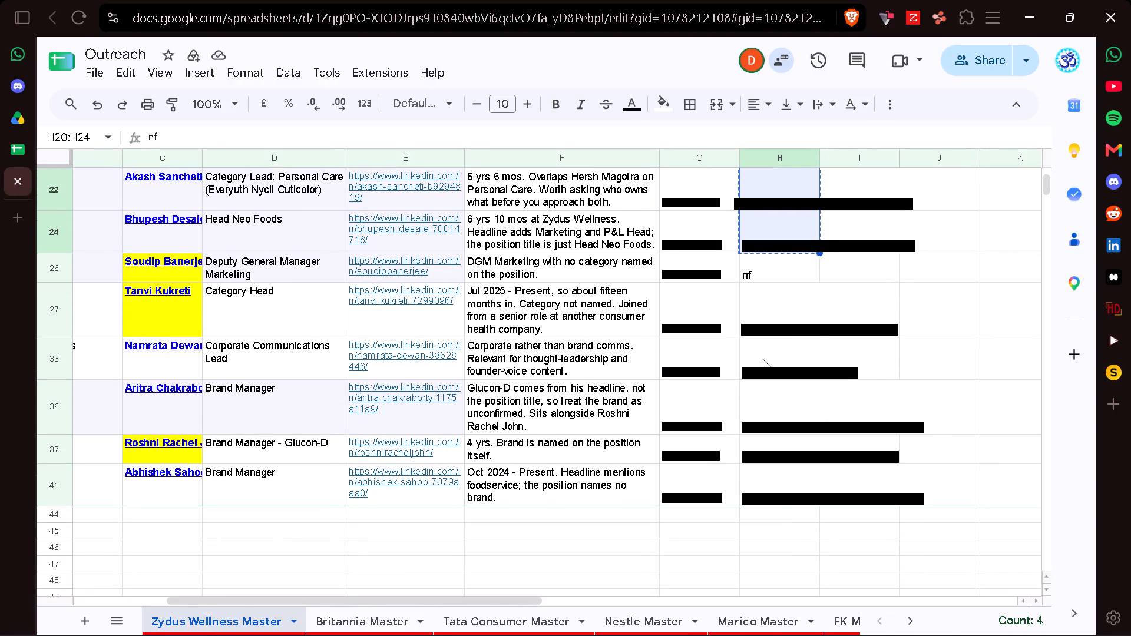
{"action": "key", "text": "shift+Down"}
{"action": "key", "text": "ctrl+c"}
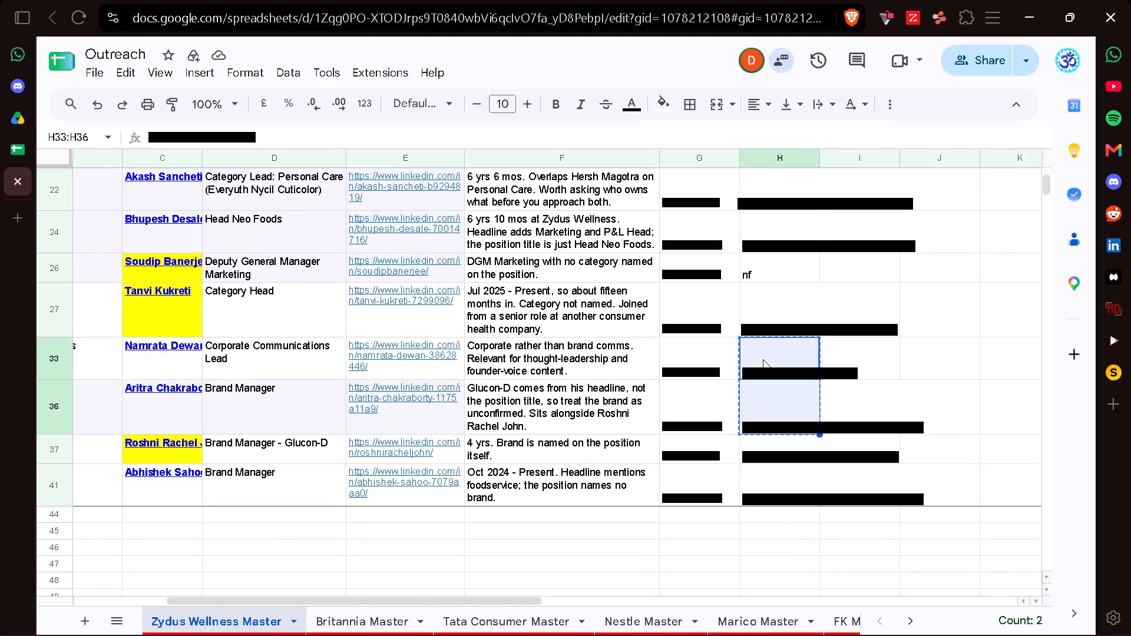
{"action": "left_click", "coordinate": [15, 157]}
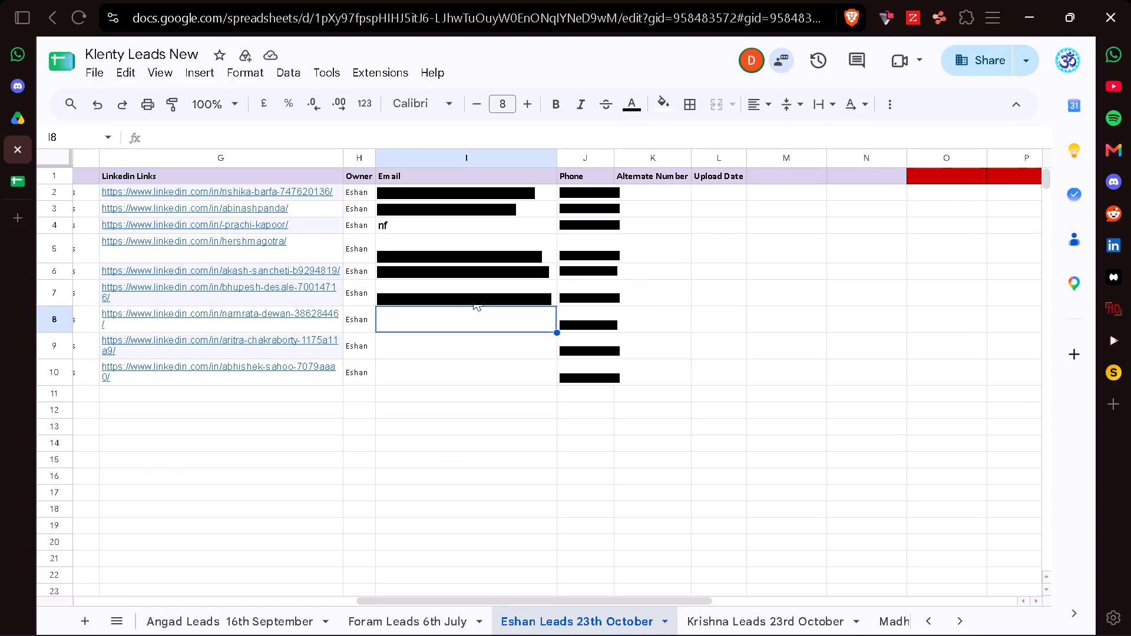
{"action": "key", "text": "ctrl+v"}
Copy the Email entry in row 41 of Outreach into the Email cell in row 10 of Klenty Leads New.
{"action": "key", "text": "Down"}
{"action": "key", "text": "Down"}
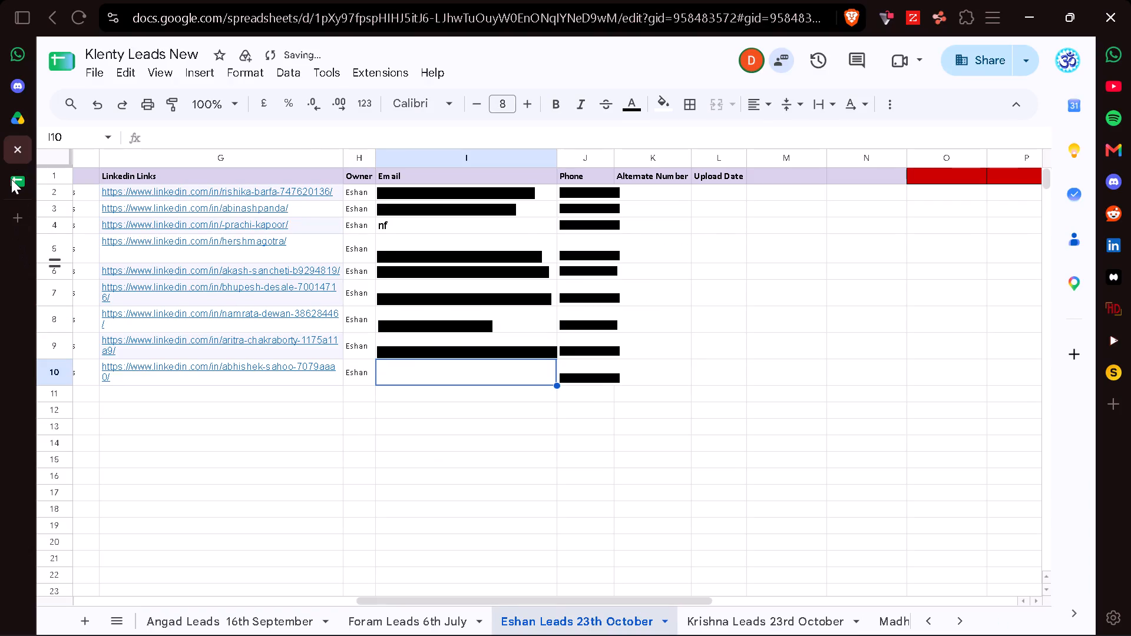
{"action": "left_click", "coordinate": [11, 179]}
{"action": "left_click", "coordinate": [785, 477]}
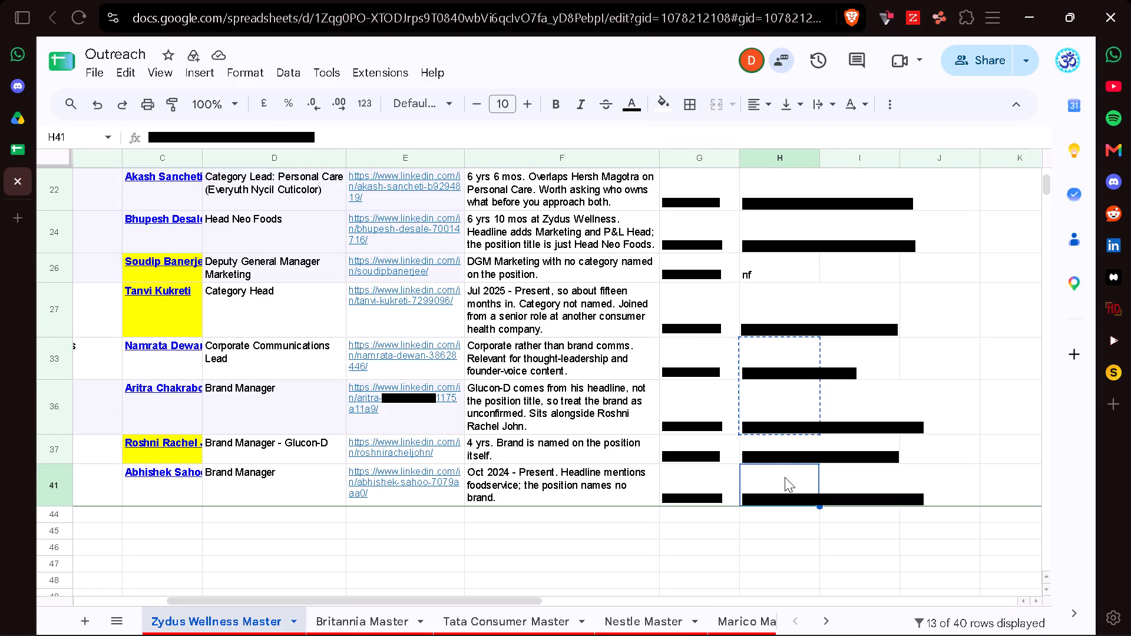
{"action": "key", "text": "ctrl+c"}
{"action": "left_click", "coordinate": [17, 154]}
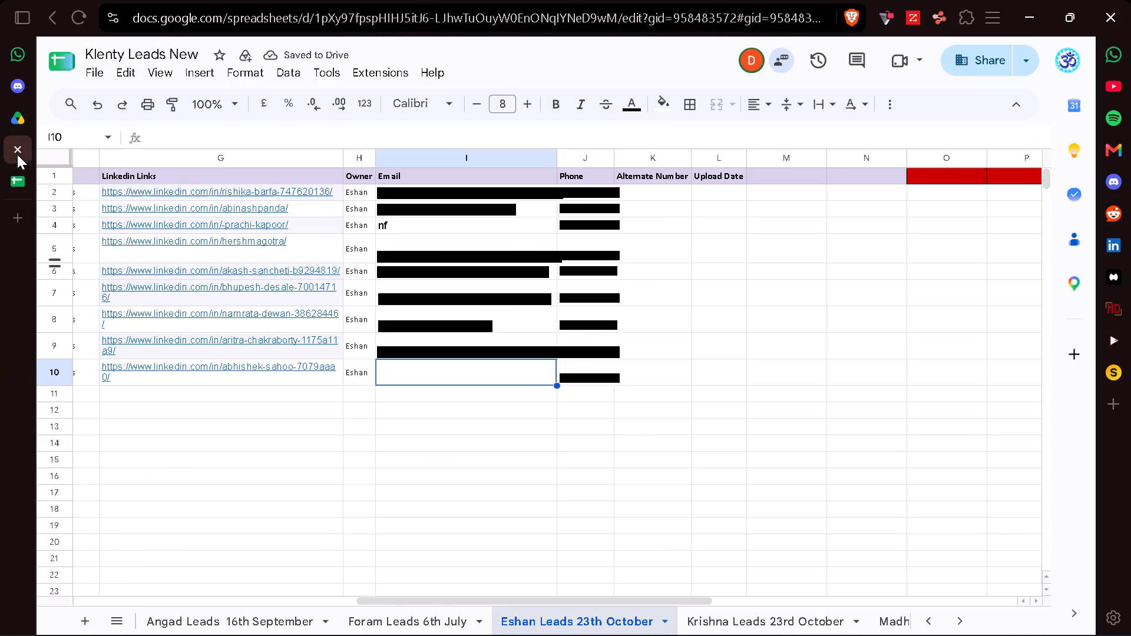
{"action": "key", "text": "ctrl+v"}
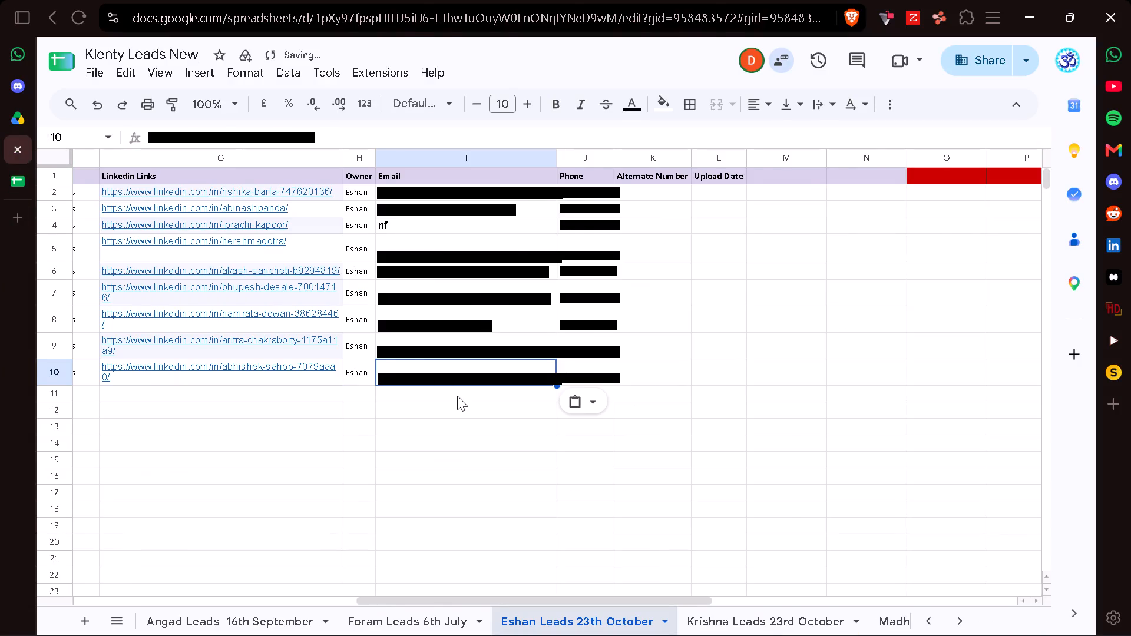
Clear the nf placeholder from the Email cell in row 4 of Klenty Leads New.
{"action": "scroll", "coordinate": [457, 396], "scroll_direction": "right", "scroll_amount": 4}
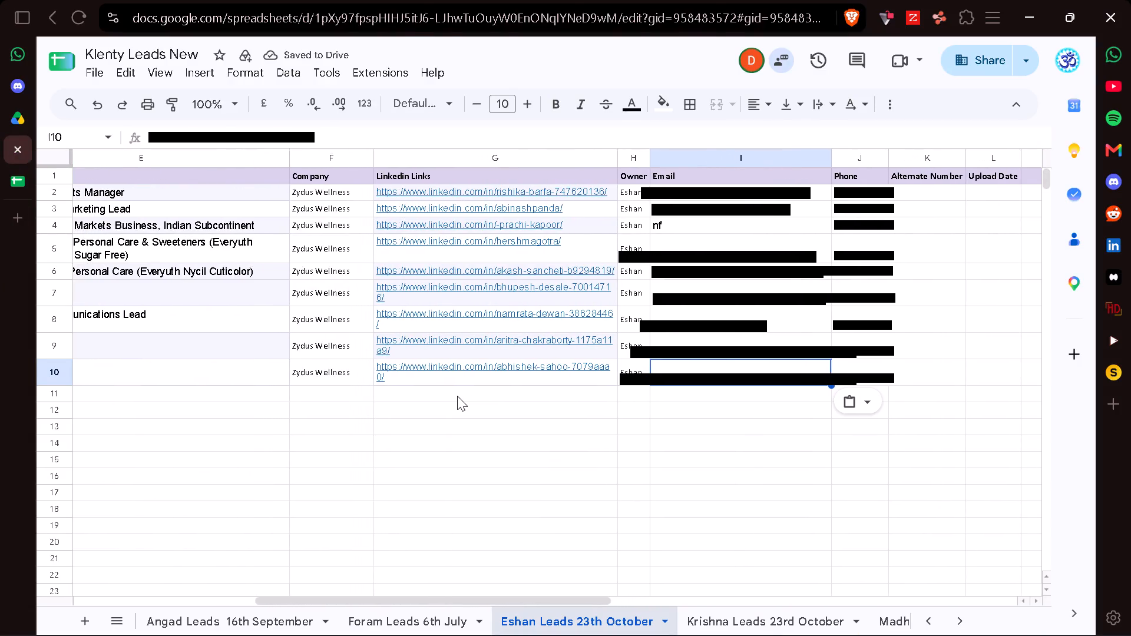
{"action": "scroll", "coordinate": [457, 396], "scroll_direction": "right", "scroll_amount": 1}
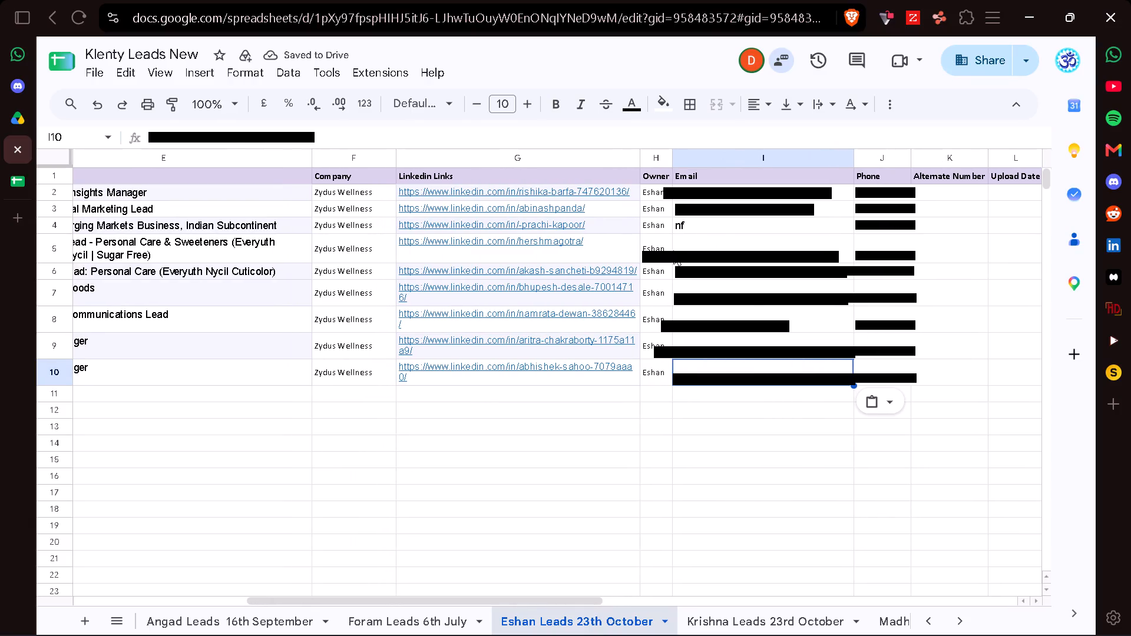
{"action": "left_click", "coordinate": [715, 222]}
{"action": "key", "text": "BackSpace"}
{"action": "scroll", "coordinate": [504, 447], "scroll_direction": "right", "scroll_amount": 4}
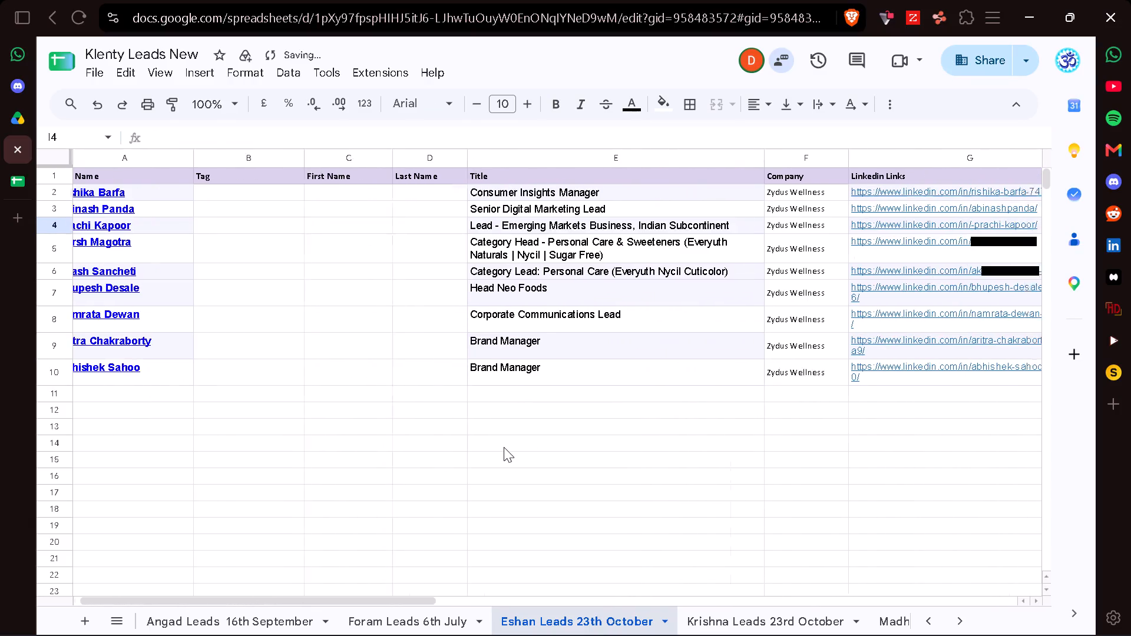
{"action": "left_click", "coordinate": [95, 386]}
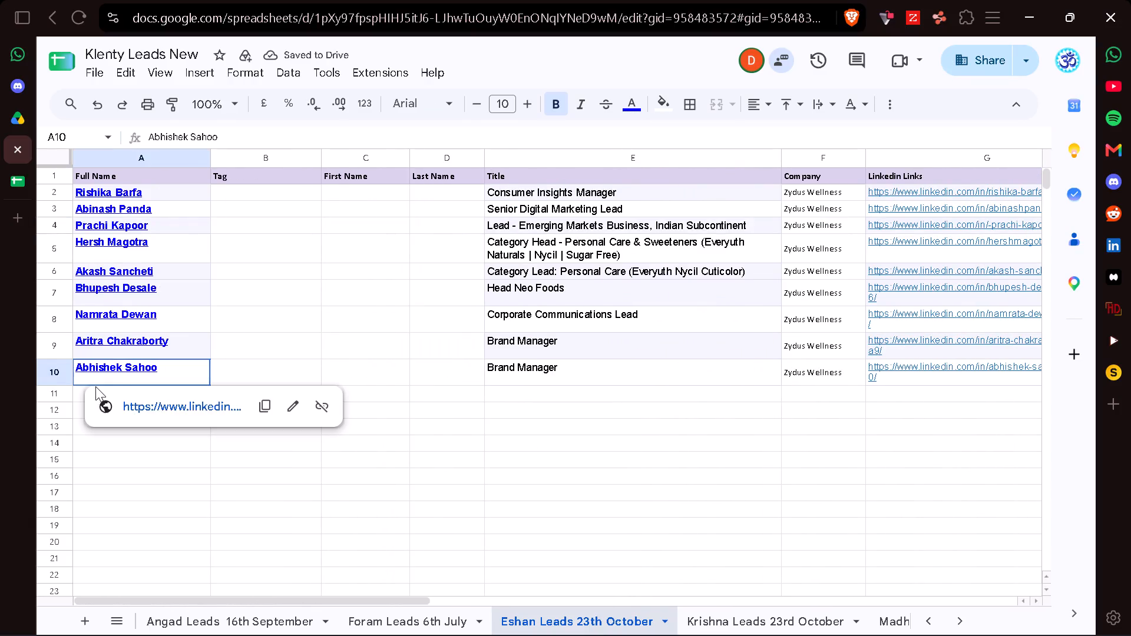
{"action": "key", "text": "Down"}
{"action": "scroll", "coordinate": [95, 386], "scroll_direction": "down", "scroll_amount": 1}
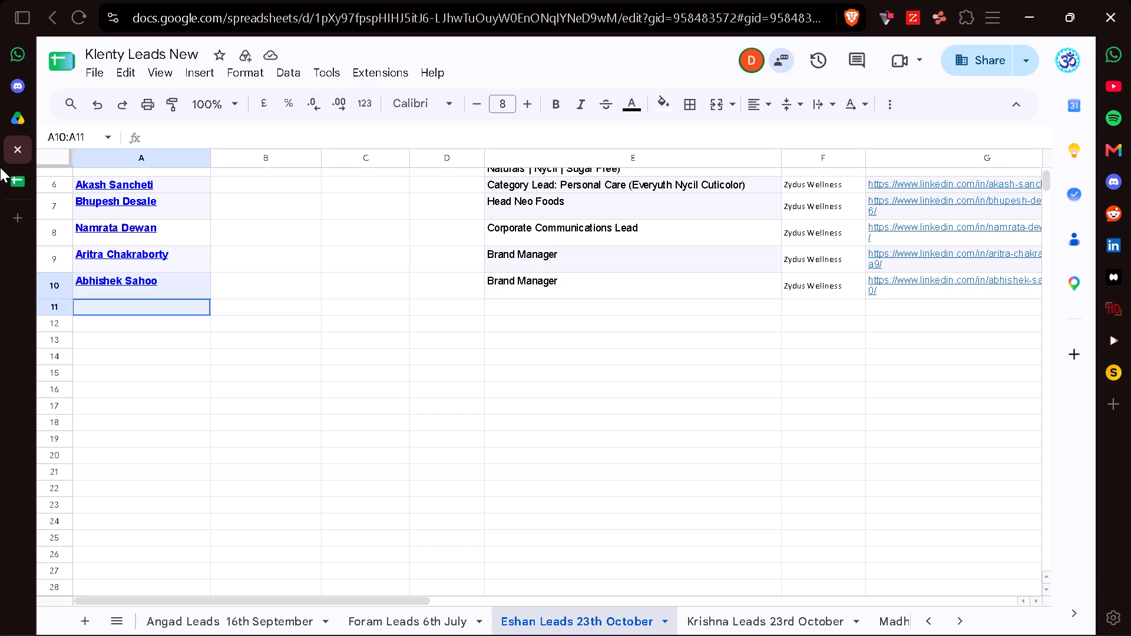
Switch to Outreach and examine the Contact, Email and remarks columns of the FK Master sheet for further leads.
{"action": "left_click", "coordinate": [8, 181]}
{"action": "scroll", "coordinate": [482, 611], "scroll_direction": "left", "scroll_amount": 4}
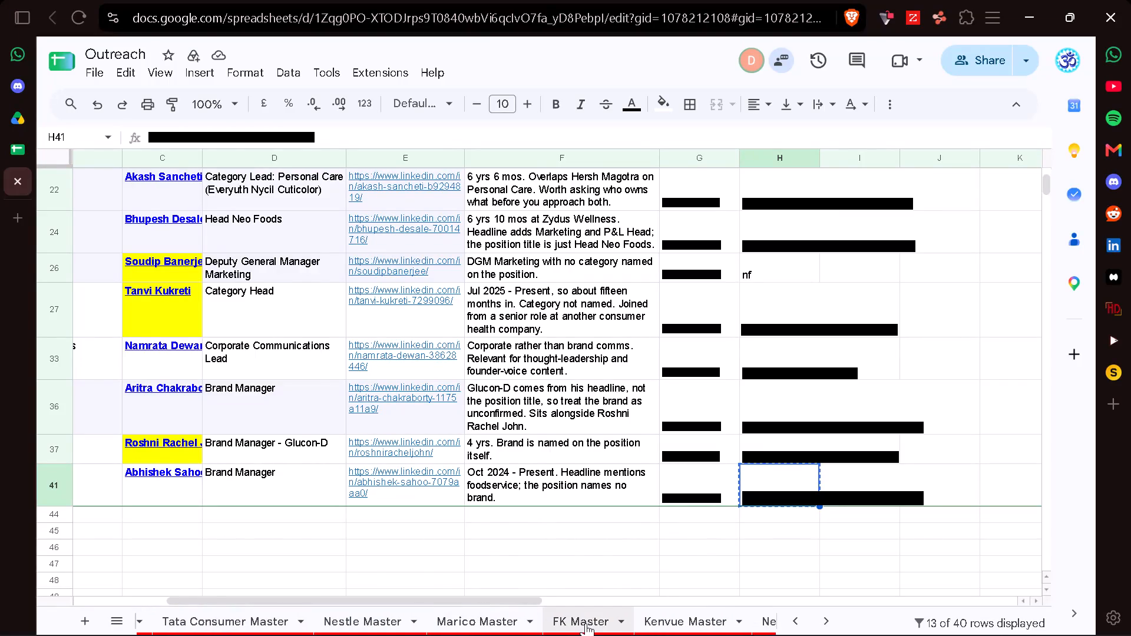
{"action": "left_click", "coordinate": [586, 623]}
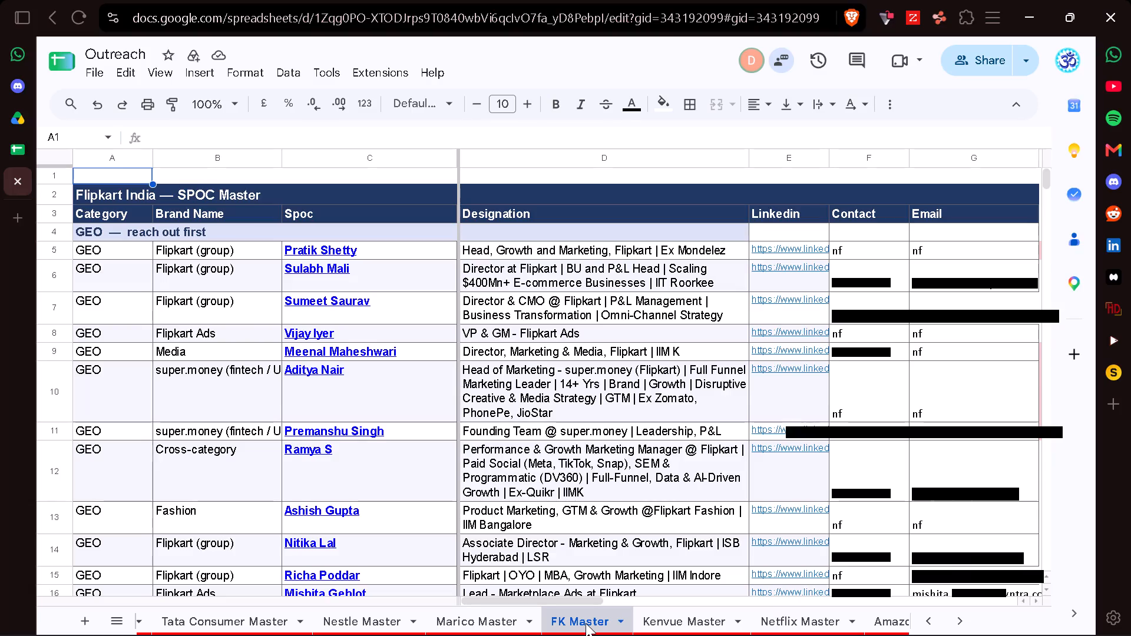
{"action": "scroll", "coordinate": [577, 452], "scroll_direction": "left", "scroll_amount": 2}
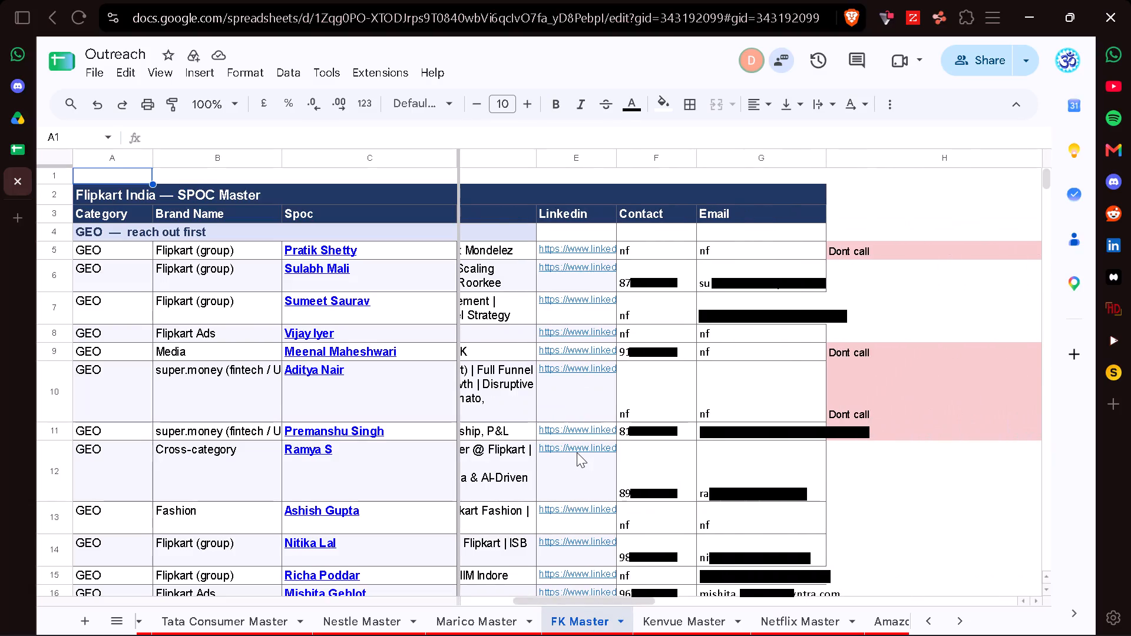
{"action": "scroll", "coordinate": [577, 452], "scroll_direction": "right", "scroll_amount": 2}
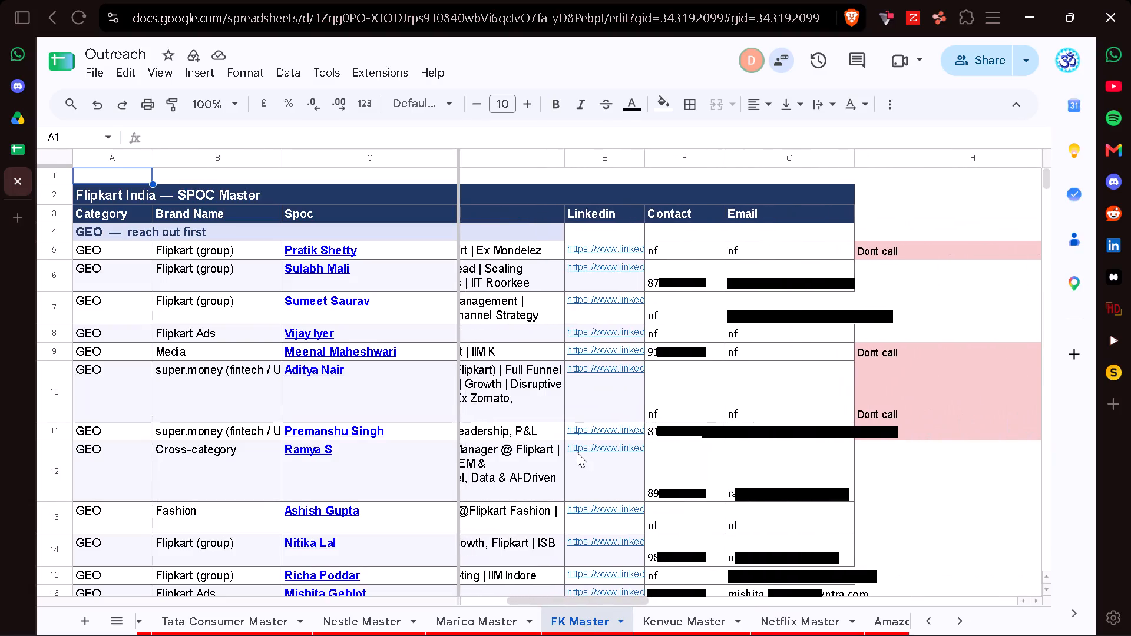
{"action": "scroll", "coordinate": [577, 452], "scroll_direction": "right", "scroll_amount": 1}
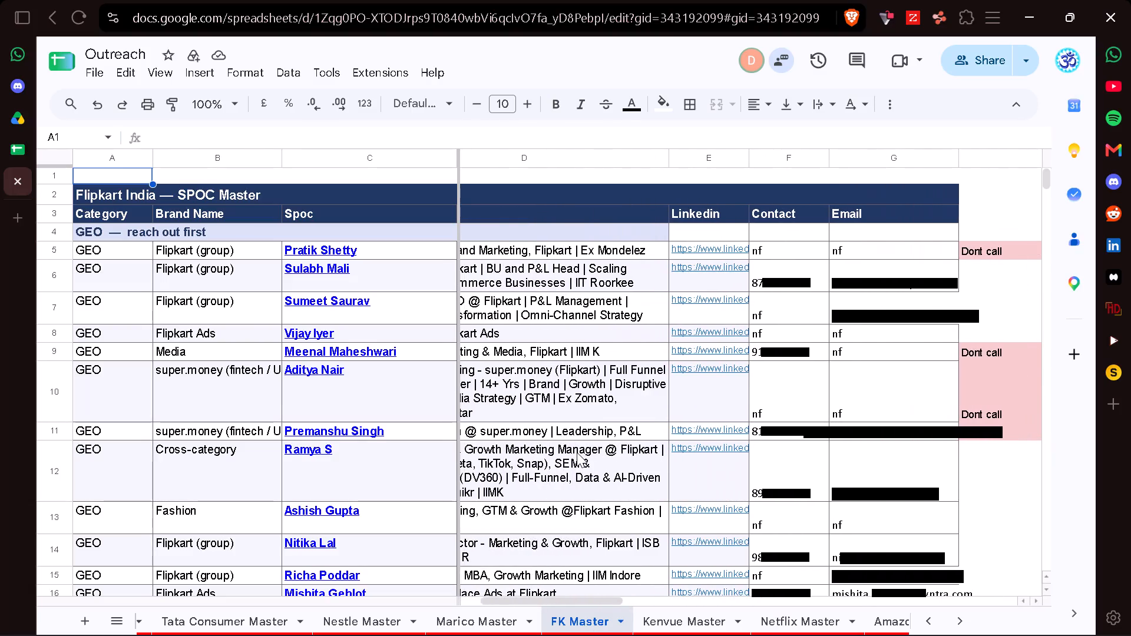
{"action": "scroll", "coordinate": [577, 452], "scroll_direction": "right", "scroll_amount": 3}
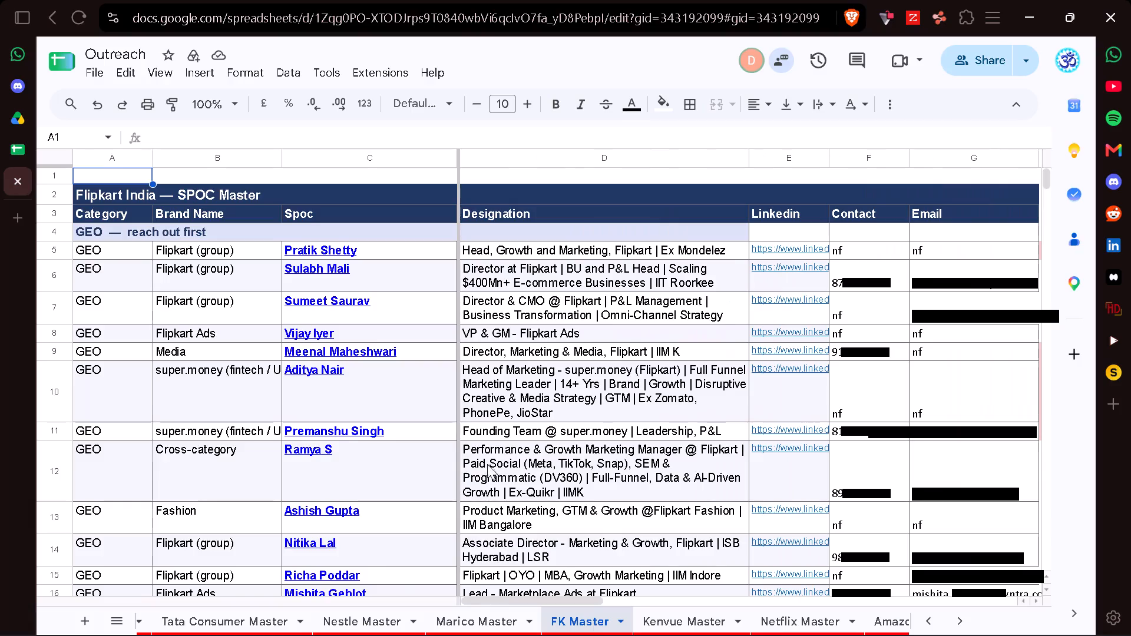
Examine the Marico Master sheet's contact list through its last row, checking the Contact and Email columns for usable leads.
{"action": "left_click", "coordinate": [457, 620]}
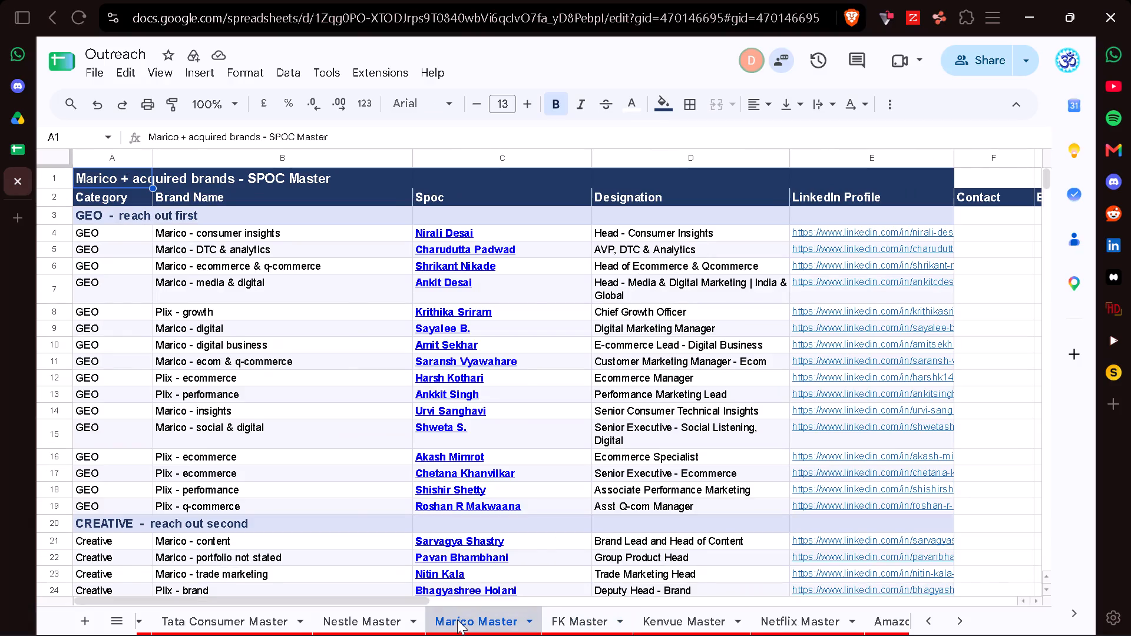
{"action": "scroll", "coordinate": [533, 461], "scroll_direction": "left", "scroll_amount": 3}
{"action": "scroll", "coordinate": [533, 461], "scroll_direction": "right", "scroll_amount": 1}
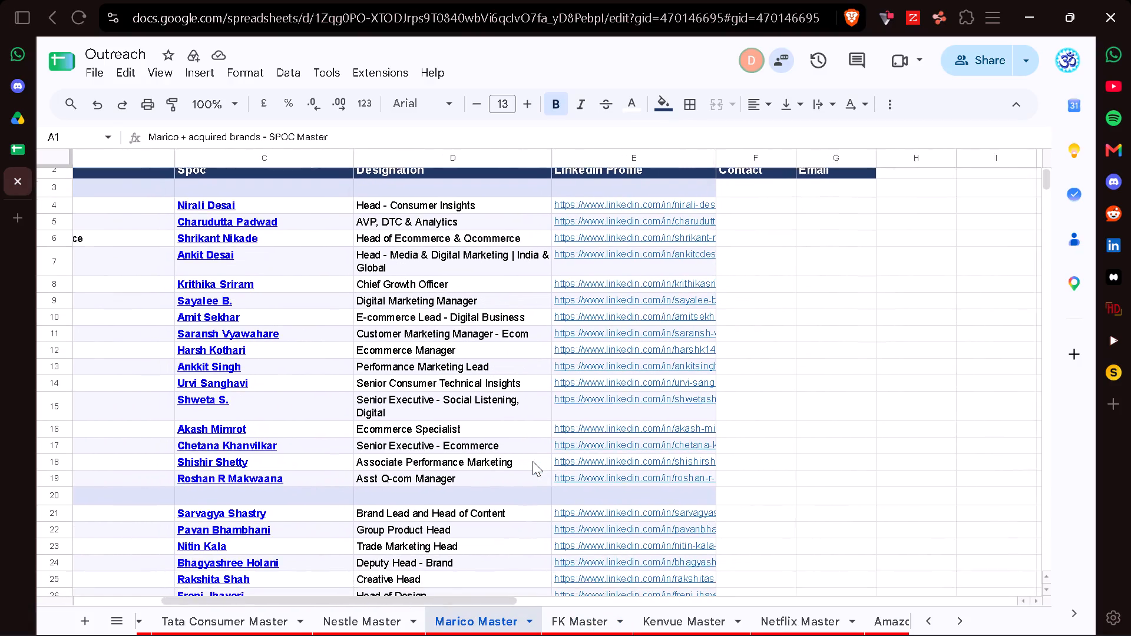
{"action": "scroll", "coordinate": [533, 461], "scroll_direction": "right", "scroll_amount": 6}
{"action": "scroll", "coordinate": [533, 461], "scroll_direction": "down", "scroll_amount": 2}
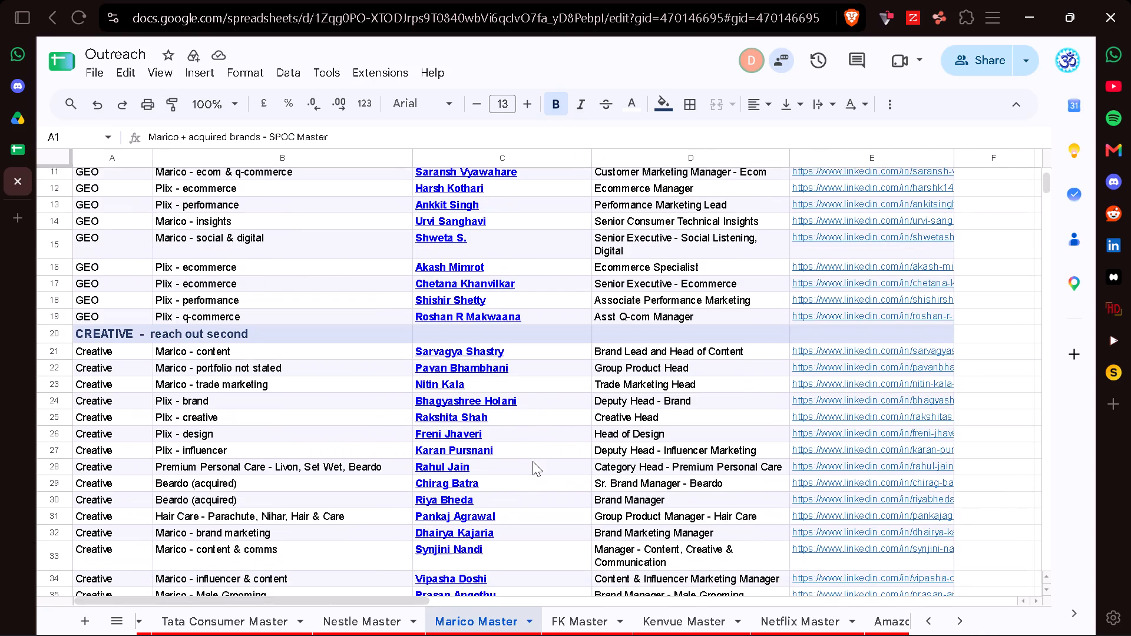
{"action": "scroll", "coordinate": [533, 461], "scroll_direction": "down", "scroll_amount": 7}
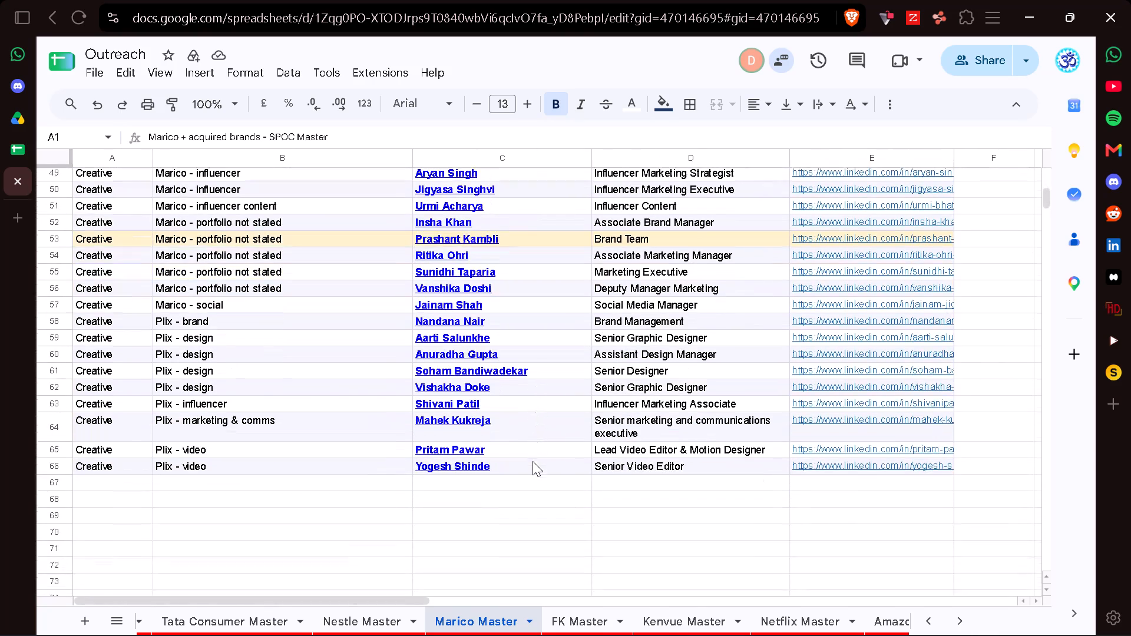
{"action": "scroll", "coordinate": [533, 461], "scroll_direction": "down", "scroll_amount": 1}
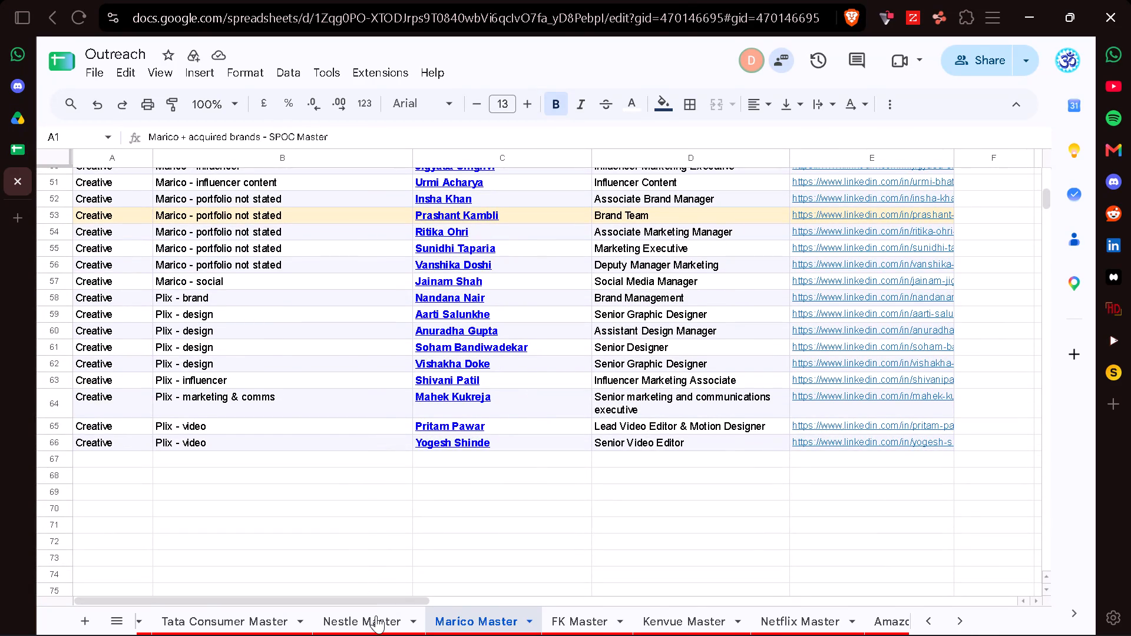
Examine the Nestle Master sheet through its last row, checking the Contact and Email columns for usable leads.
{"action": "left_click", "coordinate": [376, 615]}
{"action": "scroll", "coordinate": [366, 492], "scroll_direction": "left", "scroll_amount": 2}
{"action": "scroll", "coordinate": [377, 494], "scroll_direction": "right", "scroll_amount": 3}
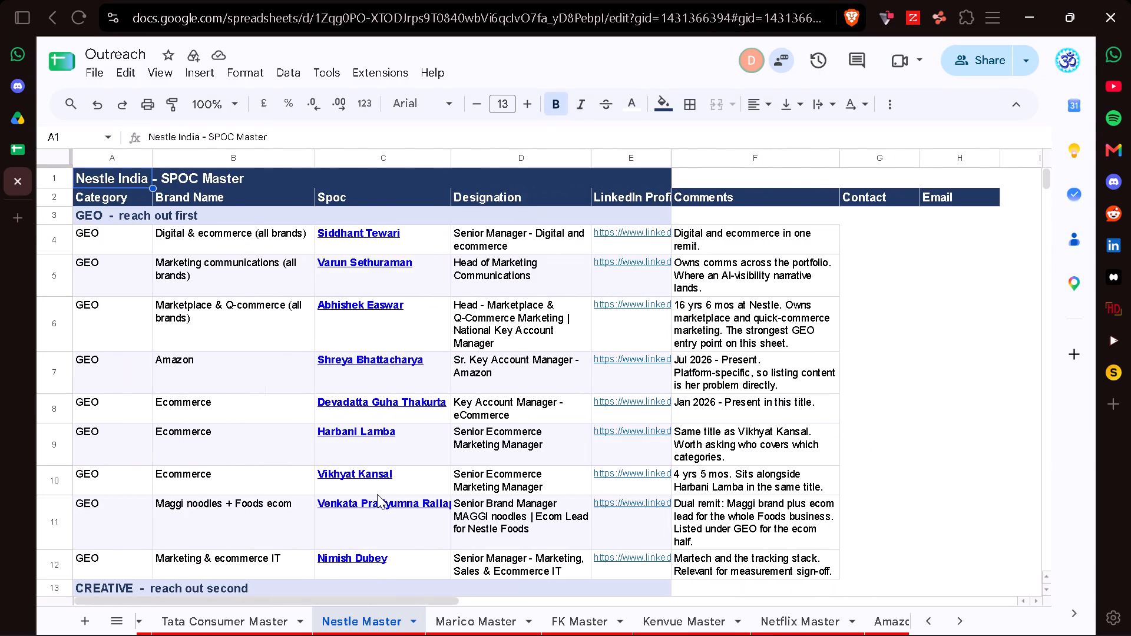
{"action": "scroll", "coordinate": [377, 494], "scroll_direction": "right", "scroll_amount": 1}
{"action": "scroll", "coordinate": [377, 494], "scroll_direction": "down", "scroll_amount": 1}
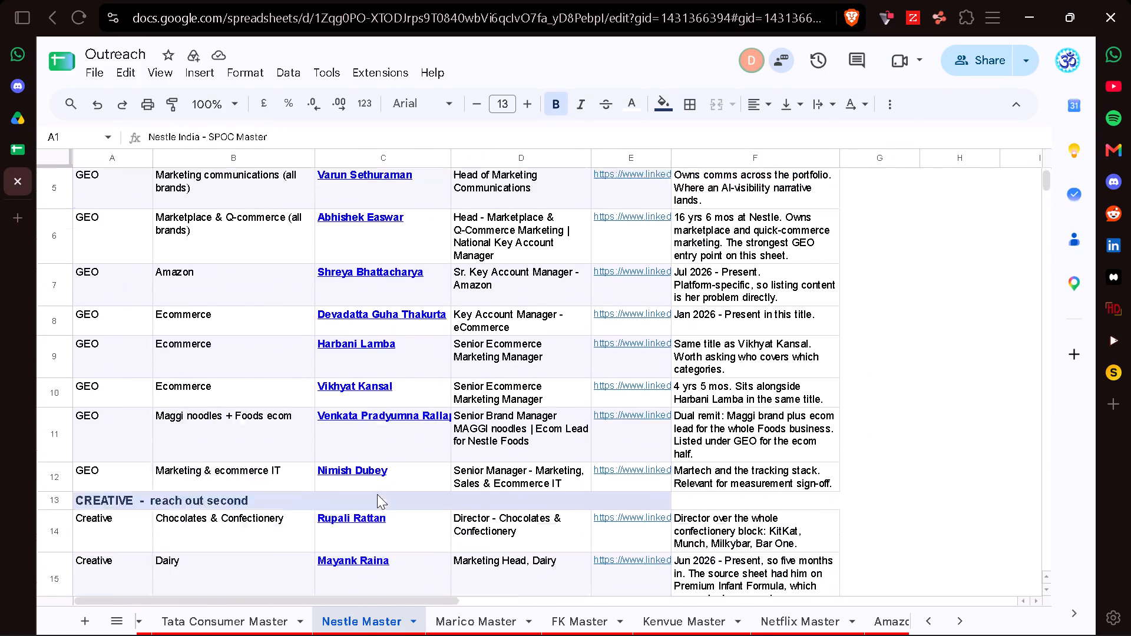
{"action": "scroll", "coordinate": [377, 494], "scroll_direction": "down", "scroll_amount": 9}
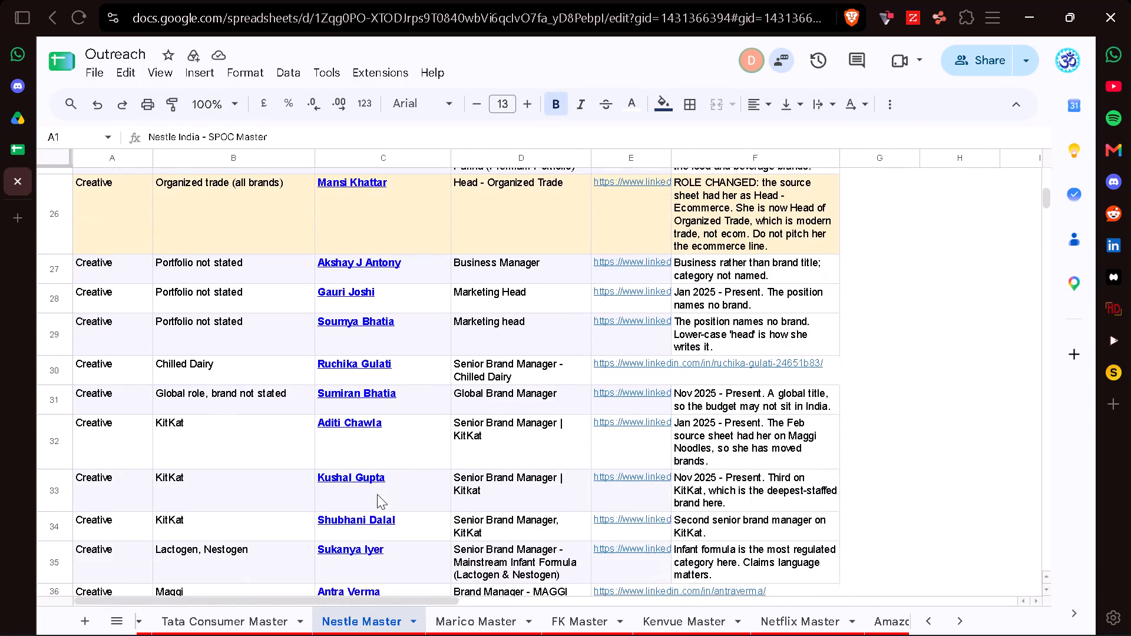
{"action": "scroll", "coordinate": [377, 494], "scroll_direction": "down", "scroll_amount": 9}
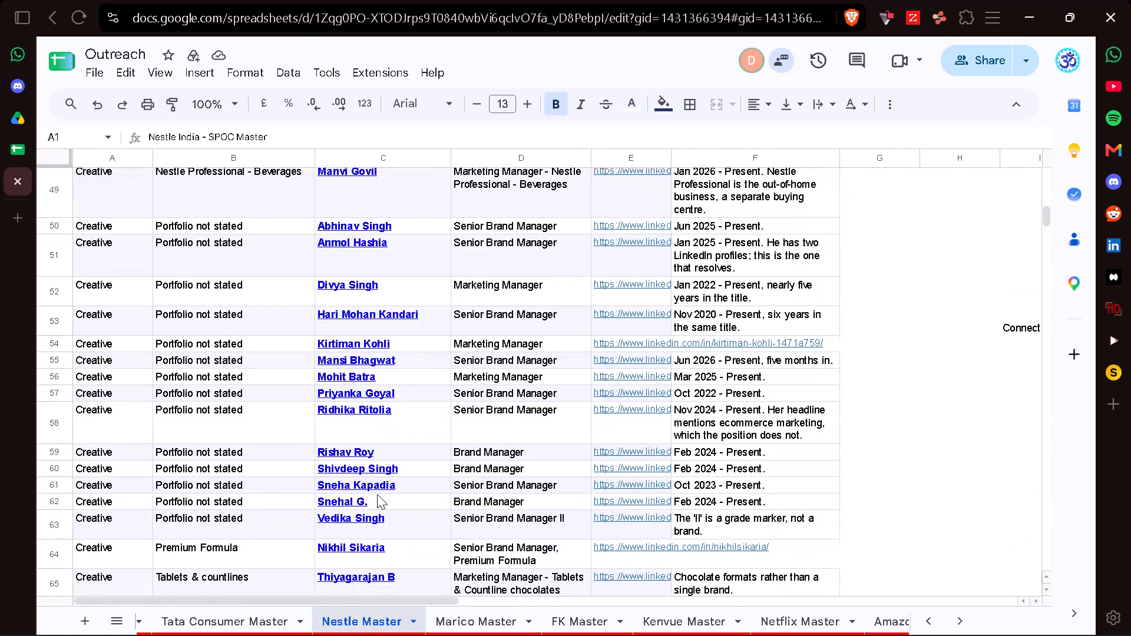
{"action": "scroll", "coordinate": [377, 494], "scroll_direction": "down", "scroll_amount": 3}
Examine the email, phone and remarks columns of the separate Marico sheet and the Flipkart sheet for usable leads.
{"action": "scroll", "coordinate": [589, 615], "scroll_direction": "left", "scroll_amount": 3}
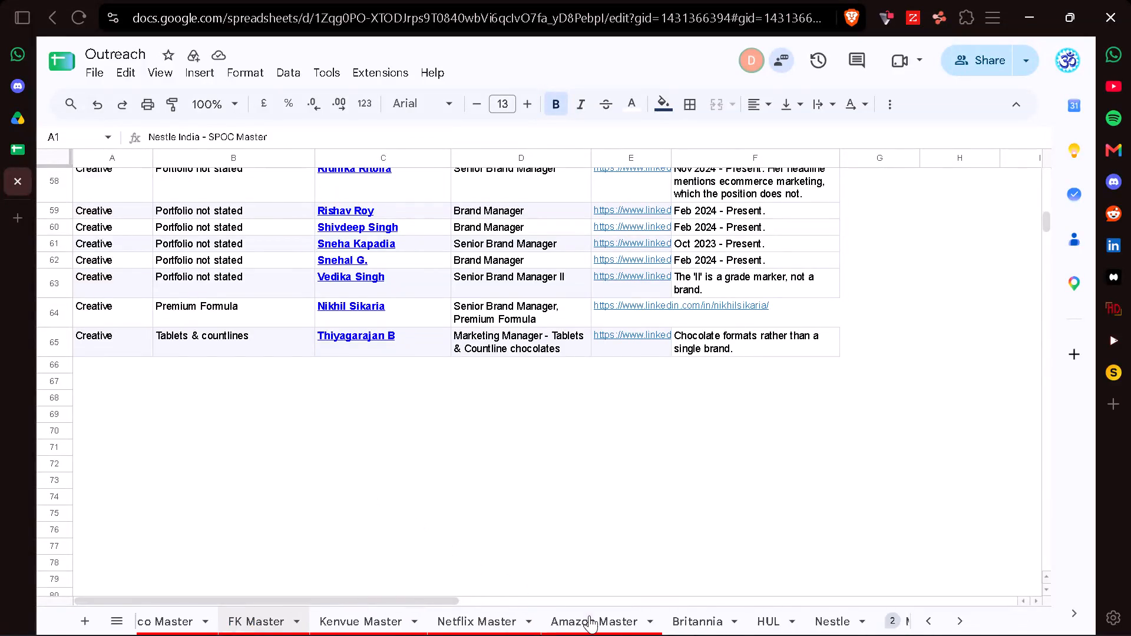
{"action": "scroll", "coordinate": [589, 615], "scroll_direction": "left", "scroll_amount": 3}
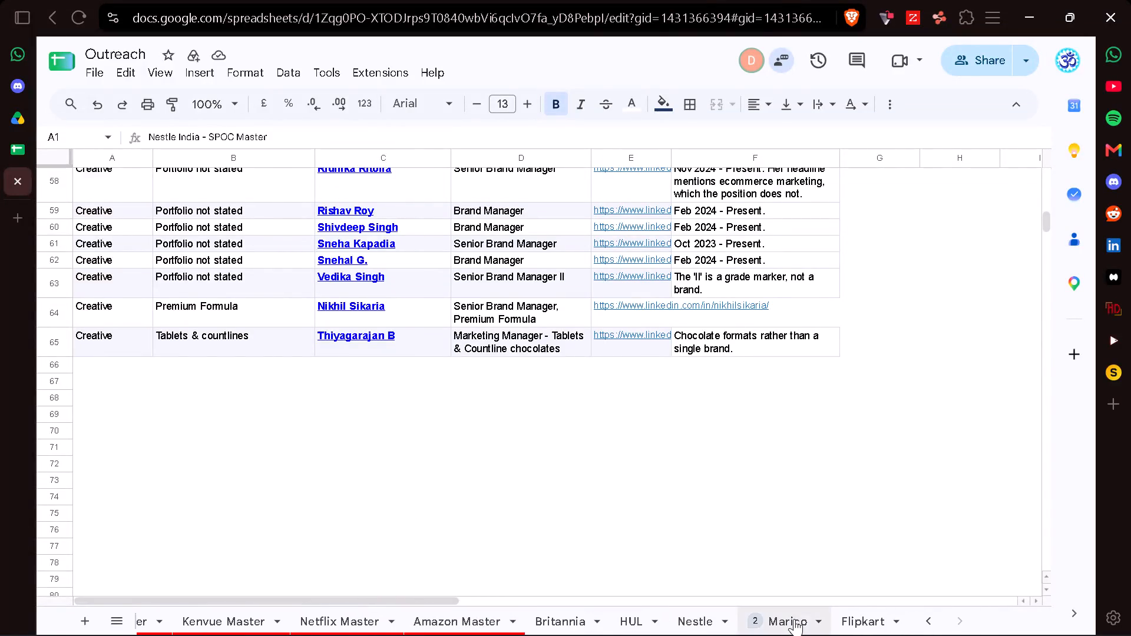
{"action": "left_click", "coordinate": [794, 619]}
{"action": "scroll", "coordinate": [703, 447], "scroll_direction": "left", "scroll_amount": 2}
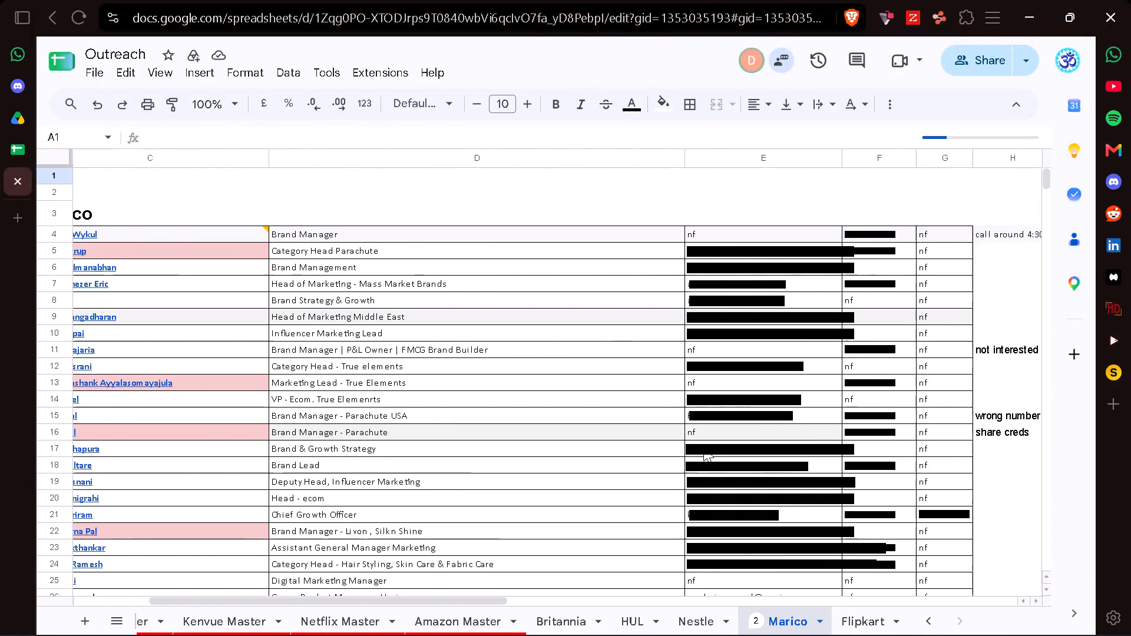
{"action": "scroll", "coordinate": [703, 447], "scroll_direction": "left", "scroll_amount": 1}
{"action": "scroll", "coordinate": [703, 447], "scroll_direction": "right", "scroll_amount": 1}
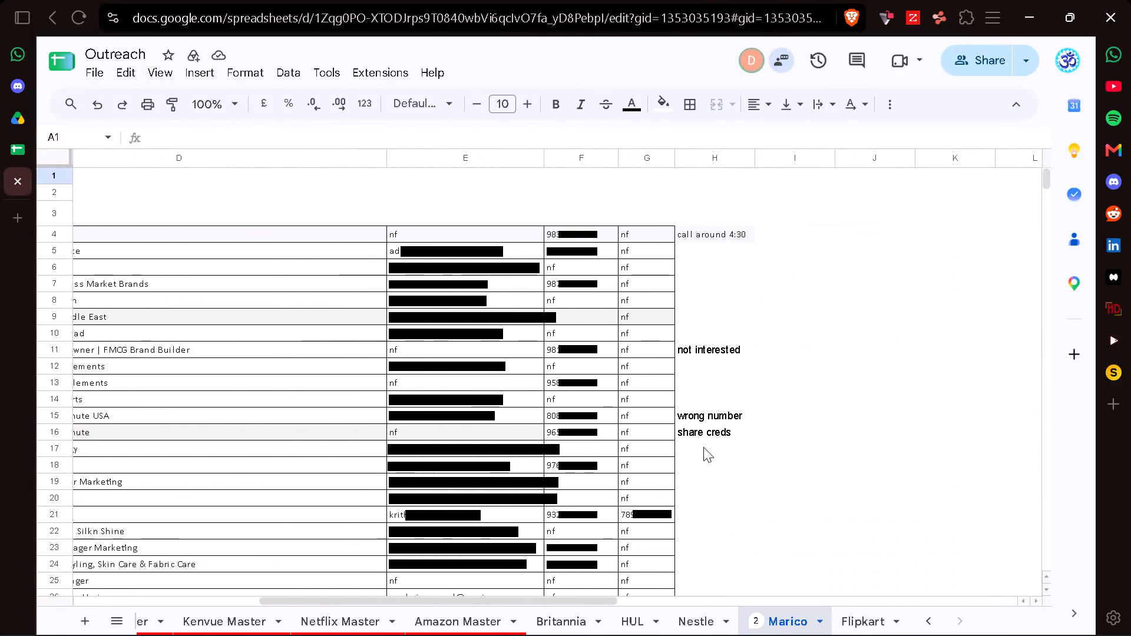
{"action": "scroll", "coordinate": [703, 447], "scroll_direction": "right", "scroll_amount": 6}
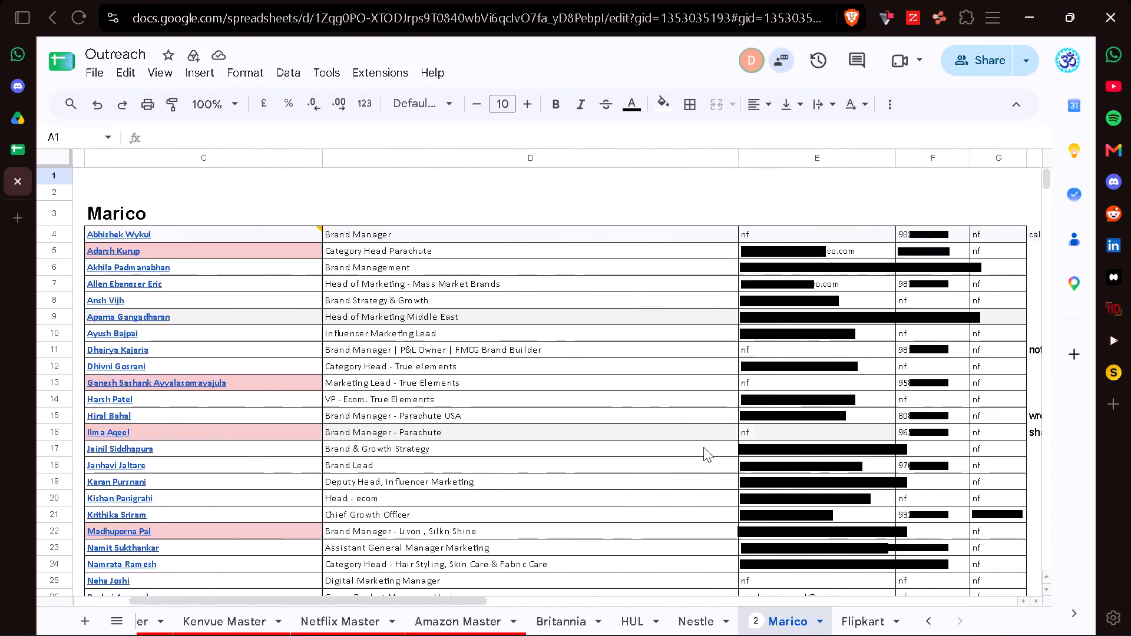
{"action": "scroll", "coordinate": [803, 617], "scroll_direction": "left", "scroll_amount": 1}
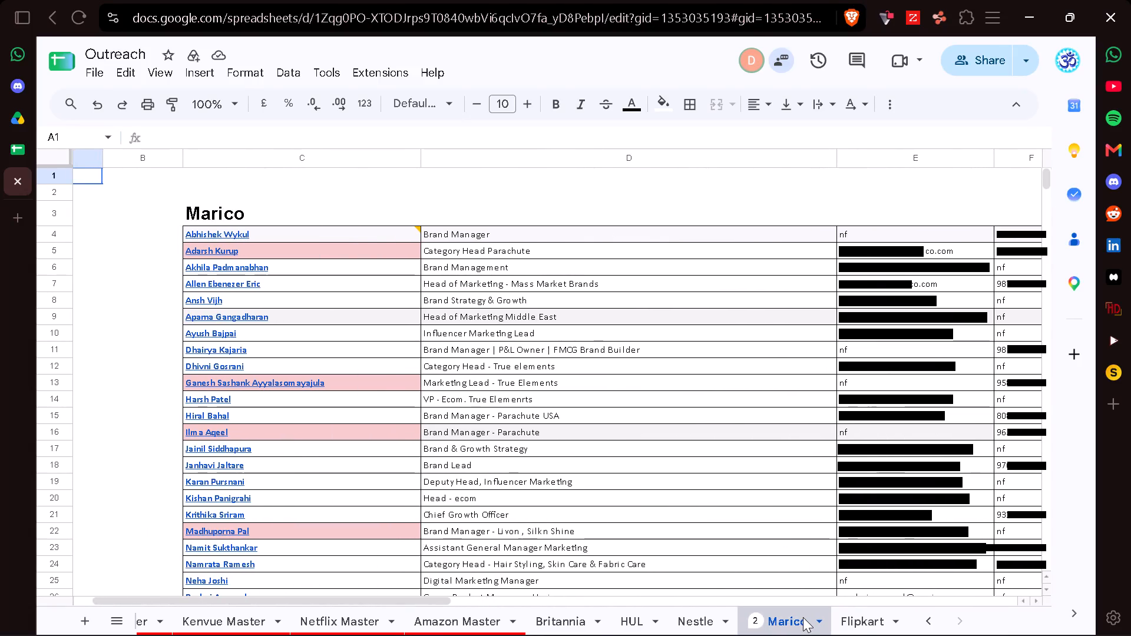
{"action": "scroll", "coordinate": [803, 617], "scroll_direction": "left", "scroll_amount": 1}
{"action": "left_click", "coordinate": [853, 626]}
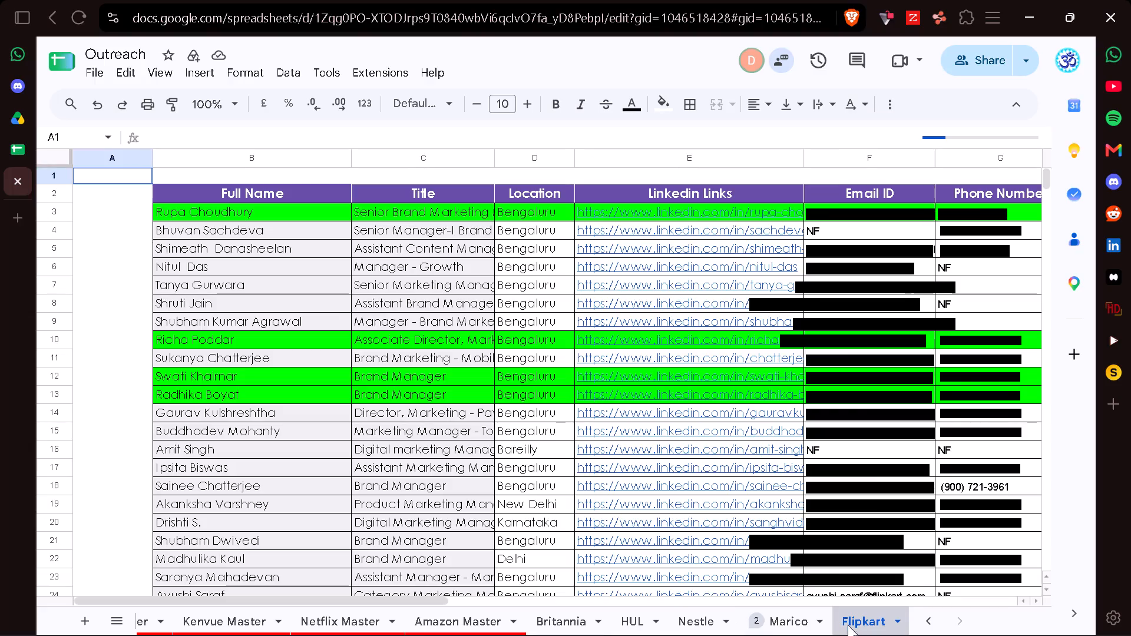
Return to the Marico Master sheet and check the Contact and Email columns beside its first GEO and Creative contacts.
{"action": "scroll", "coordinate": [570, 630], "scroll_direction": "right", "scroll_amount": 3}
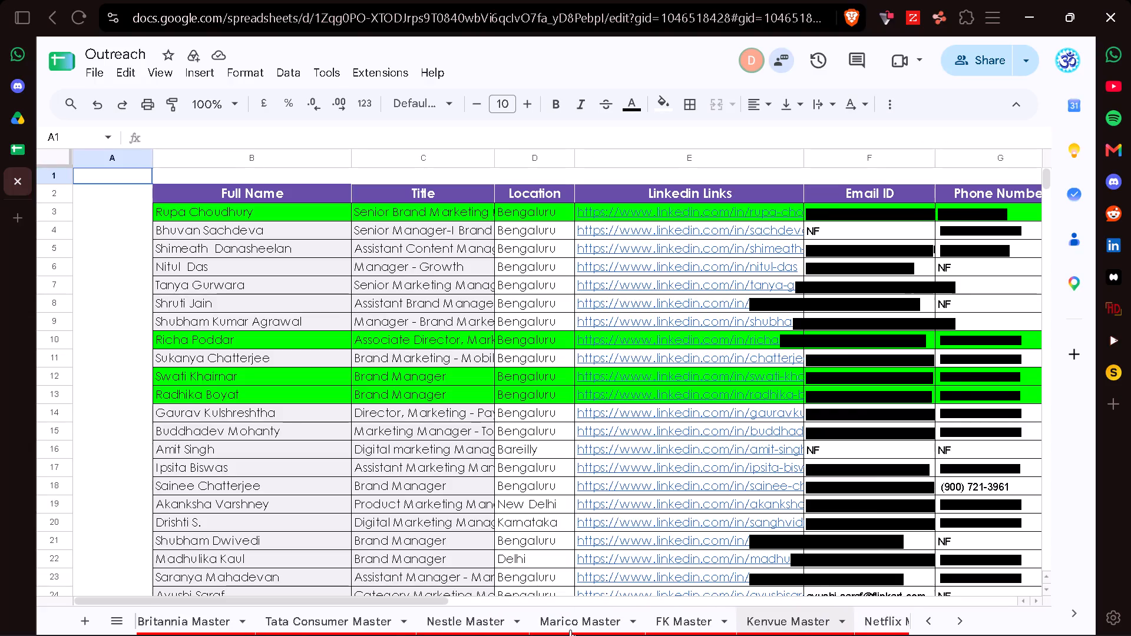
{"action": "scroll", "coordinate": [570, 630], "scroll_direction": "right", "scroll_amount": 3}
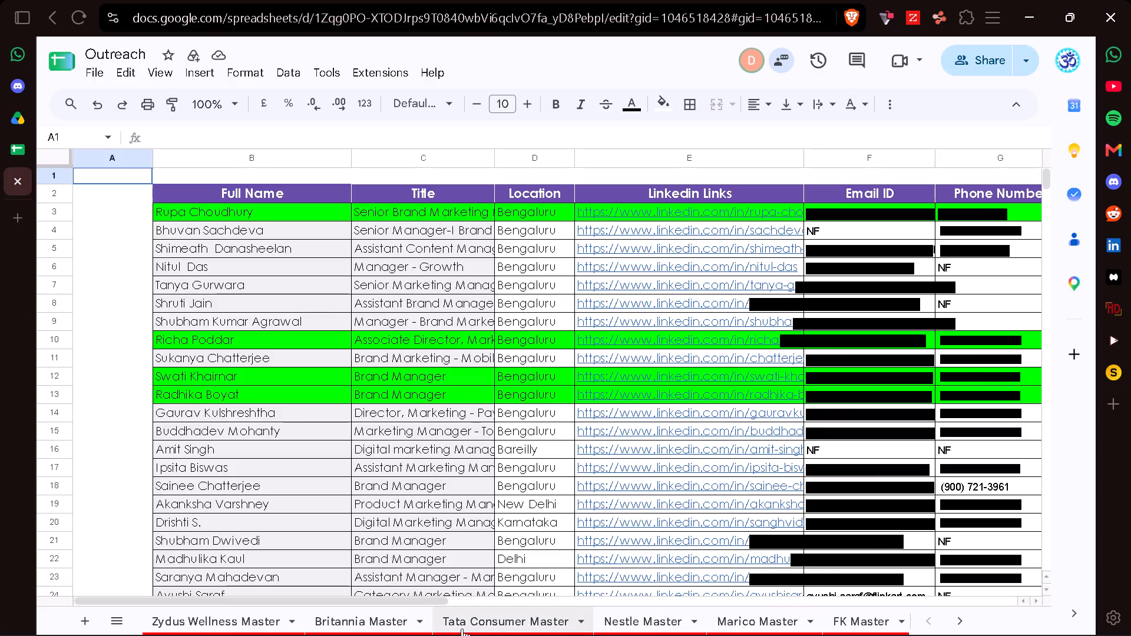
{"action": "left_click", "coordinate": [718, 615]}
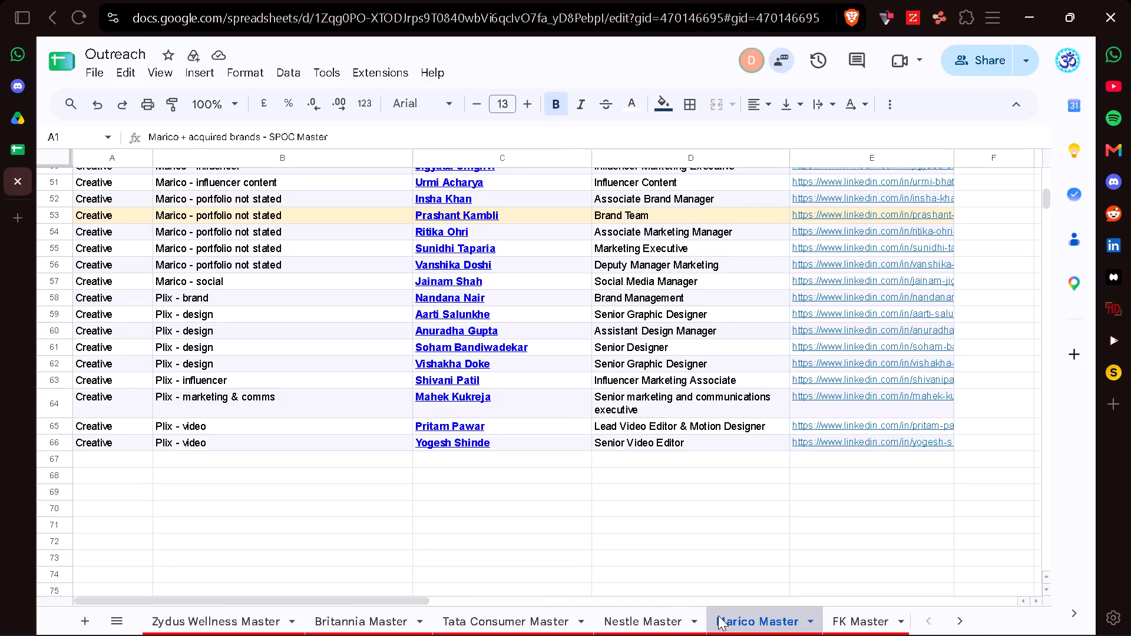
{"action": "scroll", "coordinate": [631, 514], "scroll_direction": "up", "scroll_amount": 4}
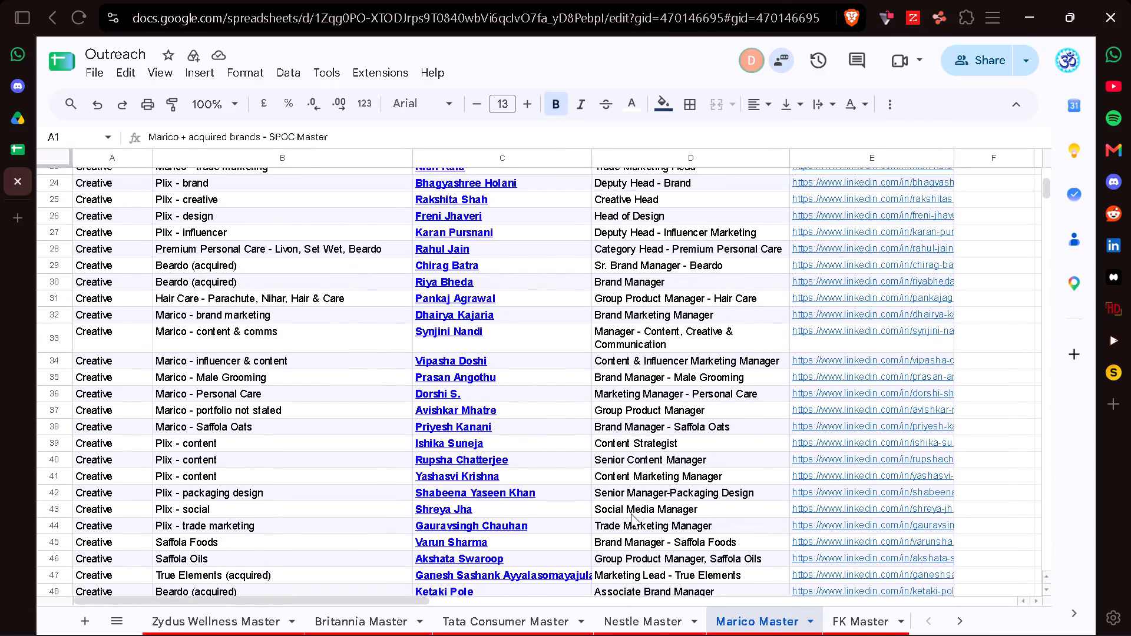
{"action": "scroll", "coordinate": [631, 514], "scroll_direction": "up", "scroll_amount": 6}
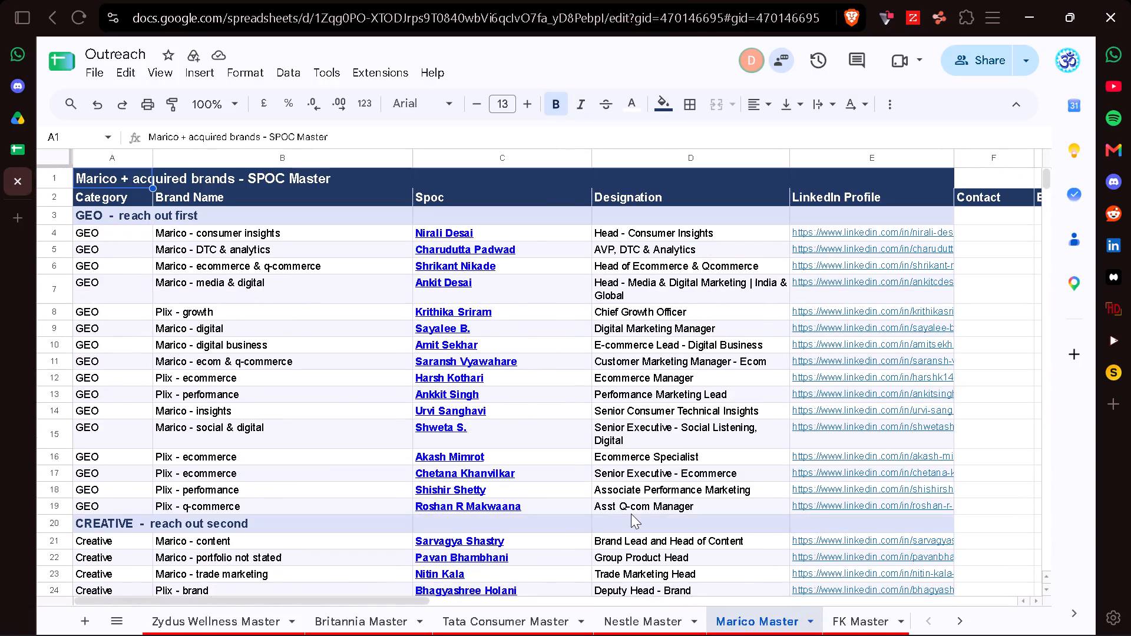
{"action": "scroll", "coordinate": [631, 514], "scroll_direction": "left", "scroll_amount": 3}
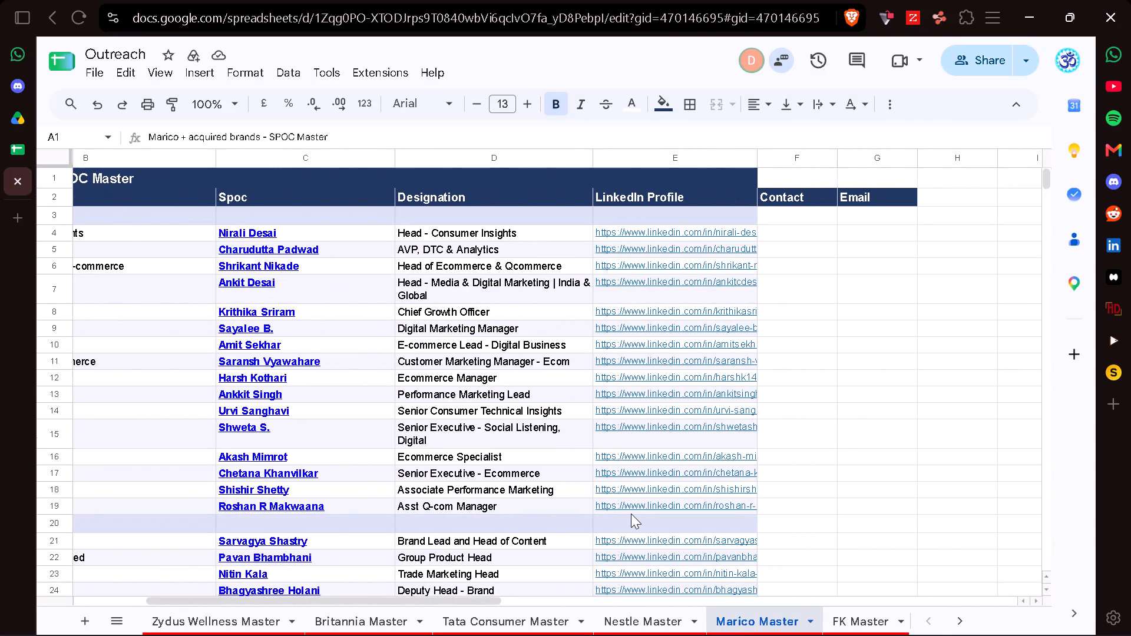
Switch to Drive, search for "Mari", open the Marico limited | Account Research spreadsheet and dismiss its signed-in account notice.
{"action": "left_click", "coordinate": [10, 117]}
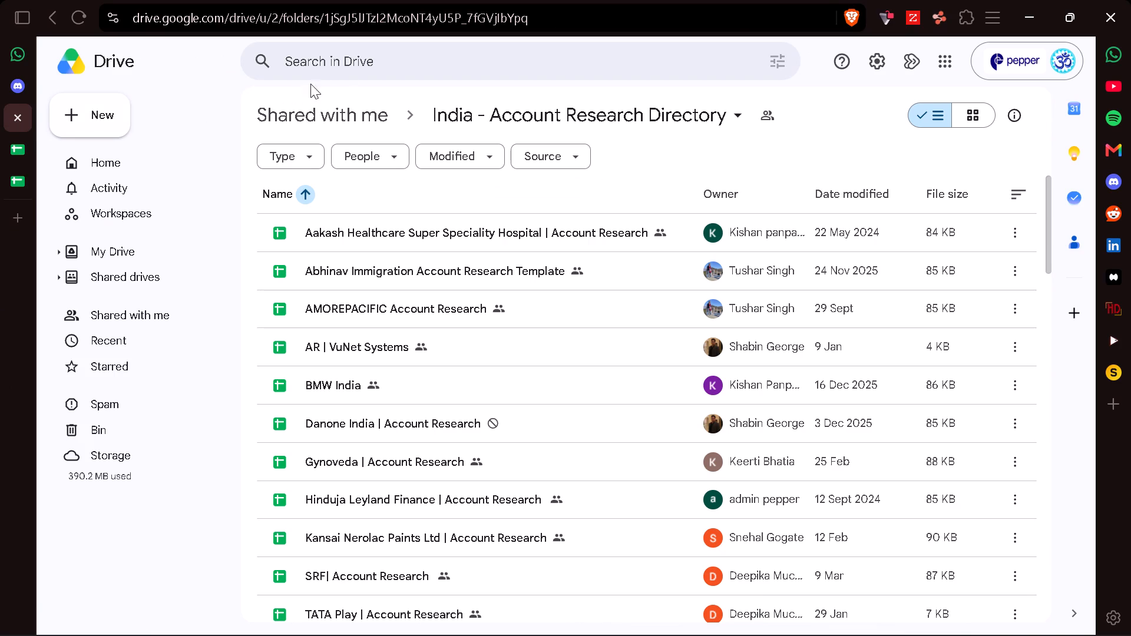
{"action": "left_click", "coordinate": [352, 59]}
{"action": "type", "text": "Mari"}
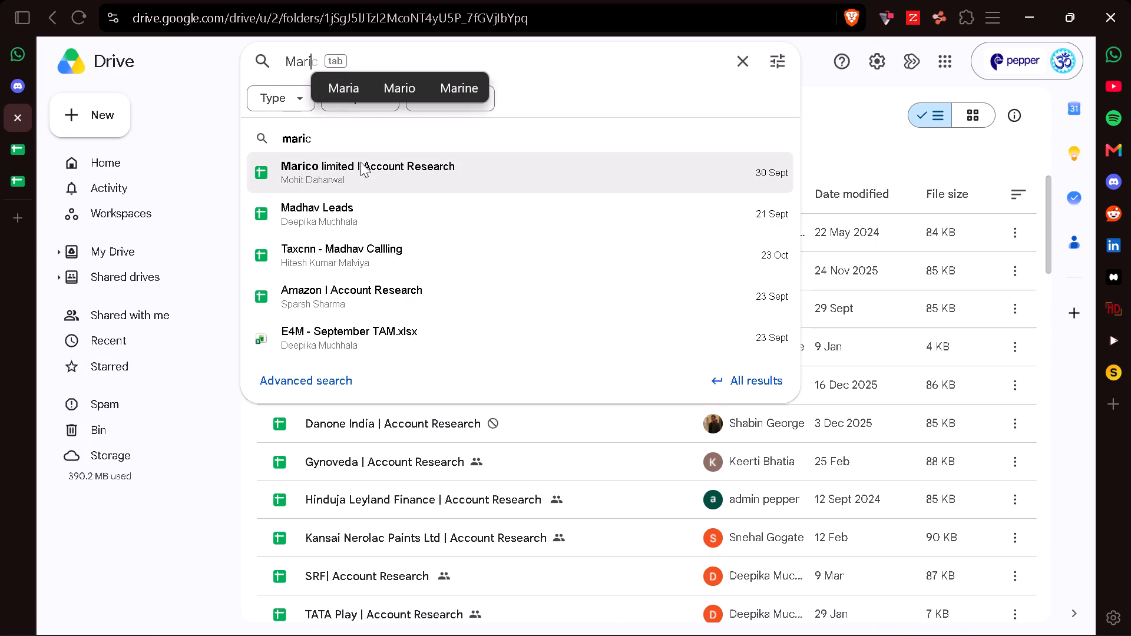
{"action": "left_click", "coordinate": [372, 180]}
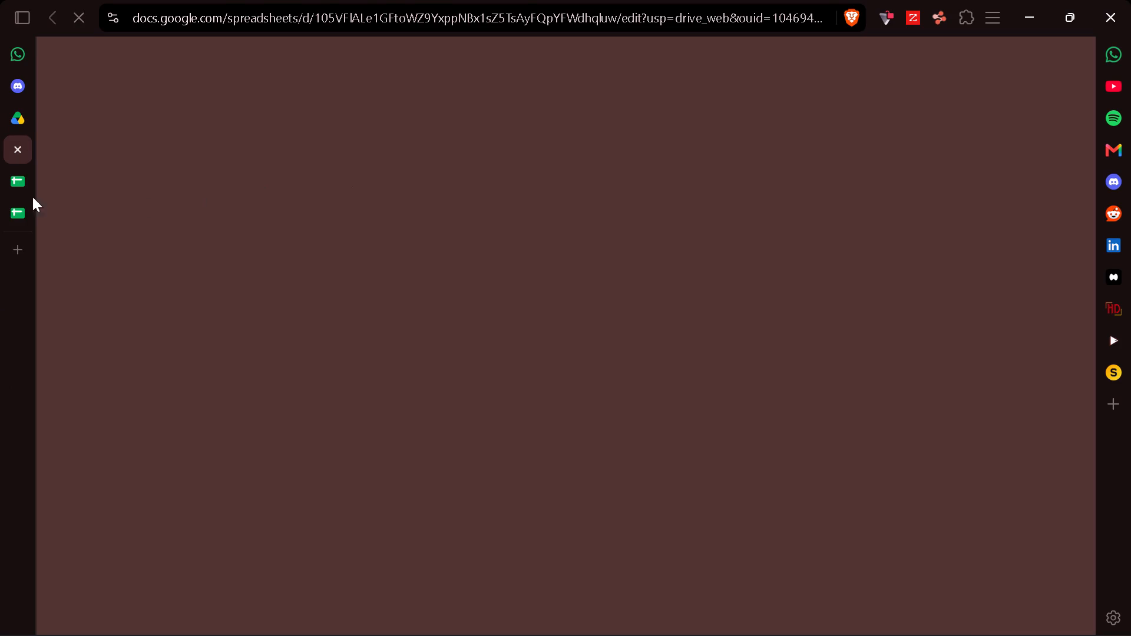
{"action": "left_click_drag", "start_coordinate": [8, 152], "coordinate": [11, 211]}
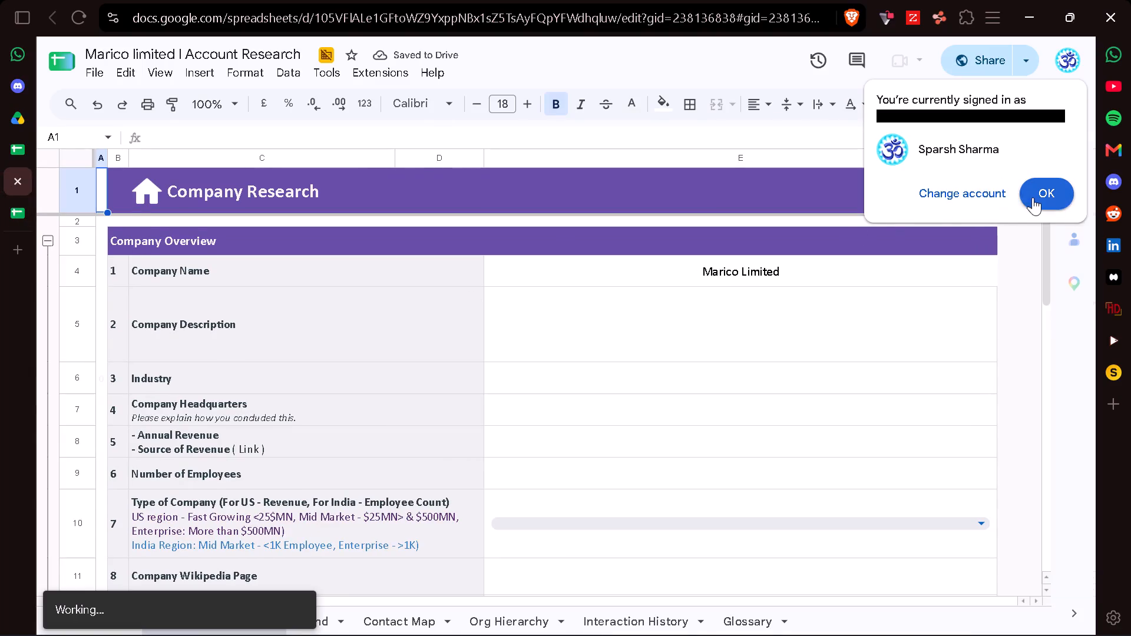
{"action": "left_click", "coordinate": [1033, 197]}
Examine the contacts and emails in the Brand and Contact Map sheets of the Marico account research file.
{"action": "left_click", "coordinate": [312, 615]}
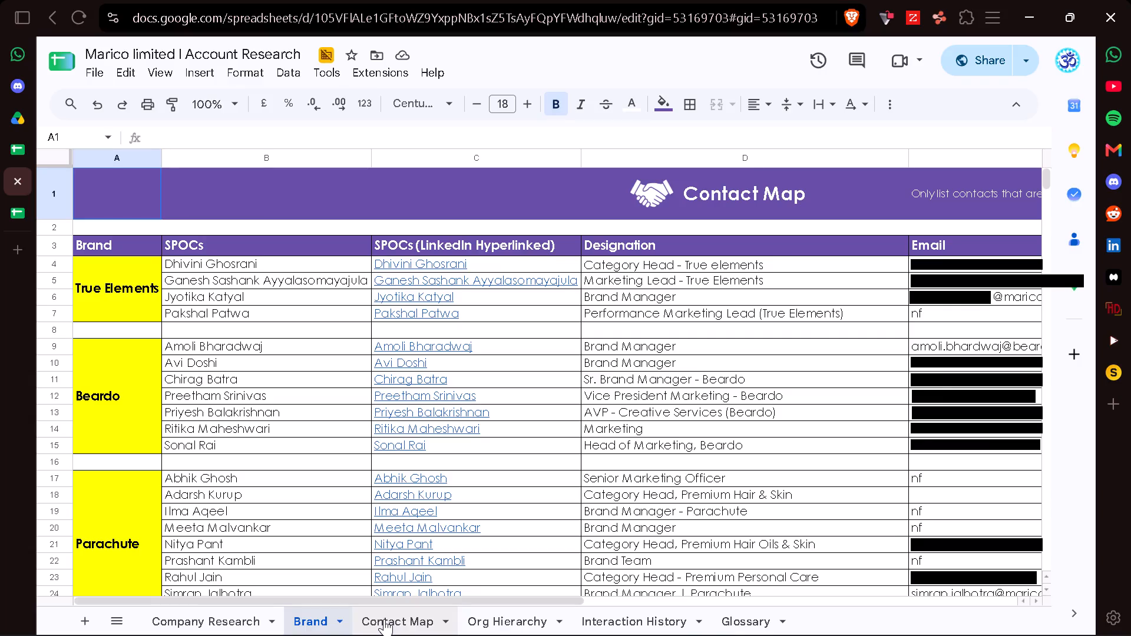
{"action": "left_click", "coordinate": [384, 619]}
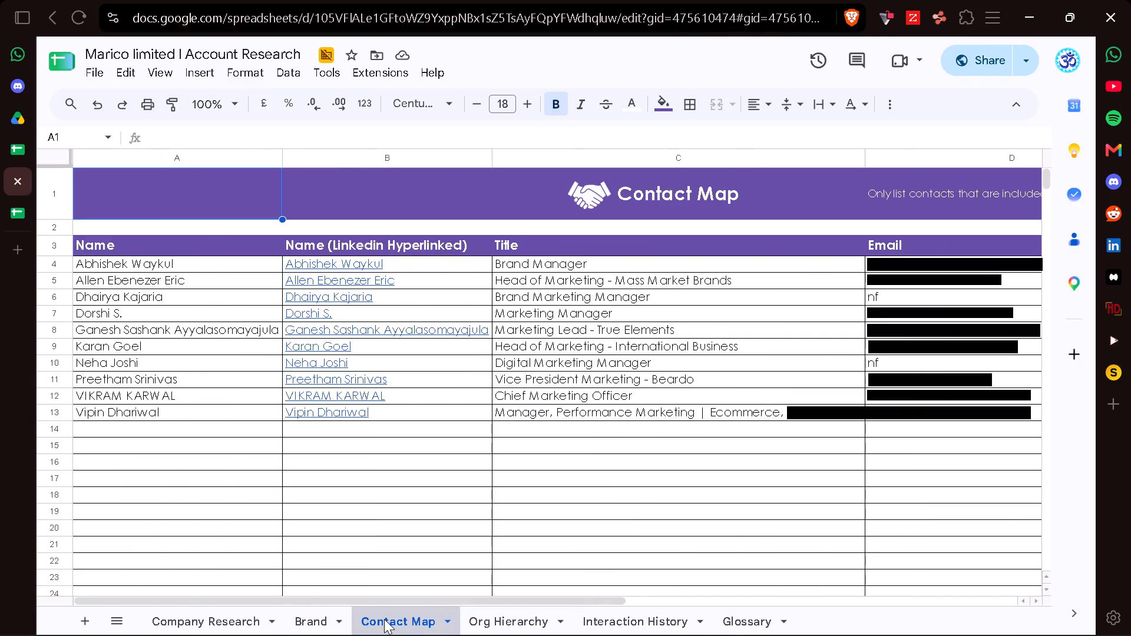
{"action": "left_click", "coordinate": [309, 621]}
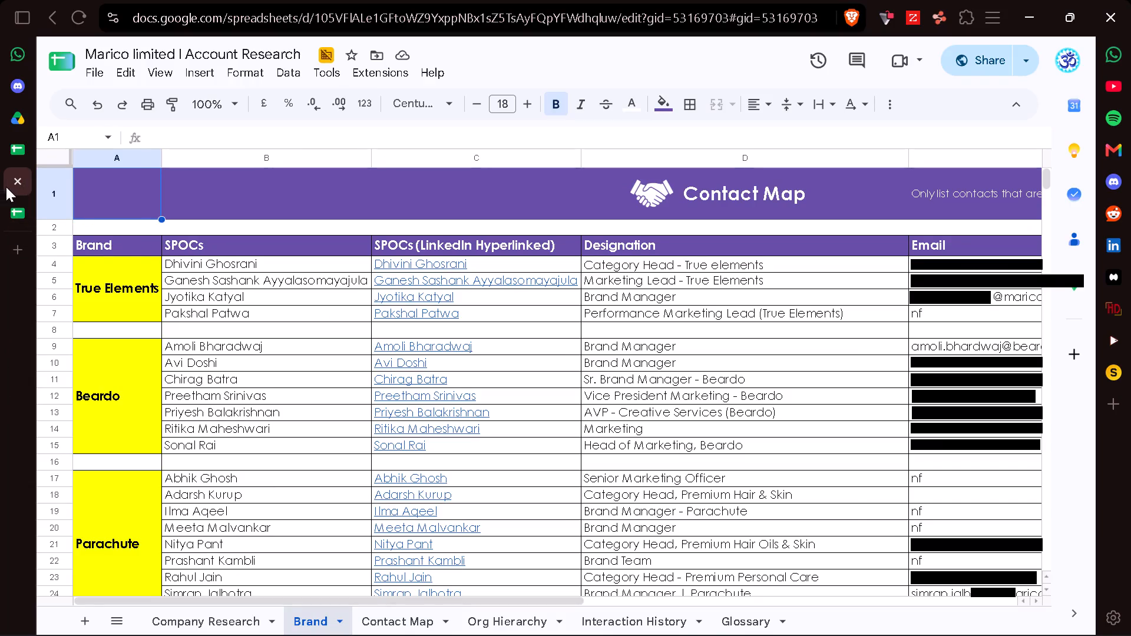
Move the Marico account research file into its own window and arrange it side by side with the Outreach spreadsheet.
{"action": "left_click_drag", "start_coordinate": [8, 186], "coordinate": [266, 204]}
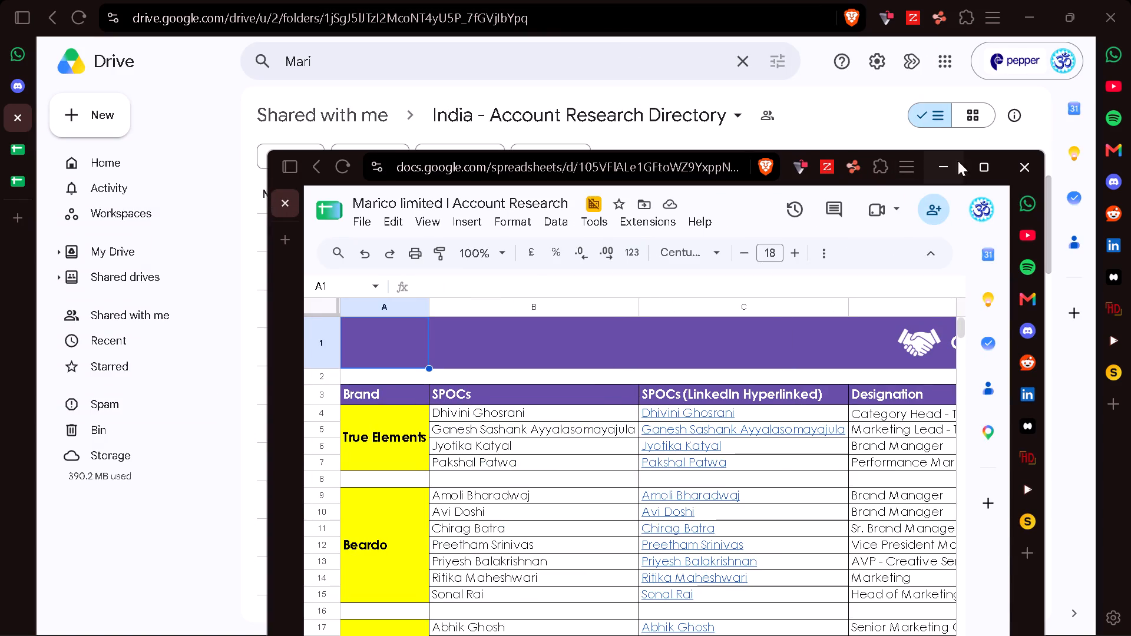
{"action": "left_click", "coordinate": [920, 198]}
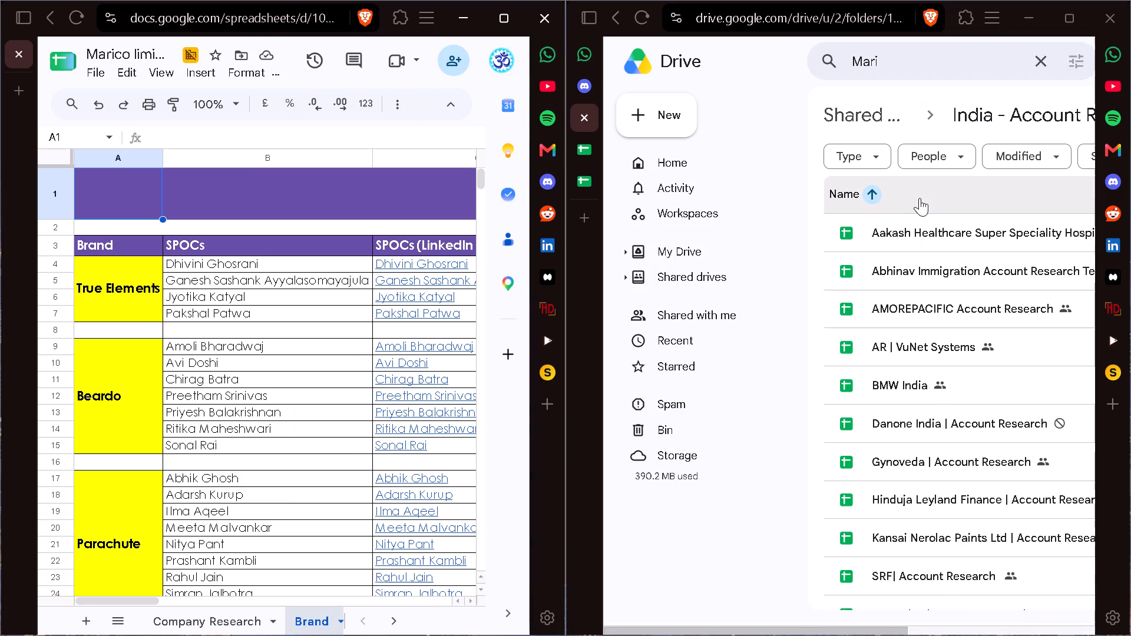
{"action": "left_click", "coordinate": [568, 177]}
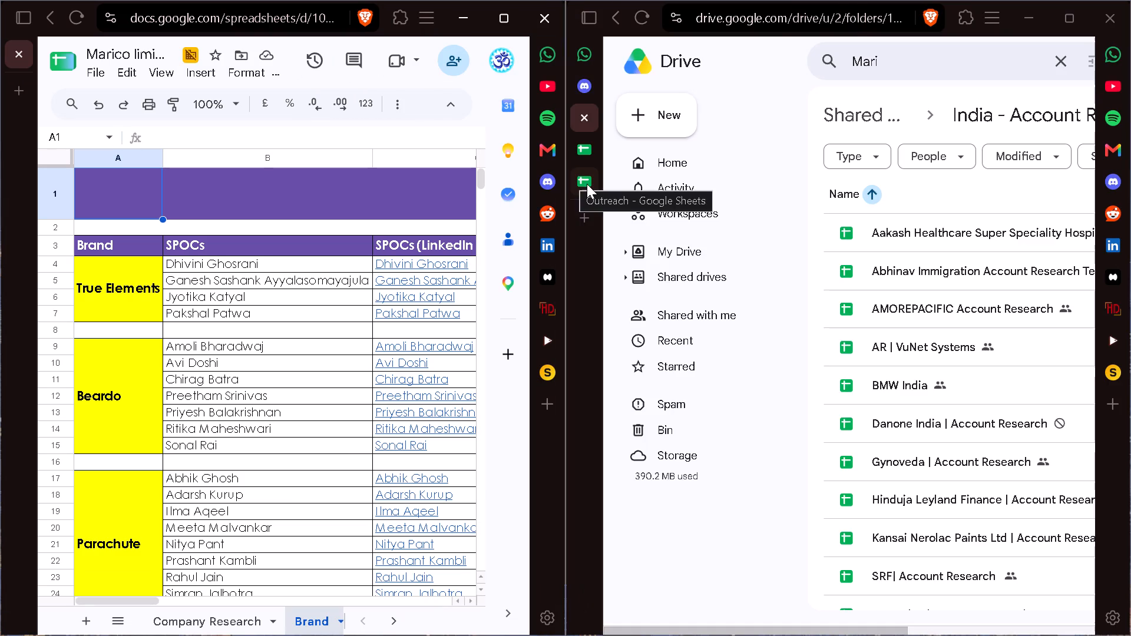
{"action": "left_click", "coordinate": [587, 184]}
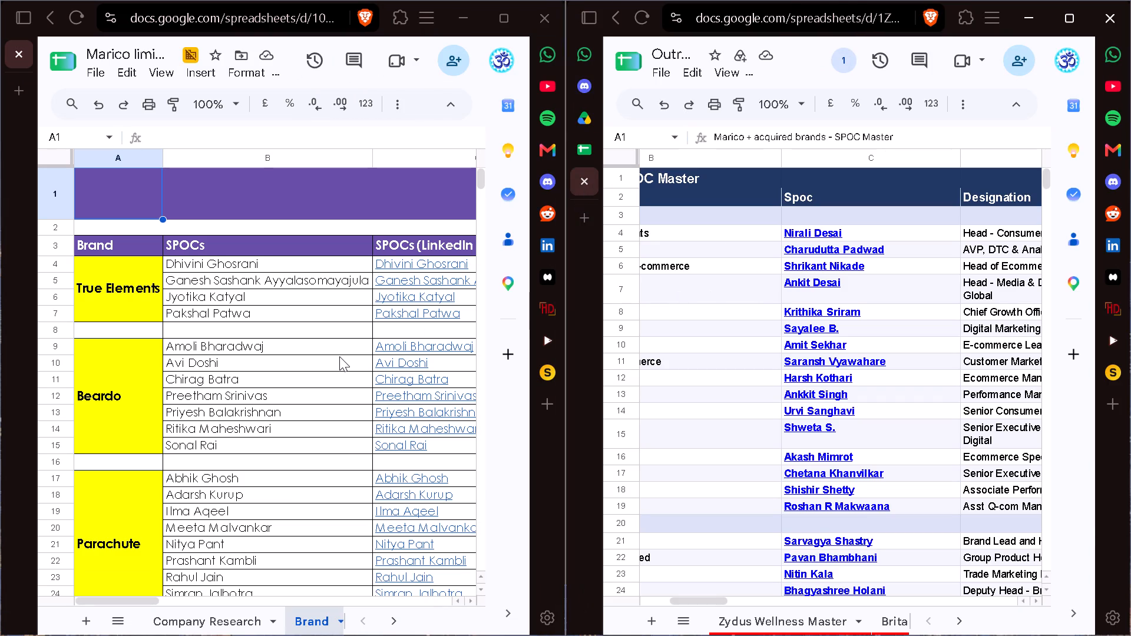
Compare the Brand sheet's SPOCs with Marico Master, and bring up the Contact Map sheet in the account research file.
{"action": "scroll", "coordinate": [339, 356], "scroll_direction": "down", "scroll_amount": 1}
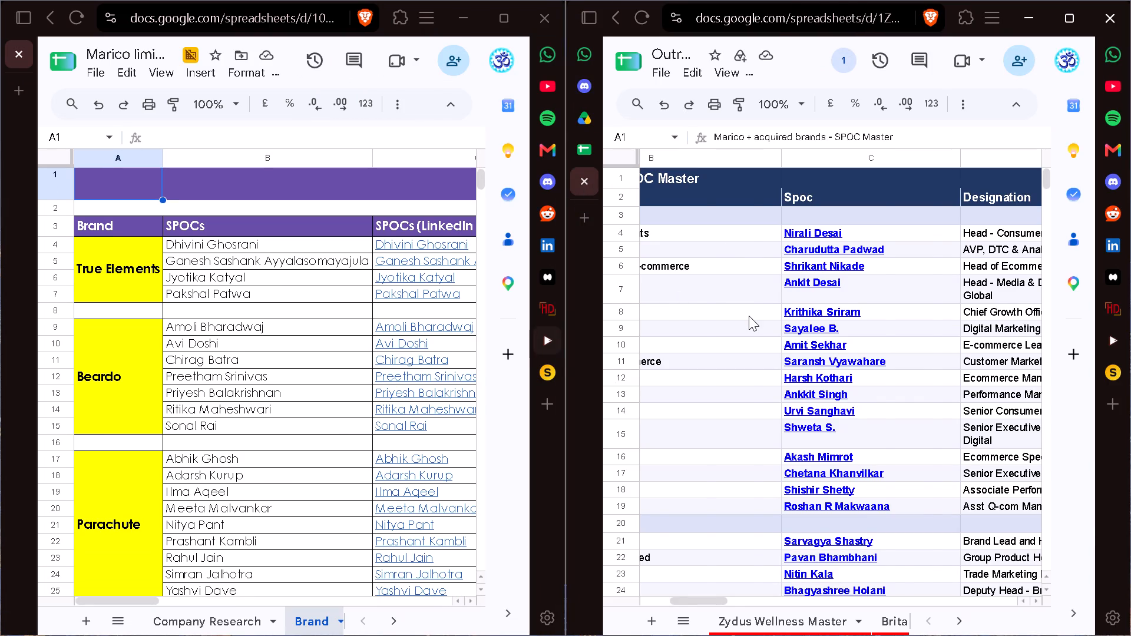
{"action": "scroll", "coordinate": [749, 316], "scroll_direction": "up", "scroll_amount": 1}
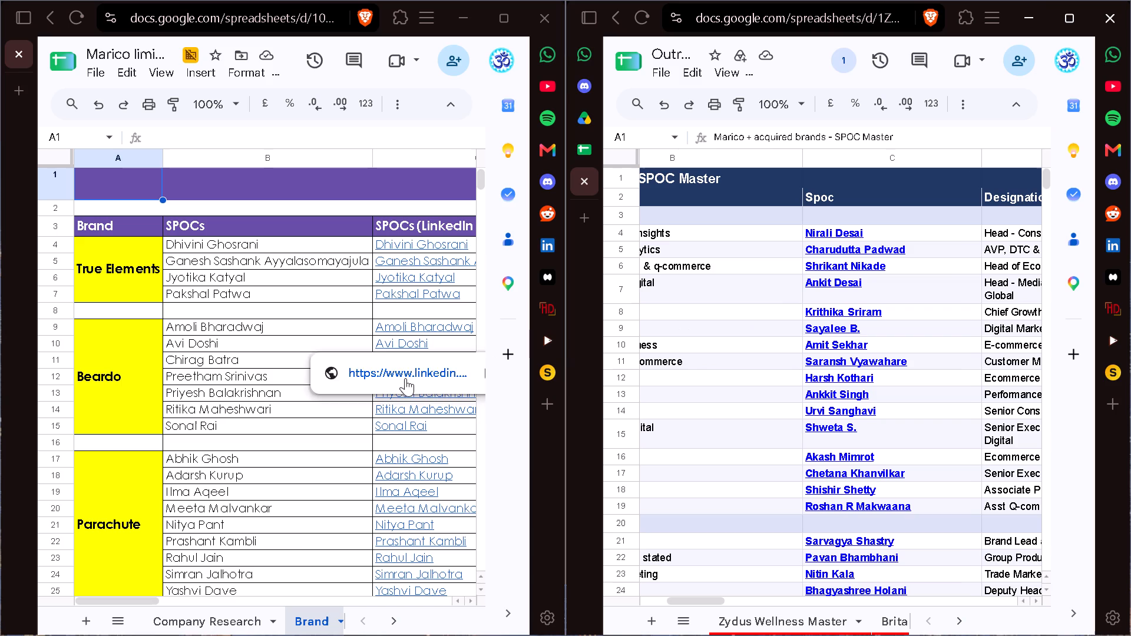
{"action": "scroll", "coordinate": [306, 617], "scroll_direction": "left", "scroll_amount": 1}
{"action": "left_click", "coordinate": [282, 621]}
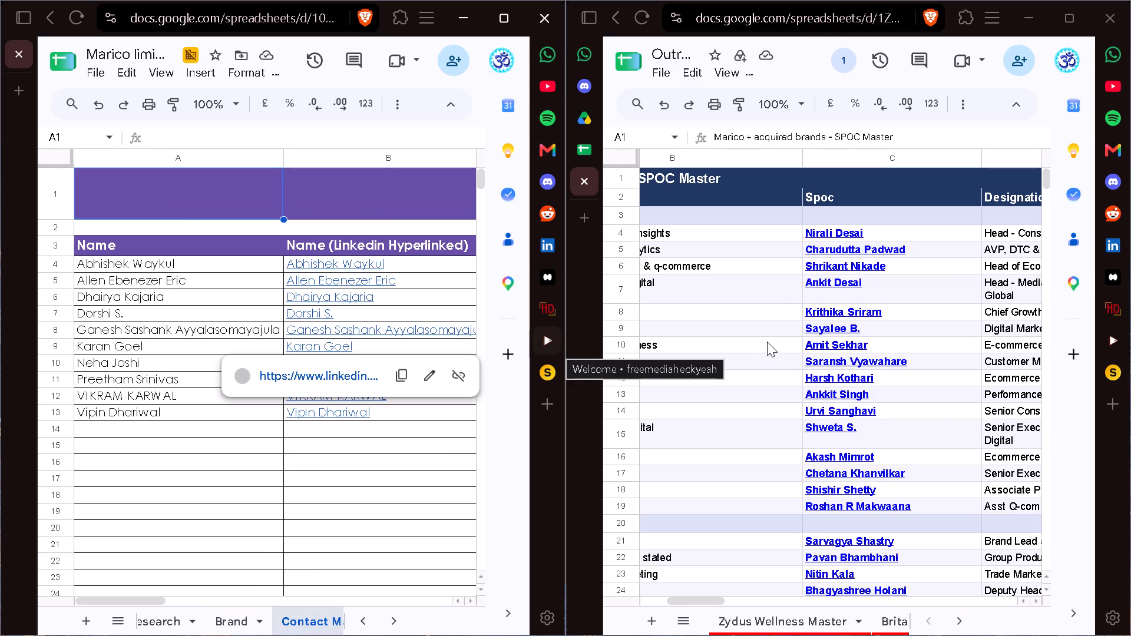
Reset the fill colour of the Spoc cells C8:C41 in Outreach's Zydus Wellness Master sheet.
{"action": "left_click", "coordinate": [795, 622]}
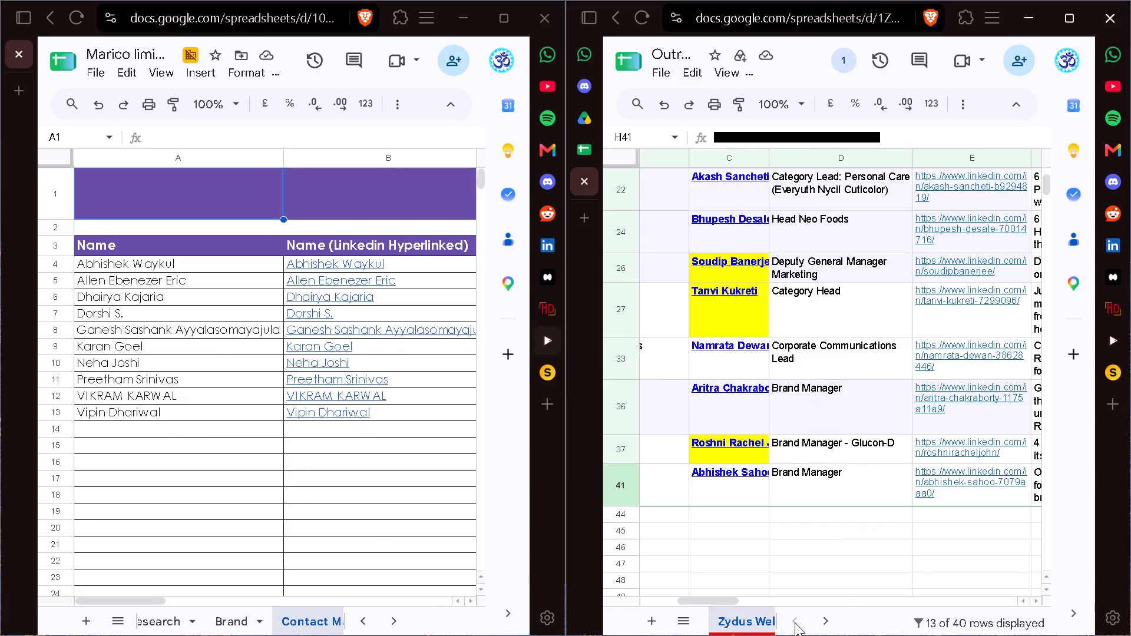
{"action": "scroll", "coordinate": [715, 308], "scroll_direction": "up", "scroll_amount": 4}
{"action": "left_click", "coordinate": [715, 256]}
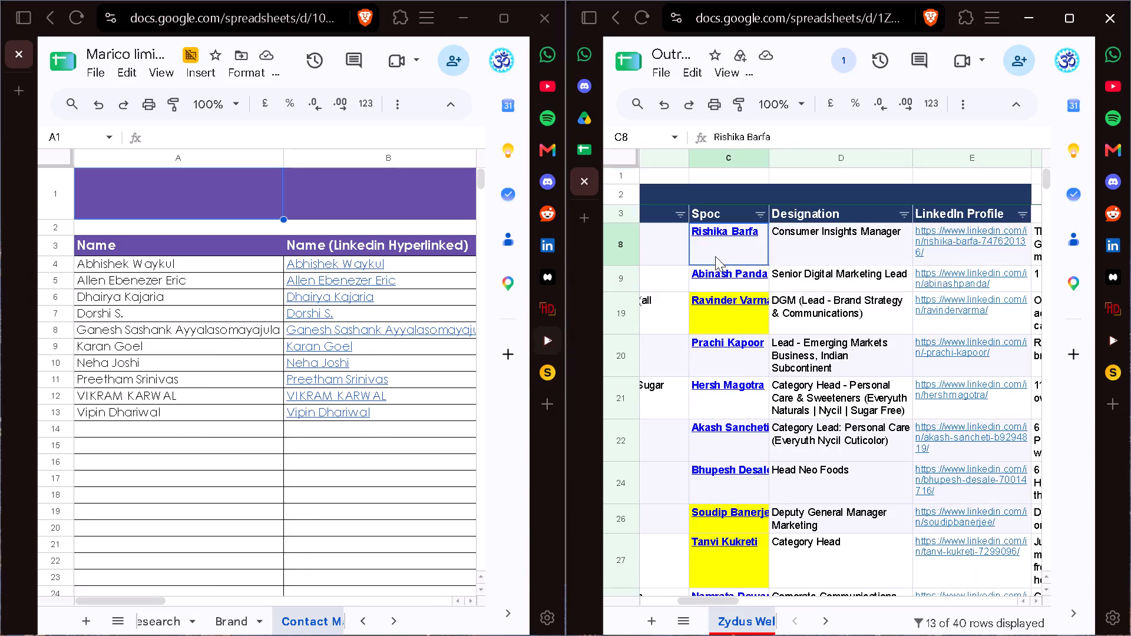
{"action": "key", "text": "ctrl+shift+Down"}
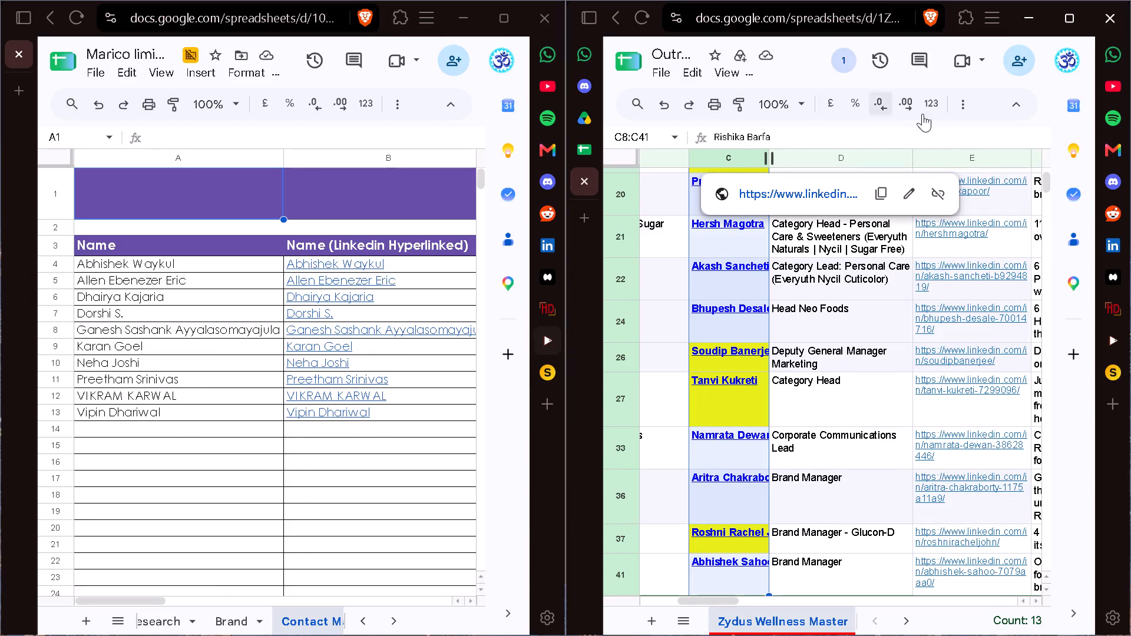
{"action": "left_click", "coordinate": [961, 109]}
{"action": "left_click", "coordinate": [884, 136]}
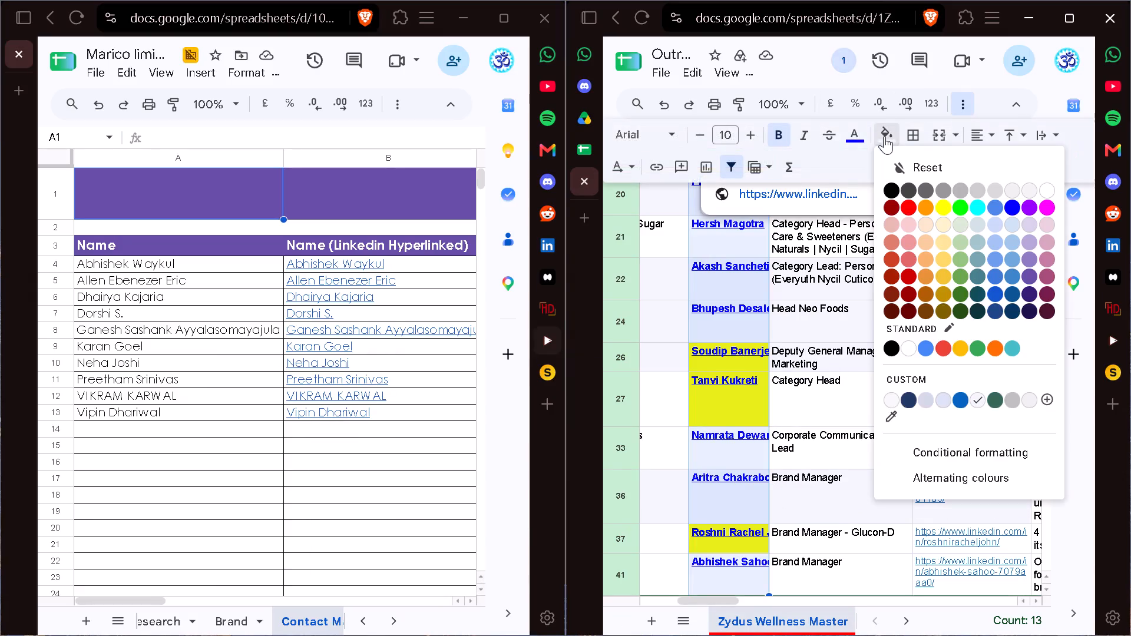
{"action": "left_click", "coordinate": [906, 161]}
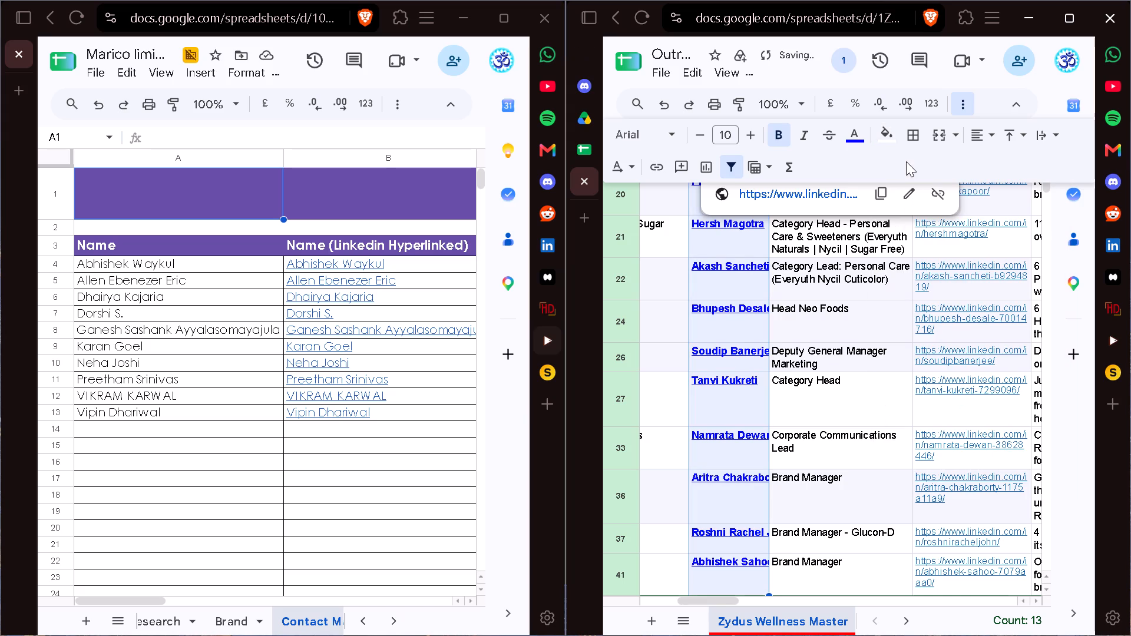
Return to the Marico Master sheet in Outreach, alongside the account research file's Contact Map.
{"action": "scroll", "coordinate": [806, 630], "scroll_direction": "left", "scroll_amount": 1}
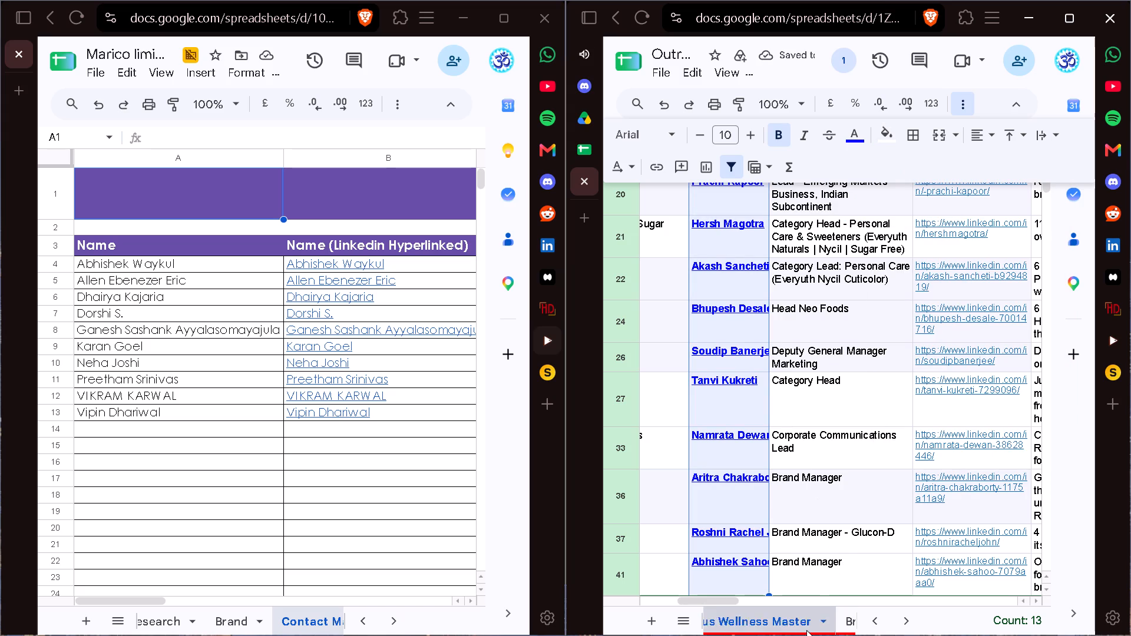
{"action": "scroll", "coordinate": [806, 630], "scroll_direction": "left", "scroll_amount": 4}
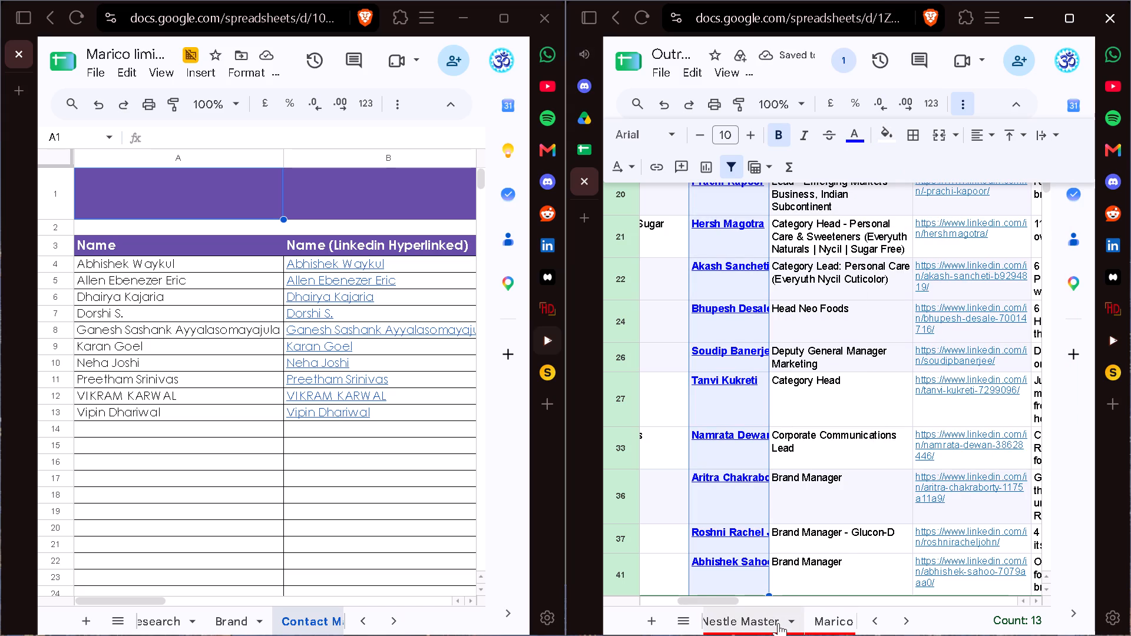
{"action": "scroll", "coordinate": [778, 623], "scroll_direction": "right", "scroll_amount": 1}
{"action": "left_click", "coordinate": [824, 617]}
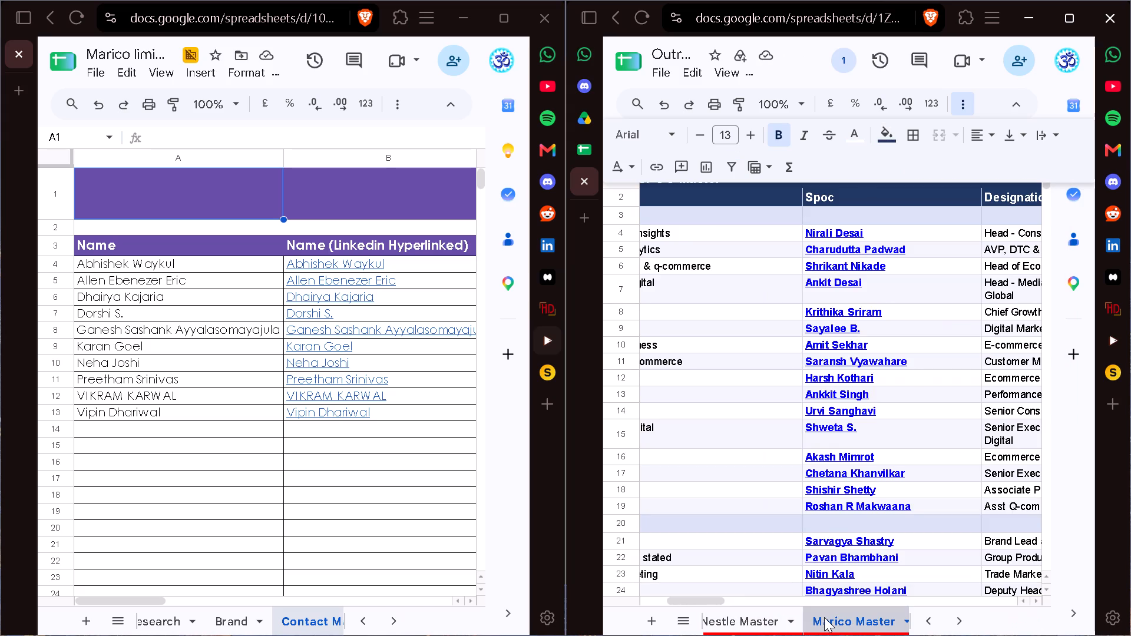
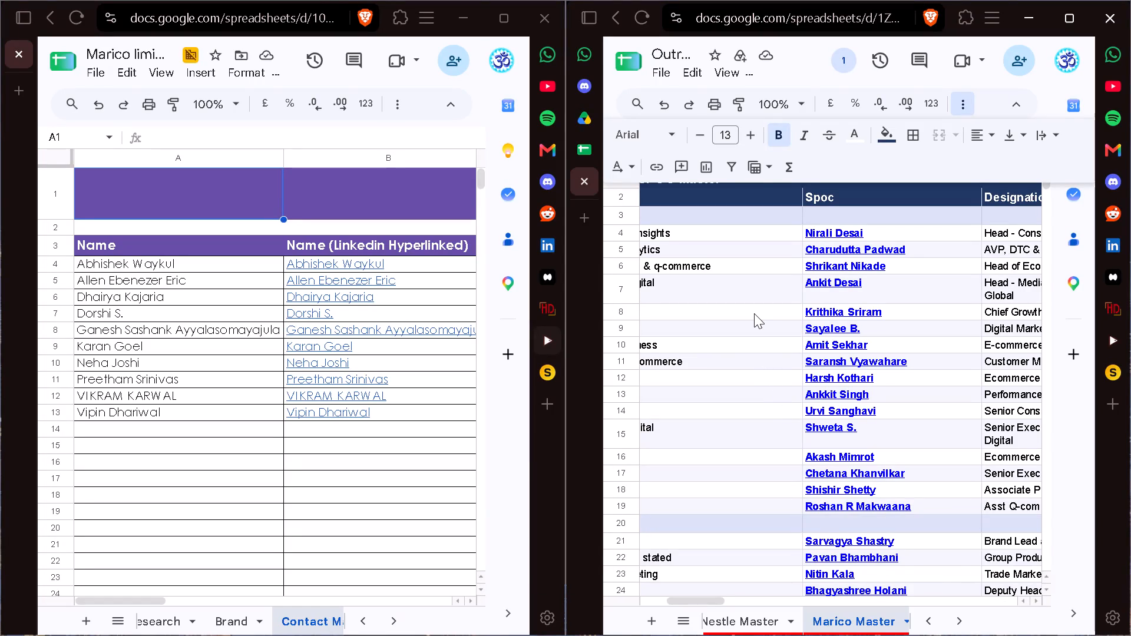
Compare the Spoc names in Marico Master, from row 4 down to about row 52, with the Contact Map name list.
{"action": "scroll", "coordinate": [754, 313], "scroll_direction": "down", "scroll_amount": 1}
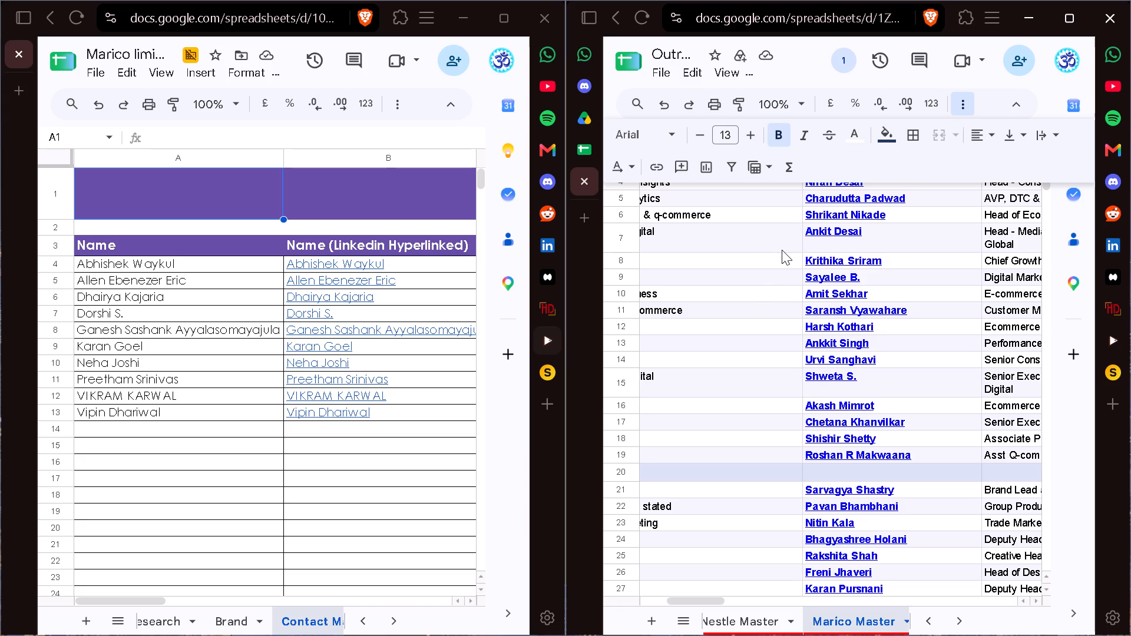
{"action": "scroll", "coordinate": [782, 250], "scroll_direction": "down", "scroll_amount": 1}
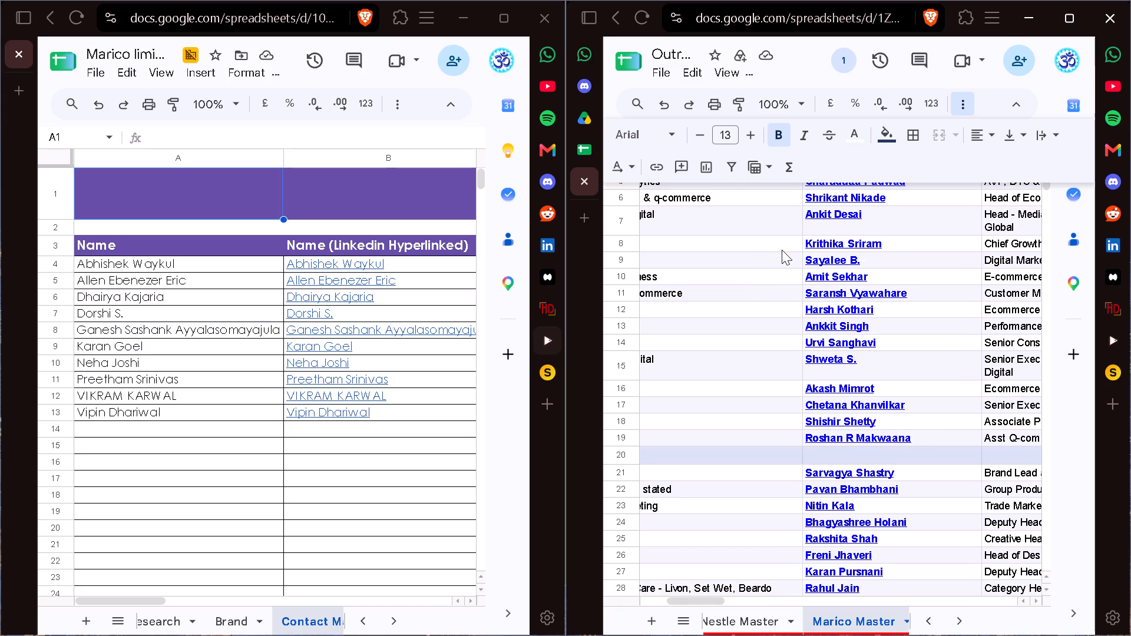
{"action": "scroll", "coordinate": [782, 250], "scroll_direction": "down", "scroll_amount": 1}
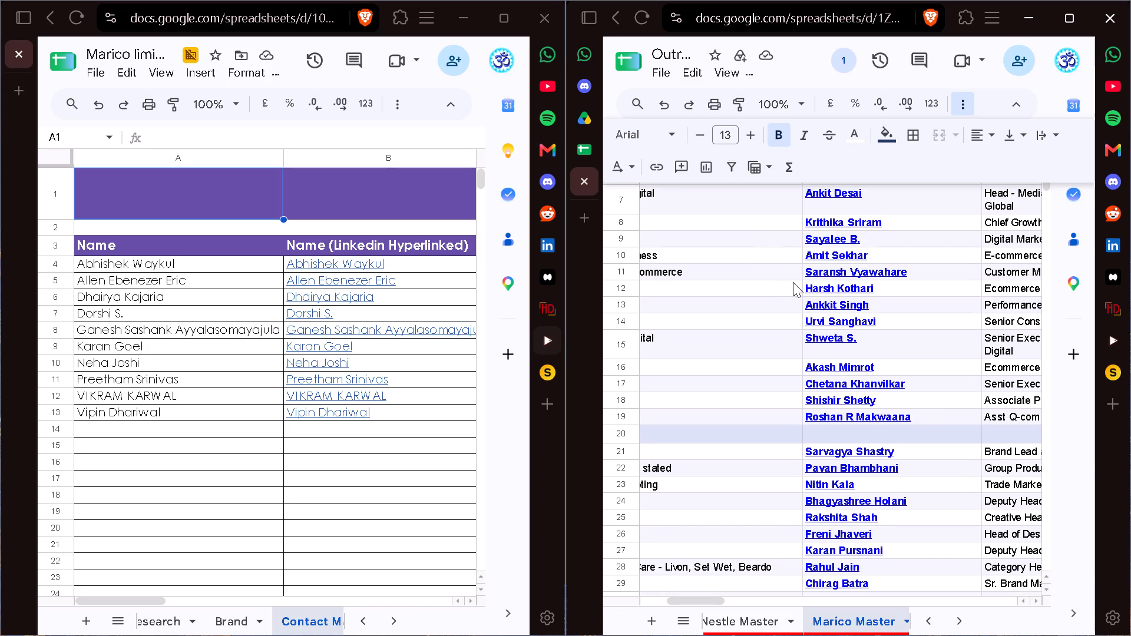
{"action": "scroll", "coordinate": [793, 282], "scroll_direction": "down", "scroll_amount": 1}
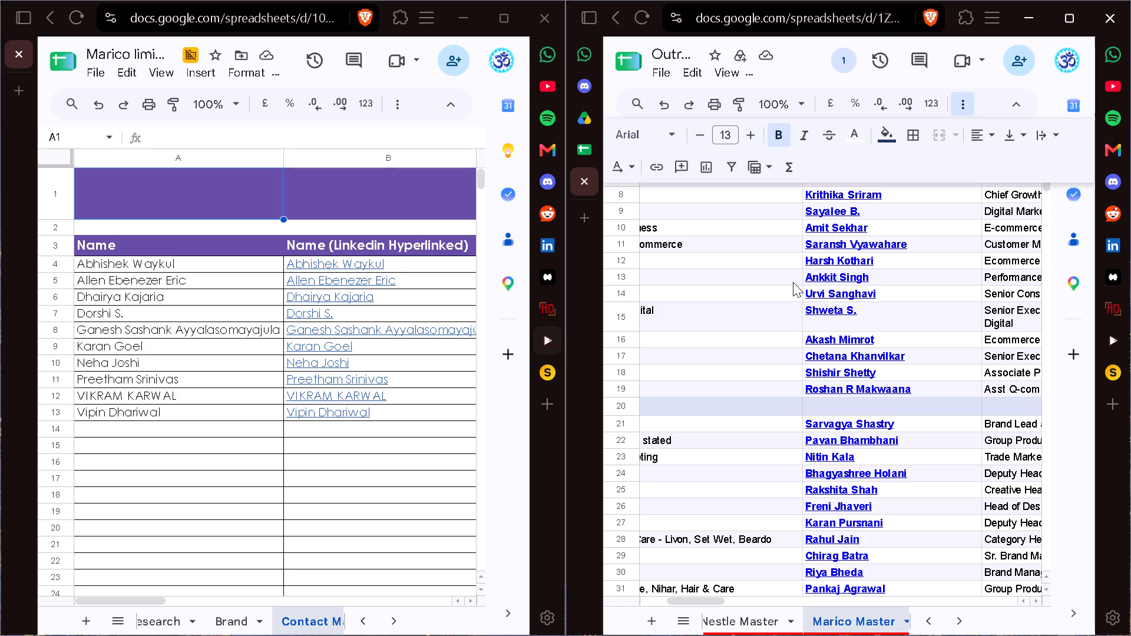
{"action": "scroll", "coordinate": [793, 282], "scroll_direction": "down", "scroll_amount": 1}
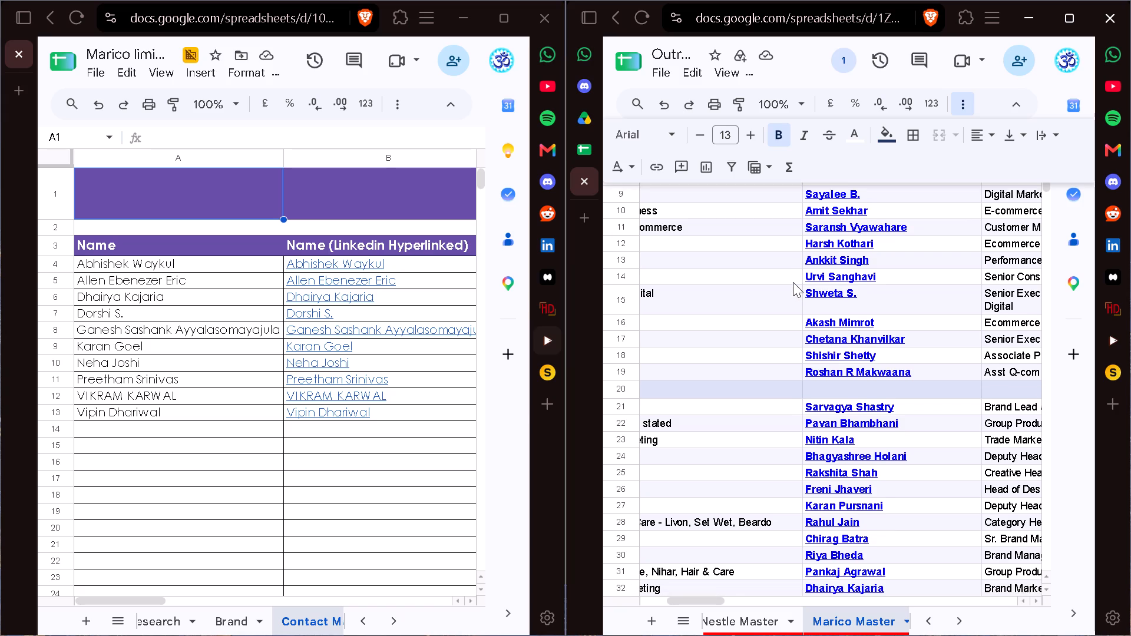
{"action": "scroll", "coordinate": [793, 282], "scroll_direction": "down", "scroll_amount": 2}
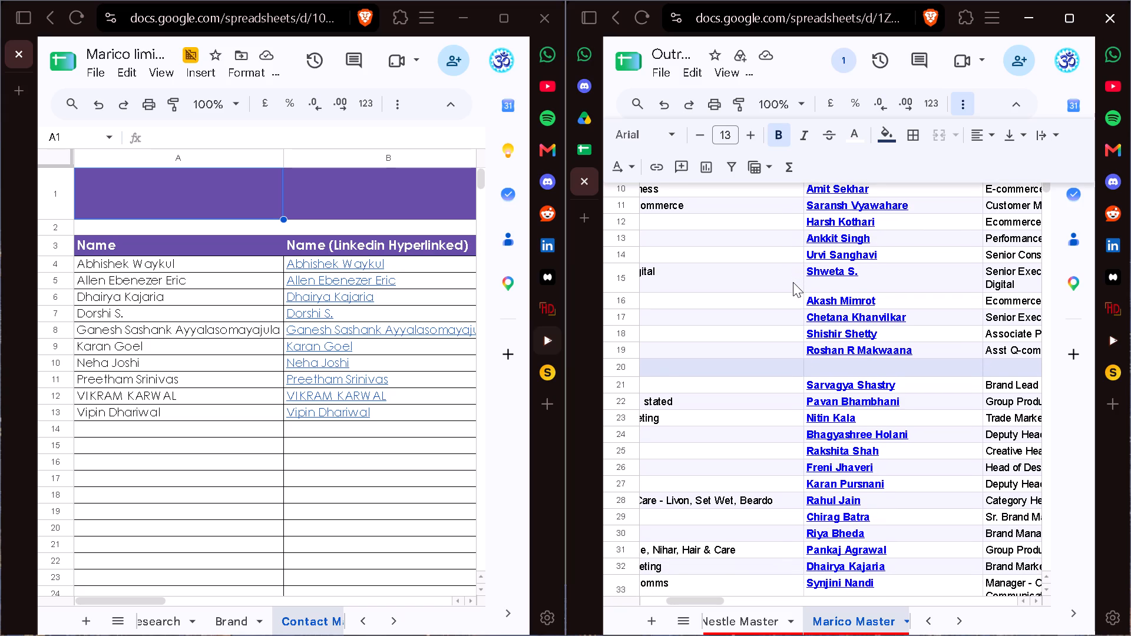
{"action": "scroll", "coordinate": [793, 282], "scroll_direction": "left", "scroll_amount": 1}
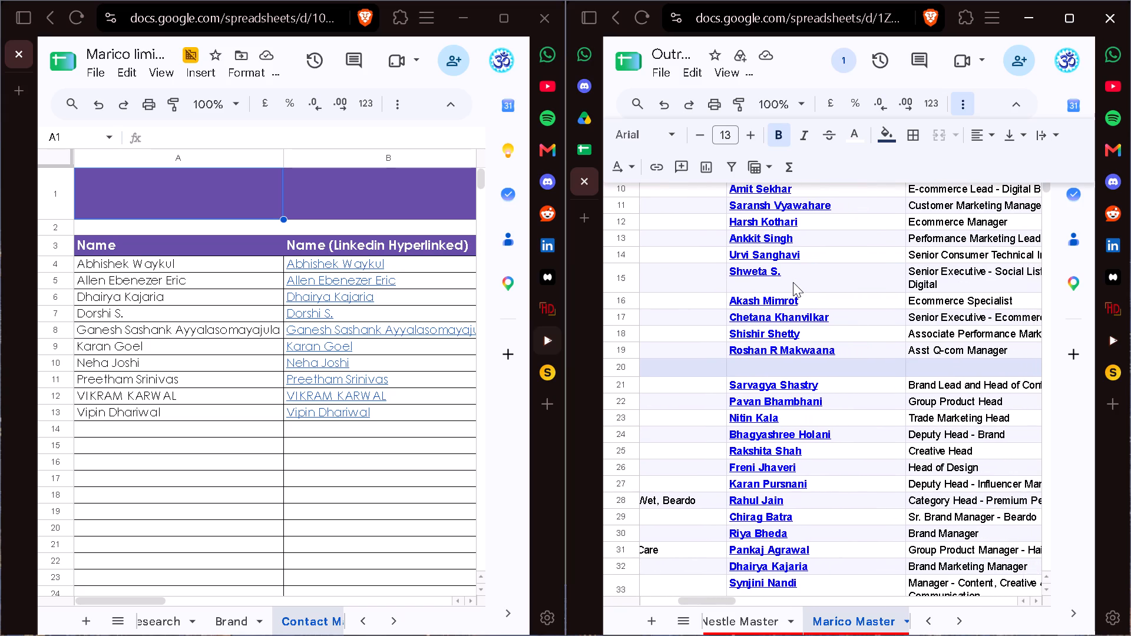
{"action": "scroll", "coordinate": [793, 282], "scroll_direction": "left", "scroll_amount": 1}
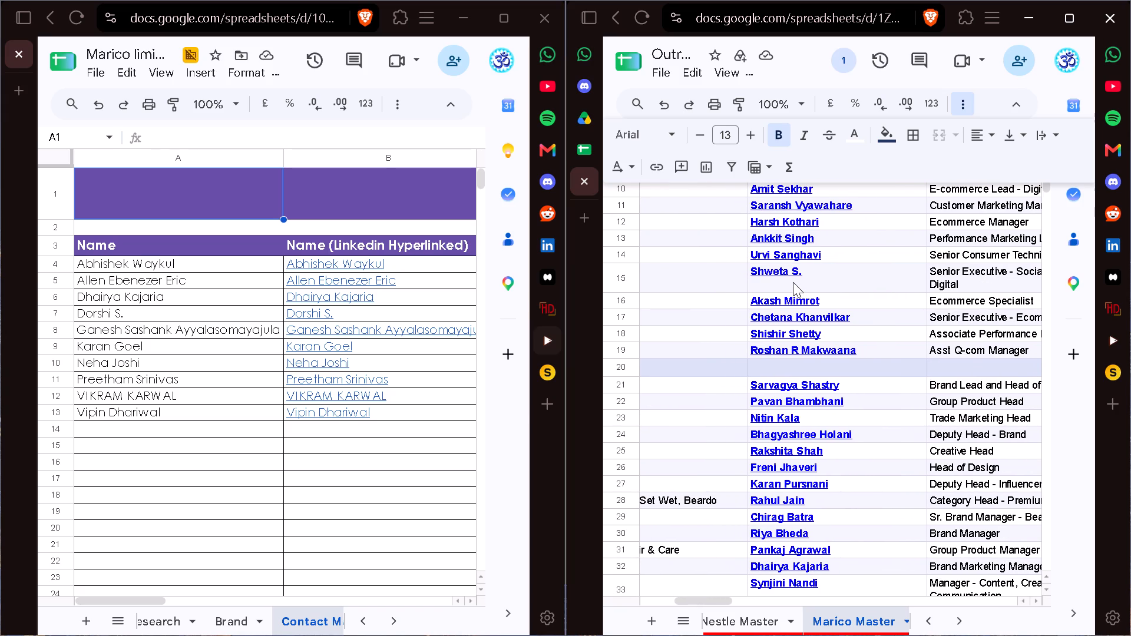
{"action": "scroll", "coordinate": [788, 306], "scroll_direction": "down", "scroll_amount": 1}
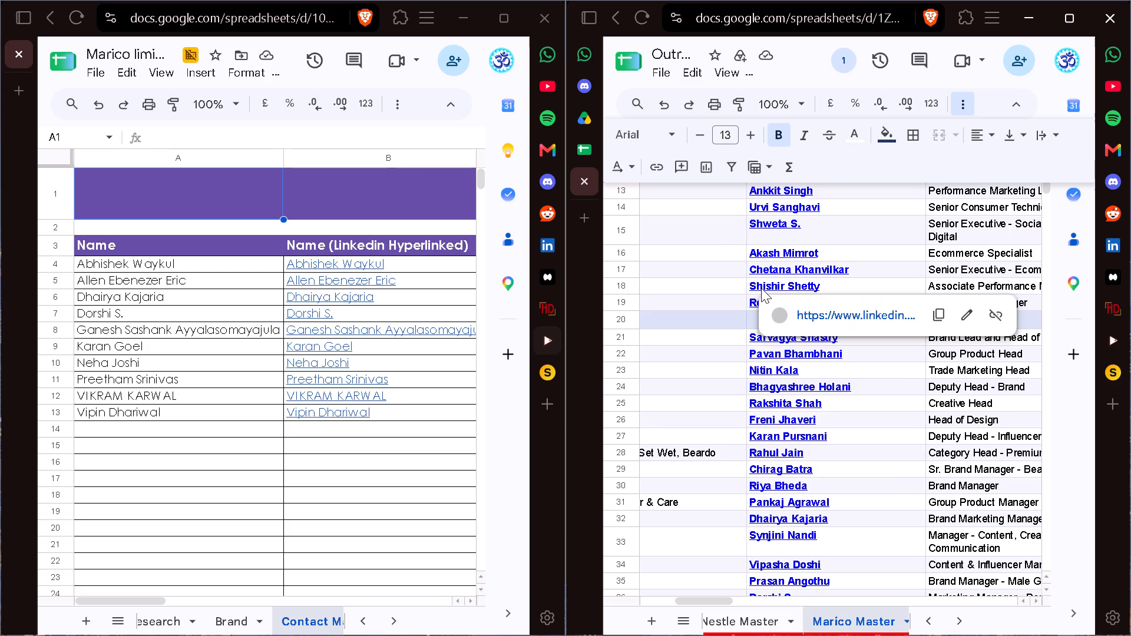
{"action": "scroll", "coordinate": [761, 288], "scroll_direction": "down", "scroll_amount": 1}
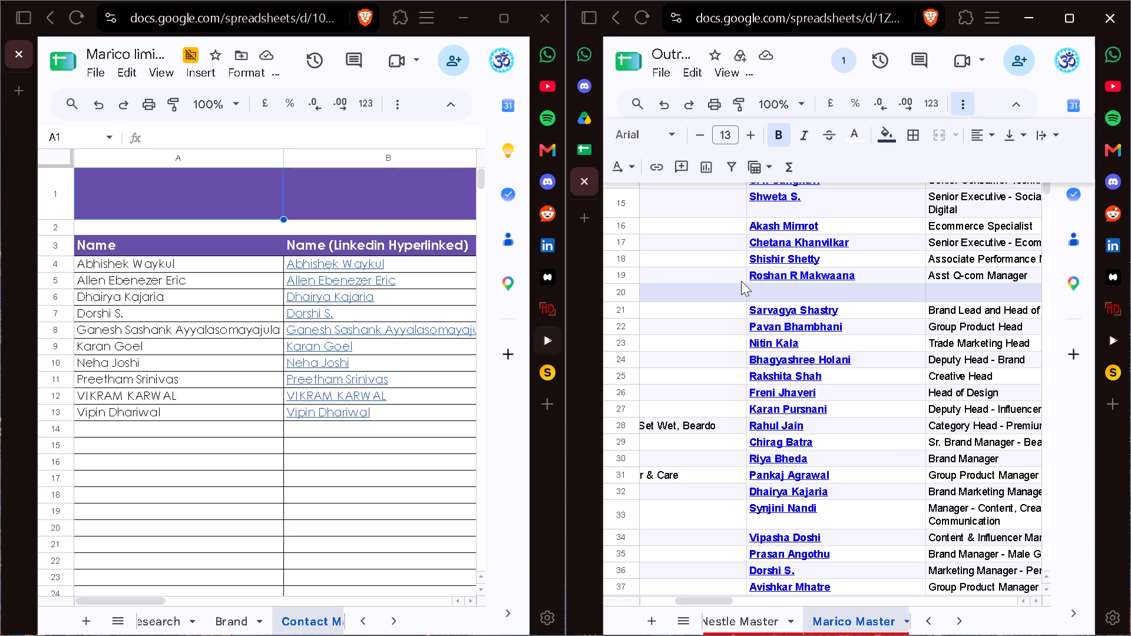
{"action": "scroll", "coordinate": [741, 281], "scroll_direction": "down", "scroll_amount": 1}
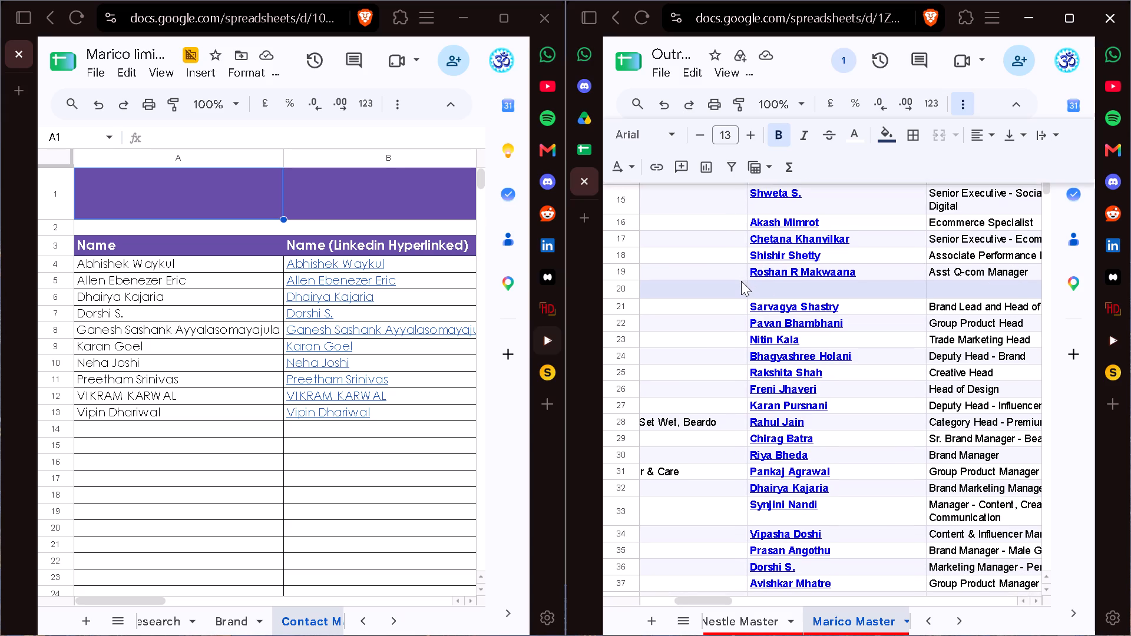
{"action": "scroll", "coordinate": [741, 281], "scroll_direction": "down", "scroll_amount": 1}
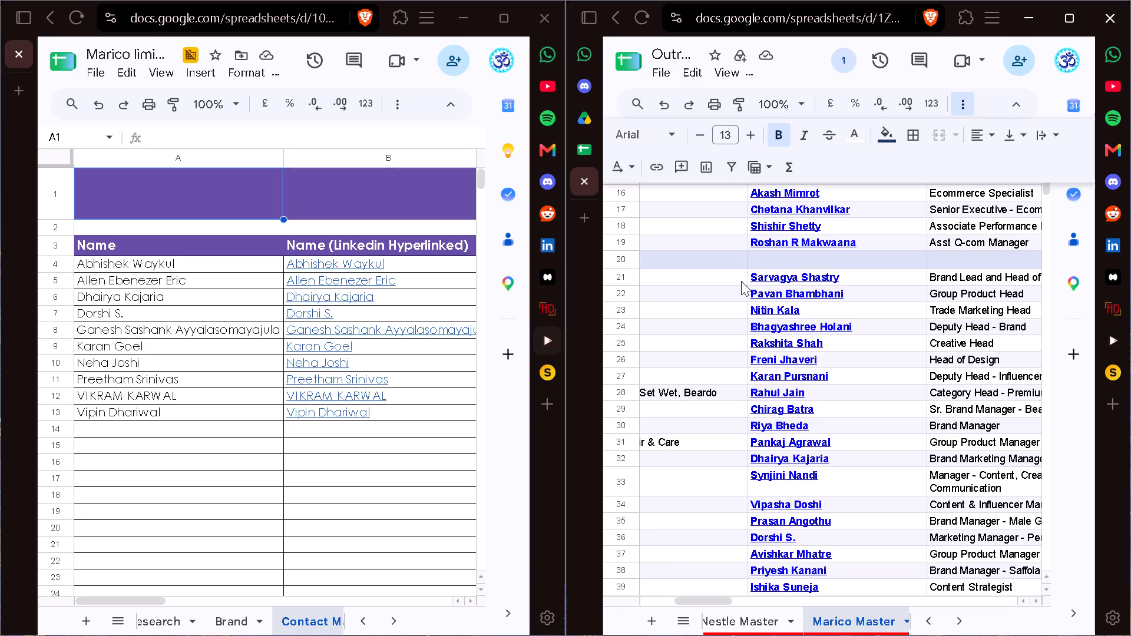
{"action": "scroll", "coordinate": [741, 281], "scroll_direction": "down", "scroll_amount": 1}
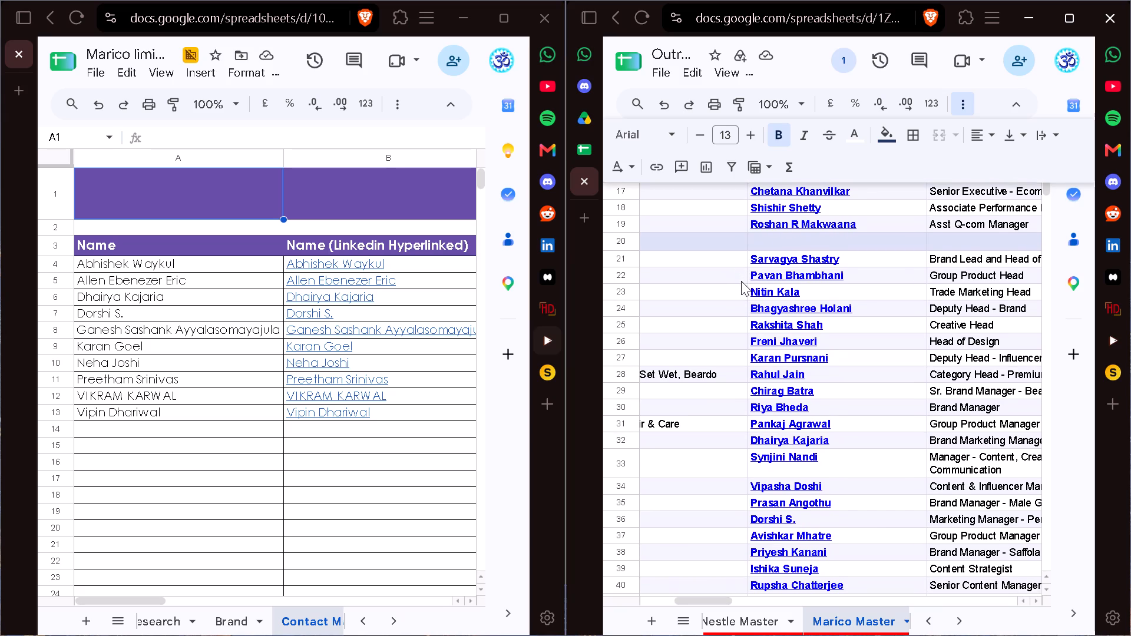
{"action": "scroll", "coordinate": [741, 281], "scroll_direction": "down", "scroll_amount": 2}
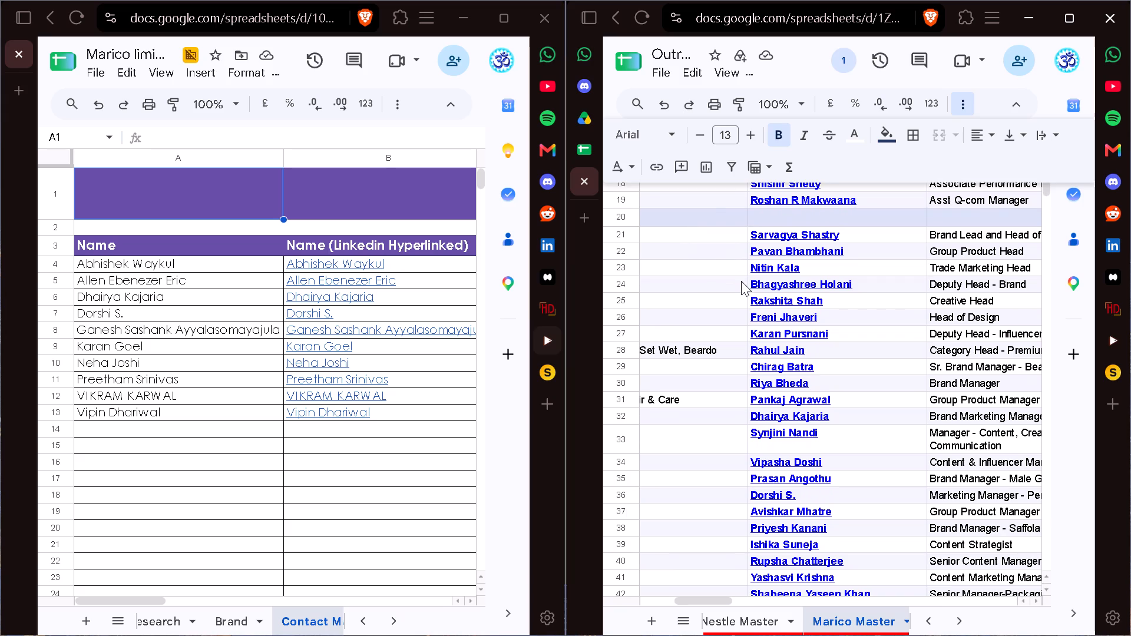
{"action": "scroll", "coordinate": [741, 281], "scroll_direction": "down", "scroll_amount": 1}
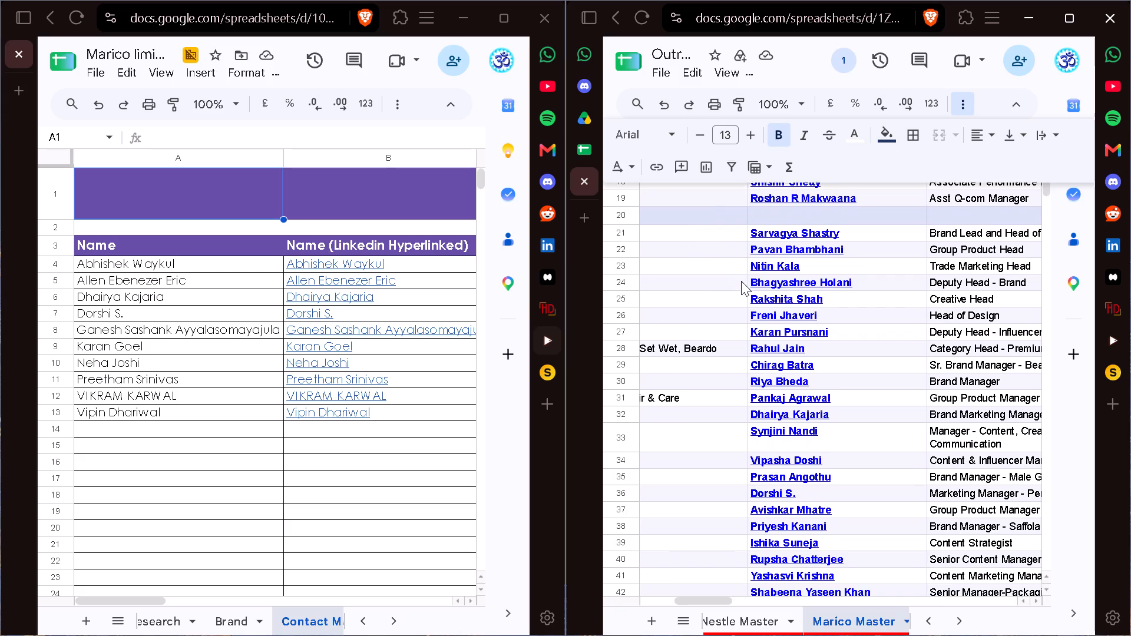
{"action": "scroll", "coordinate": [741, 281], "scroll_direction": "down", "scroll_amount": 1}
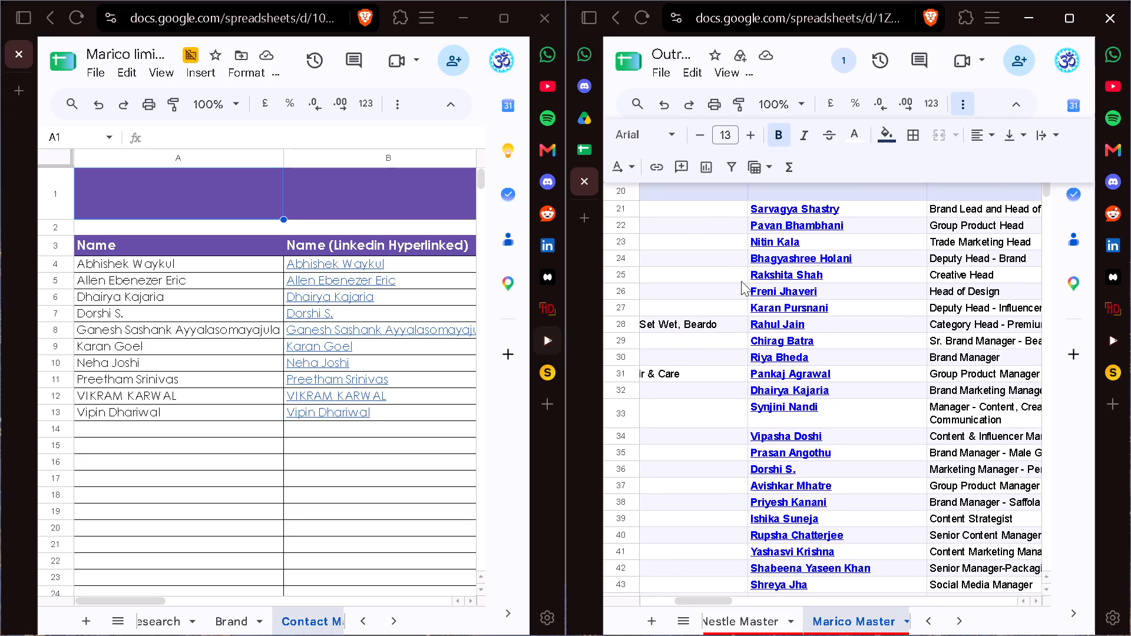
{"action": "scroll", "coordinate": [741, 281], "scroll_direction": "down", "scroll_amount": 1}
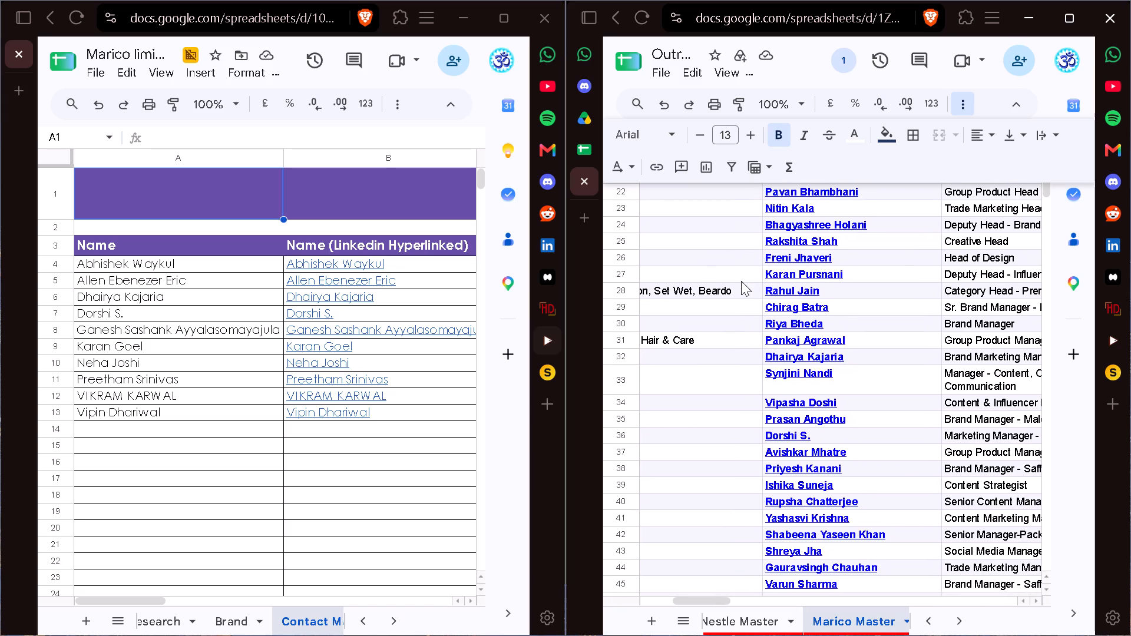
{"action": "scroll", "coordinate": [741, 281], "scroll_direction": "down", "scroll_amount": 1}
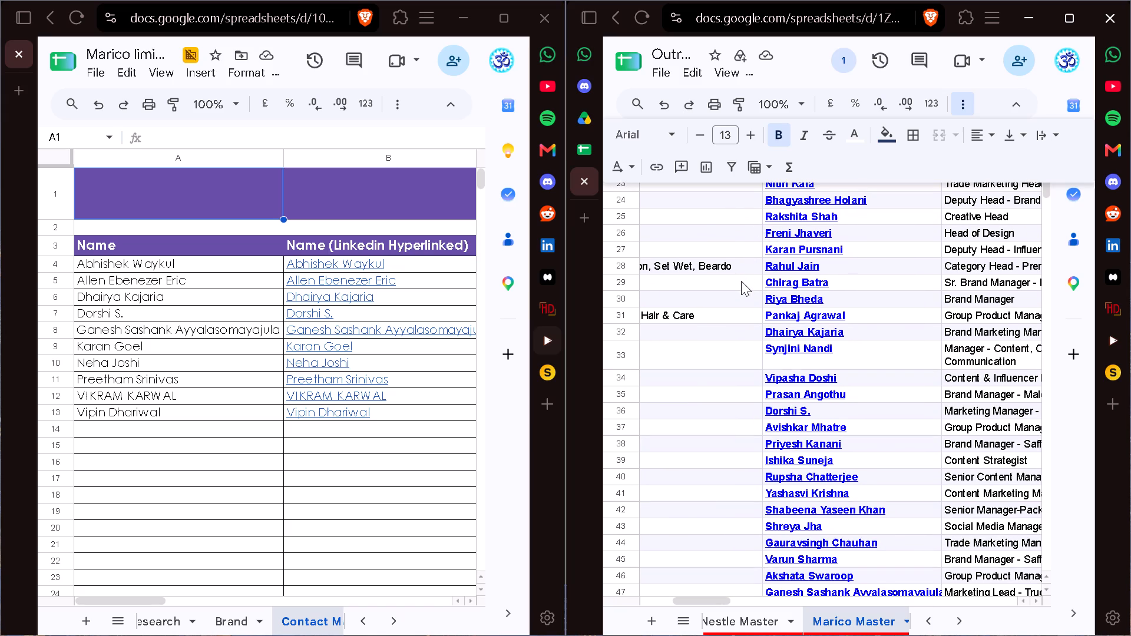
{"action": "scroll", "coordinate": [741, 281], "scroll_direction": "down", "scroll_amount": 1}
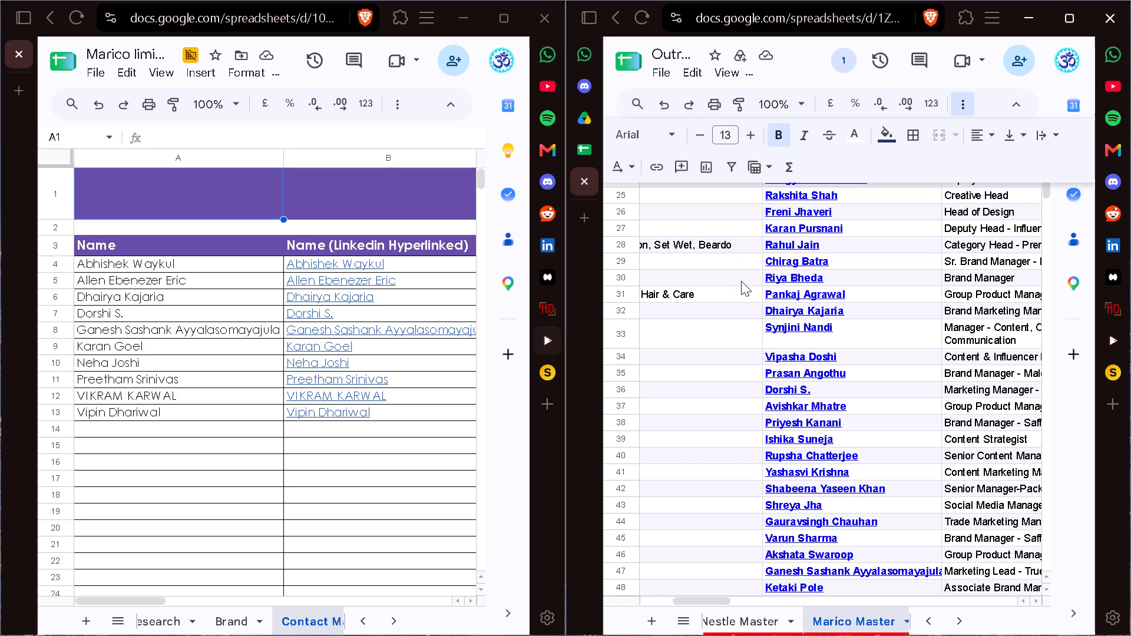
{"action": "scroll", "coordinate": [741, 281], "scroll_direction": "down", "scroll_amount": 1}
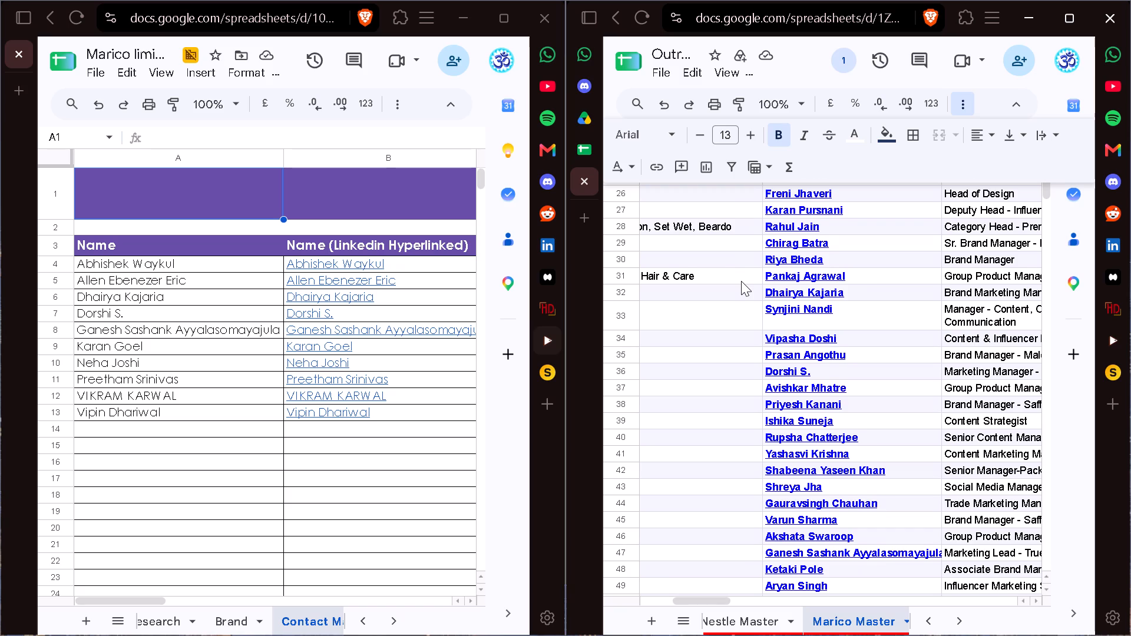
{"action": "scroll", "coordinate": [741, 281], "scroll_direction": "down", "scroll_amount": 1}
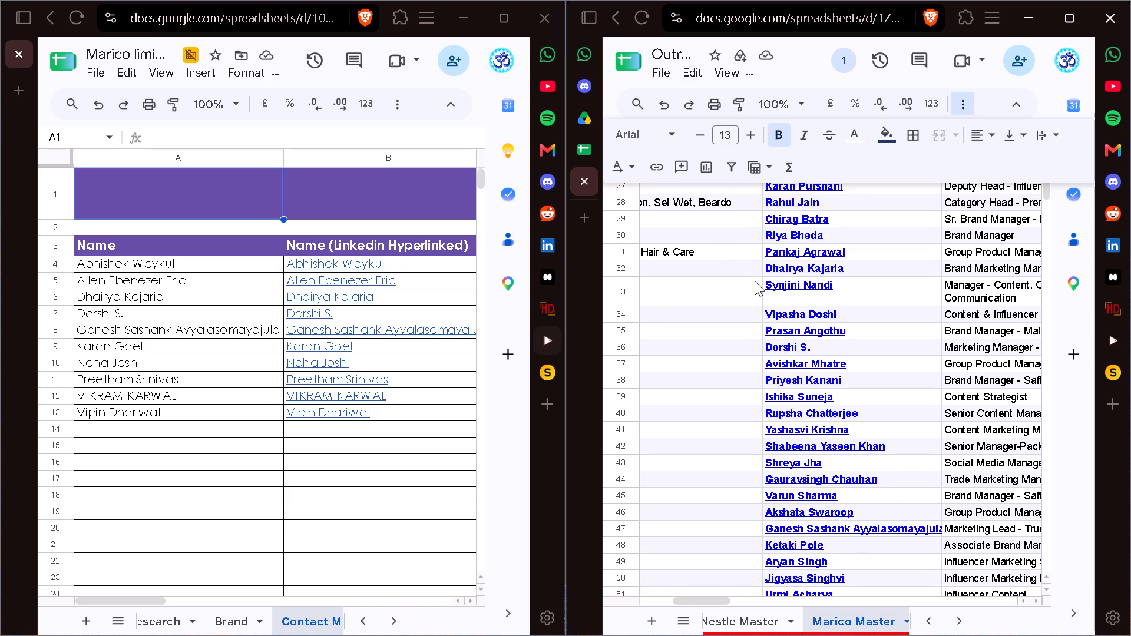
{"action": "scroll", "coordinate": [755, 281], "scroll_direction": "down", "scroll_amount": 1}
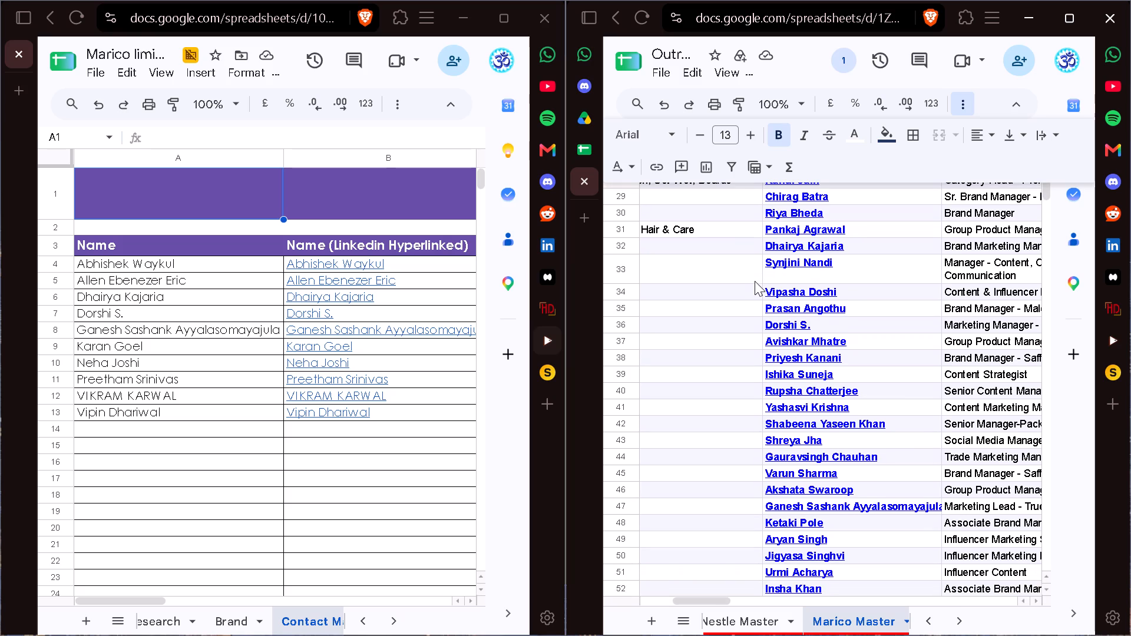
Fill the Spoc cell in row 32 of Marico Master with yellow to mark the contact shared with the Contact Map.
{"action": "scroll", "coordinate": [755, 281], "scroll_direction": "up", "scroll_amount": 1}
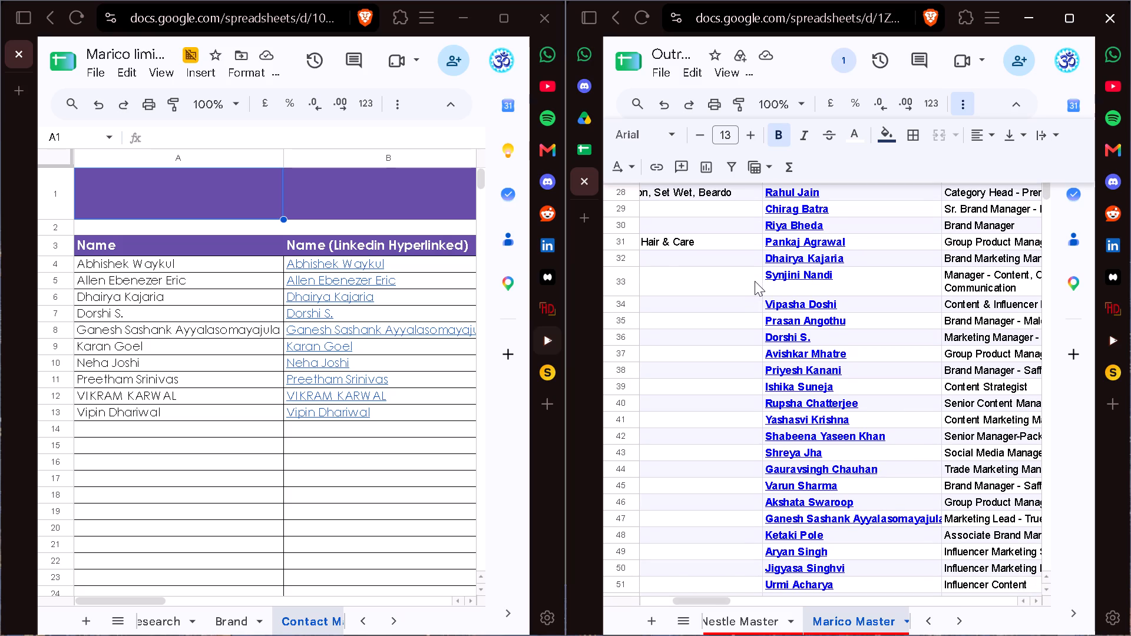
{"action": "left_click", "coordinate": [861, 259]}
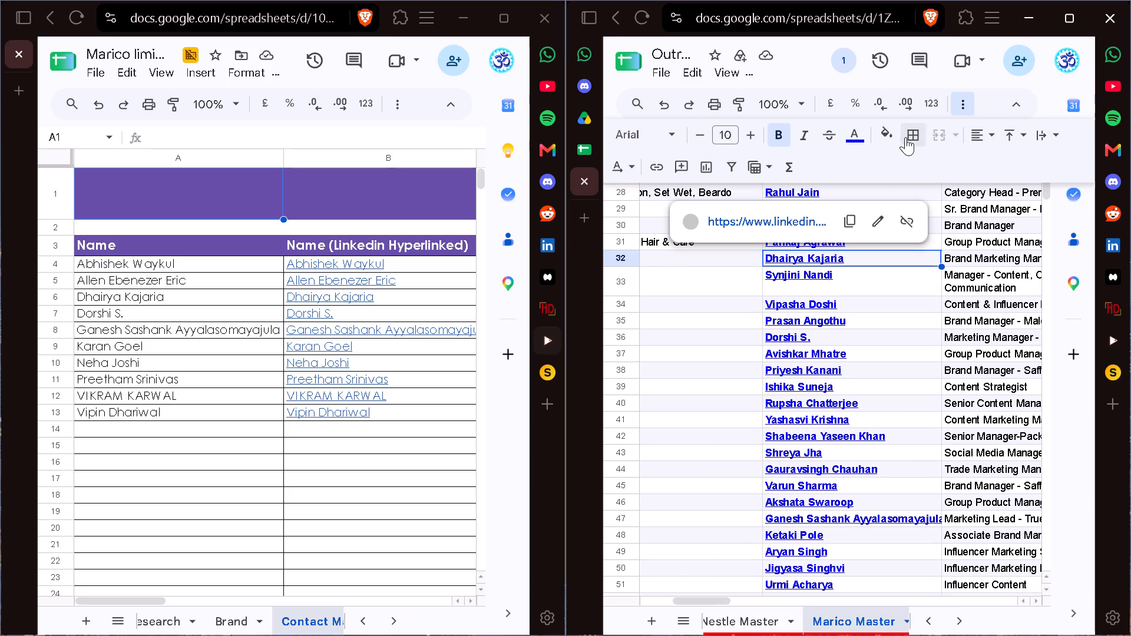
{"action": "left_click", "coordinate": [889, 132]}
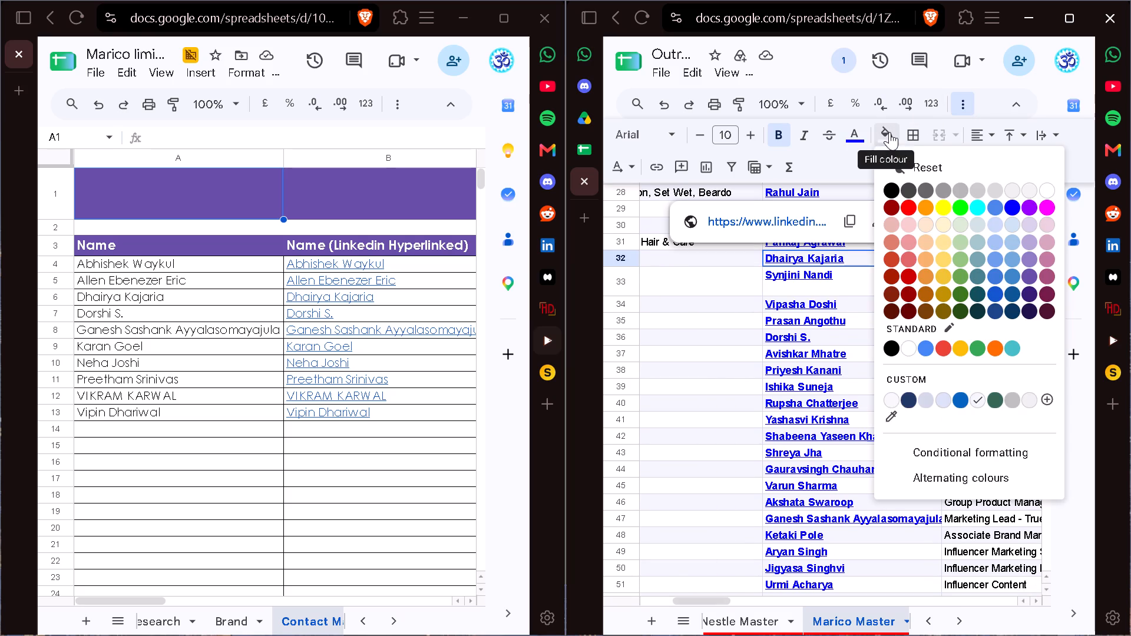
{"action": "left_click", "coordinate": [943, 213]}
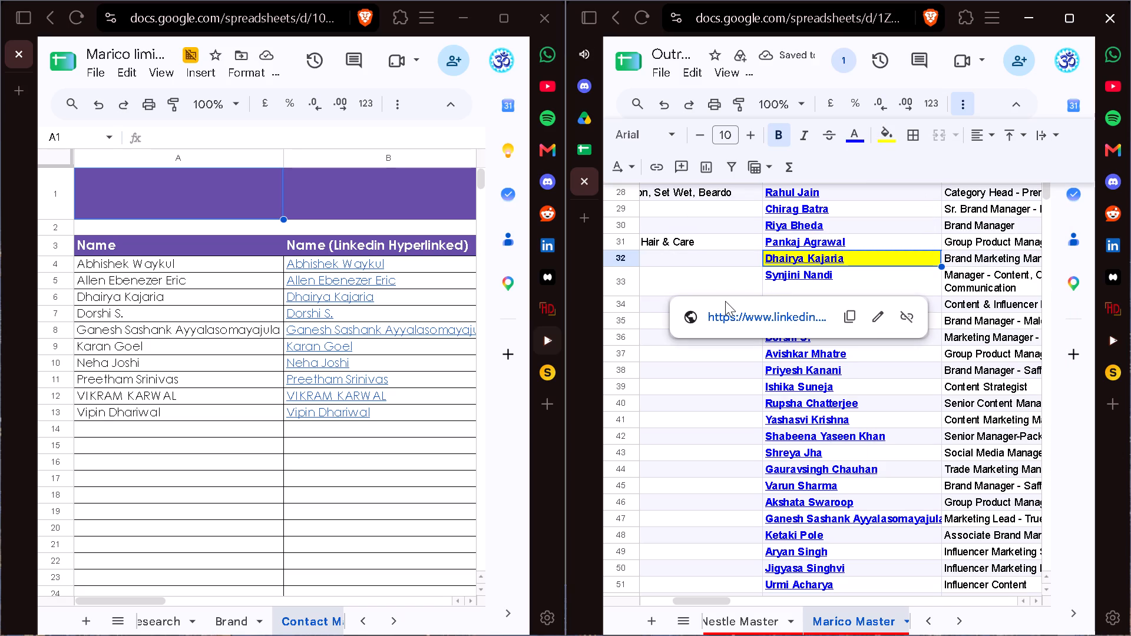
{"action": "left_click", "coordinate": [709, 284]}
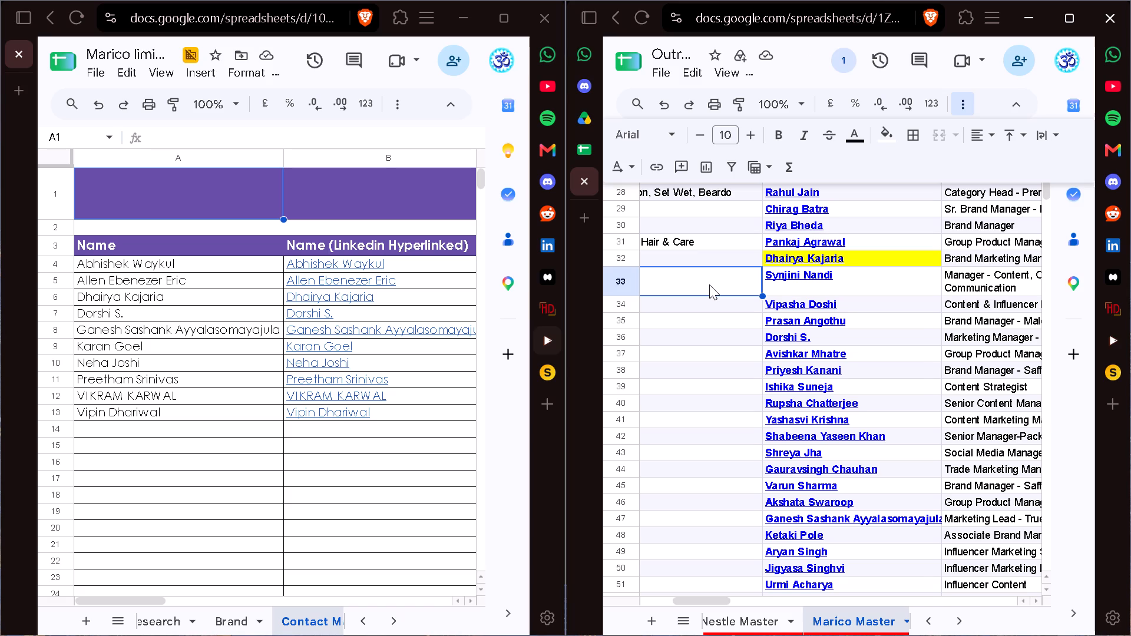
Check the Spoc names below row 33 in Marico Master against the Contact Map name list.
{"action": "scroll", "coordinate": [709, 284], "scroll_direction": "down", "scroll_amount": 1}
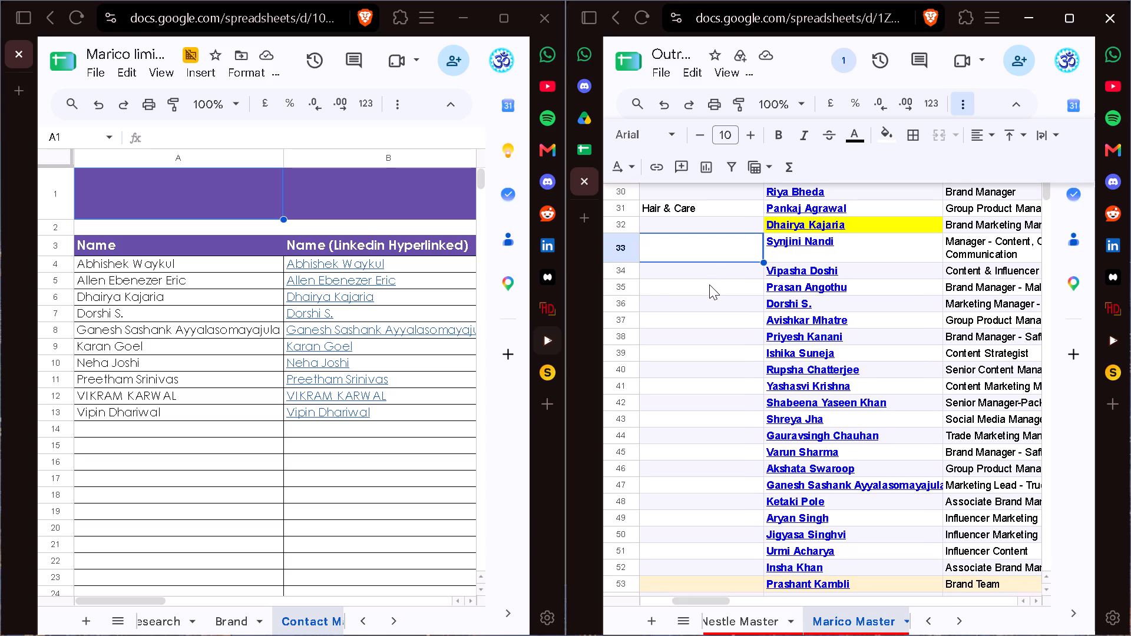
{"action": "scroll", "coordinate": [709, 284], "scroll_direction": "down", "scroll_amount": 1}
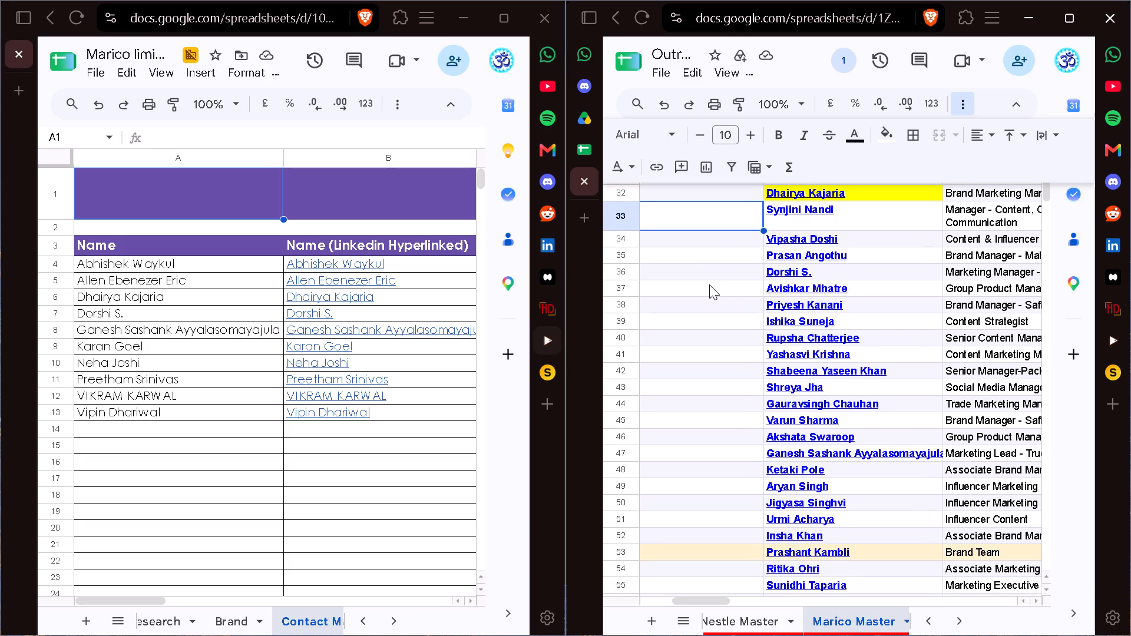
{"action": "scroll", "coordinate": [709, 284], "scroll_direction": "down", "scroll_amount": 1}
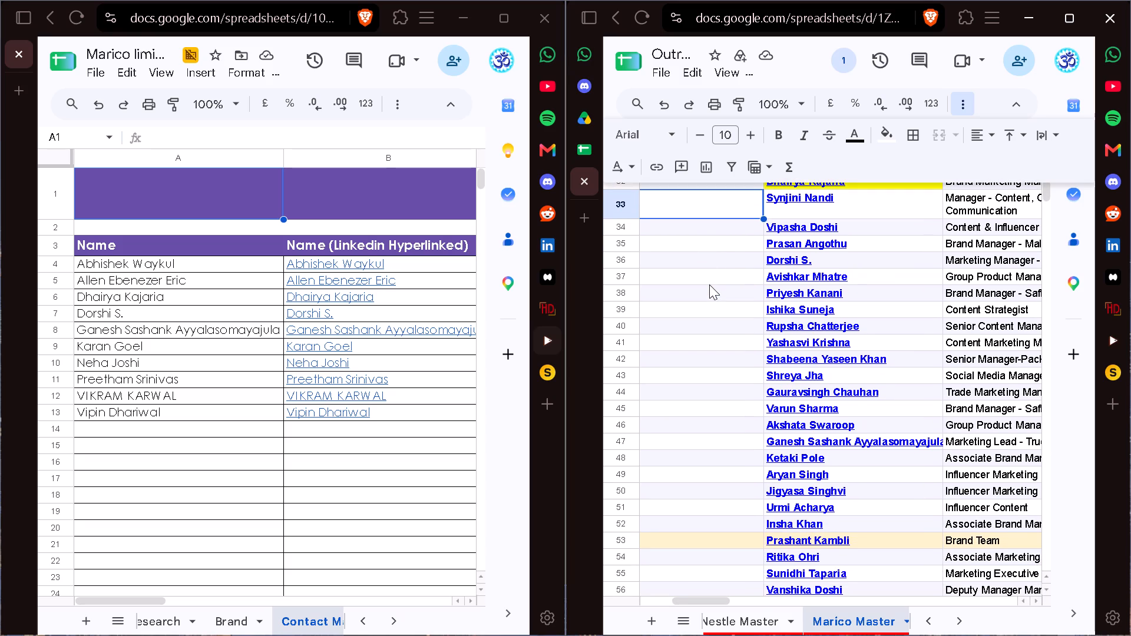
{"action": "scroll", "coordinate": [709, 284], "scroll_direction": "down", "scroll_amount": 1}
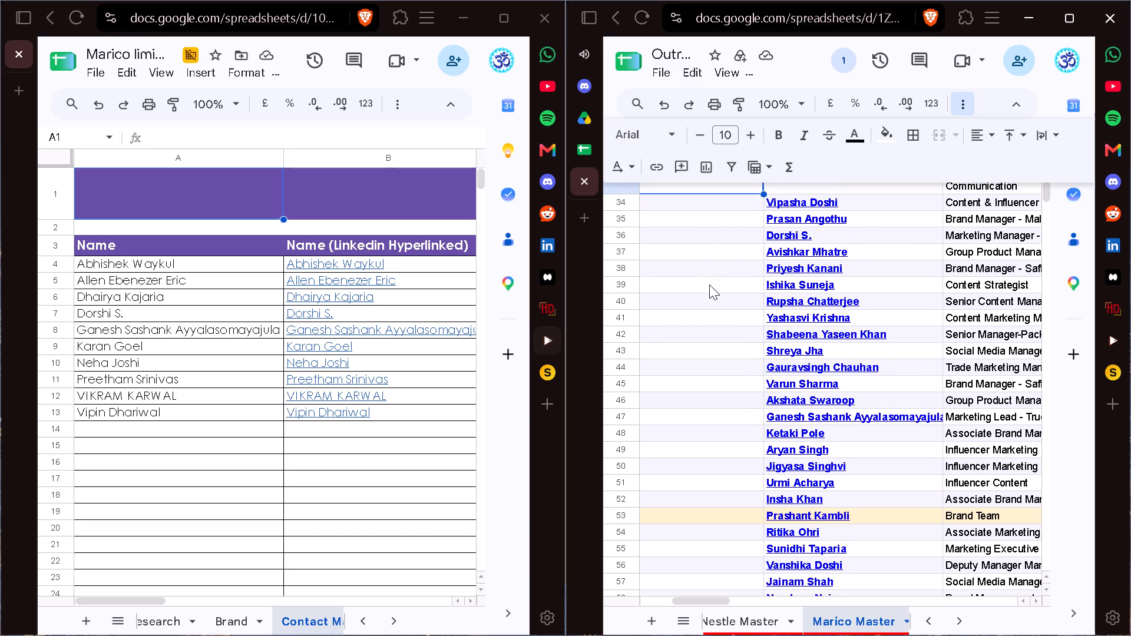
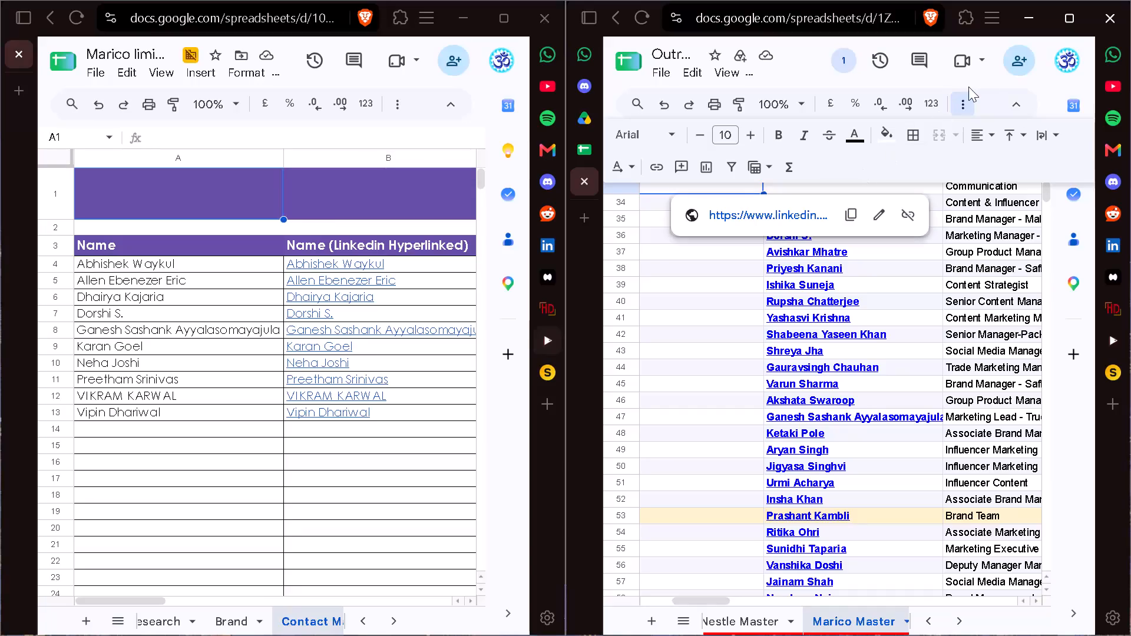
Close the Marico account research file and bring the Outreach workbook back up full-window, dismissing its signed-in account notice.
{"action": "left_click", "coordinate": [1105, 15]}
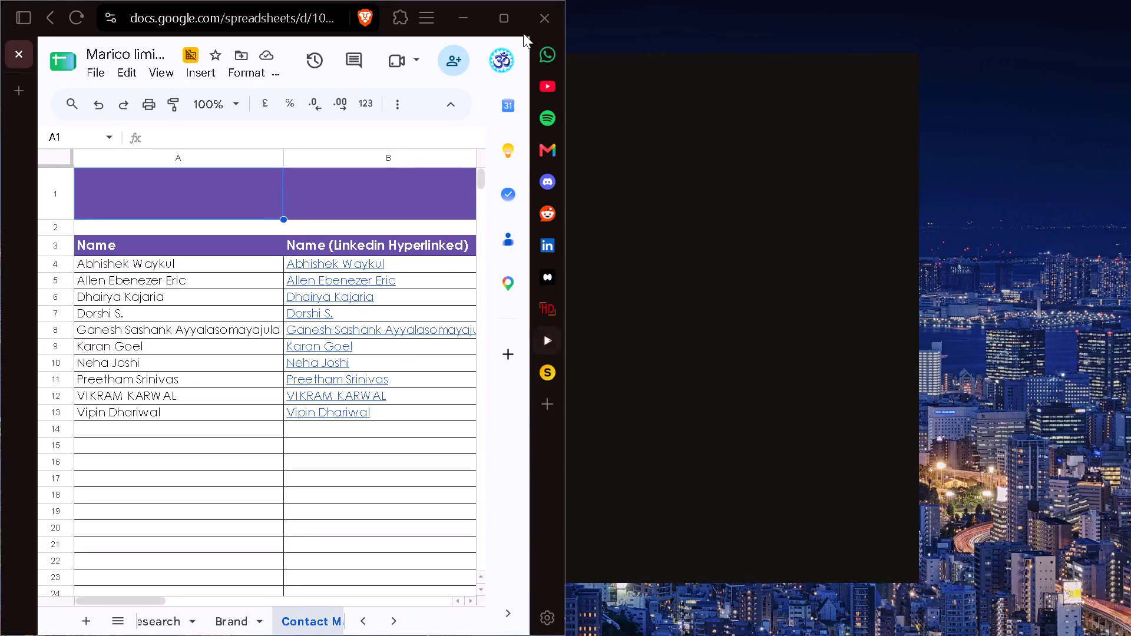
{"action": "left_click", "coordinate": [503, 26]}
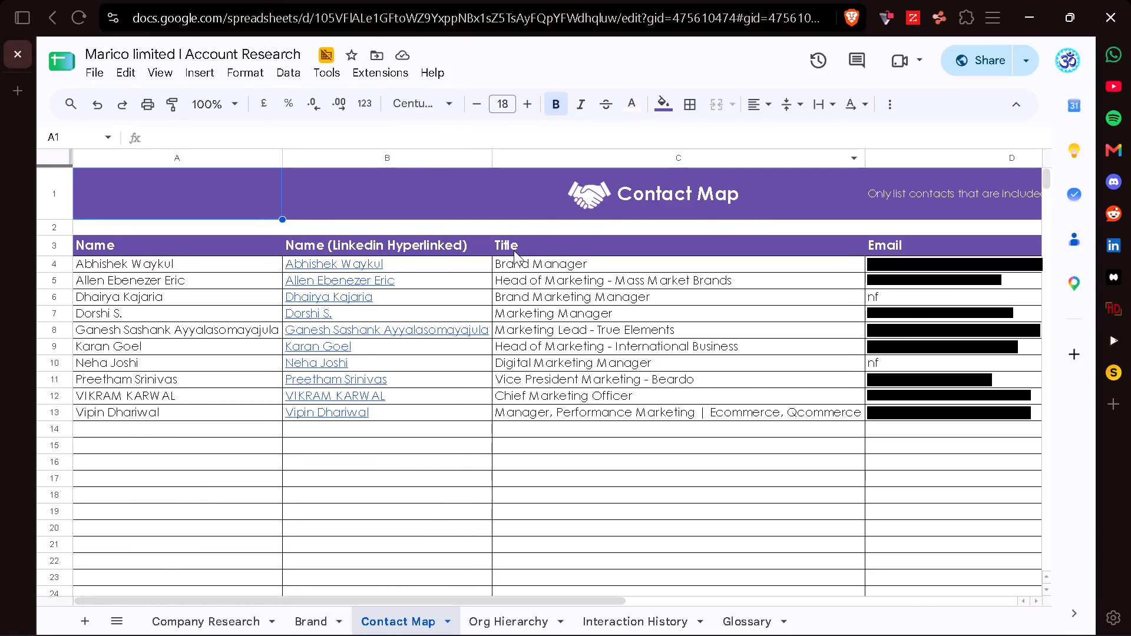
{"action": "key", "text": "ctrl+shift+t"}
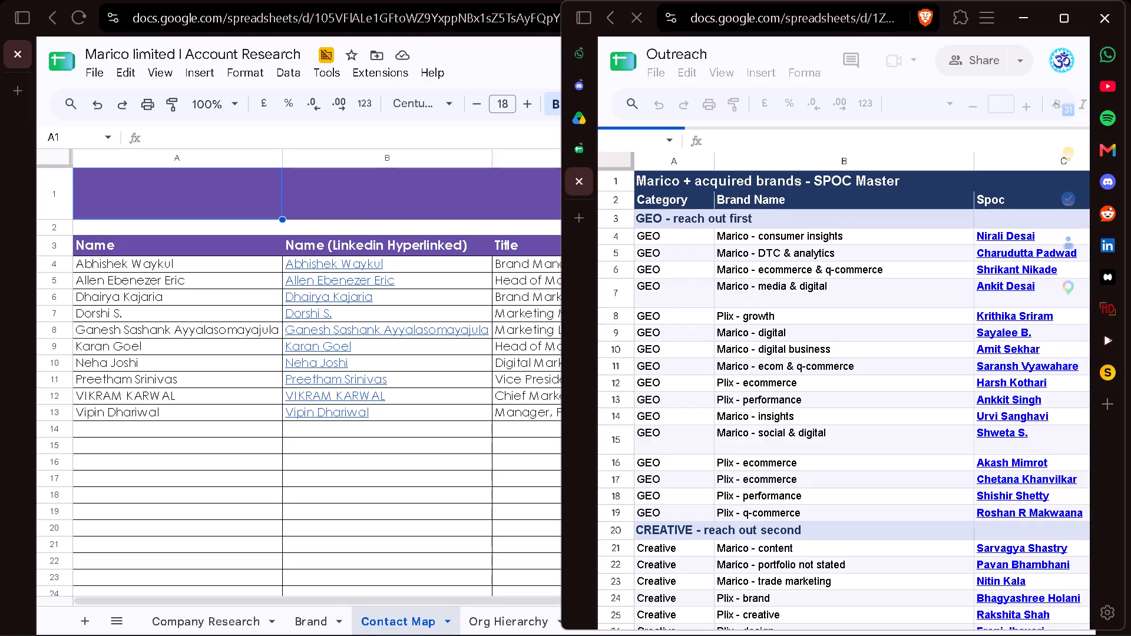
{"action": "left_click", "coordinate": [17, 57]}
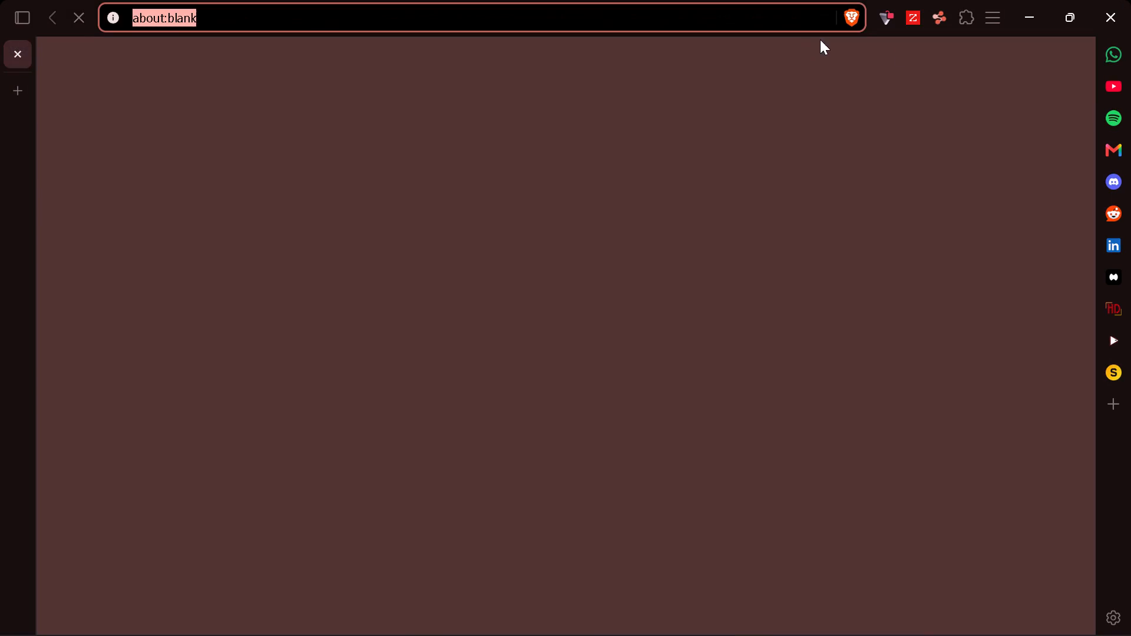
{"action": "left_click", "coordinate": [1130, 0]}
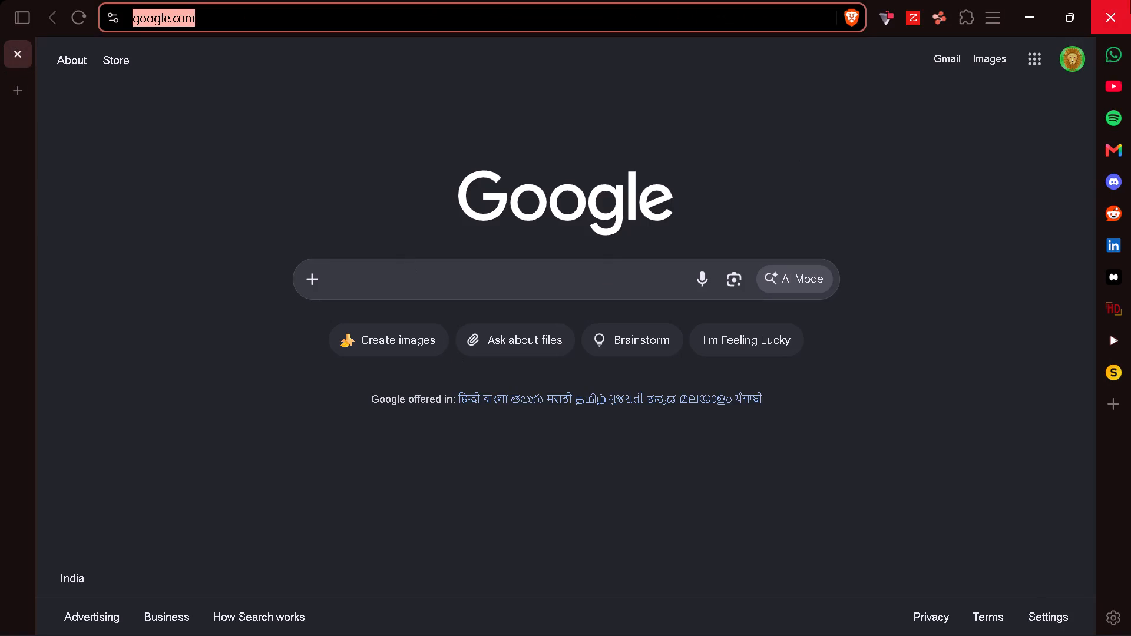
{"action": "left_click", "coordinate": [1052, 29]}
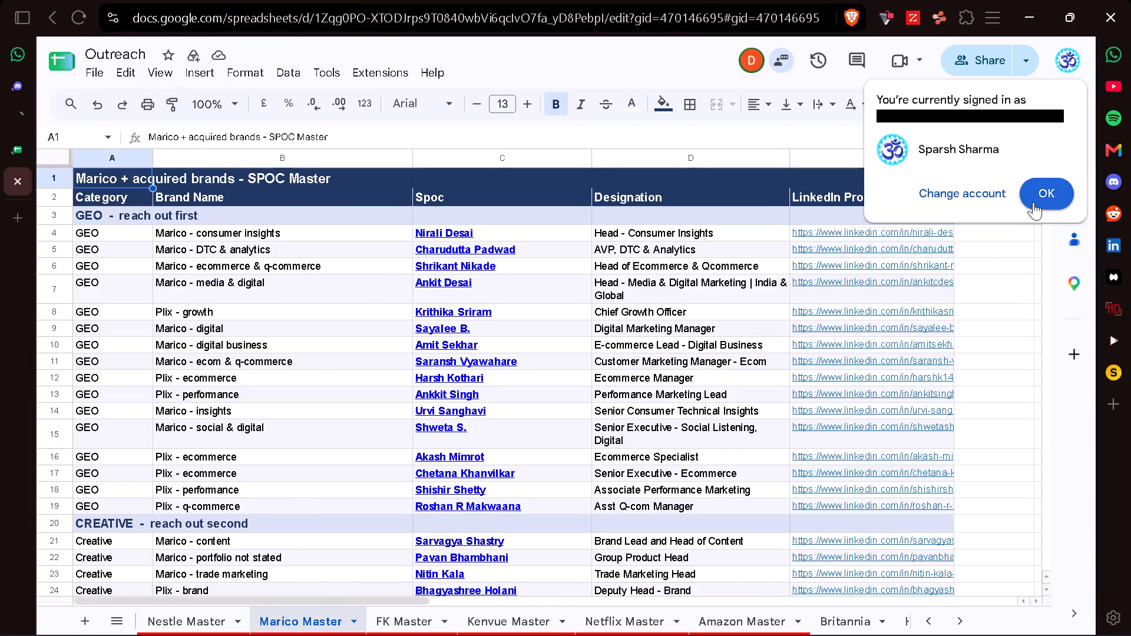
{"action": "left_click", "coordinate": [1033, 202]}
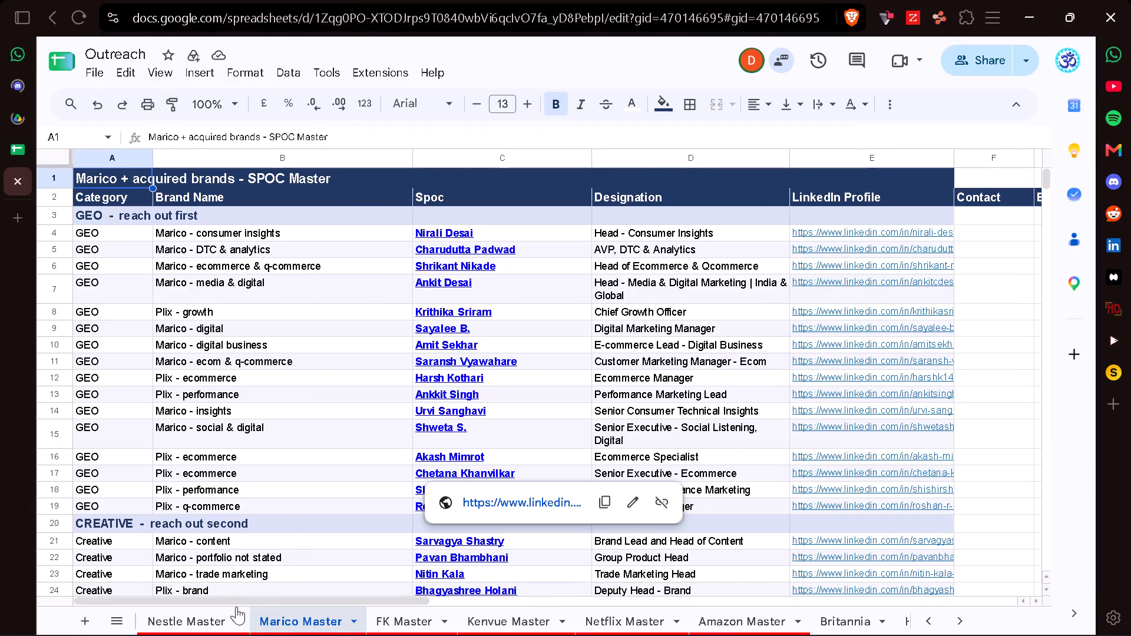
Look through the Nestle Master sheet's GEO and Creative SPOC rows, including the Comments, Contact and Email columns.
{"action": "left_click", "coordinate": [218, 612]}
{"action": "scroll", "coordinate": [441, 445], "scroll_direction": "down", "scroll_amount": 3}
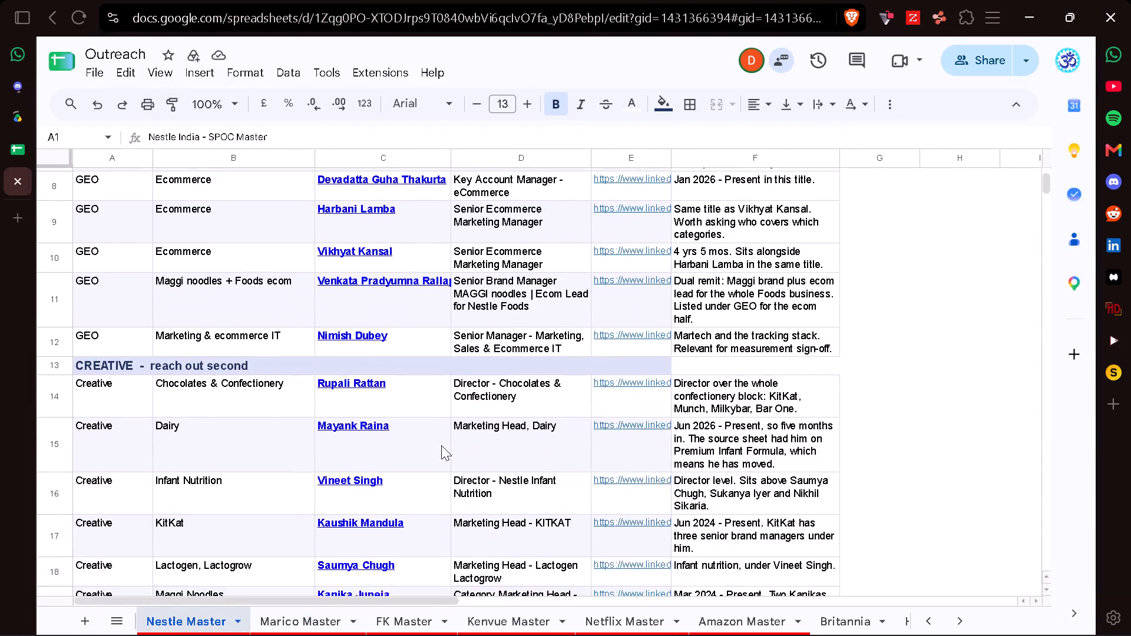
{"action": "scroll", "coordinate": [441, 445], "scroll_direction": "down", "scroll_amount": 8}
{"action": "scroll", "coordinate": [441, 445], "scroll_direction": "up", "scroll_amount": 3}
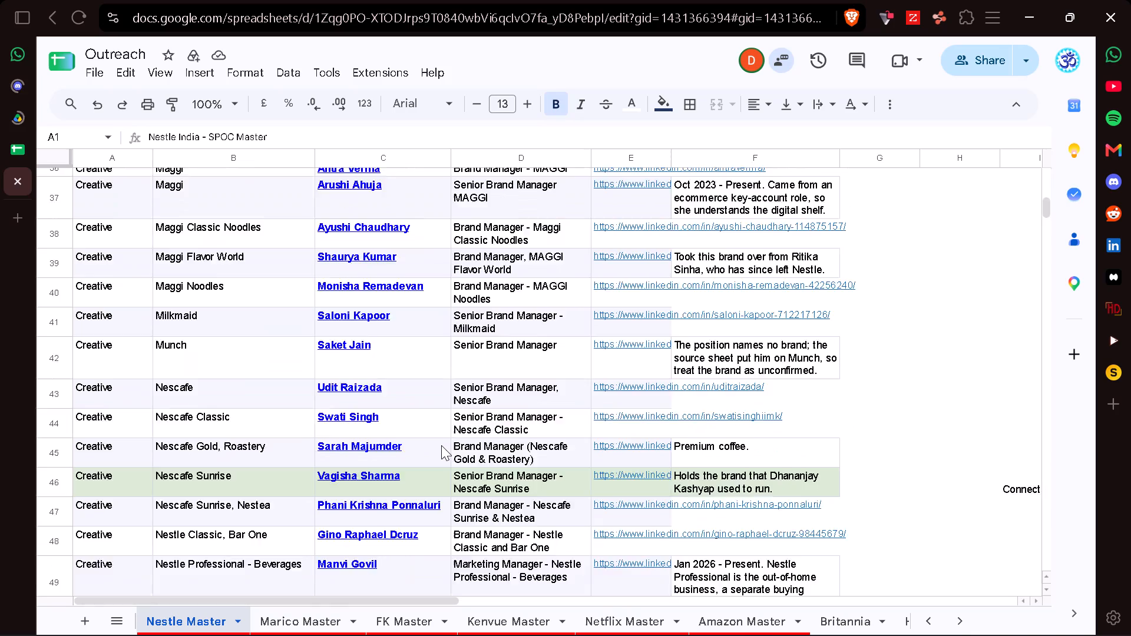
{"action": "scroll", "coordinate": [441, 445], "scroll_direction": "up", "scroll_amount": 6}
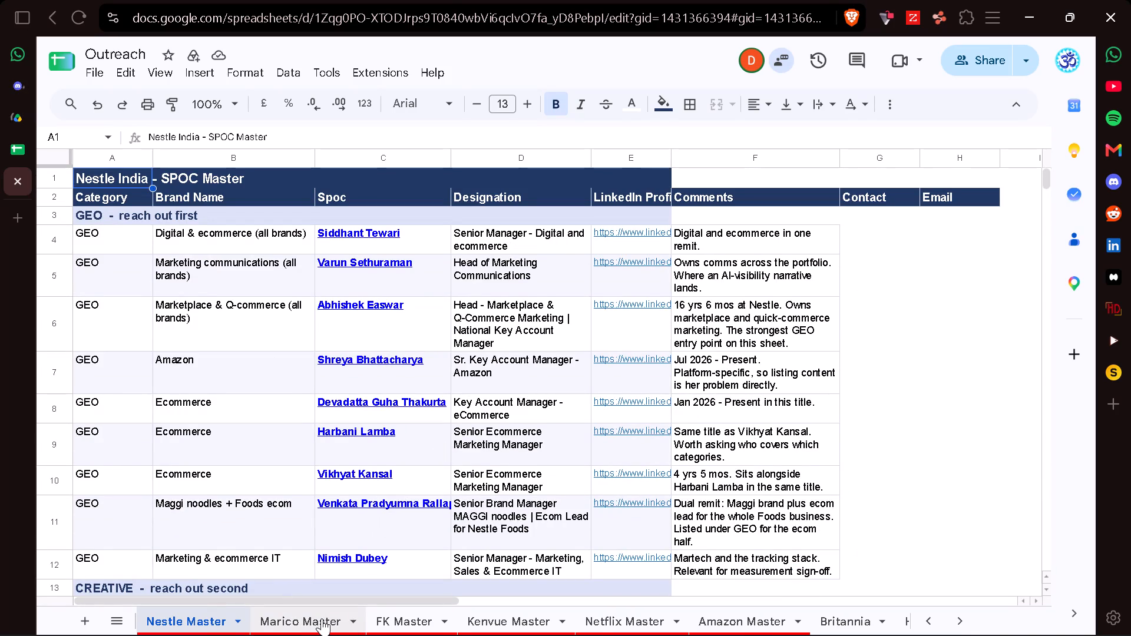
Look through the FK Master sheet down to its last SPOC row, covering contacts, emails and call notes.
{"action": "left_click", "coordinate": [414, 621]}
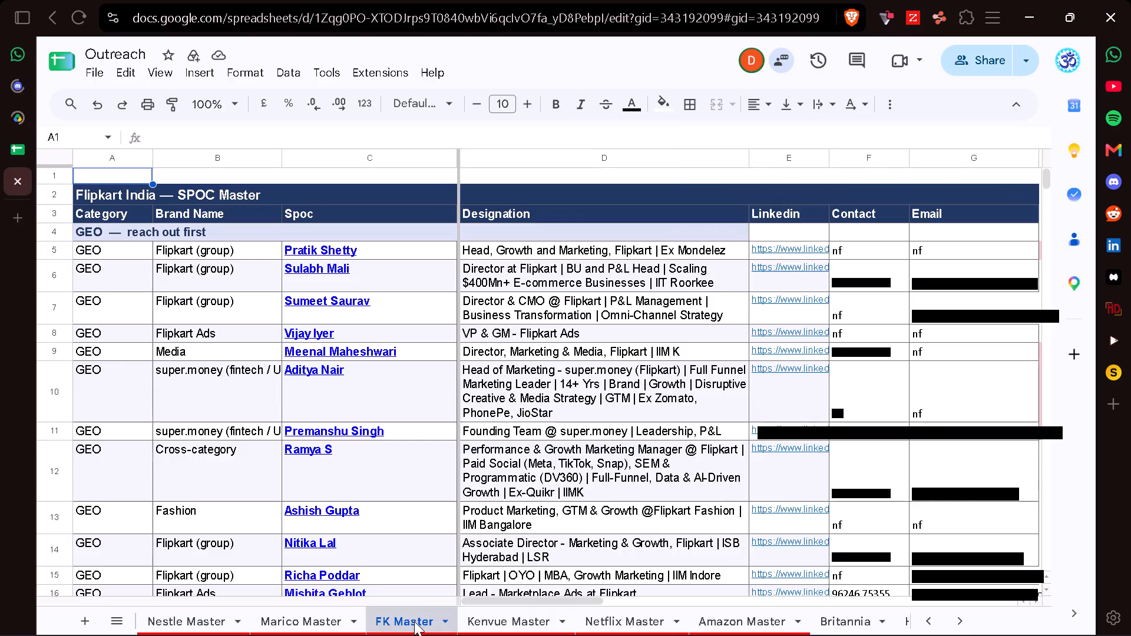
{"action": "scroll", "coordinate": [468, 449], "scroll_direction": "left", "scroll_amount": 2}
{"action": "scroll", "coordinate": [587, 452], "scroll_direction": "down", "scroll_amount": 2}
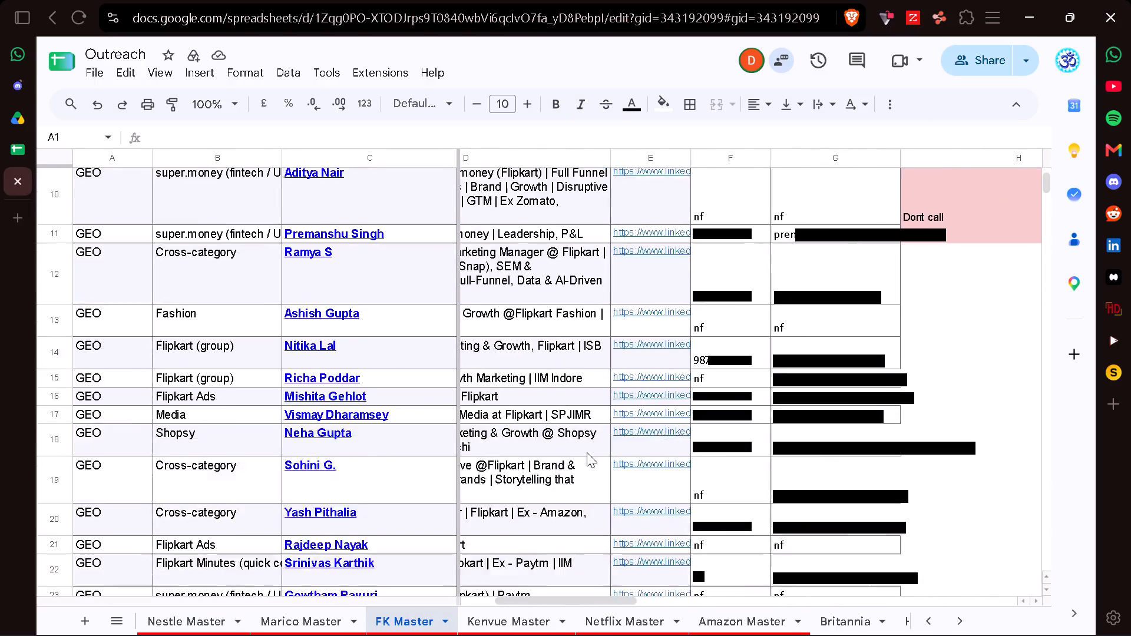
{"action": "scroll", "coordinate": [587, 452], "scroll_direction": "down", "scroll_amount": 8}
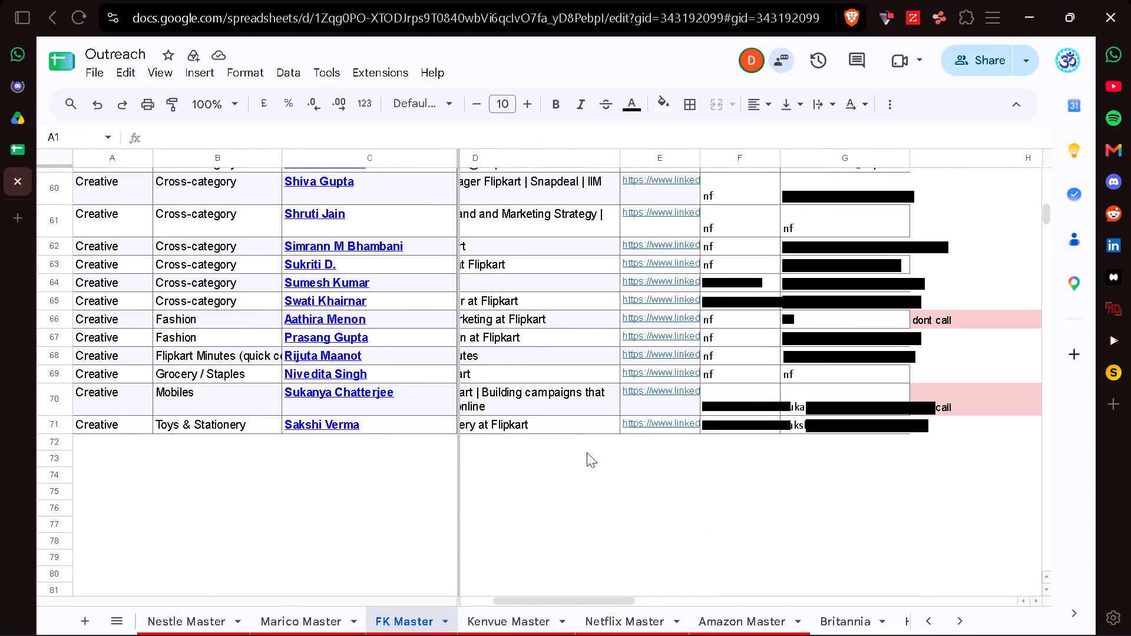
{"action": "scroll", "coordinate": [587, 452], "scroll_direction": "right", "scroll_amount": 1}
{"action": "scroll", "coordinate": [587, 452], "scroll_direction": "up", "scroll_amount": 8}
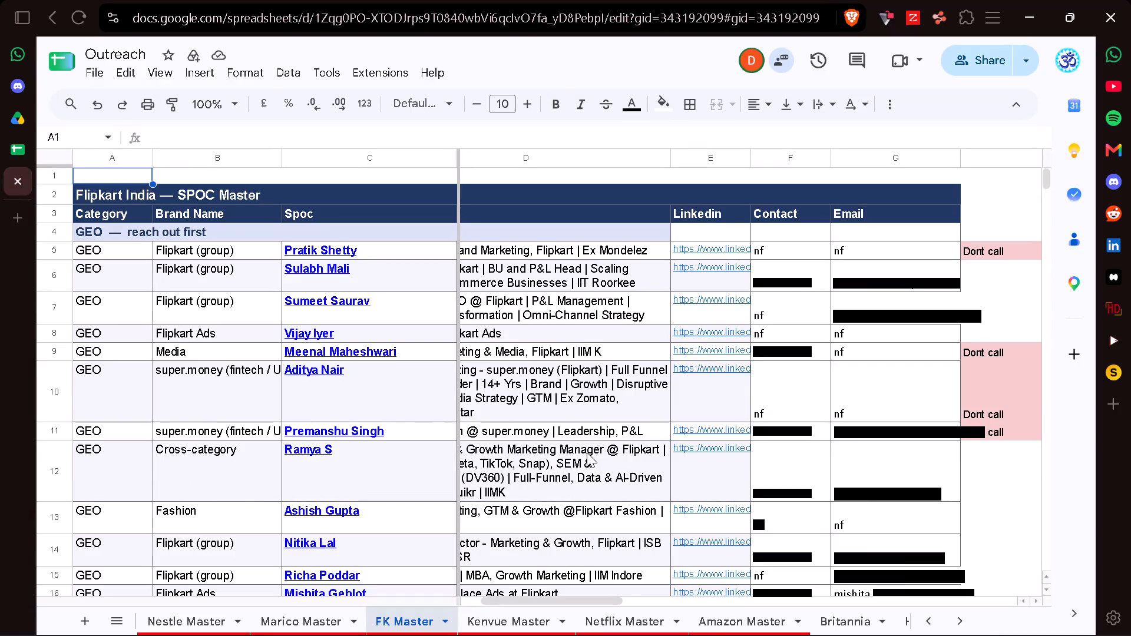
Check the Nestle Master sheet again and open Zydus Wellness Master to examine its filtered SPOC list.
{"action": "scroll", "coordinate": [213, 613], "scroll_direction": "right", "scroll_amount": 2}
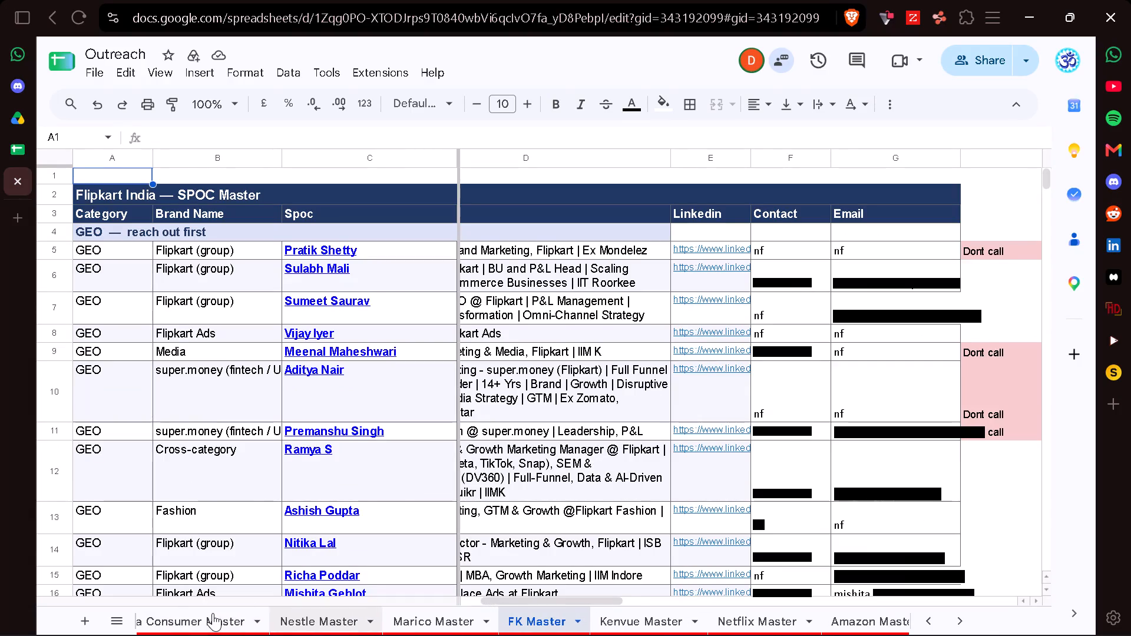
{"action": "left_click", "coordinate": [313, 627]}
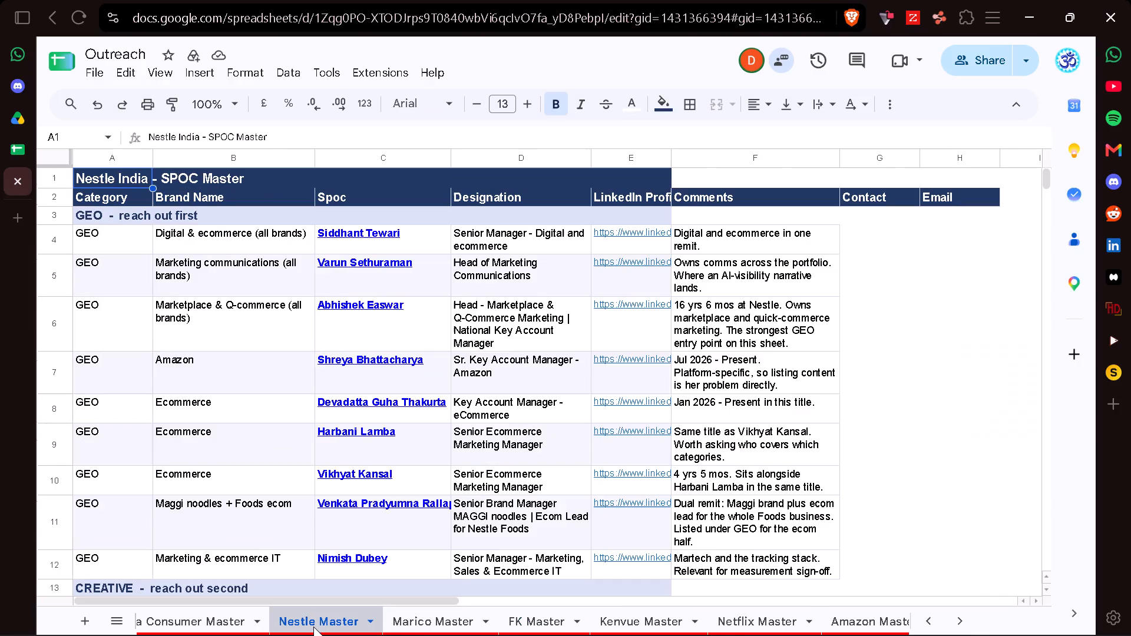
{"action": "scroll", "coordinate": [313, 627], "scroll_direction": "right", "scroll_amount": 2}
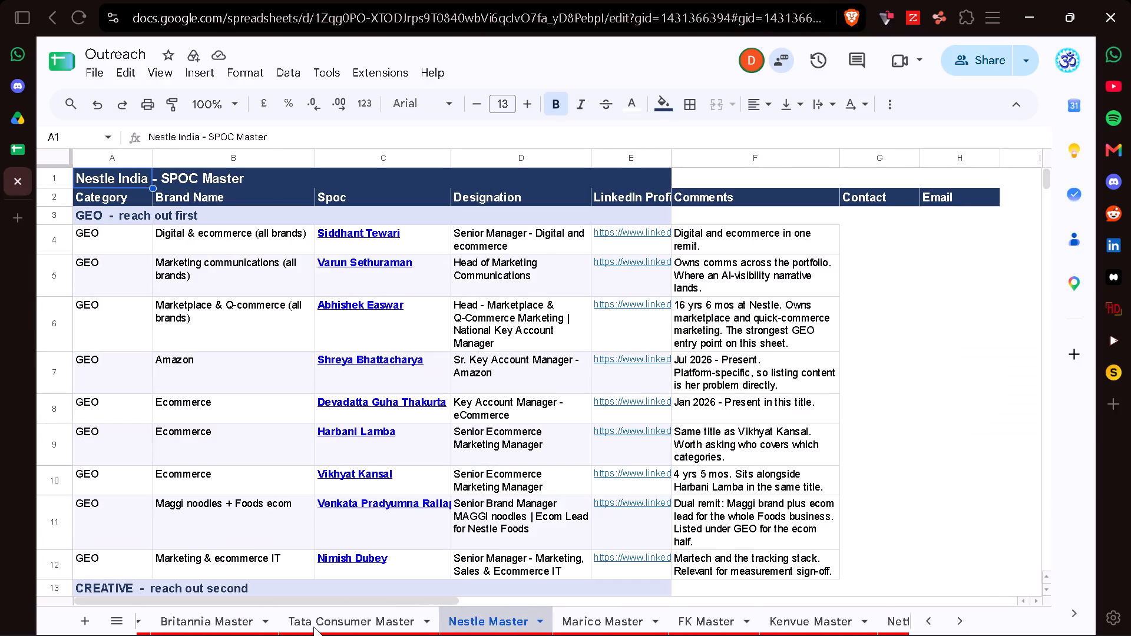
{"action": "scroll", "coordinate": [313, 627], "scroll_direction": "right", "scroll_amount": 2}
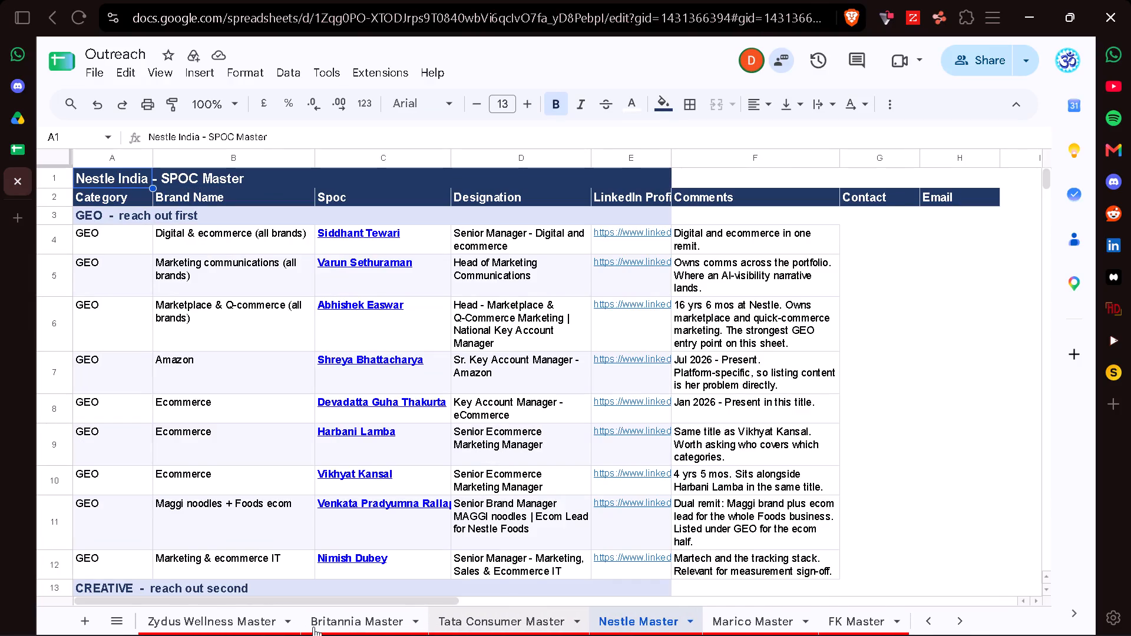
{"action": "left_click", "coordinate": [209, 621]}
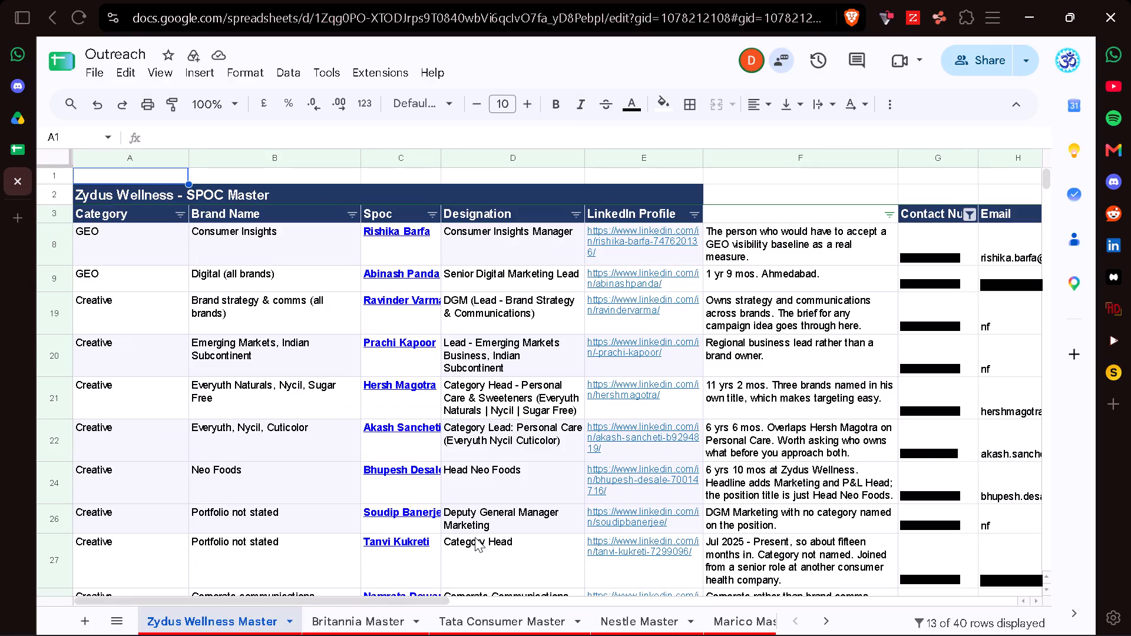
Return to FK Master and examine the GEO SPOCs' contact details and status notes down to the Creative section.
{"action": "scroll", "coordinate": [575, 627], "scroll_direction": "left", "scroll_amount": 4}
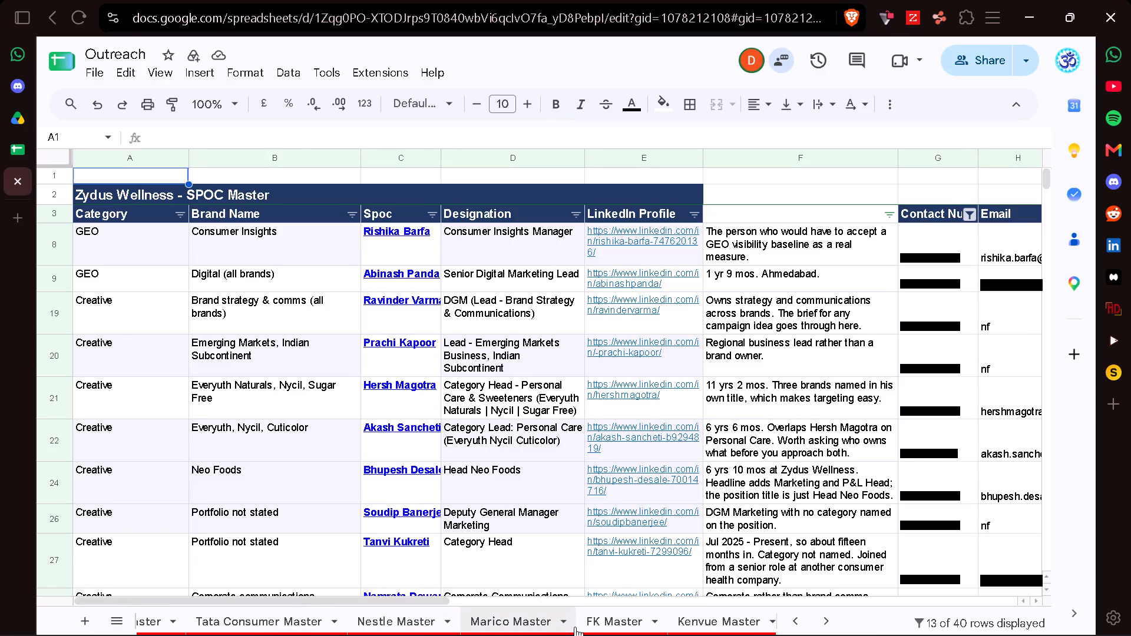
{"action": "left_click", "coordinate": [605, 627]}
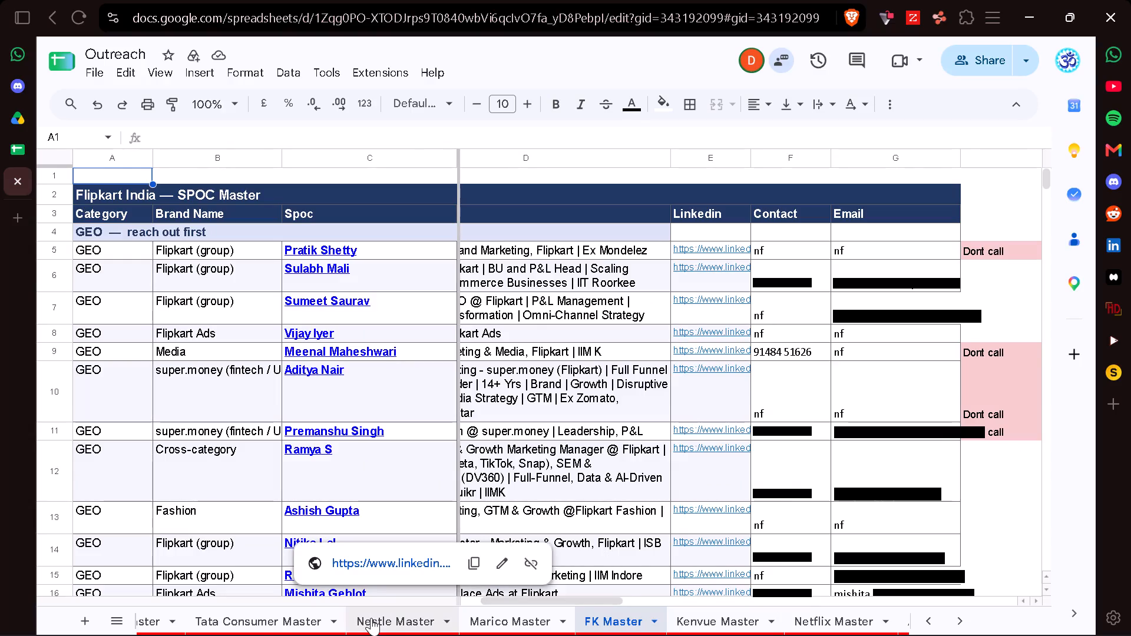
{"action": "scroll", "coordinate": [571, 517], "scroll_direction": "down", "scroll_amount": 1}
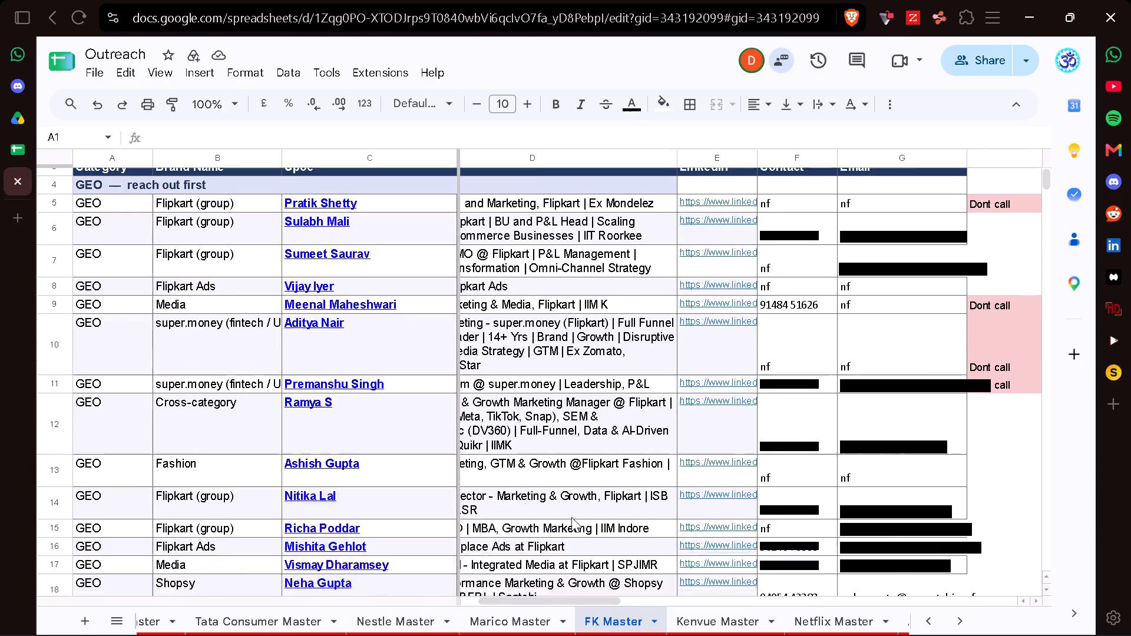
{"action": "scroll", "coordinate": [571, 517], "scroll_direction": "down", "scroll_amount": 3}
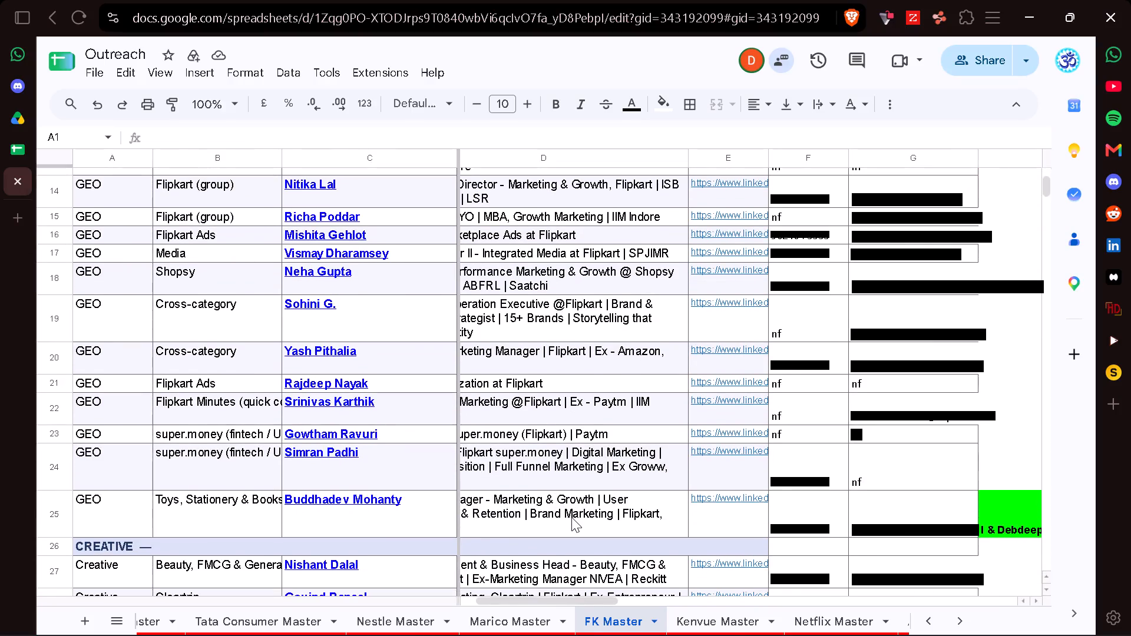
{"action": "scroll", "coordinate": [571, 517], "scroll_direction": "down", "scroll_amount": 1}
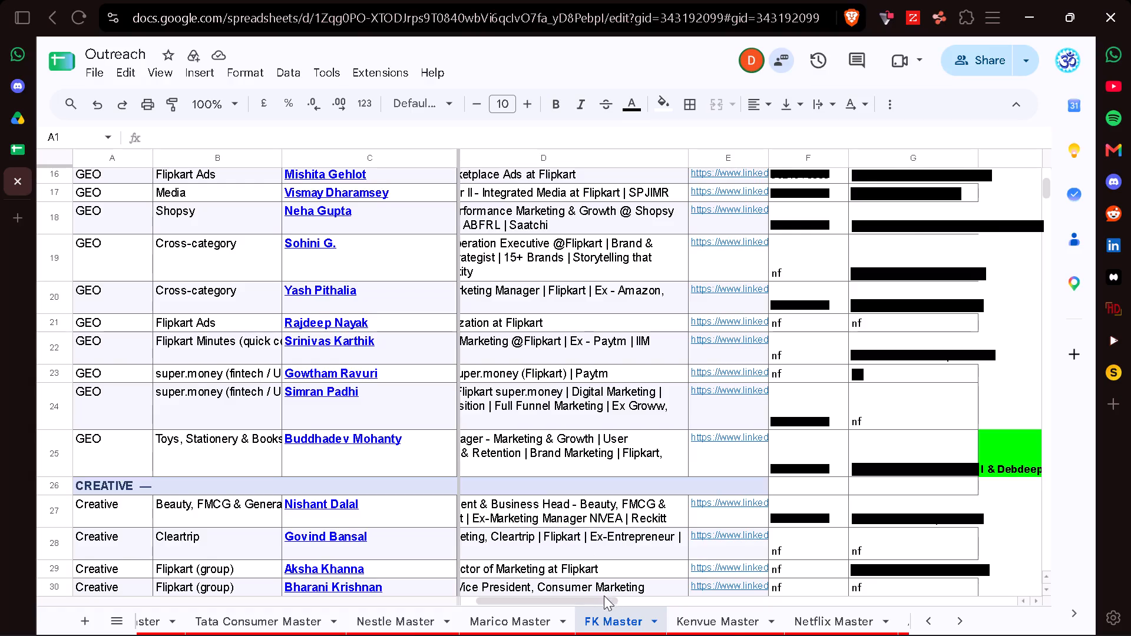
Open the Flipkart sheet and examine its contact list and green-highlighted rows.
{"action": "scroll", "coordinate": [610, 613], "scroll_direction": "left", "scroll_amount": 8}
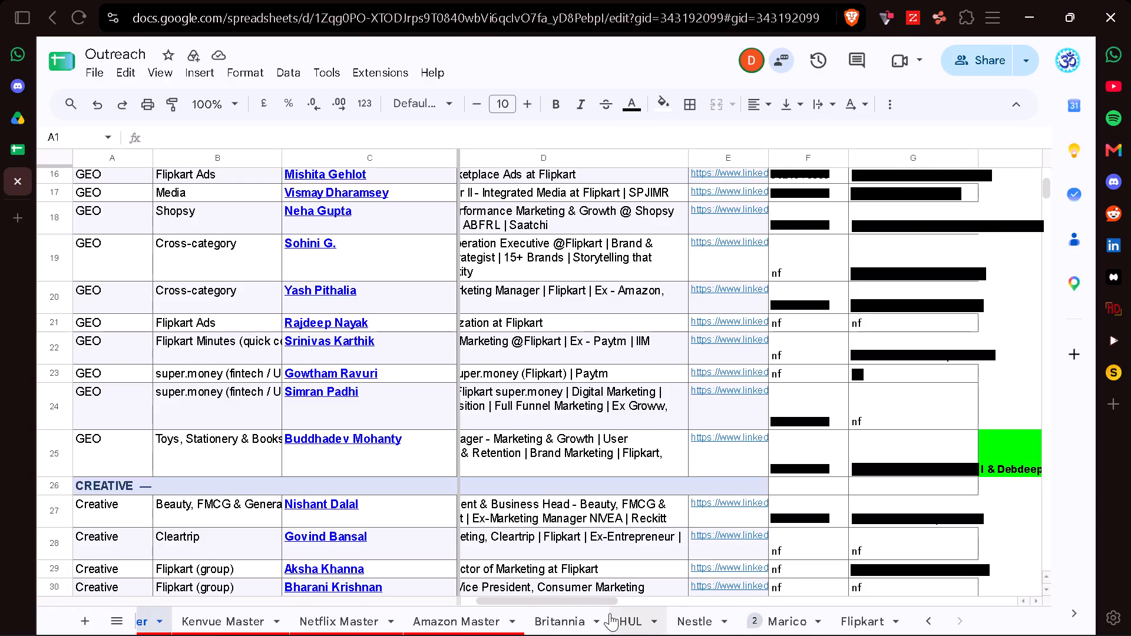
{"action": "scroll", "coordinate": [610, 613], "scroll_direction": "right", "scroll_amount": 6}
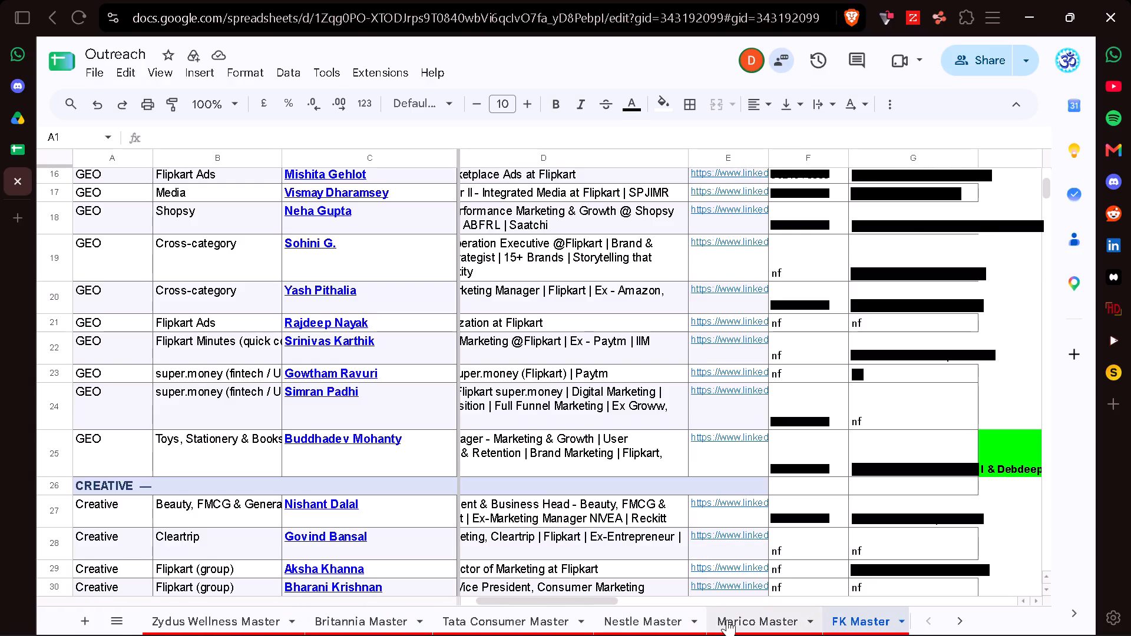
{"action": "scroll", "coordinate": [727, 620], "scroll_direction": "left", "scroll_amount": 8}
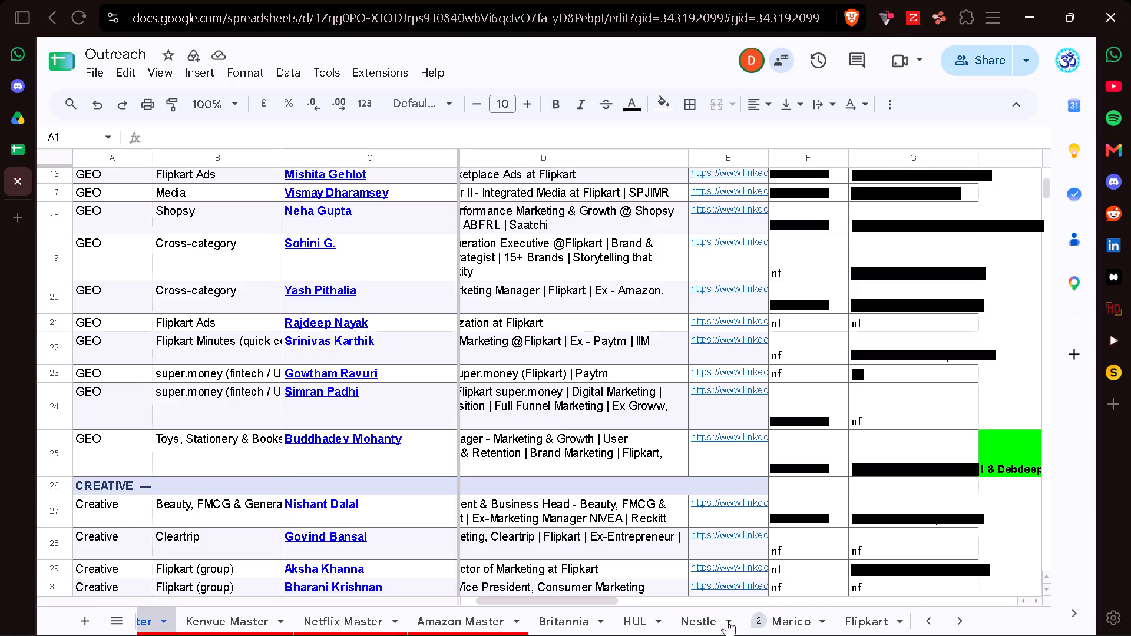
{"action": "left_click", "coordinate": [856, 620]}
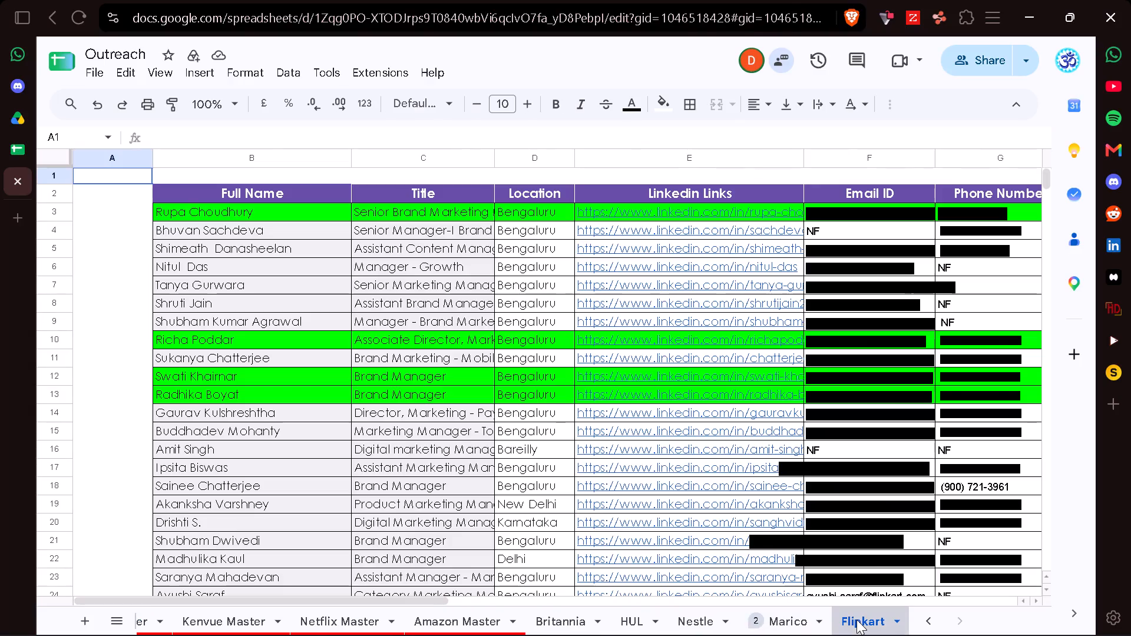
{"action": "scroll", "coordinate": [548, 471], "scroll_direction": "down", "scroll_amount": 1}
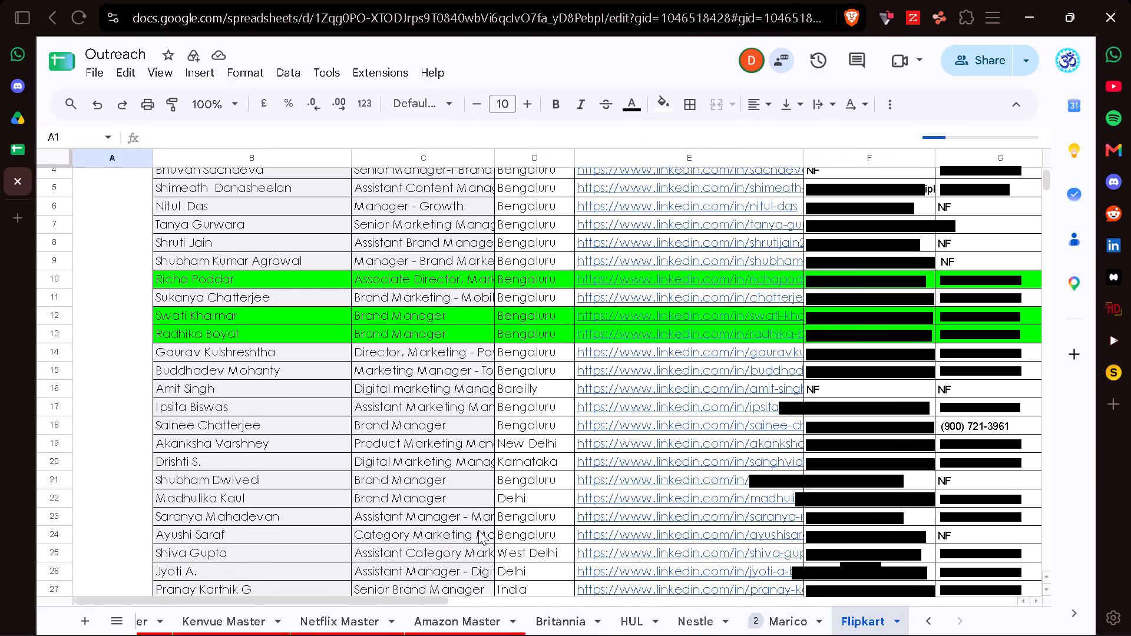
Return to the FK Master sheet and examine its SPOC rows from the GEO section into the Creative section.
{"action": "scroll", "coordinate": [475, 620], "scroll_direction": "right", "scroll_amount": 3}
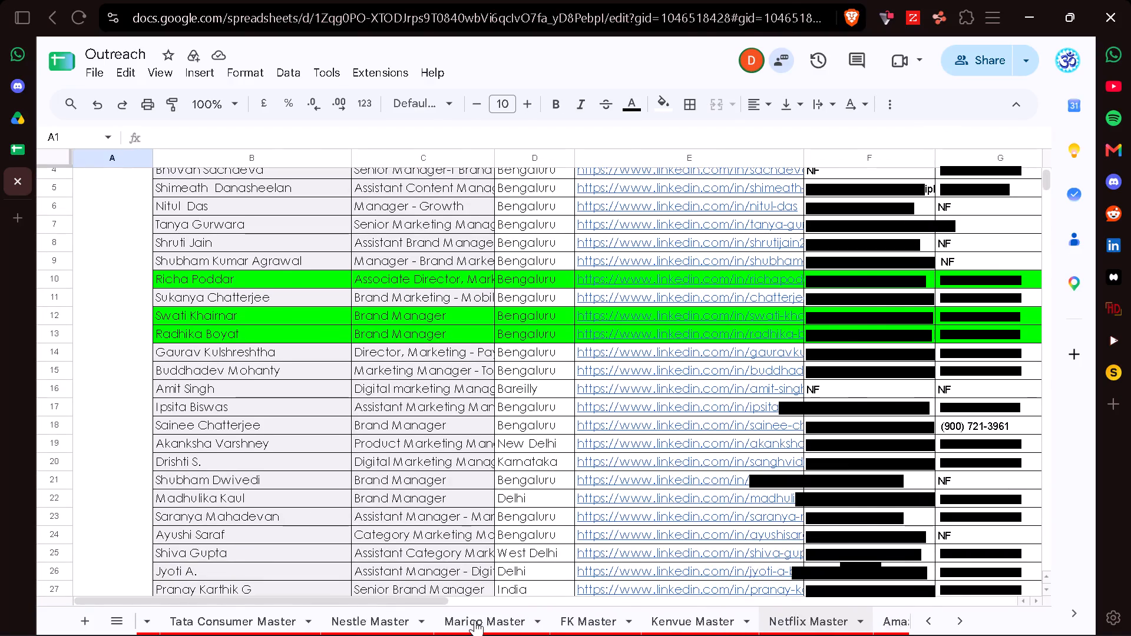
{"action": "scroll", "coordinate": [475, 620], "scroll_direction": "right", "scroll_amount": 6}
{"action": "scroll", "coordinate": [475, 620], "scroll_direction": "left", "scroll_amount": 4}
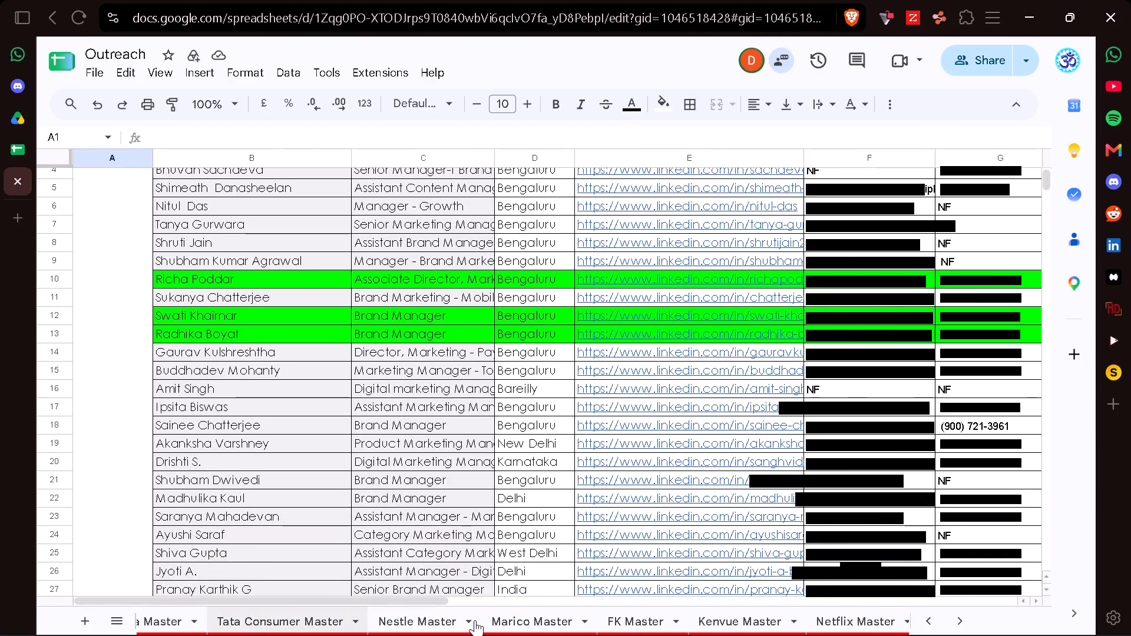
{"action": "left_click", "coordinate": [620, 630]}
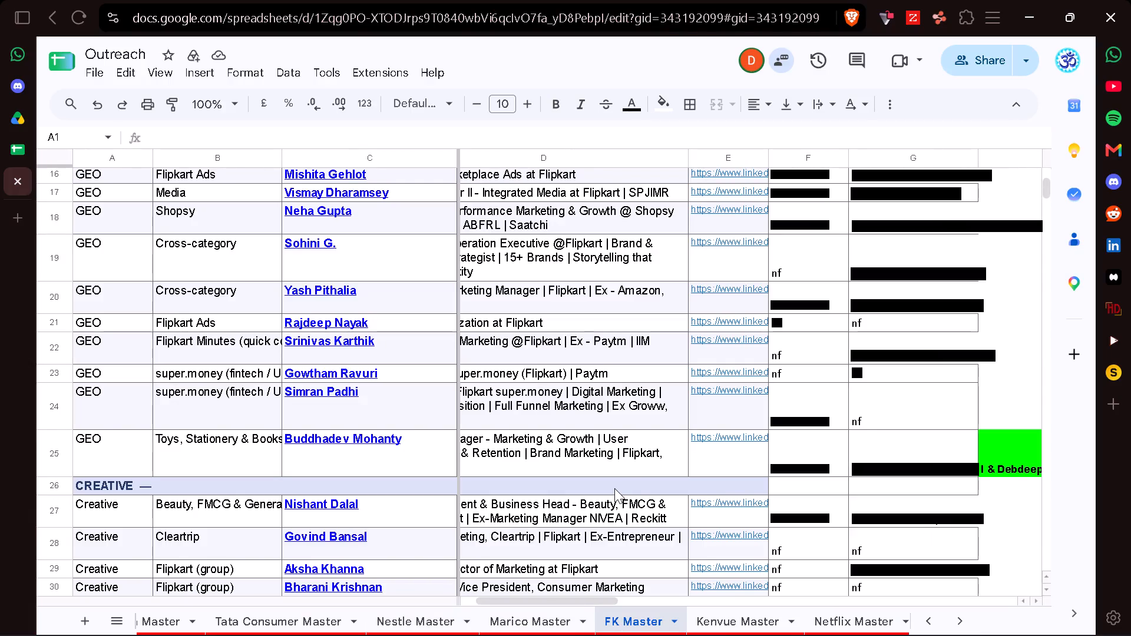
{"action": "scroll", "coordinate": [598, 344], "scroll_direction": "up", "scroll_amount": 3}
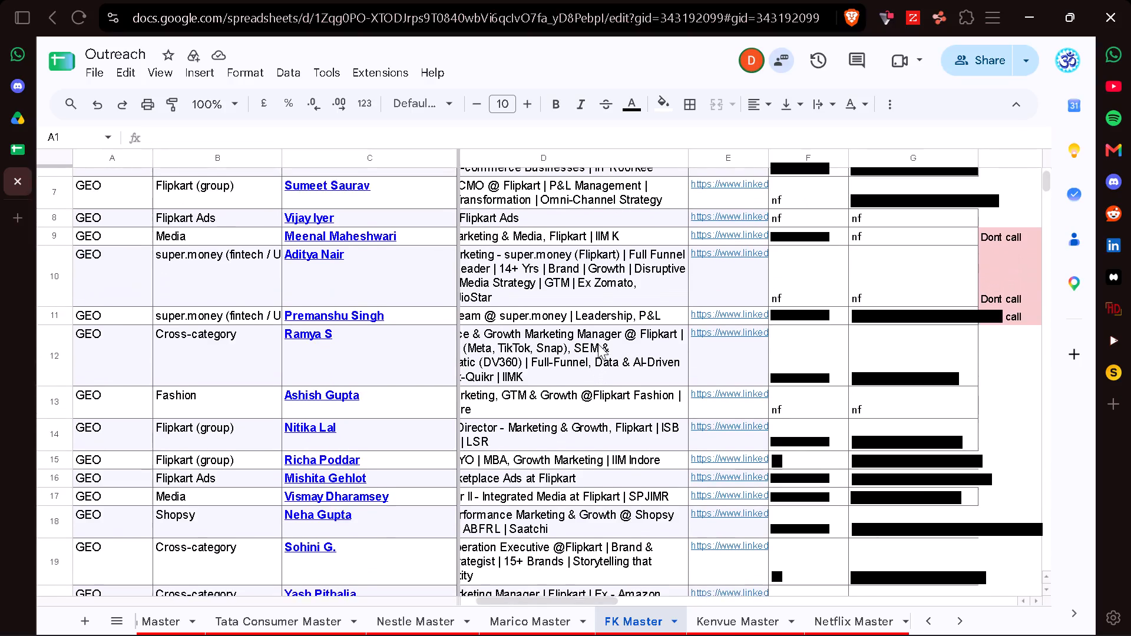
{"action": "scroll", "coordinate": [598, 344], "scroll_direction": "up", "scroll_amount": 1}
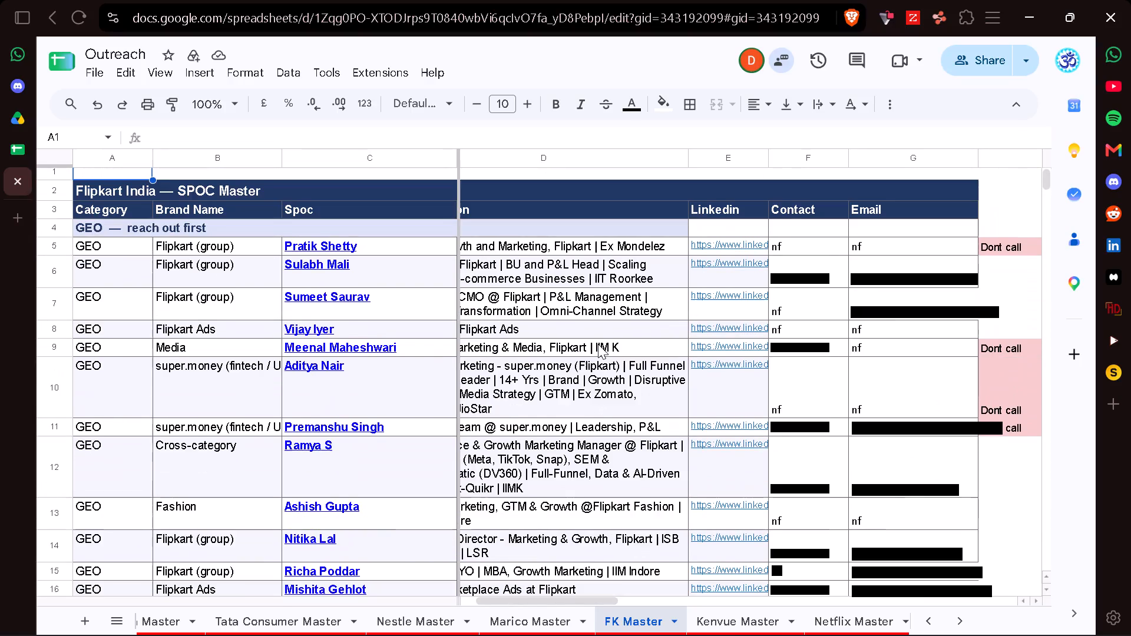
{"action": "scroll", "coordinate": [598, 344], "scroll_direction": "down", "scroll_amount": 7}
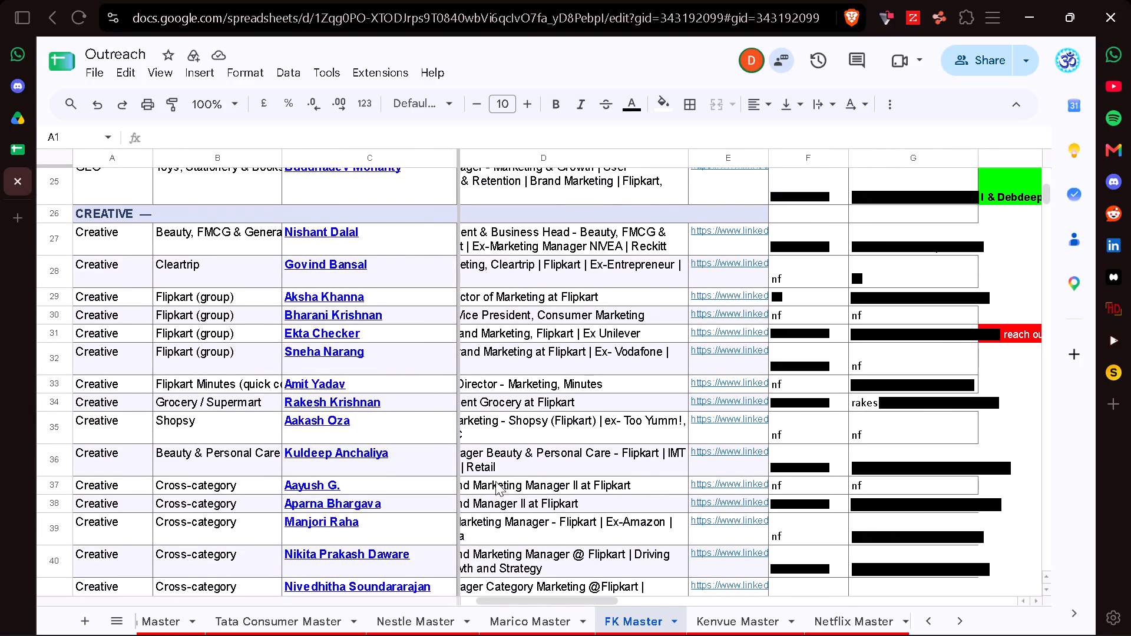
Switch to Klenty Leads New and select the first empty Full Name cell below the Zydus Wellness leads in Eshan Leads 23rd October.
{"action": "scroll", "coordinate": [410, 616], "scroll_direction": "right", "scroll_amount": 2}
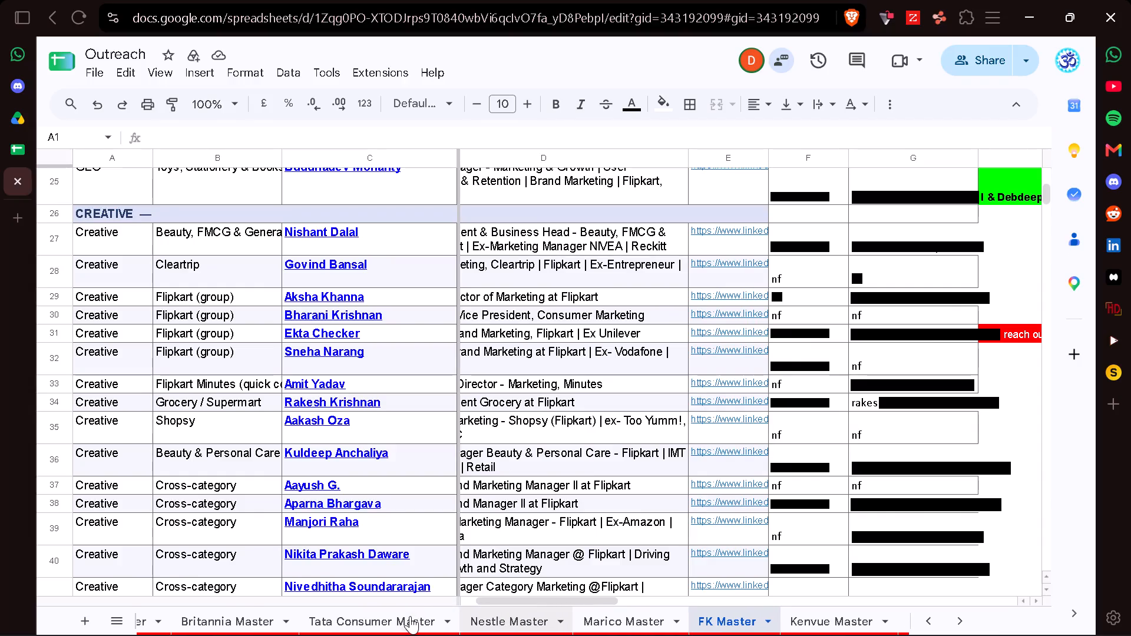
{"action": "scroll", "coordinate": [410, 616], "scroll_direction": "right", "scroll_amount": 4}
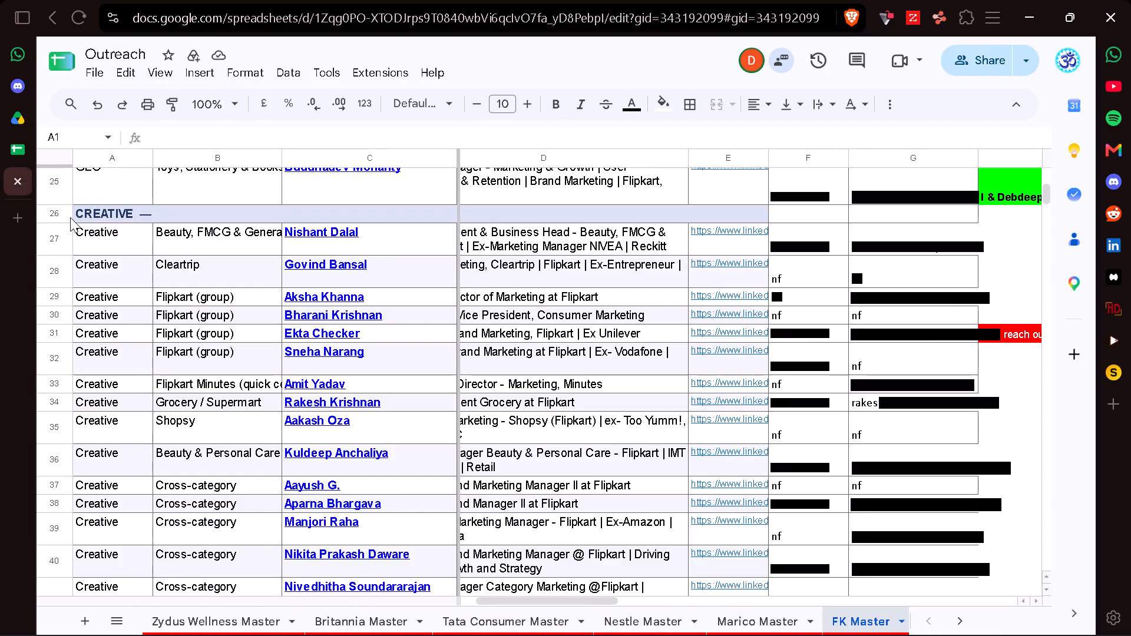
{"action": "left_click", "coordinate": [10, 156]}
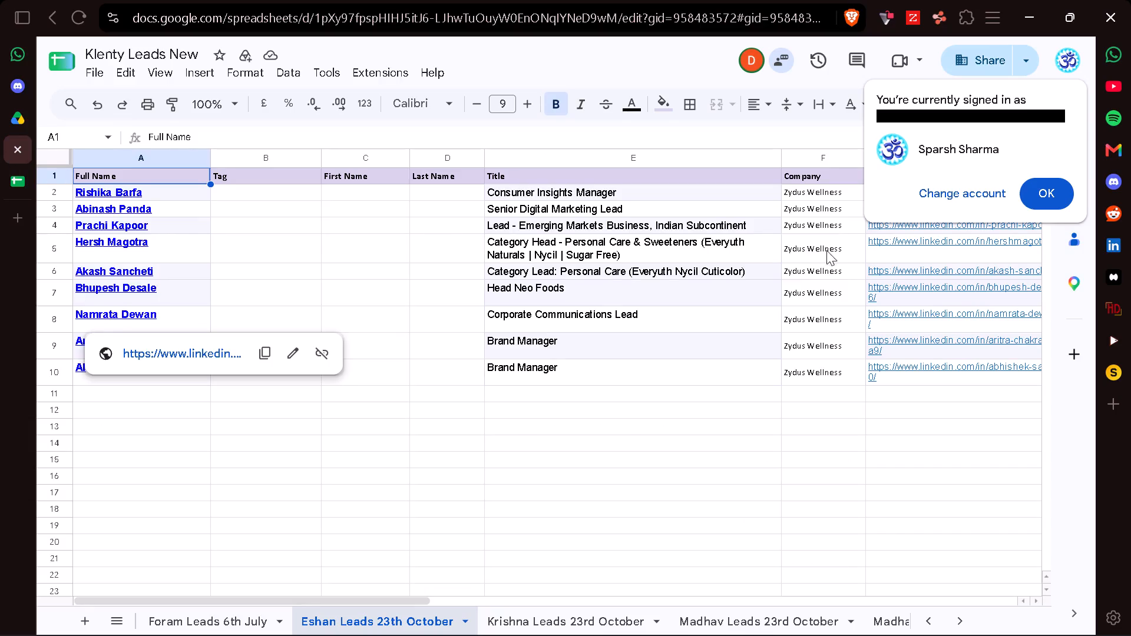
{"action": "left_click", "coordinate": [1049, 200]}
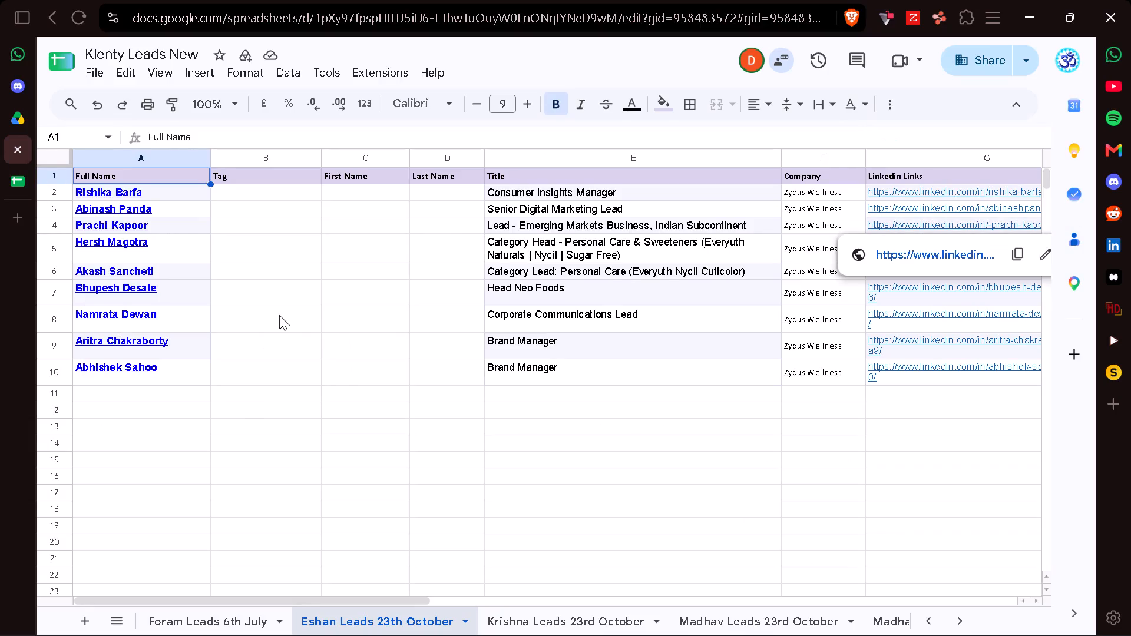
{"action": "left_click", "coordinate": [115, 397]}
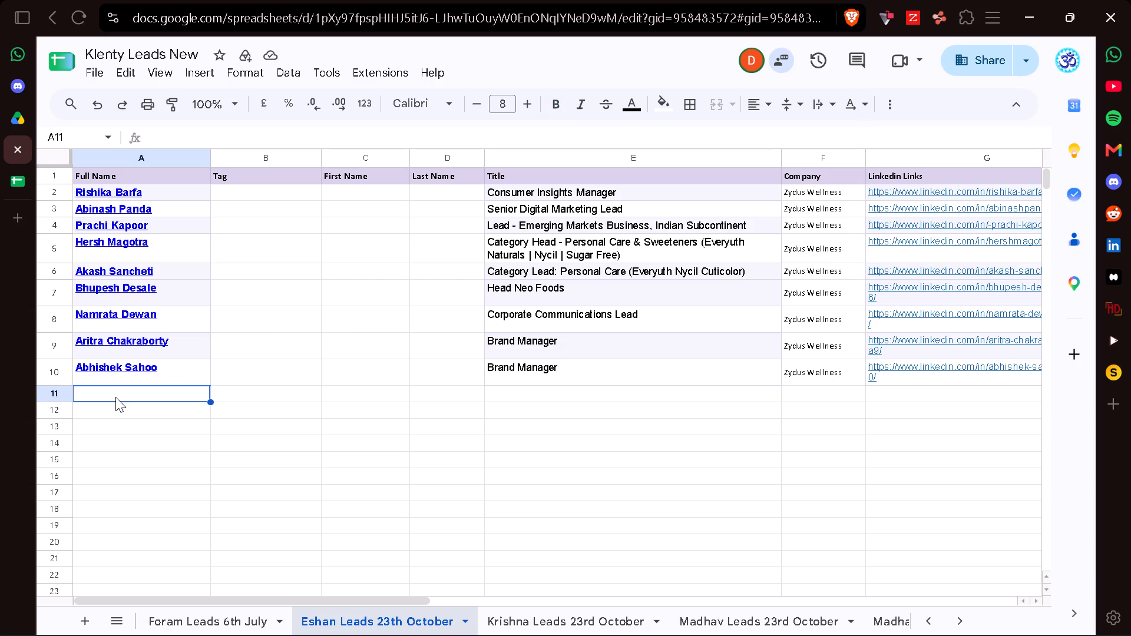
Go back to FK Master in Outreach and review all GEO and Creative SPOCs' contacts, emails and call notes.
{"action": "left_click", "coordinate": [11, 183]}
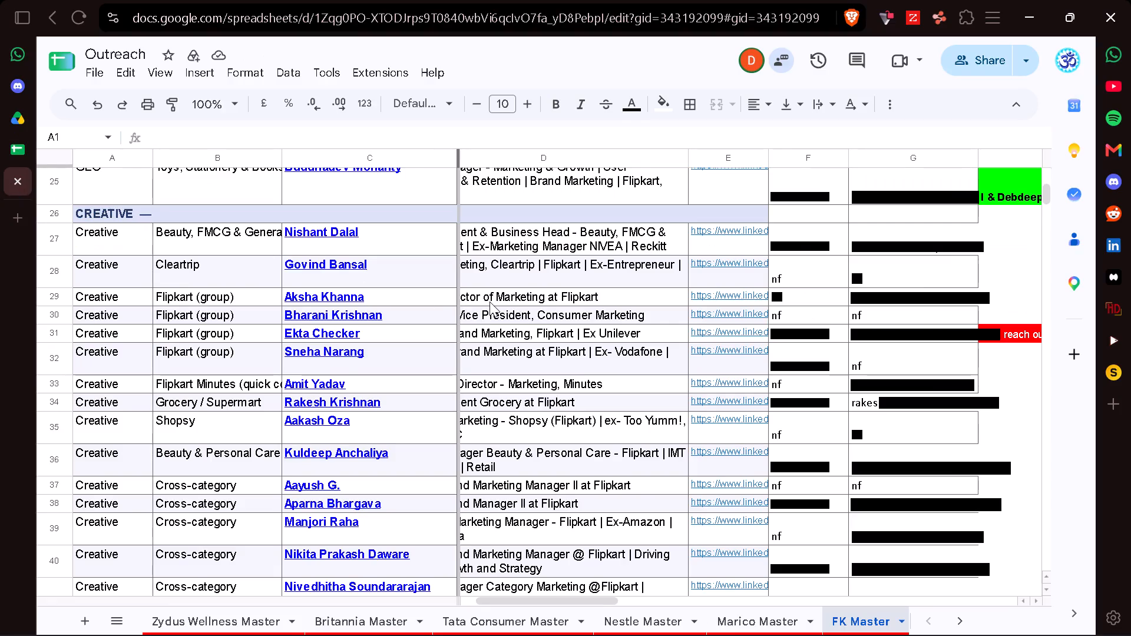
{"action": "scroll", "coordinate": [628, 313], "scroll_direction": "up", "scroll_amount": 2}
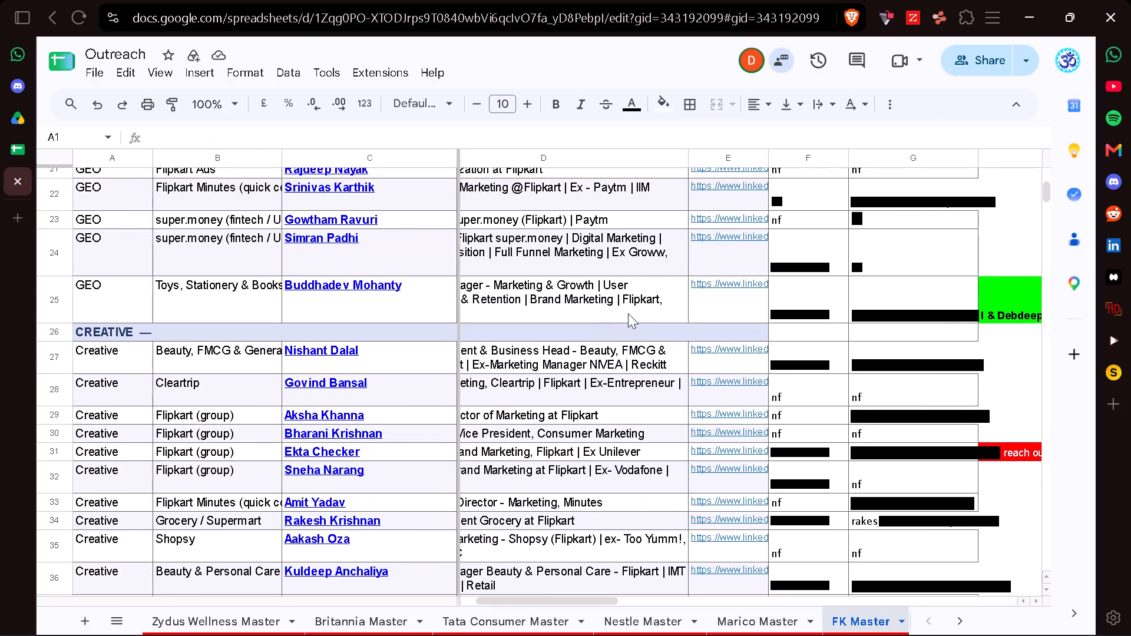
{"action": "scroll", "coordinate": [628, 313], "scroll_direction": "up", "scroll_amount": 4}
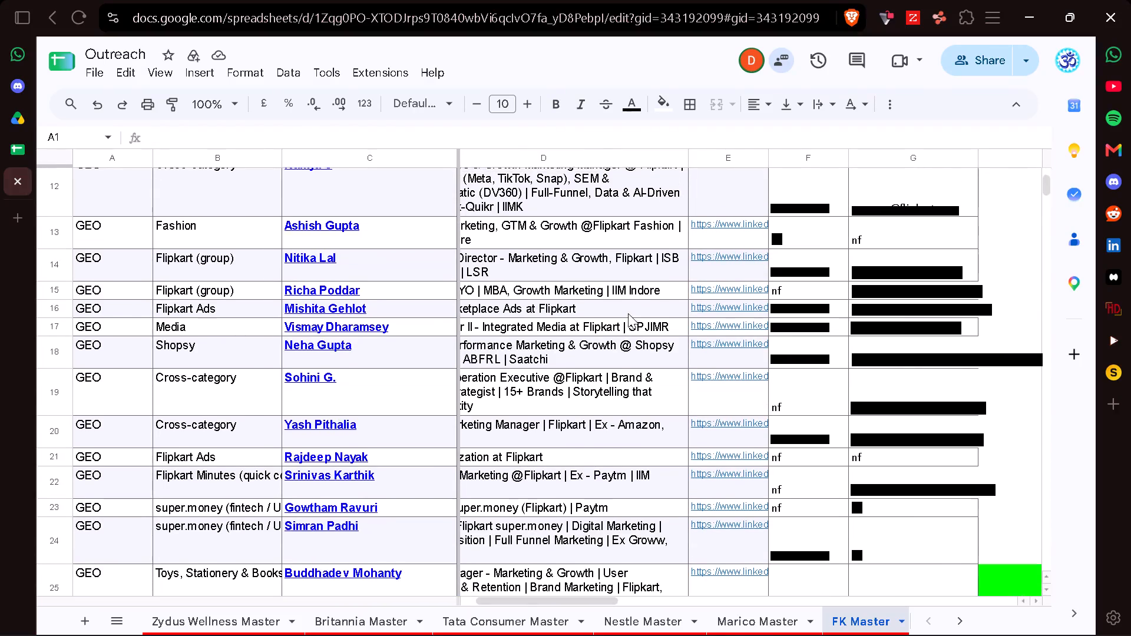
{"action": "scroll", "coordinate": [628, 313], "scroll_direction": "up", "scroll_amount": 3}
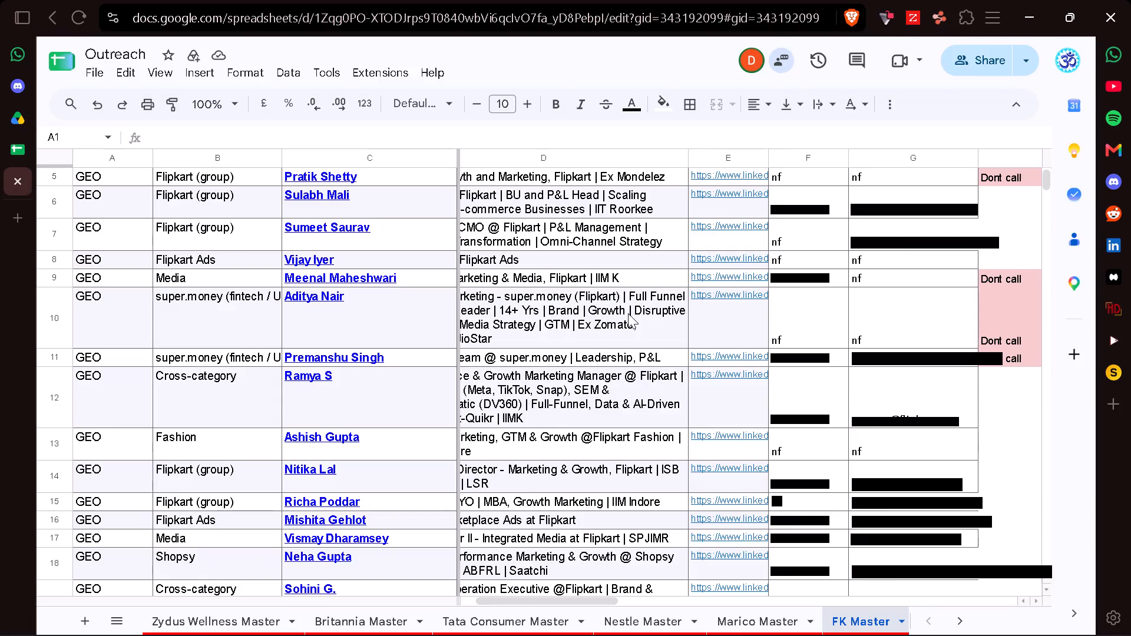
{"action": "scroll", "coordinate": [700, 409], "scroll_direction": "down", "scroll_amount": 7}
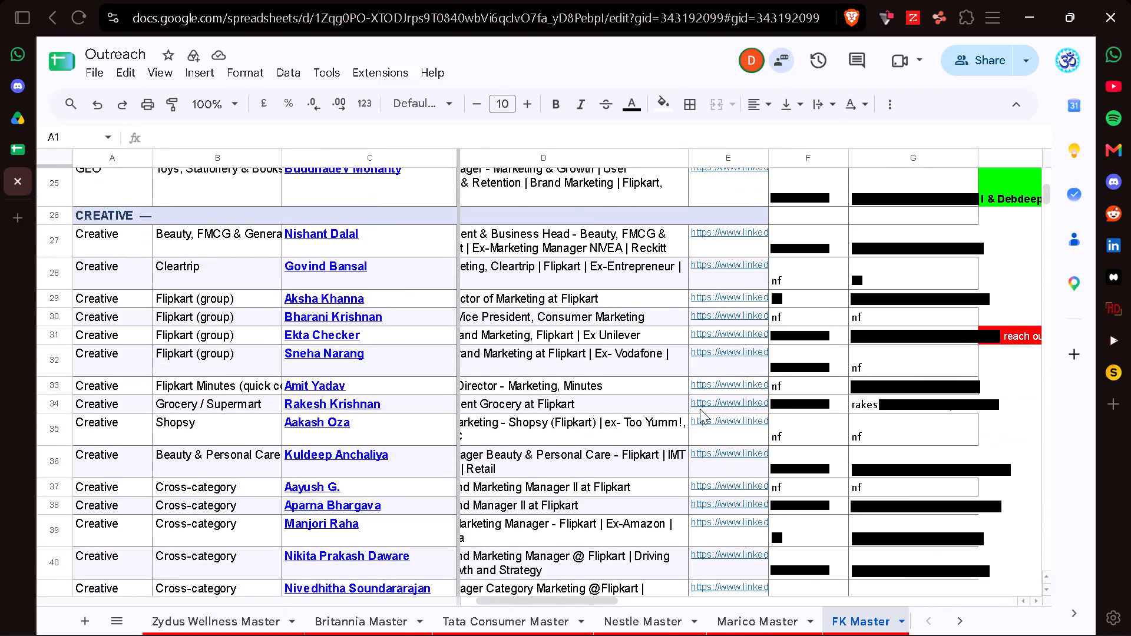
{"action": "scroll", "coordinate": [700, 409], "scroll_direction": "down", "scroll_amount": 6}
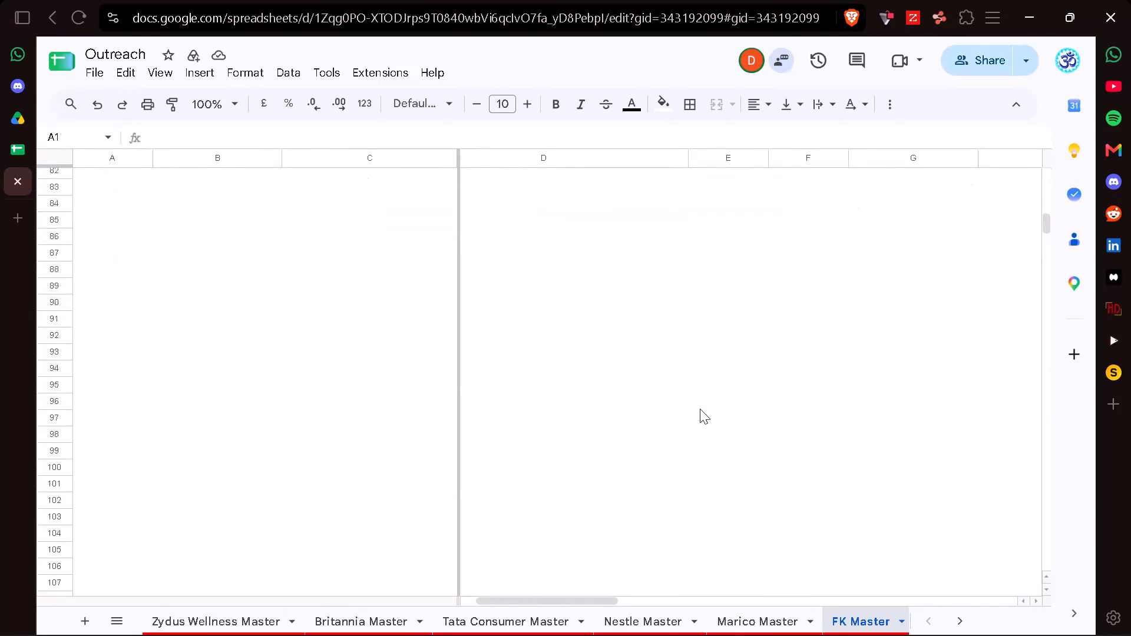
{"action": "scroll", "coordinate": [700, 409], "scroll_direction": "down", "scroll_amount": 1}
{"action": "scroll", "coordinate": [700, 409], "scroll_direction": "up", "scroll_amount": 4}
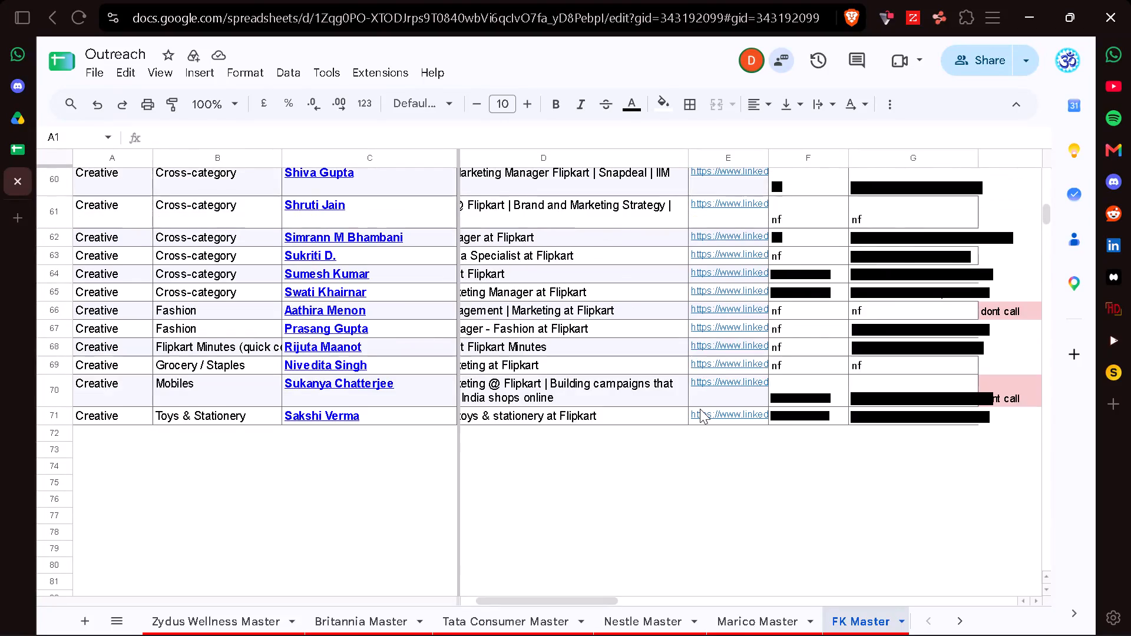
{"action": "scroll", "coordinate": [700, 409], "scroll_direction": "up", "scroll_amount": 5}
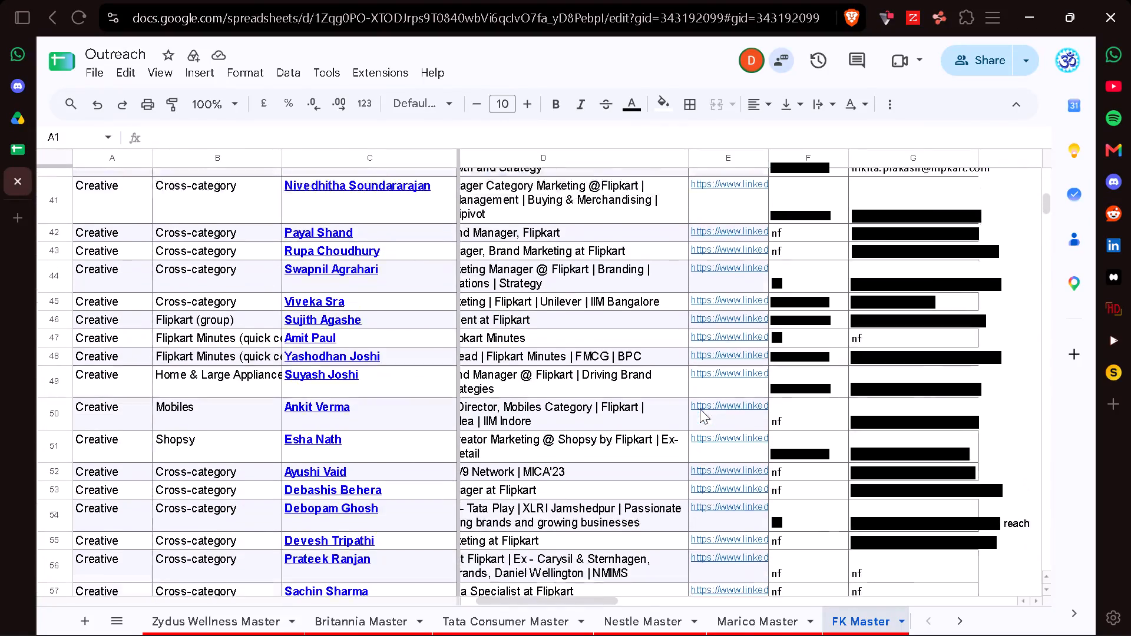
{"action": "scroll", "coordinate": [700, 409], "scroll_direction": "up", "scroll_amount": 5}
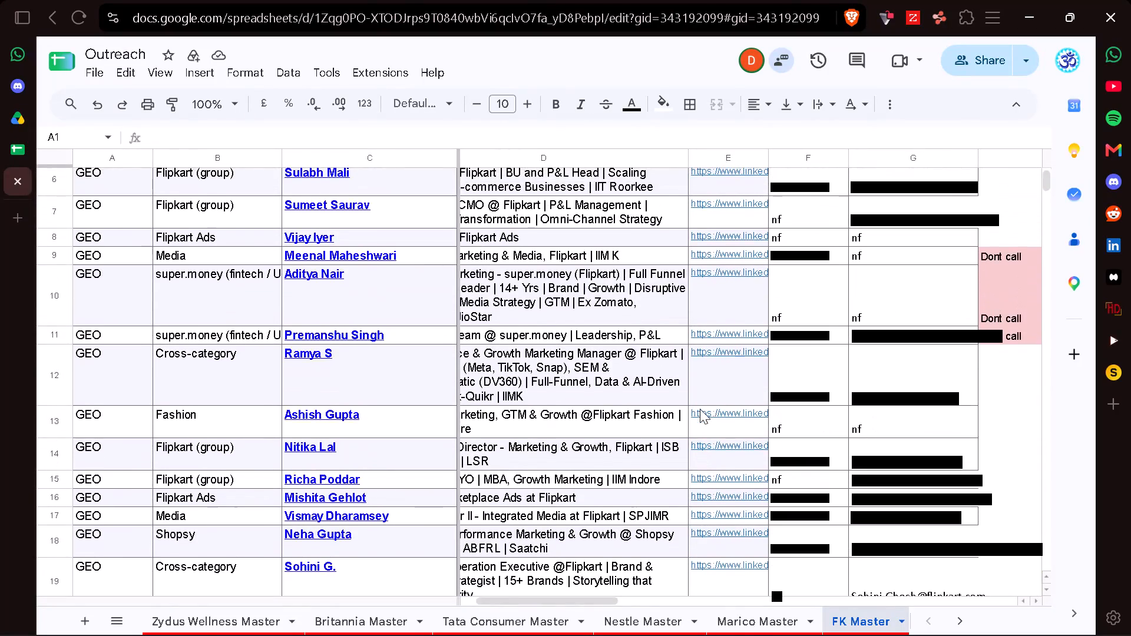
{"action": "scroll", "coordinate": [700, 409], "scroll_direction": "up", "scroll_amount": 2}
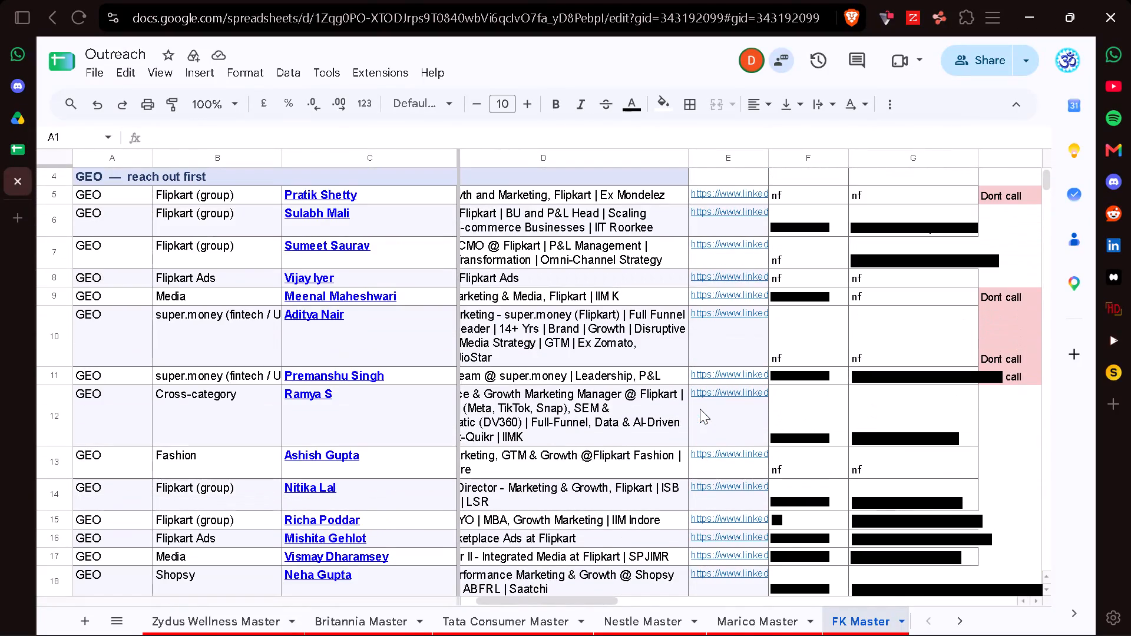
Search Drive for "flipkart", open the Flipkart_SPOC_Master spreadsheet to check its SPOC list, and close it.
{"action": "left_click", "coordinate": [15, 150]}
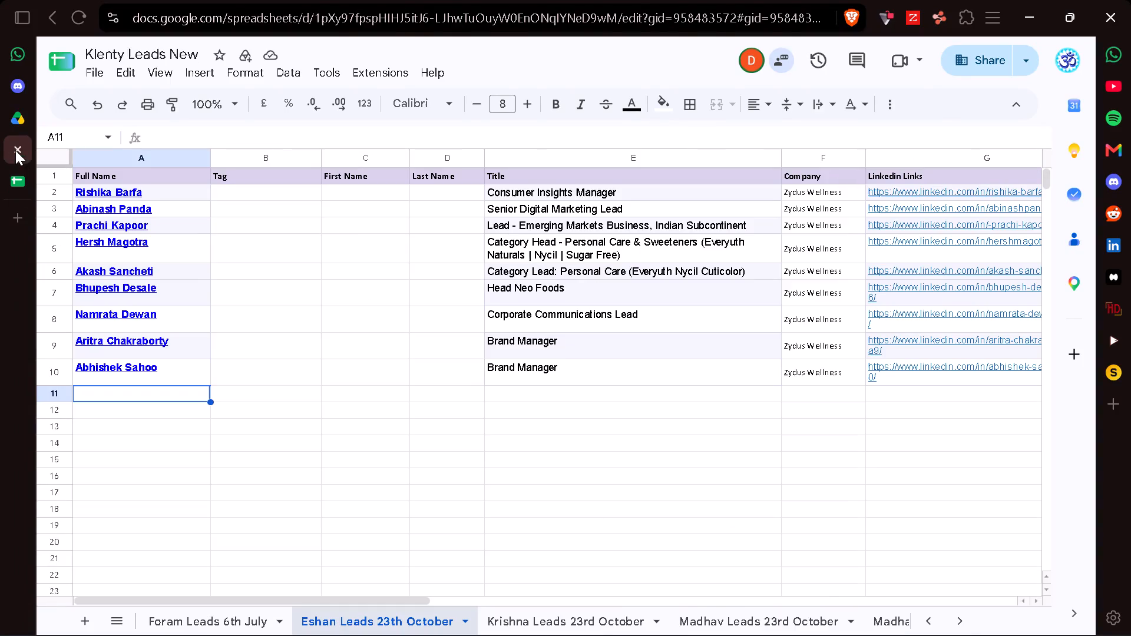
{"action": "left_click", "coordinate": [15, 112]}
{"action": "left_click", "coordinate": [418, 60]}
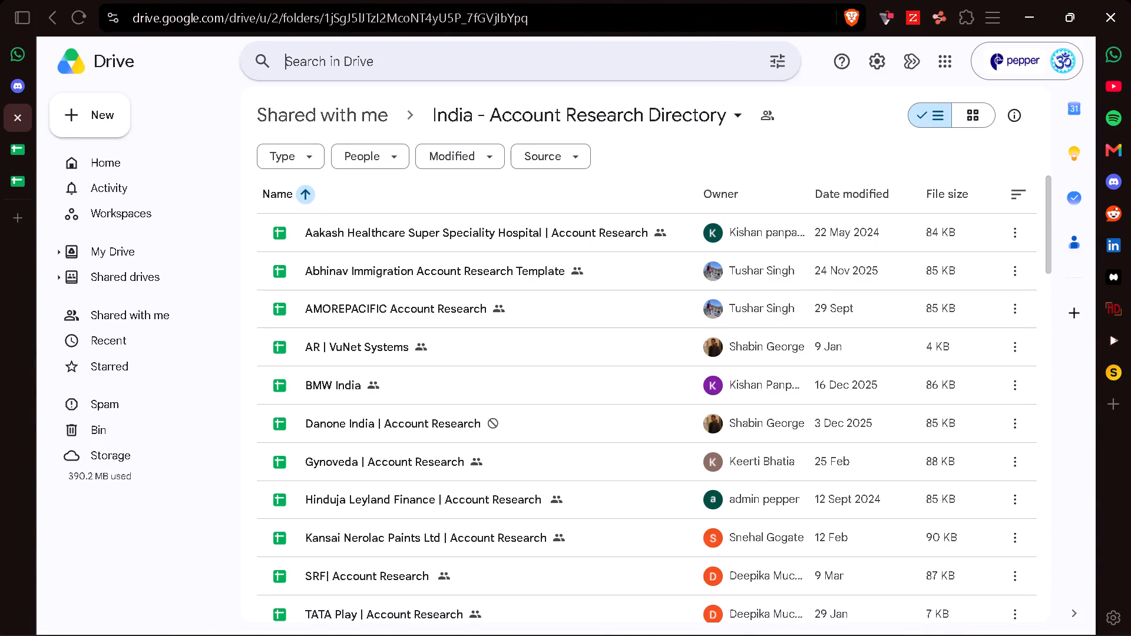
{"action": "type", "text": "fkip"}
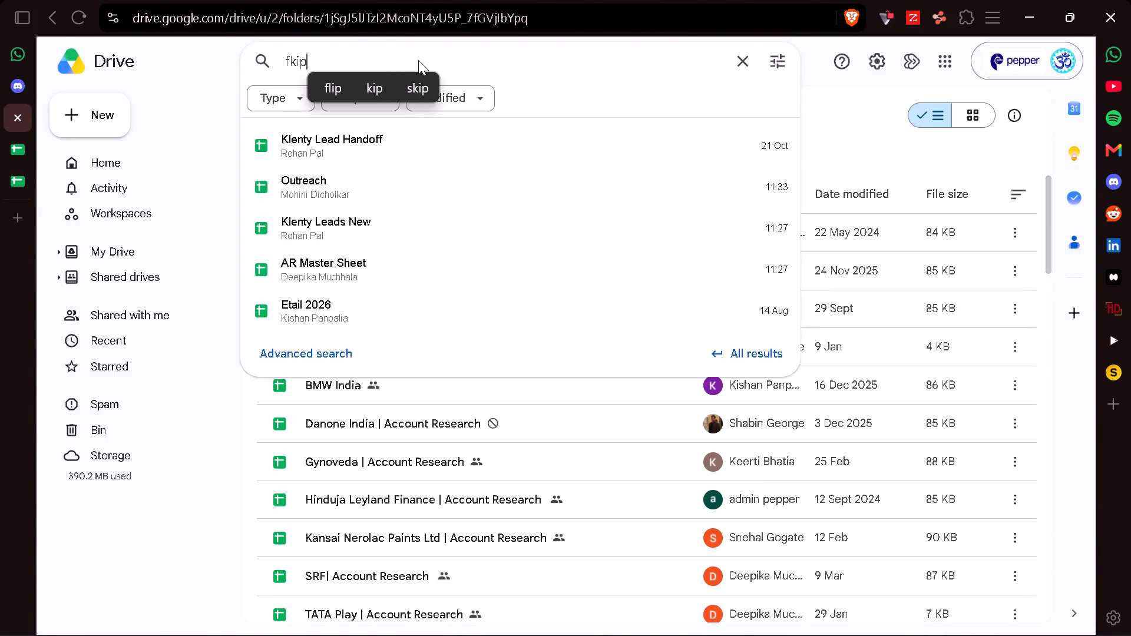
{"action": "key", "text": "BackSpace"}
{"action": "key", "text": "BackSpace"}
{"action": "key", "text": "BackSpace"}
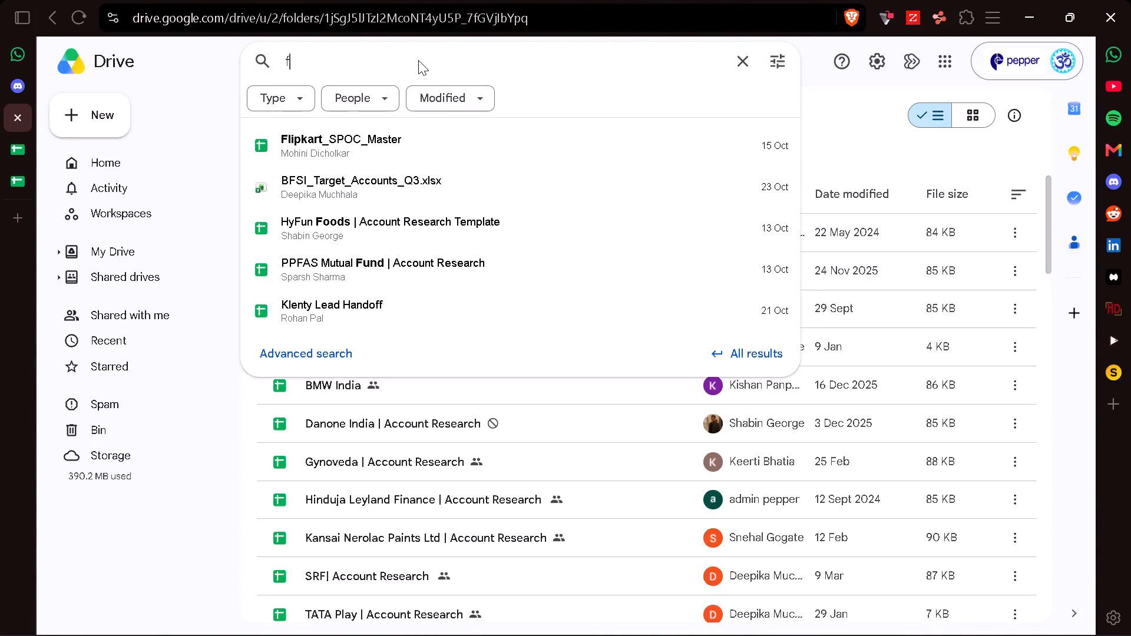
{"action": "type", "text": "lipkart"}
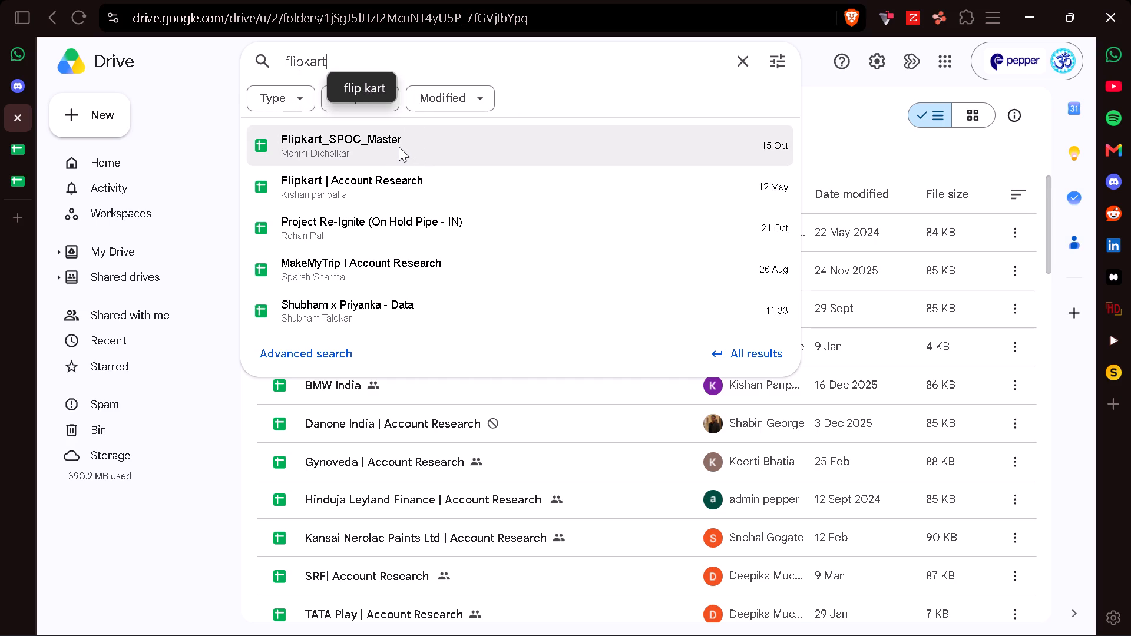
{"action": "left_click", "coordinate": [399, 147]}
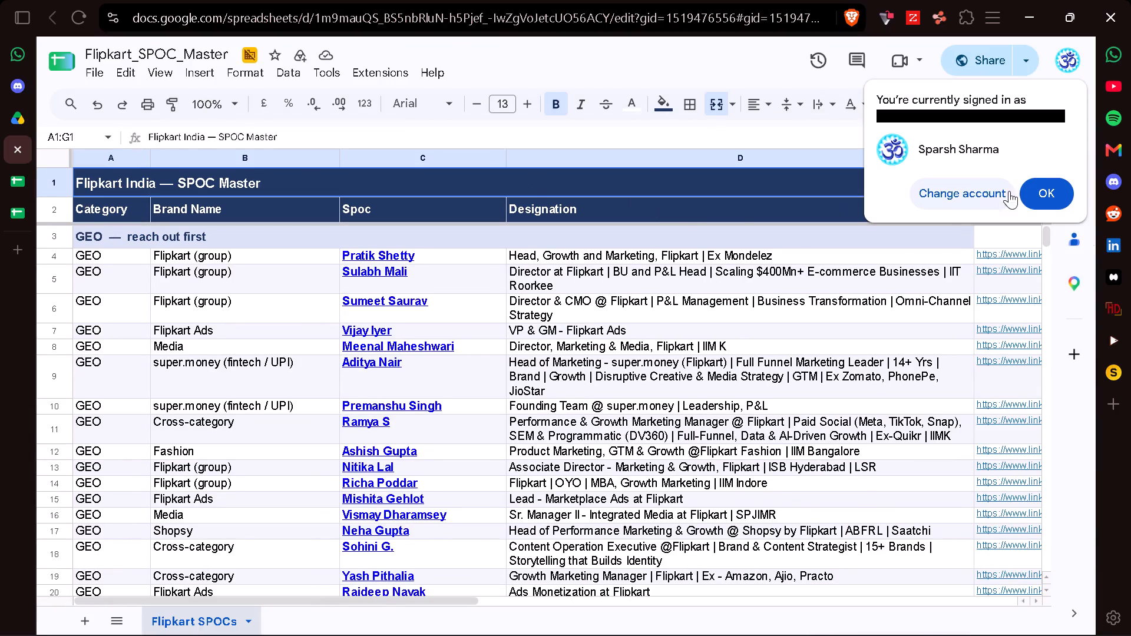
{"action": "left_click", "coordinate": [1043, 197]}
{"action": "left_click", "coordinate": [16, 153]}
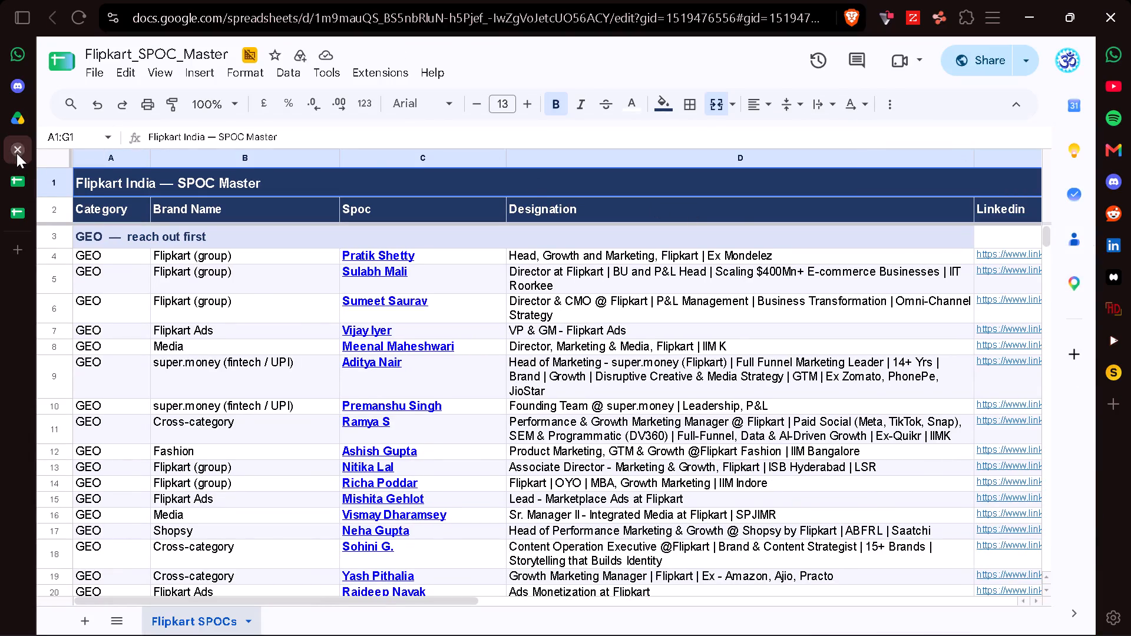
Open Flipkart | Account Research from the Drive search and examine the names, titles, emails and phone numbers in its Contact Map.
{"action": "left_click", "coordinate": [372, 54]}
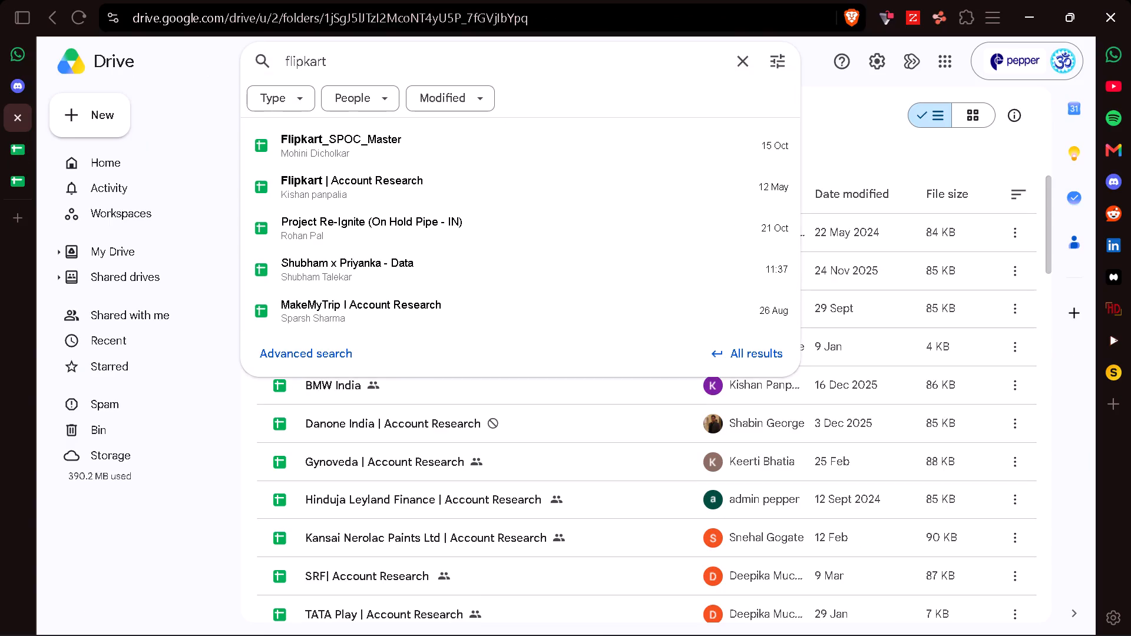
{"action": "left_click", "coordinate": [359, 187]}
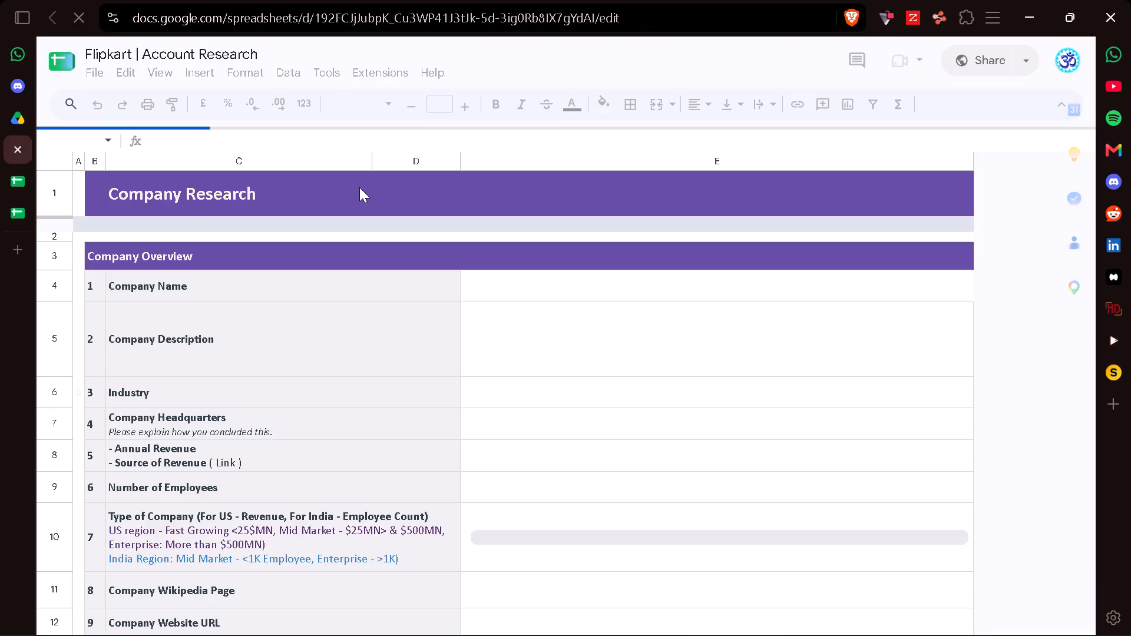
{"action": "left_click", "coordinate": [323, 611]}
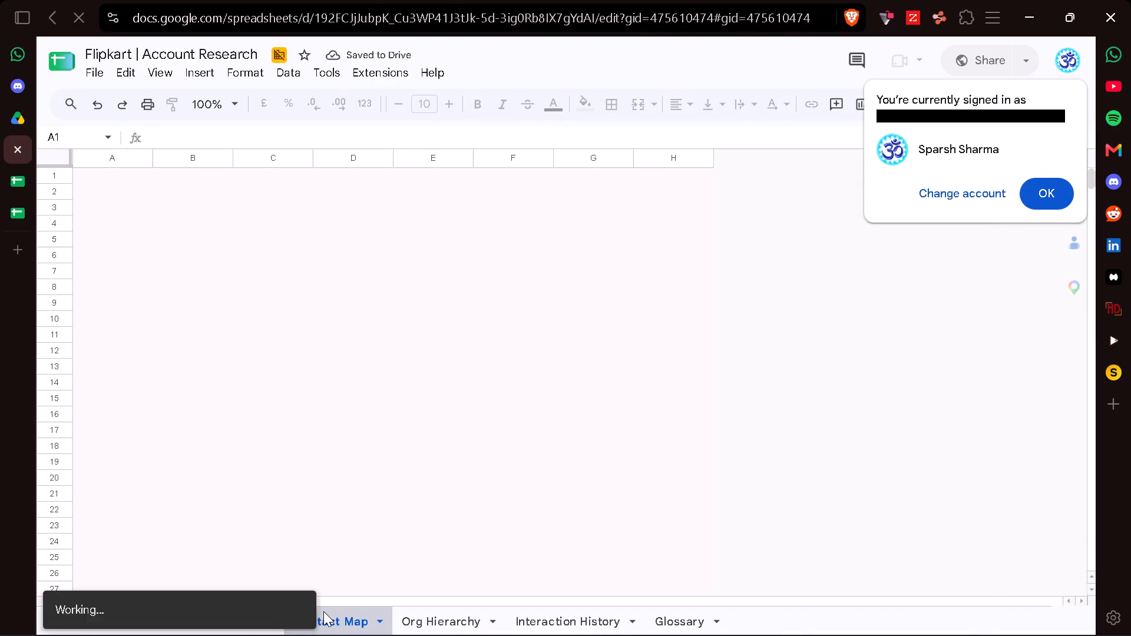
{"action": "scroll", "coordinate": [522, 344], "scroll_direction": "left", "scroll_amount": 5}
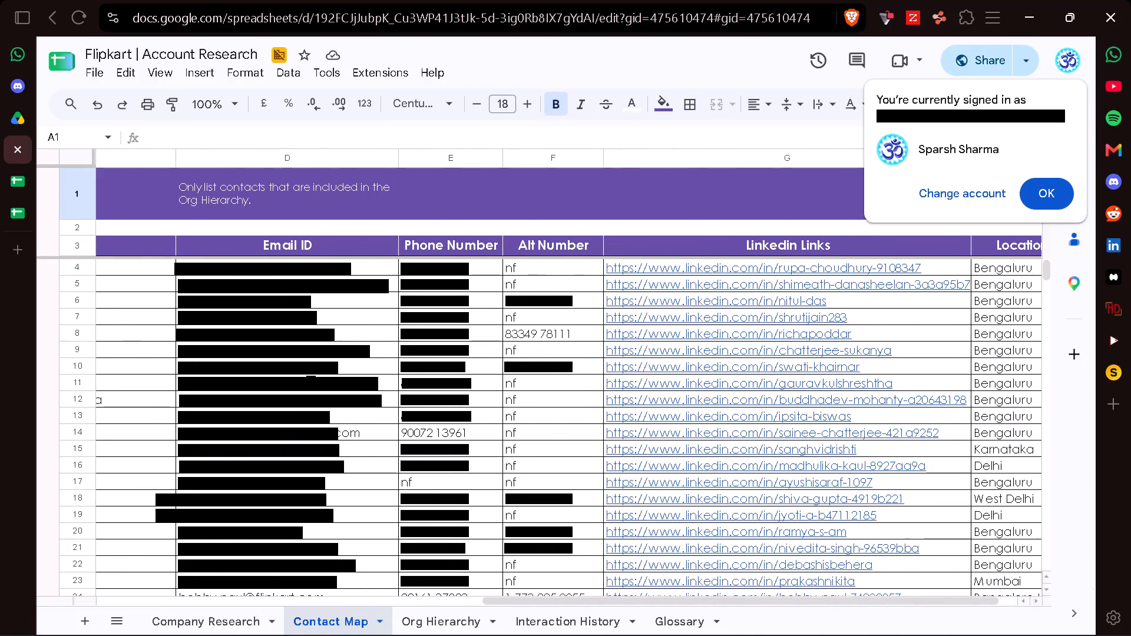
{"action": "left_click", "coordinate": [1042, 187]}
{"action": "scroll", "coordinate": [812, 284], "scroll_direction": "left", "scroll_amount": 3}
{"action": "scroll", "coordinate": [812, 284], "scroll_direction": "right", "scroll_amount": 5}
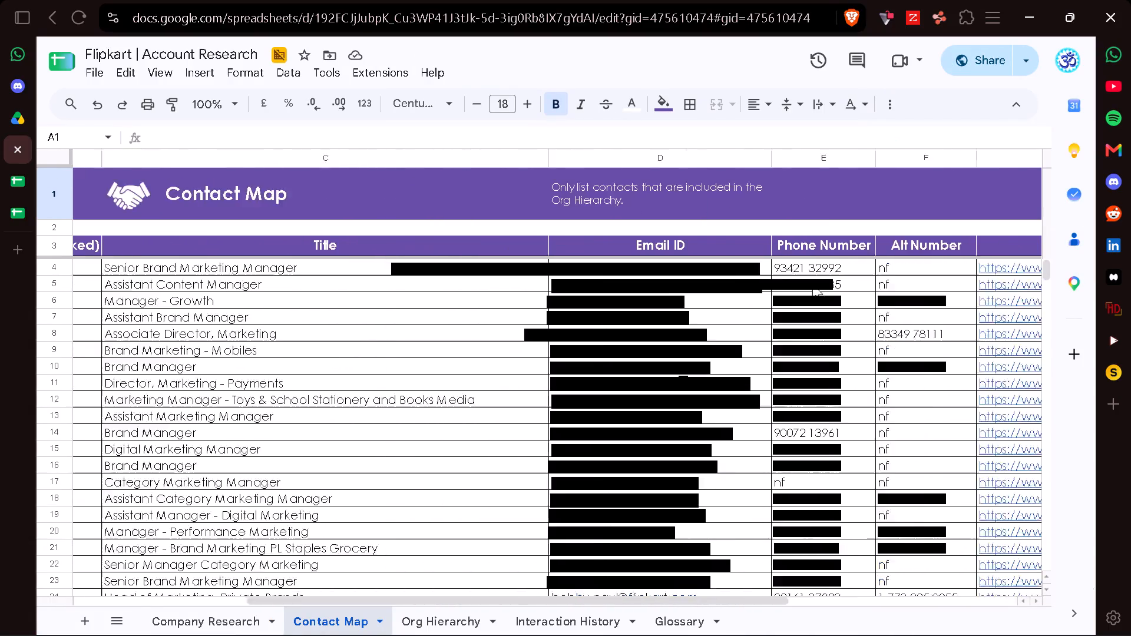
{"action": "scroll", "coordinate": [812, 284], "scroll_direction": "right", "scroll_amount": 3}
{"action": "scroll", "coordinate": [571, 354], "scroll_direction": "right", "scroll_amount": 1}
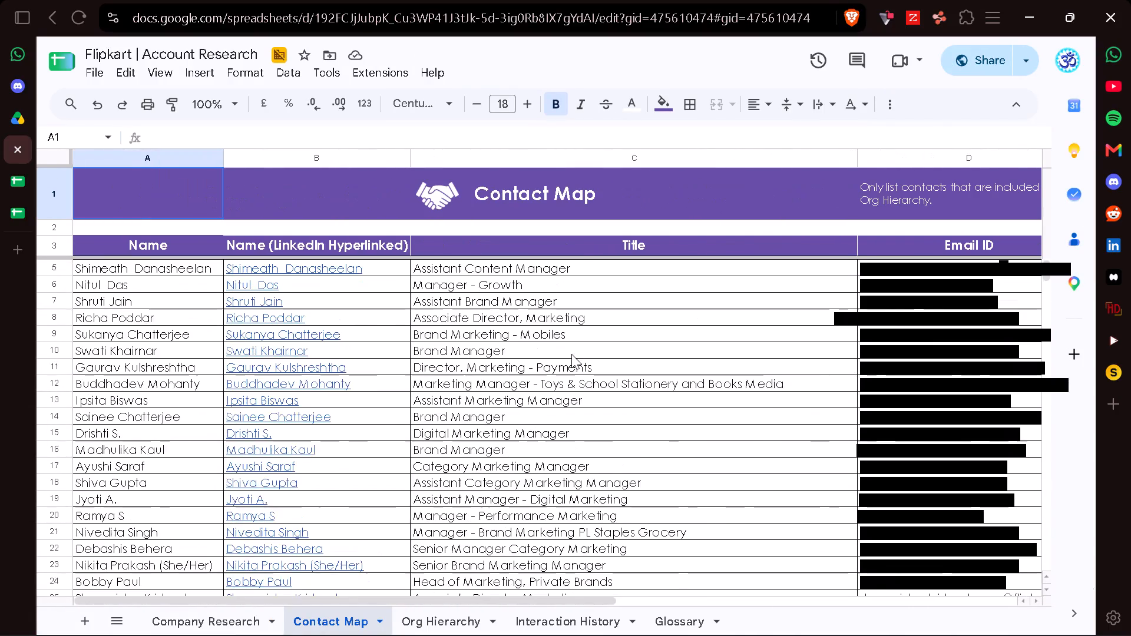
Check the document details of the Flipkart Account Research spreadsheet.
{"action": "left_click", "coordinate": [88, 77]}
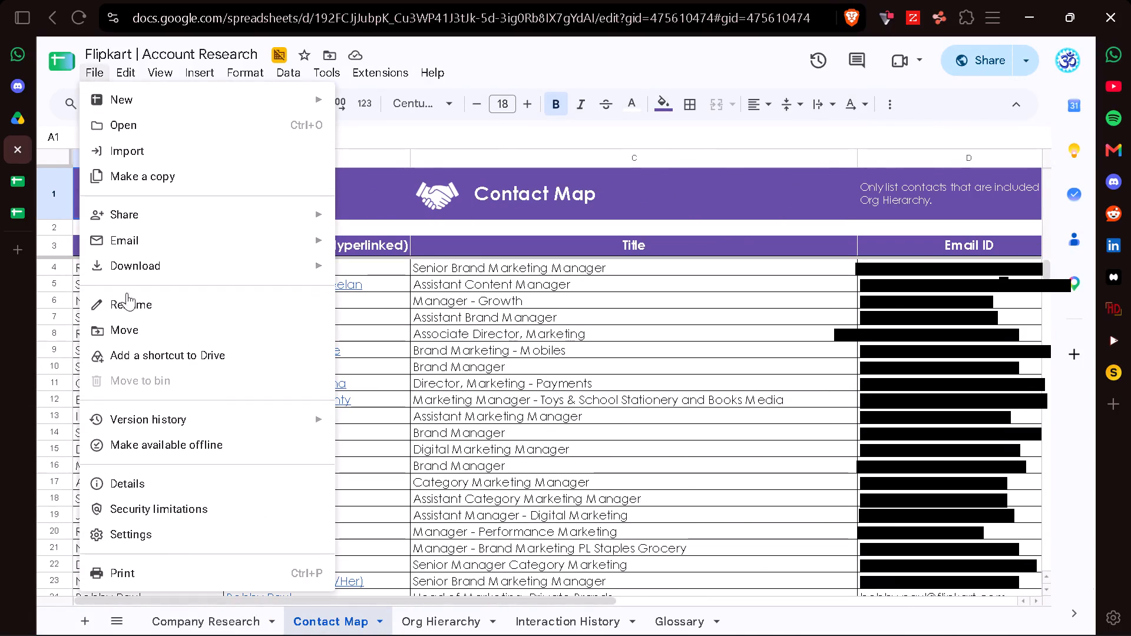
{"action": "left_click", "coordinate": [143, 471]}
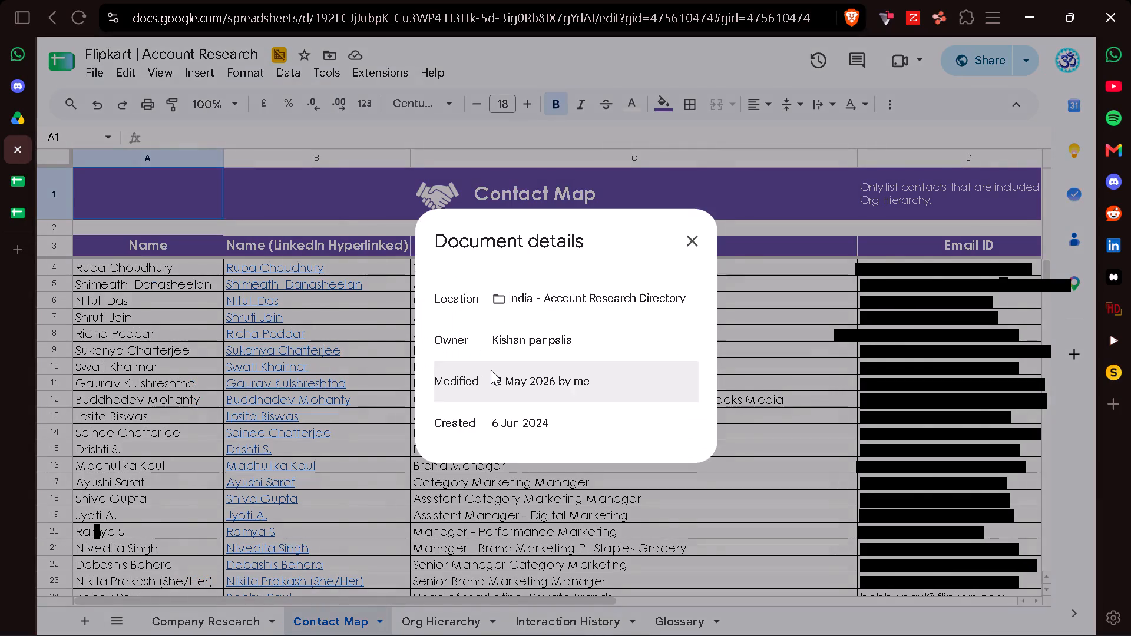
{"action": "left_click", "coordinate": [682, 233]}
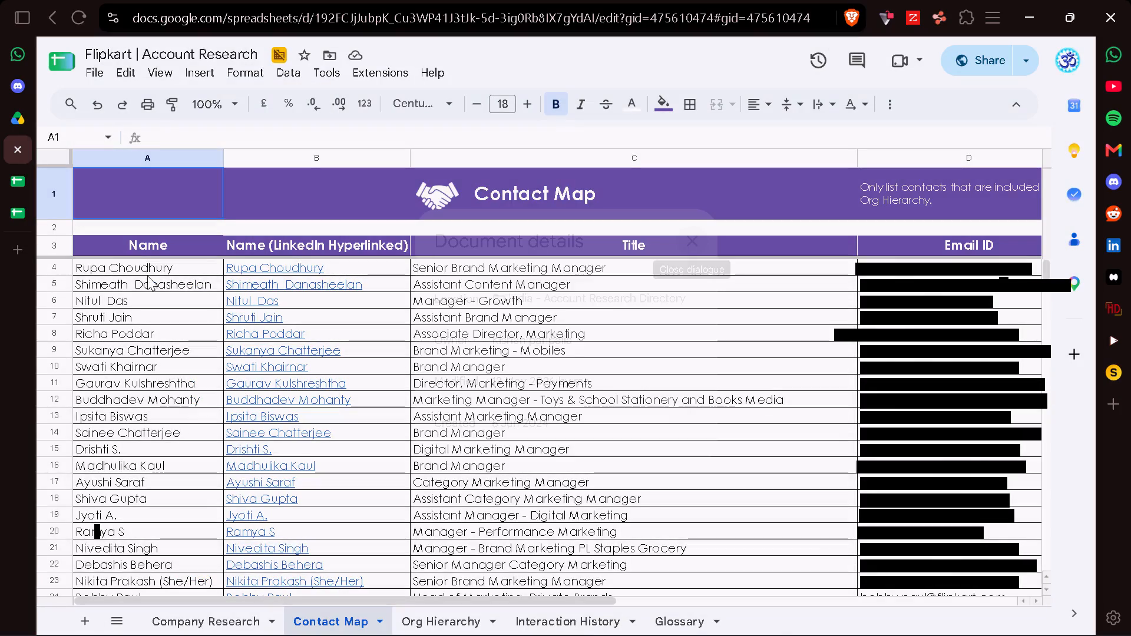
Sort the Contact Map's contact rows, range A4 to H59, by column A from A to Z without a header row.
{"action": "left_click", "coordinate": [114, 268]}
{"action": "key", "text": "ctrl+shift+Down"}
{"action": "key", "text": "ctrl+shift+Right"}
{"action": "key", "text": "ctrl+shift+Right"}
{"action": "key", "text": "ctrl+shift+Right"}
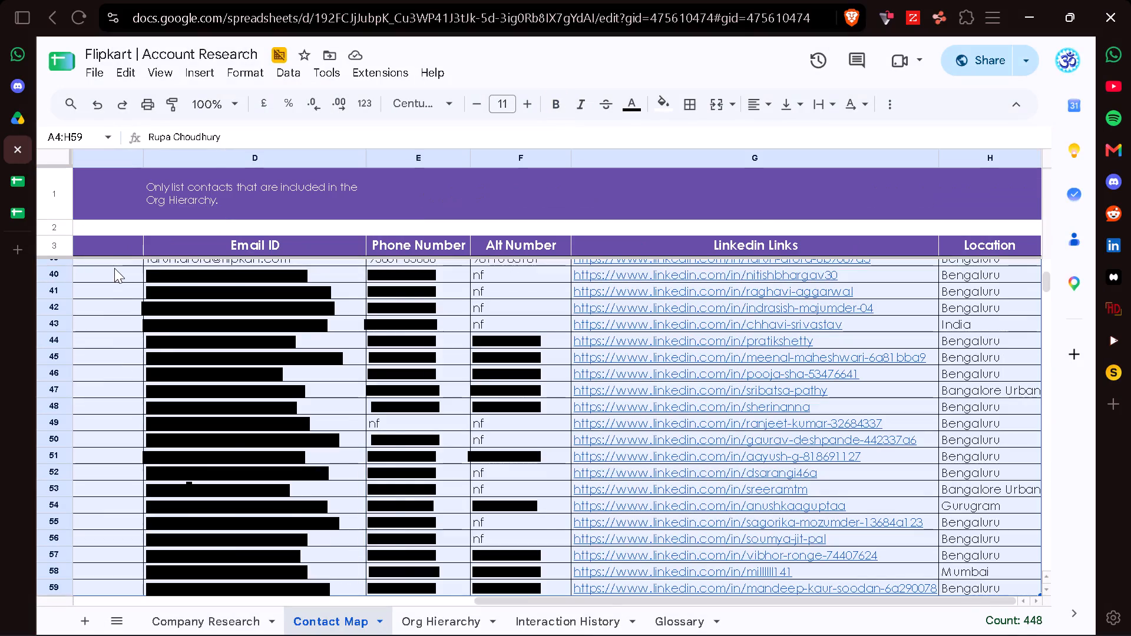
{"action": "scroll", "coordinate": [114, 268], "scroll_direction": "down", "scroll_amount": 2}
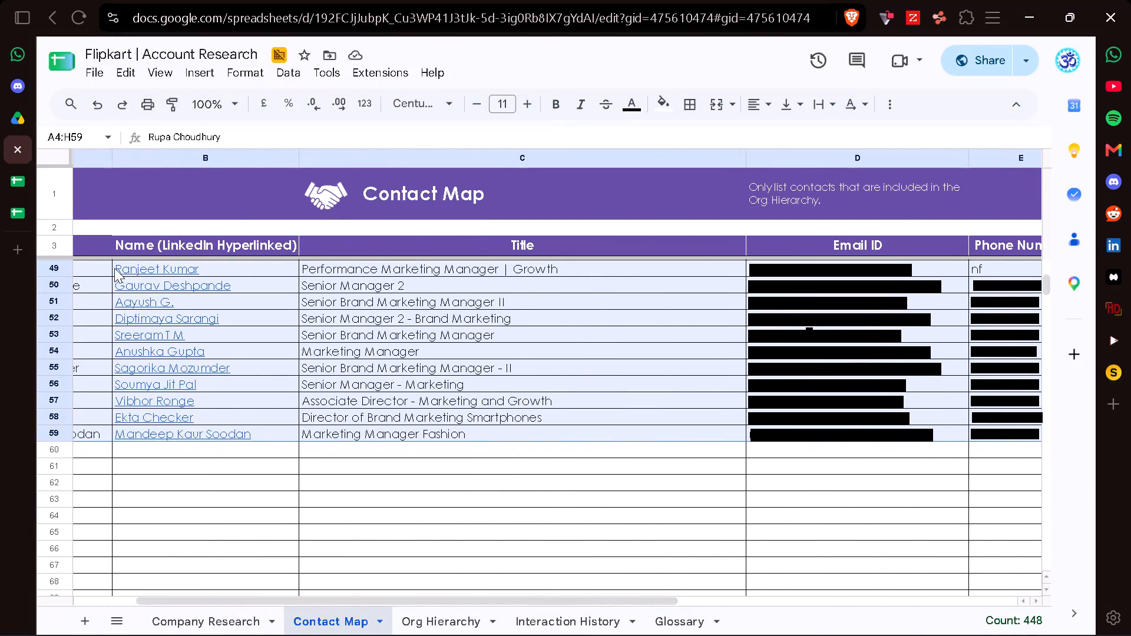
{"action": "right_click", "coordinate": [186, 349]}
{"action": "scroll", "coordinate": [227, 447], "scroll_direction": "down", "scroll_amount": 5}
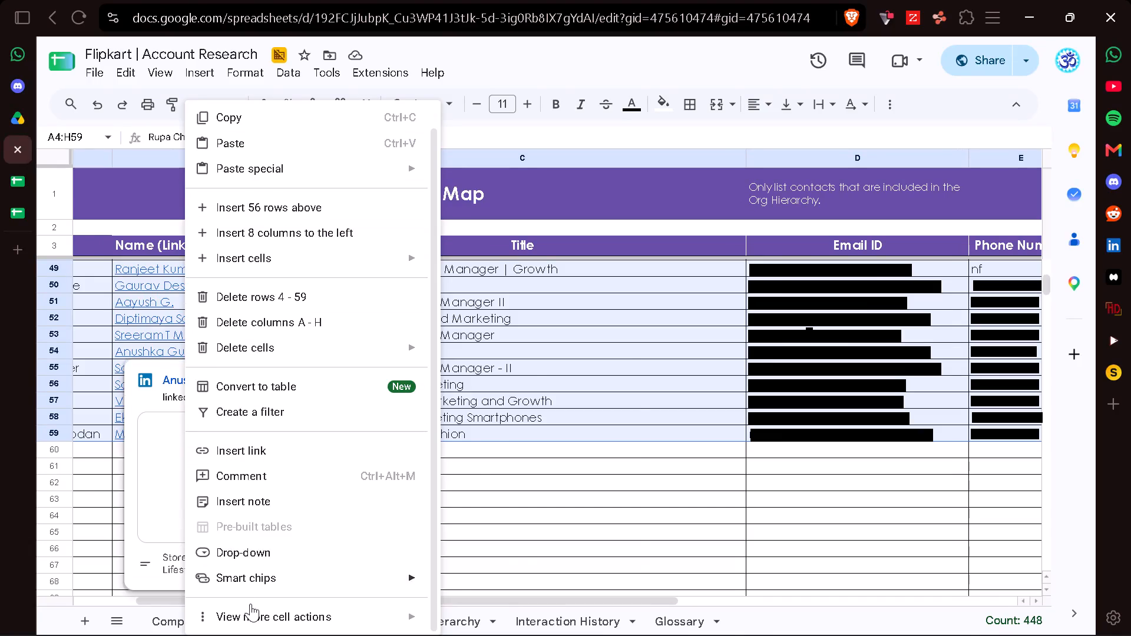
{"action": "left_click", "coordinate": [454, 540]}
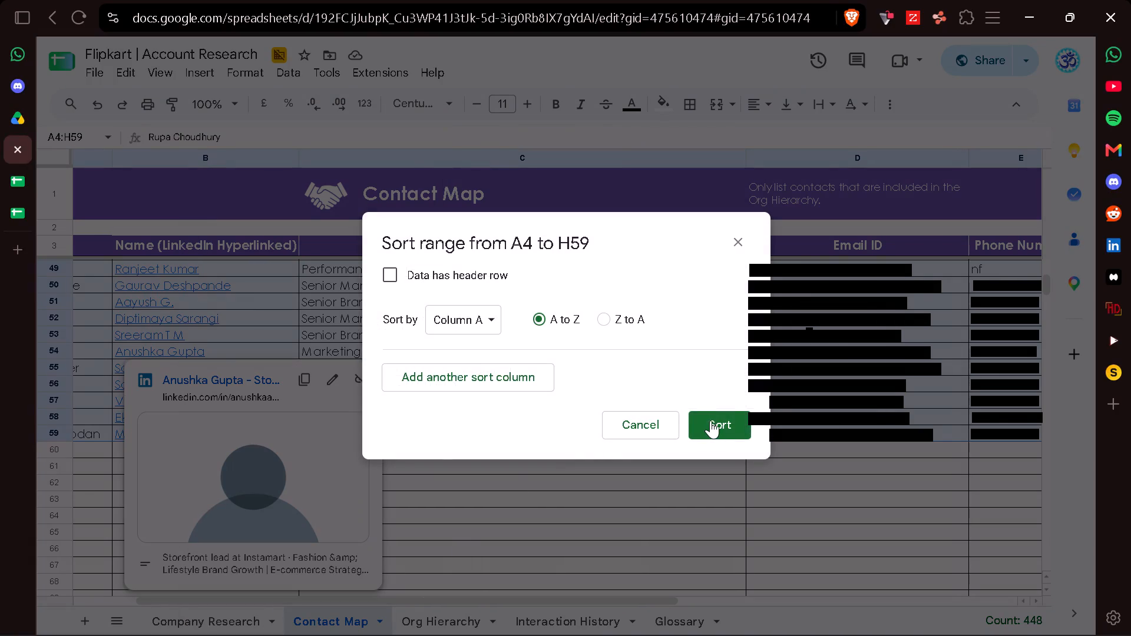
{"action": "left_click", "coordinate": [711, 420]}
{"action": "scroll", "coordinate": [307, 323], "scroll_direction": "up", "scroll_amount": 12}
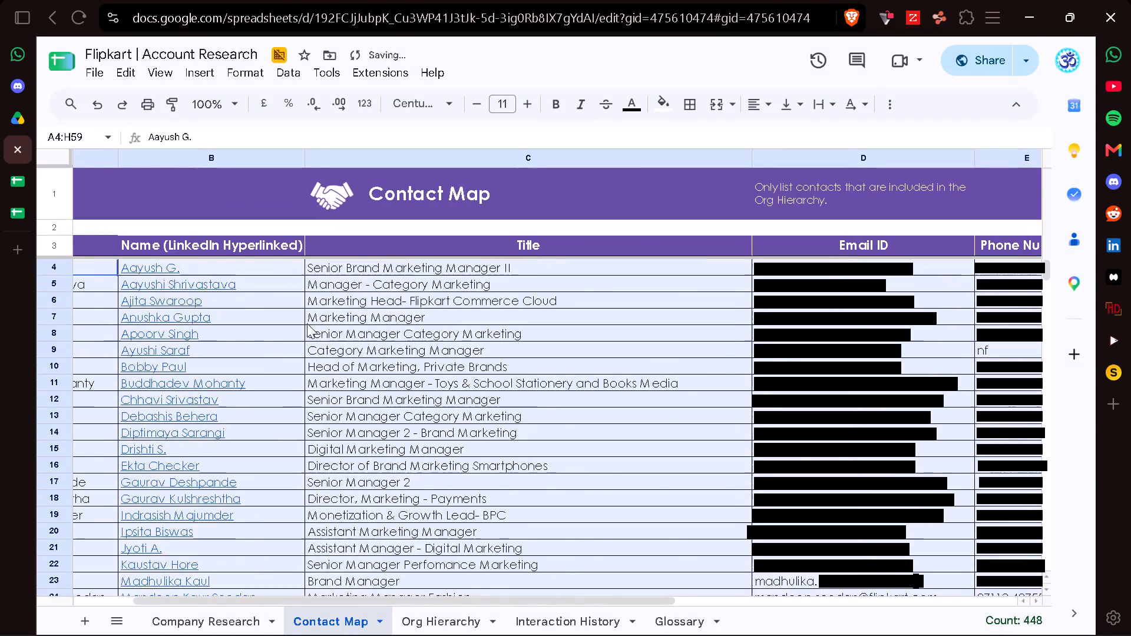
{"action": "scroll", "coordinate": [307, 323], "scroll_direction": "right", "scroll_amount": 5}
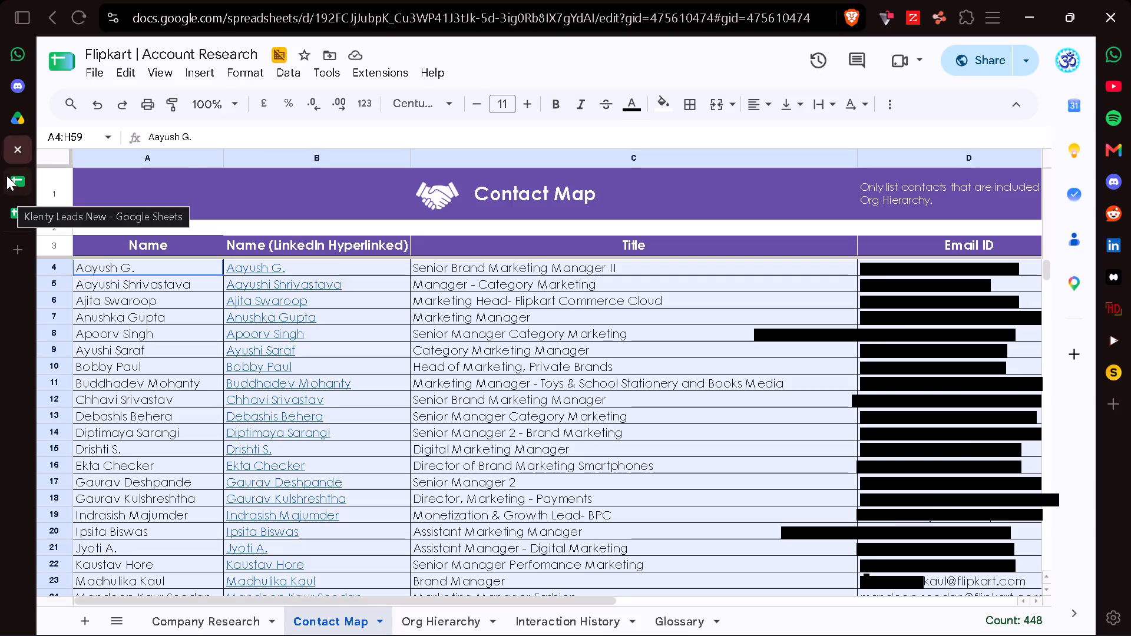
Split the Contact Map into its own window beside the main browser window and show Outreach's Flipkart SPOC Master in the other half.
{"action": "left_click_drag", "start_coordinate": [11, 156], "coordinate": [269, 206]}
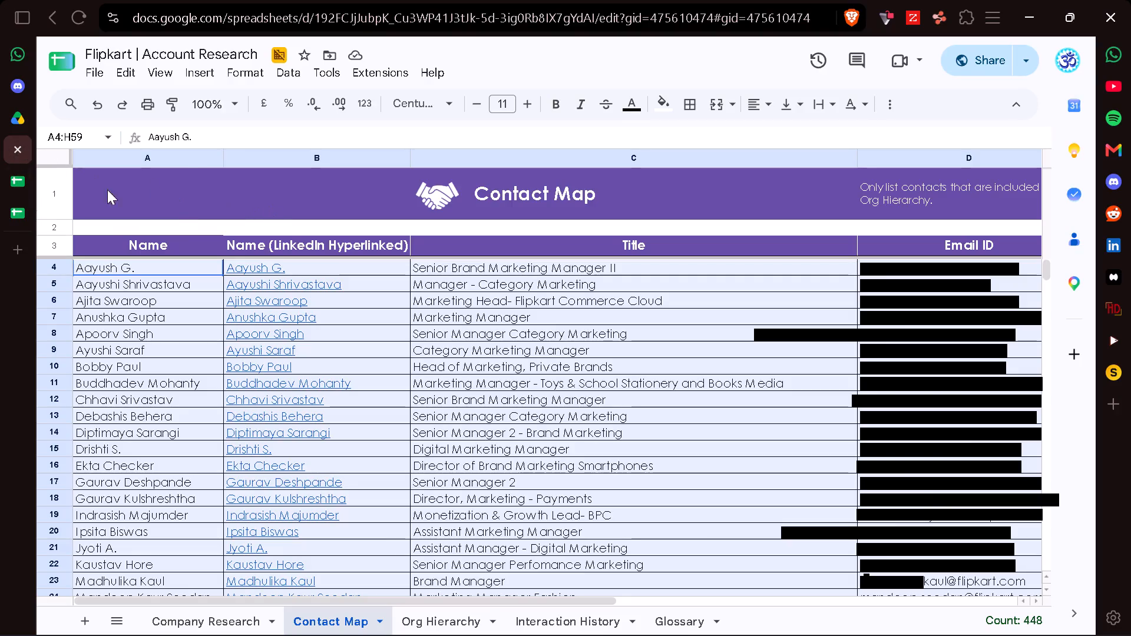
{"action": "left_click_drag", "start_coordinate": [6, 157], "coordinate": [379, 234]}
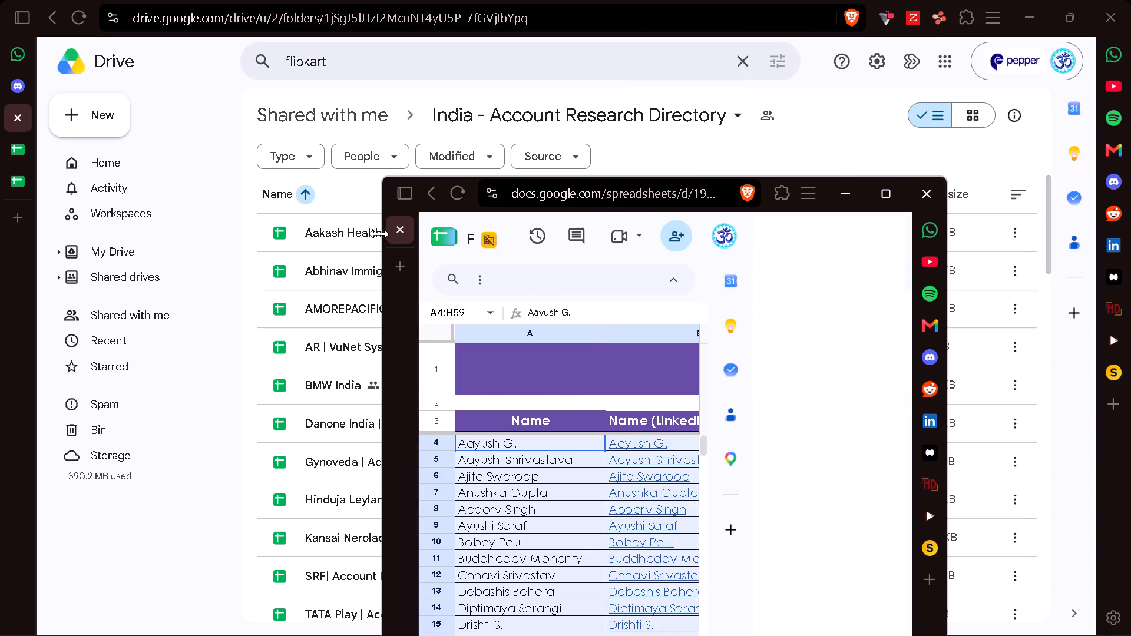
{"action": "left_click", "coordinate": [822, 244]}
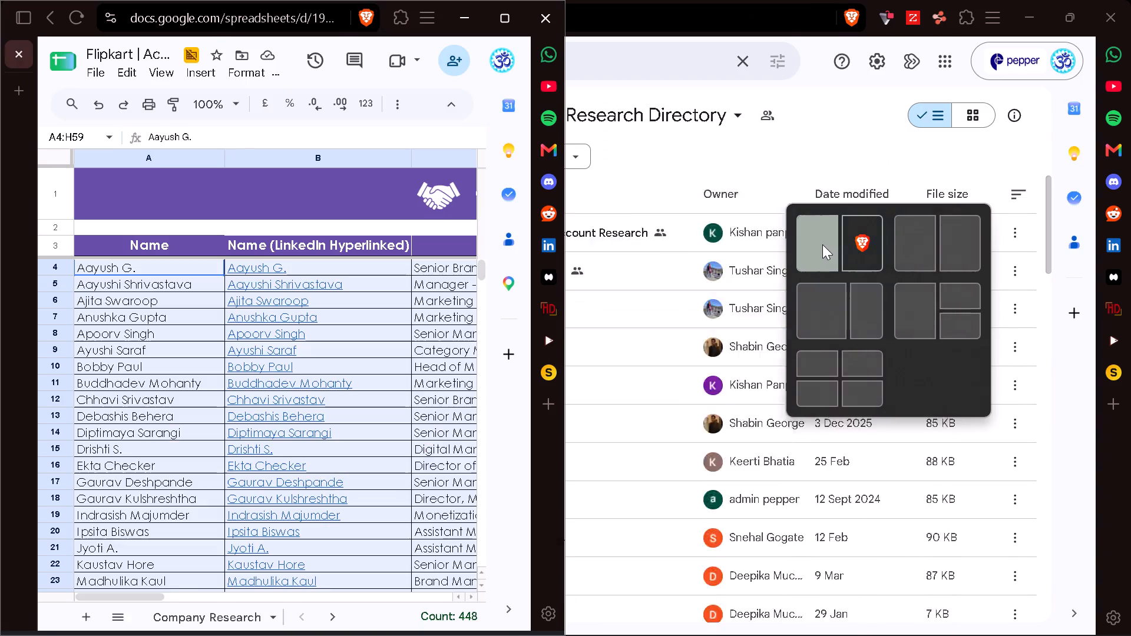
{"action": "left_click", "coordinate": [584, 177]}
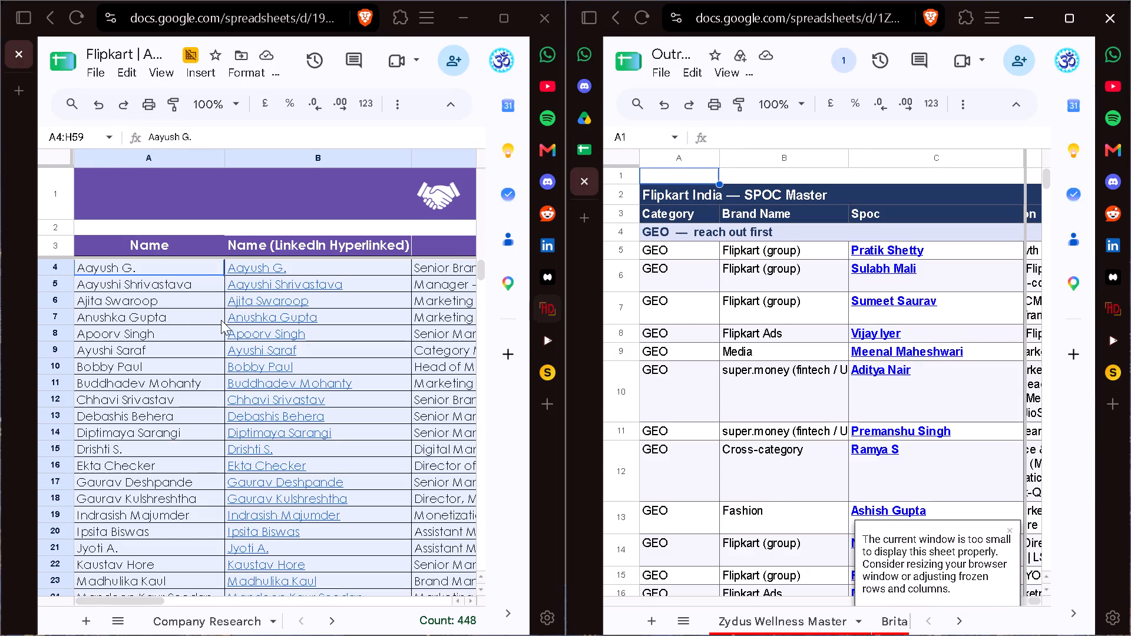
Compare the SPOC Master with the sorted Contact Map names and fill the Flipkart (group) SPOC cell in row 5 yellow.
{"action": "scroll", "coordinate": [717, 355], "scroll_direction": "down", "scroll_amount": 2}
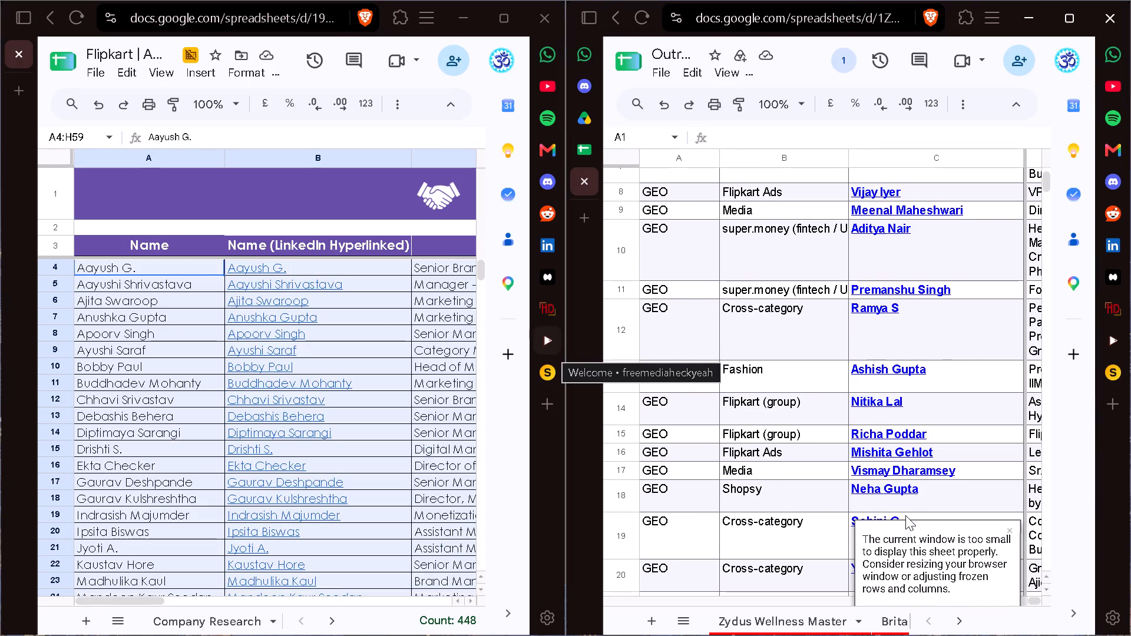
{"action": "left_click", "coordinate": [123, 388]}
{"action": "scroll", "coordinate": [123, 388], "scroll_direction": "down", "scroll_amount": 3}
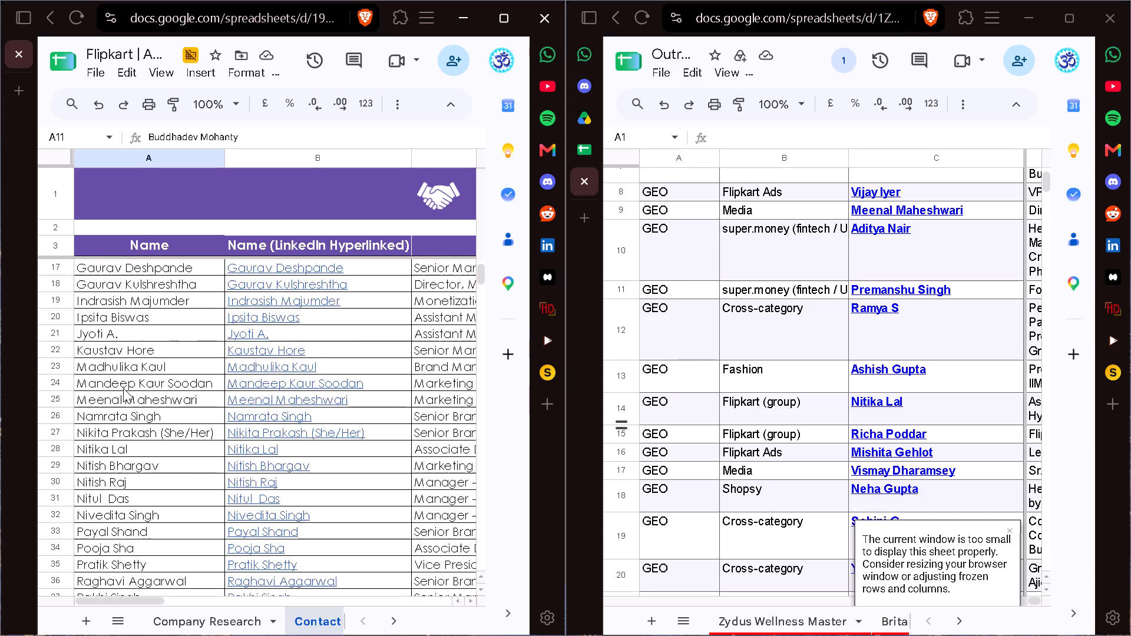
{"action": "scroll", "coordinate": [123, 388], "scroll_direction": "down", "scroll_amount": 1}
{"action": "scroll", "coordinate": [681, 367], "scroll_direction": "up", "scroll_amount": 2}
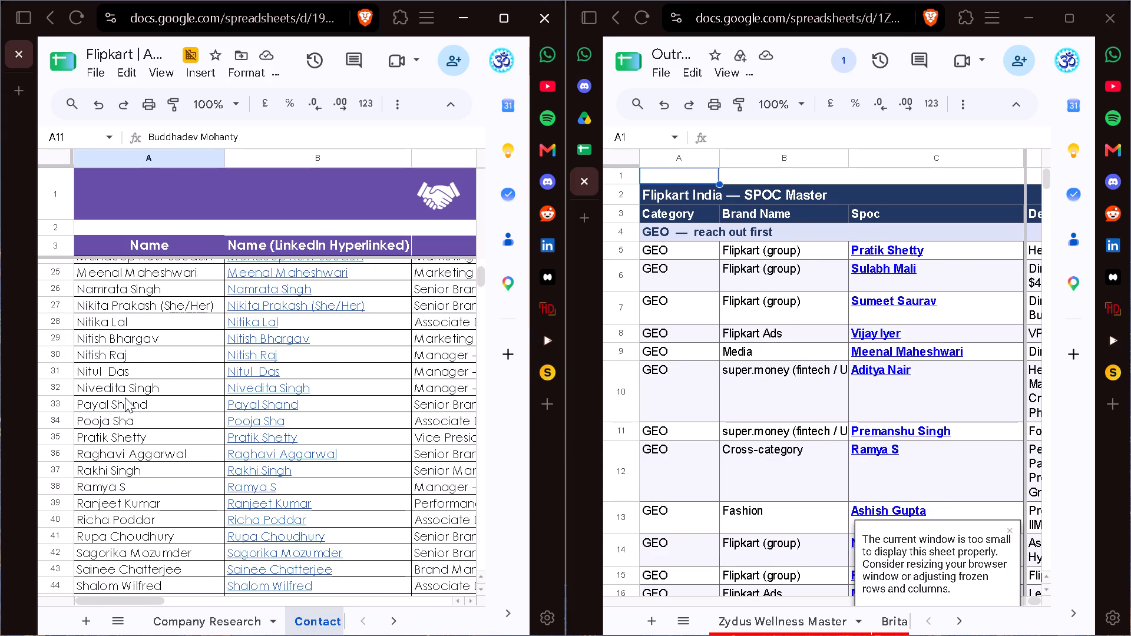
{"action": "scroll", "coordinate": [119, 395], "scroll_direction": "down", "scroll_amount": 1}
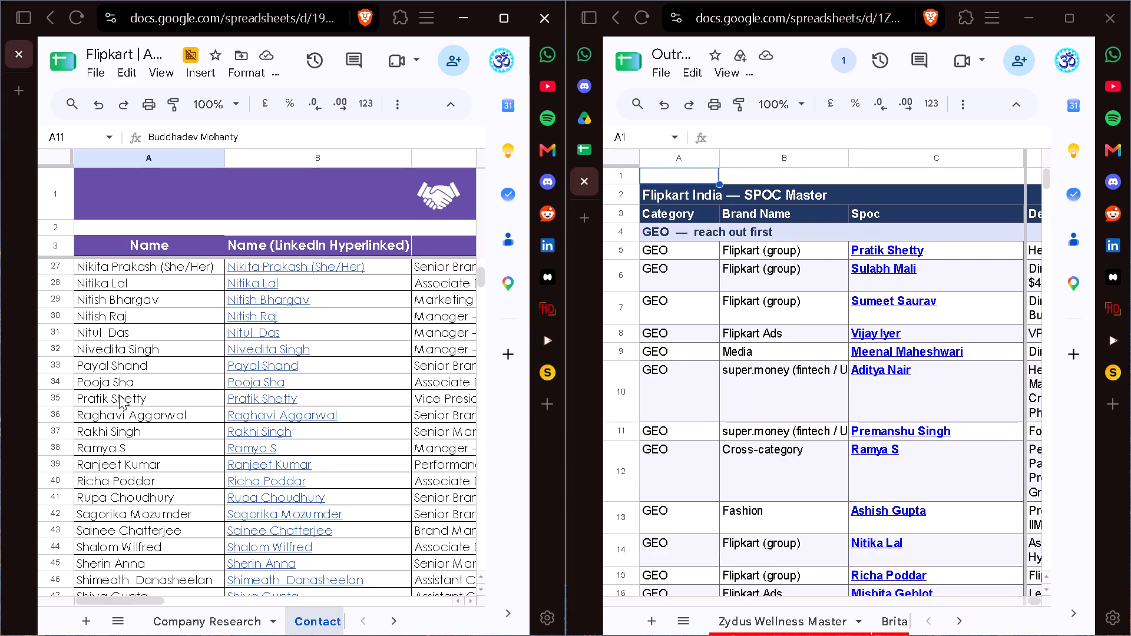
{"action": "left_click", "coordinate": [967, 250]}
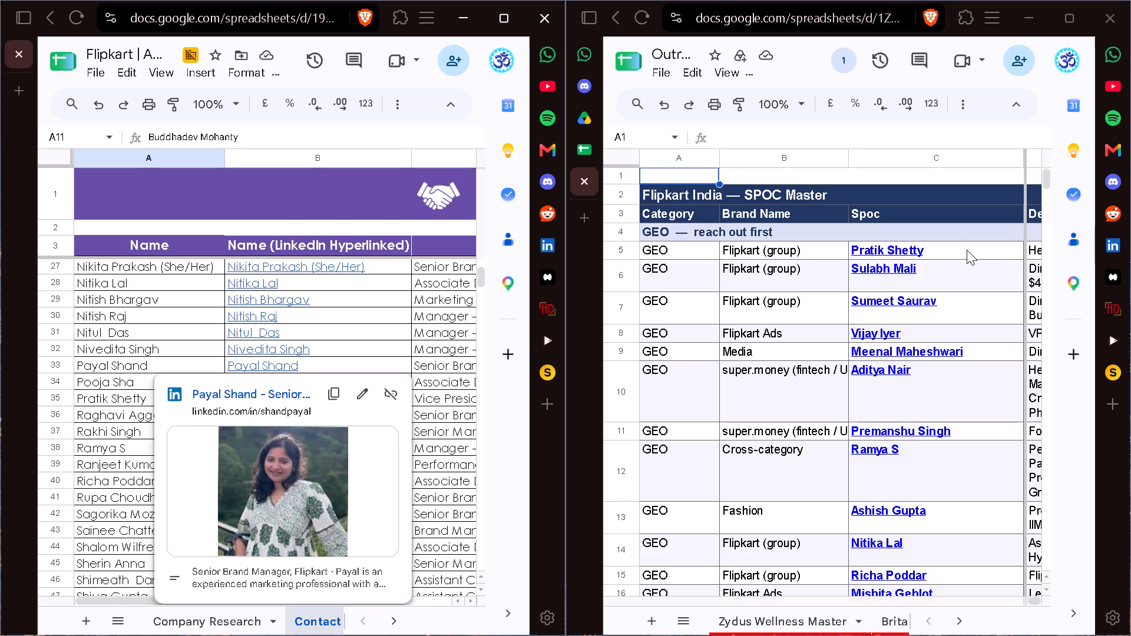
{"action": "left_click", "coordinate": [959, 105]}
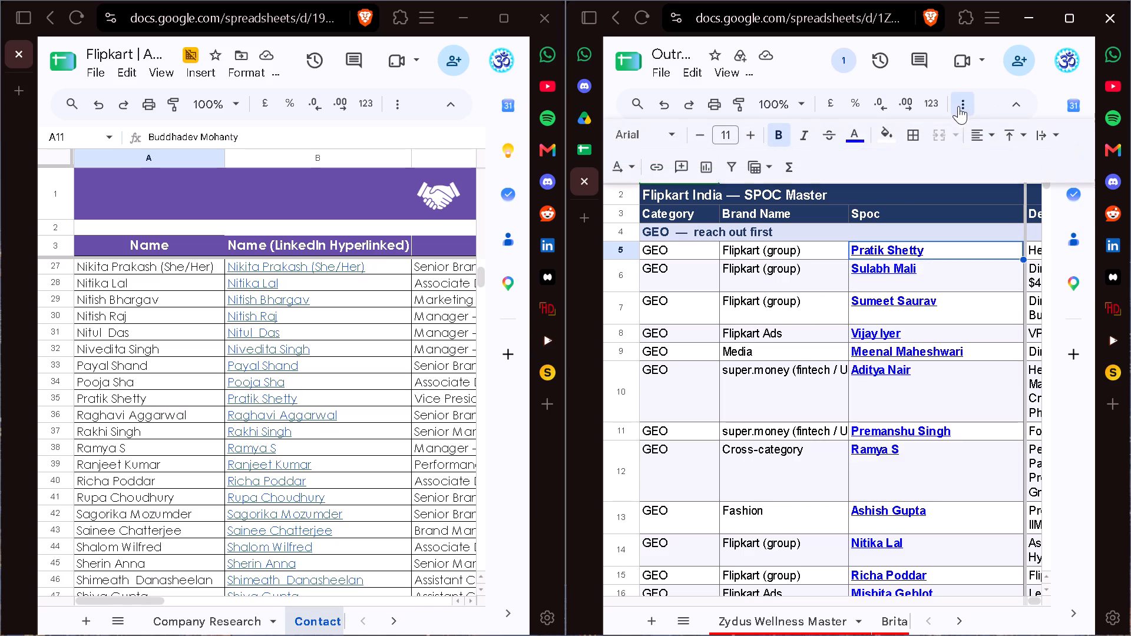
{"action": "left_click", "coordinate": [887, 138]}
{"action": "left_click", "coordinate": [946, 201]}
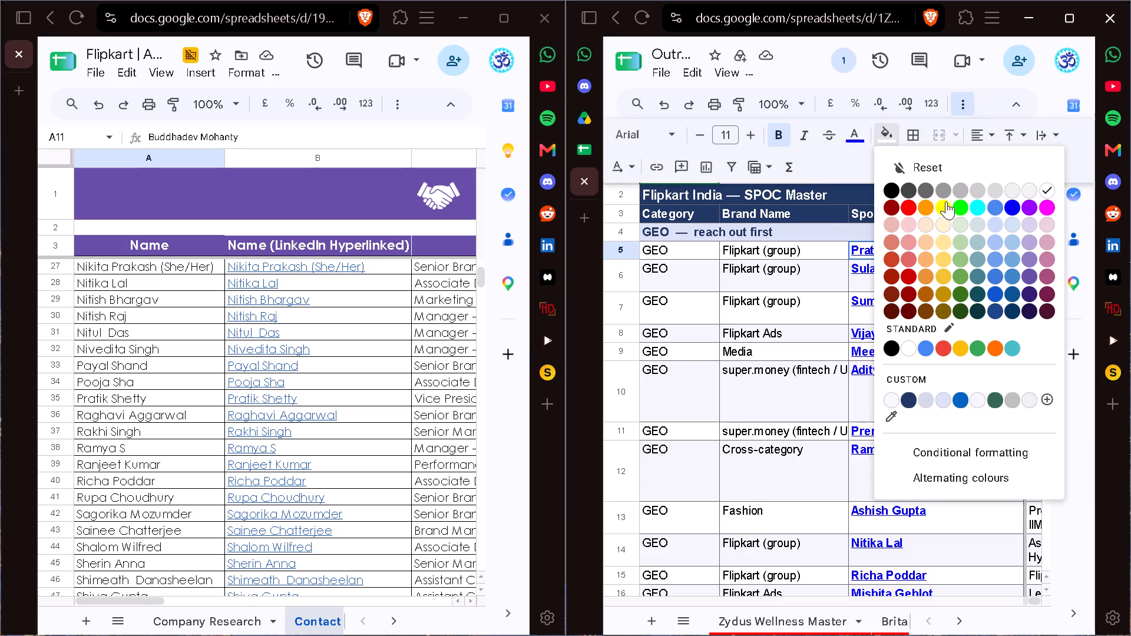
Look through the Contact Map names for the GEO SPOCs listed in rows 6 to 8 of the SPOC Master.
{"action": "scroll", "coordinate": [287, 362], "scroll_direction": "down", "scroll_amount": 1}
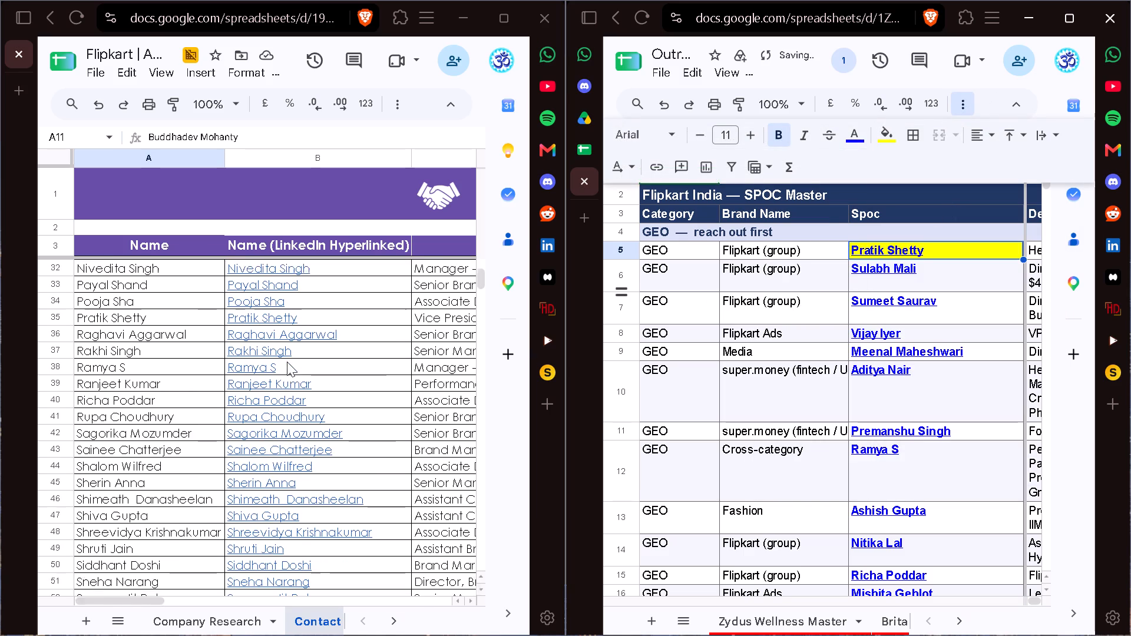
{"action": "scroll", "coordinate": [287, 362], "scroll_direction": "down", "scroll_amount": 1}
{"action": "scroll", "coordinate": [208, 448], "scroll_direction": "down", "scroll_amount": 2}
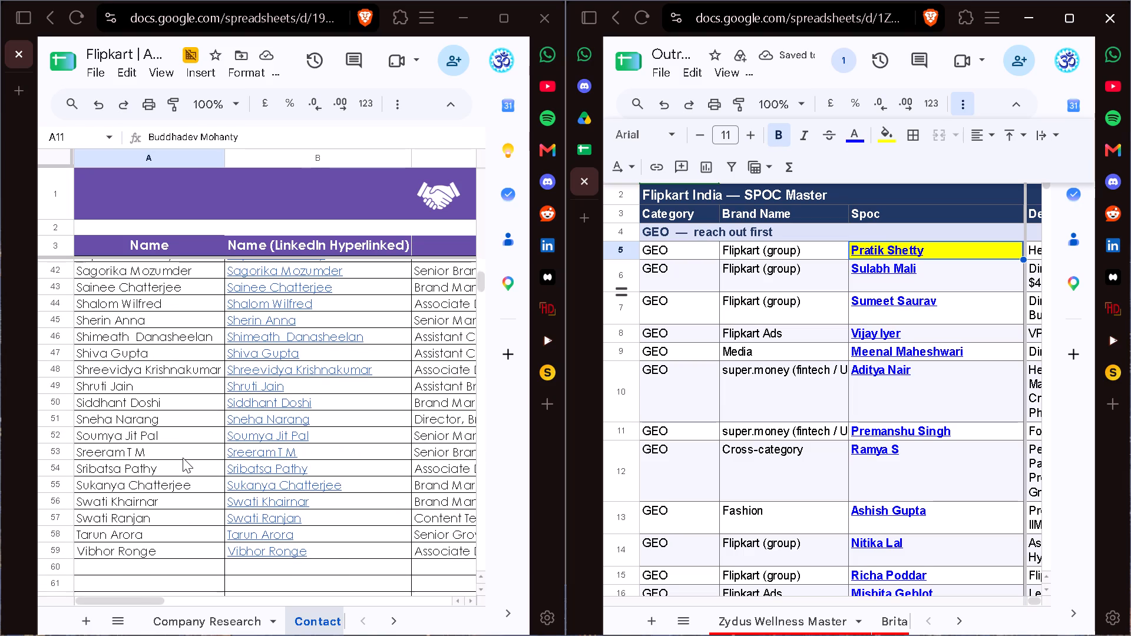
{"action": "scroll", "coordinate": [125, 356], "scroll_direction": "up", "scroll_amount": 2}
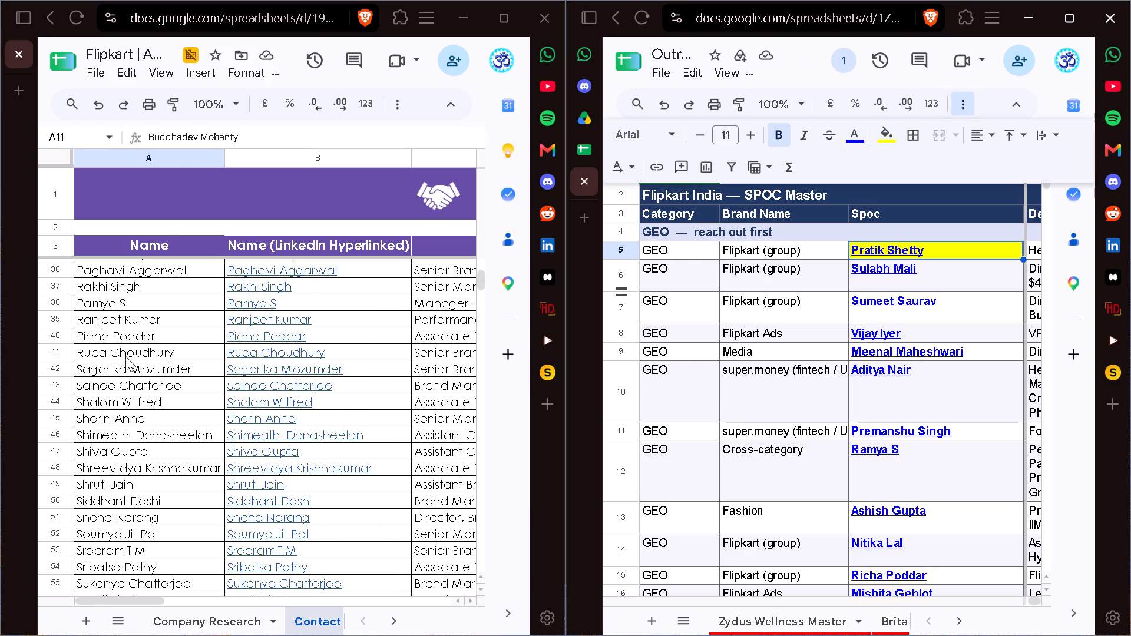
{"action": "scroll", "coordinate": [750, 413], "scroll_direction": "down", "scroll_amount": 1}
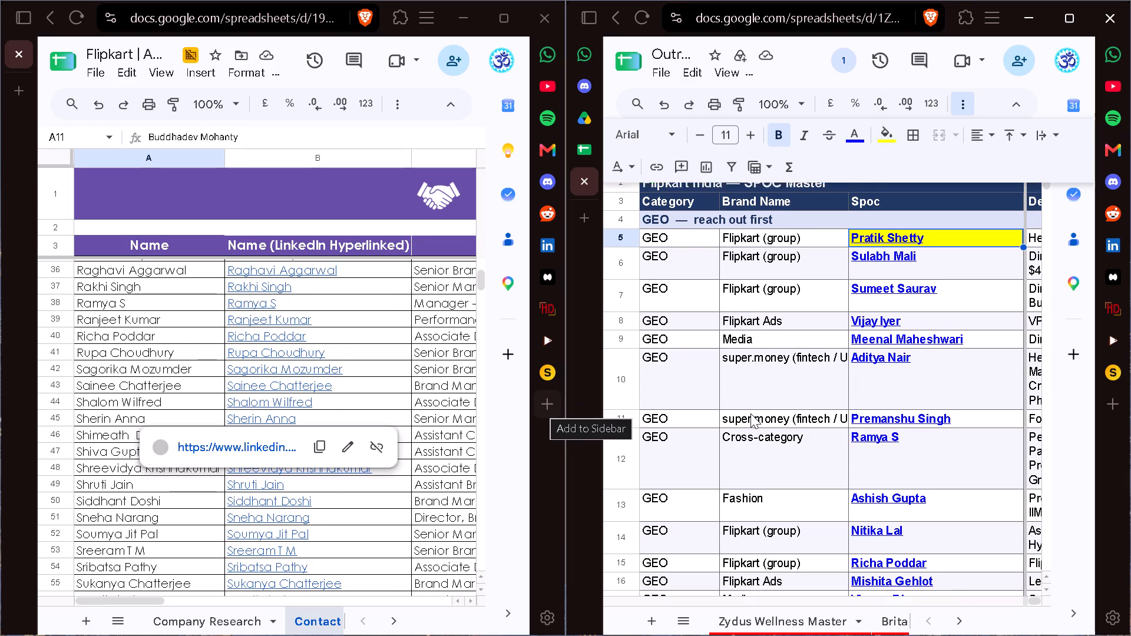
{"action": "scroll", "coordinate": [750, 413], "scroll_direction": "down", "scroll_amount": 1}
{"action": "scroll", "coordinate": [140, 364], "scroll_direction": "down", "scroll_amount": 1}
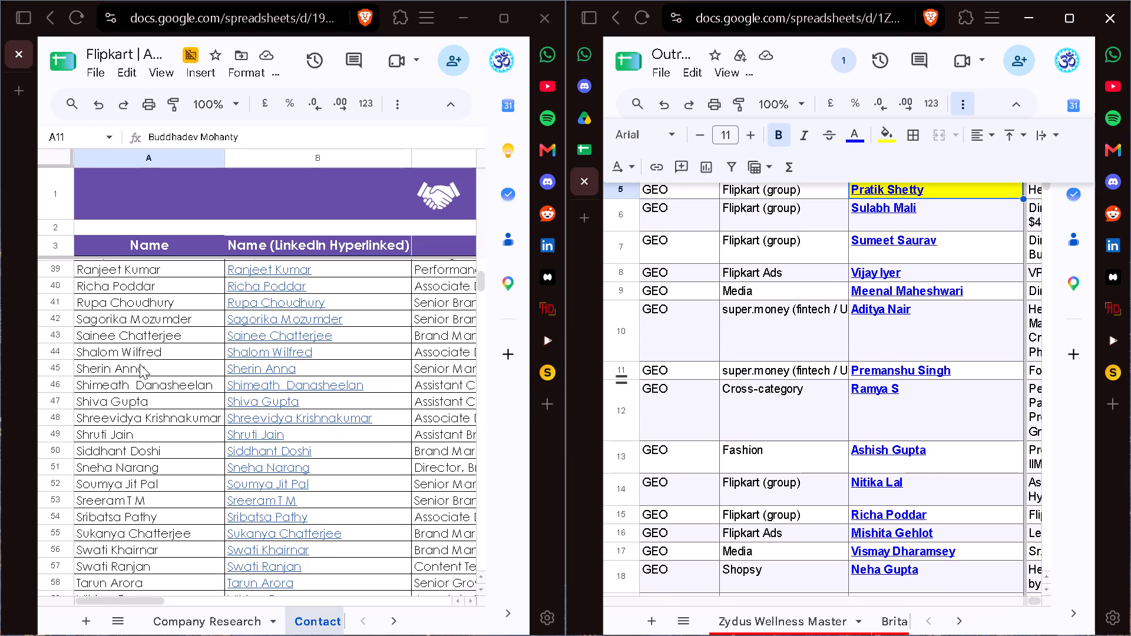
{"action": "scroll", "coordinate": [140, 364], "scroll_direction": "down", "scroll_amount": 1}
{"action": "scroll", "coordinate": [141, 491], "scroll_direction": "down", "scroll_amount": 1}
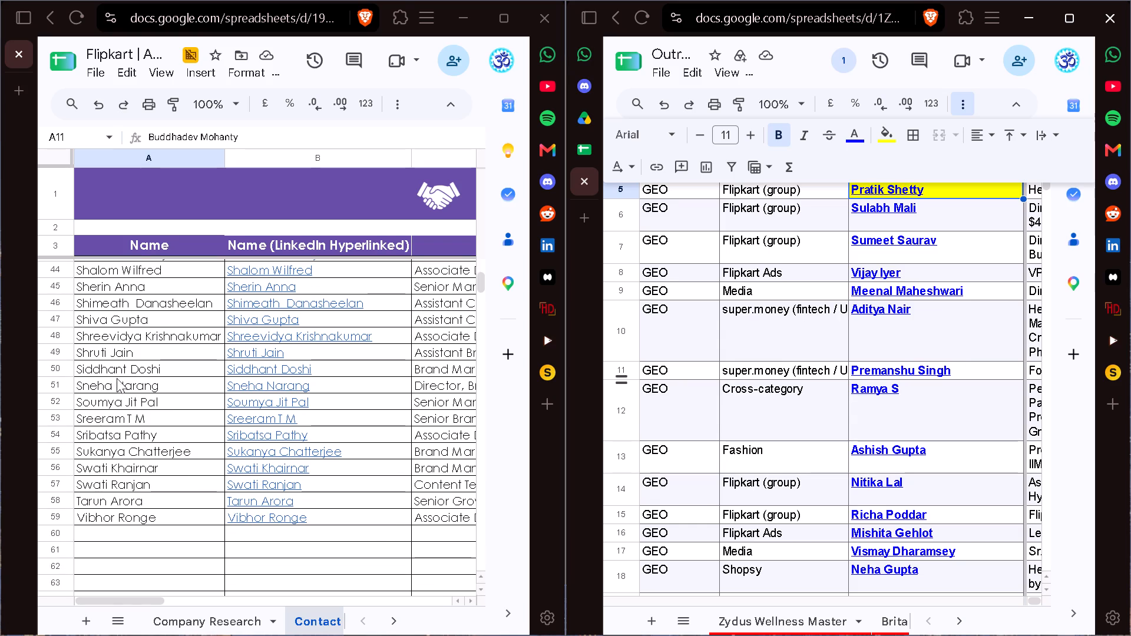
{"action": "scroll", "coordinate": [107, 320], "scroll_direction": "up", "scroll_amount": 1}
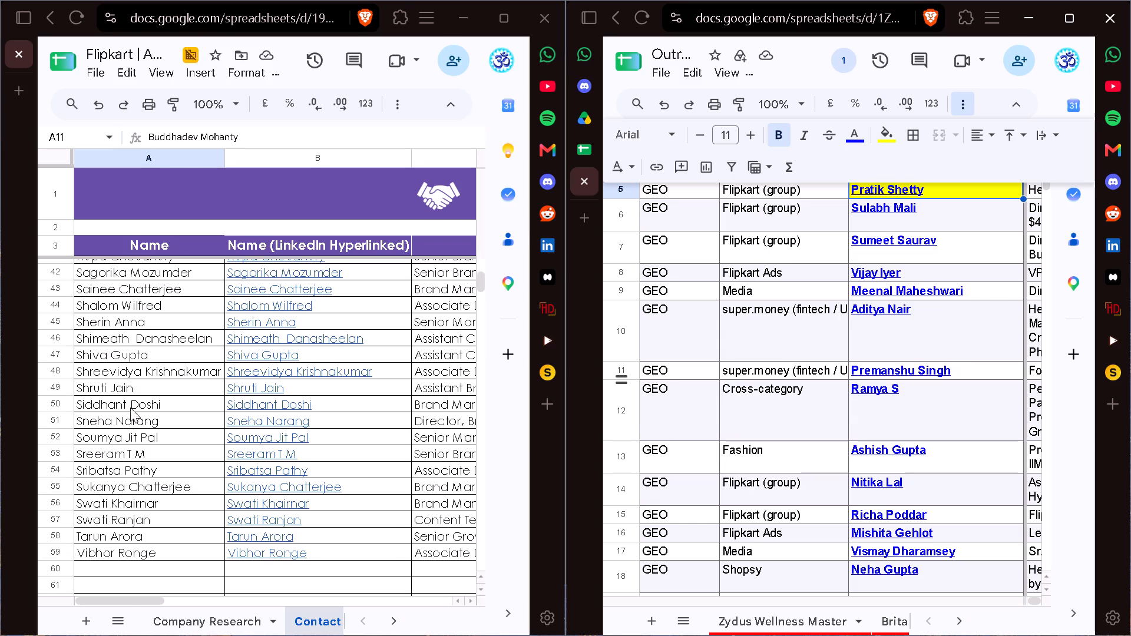
{"action": "key", "text": "Down"}
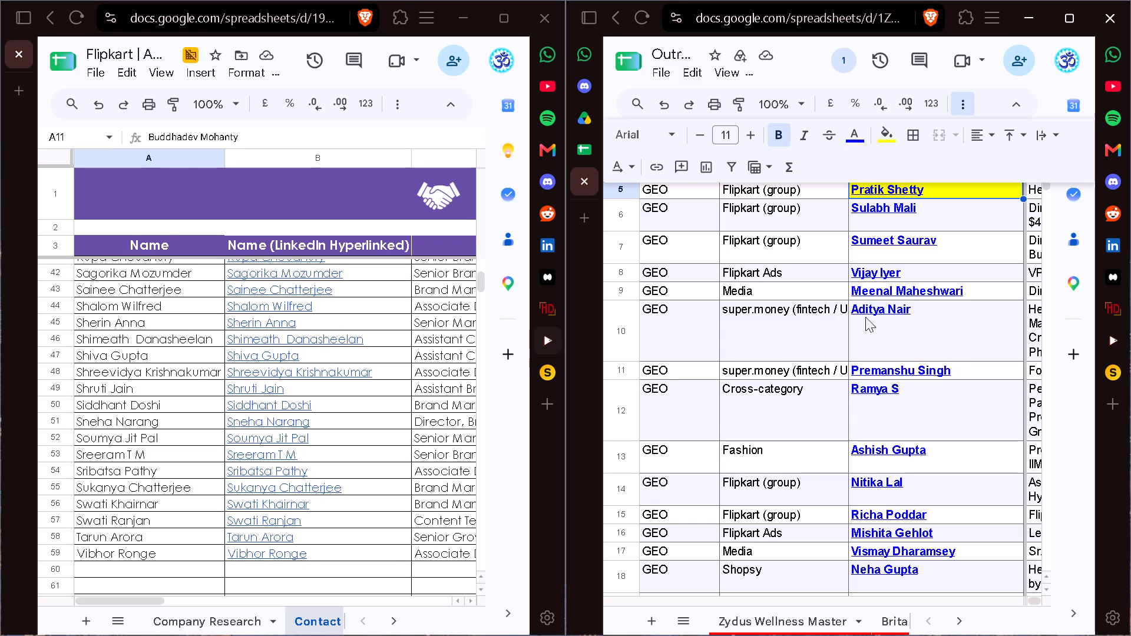
{"action": "left_click", "coordinate": [951, 243]}
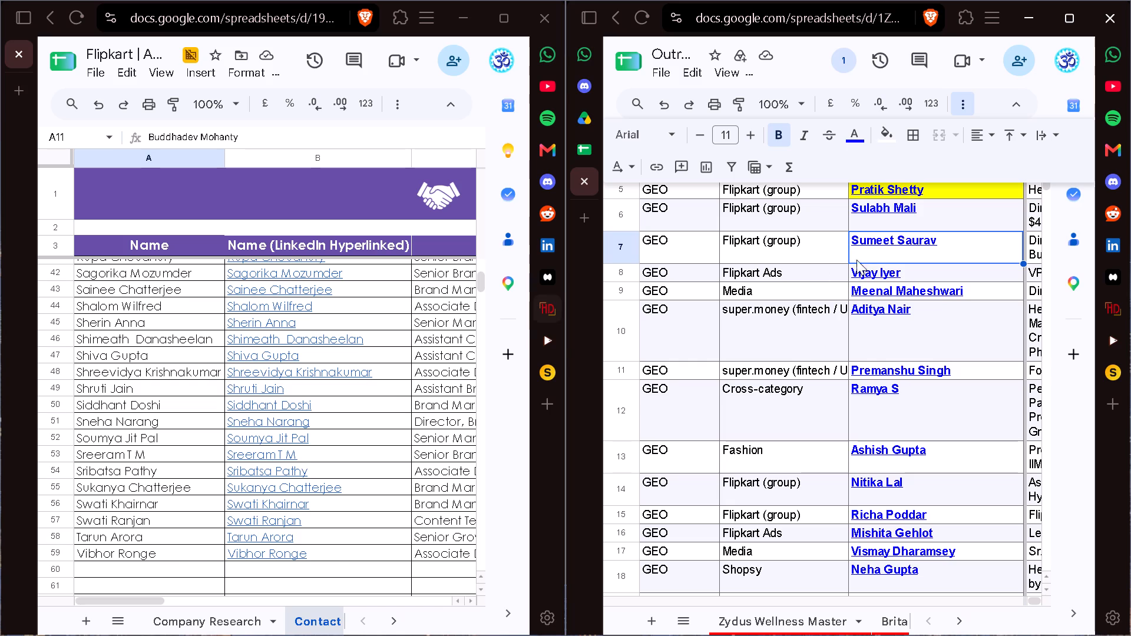
{"action": "left_click", "coordinate": [944, 273]}
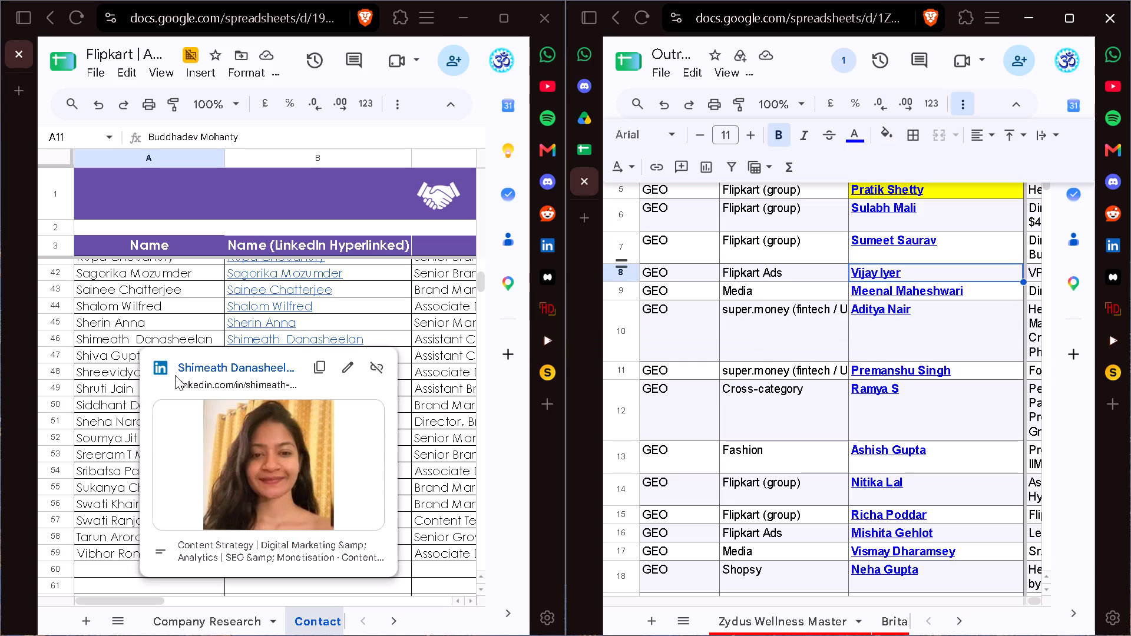
{"action": "scroll", "coordinate": [114, 398], "scroll_direction": "down", "scroll_amount": 2}
Look up the Media SPOC from row 9 in the Contact Map and fill that SPOC cell yellow.
{"action": "key", "text": "Down"}
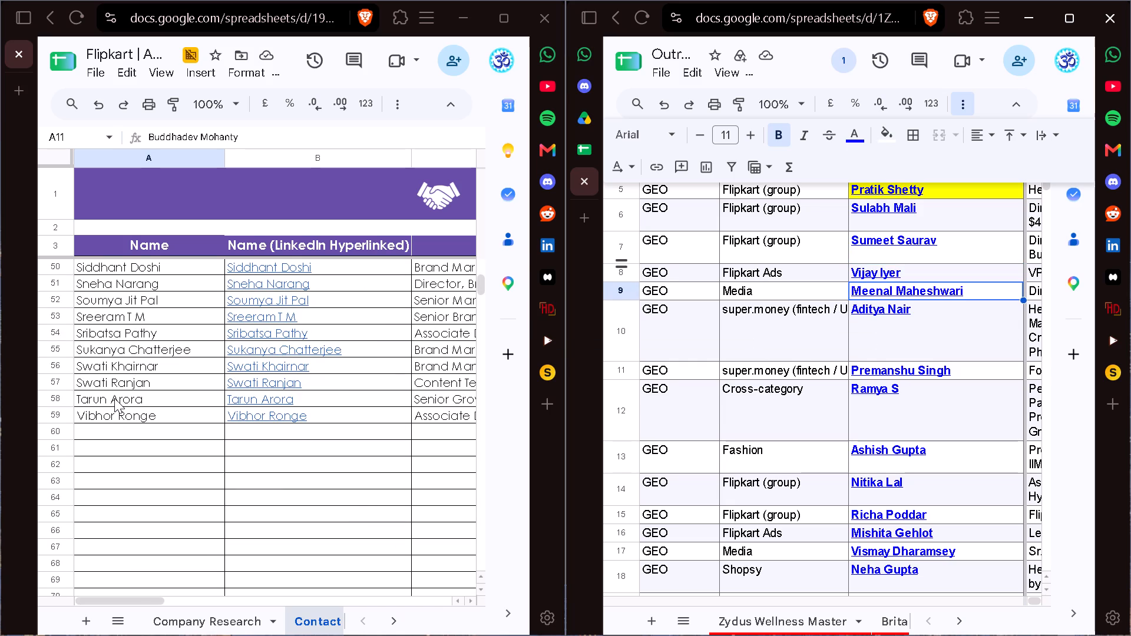
{"action": "scroll", "coordinate": [114, 398], "scroll_direction": "up", "scroll_amount": 5}
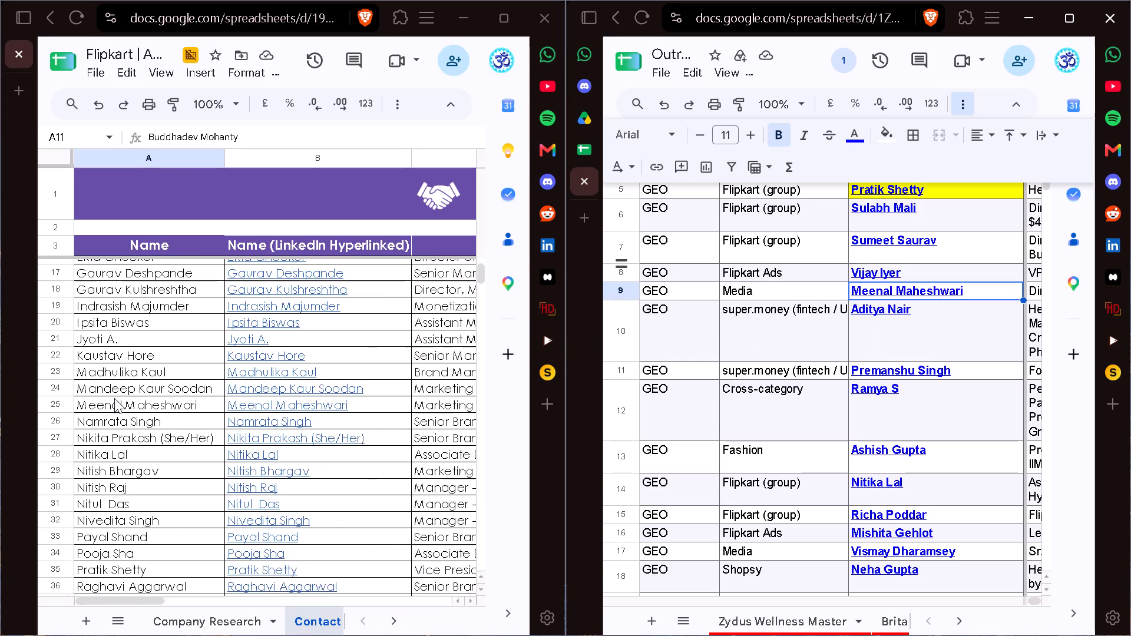
{"action": "scroll", "coordinate": [114, 398], "scroll_direction": "up", "scroll_amount": 2}
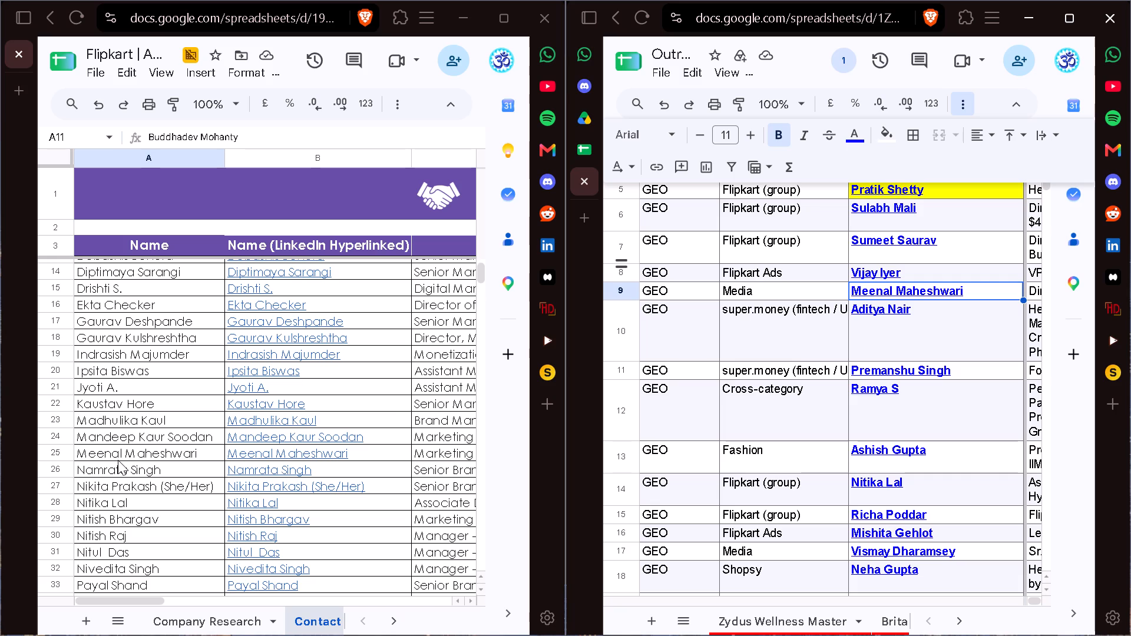
{"action": "scroll", "coordinate": [118, 460], "scroll_direction": "down", "scroll_amount": 1}
{"action": "left_click", "coordinate": [891, 136]}
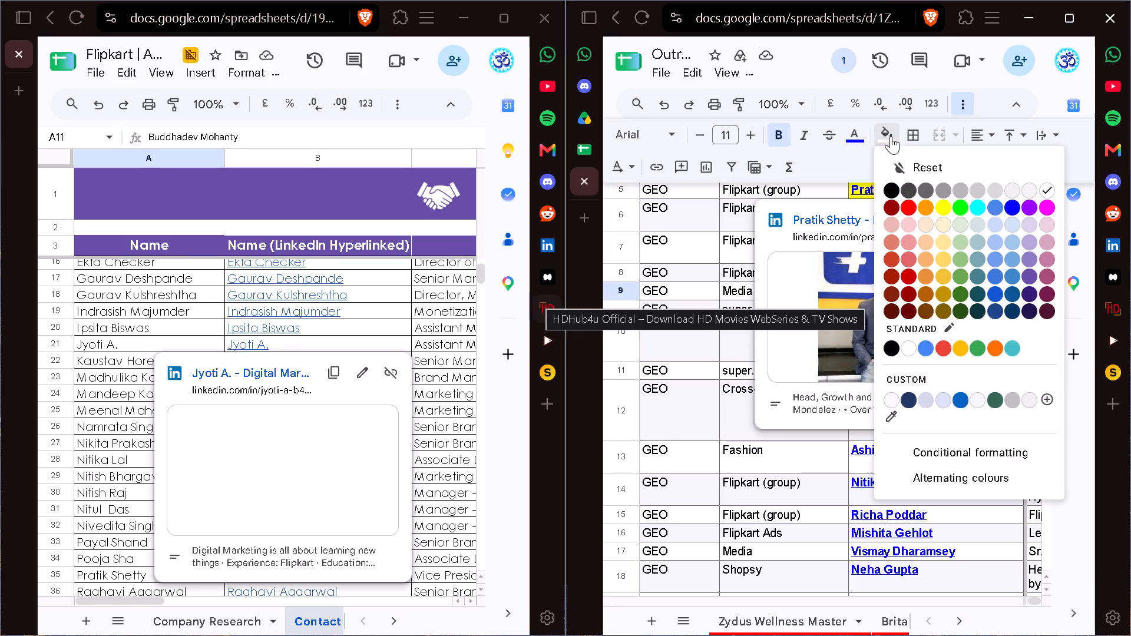
{"action": "left_click", "coordinate": [940, 208]}
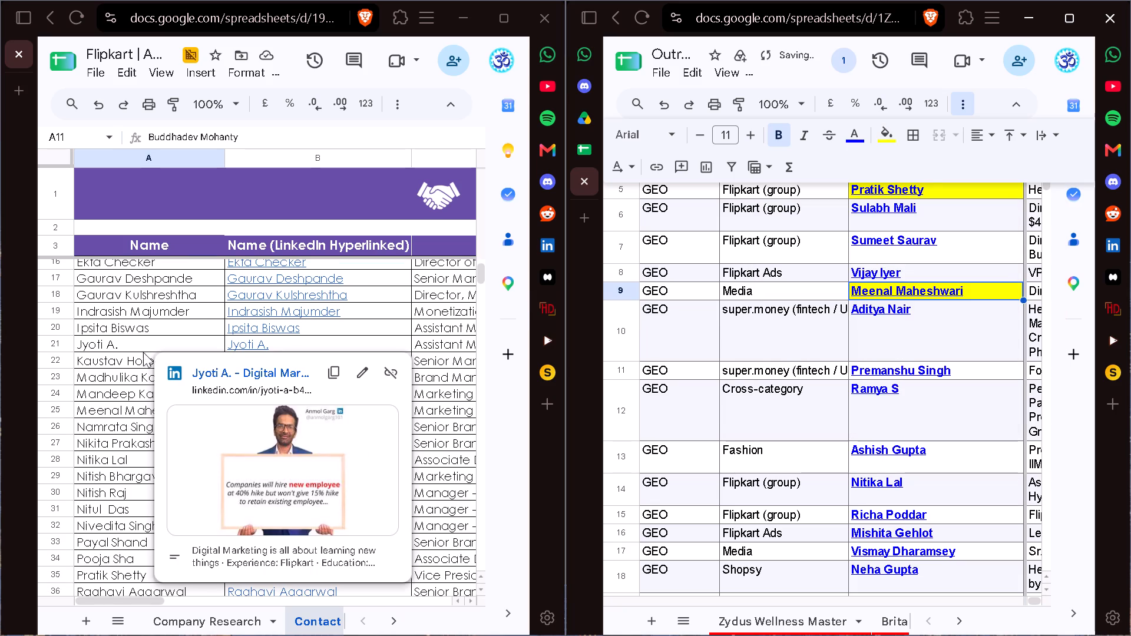
Look through the Contact Map names for the two super.money SPOCs in rows 10 and 11 of the SPOC Master.
{"action": "key", "text": "Down"}
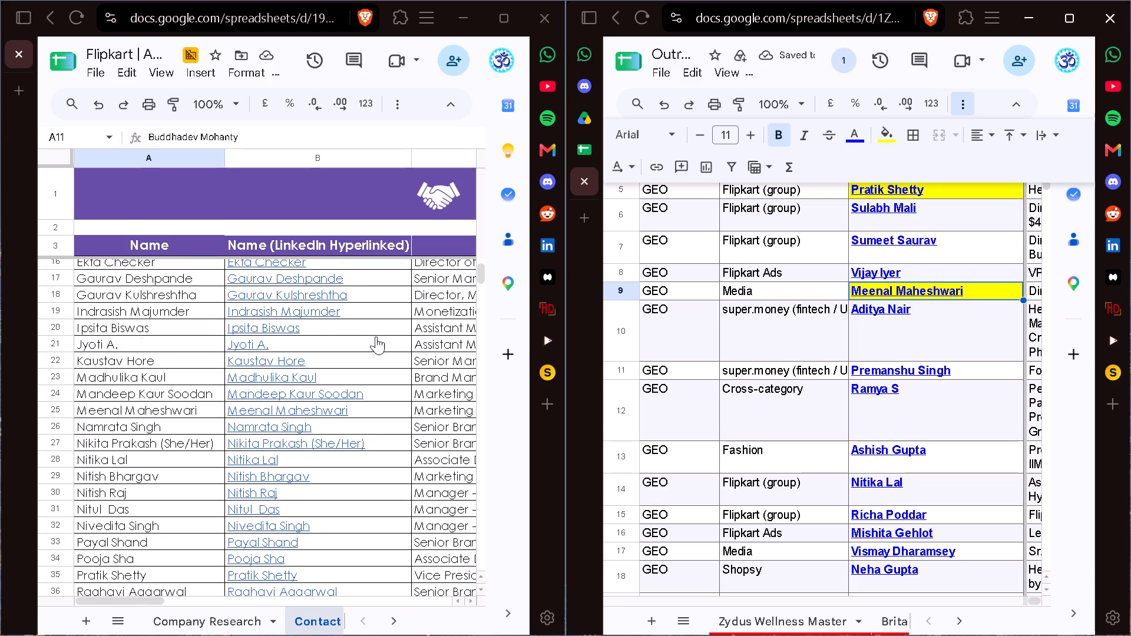
{"action": "left_click", "coordinate": [878, 335]}
{"action": "scroll", "coordinate": [84, 416], "scroll_direction": "up", "scroll_amount": 5}
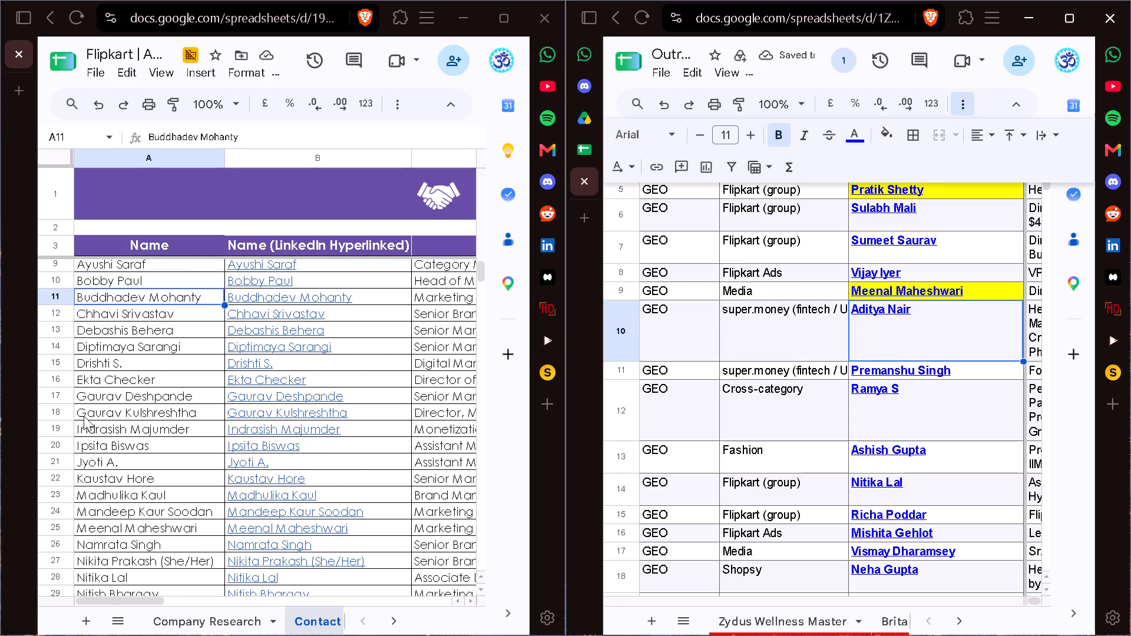
{"action": "scroll", "coordinate": [84, 416], "scroll_direction": "up", "scroll_amount": 1}
{"action": "scroll", "coordinate": [259, 408], "scroll_direction": "down", "scroll_amount": 1}
{"action": "key", "text": "Down"}
{"action": "scroll", "coordinate": [140, 330], "scroll_direction": "down", "scroll_amount": 3}
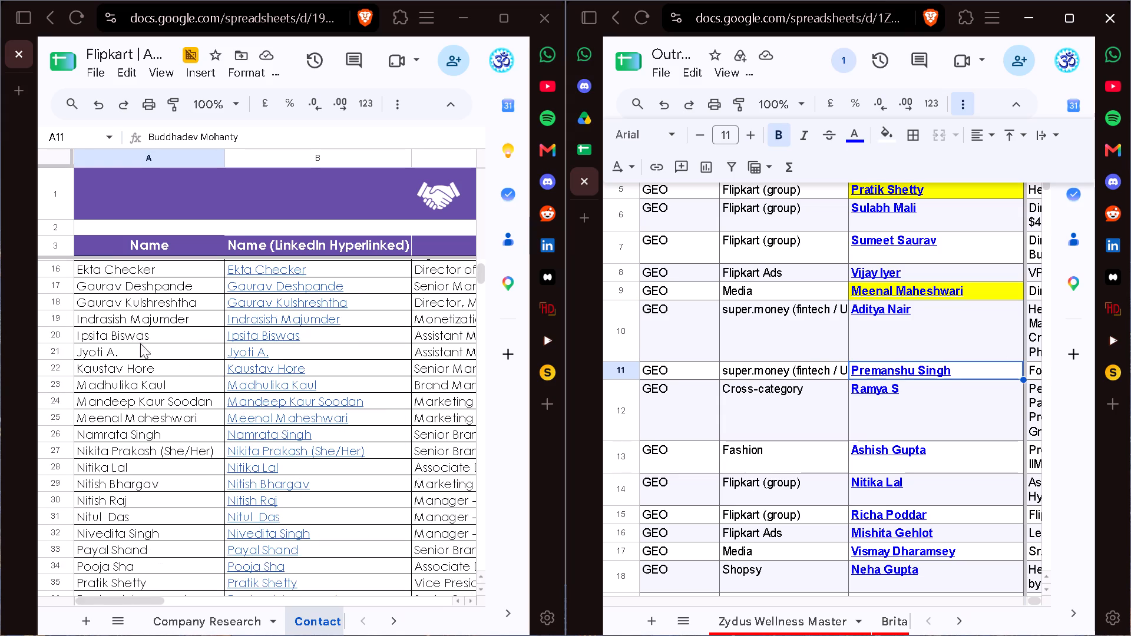
{"action": "scroll", "coordinate": [135, 395], "scroll_direction": "down", "scroll_amount": 2}
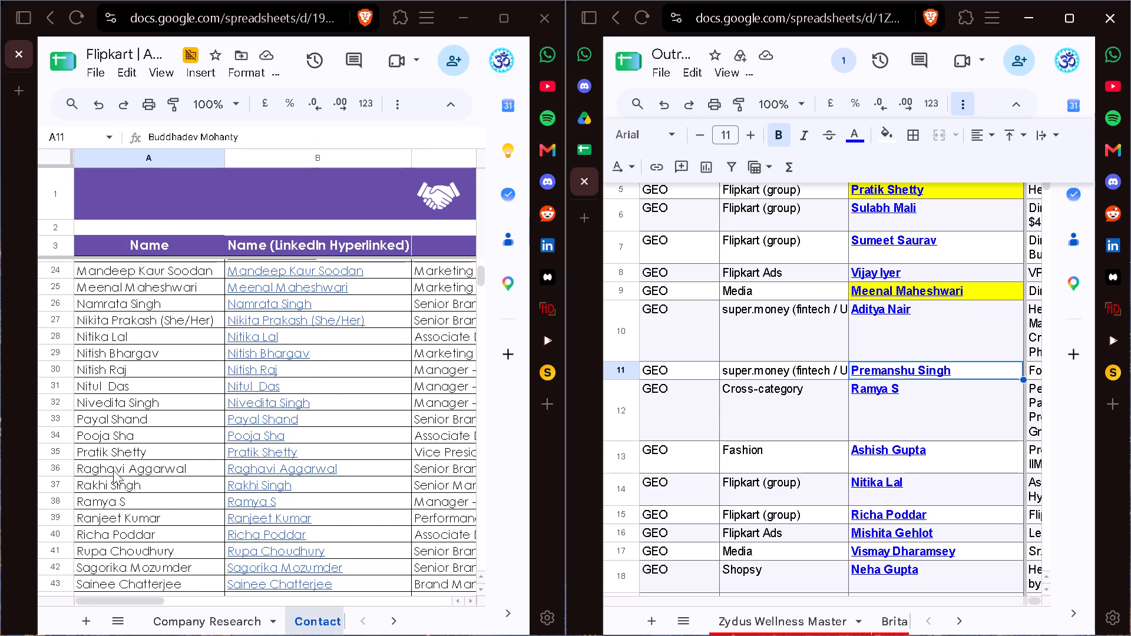
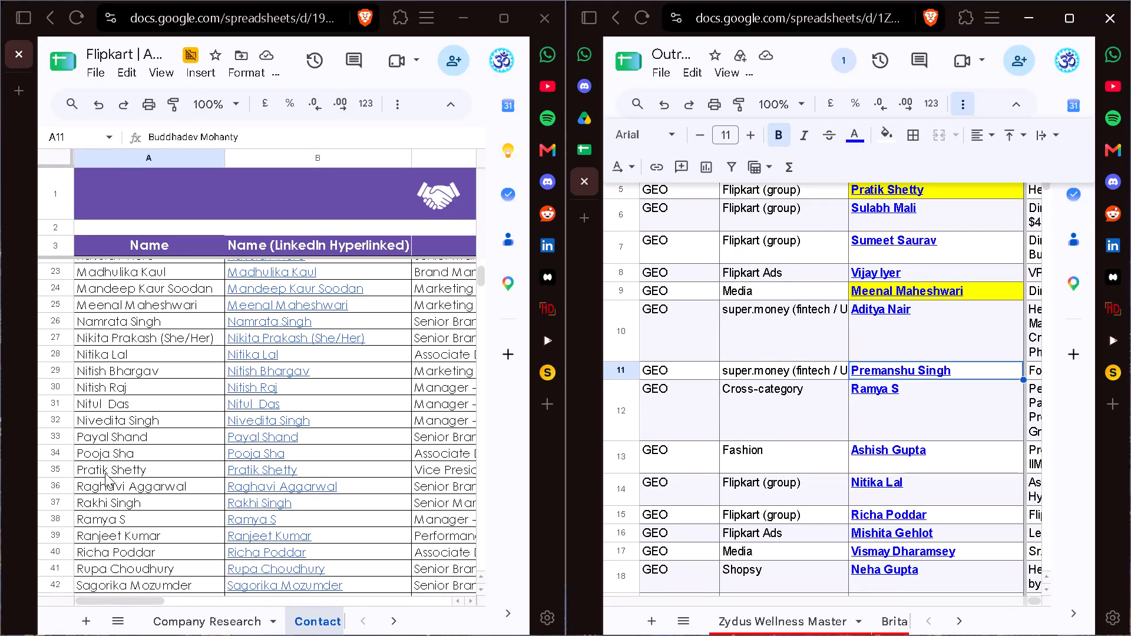
Look up the Cross-category SPOC from row 12 in the Contact Map and fill that SPOC cell yellow.
{"action": "scroll", "coordinate": [105, 473], "scroll_direction": "down", "scroll_amount": 1}
{"action": "key", "text": "Down"}
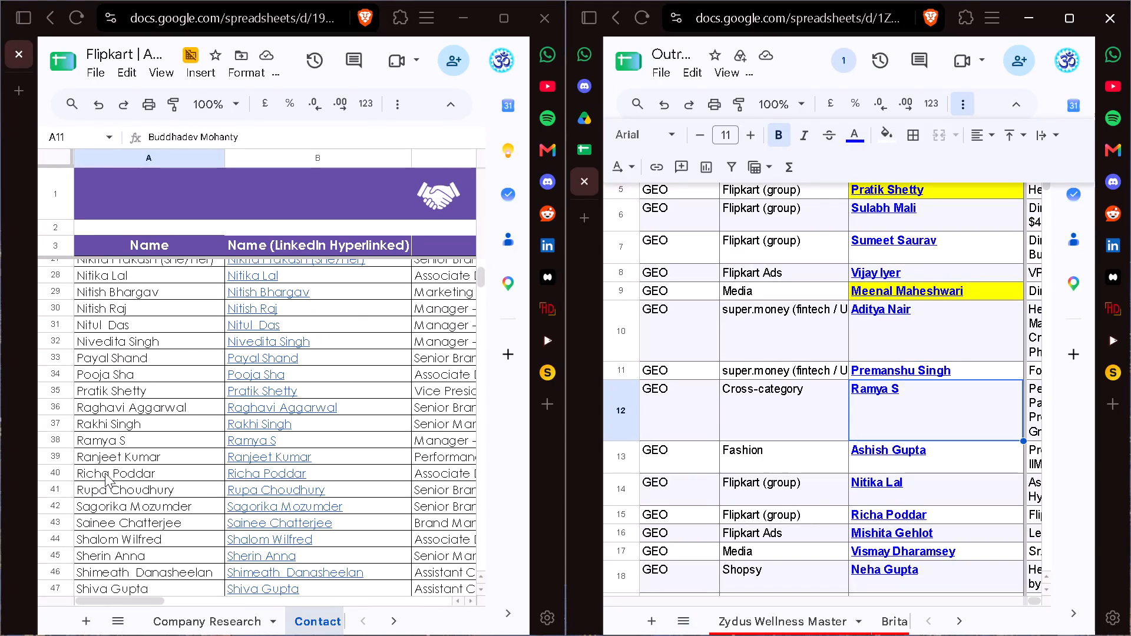
{"action": "scroll", "coordinate": [105, 473], "scroll_direction": "down", "scroll_amount": 2}
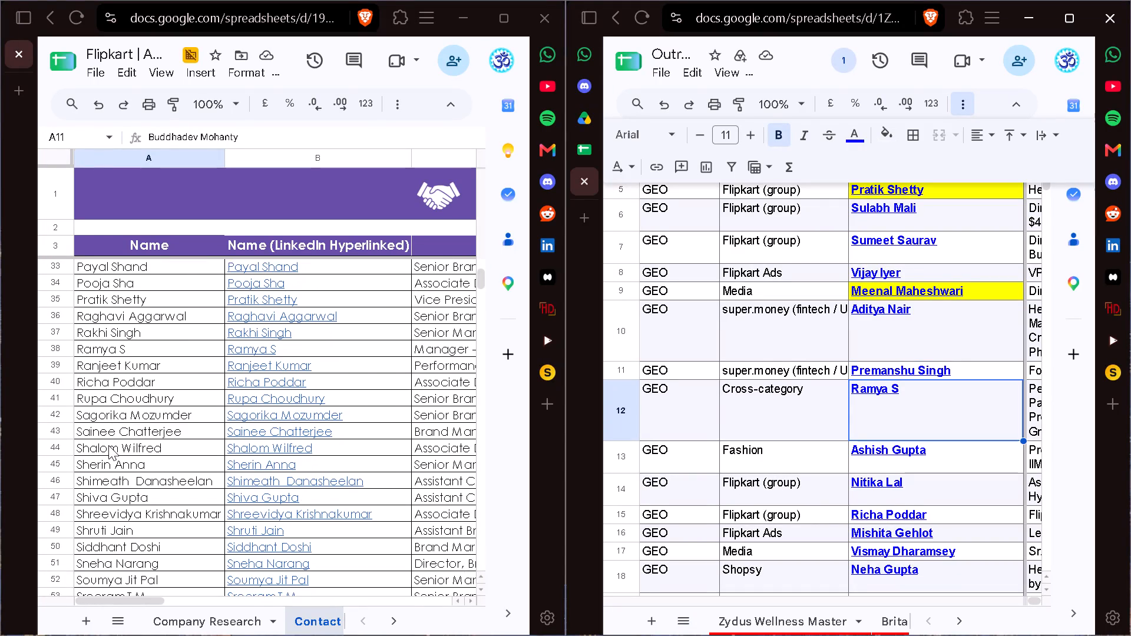
{"action": "scroll", "coordinate": [108, 445], "scroll_direction": "down", "scroll_amount": 1}
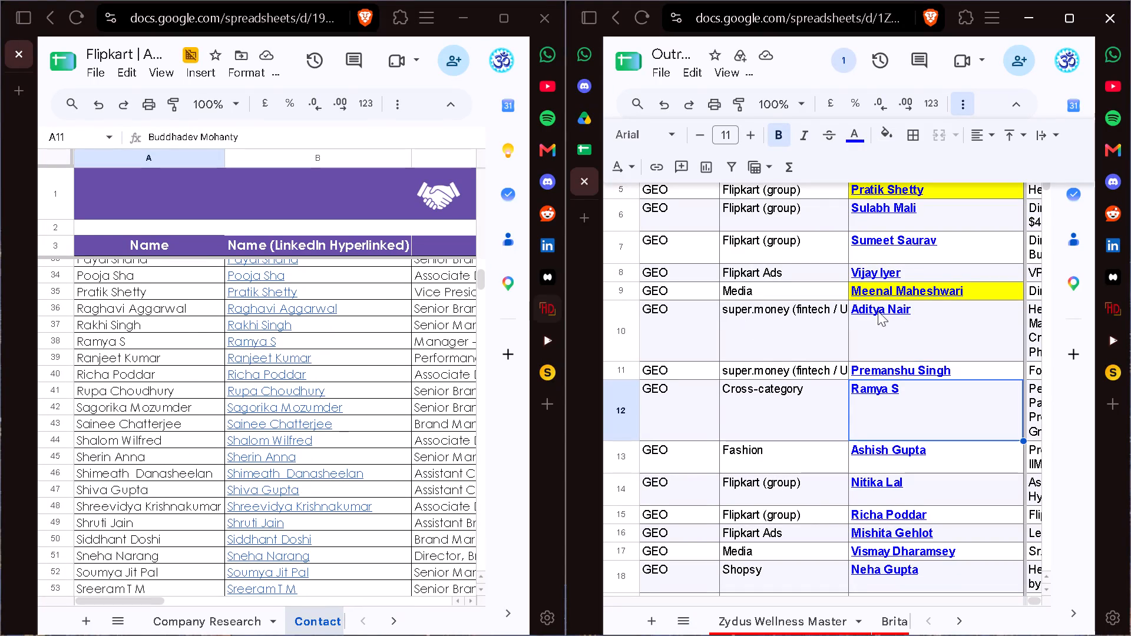
{"action": "left_click", "coordinate": [958, 103]}
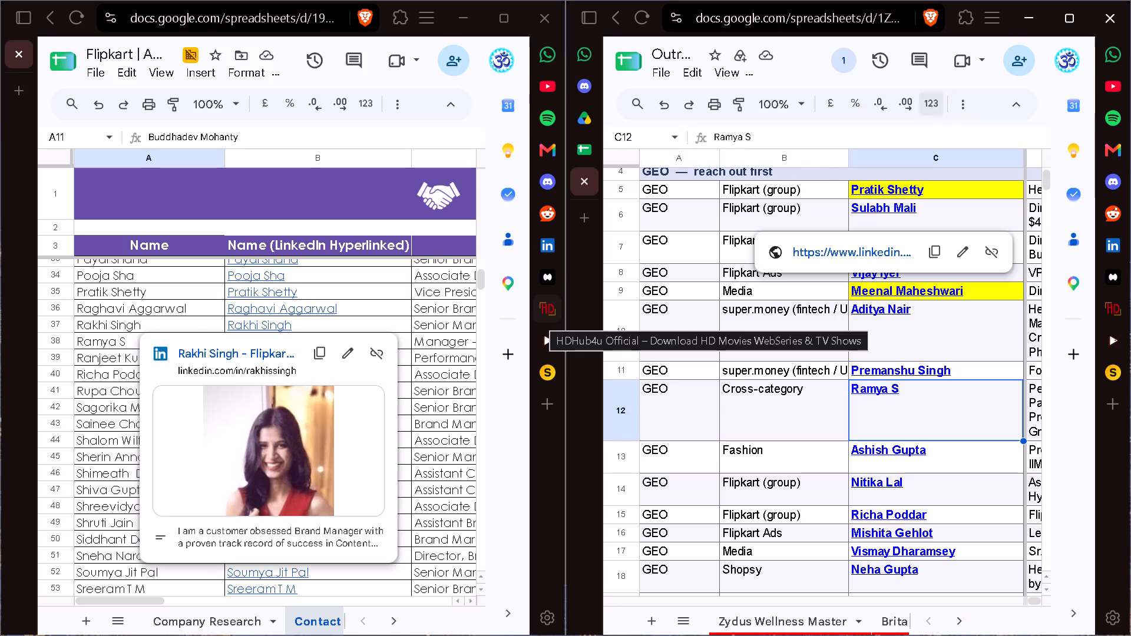
{"action": "left_click", "coordinate": [957, 108]}
{"action": "left_click", "coordinate": [878, 138]}
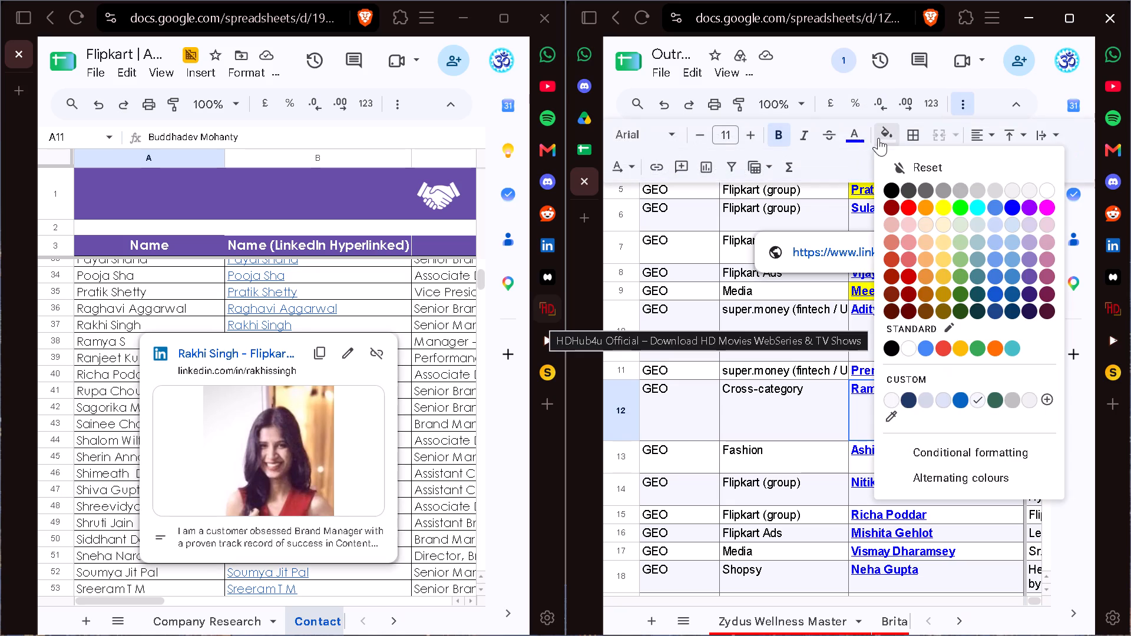
{"action": "left_click", "coordinate": [950, 207]}
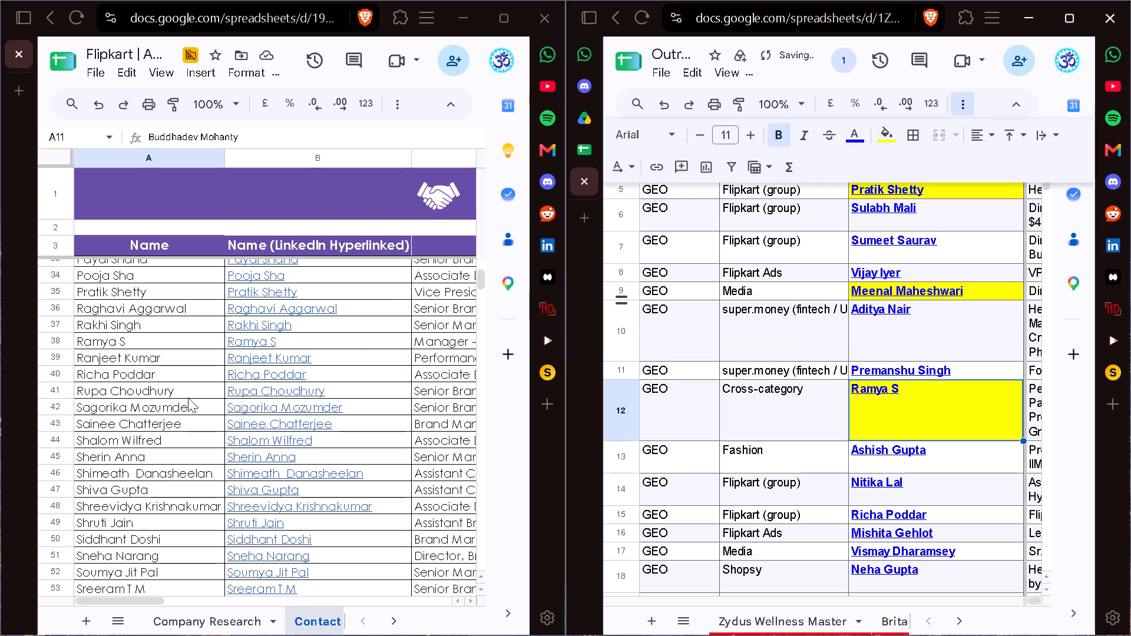
Look through the Contact Map names for the Fashion SPOC listed in row 13 of the SPOC Master.
{"action": "scroll", "coordinate": [80, 462], "scroll_direction": "up", "scroll_amount": 1}
{"action": "key", "text": "Down"}
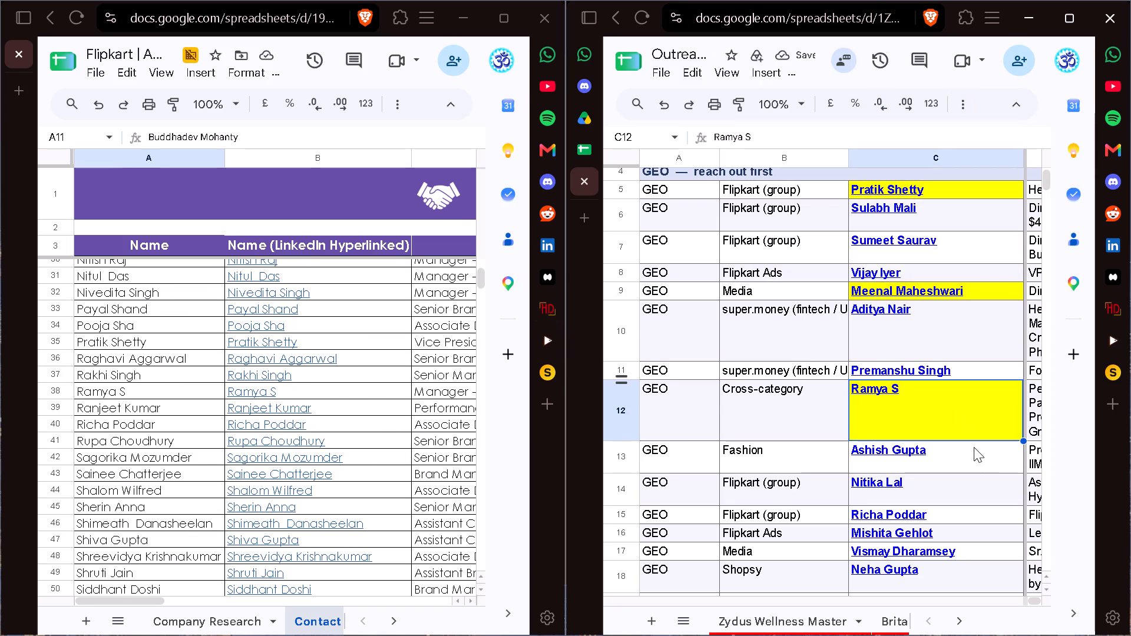
{"action": "left_click", "coordinate": [969, 459]}
{"action": "scroll", "coordinate": [234, 380], "scroll_direction": "up", "scroll_amount": 6}
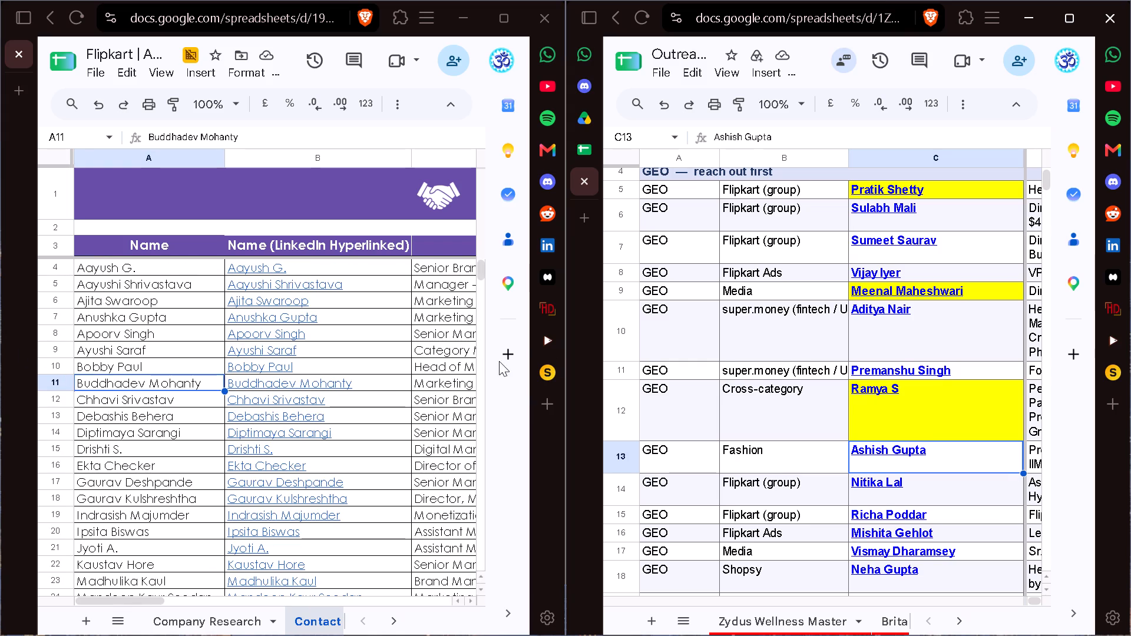
{"action": "scroll", "coordinate": [769, 399], "scroll_direction": "down", "scroll_amount": 2}
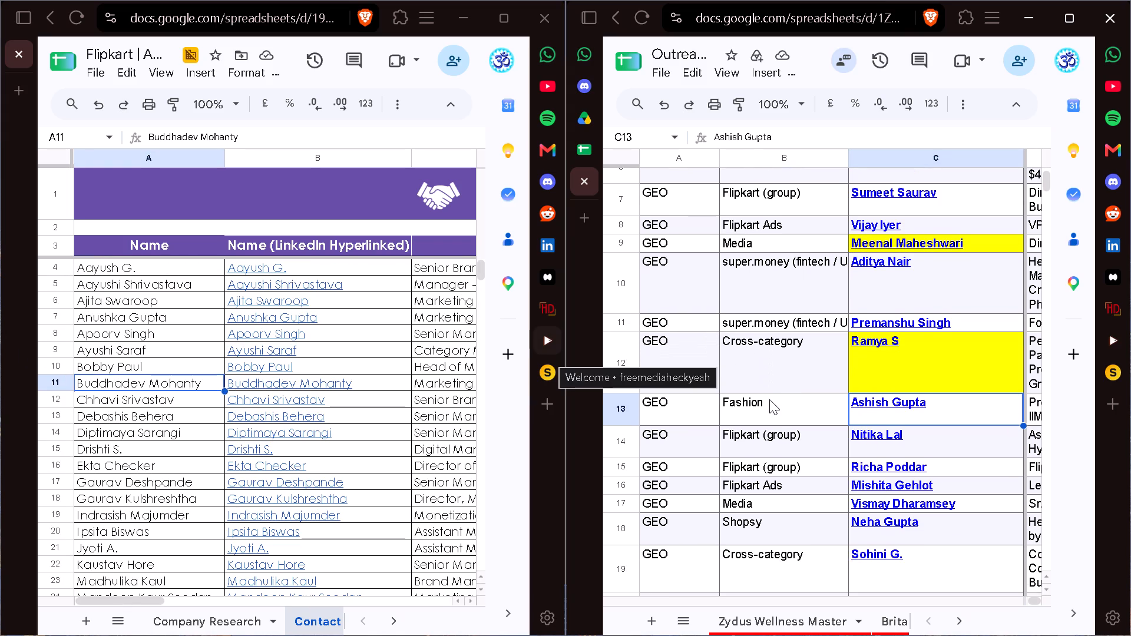
{"action": "scroll", "coordinate": [769, 399], "scroll_direction": "down", "scroll_amount": 2}
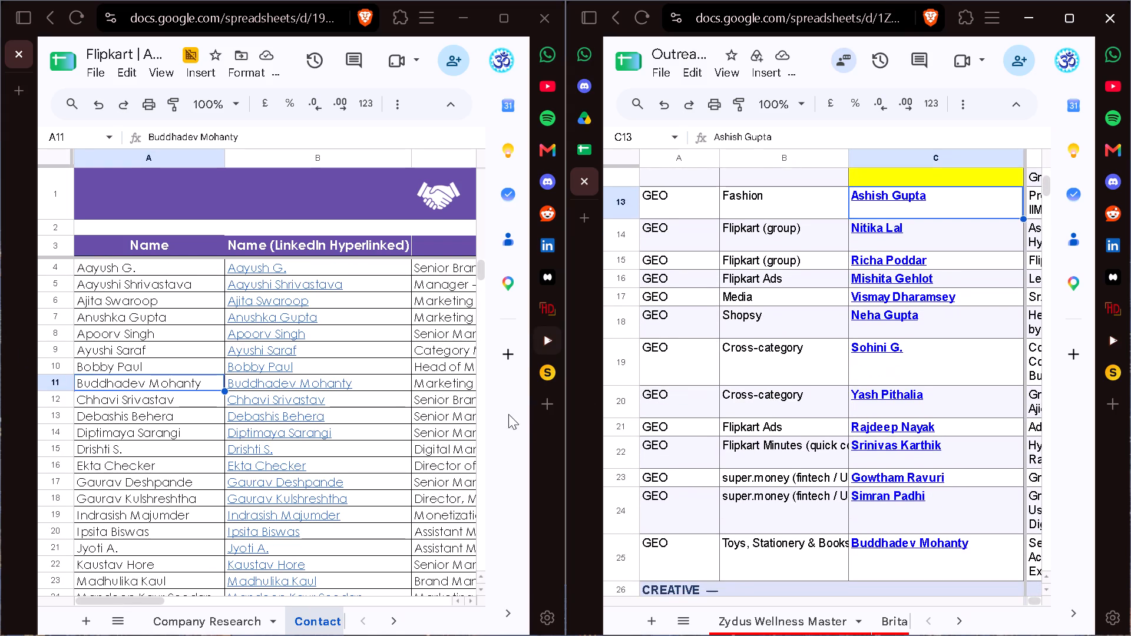
Look up the Flipkart (group) SPOC from row 14 in the Contact Map and fill that SPOC cell yellow.
{"action": "scroll", "coordinate": [163, 438], "scroll_direction": "down", "scroll_amount": 3}
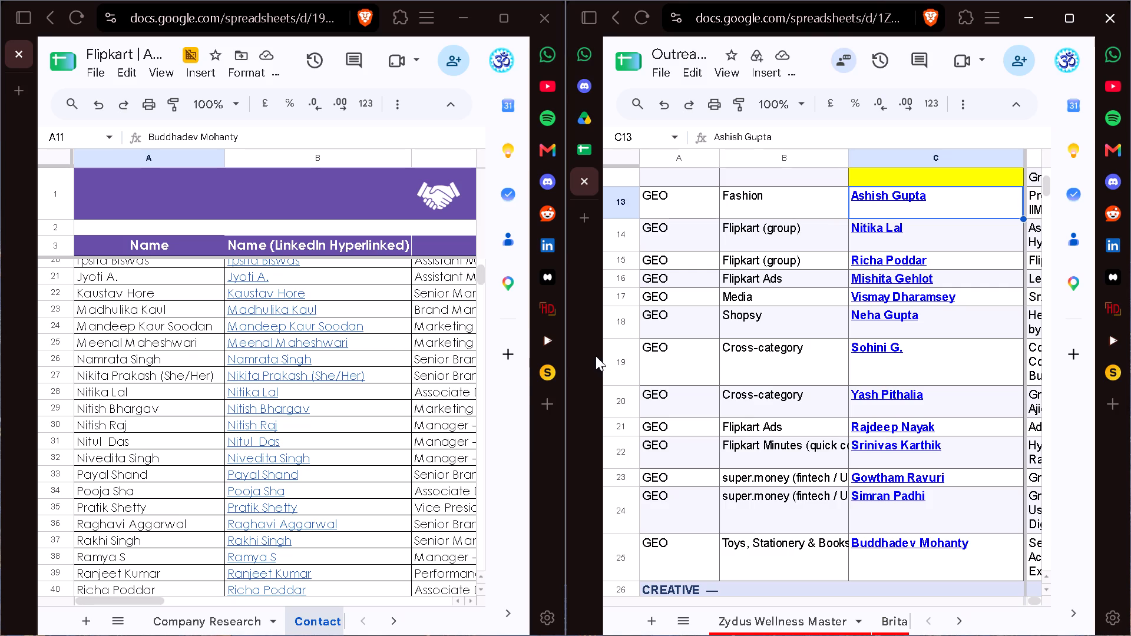
{"action": "scroll", "coordinate": [748, 326], "scroll_direction": "right", "scroll_amount": 1}
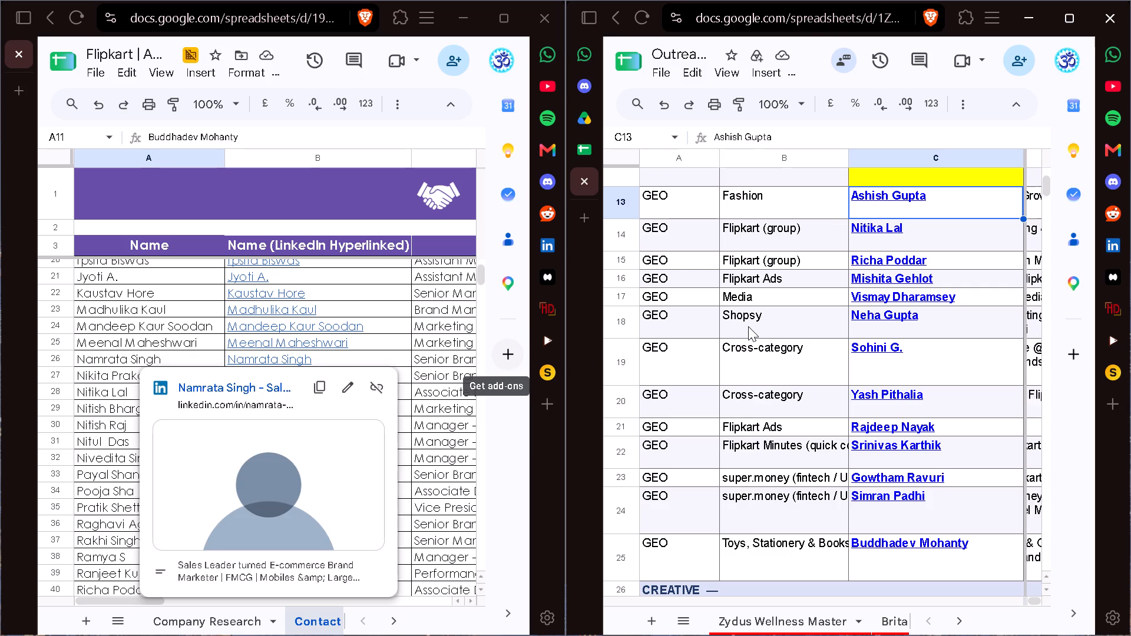
{"action": "scroll", "coordinate": [748, 326], "scroll_direction": "right", "scroll_amount": 1}
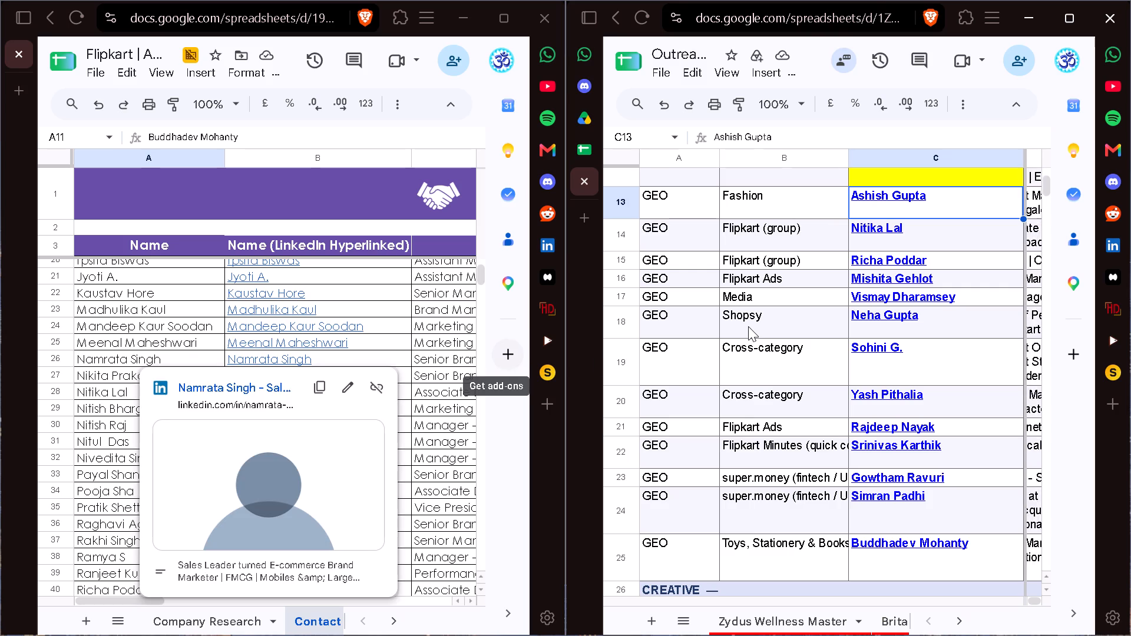
{"action": "scroll", "coordinate": [748, 326], "scroll_direction": "right", "scroll_amount": 2}
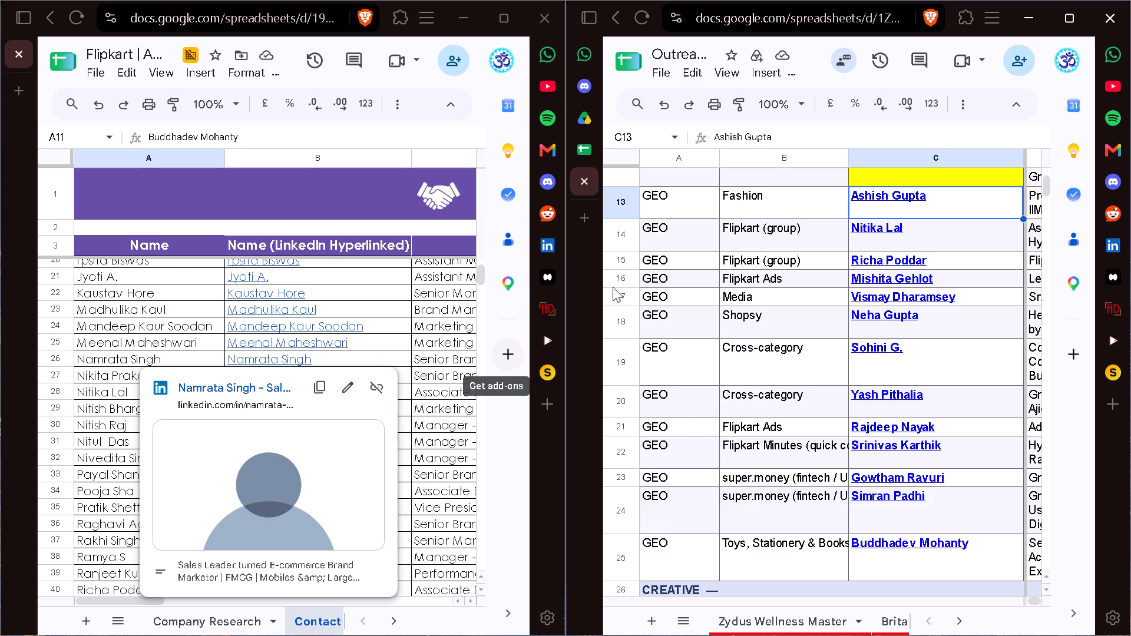
{"action": "scroll", "coordinate": [835, 334], "scroll_direction": "right", "scroll_amount": 1}
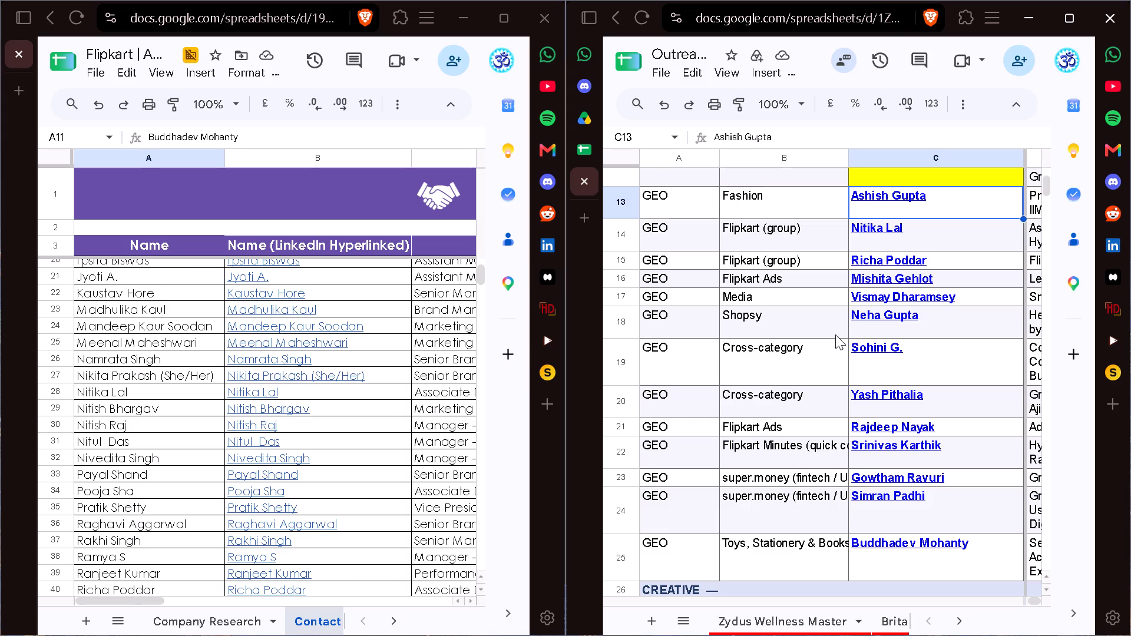
{"action": "left_click", "coordinate": [938, 246]}
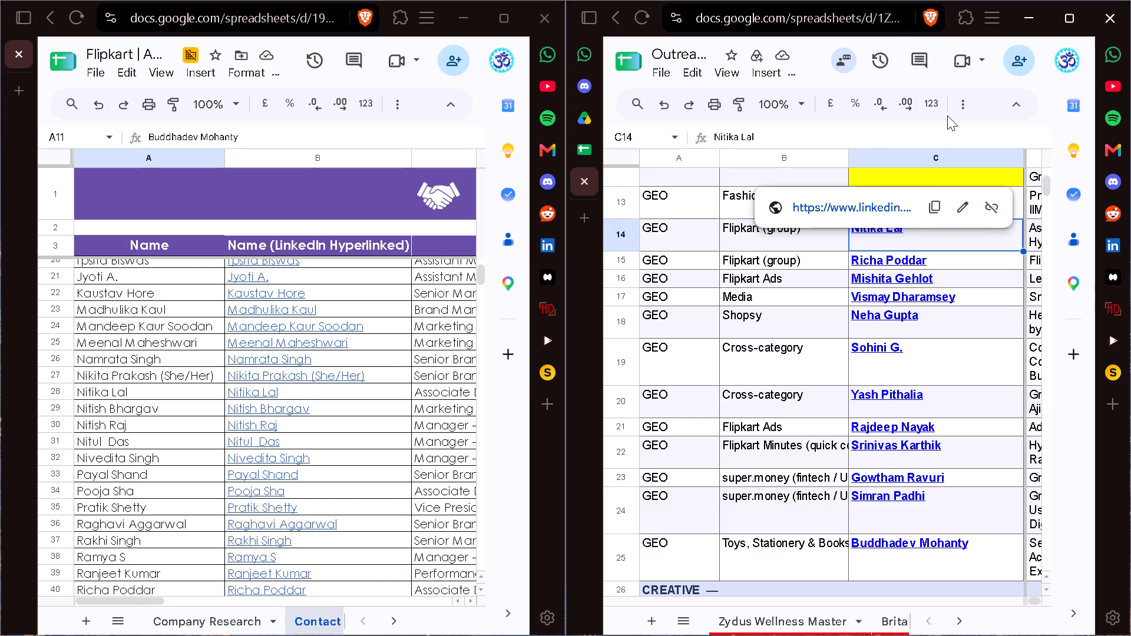
{"action": "left_click", "coordinate": [971, 110]}
{"action": "left_click", "coordinate": [877, 134]}
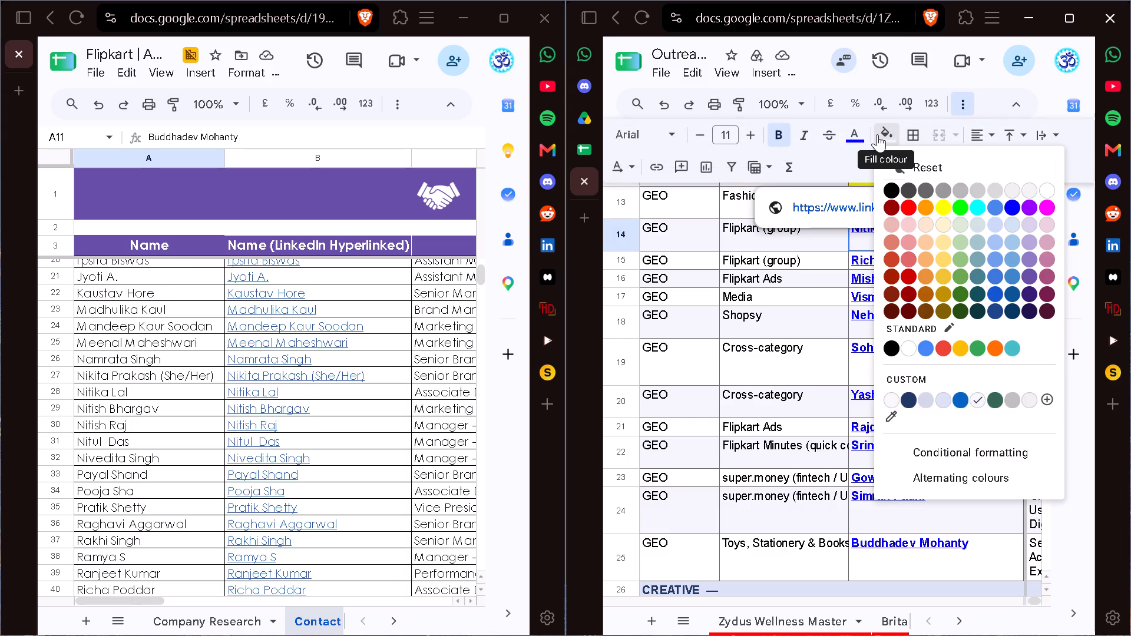
{"action": "left_click", "coordinate": [944, 210]}
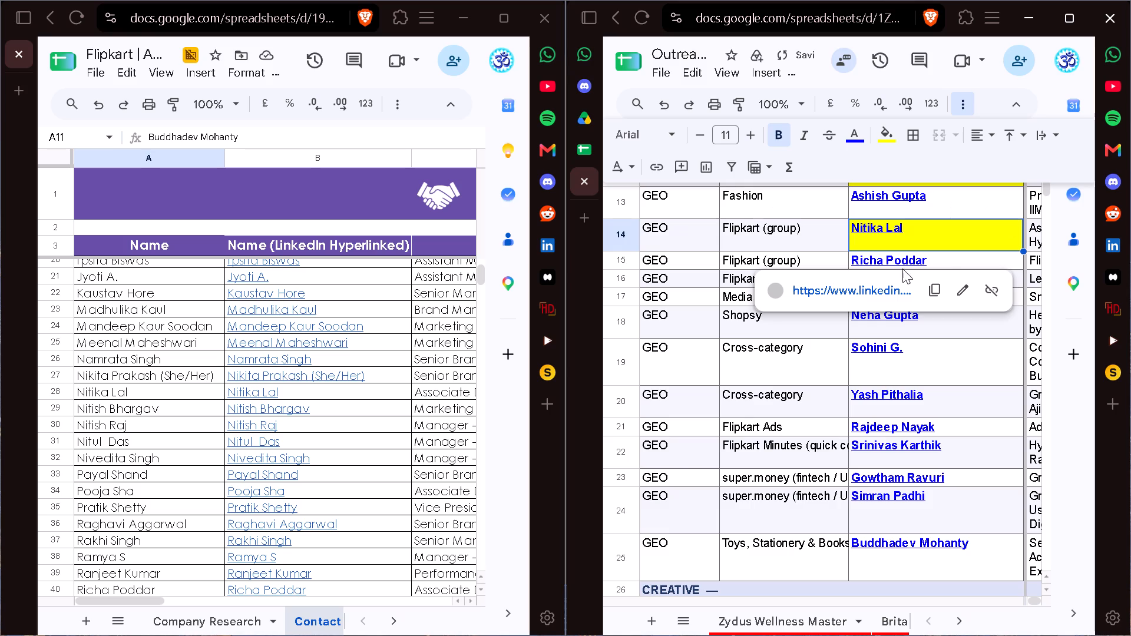
Look up the Flipkart (group) SPOC from row 15 in the Contact Map and fill that SPOC cell yellow.
{"action": "left_click", "coordinate": [957, 259]}
{"action": "scroll", "coordinate": [70, 432], "scroll_direction": "down", "scroll_amount": 1}
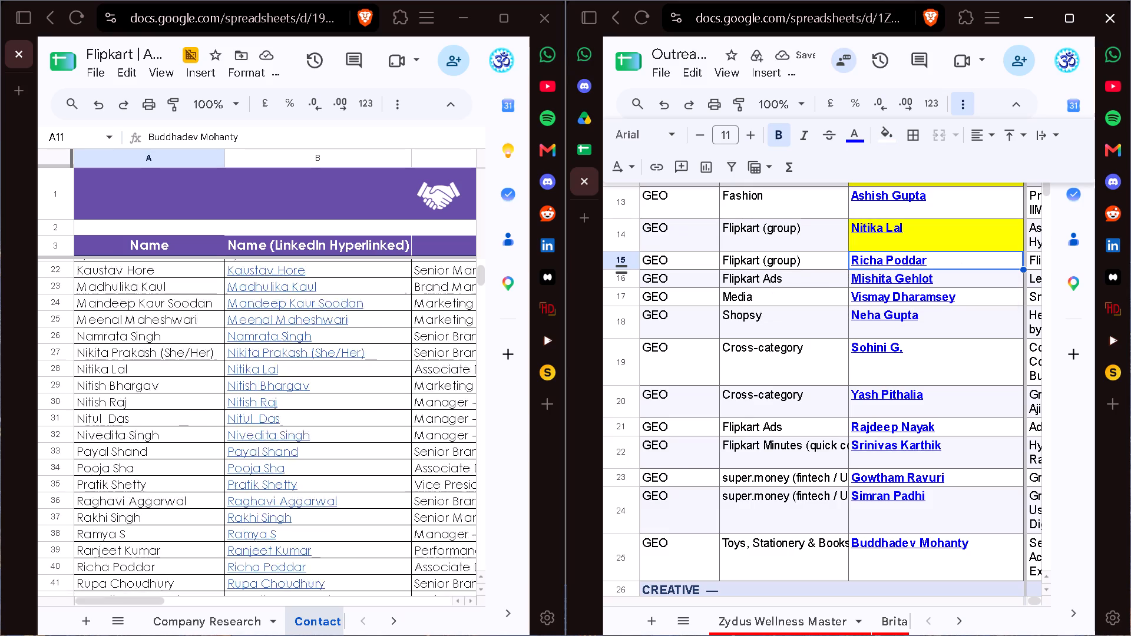
{"action": "scroll", "coordinate": [70, 432], "scroll_direction": "down", "scroll_amount": 1}
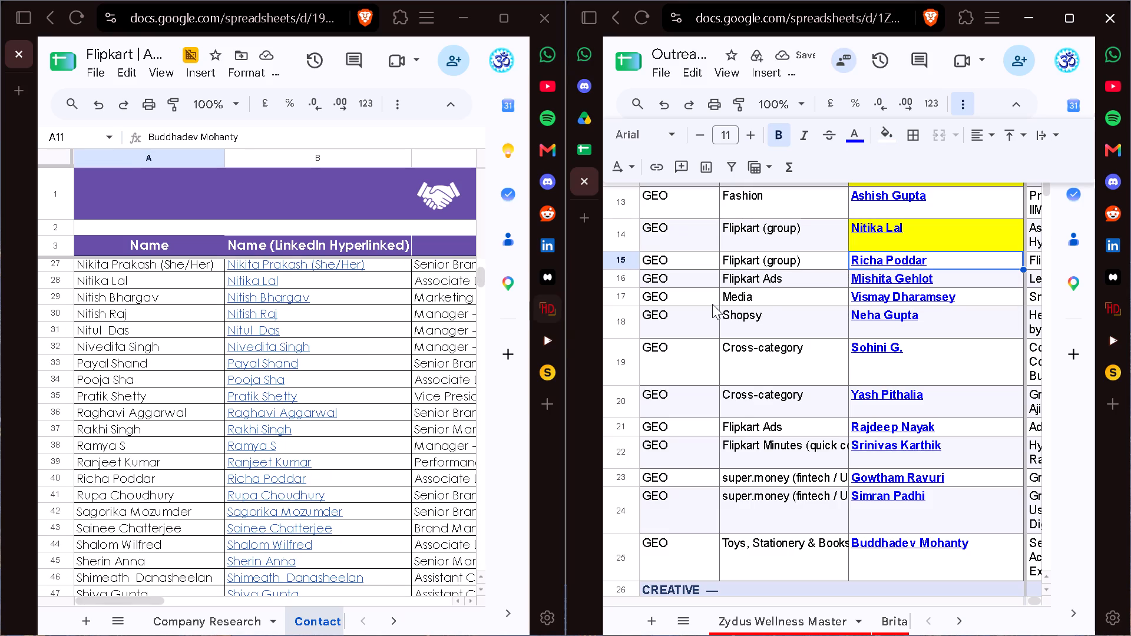
{"action": "left_click", "coordinate": [965, 97]}
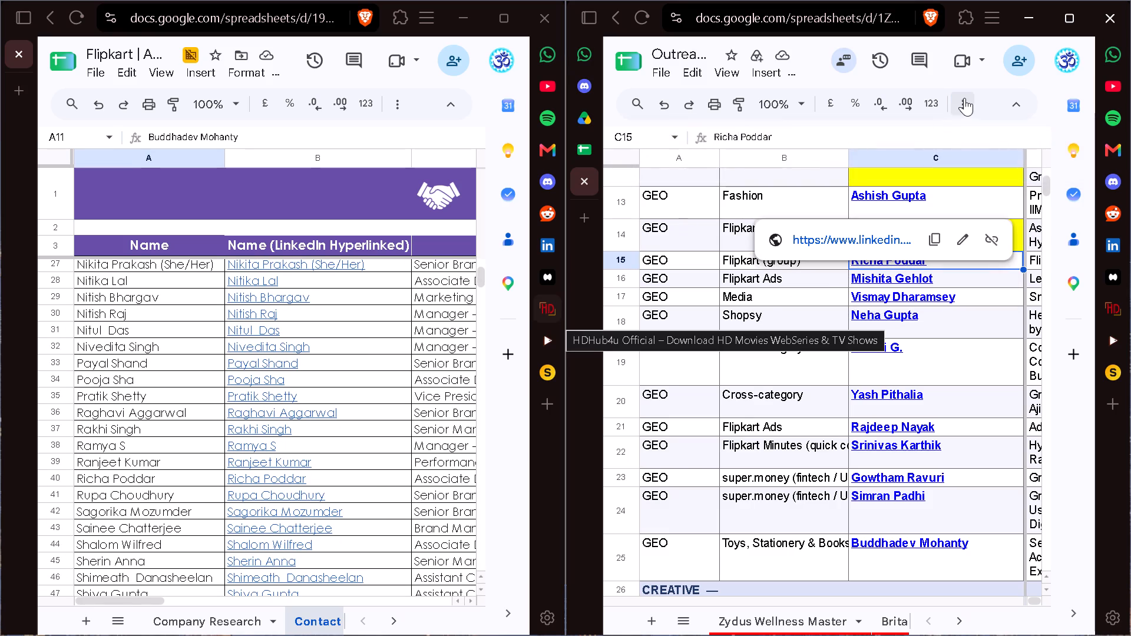
{"action": "left_click", "coordinate": [965, 98]}
{"action": "left_click", "coordinate": [885, 130]}
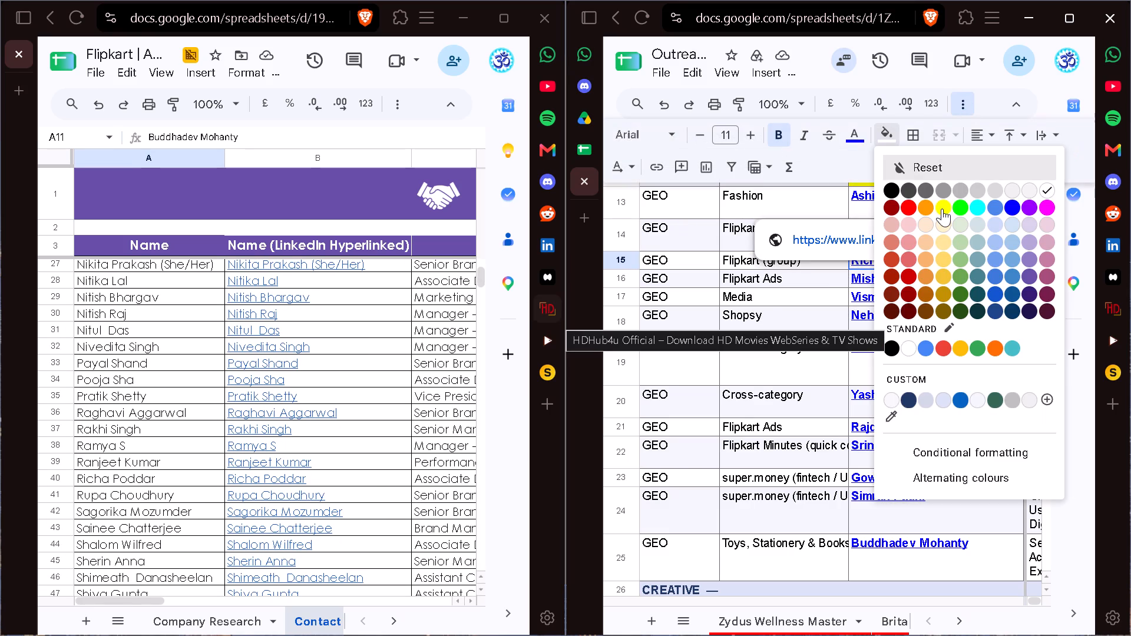
{"action": "left_click", "coordinate": [942, 208]}
Look through the Contact Map names for the Flipkart Ads, Media and Shopsy SPOCs in rows 16 to 18.
{"action": "left_click", "coordinate": [976, 287]}
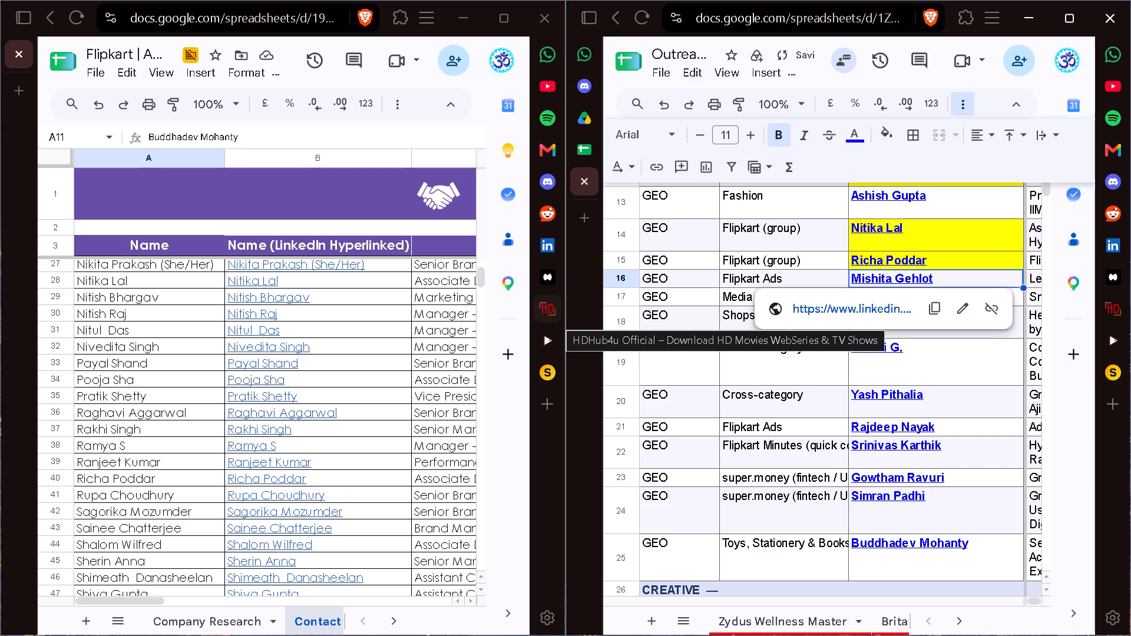
{"action": "scroll", "coordinate": [199, 389], "scroll_direction": "up", "scroll_amount": 1}
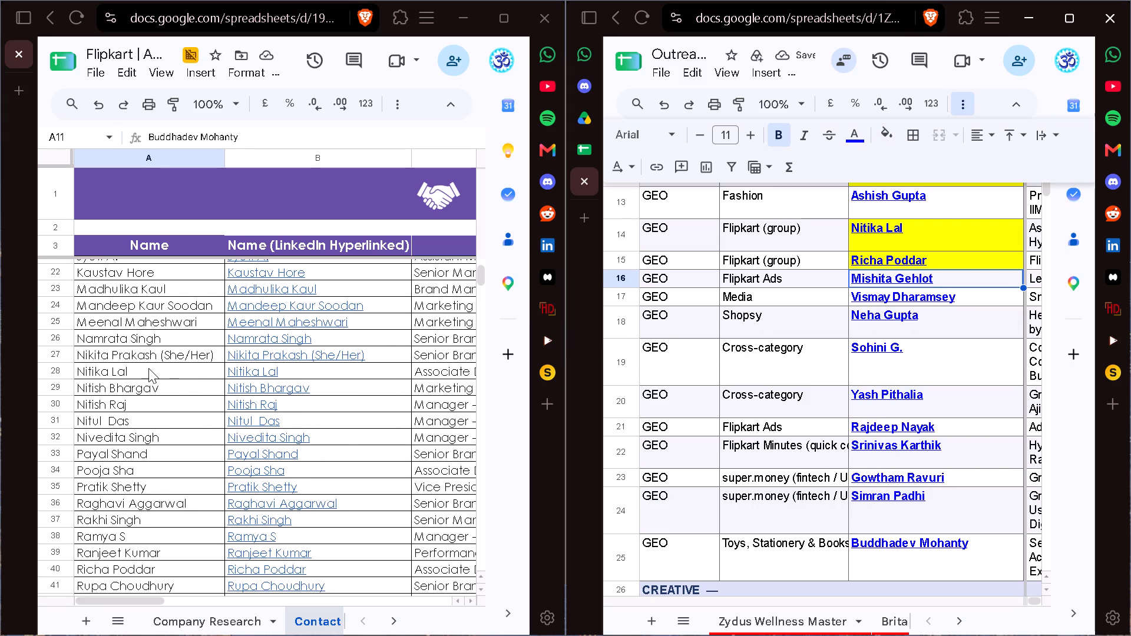
{"action": "scroll", "coordinate": [148, 368], "scroll_direction": "up", "scroll_amount": 1}
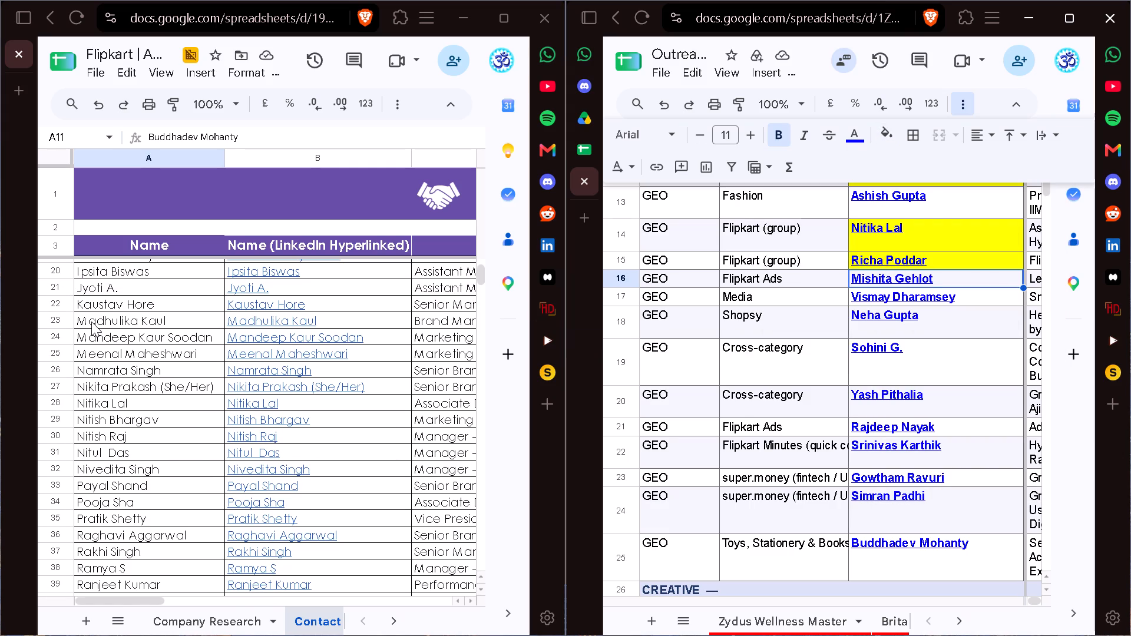
{"action": "key", "text": "Down"}
{"action": "scroll", "coordinate": [91, 322], "scroll_direction": "down", "scroll_amount": 4}
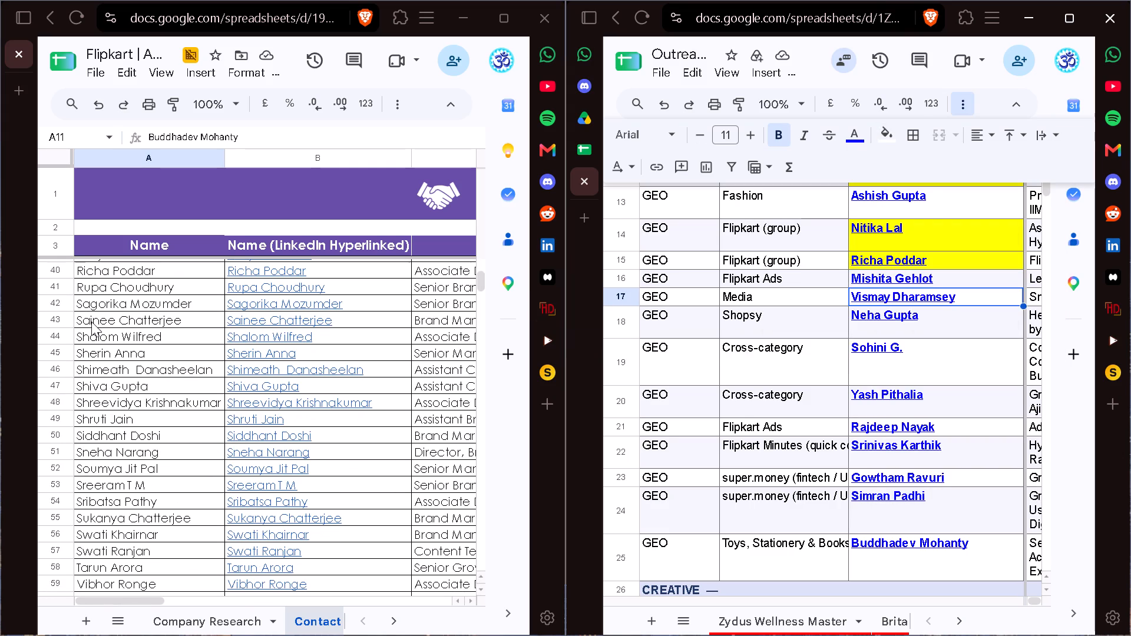
{"action": "scroll", "coordinate": [91, 322], "scroll_direction": "down", "scroll_amount": 1}
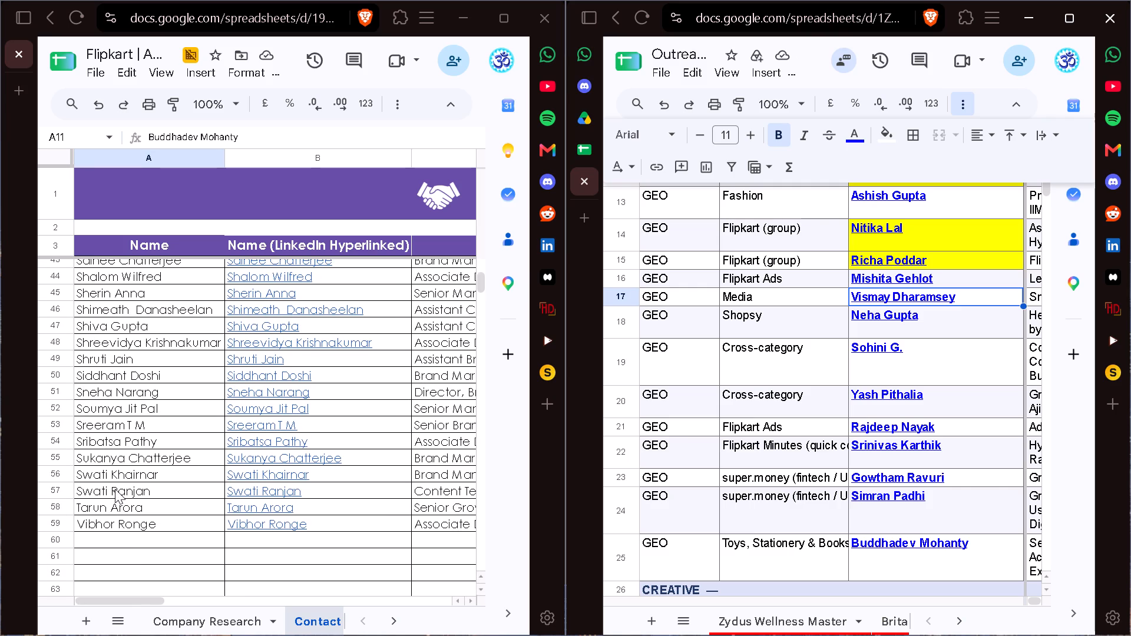
{"action": "key", "text": "Down"}
{"action": "scroll", "coordinate": [127, 419], "scroll_direction": "up", "scroll_amount": 2}
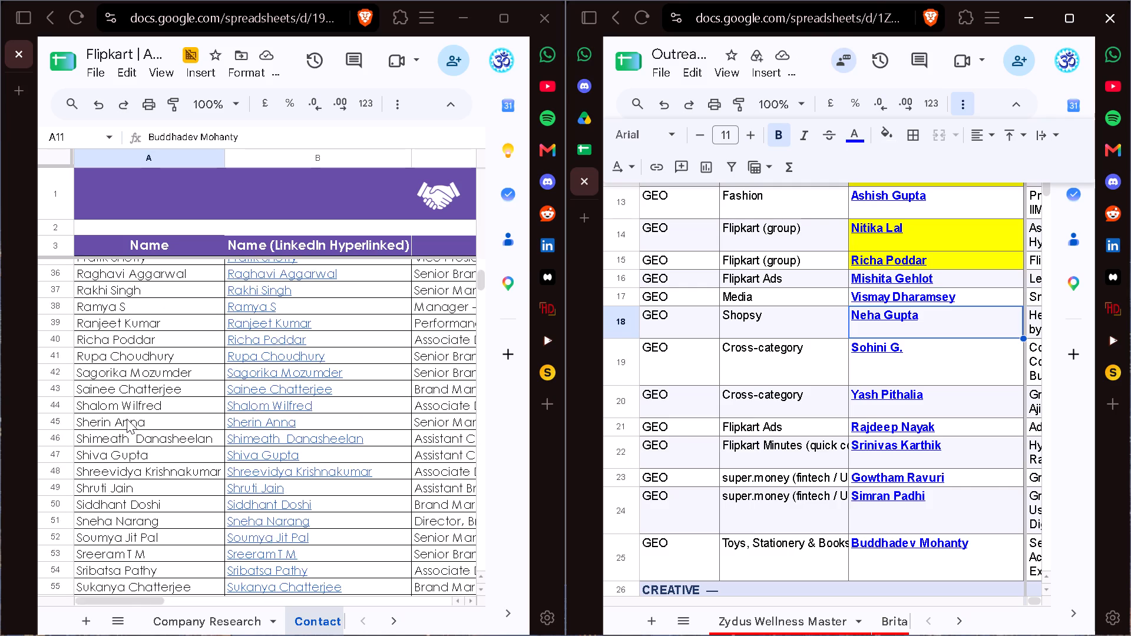
{"action": "scroll", "coordinate": [127, 419], "scroll_direction": "up", "scroll_amount": 2}
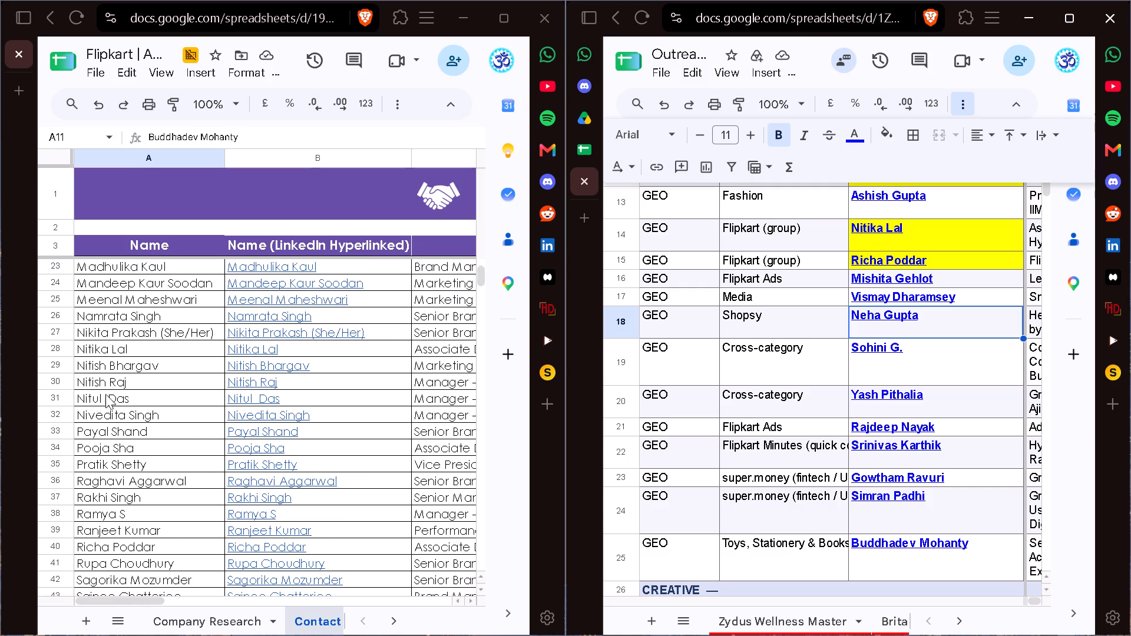
{"action": "scroll", "coordinate": [109, 336], "scroll_direction": "up", "scroll_amount": 1}
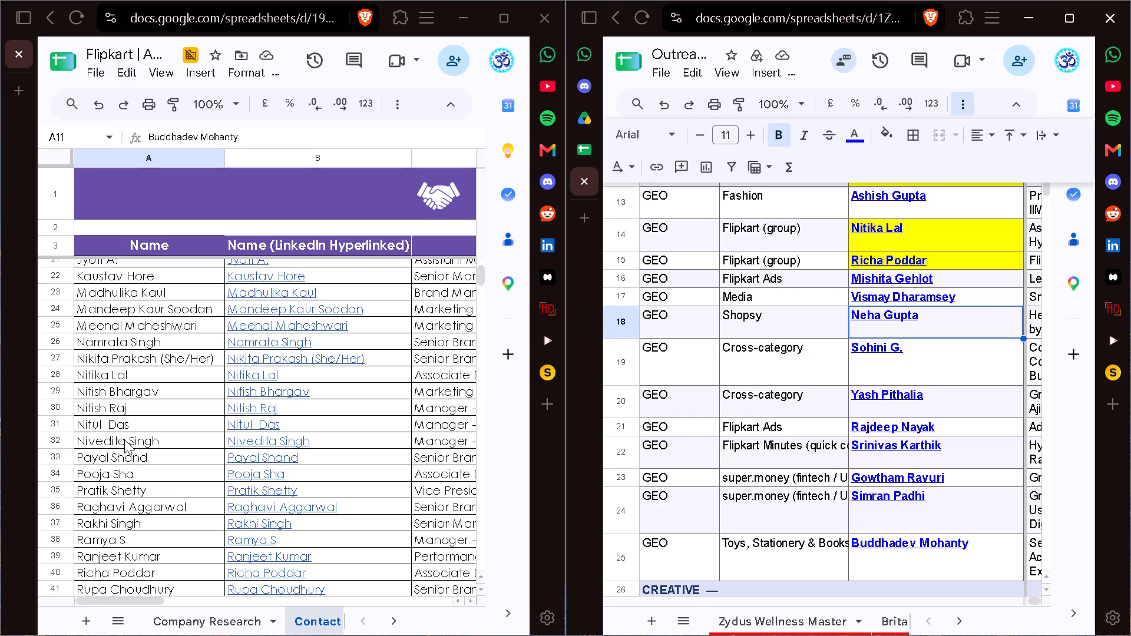
Look through the Contact Map names for the Cross-category SPOC in row 19, keeping that SPOC cell's content intact.
{"action": "key", "text": "Down"}
{"action": "scroll", "coordinate": [124, 439], "scroll_direction": "down", "scroll_amount": 2}
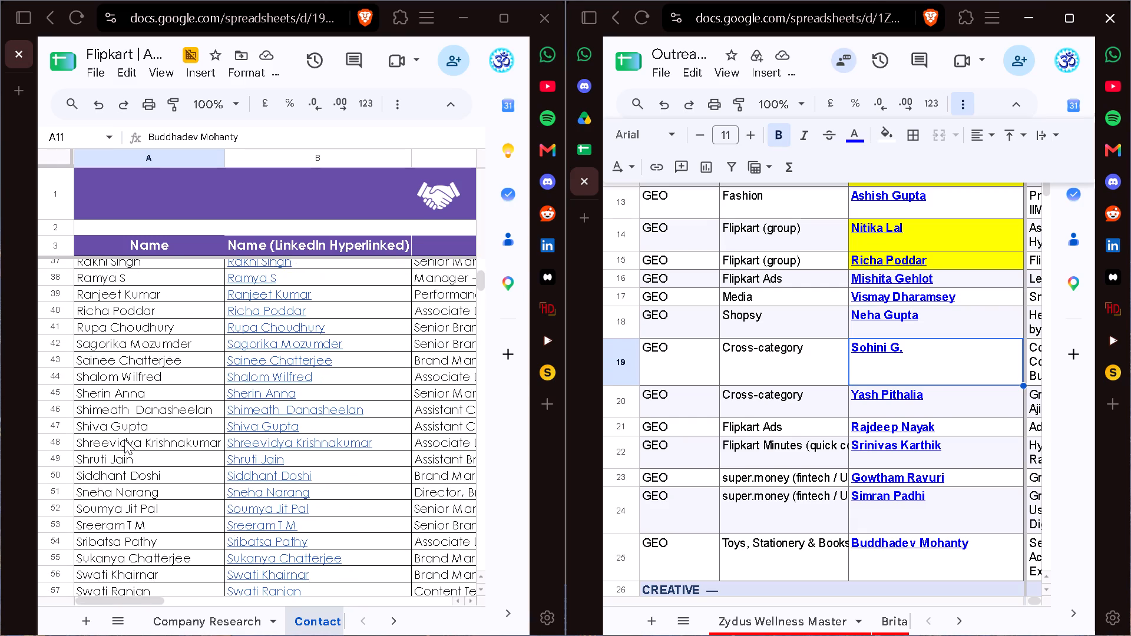
{"action": "scroll", "coordinate": [124, 439], "scroll_direction": "down", "scroll_amount": 1}
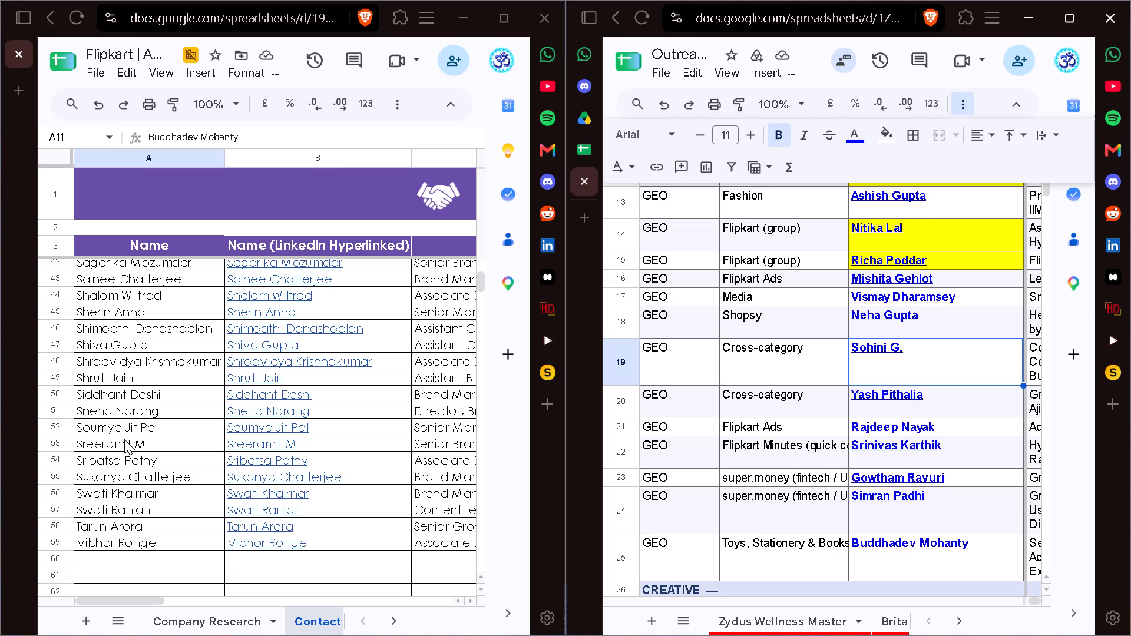
{"action": "key", "text": "BackSpace"}
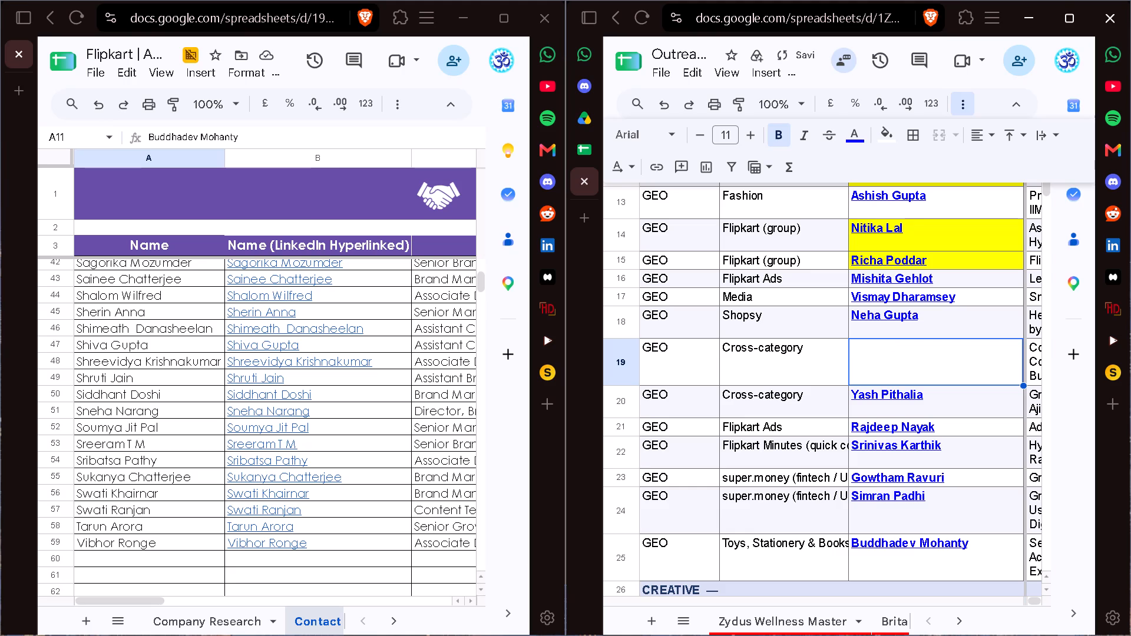
{"action": "left_click", "coordinate": [666, 105]}
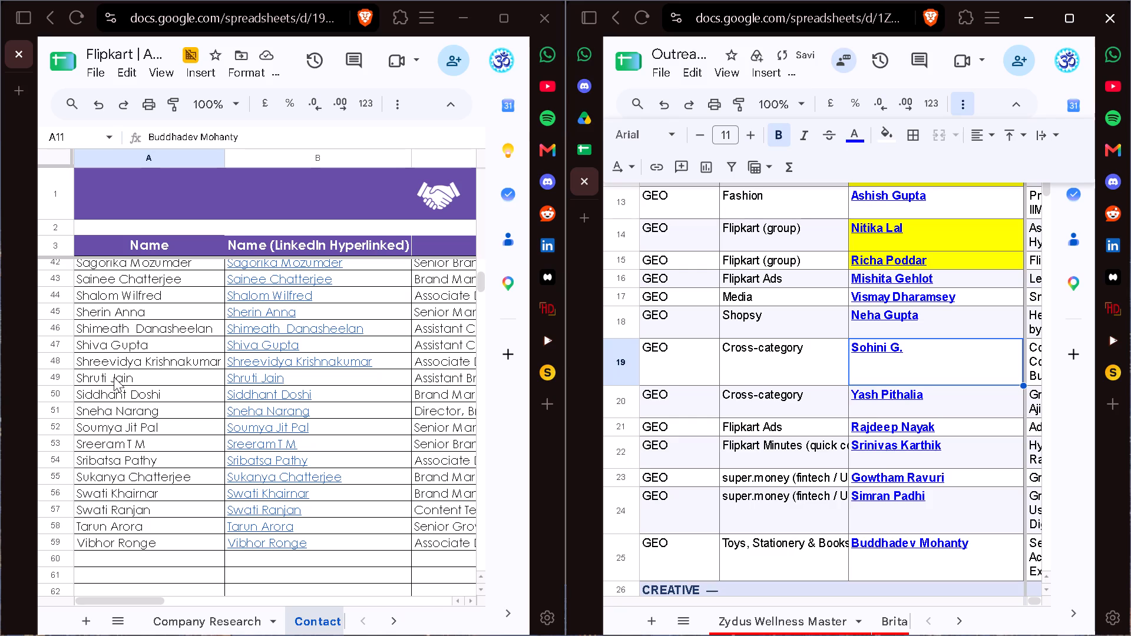
{"action": "scroll", "coordinate": [127, 373], "scroll_direction": "down", "scroll_amount": 1}
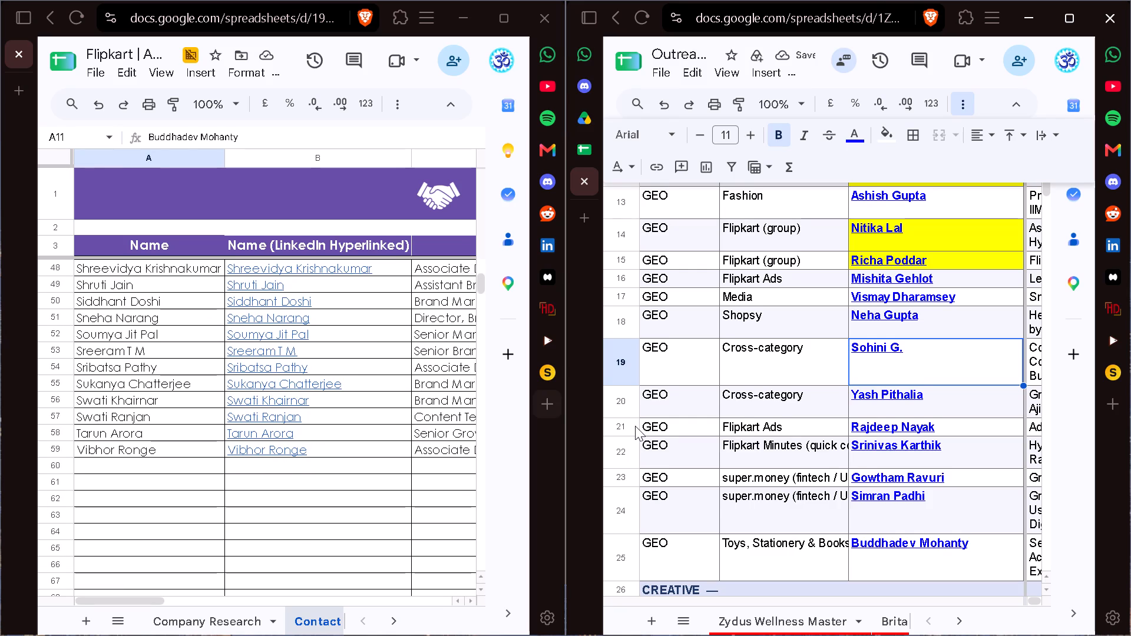
Look through the Contact Map names for the Cross-category, Flipkart Ads, Flipkart Minutes and super.money SPOCs in rows 20 to 23.
{"action": "scroll", "coordinate": [635, 426], "scroll_direction": "down", "scroll_amount": 1}
{"action": "key", "text": "Down"}
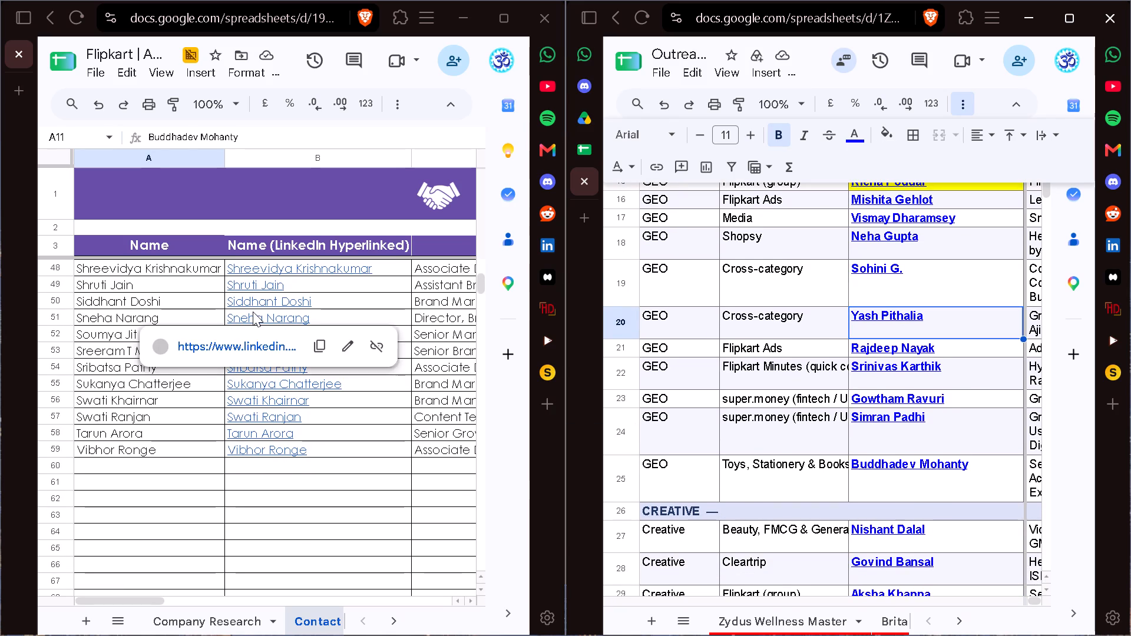
{"action": "scroll", "coordinate": [139, 277], "scroll_direction": "up", "scroll_amount": 1}
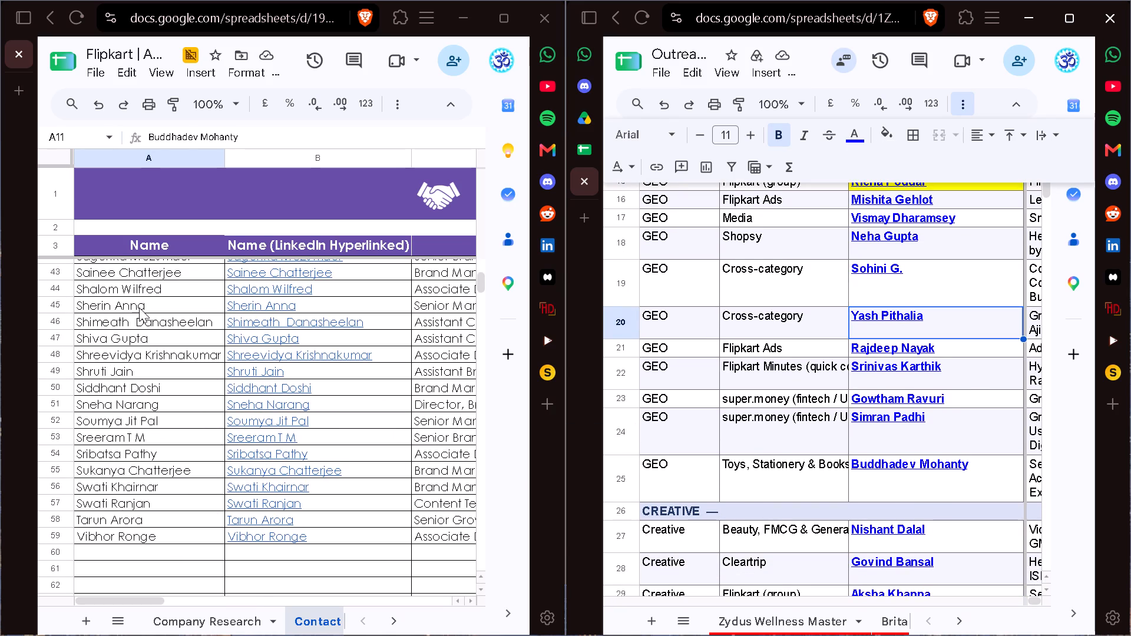
{"action": "scroll", "coordinate": [139, 437], "scroll_direction": "down", "scroll_amount": 1}
{"action": "scroll", "coordinate": [139, 437], "scroll_direction": "up", "scroll_amount": 1}
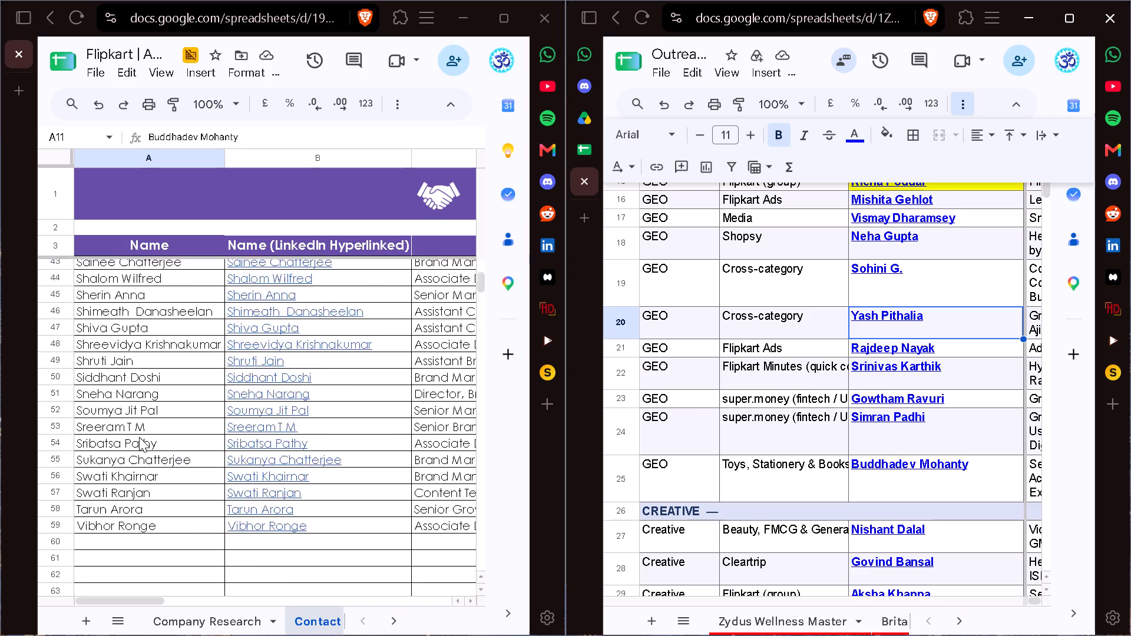
{"action": "scroll", "coordinate": [139, 437], "scroll_direction": "up", "scroll_amount": 2}
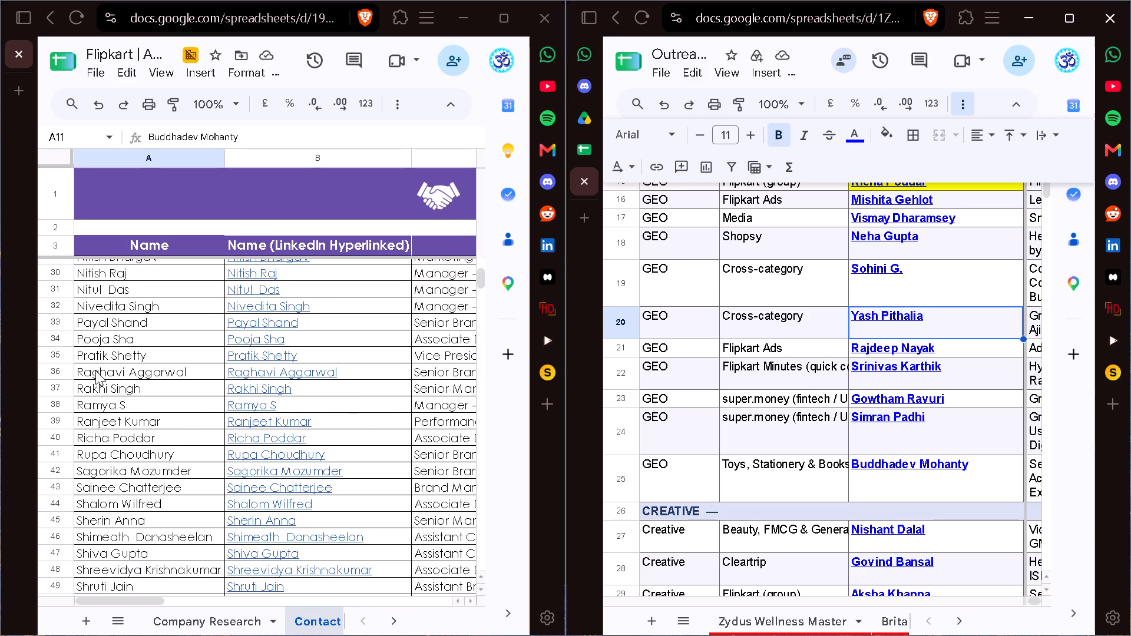
{"action": "scroll", "coordinate": [116, 432], "scroll_direction": "down", "scroll_amount": 1}
{"action": "key", "text": "Down"}
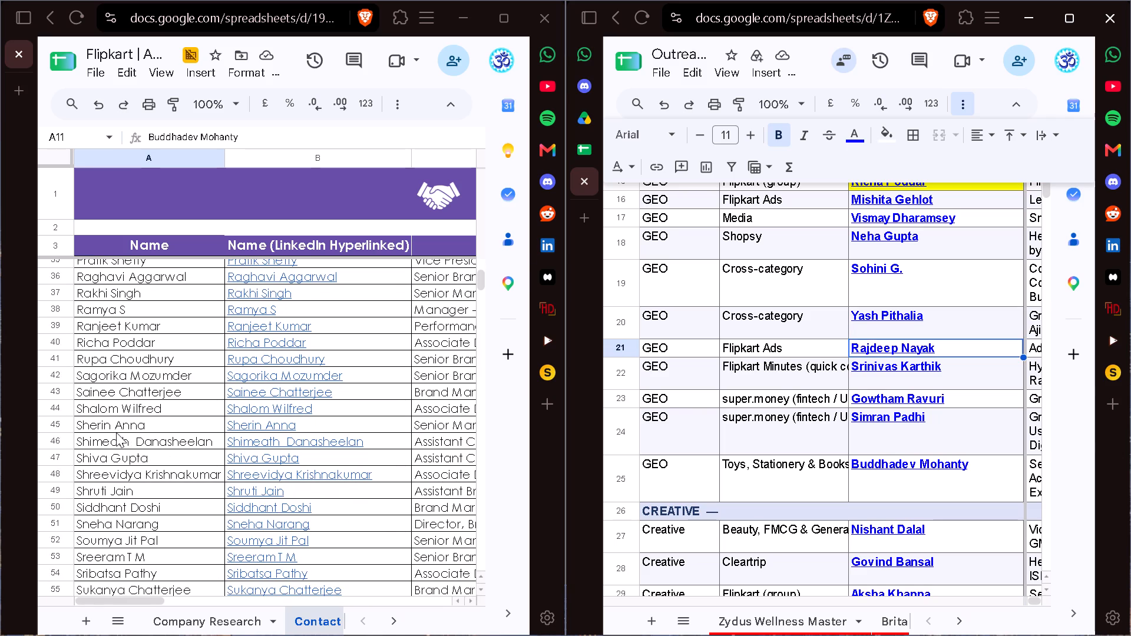
{"action": "scroll", "coordinate": [116, 432], "scroll_direction": "down", "scroll_amount": 1}
{"action": "key", "text": "Down"}
{"action": "scroll", "coordinate": [116, 432], "scroll_direction": "down", "scroll_amount": 1}
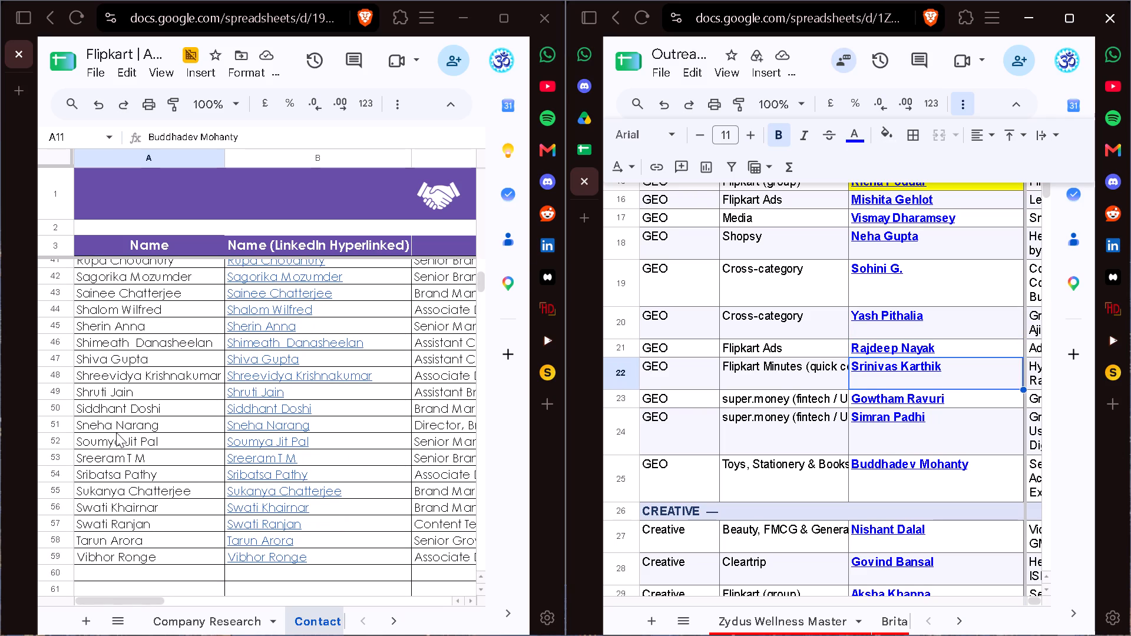
{"action": "scroll", "coordinate": [116, 432], "scroll_direction": "down", "scroll_amount": 1}
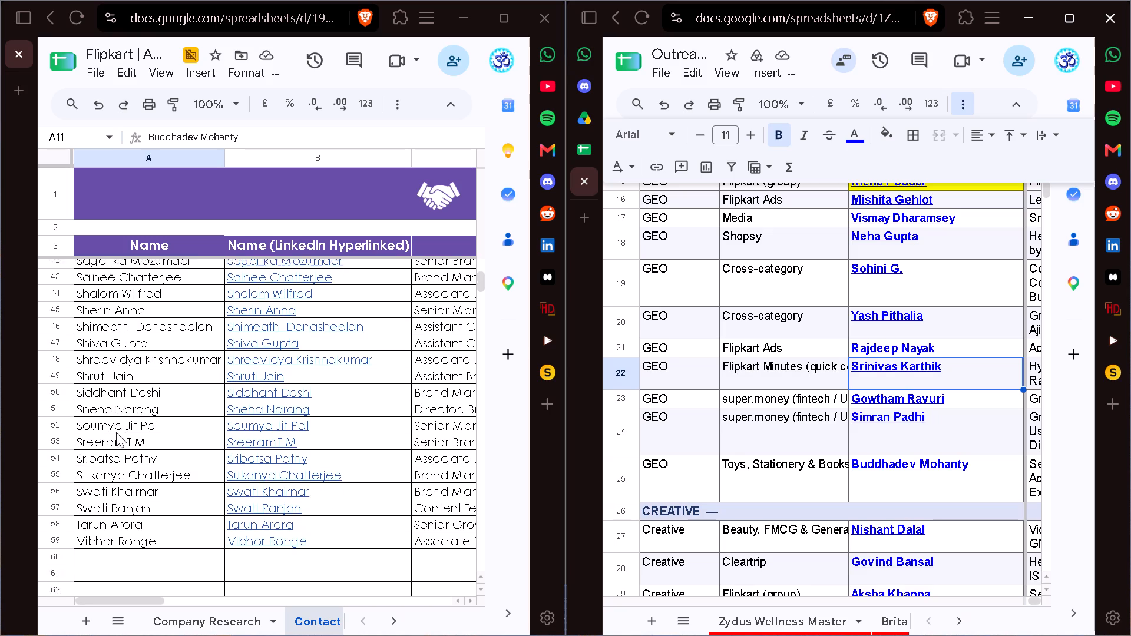
{"action": "scroll", "coordinate": [116, 432], "scroll_direction": "down", "scroll_amount": 1}
{"action": "key", "text": "Down"}
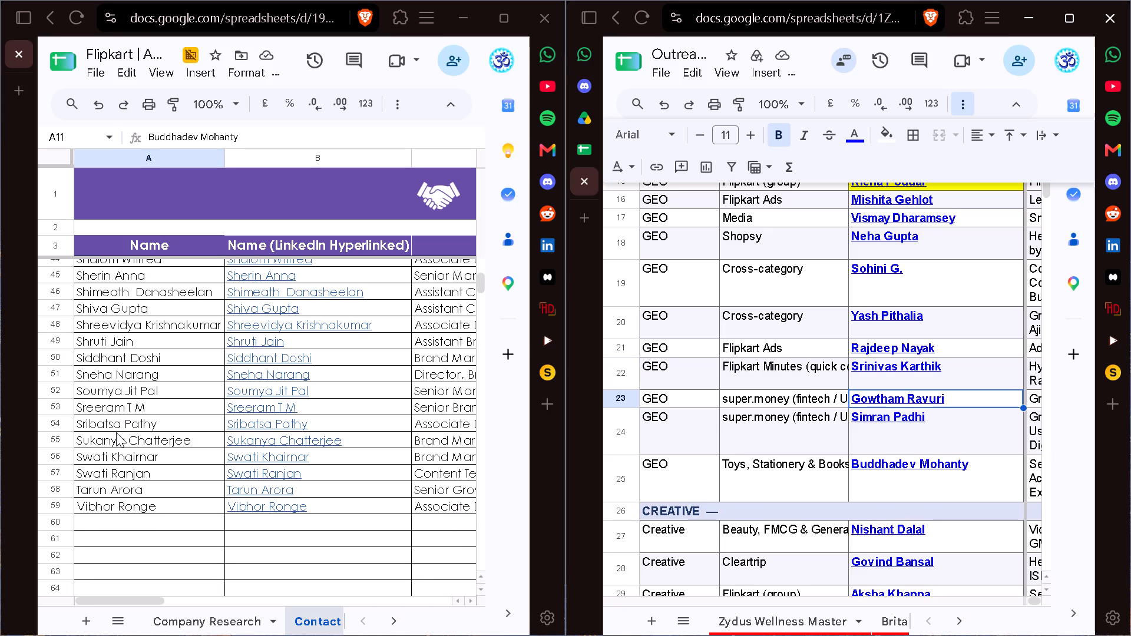
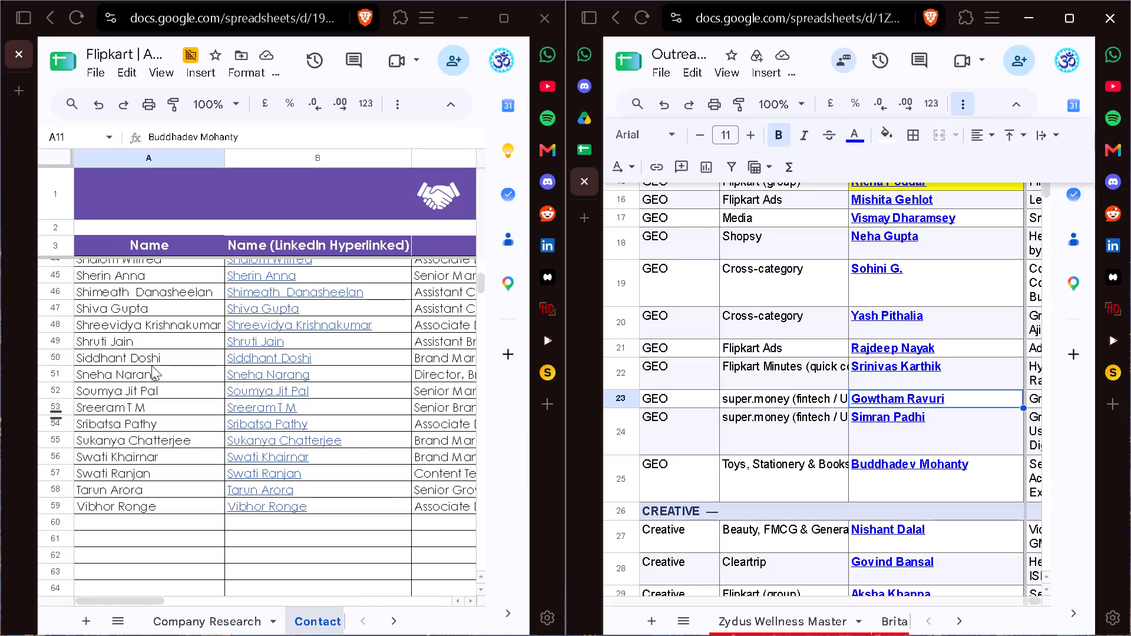
Look through the Contact Map names for the super.money SPOCs in rows 23 and 24.
{"action": "scroll", "coordinate": [151, 365], "scroll_direction": "up", "scroll_amount": 2}
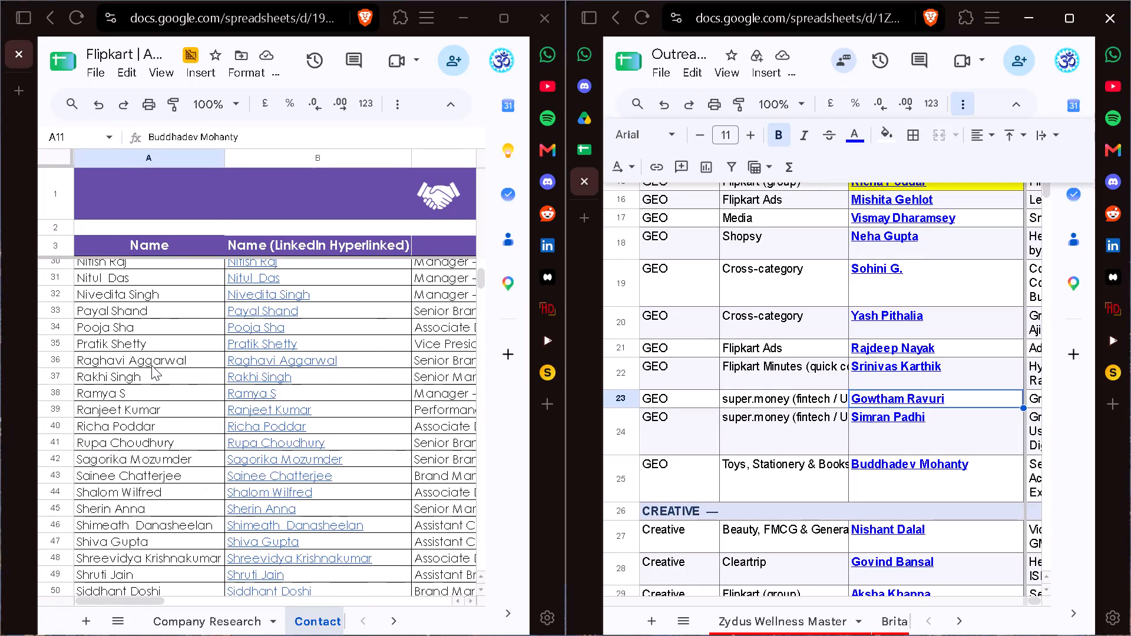
{"action": "scroll", "coordinate": [151, 365], "scroll_direction": "up", "scroll_amount": 4}
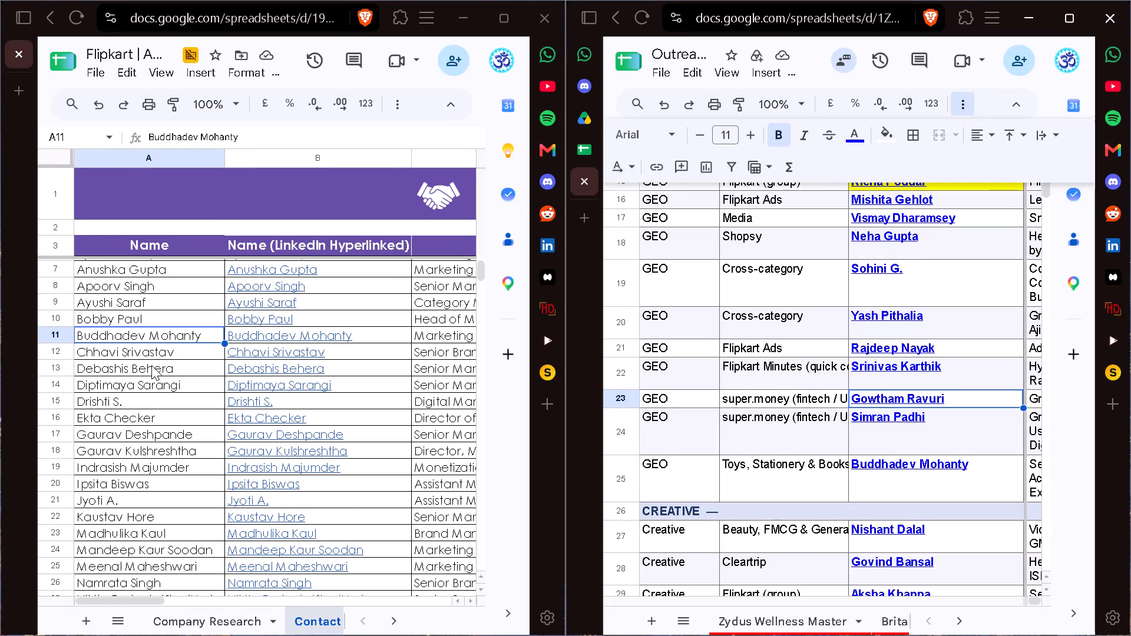
{"action": "scroll", "coordinate": [127, 454], "scroll_direction": "down", "scroll_amount": 1}
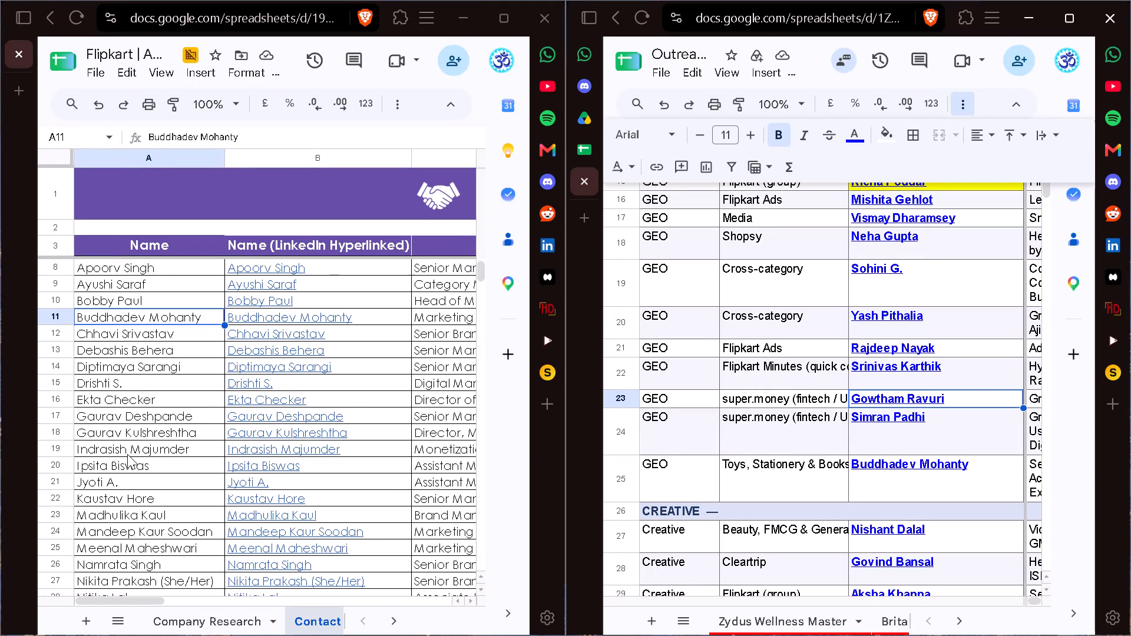
{"action": "scroll", "coordinate": [127, 454], "scroll_direction": "down", "scroll_amount": 1}
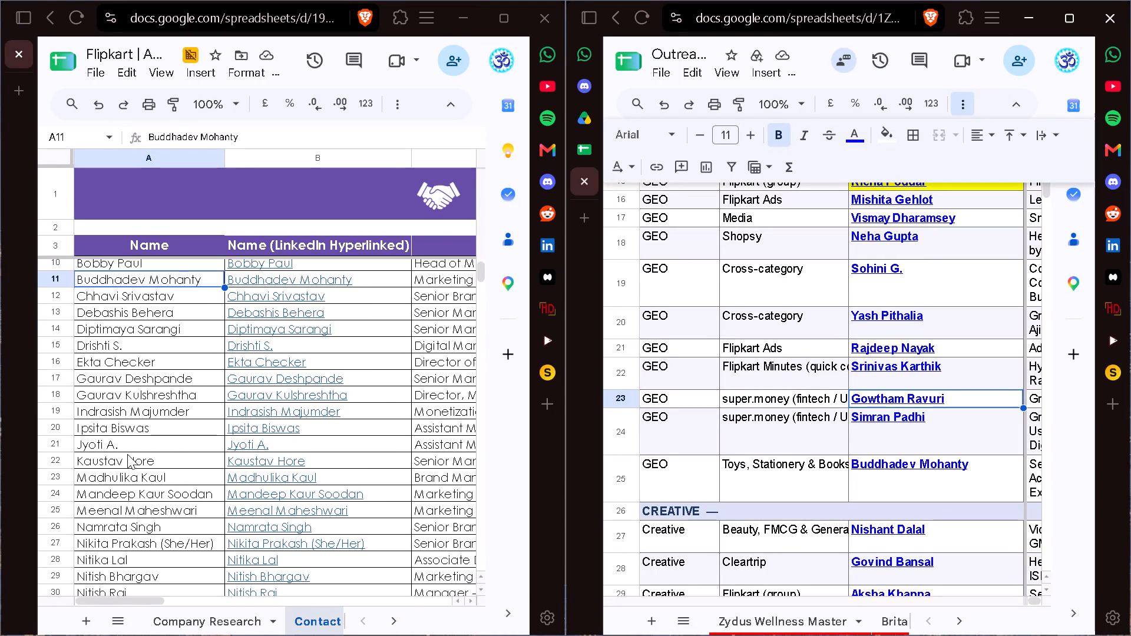
{"action": "scroll", "coordinate": [127, 454], "scroll_direction": "down", "scroll_amount": 4}
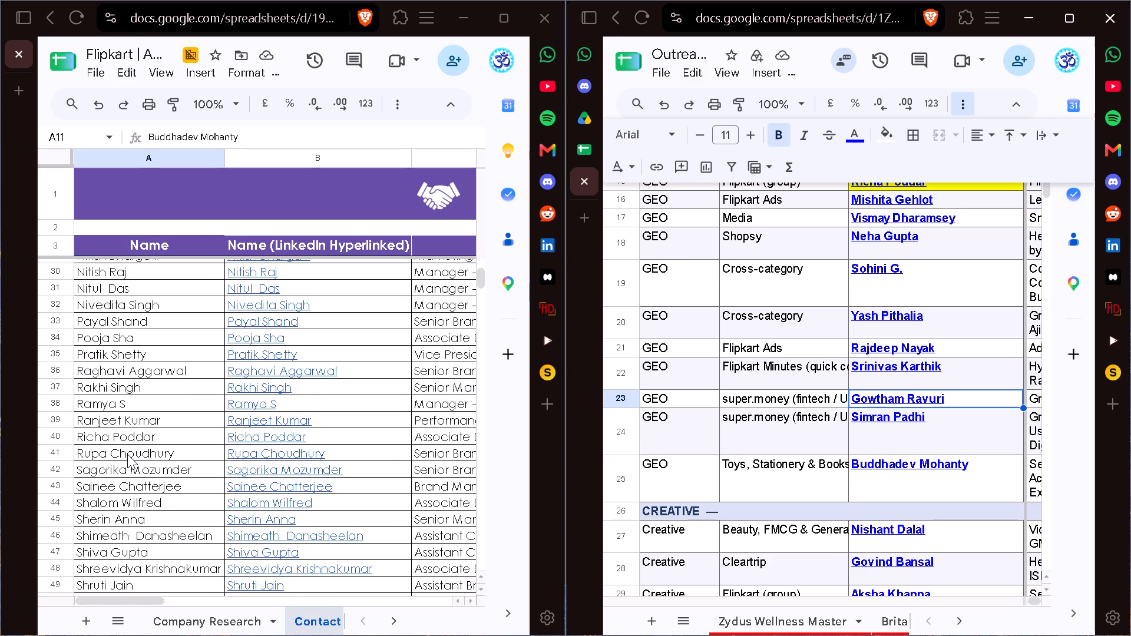
{"action": "scroll", "coordinate": [127, 454], "scroll_direction": "down", "scroll_amount": 2}
{"action": "scroll", "coordinate": [127, 454], "scroll_direction": "right", "scroll_amount": 1}
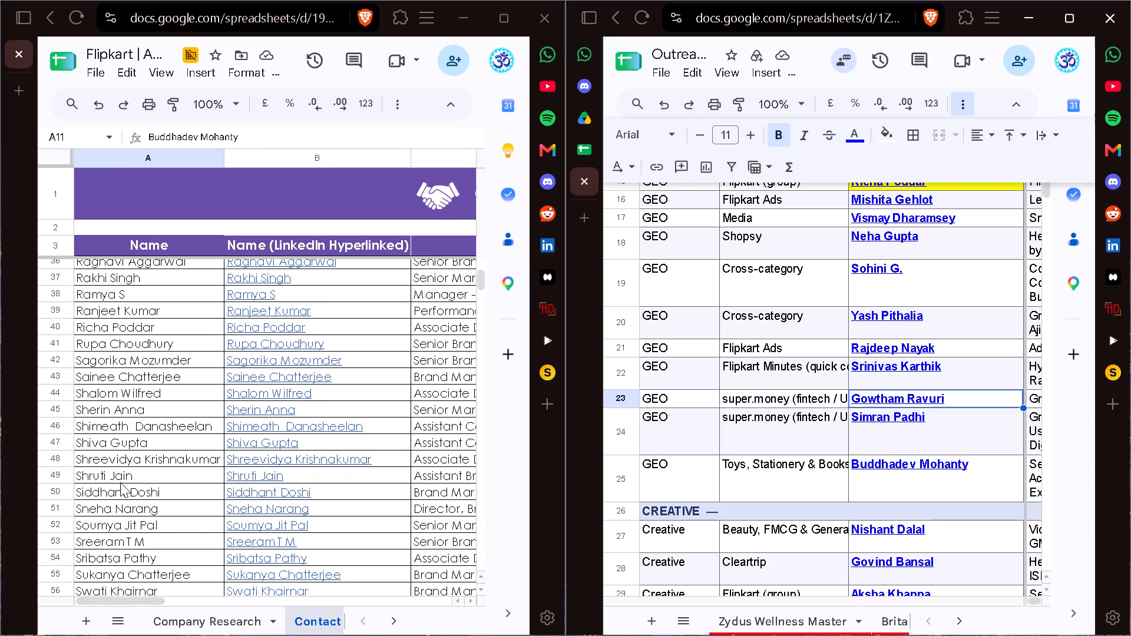
{"action": "scroll", "coordinate": [120, 482], "scroll_direction": "down", "scroll_amount": 2}
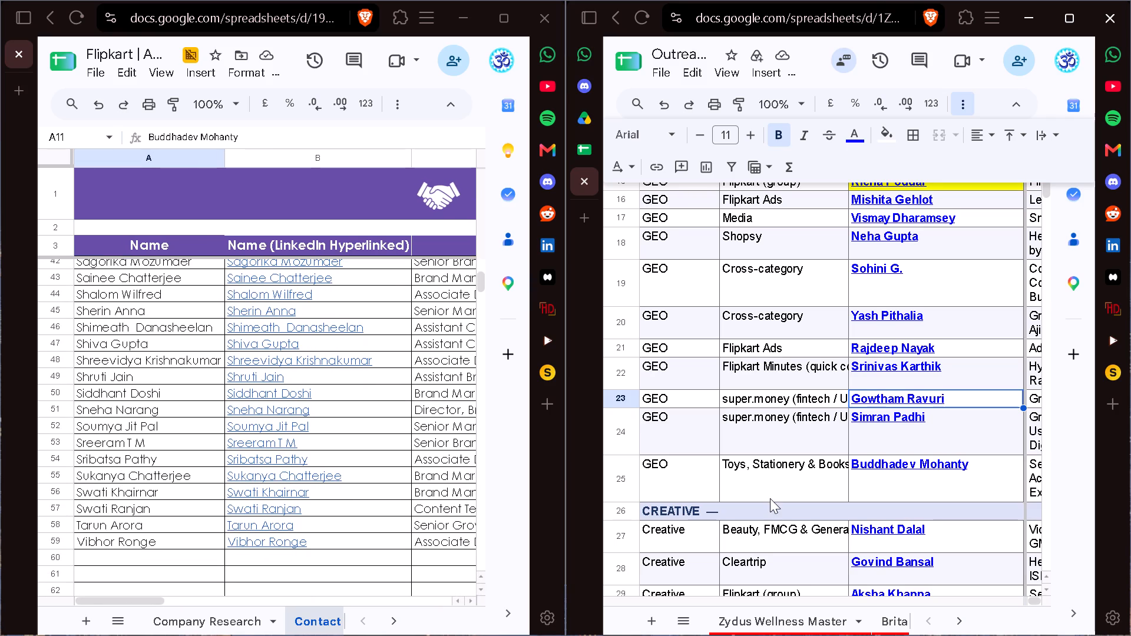
Look up the Toys, Stationery & Books SPOC from row 25 in the Contact Map and fill that SPOC cell yellow.
{"action": "scroll", "coordinate": [770, 498], "scroll_direction": "down", "scroll_amount": 2}
{"action": "key", "text": "Down"}
{"action": "key", "text": "Down"}
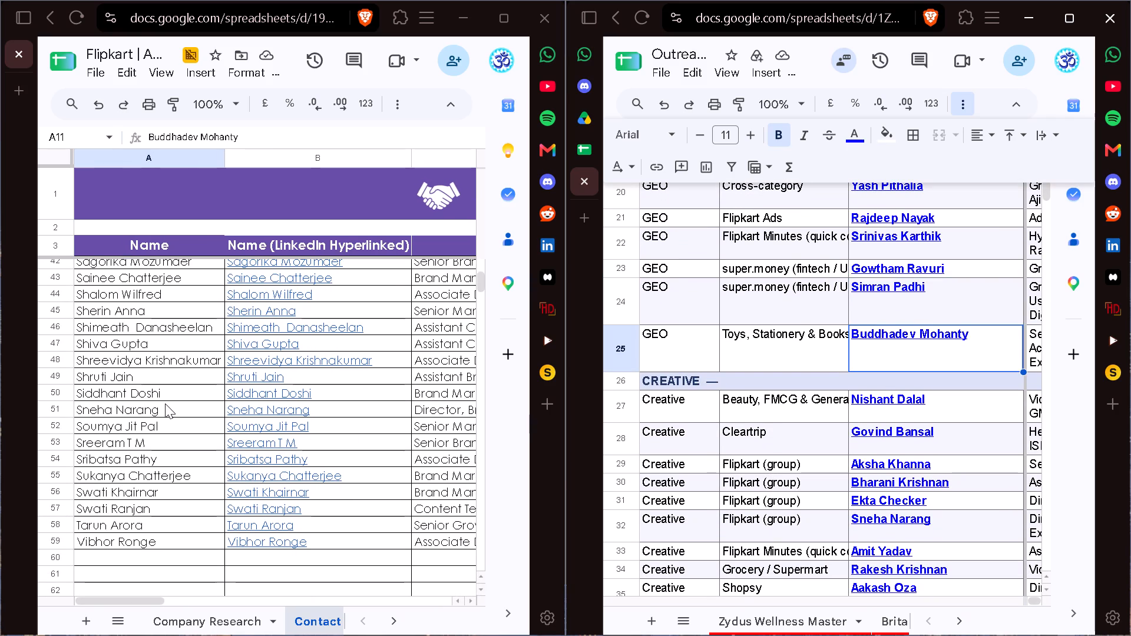
{"action": "scroll", "coordinate": [165, 403], "scroll_direction": "up", "scroll_amount": 6}
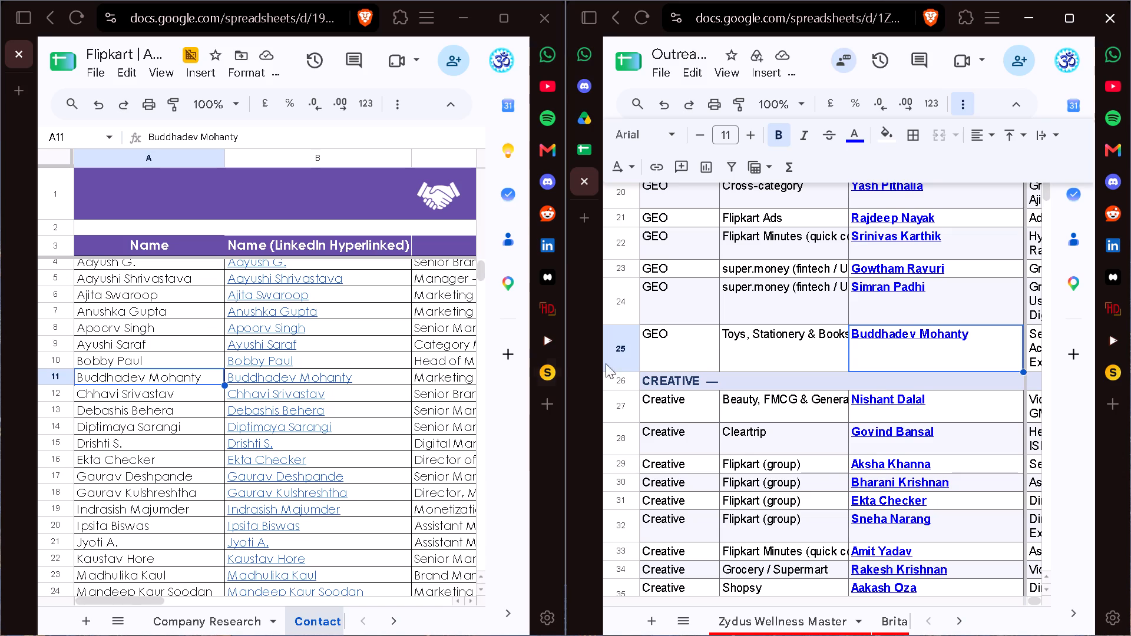
{"action": "left_click", "coordinate": [890, 132]}
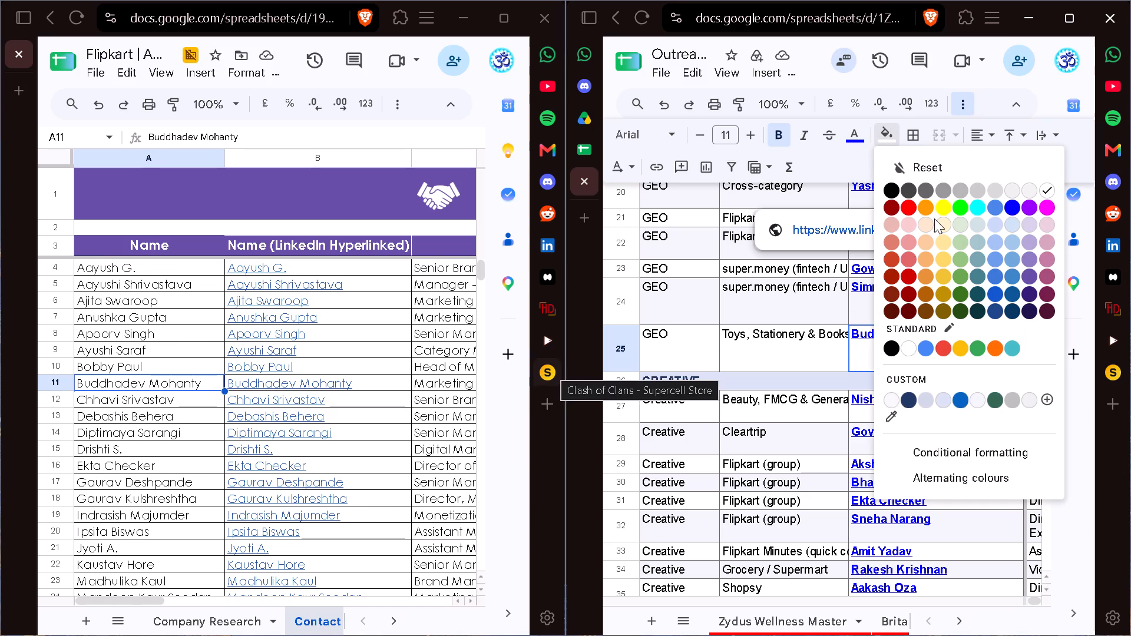
{"action": "left_click", "coordinate": [940, 206]}
Look through the Contact Map names for the Creative SPOCs in rows 27 to 30, covering Beauty & FMCG, Cleartrip and Flipkart (group).
{"action": "left_click", "coordinate": [942, 410]}
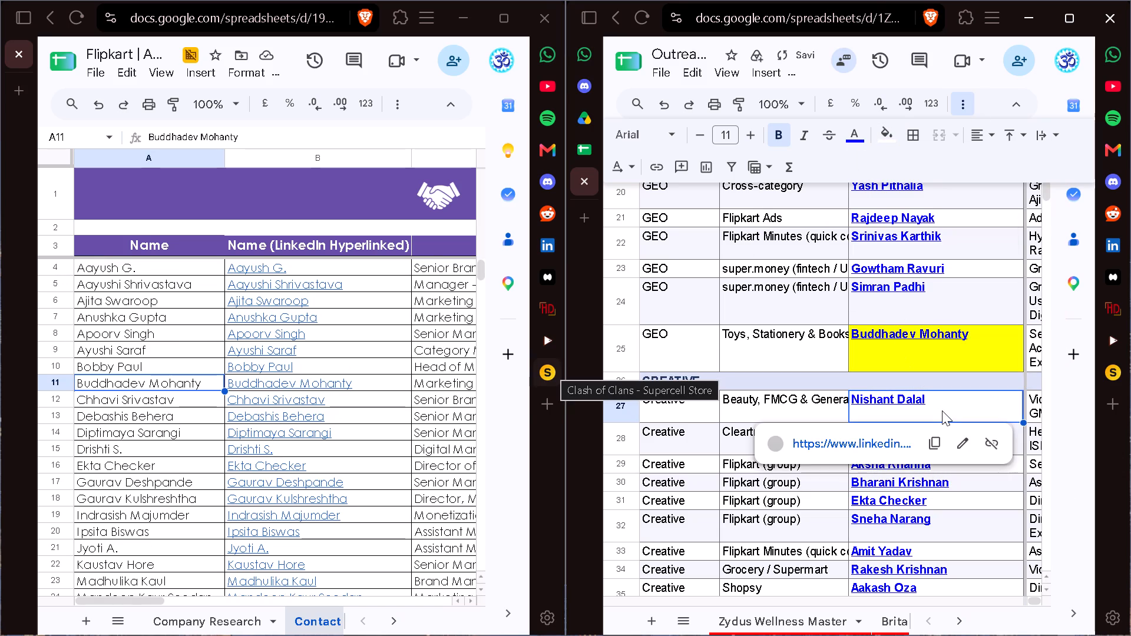
{"action": "scroll", "coordinate": [113, 499], "scroll_direction": "down", "scroll_amount": 2}
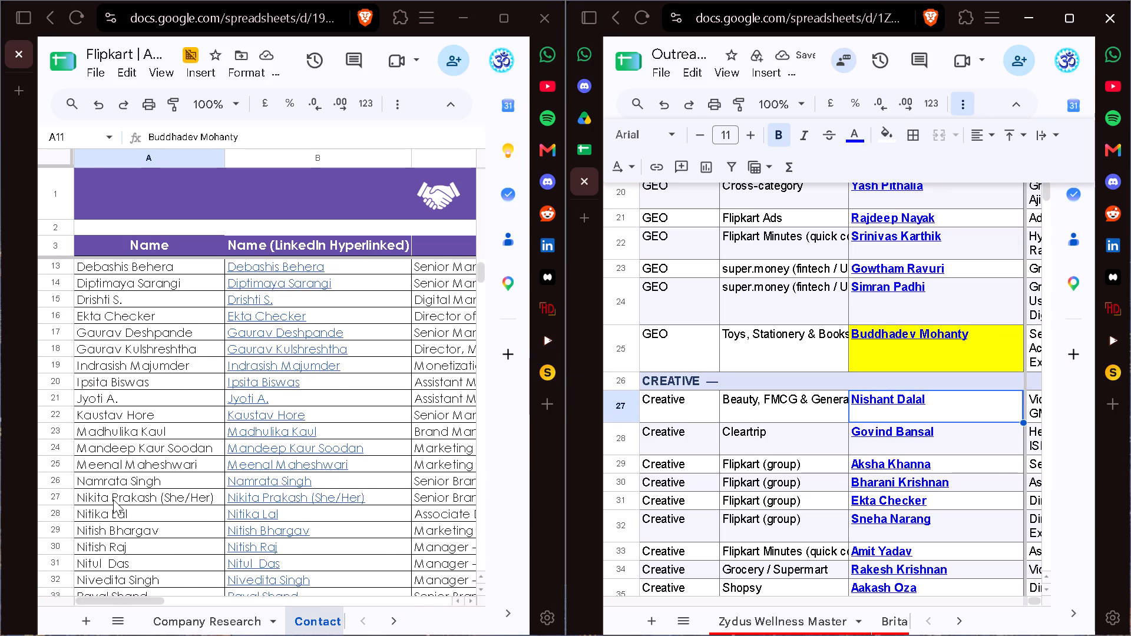
{"action": "scroll", "coordinate": [113, 499], "scroll_direction": "down", "scroll_amount": 1}
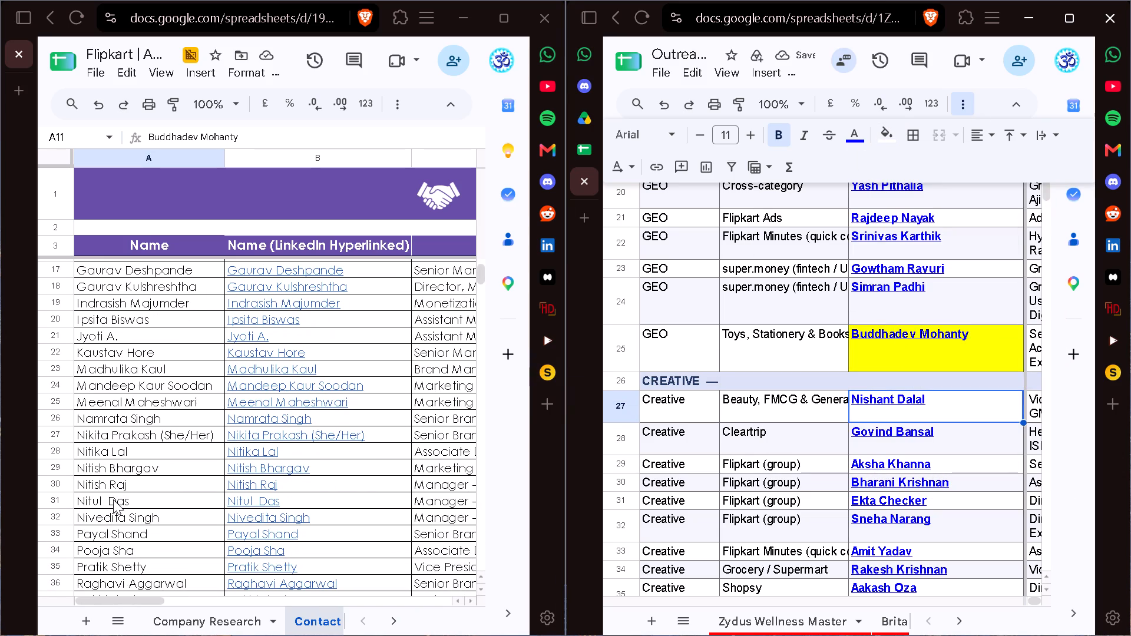
{"action": "scroll", "coordinate": [113, 499], "scroll_direction": "down", "scroll_amount": 1}
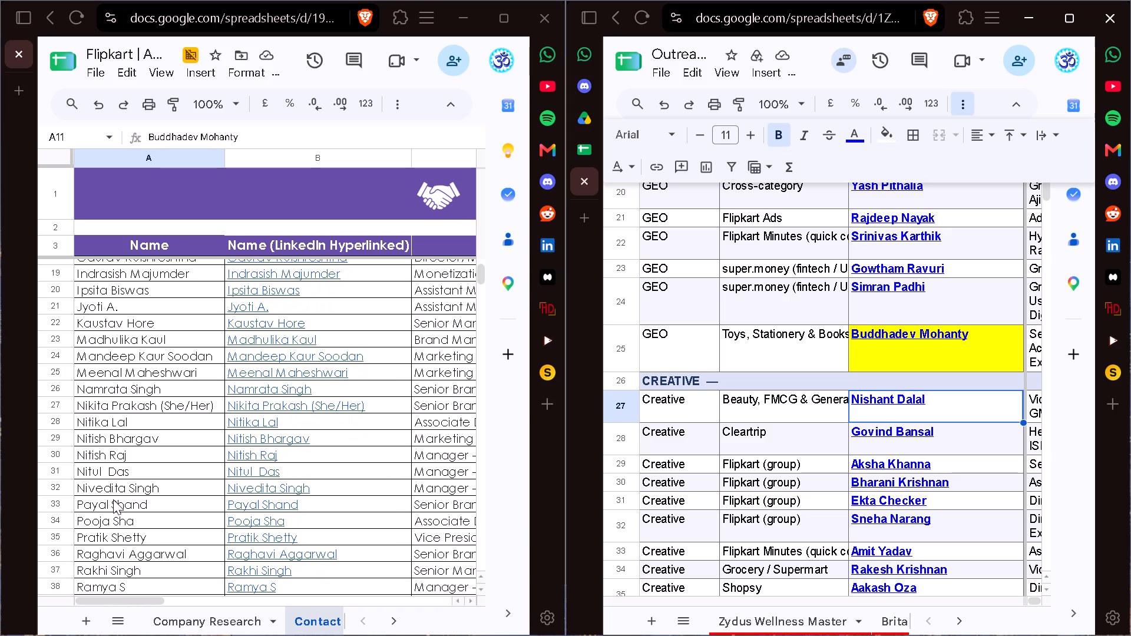
{"action": "key", "text": "Down"}
{"action": "scroll", "coordinate": [113, 499], "scroll_direction": "up", "scroll_amount": 1}
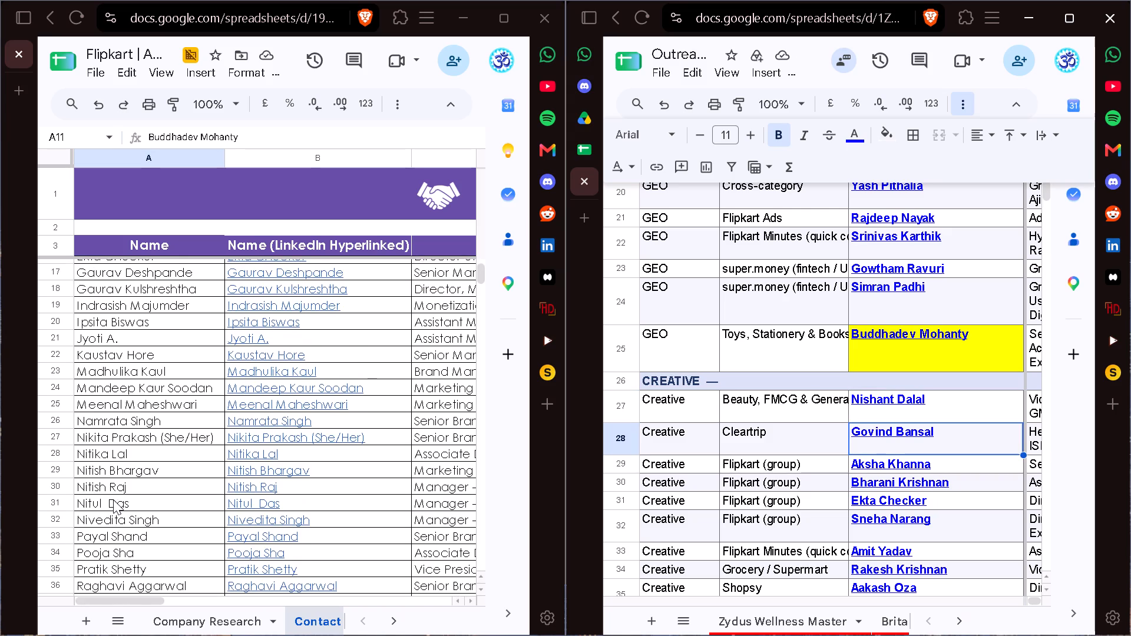
{"action": "scroll", "coordinate": [113, 499], "scroll_direction": "up", "scroll_amount": 1}
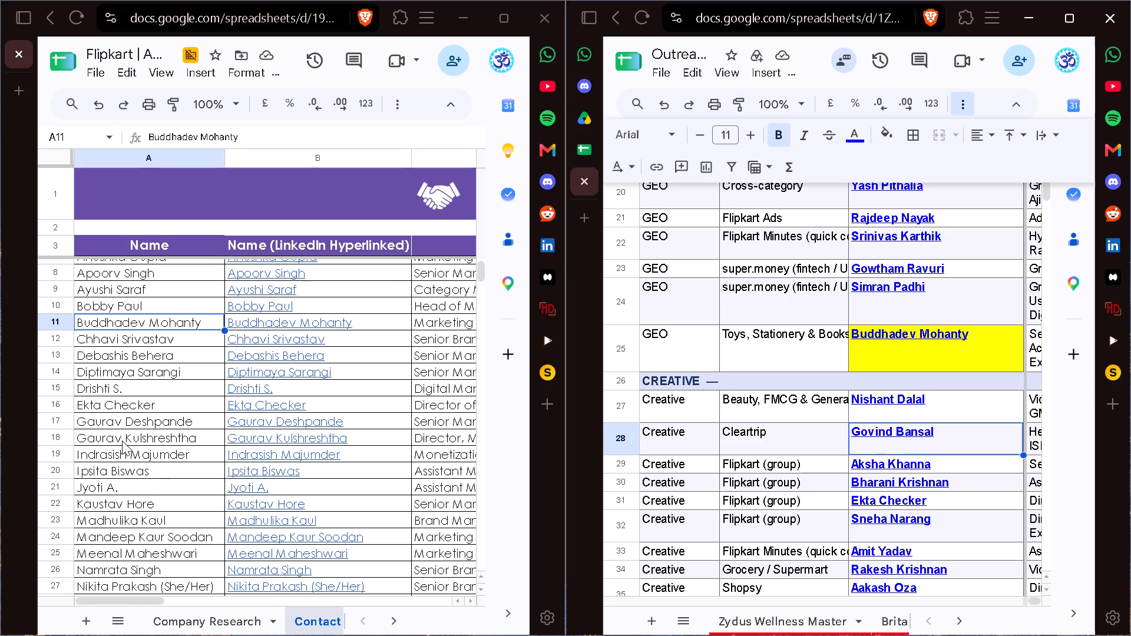
{"action": "scroll", "coordinate": [123, 446], "scroll_direction": "down", "scroll_amount": 1}
{"action": "key", "text": "Down"}
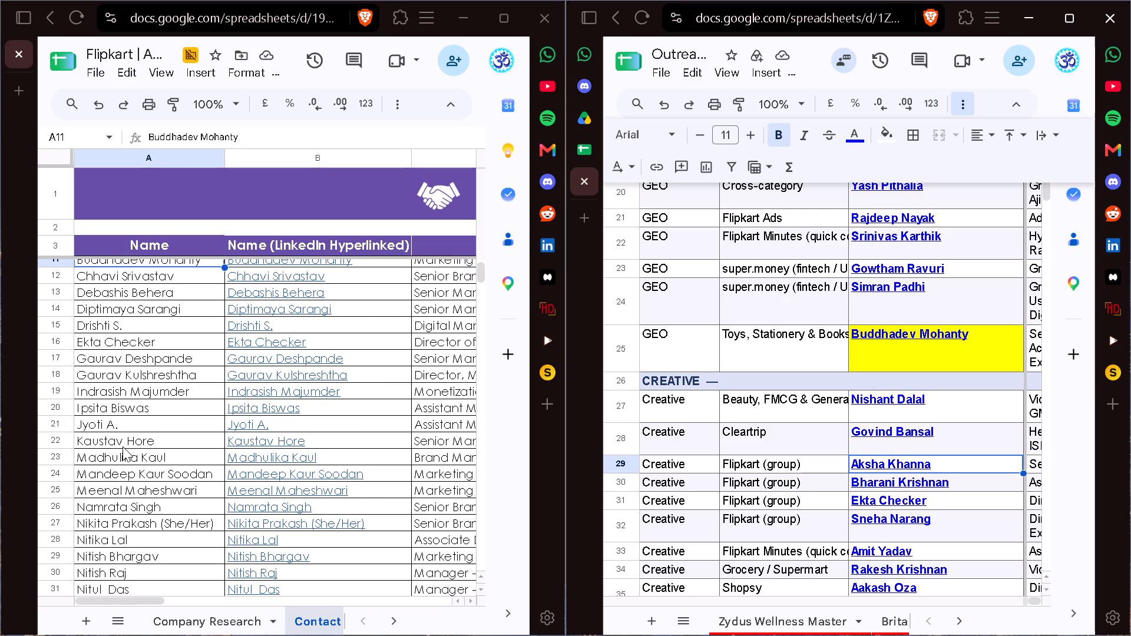
{"action": "scroll", "coordinate": [123, 446], "scroll_direction": "up", "scroll_amount": 2}
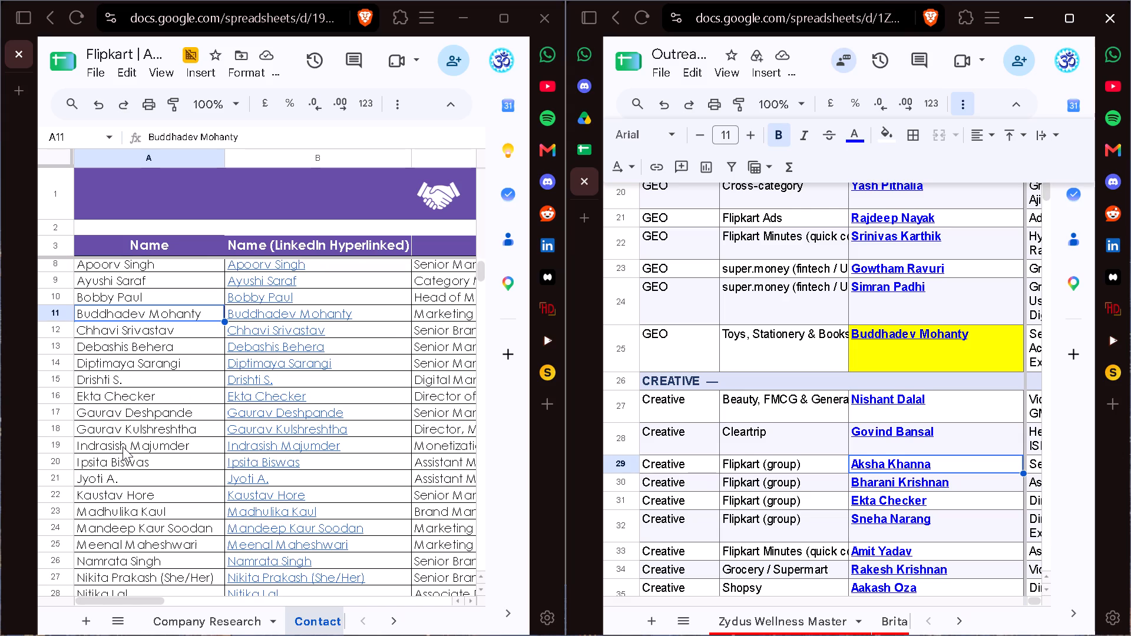
{"action": "scroll", "coordinate": [123, 446], "scroll_direction": "down", "scroll_amount": 1}
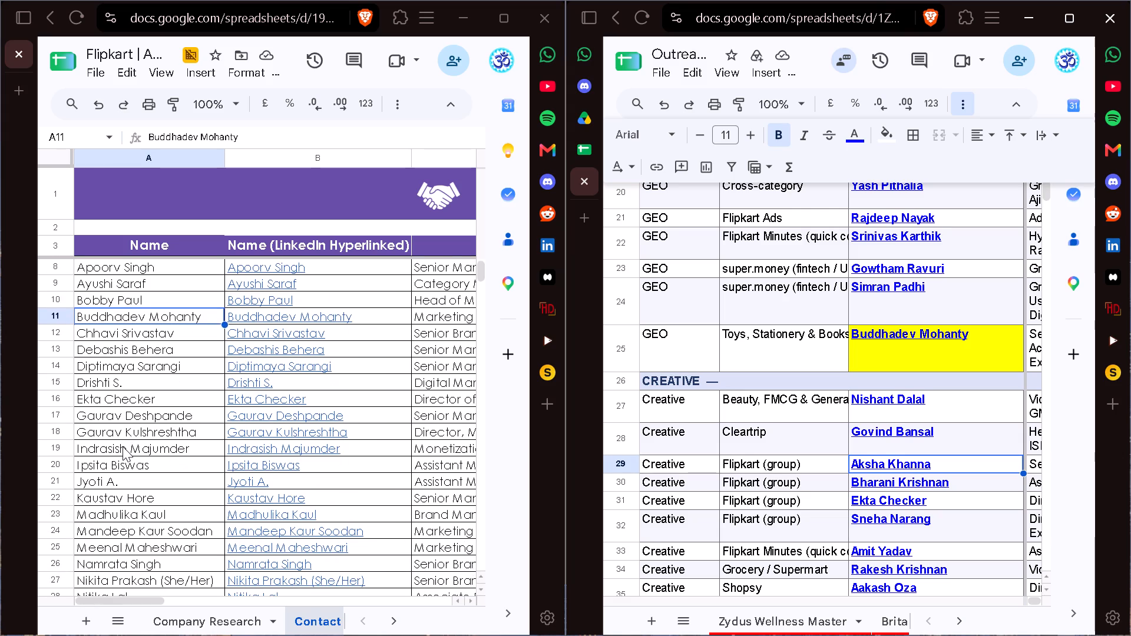
{"action": "key", "text": "Down"}
{"action": "scroll", "coordinate": [123, 446], "scroll_direction": "up", "scroll_amount": 2}
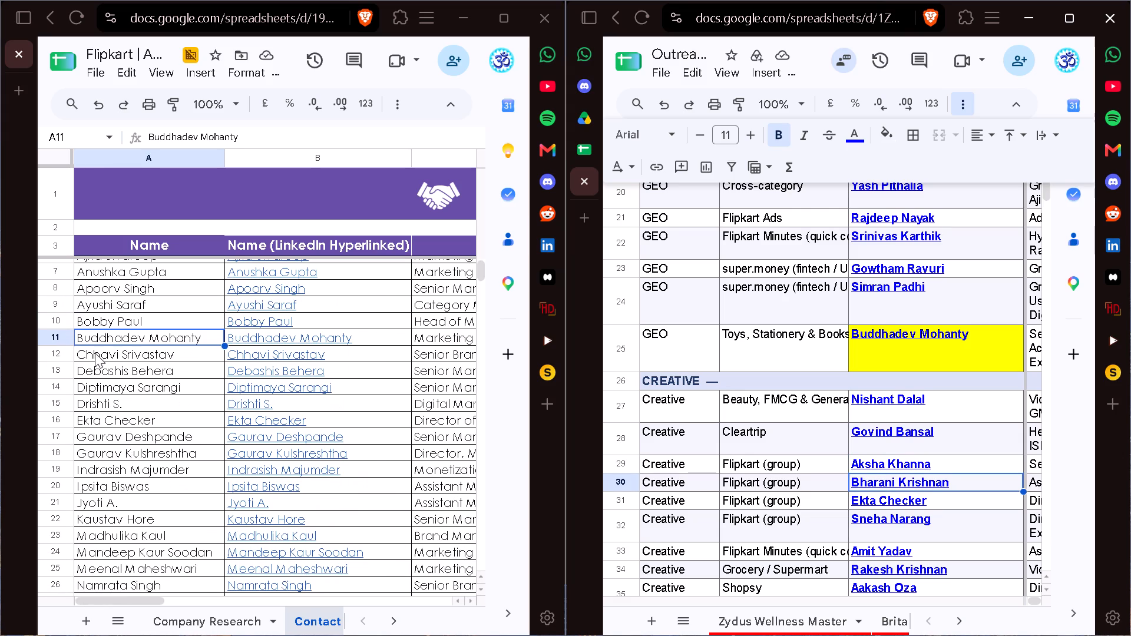
Look up the Creative Flipkart (group) SPOC from row 31 in the Contact Map and fill that SPOC cell yellow.
{"action": "scroll", "coordinate": [117, 390], "scroll_direction": "down", "scroll_amount": 1}
{"action": "key", "text": "Down"}
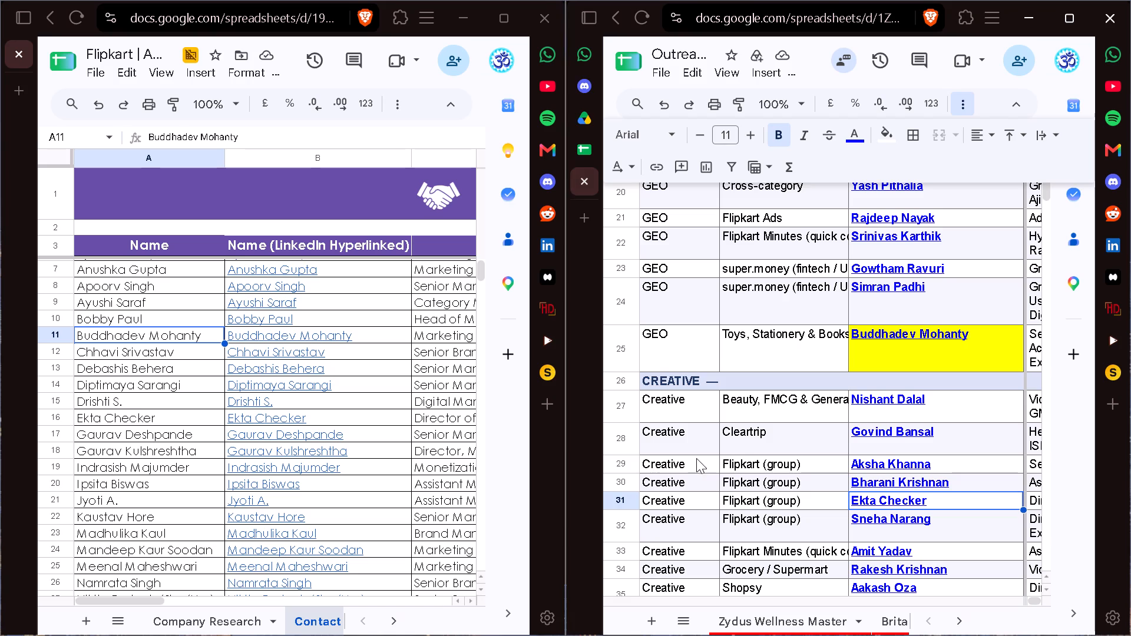
{"action": "left_click", "coordinate": [889, 133]}
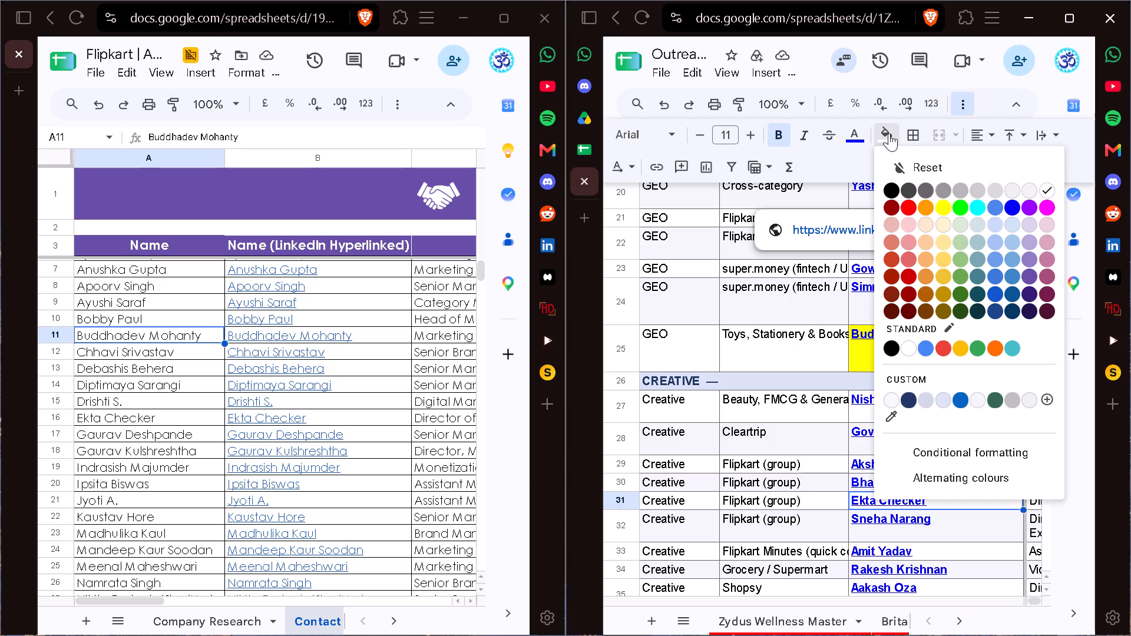
{"action": "left_click", "coordinate": [943, 210]}
Look up the Creative Flipkart (group) SPOC from row 32 in the Contact Map and fill that SPOC cell yellow.
{"action": "scroll", "coordinate": [781, 466], "scroll_direction": "down", "scroll_amount": 2}
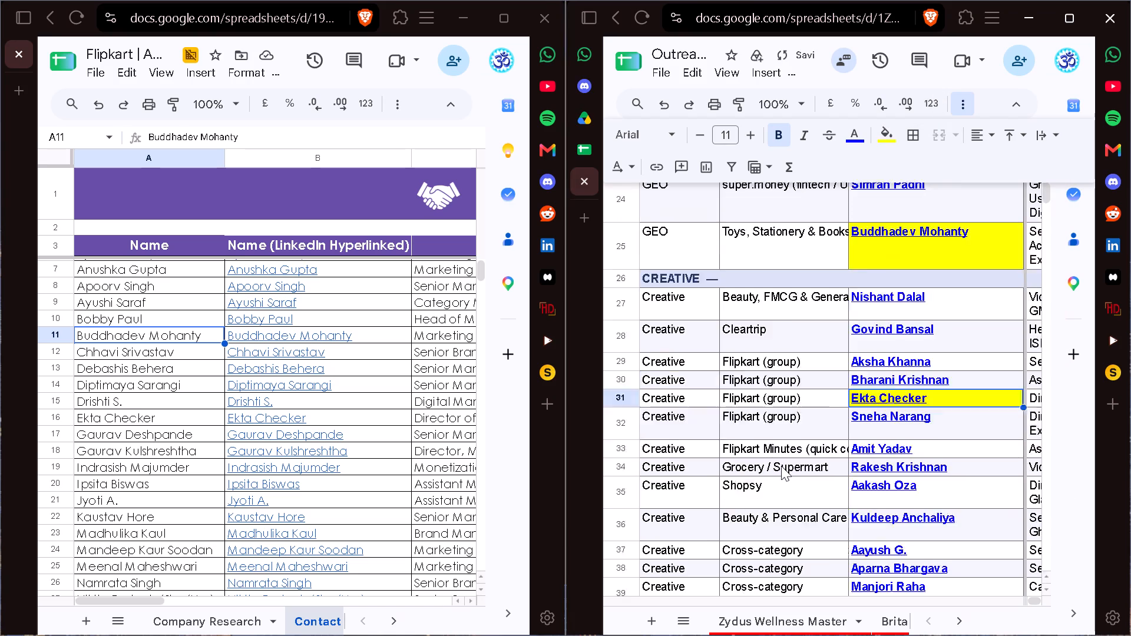
{"action": "scroll", "coordinate": [781, 466], "scroll_direction": "down", "scroll_amount": 2}
{"action": "scroll", "coordinate": [891, 286], "scroll_direction": "down", "scroll_amount": 1}
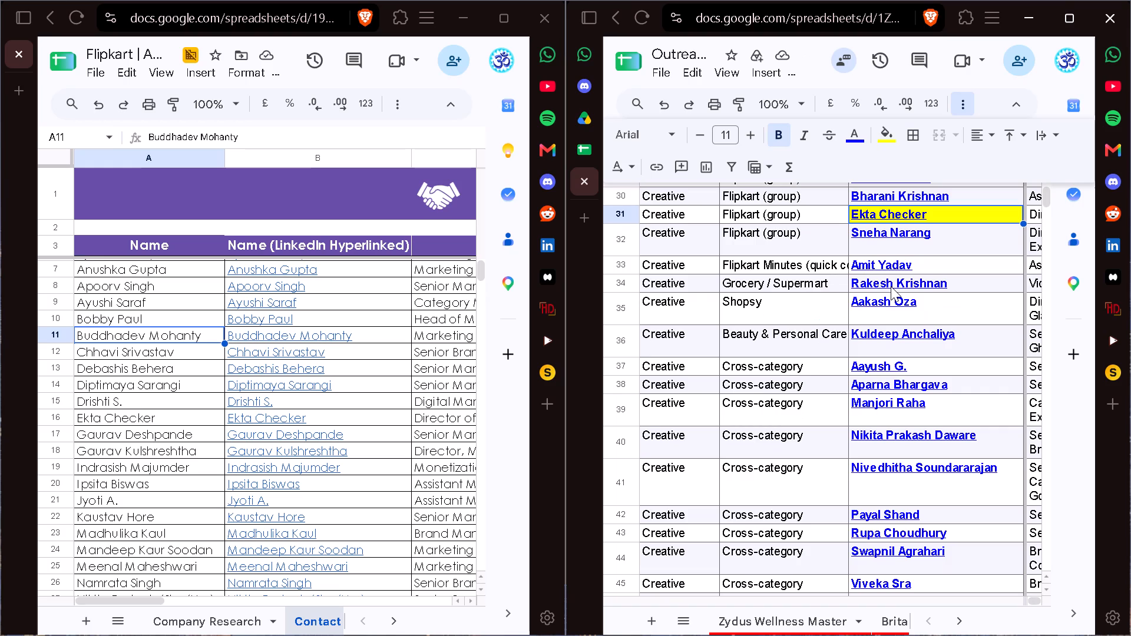
{"action": "scroll", "coordinate": [145, 449], "scroll_direction": "down", "scroll_amount": 1}
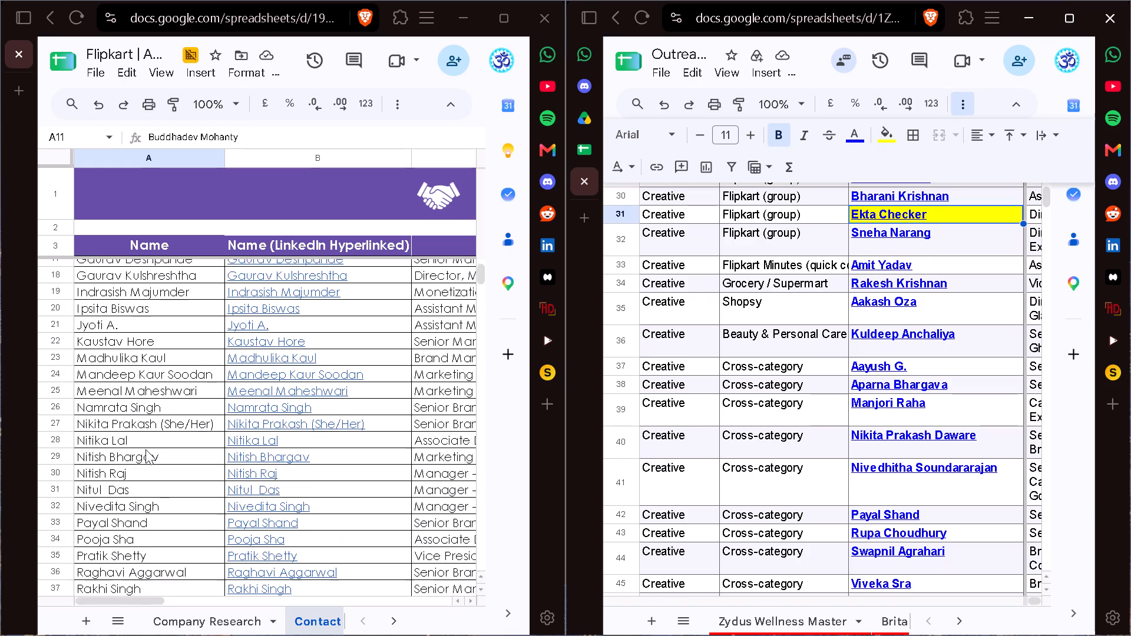
{"action": "scroll", "coordinate": [145, 449], "scroll_direction": "down", "scroll_amount": 3}
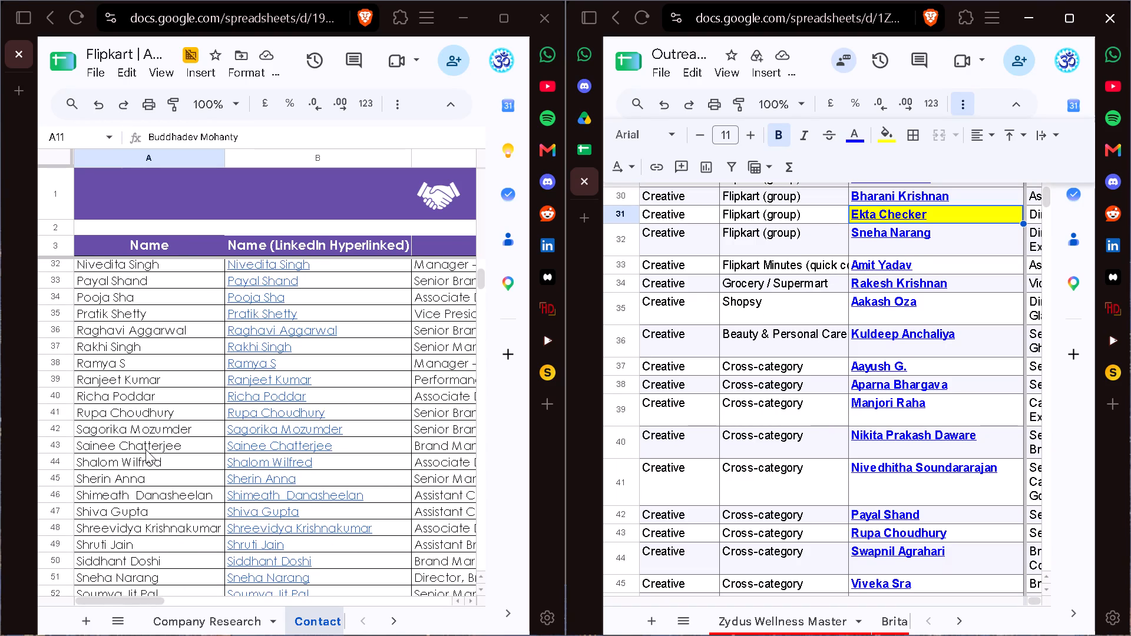
{"action": "scroll", "coordinate": [145, 449], "scroll_direction": "down", "scroll_amount": 1}
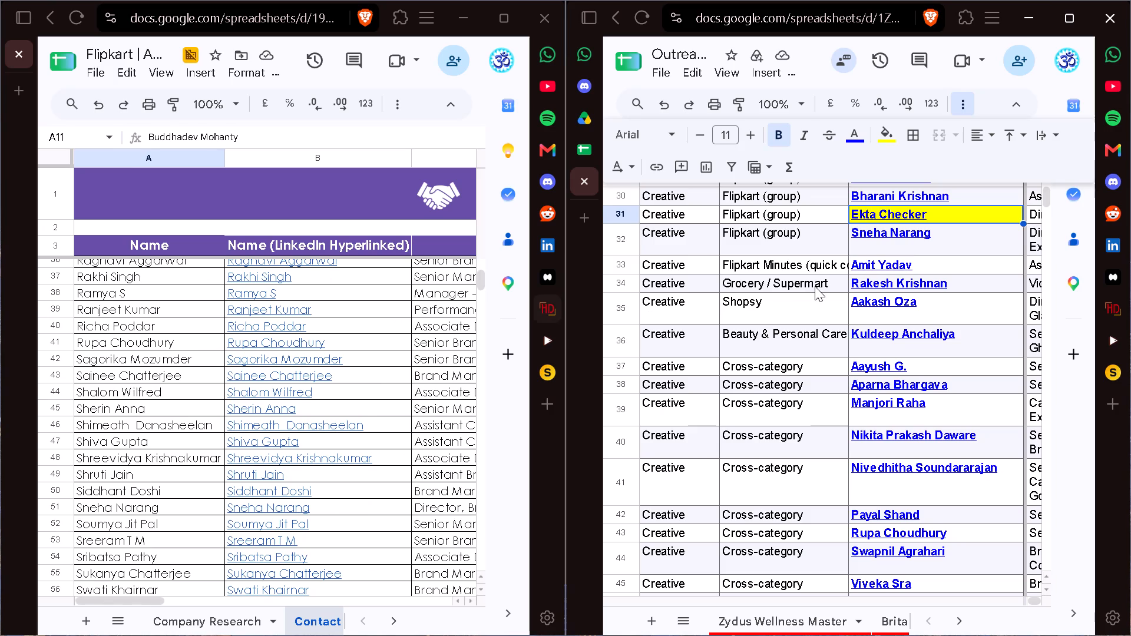
{"action": "left_click", "coordinate": [931, 234]}
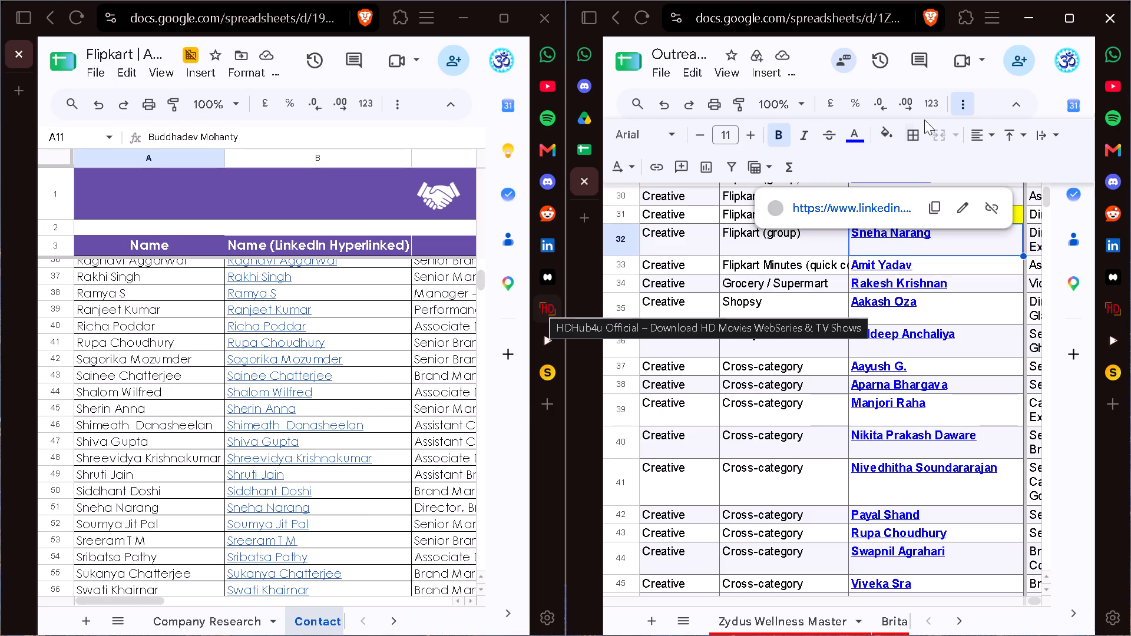
{"action": "left_click", "coordinate": [884, 137]}
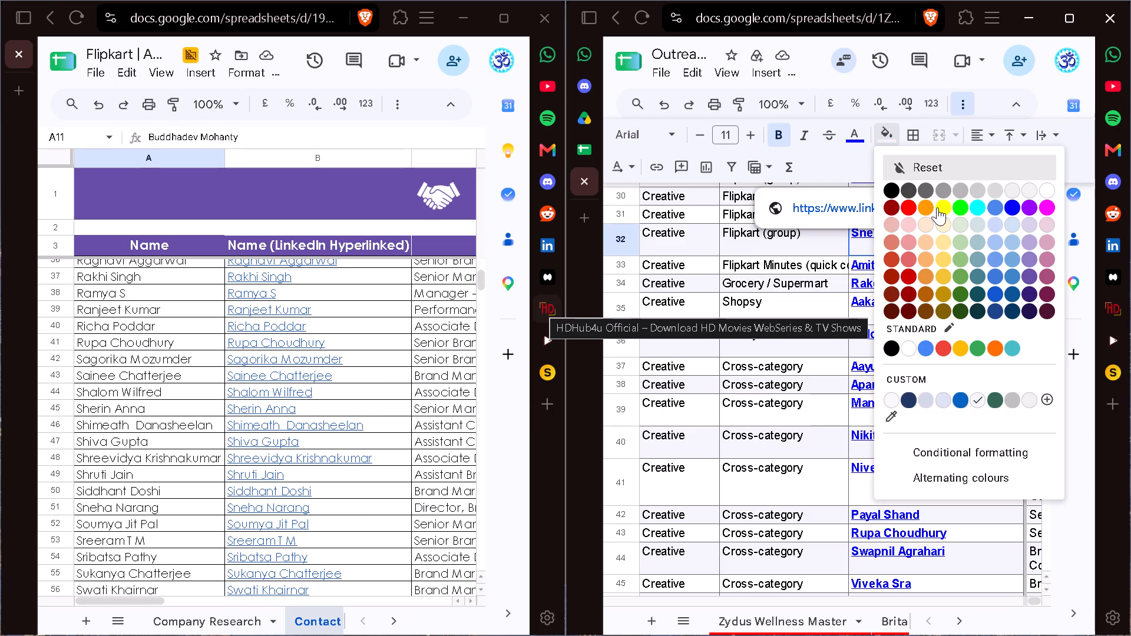
{"action": "left_click", "coordinate": [937, 207]}
Look through the Contact Map names for the Creative SPOCs in rows 33 to 36, from Flipkart Minutes to Beauty & Personal Care.
{"action": "key", "text": "Down"}
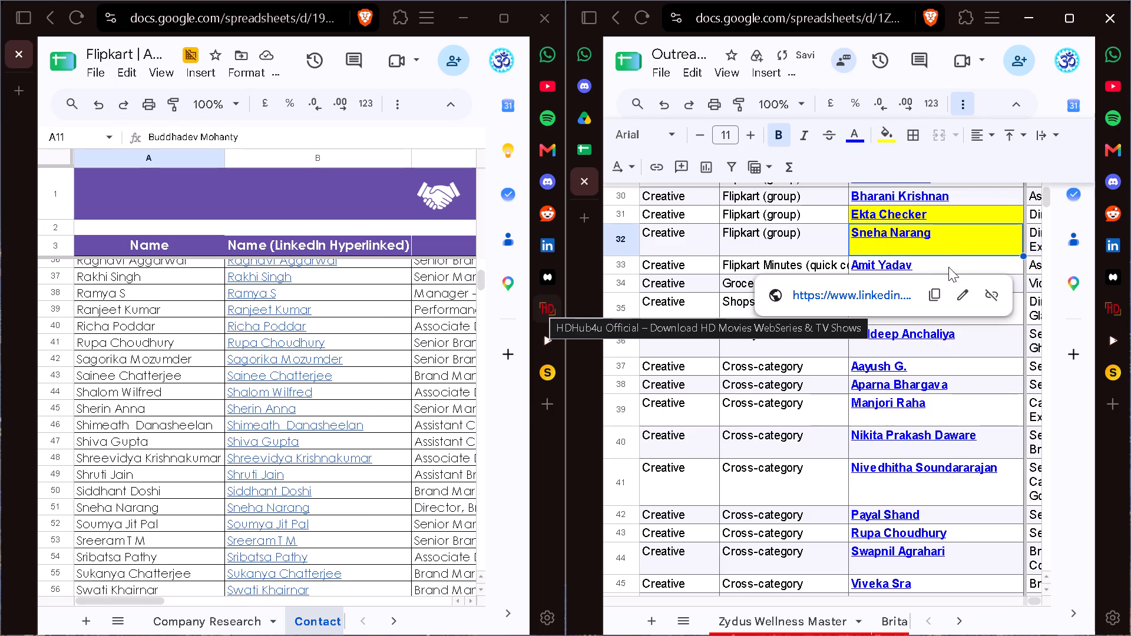
{"action": "left_click", "coordinate": [944, 264]}
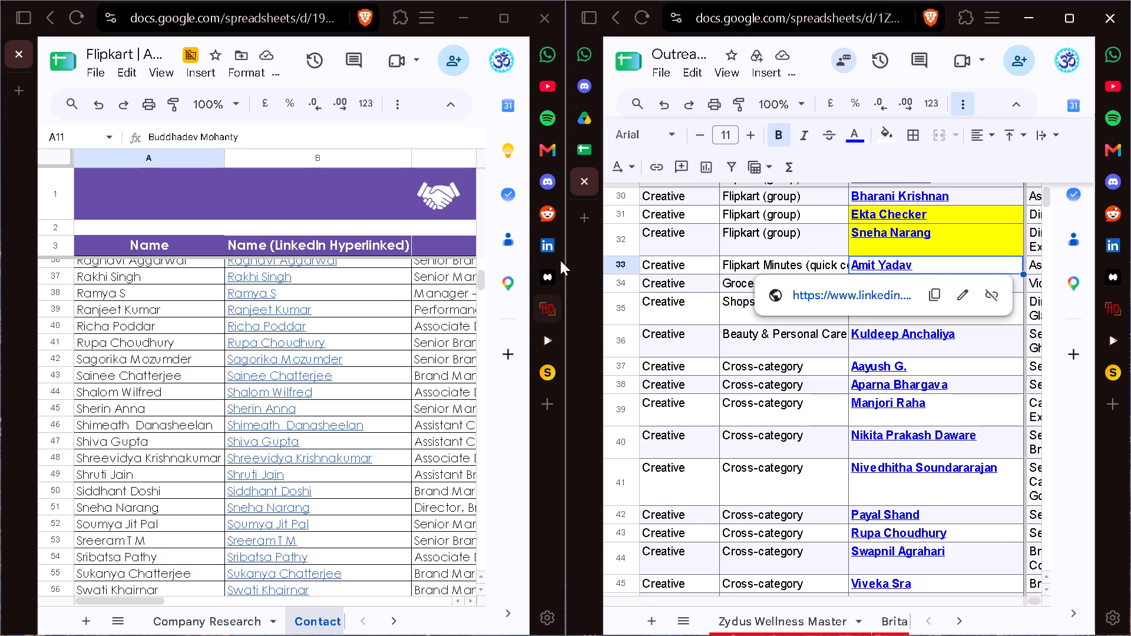
{"action": "scroll", "coordinate": [129, 385], "scroll_direction": "up", "scroll_amount": 7}
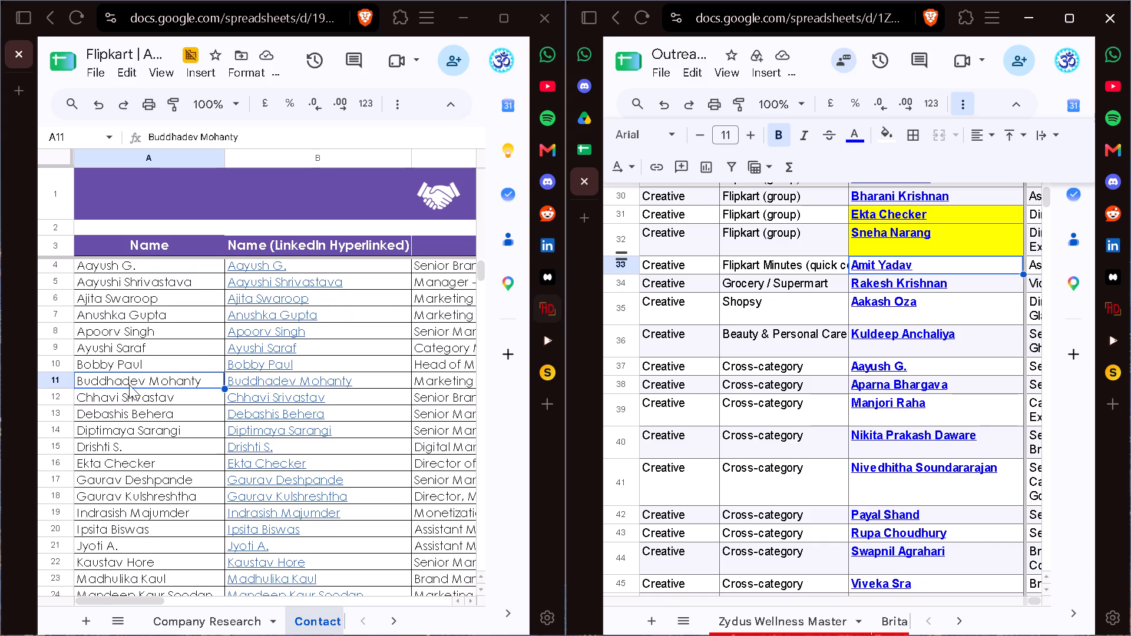
{"action": "key", "text": "Down"}
{"action": "scroll", "coordinate": [129, 385], "scroll_direction": "down", "scroll_amount": 2}
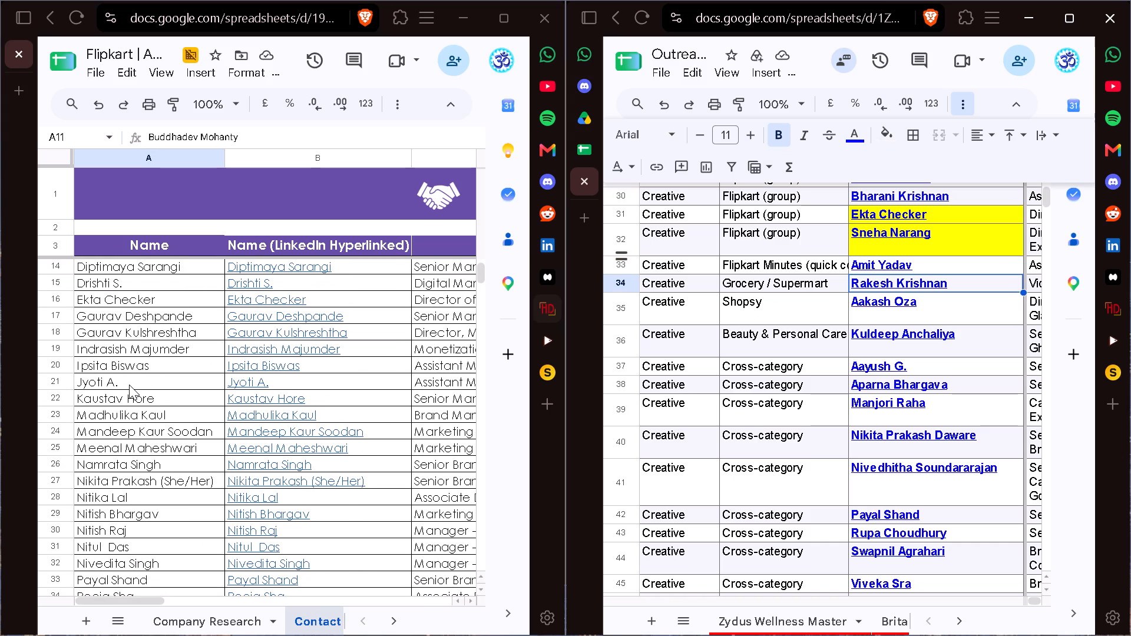
{"action": "scroll", "coordinate": [129, 385], "scroll_direction": "down", "scroll_amount": 3}
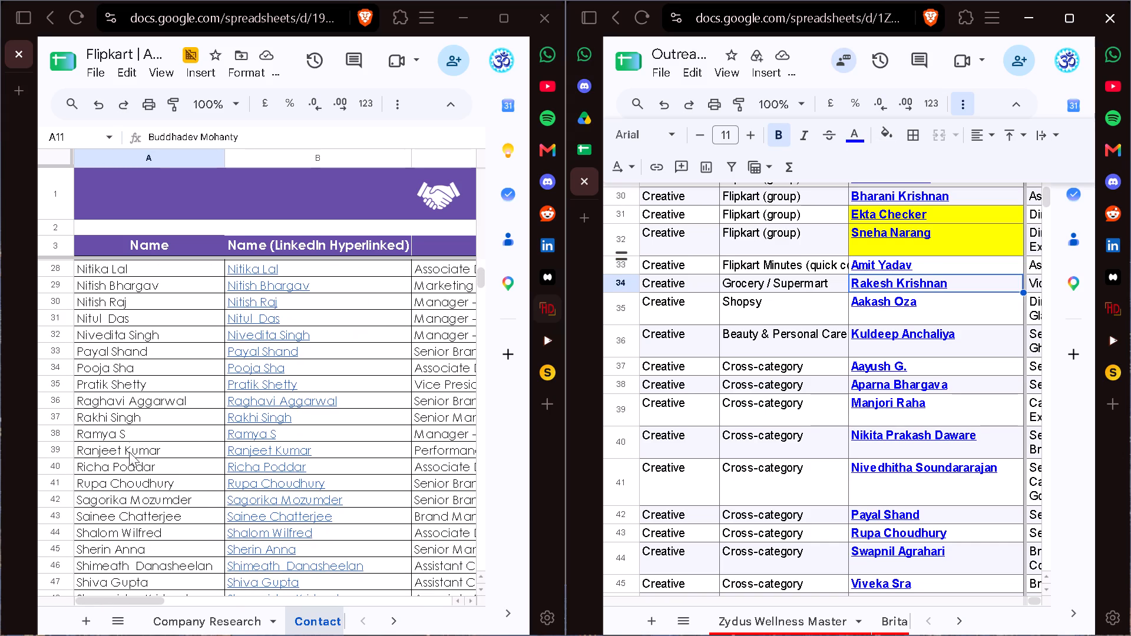
{"action": "scroll", "coordinate": [129, 459], "scroll_direction": "down", "scroll_amount": 1}
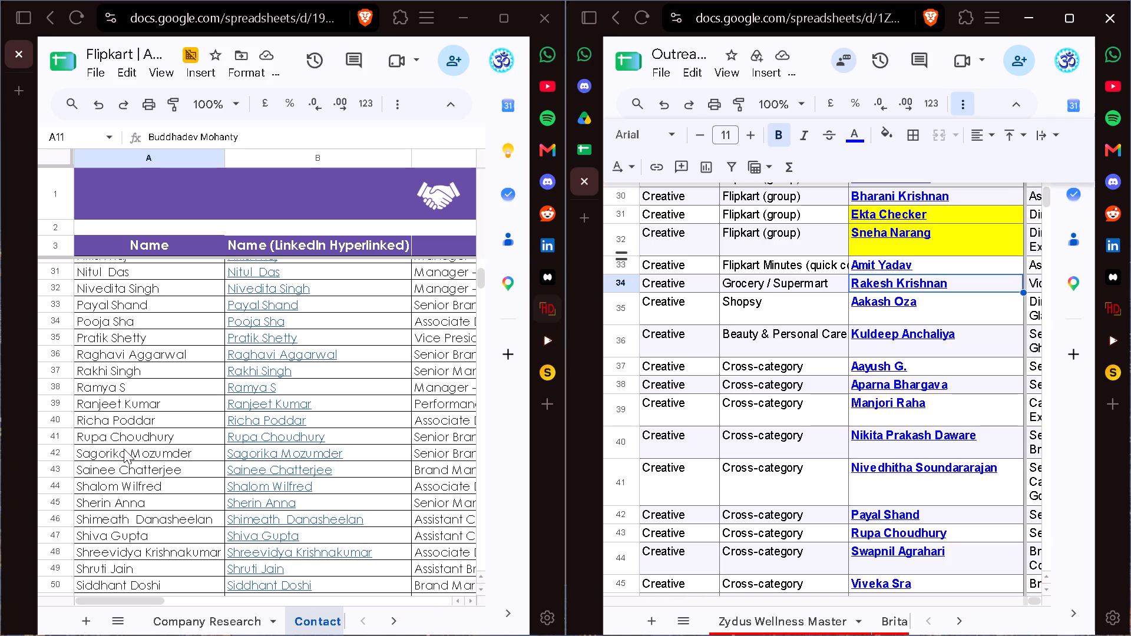
{"action": "key", "text": "Down"}
{"action": "scroll", "coordinate": [124, 449], "scroll_direction": "up", "scroll_amount": 7}
{"action": "scroll", "coordinate": [127, 428], "scroll_direction": "down", "scroll_amount": 1}
{"action": "key", "text": "Down"}
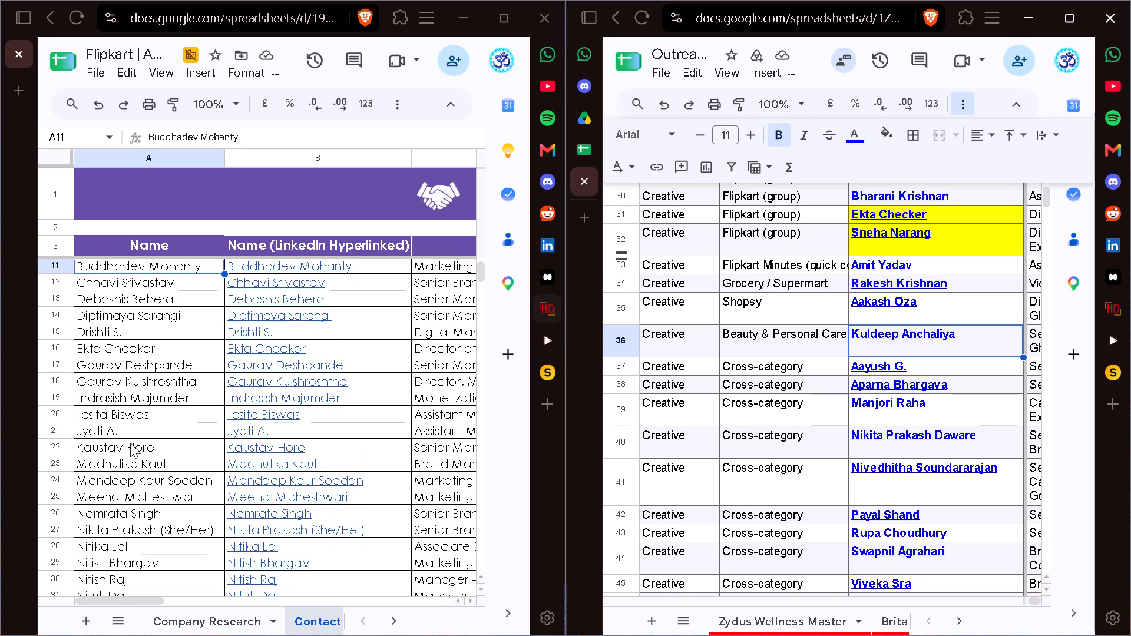
Look up the Creative Cross-category SPOC from row 37 in the Contact Map and fill that SPOC cell yellow.
{"action": "key", "text": "Down"}
{"action": "scroll", "coordinate": [133, 450], "scroll_direction": "up", "scroll_amount": 4}
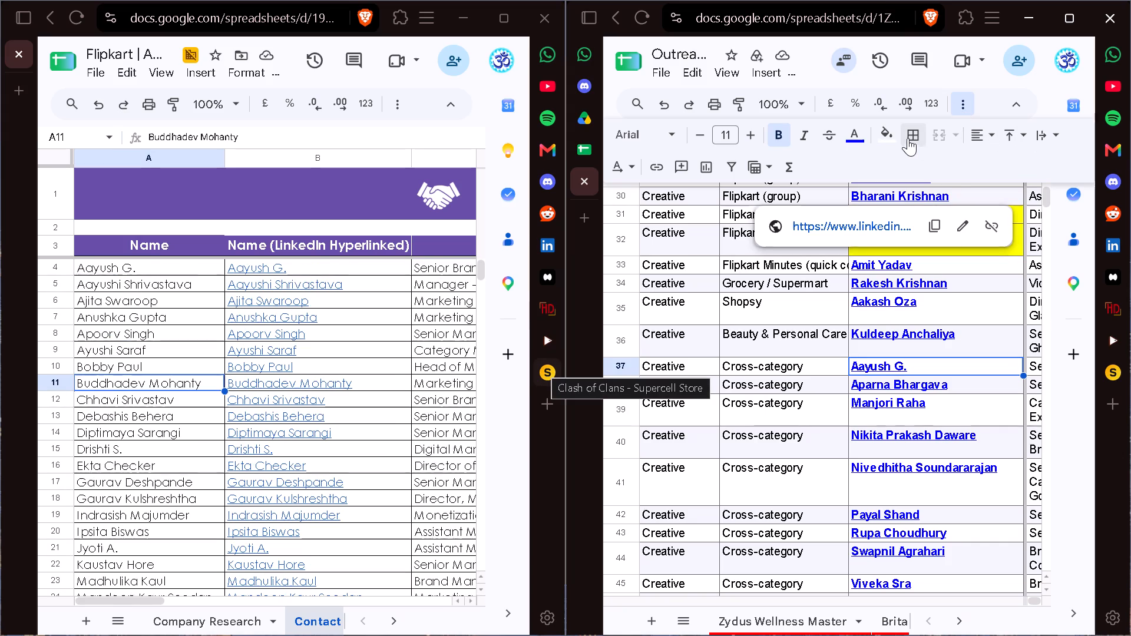
{"action": "left_click", "coordinate": [898, 142]}
{"action": "left_click", "coordinate": [942, 210]}
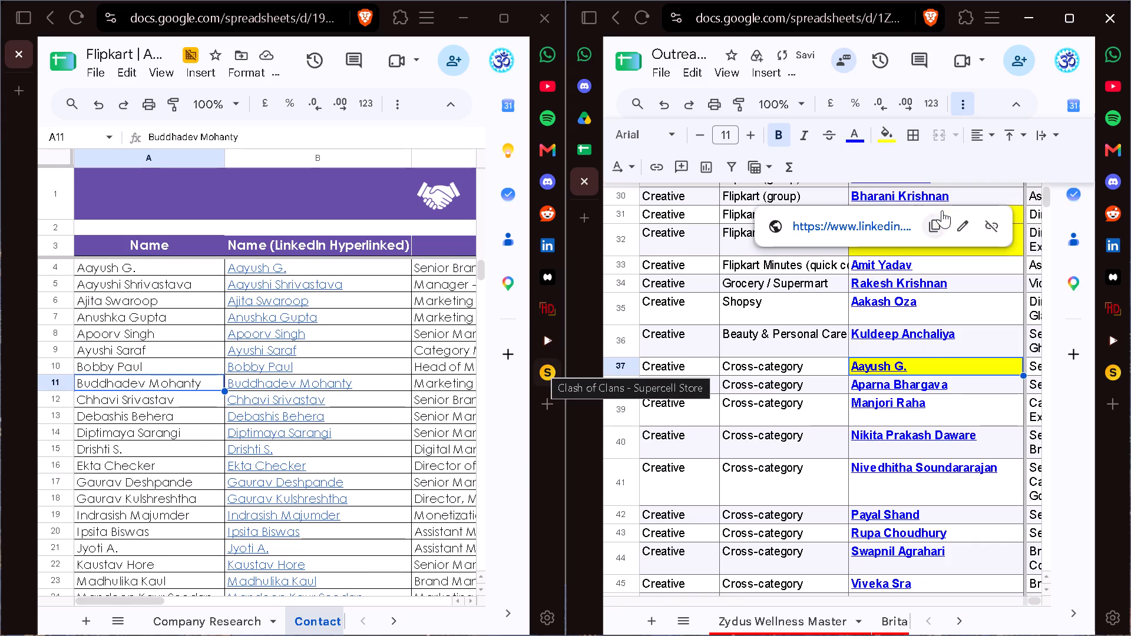
Look through the Contact Map names for the Creative Cross-category SPOCs in rows 38 and 39.
{"action": "scroll", "coordinate": [137, 360], "scroll_direction": "up", "scroll_amount": 1}
{"action": "scroll", "coordinate": [137, 360], "scroll_direction": "down", "scroll_amount": 1}
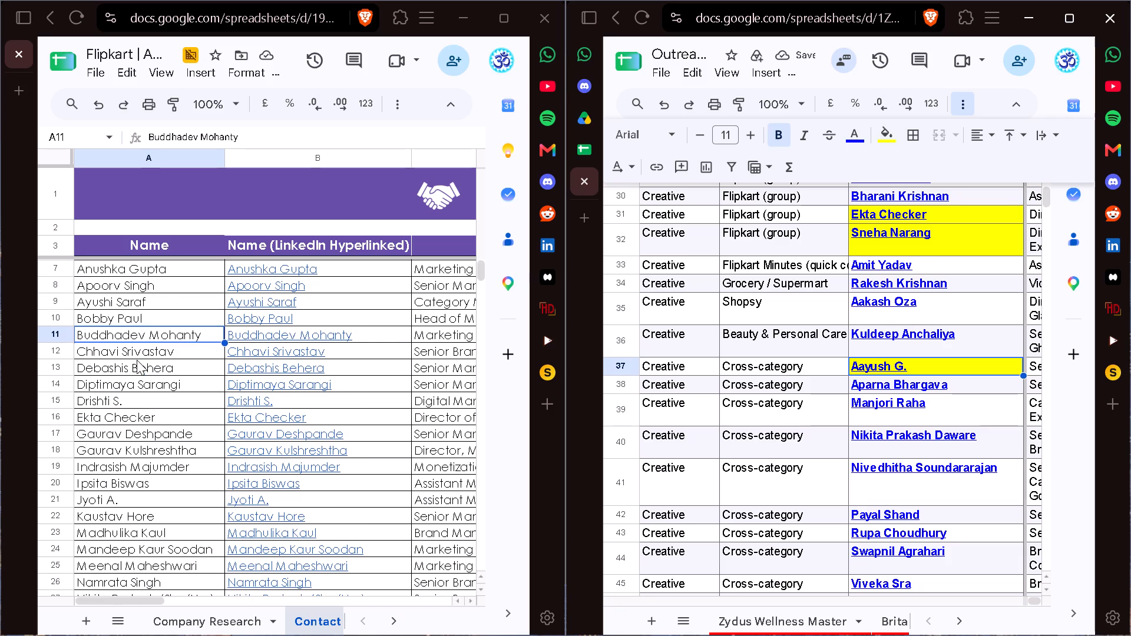
{"action": "key", "text": "Down"}
{"action": "left_click", "coordinate": [971, 413]}
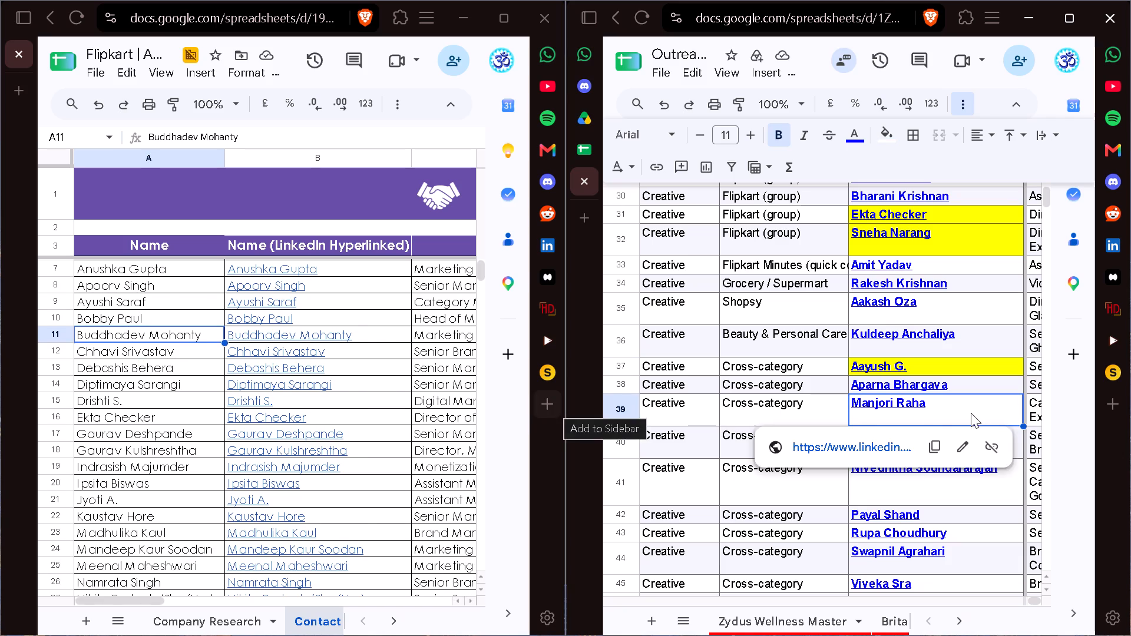
{"action": "scroll", "coordinate": [156, 422], "scroll_direction": "down", "scroll_amount": 2}
Check the Creative Cross-category SPOC from row 40 against the Contact Map, reviewing the designation text, and fill that SPOC cell yellow.
{"action": "key", "text": "Down"}
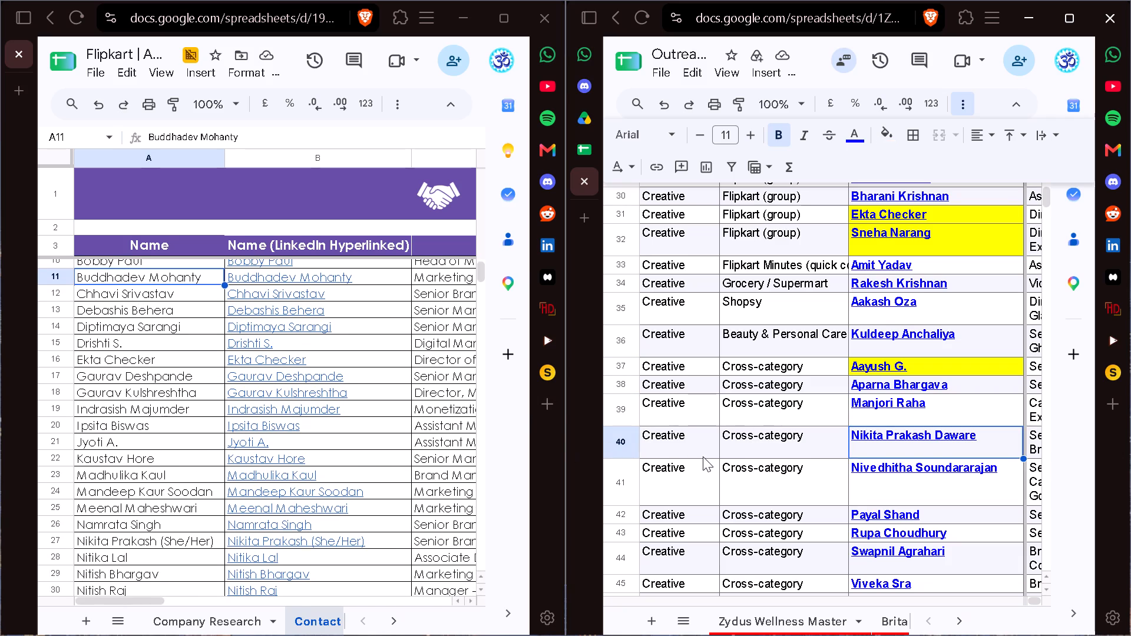
{"action": "scroll", "coordinate": [703, 456], "scroll_direction": "down", "scroll_amount": 3}
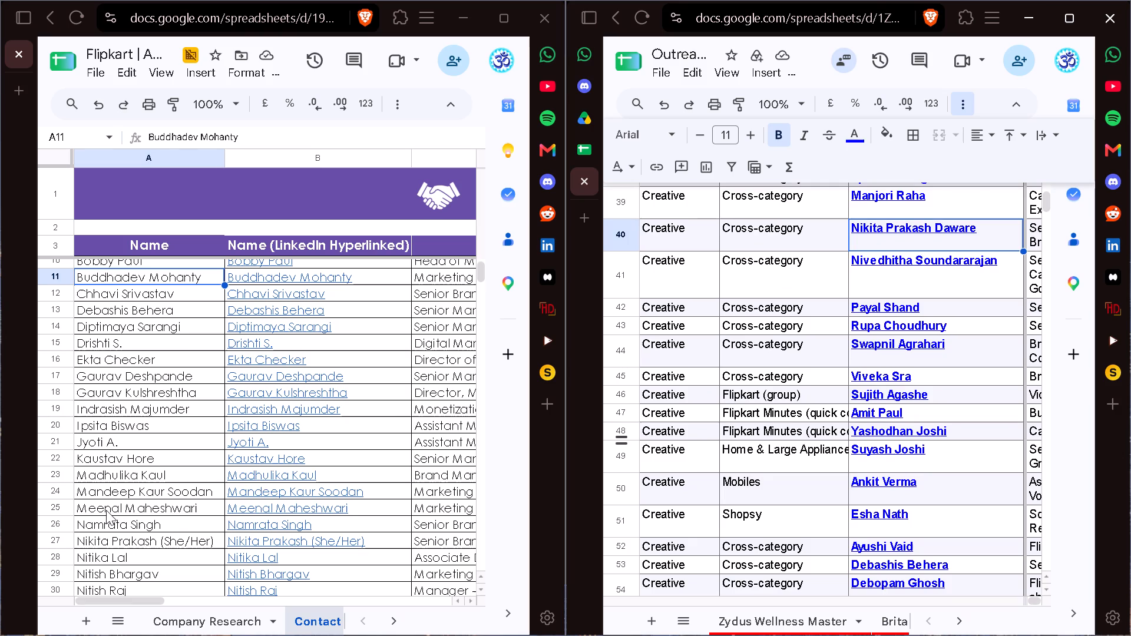
{"action": "scroll", "coordinate": [106, 510], "scroll_direction": "down", "scroll_amount": 1}
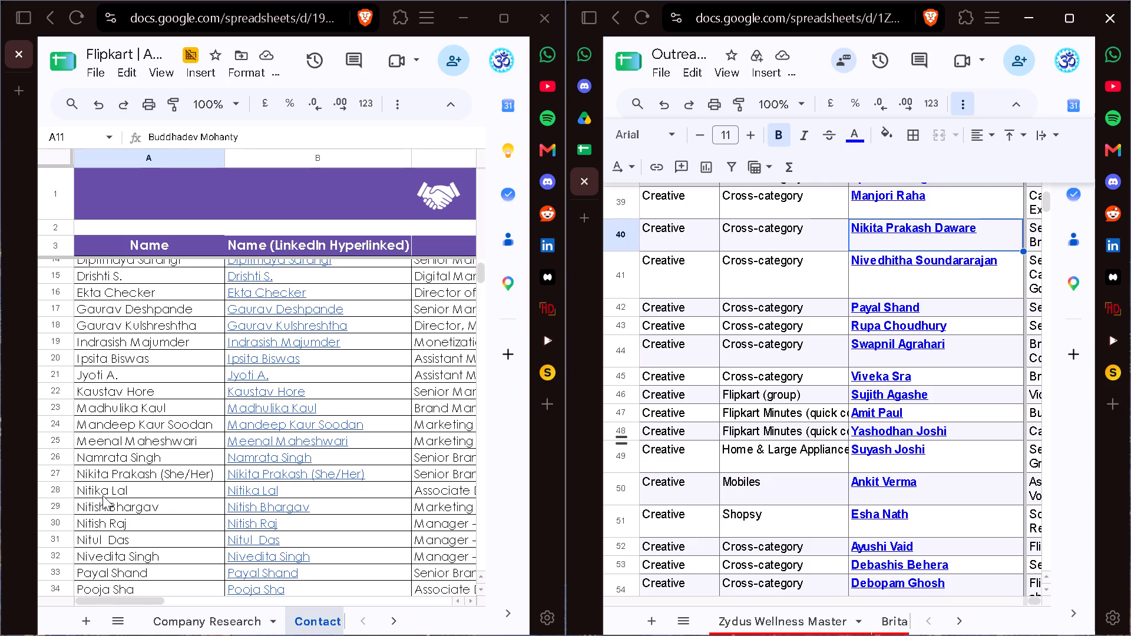
{"action": "scroll", "coordinate": [885, 400], "scroll_direction": "right", "scroll_amount": 1}
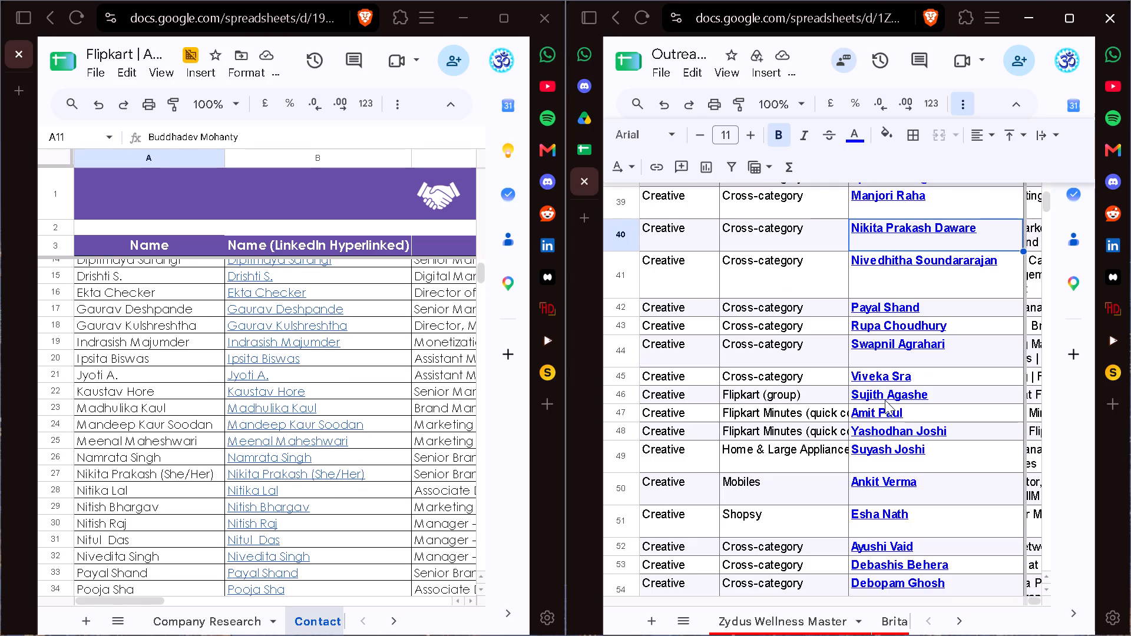
{"action": "scroll", "coordinate": [885, 400], "scroll_direction": "right", "scroll_amount": 1}
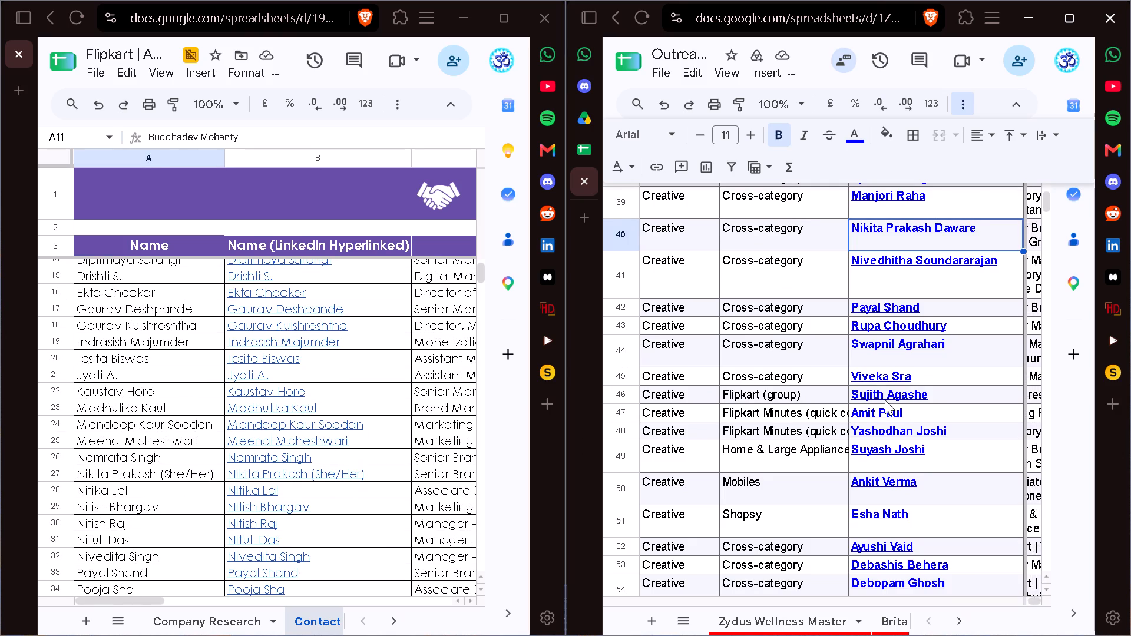
{"action": "scroll", "coordinate": [885, 400], "scroll_direction": "right", "scroll_amount": 1}
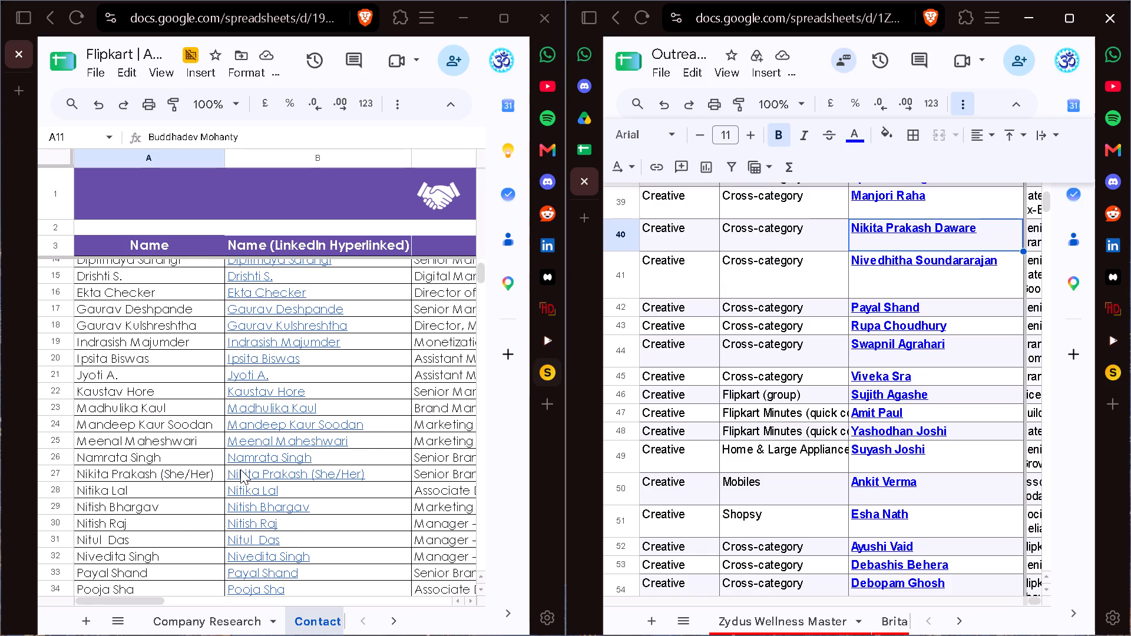
{"action": "scroll", "coordinate": [240, 469], "scroll_direction": "right", "scroll_amount": 1}
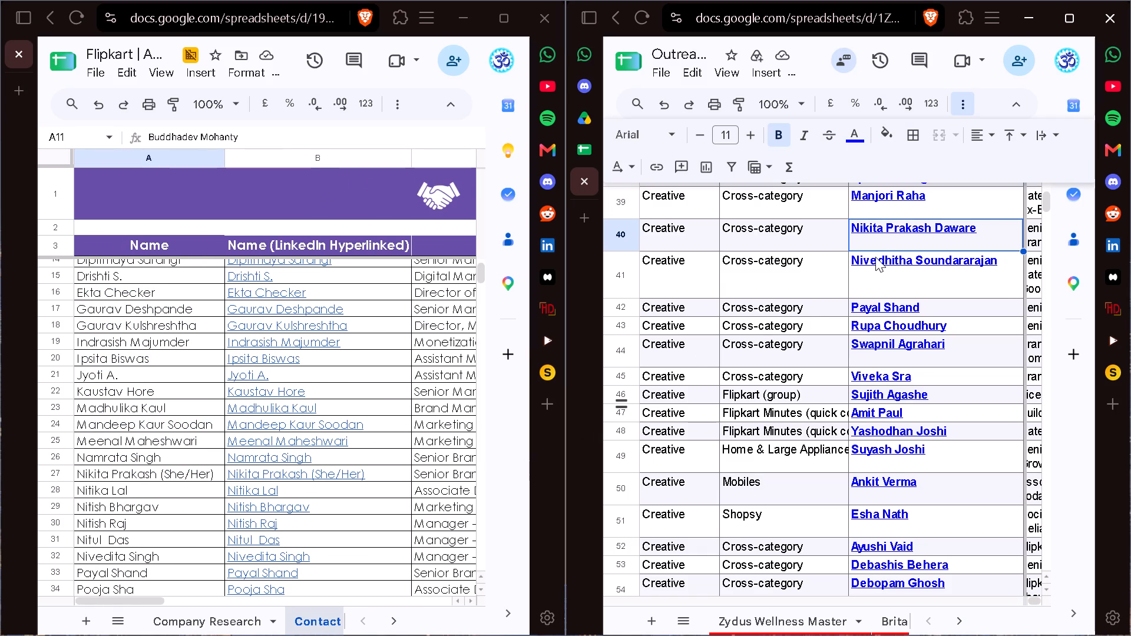
{"action": "left_click", "coordinate": [956, 107]}
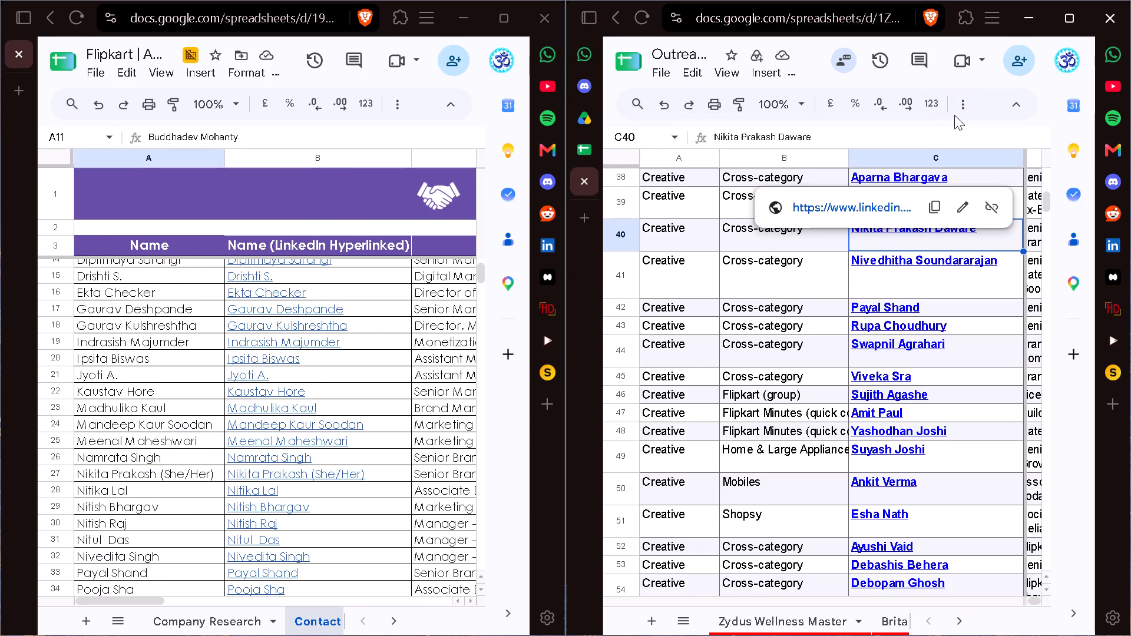
{"action": "left_click", "coordinate": [957, 114]}
{"action": "left_click", "coordinate": [887, 146]}
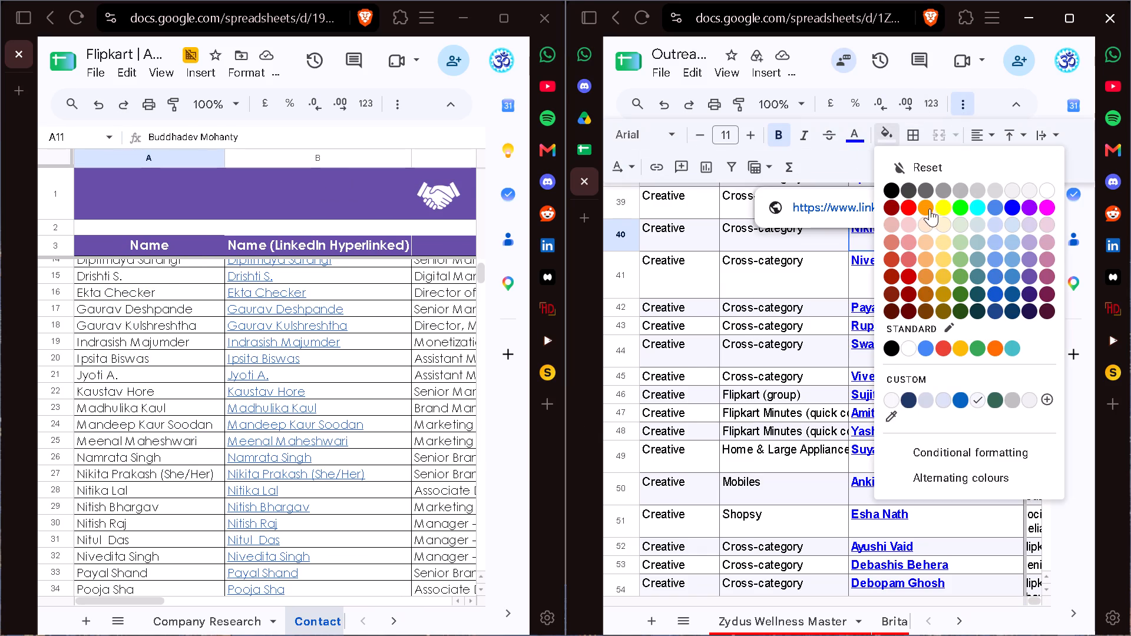
{"action": "left_click", "coordinate": [940, 211]}
Check the Creative Cross-category SPOCs in rows 41 and 42 against the Contact Map and fill row 42's SPOC cell yellow.
{"action": "left_click", "coordinate": [946, 281]}
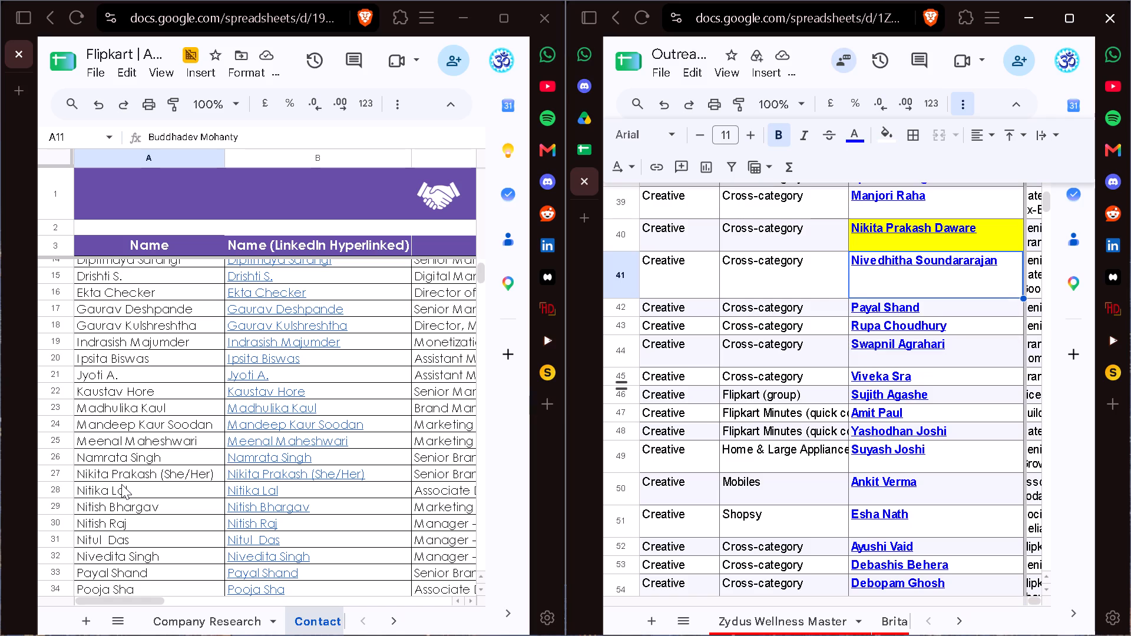
{"action": "scroll", "coordinate": [121, 484], "scroll_direction": "down", "scroll_amount": 1}
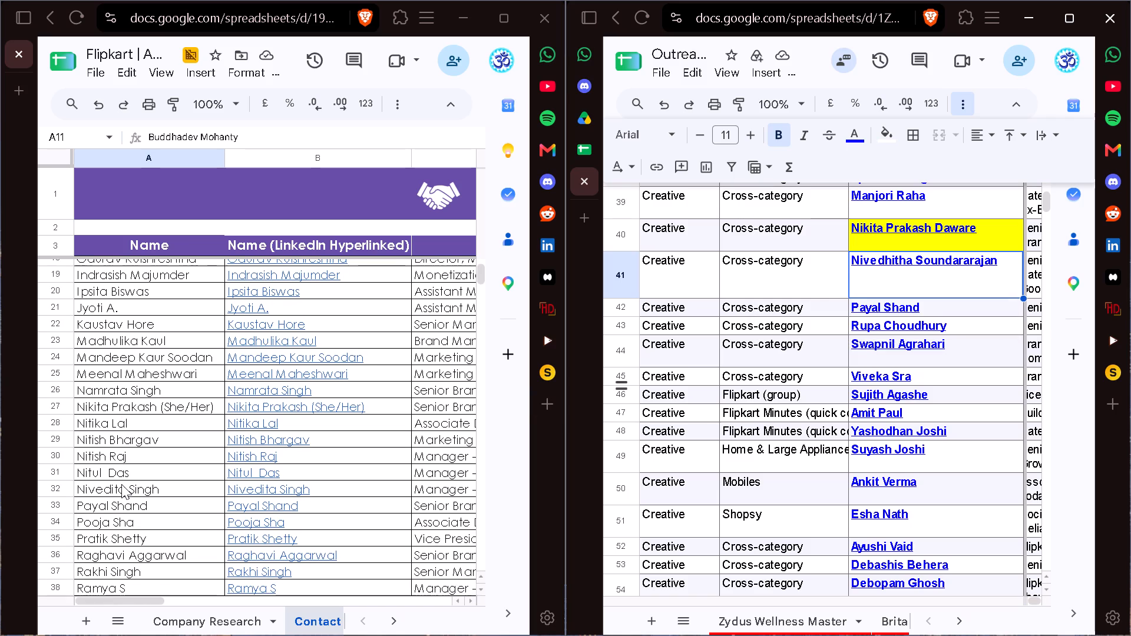
{"action": "key", "text": "Down"}
{"action": "scroll", "coordinate": [121, 484], "scroll_direction": "down", "scroll_amount": 1}
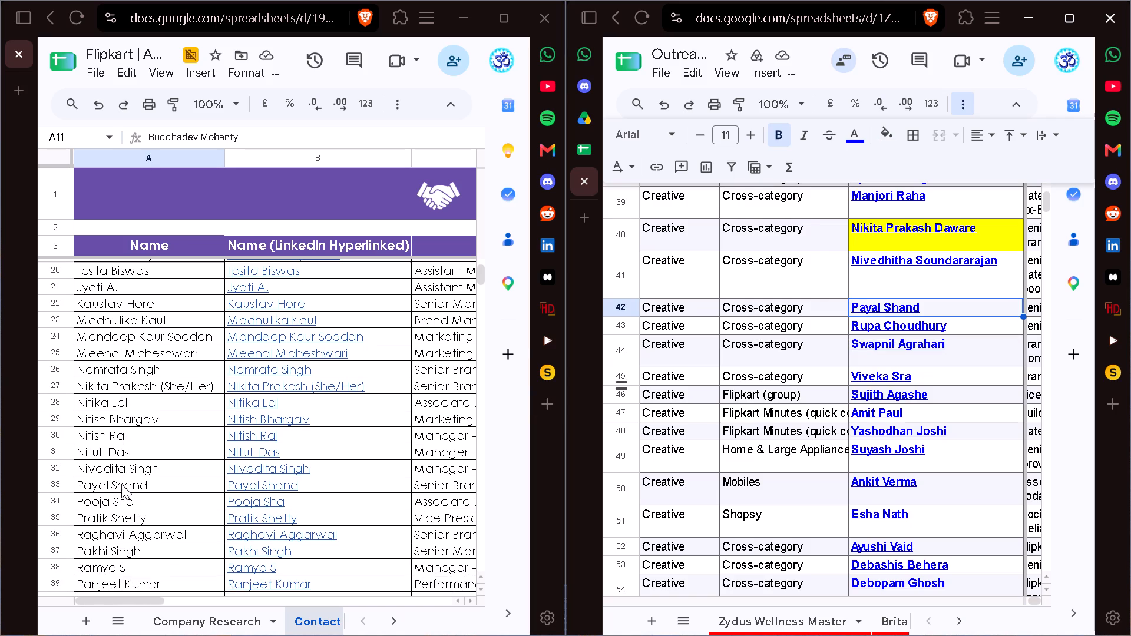
{"action": "left_click", "coordinate": [889, 136]}
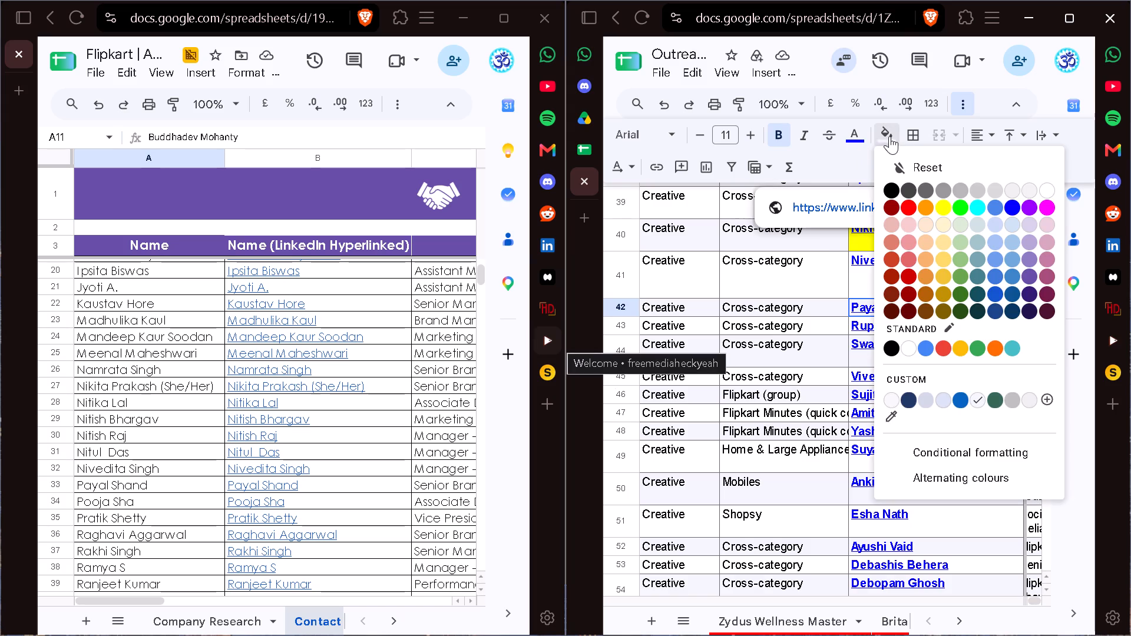
{"action": "left_click", "coordinate": [941, 204]}
Look up the Creative Cross-category SPOC from row 43 in the Contact Map and fill that SPOC cell yellow.
{"action": "key", "text": "Down"}
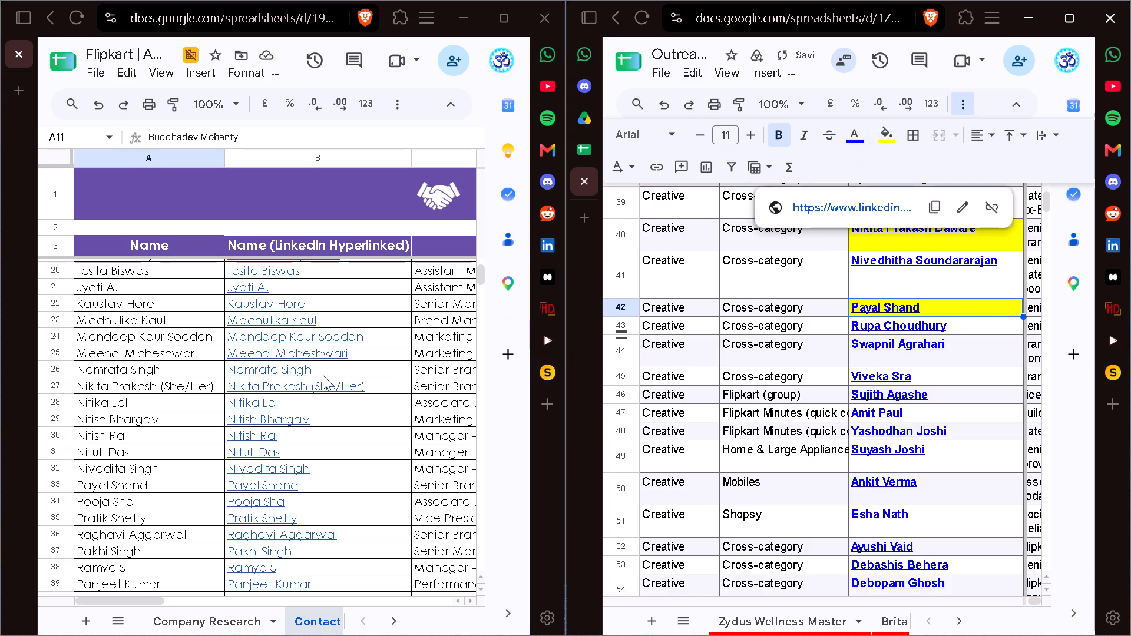
{"action": "left_click", "coordinate": [968, 330]}
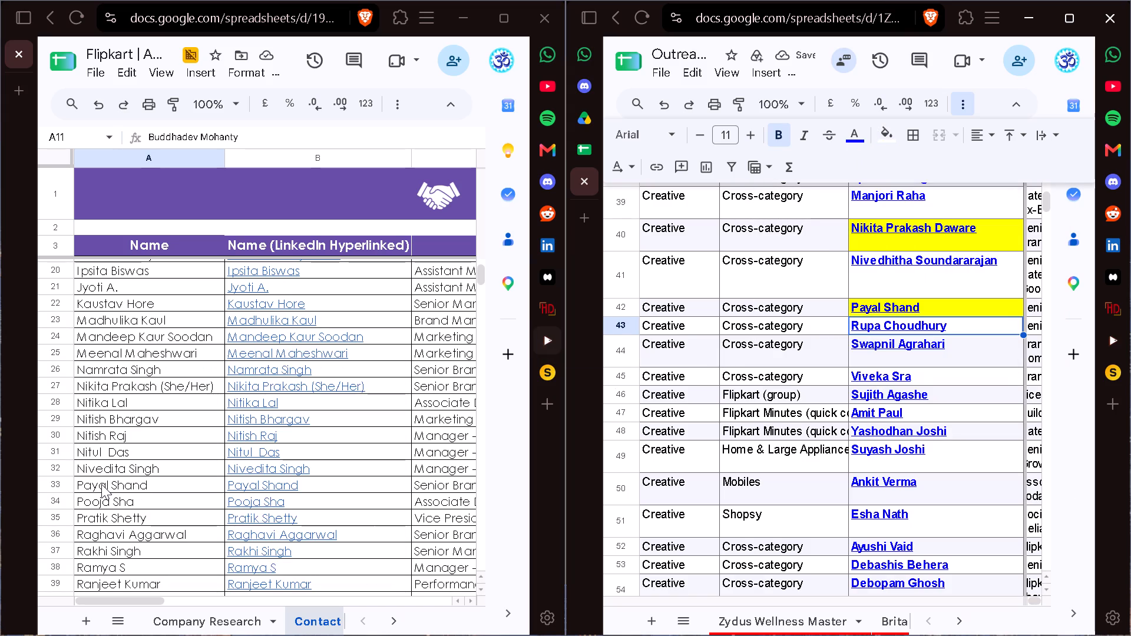
{"action": "scroll", "coordinate": [101, 484], "scroll_direction": "down", "scroll_amount": 3}
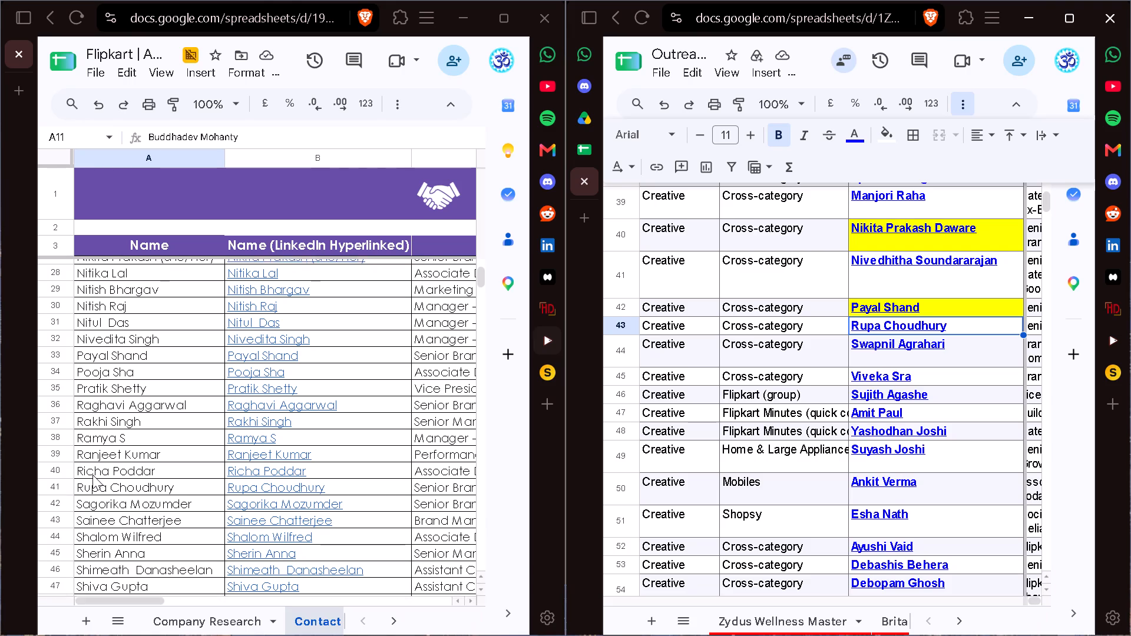
{"action": "scroll", "coordinate": [92, 475], "scroll_direction": "down", "scroll_amount": 1}
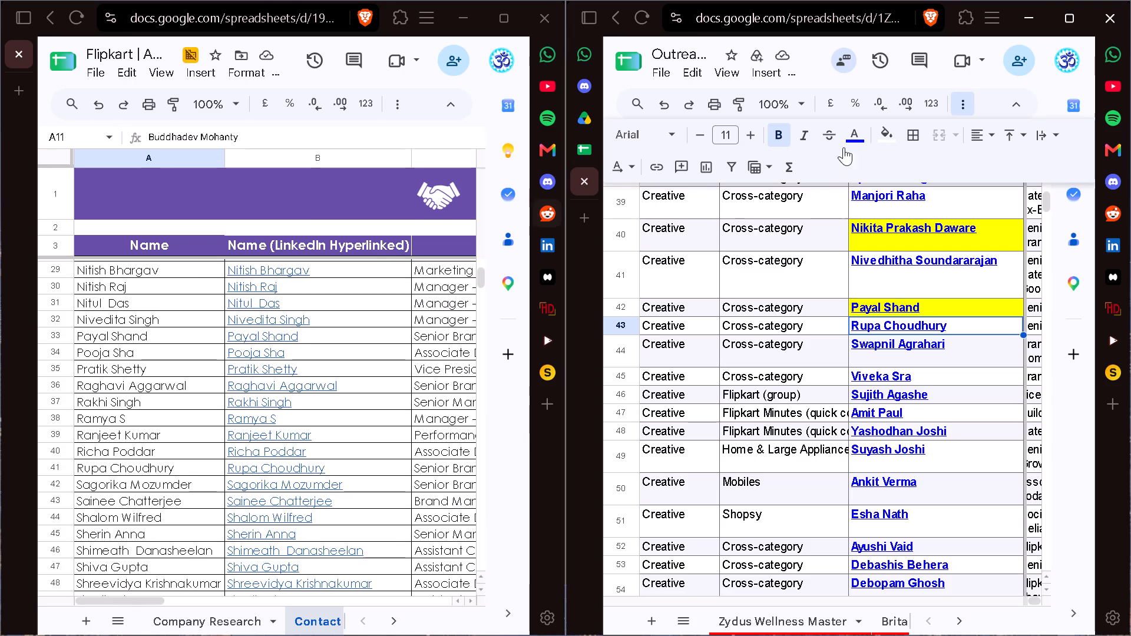
{"action": "left_click", "coordinate": [879, 131]}
{"action": "left_click", "coordinate": [940, 206]}
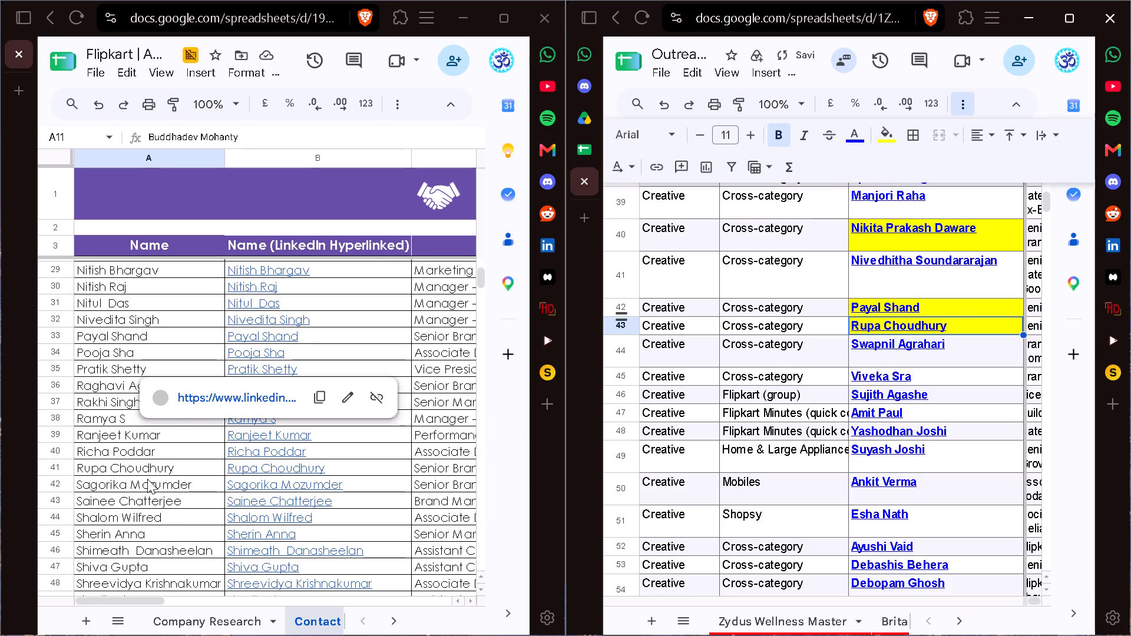
Look through the Contact Map names for the Creative SPOCs in rows 44 to 46, covering Cross-category and Flipkart (group).
{"action": "scroll", "coordinate": [147, 479], "scroll_direction": "down", "scroll_amount": 1}
{"action": "key", "text": "Down"}
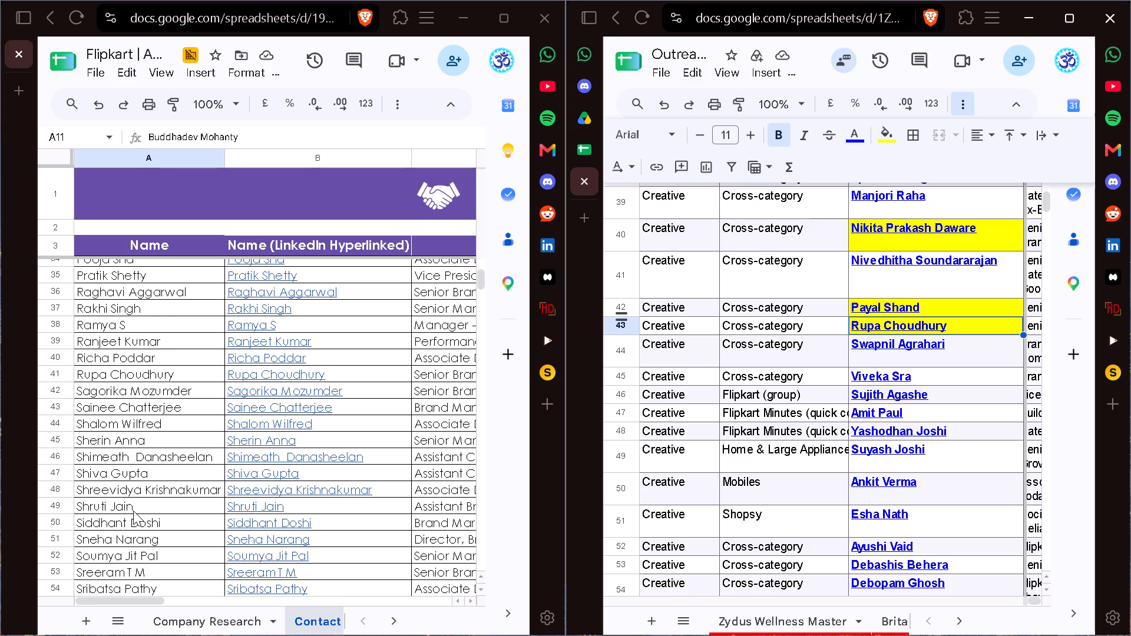
{"action": "scroll", "coordinate": [133, 511], "scroll_direction": "down", "scroll_amount": 1}
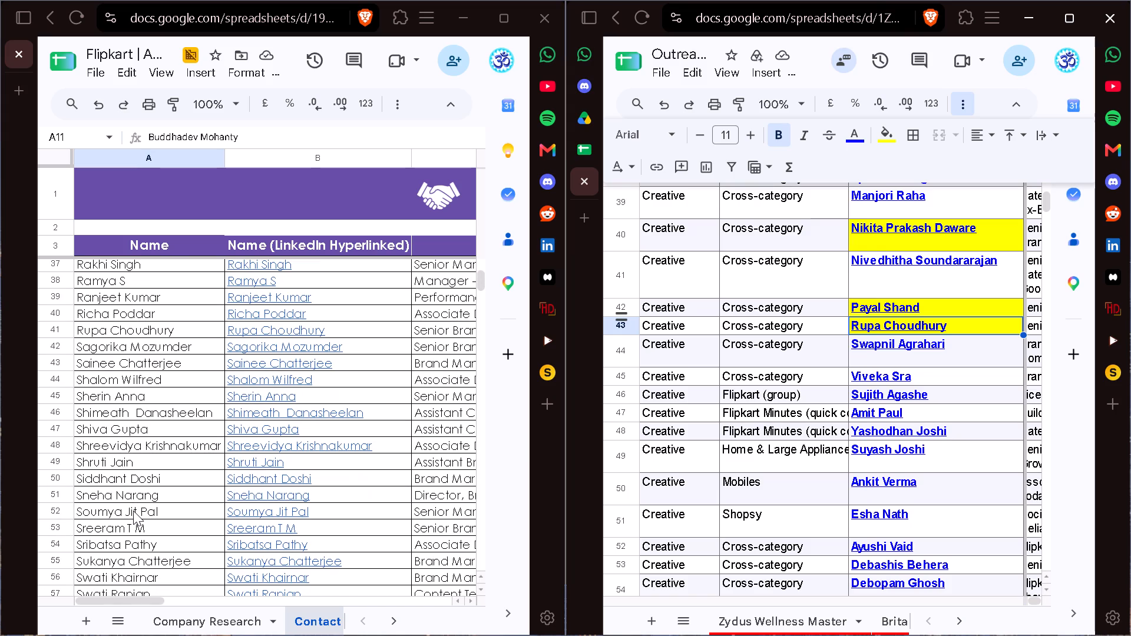
{"action": "scroll", "coordinate": [133, 511], "scroll_direction": "down", "scroll_amount": 1}
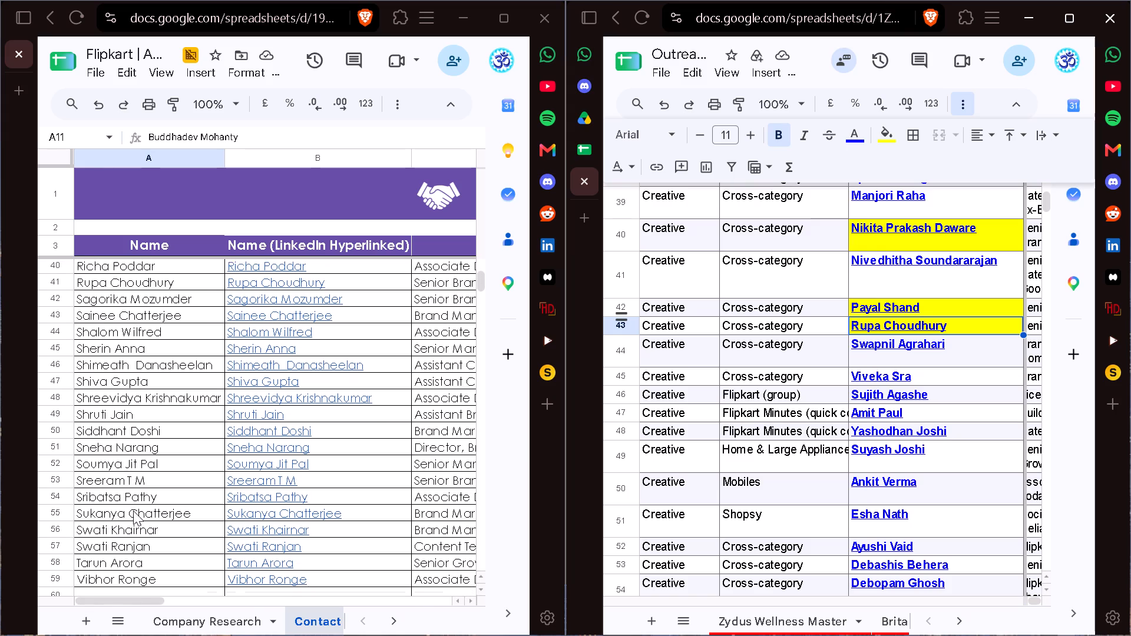
{"action": "left_click", "coordinate": [985, 362]}
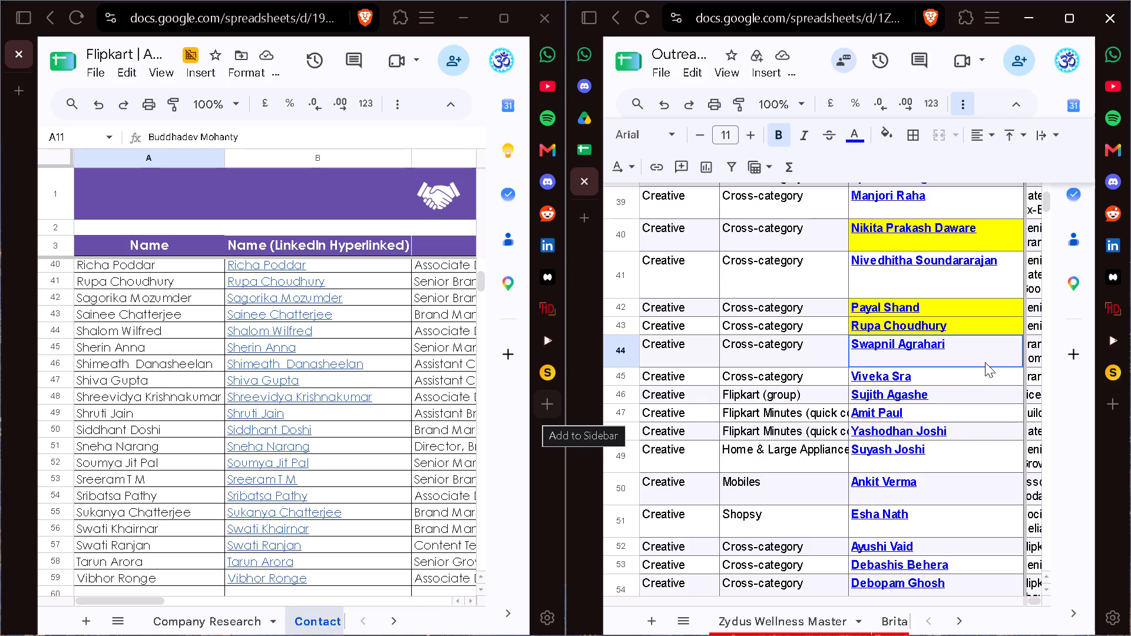
{"action": "scroll", "coordinate": [110, 462], "scroll_direction": "down", "scroll_amount": 1}
{"action": "key", "text": "Down"}
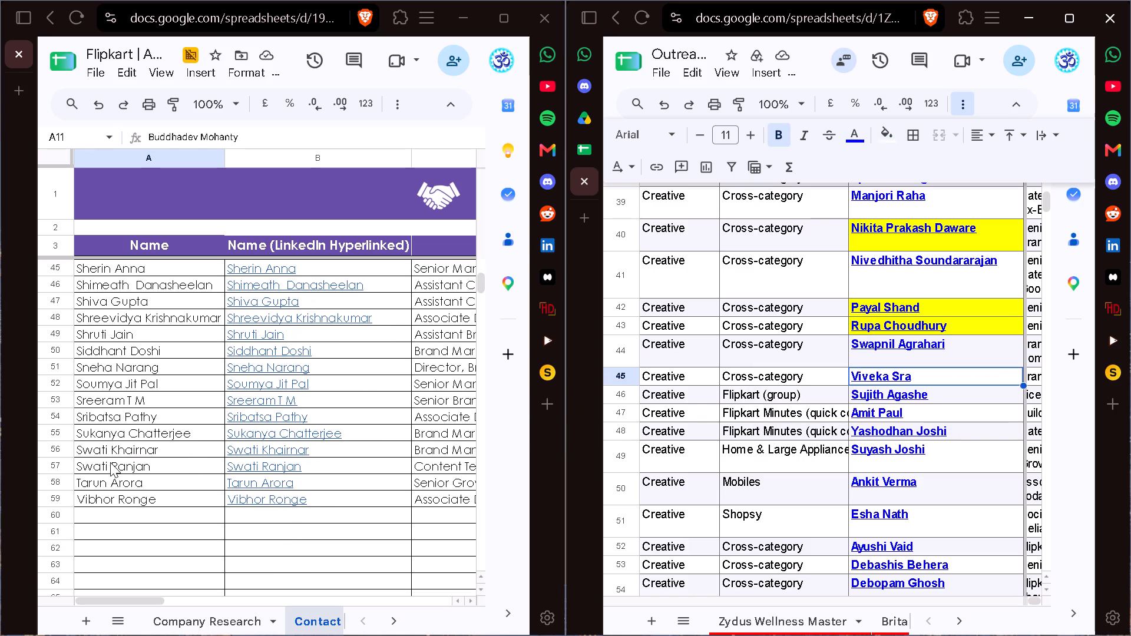
{"action": "key", "text": "Down"}
{"action": "scroll", "coordinate": [110, 462], "scroll_direction": "up", "scroll_amount": 1}
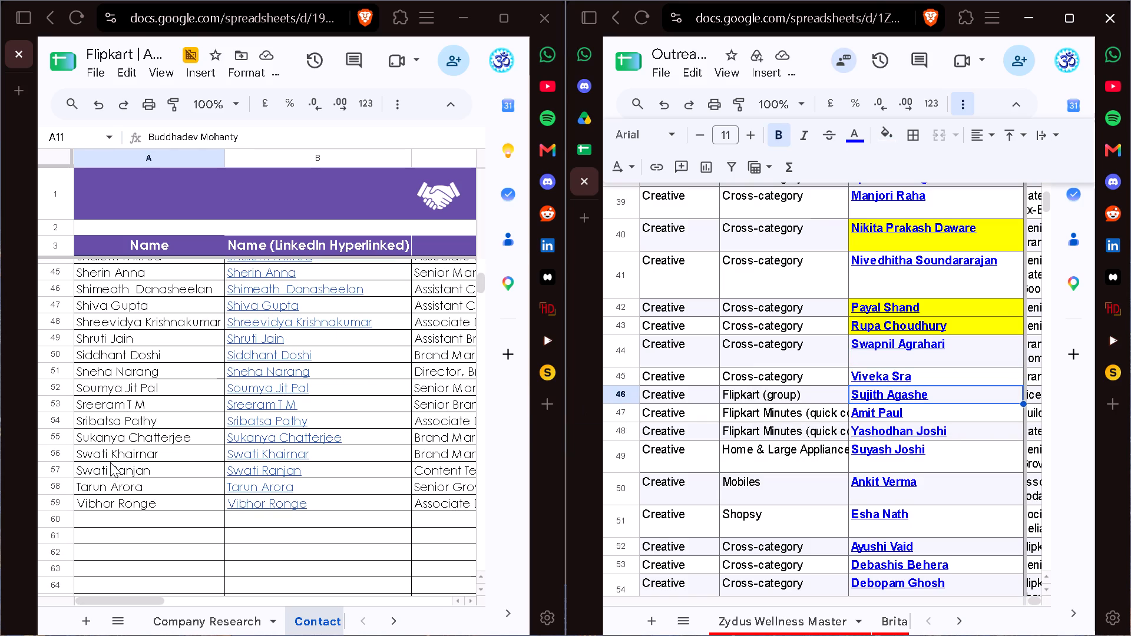
{"action": "scroll", "coordinate": [110, 462], "scroll_direction": "up", "scroll_amount": 1}
{"action": "scroll", "coordinate": [103, 372], "scroll_direction": "up", "scroll_amount": 1}
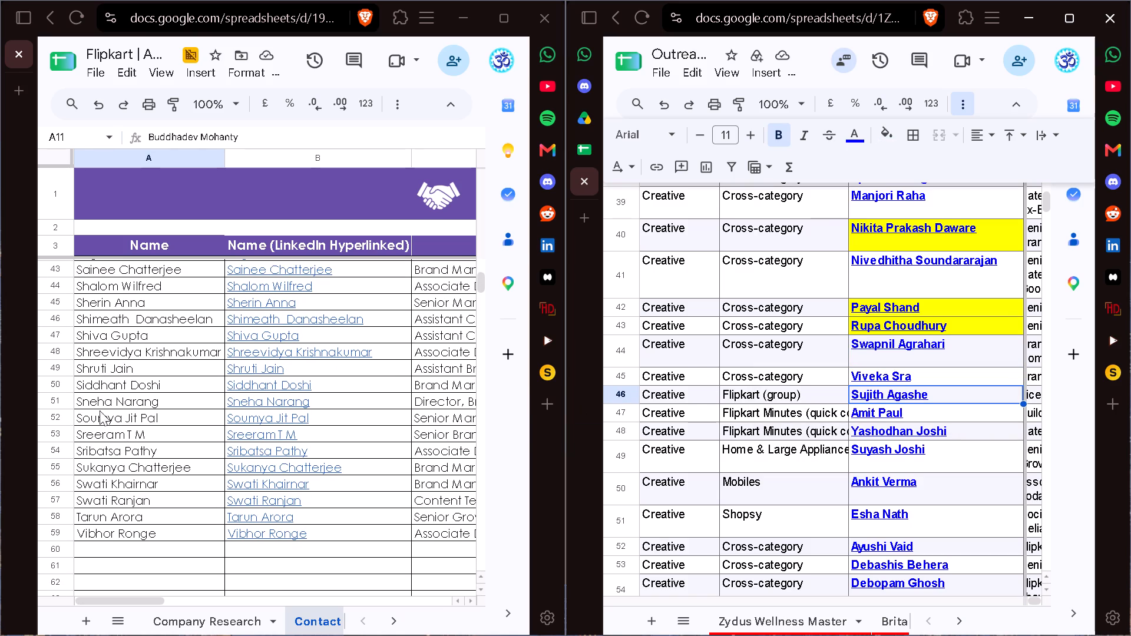
{"action": "scroll", "coordinate": [104, 451], "scroll_direction": "down", "scroll_amount": 1}
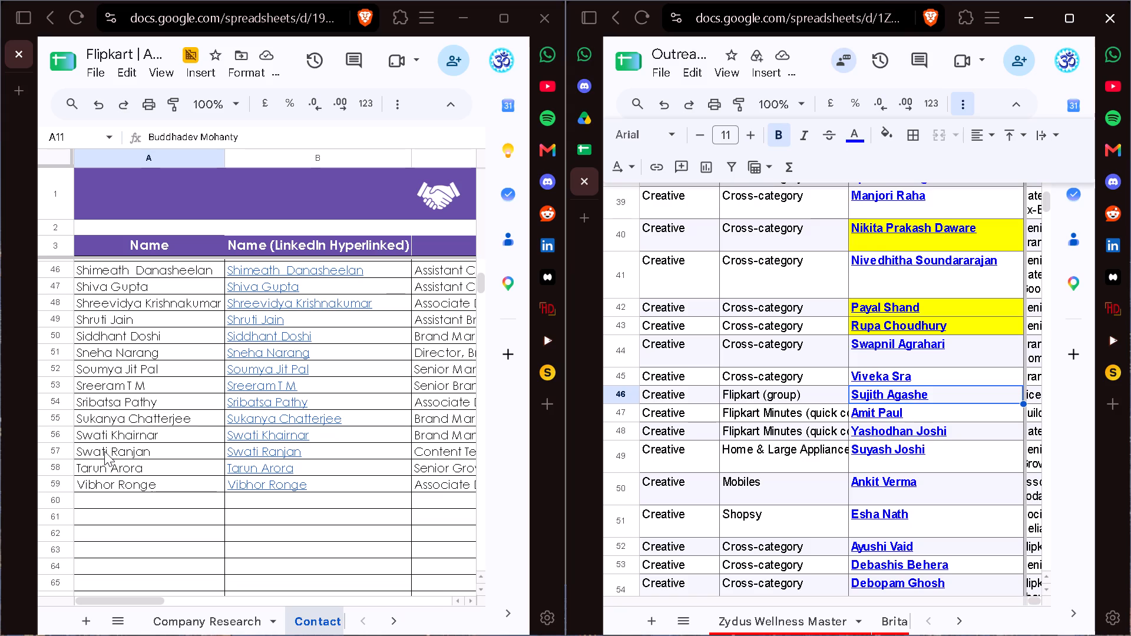
Look through the Contact Map names for the Creative SPOCs in rows 47 to 49, covering Flipkart Minutes and Home & Large Appliances.
{"action": "key", "text": "Down"}
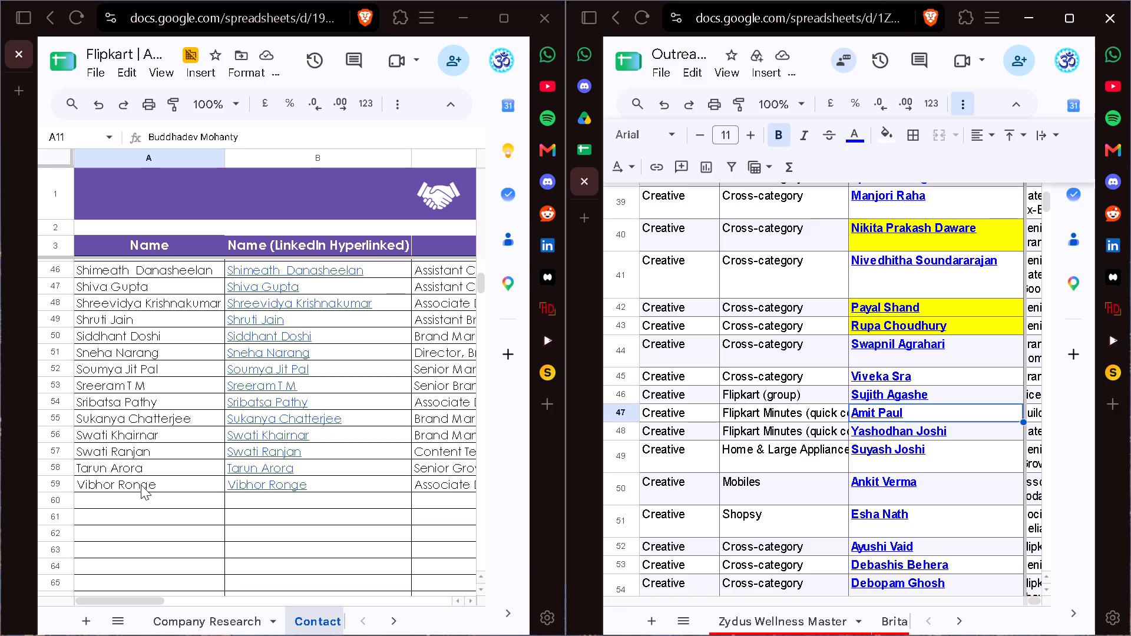
{"action": "scroll", "coordinate": [141, 485], "scroll_direction": "up", "scroll_amount": 8}
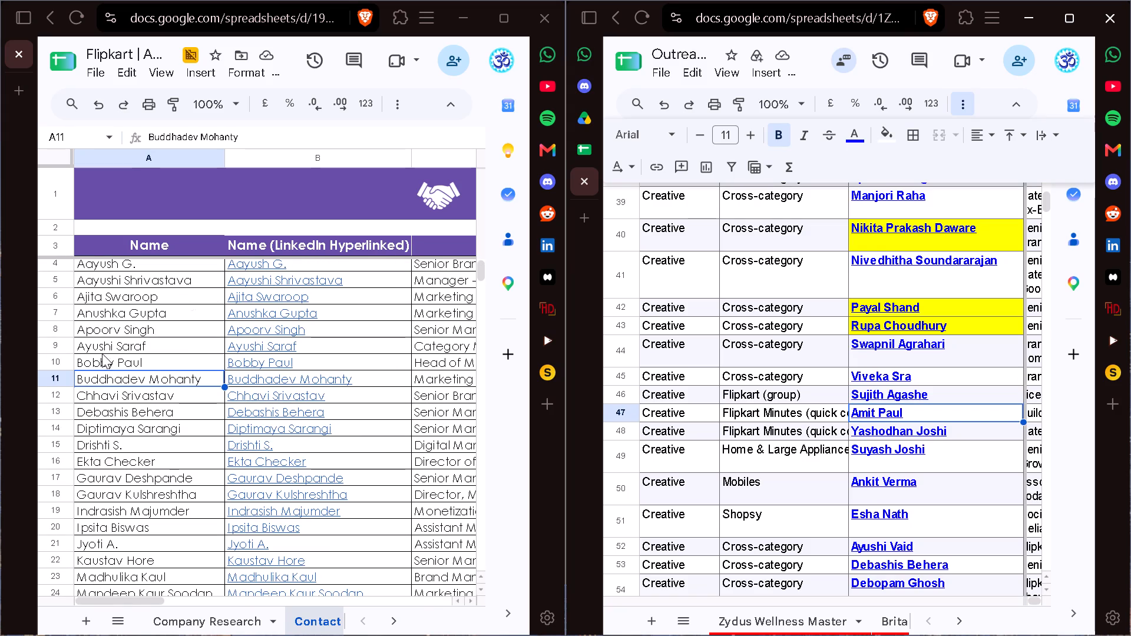
{"action": "key", "text": "Down"}
{"action": "scroll", "coordinate": [133, 482], "scroll_direction": "down", "scroll_amount": 2}
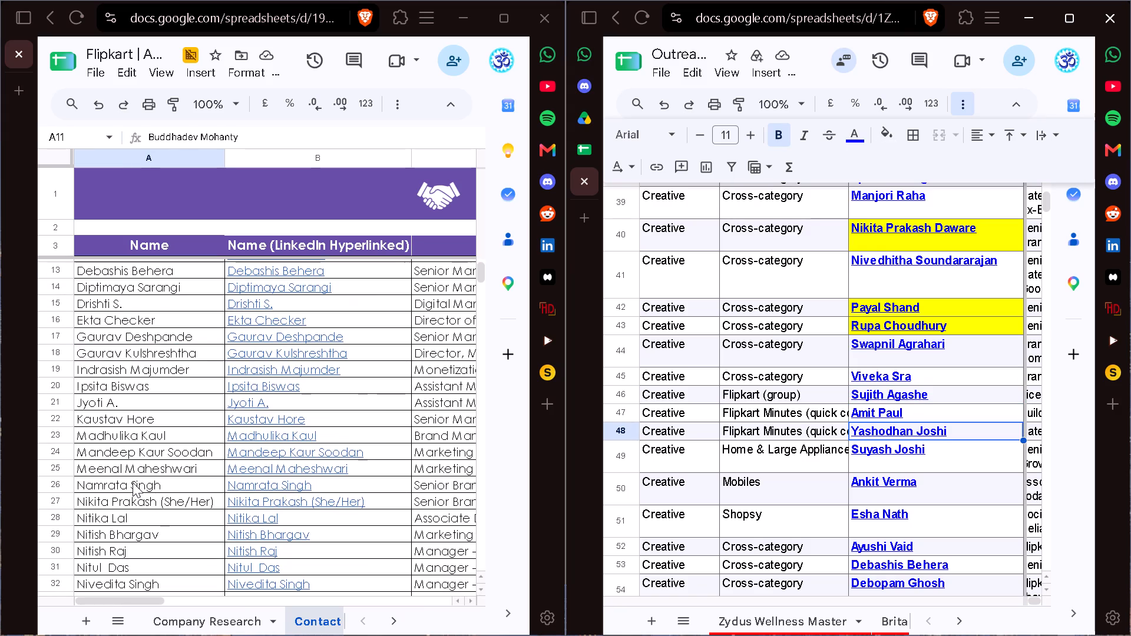
{"action": "scroll", "coordinate": [133, 482], "scroll_direction": "down", "scroll_amount": 2}
{"action": "key", "text": "Down"}
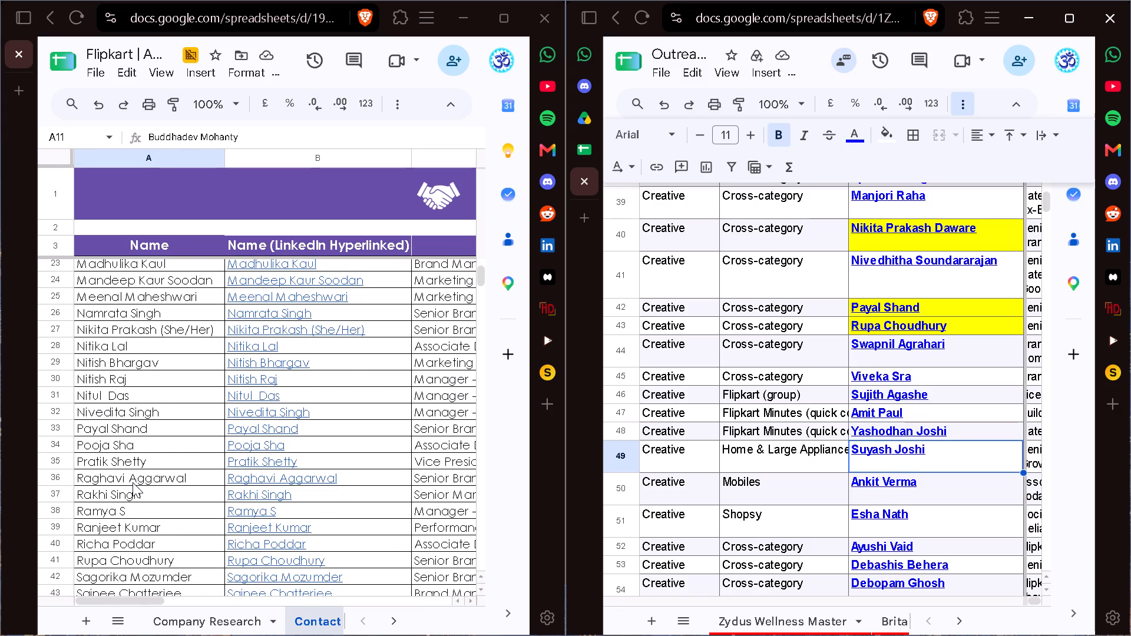
{"action": "scroll", "coordinate": [133, 482], "scroll_direction": "down", "scroll_amount": 2}
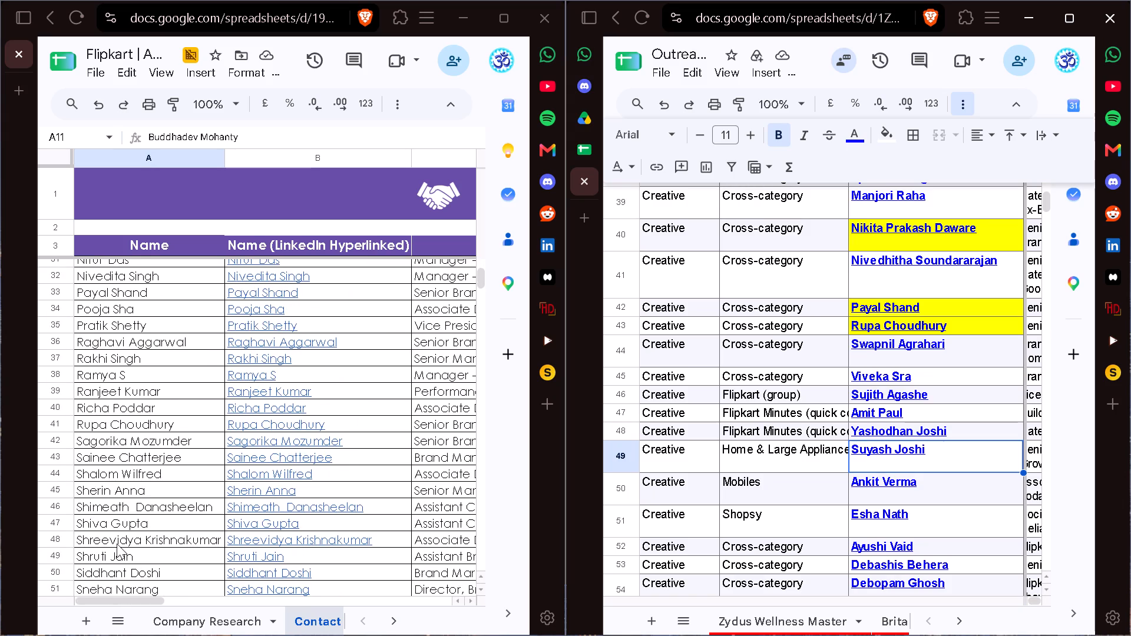
{"action": "scroll", "coordinate": [117, 544], "scroll_direction": "down", "scroll_amount": 2}
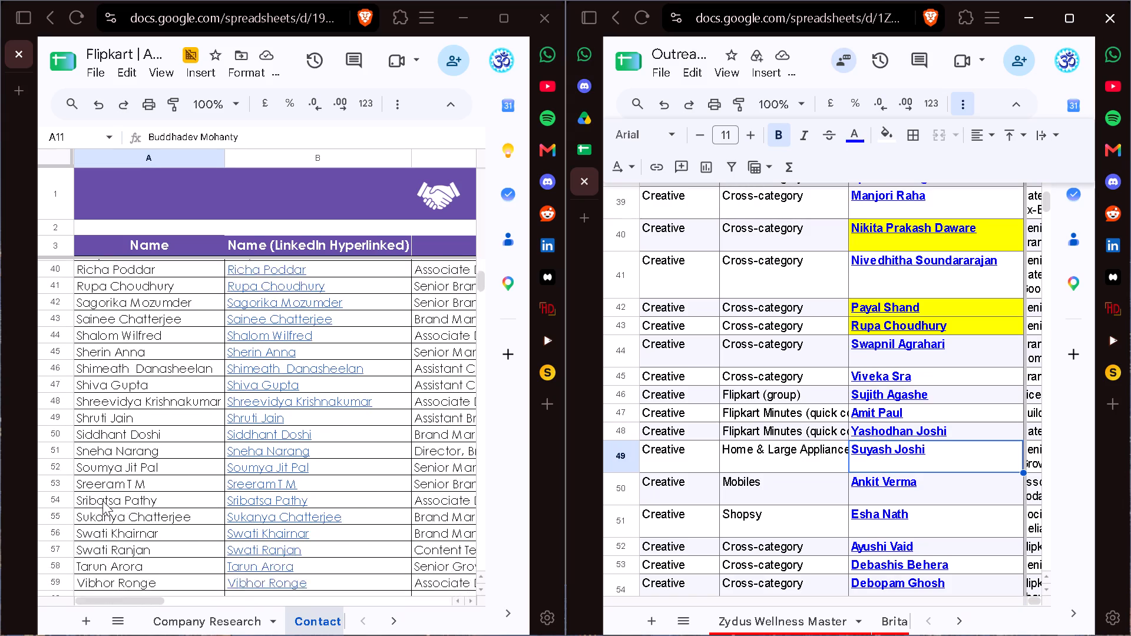
{"action": "scroll", "coordinate": [102, 501], "scroll_direction": "down", "scroll_amount": 1}
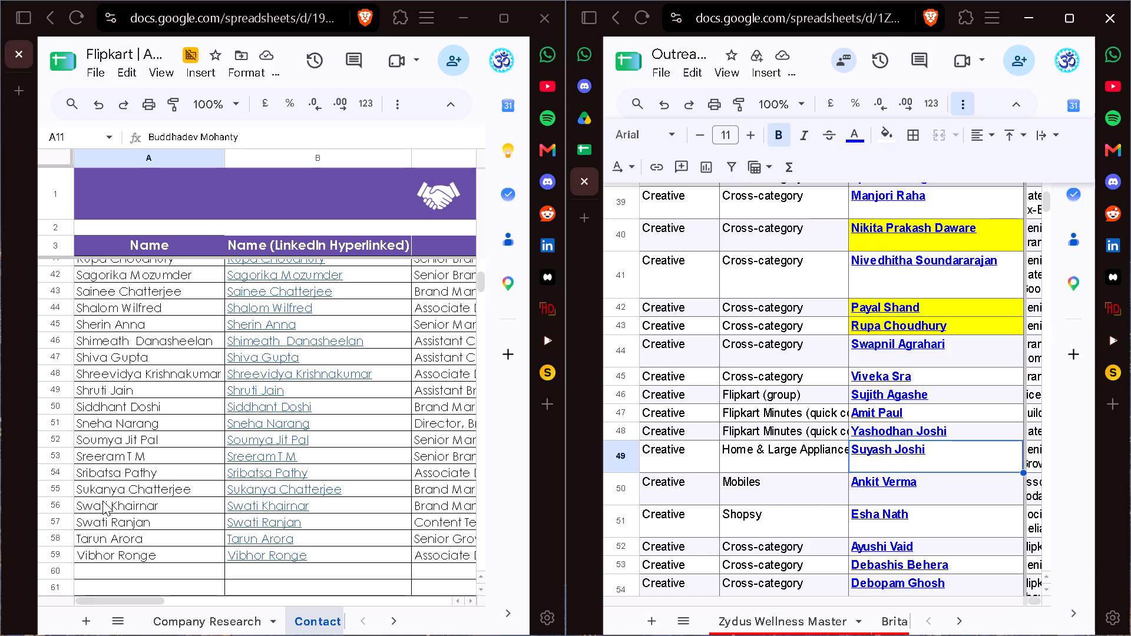
Look through the Contact Map names for the Creative SPOCs in rows 50 and 51, covering Mobiles and Shopsy.
{"action": "key", "text": "Down"}
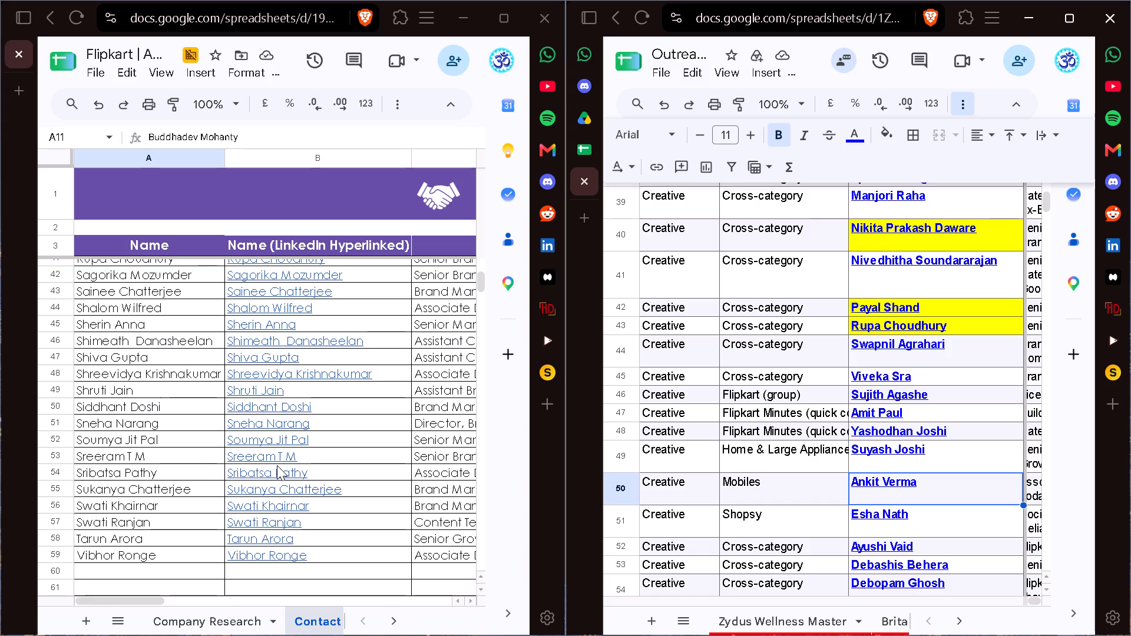
{"action": "scroll", "coordinate": [131, 355], "scroll_direction": "up", "scroll_amount": 6}
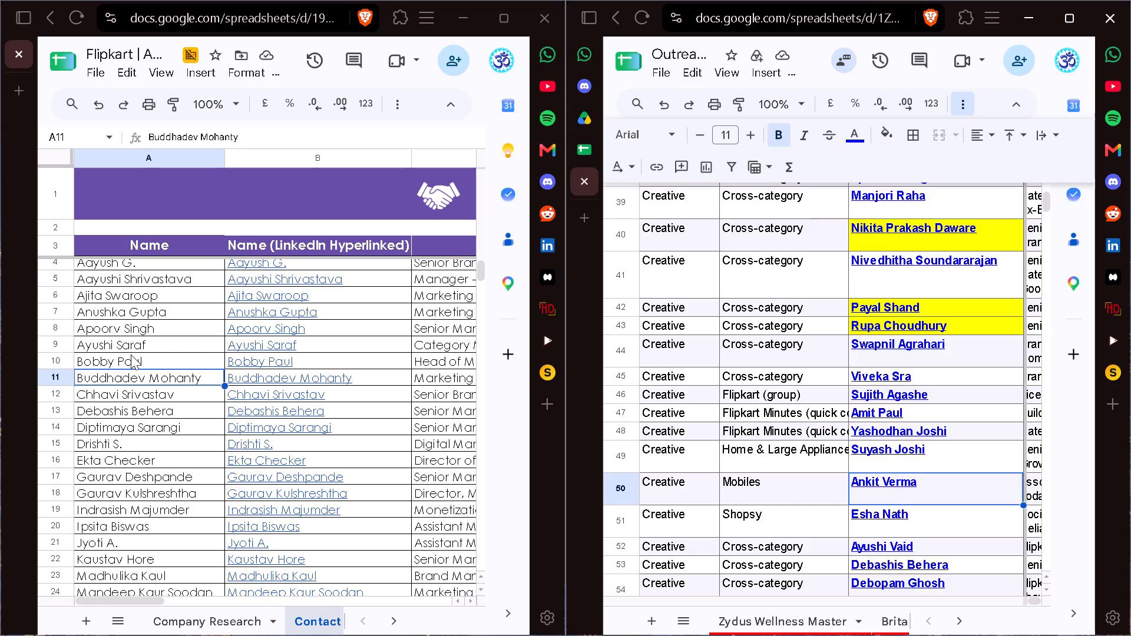
{"action": "scroll", "coordinate": [789, 403], "scroll_direction": "down", "scroll_amount": 1}
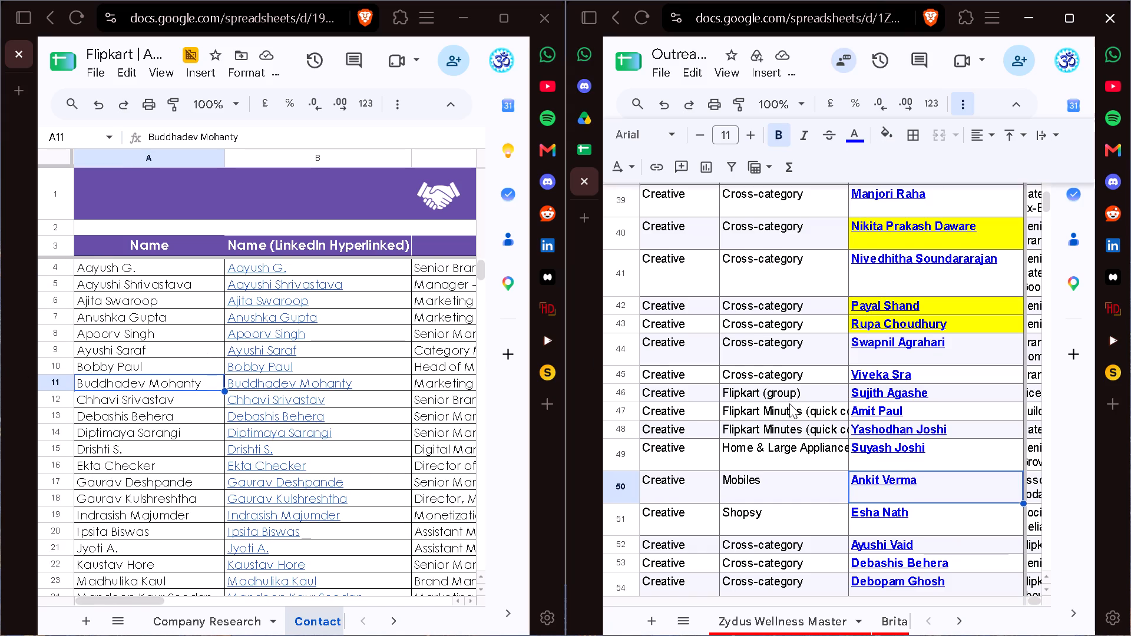
{"action": "scroll", "coordinate": [789, 403], "scroll_direction": "down", "scroll_amount": 4}
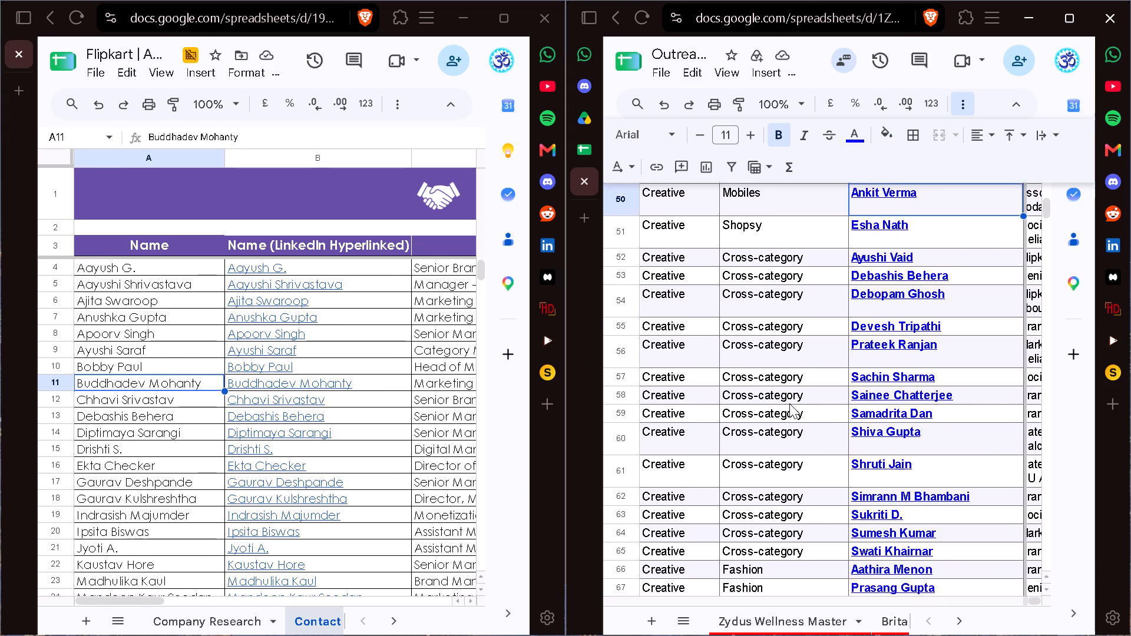
{"action": "scroll", "coordinate": [789, 403], "scroll_direction": "down", "scroll_amount": 1}
{"action": "scroll", "coordinate": [56, 473], "scroll_direction": "down", "scroll_amount": 2}
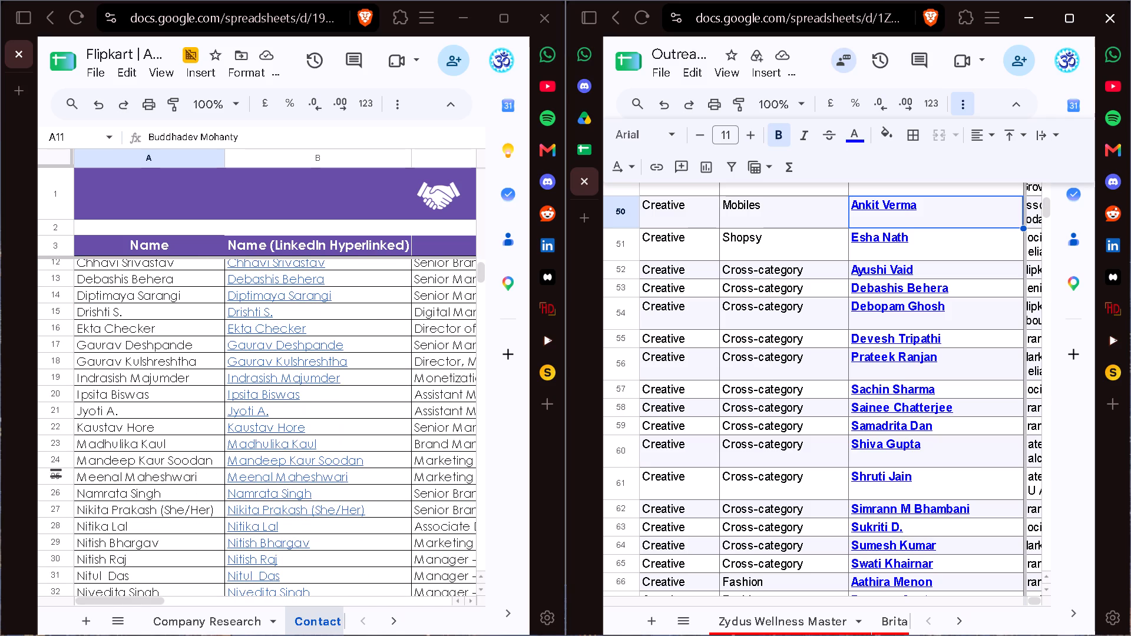
{"action": "scroll", "coordinate": [107, 402], "scroll_direction": "up", "scroll_amount": 2}
{"action": "key", "text": "Down"}
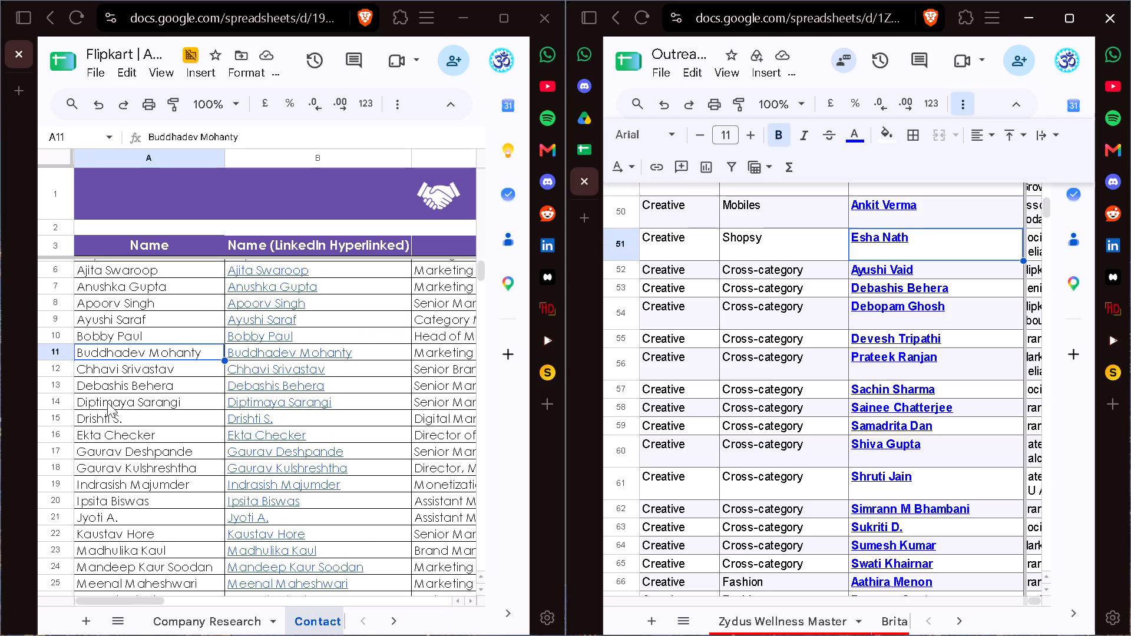
Check the Creative Cross-category SPOCs in rows 52 and 53 against the Contact Map and fill row 53's SPOC cell yellow.
{"action": "key", "text": "Down"}
{"action": "scroll", "coordinate": [107, 402], "scroll_direction": "up", "scroll_amount": 4}
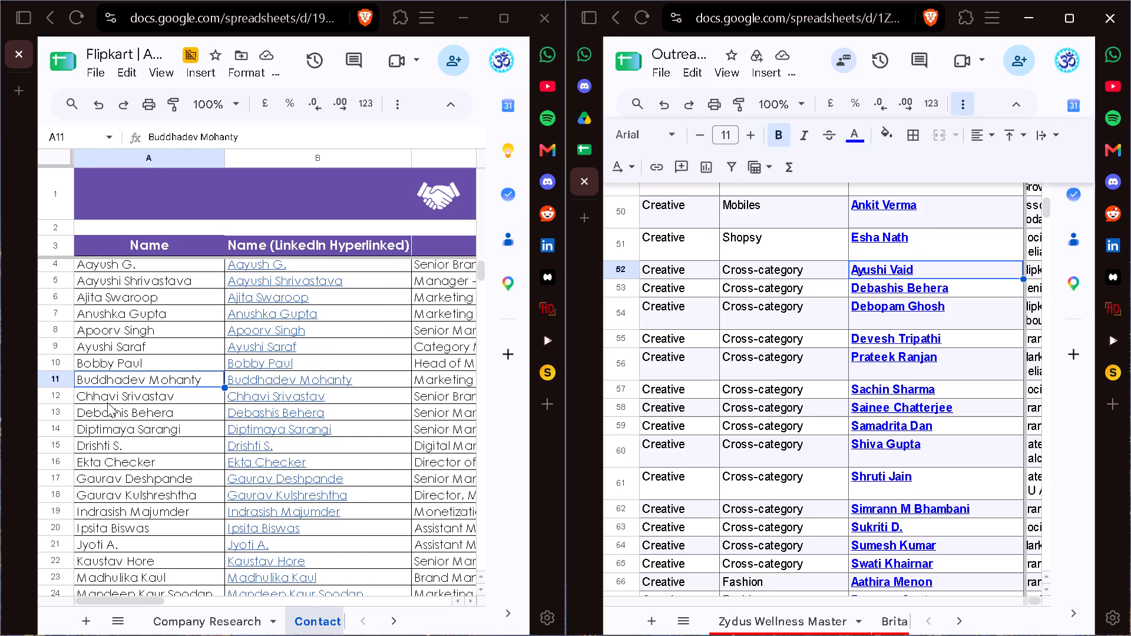
{"action": "scroll", "coordinate": [107, 402], "scroll_direction": "down", "scroll_amount": 1}
{"action": "key", "text": "Down"}
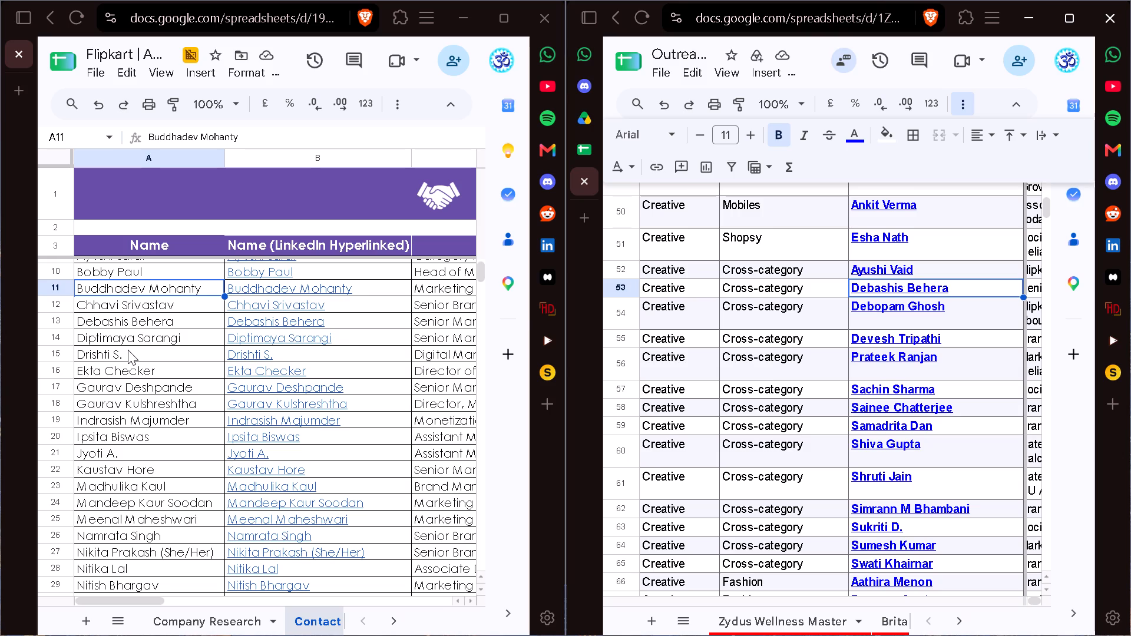
{"action": "left_click", "coordinate": [882, 136]}
{"action": "left_click", "coordinate": [943, 203]}
Look through the Contact Map names for the Creative Cross-category SPOCs in rows 54 to 56.
{"action": "key", "text": "Down"}
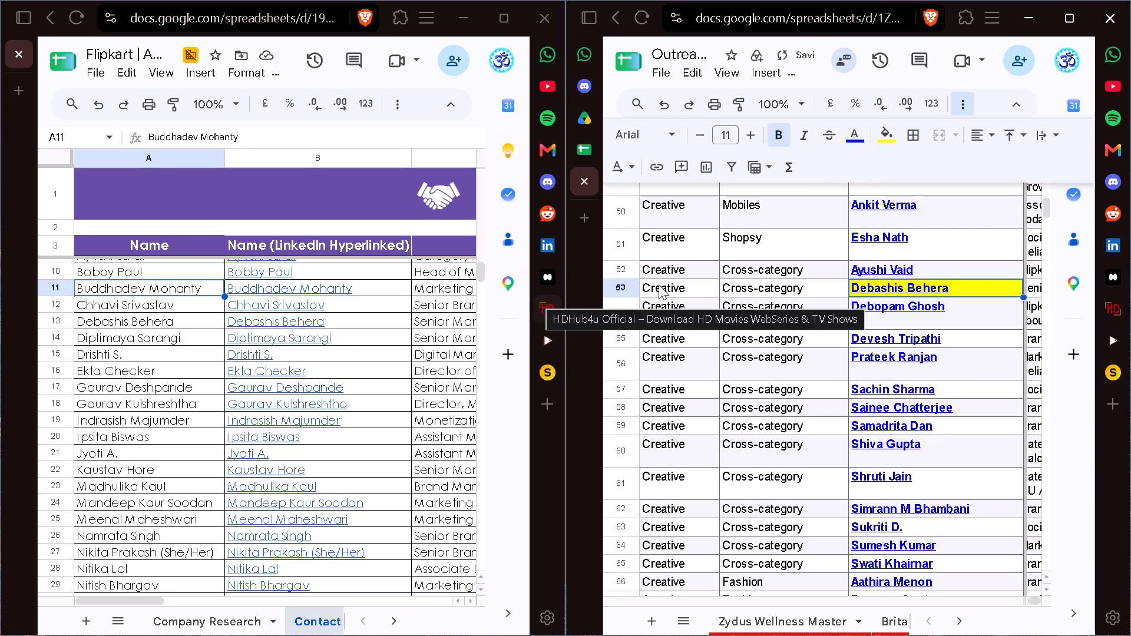
{"action": "left_click", "coordinate": [981, 314]}
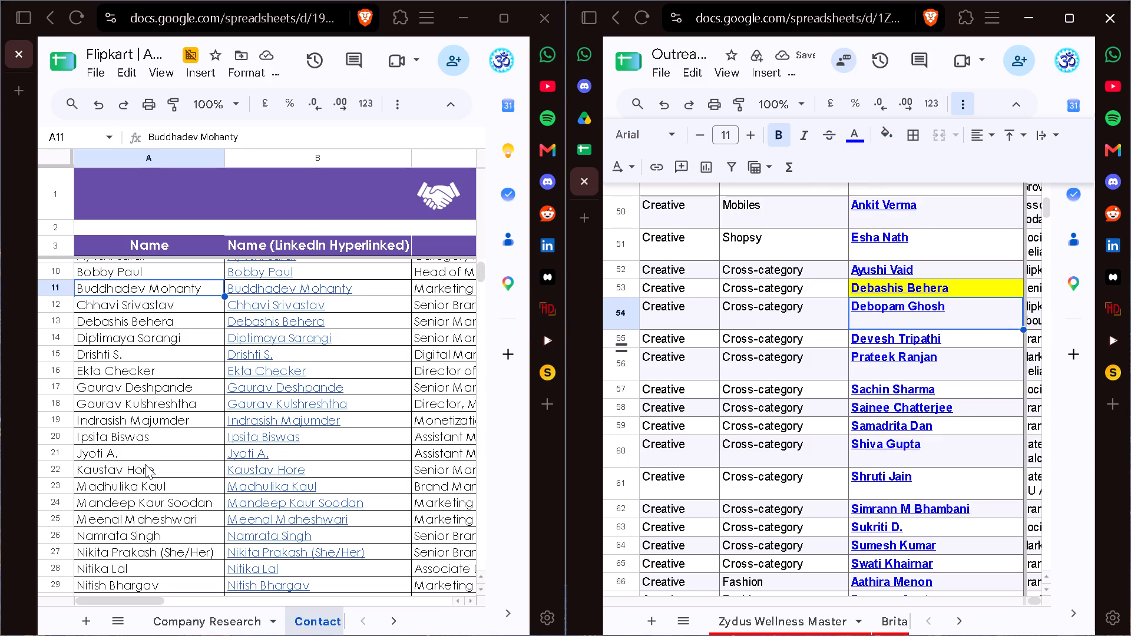
{"action": "scroll", "coordinate": [128, 463], "scroll_direction": "down", "scroll_amount": 1}
{"action": "key", "text": "Down"}
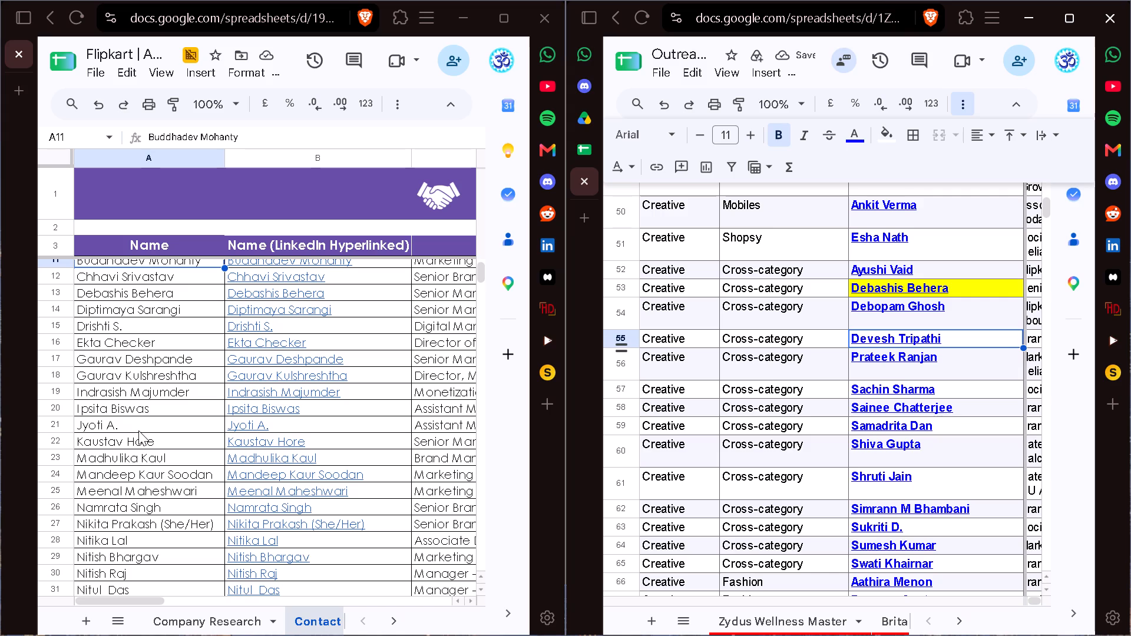
{"action": "key", "text": "Down"}
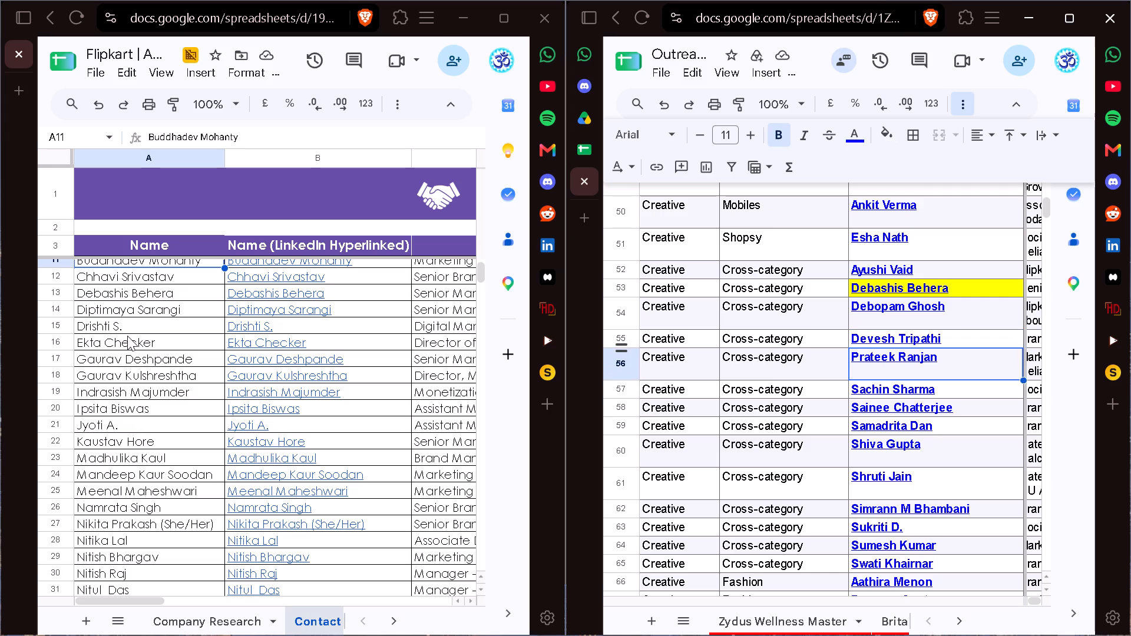
{"action": "scroll", "coordinate": [124, 450], "scroll_direction": "down", "scroll_amount": 3}
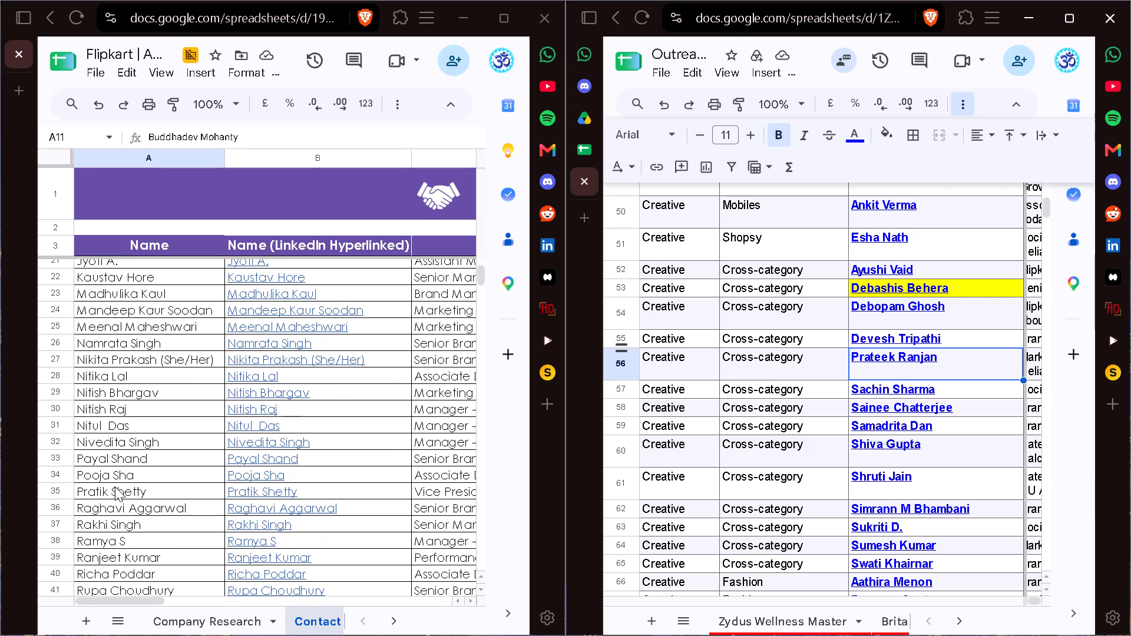
{"action": "scroll", "coordinate": [115, 486], "scroll_direction": "down", "scroll_amount": 1}
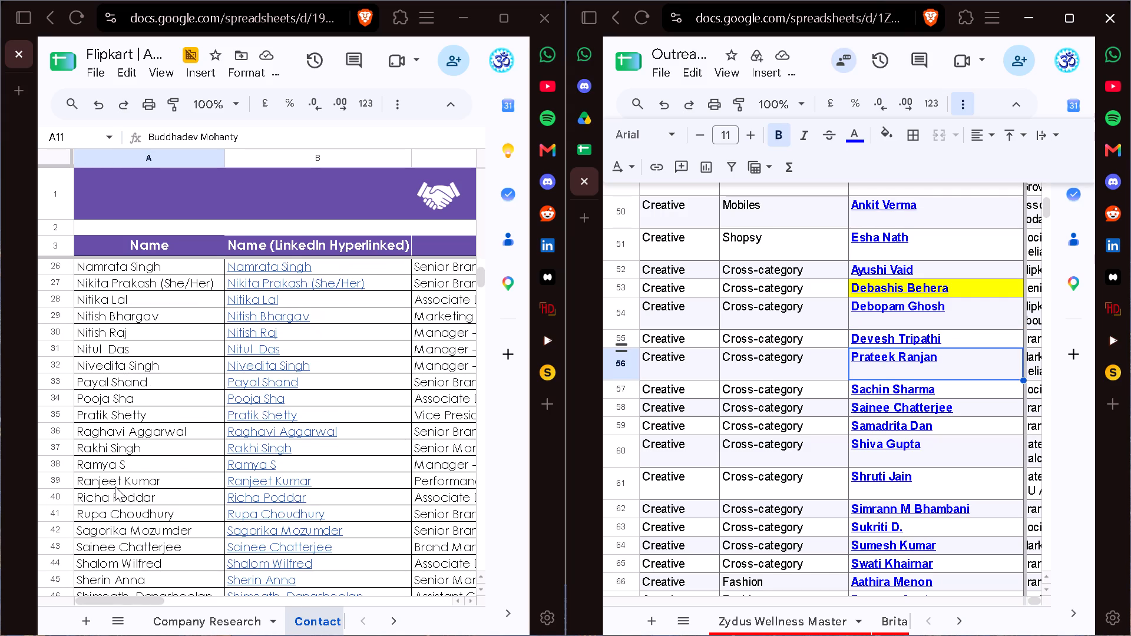
Check the Creative Cross-category SPOCs in rows 57 and 58 against the Contact Map and fill row 58's SPOC cell yellow.
{"action": "key", "text": "Down"}
{"action": "scroll", "coordinate": [115, 486], "scroll_direction": "down", "scroll_amount": 2}
{"action": "key", "text": "Down"}
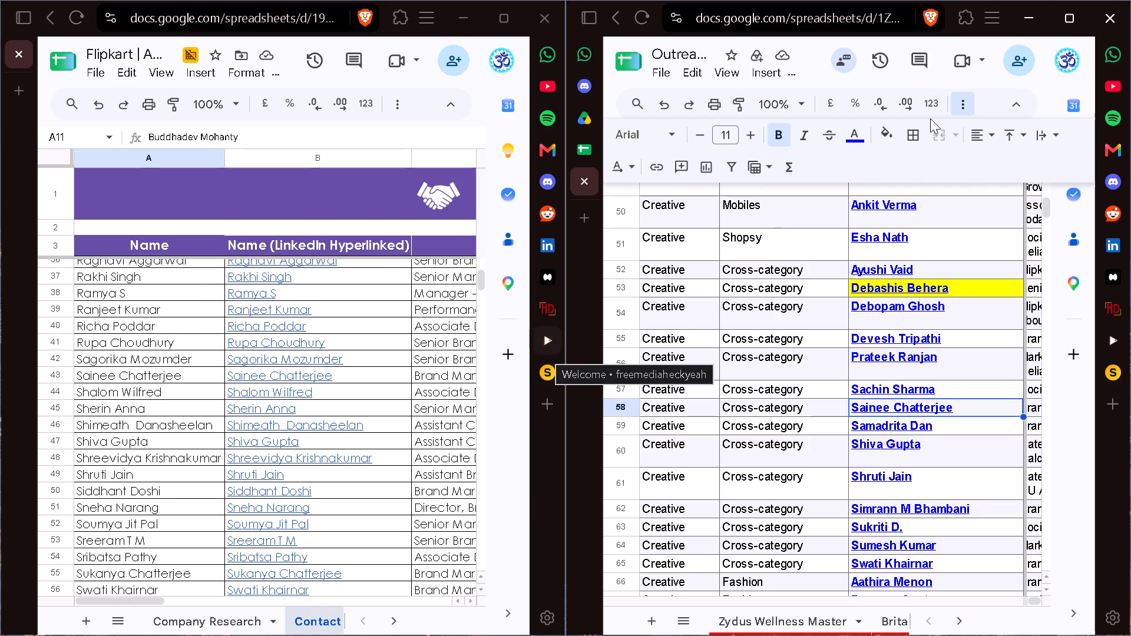
{"action": "left_click", "coordinate": [887, 134]}
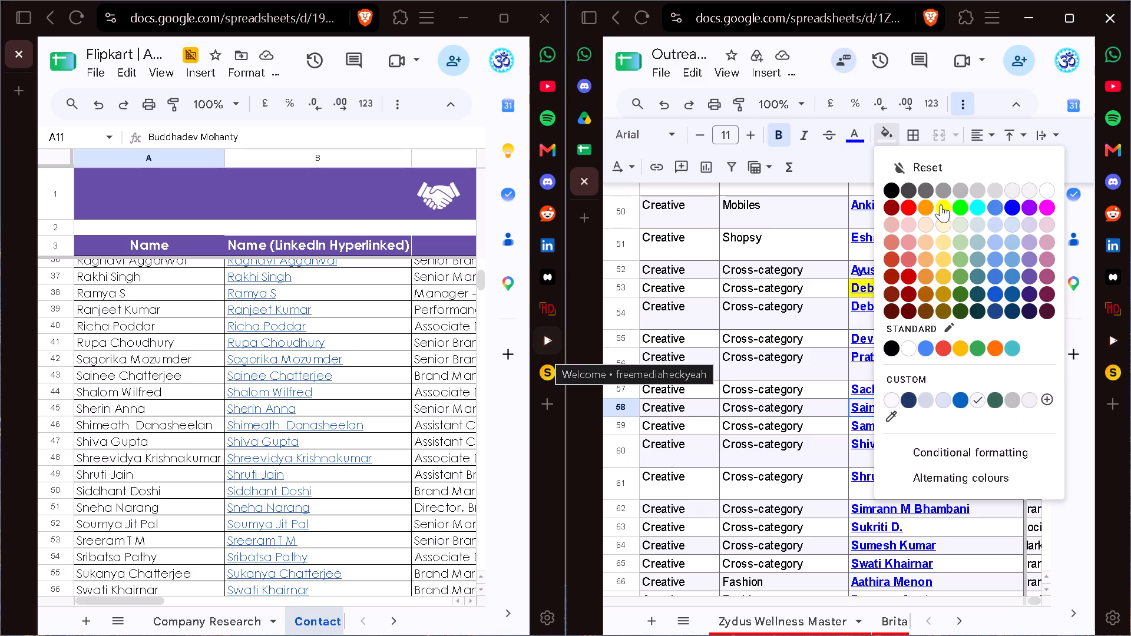
{"action": "left_click", "coordinate": [943, 208]}
Check the Creative Cross-category SPOCs in rows 59 and 60 against the Contact Map and fill row 60's SPOC cell yellow.
{"action": "scroll", "coordinate": [864, 449], "scroll_direction": "down", "scroll_amount": 3}
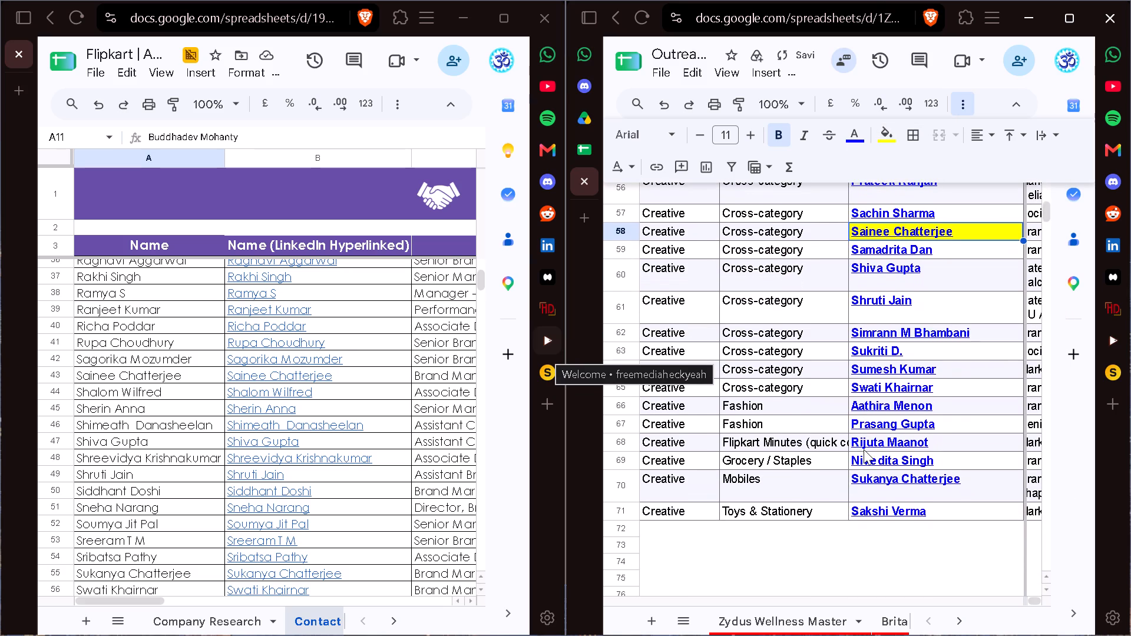
{"action": "scroll", "coordinate": [109, 501], "scroll_direction": "down", "scroll_amount": 1}
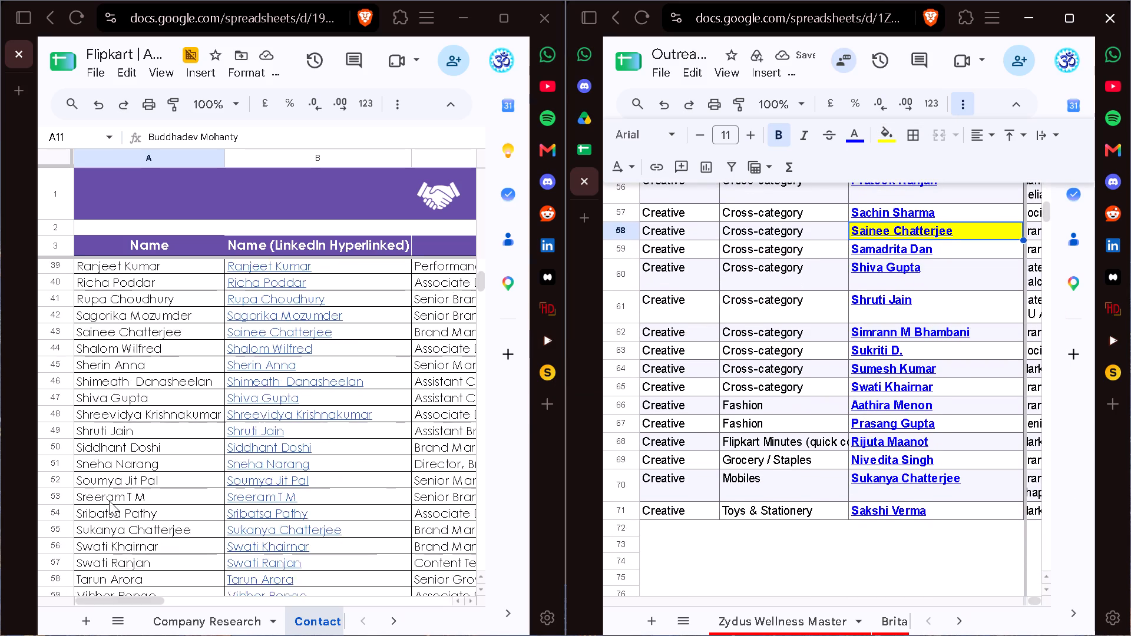
{"action": "scroll", "coordinate": [109, 501], "scroll_direction": "down", "scroll_amount": 1}
{"action": "scroll", "coordinate": [109, 501], "scroll_direction": "up", "scroll_amount": 1}
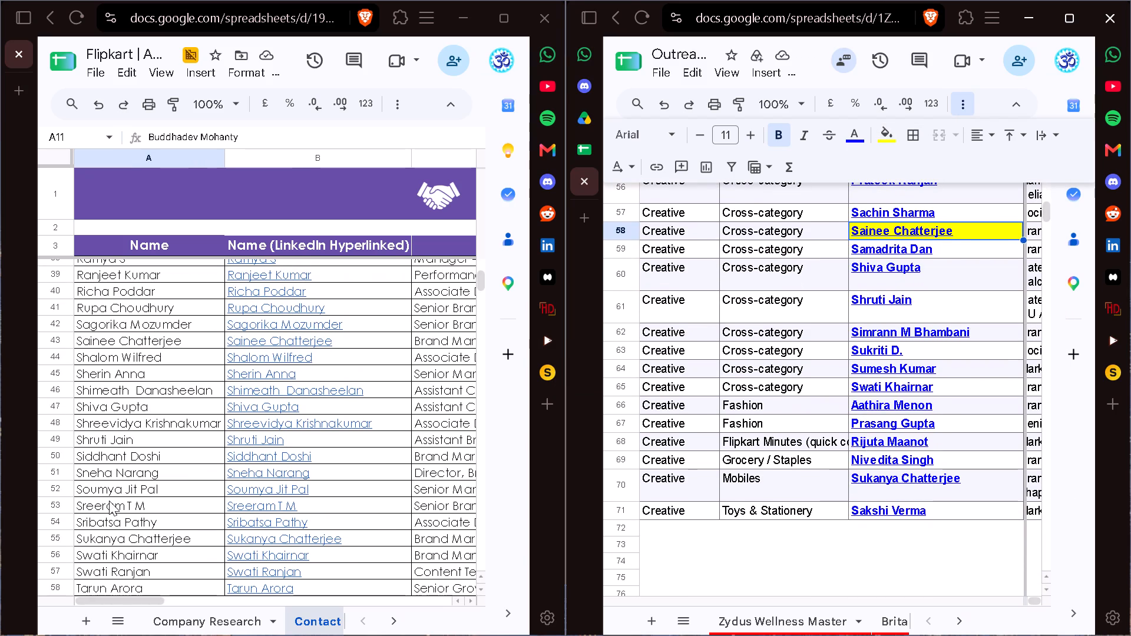
{"action": "key", "text": "Down"}
{"action": "left_click", "coordinate": [952, 256]}
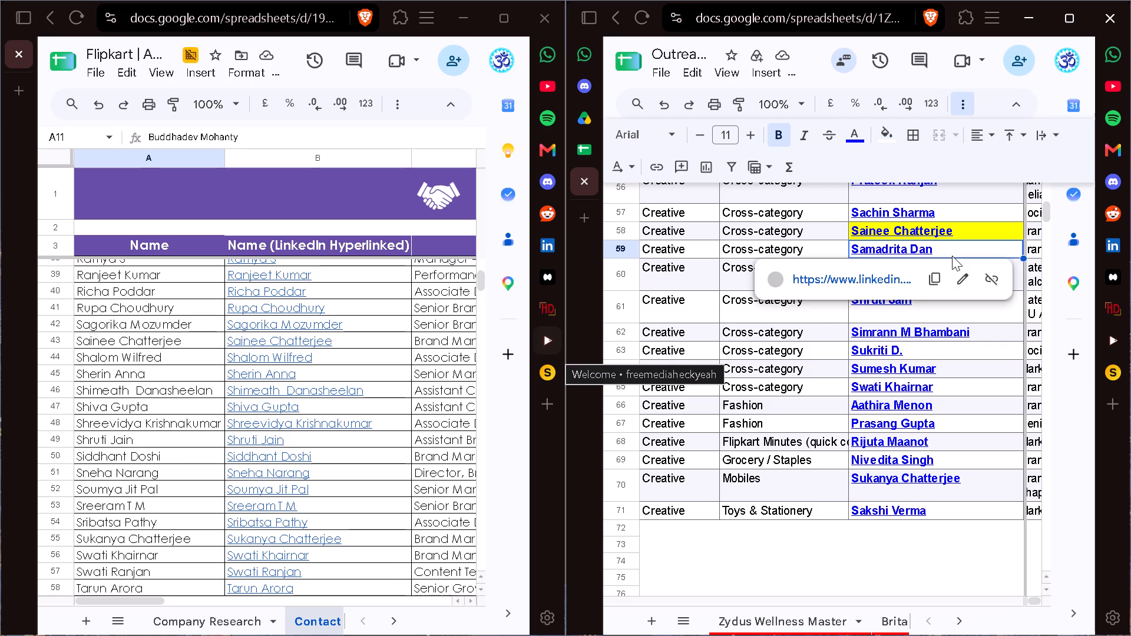
{"action": "scroll", "coordinate": [118, 397], "scroll_direction": "up", "scroll_amount": 1}
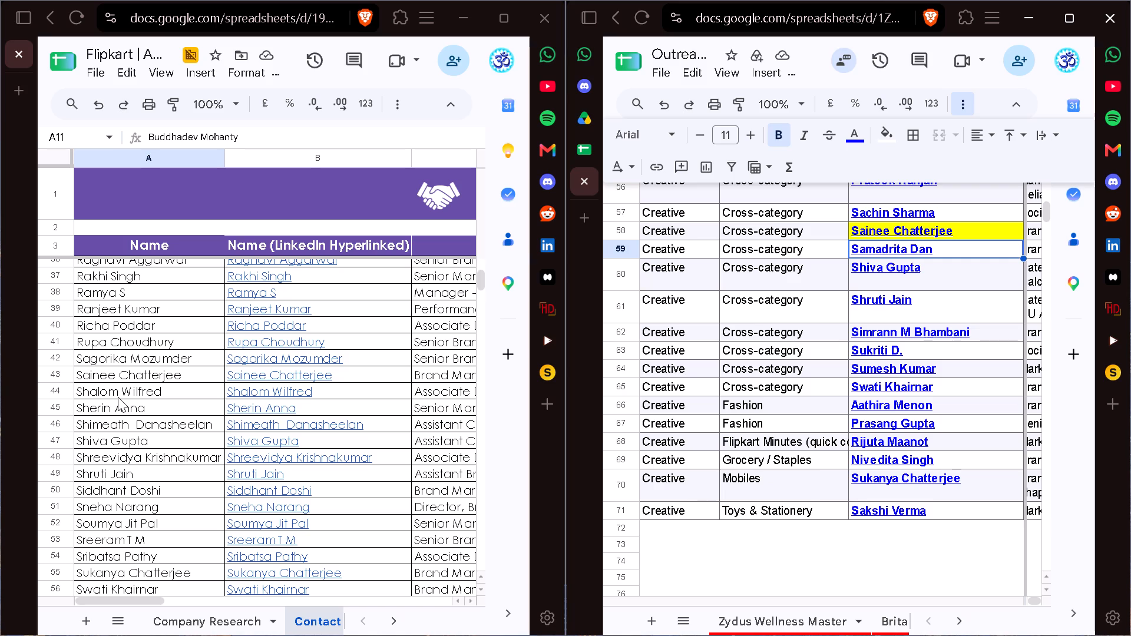
{"action": "key", "text": "Down"}
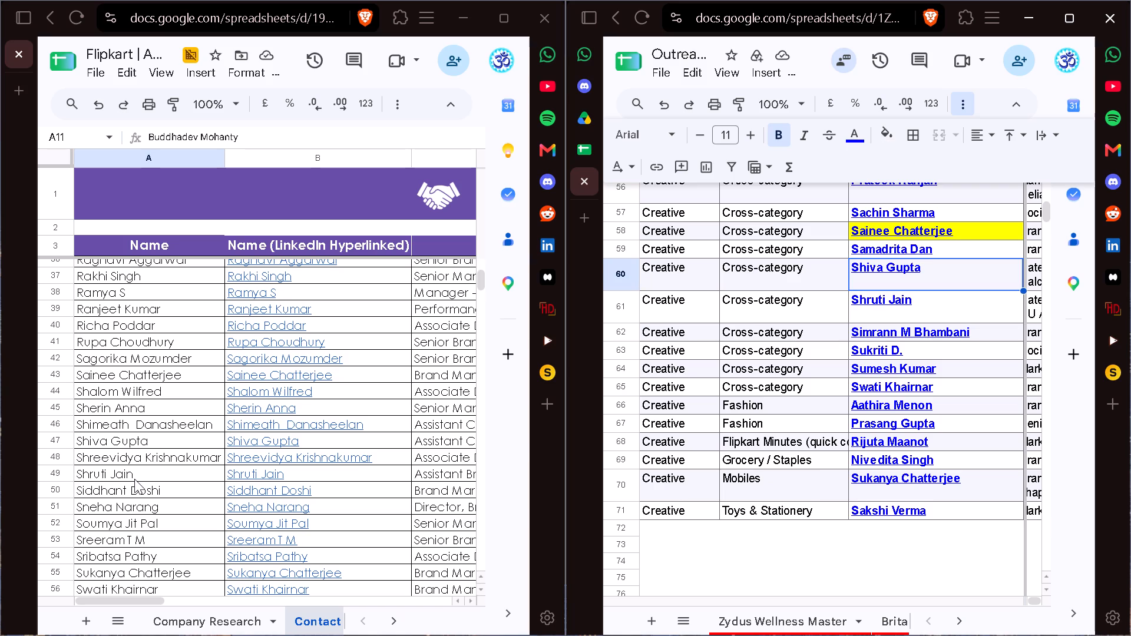
{"action": "scroll", "coordinate": [153, 446], "scroll_direction": "down", "scroll_amount": 2}
{"action": "scroll", "coordinate": [153, 446], "scroll_direction": "up", "scroll_amount": 2}
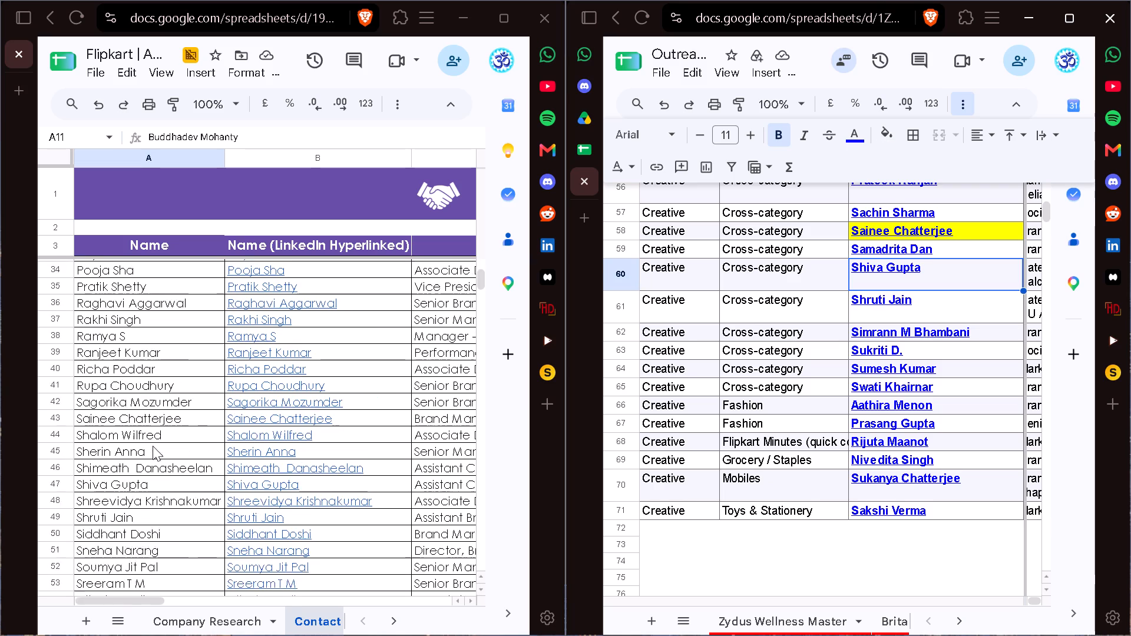
{"action": "scroll", "coordinate": [153, 446], "scroll_direction": "down", "scroll_amount": 1}
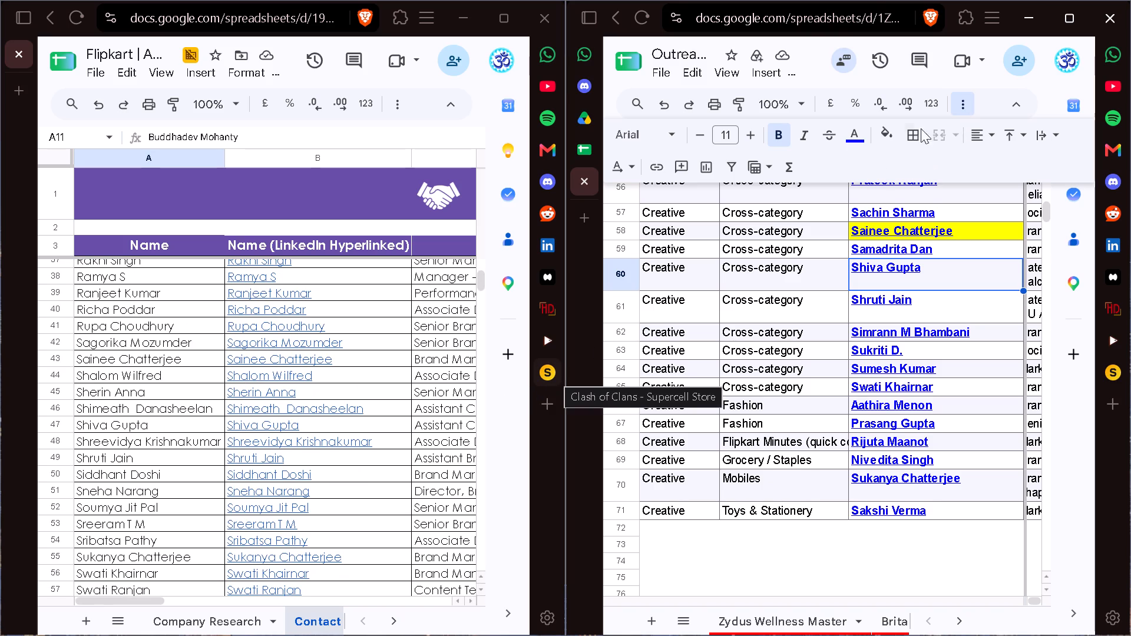
{"action": "left_click", "coordinate": [885, 141]}
{"action": "left_click", "coordinate": [940, 206]}
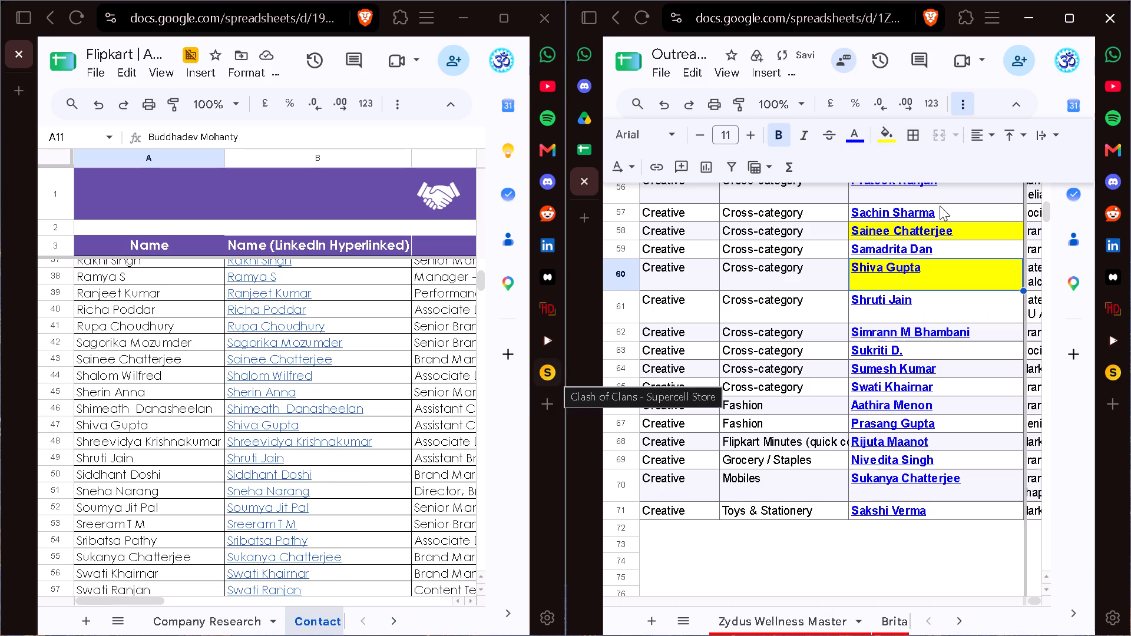
Fill the SPOC cell of the Creative Cross-category entry in row 61 yellow.
{"action": "left_click", "coordinate": [944, 314]}
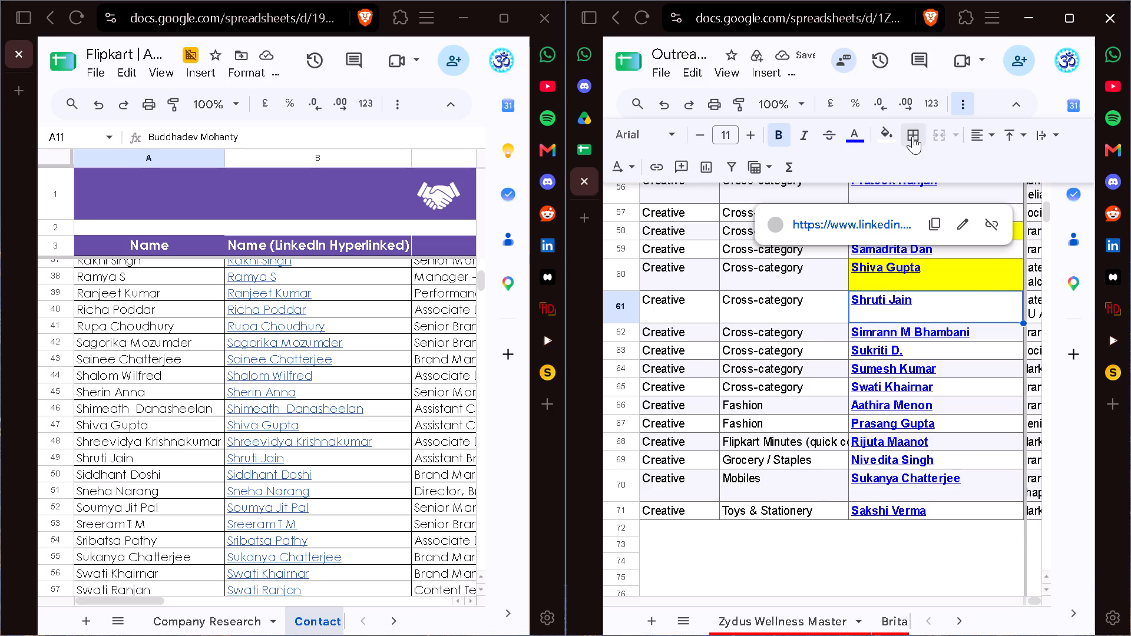
{"action": "left_click", "coordinate": [887, 138]}
{"action": "left_click", "coordinate": [951, 212]}
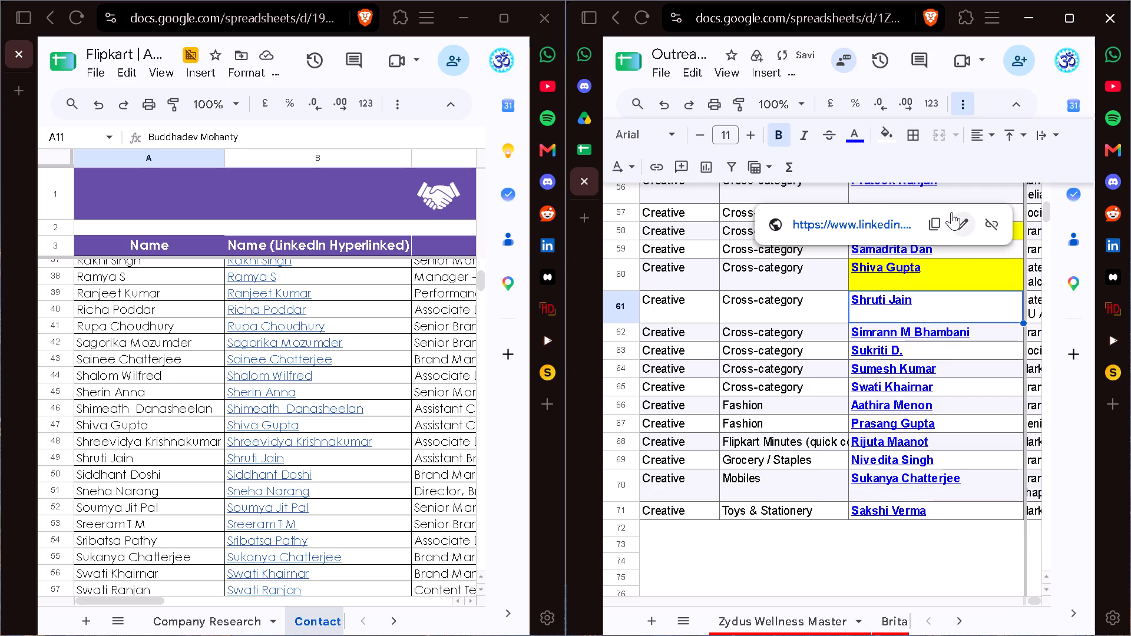
{"action": "left_click", "coordinate": [875, 130]}
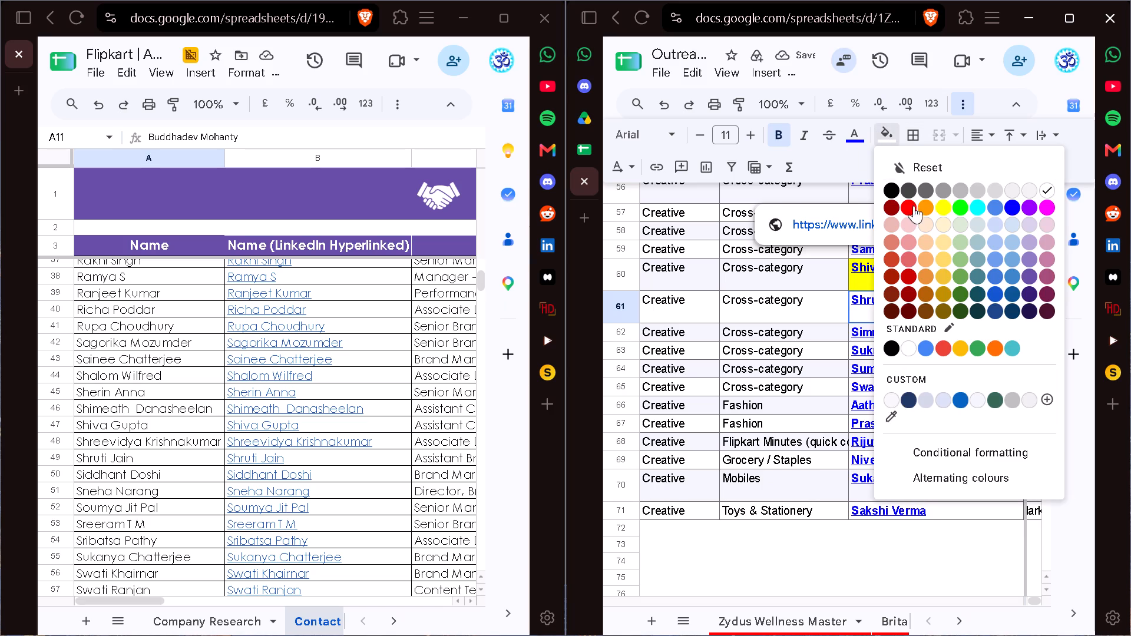
{"action": "left_click", "coordinate": [940, 209]}
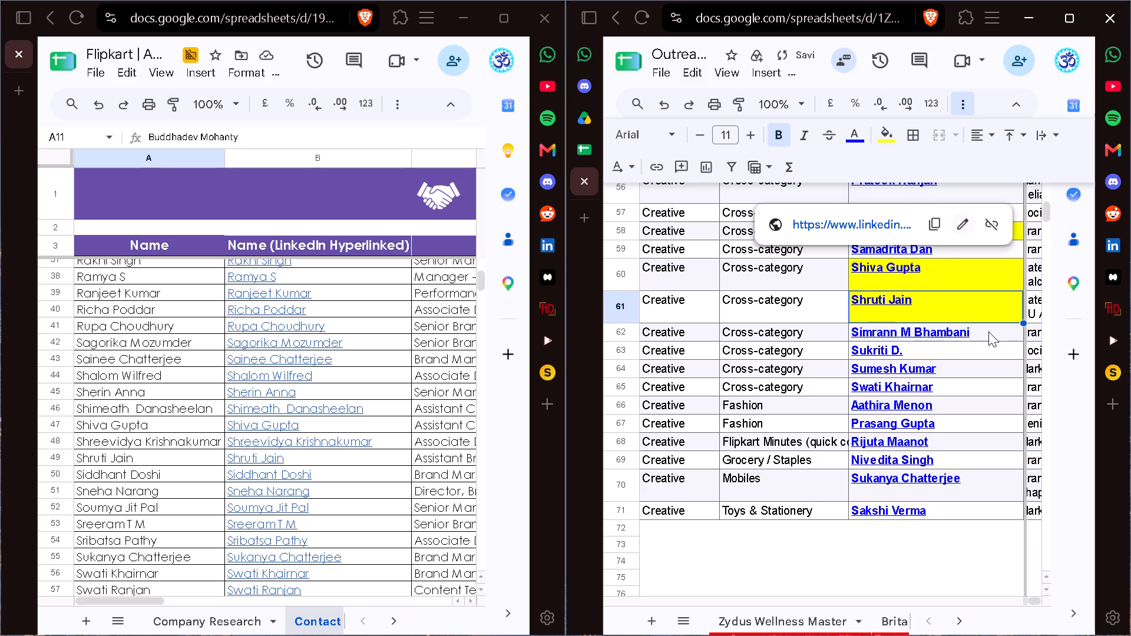
Look through the Contact Map names for the Creative Cross-category SPOCs in rows 62 and 63.
{"action": "left_click", "coordinate": [989, 331]}
{"action": "scroll", "coordinate": [130, 479], "scroll_direction": "down", "scroll_amount": 1}
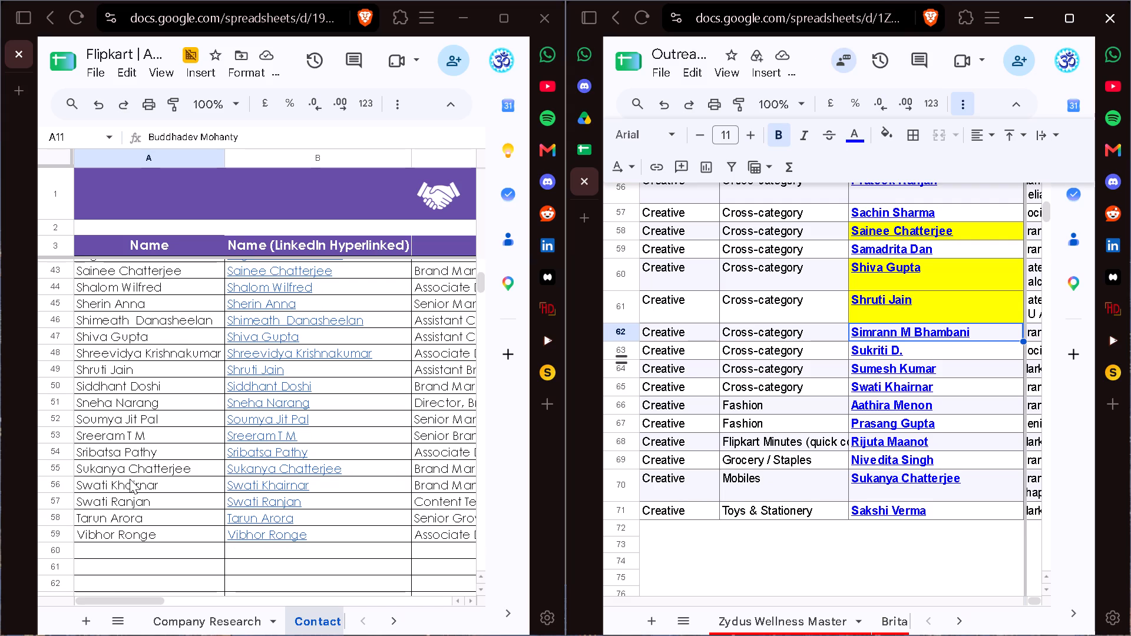
{"action": "scroll", "coordinate": [108, 376], "scroll_direction": "up", "scroll_amount": 1}
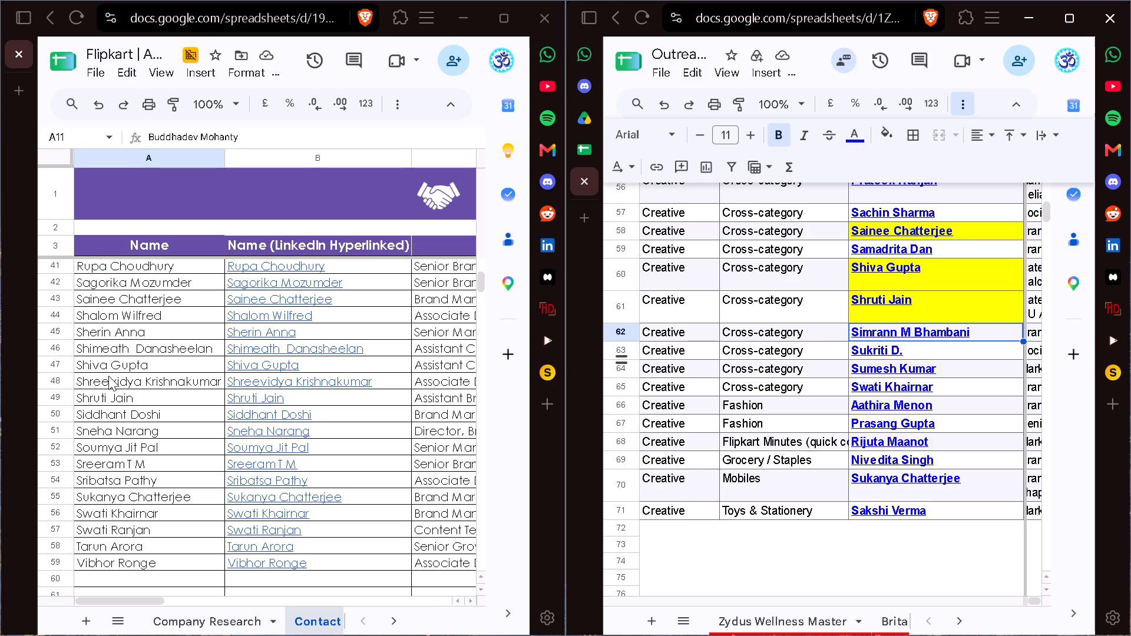
{"action": "key", "text": "Down"}
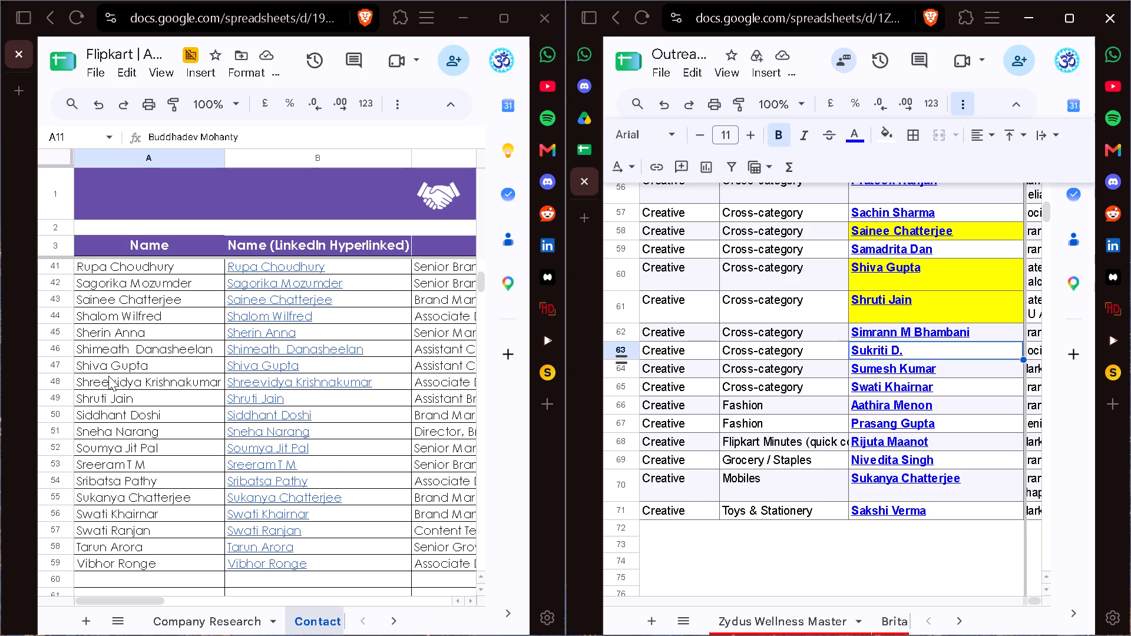
{"action": "scroll", "coordinate": [130, 453], "scroll_direction": "down", "scroll_amount": 1}
{"action": "scroll", "coordinate": [130, 453], "scroll_direction": "up", "scroll_amount": 2}
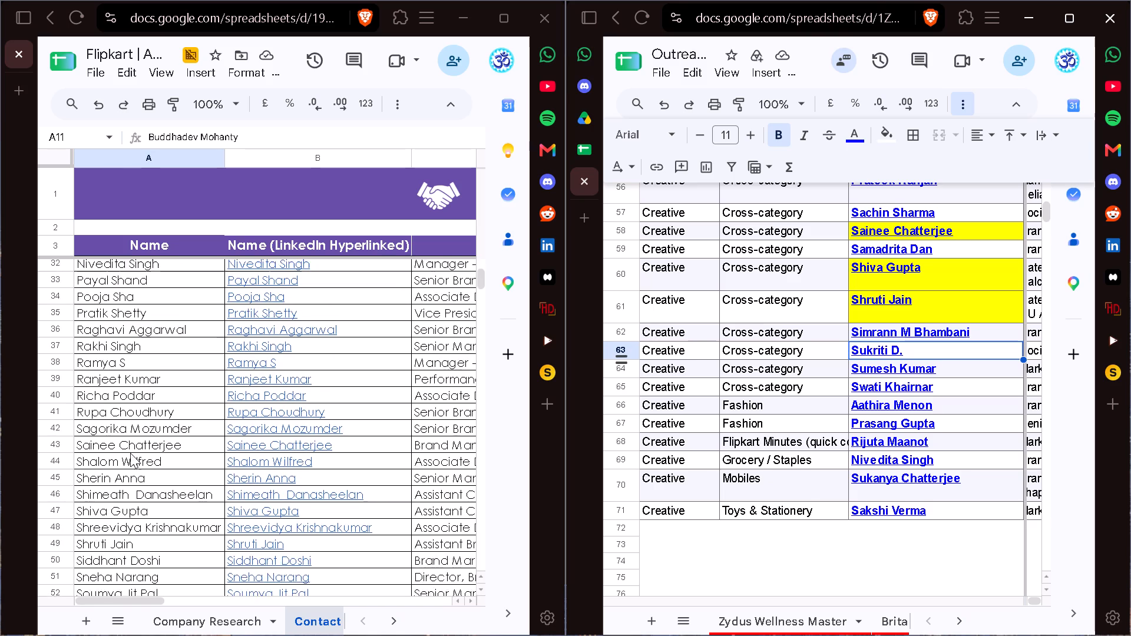
{"action": "scroll", "coordinate": [130, 453], "scroll_direction": "up", "scroll_amount": 3}
{"action": "scroll", "coordinate": [130, 453], "scroll_direction": "down", "scroll_amount": 2}
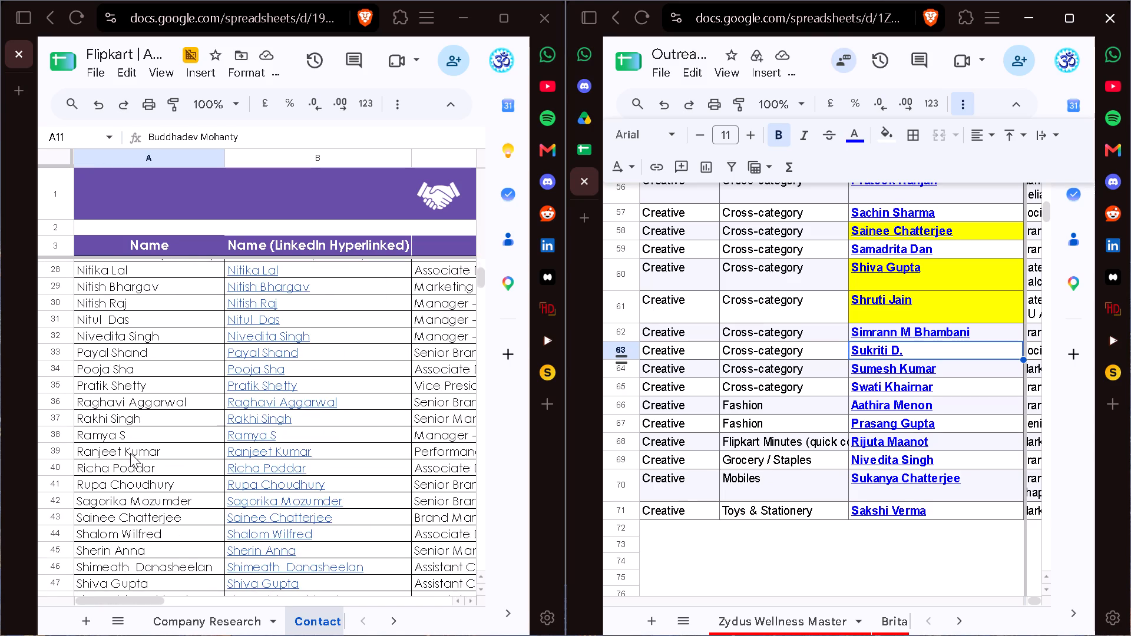
{"action": "scroll", "coordinate": [130, 453], "scroll_direction": "down", "scroll_amount": 1}
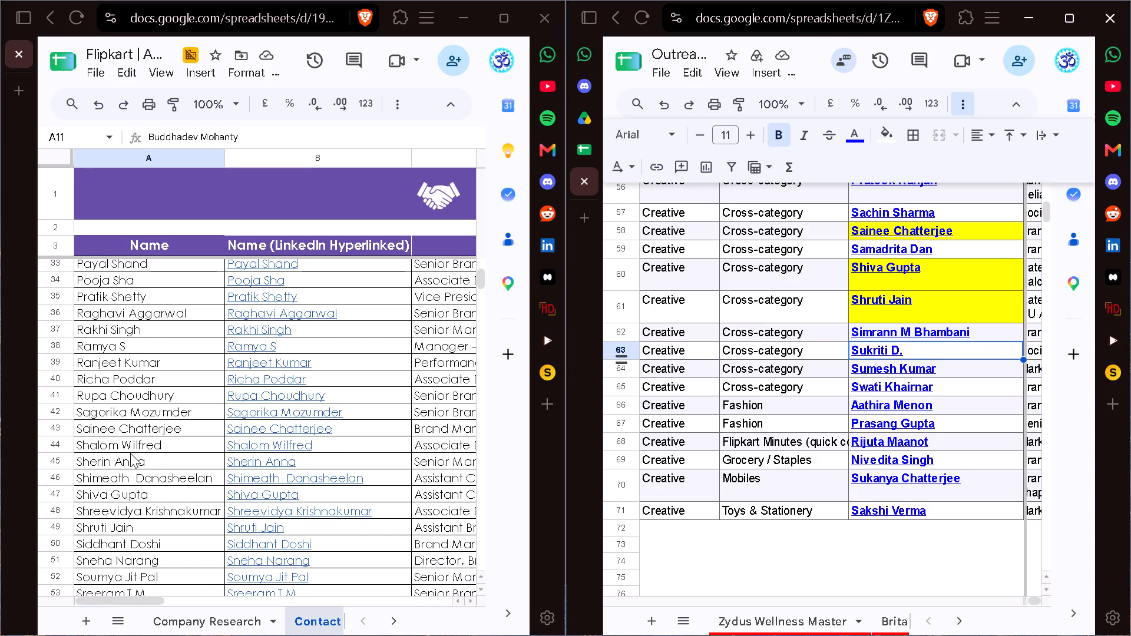
{"action": "scroll", "coordinate": [130, 453], "scroll_direction": "down", "scroll_amount": 1}
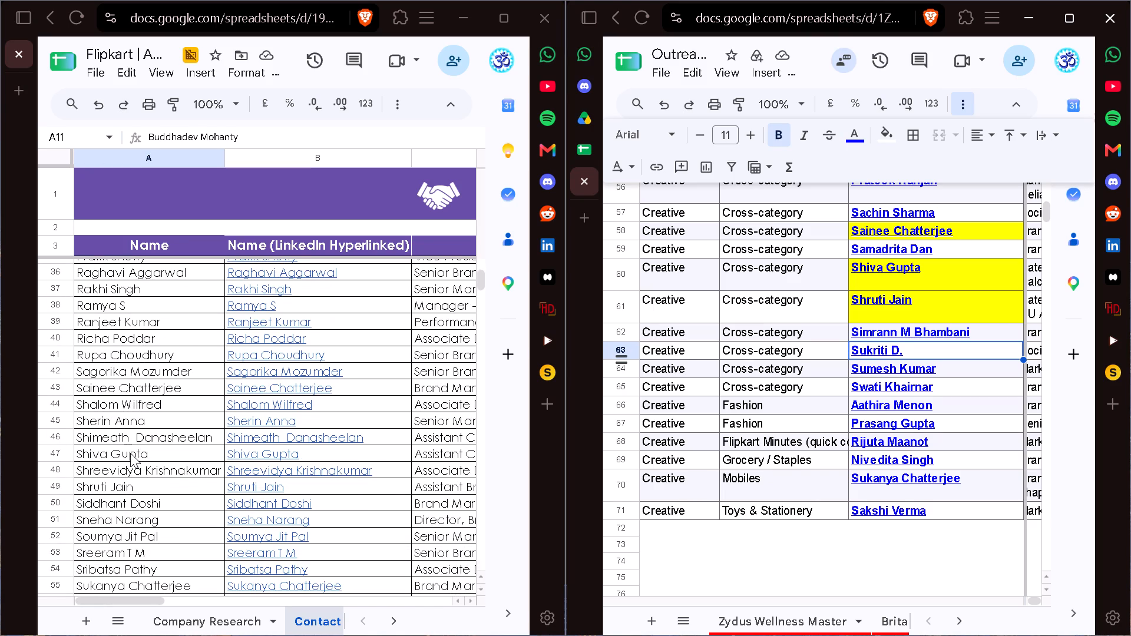
{"action": "scroll", "coordinate": [130, 453], "scroll_direction": "down", "scroll_amount": 1}
{"action": "scroll", "coordinate": [130, 453], "scroll_direction": "up", "scroll_amount": 1}
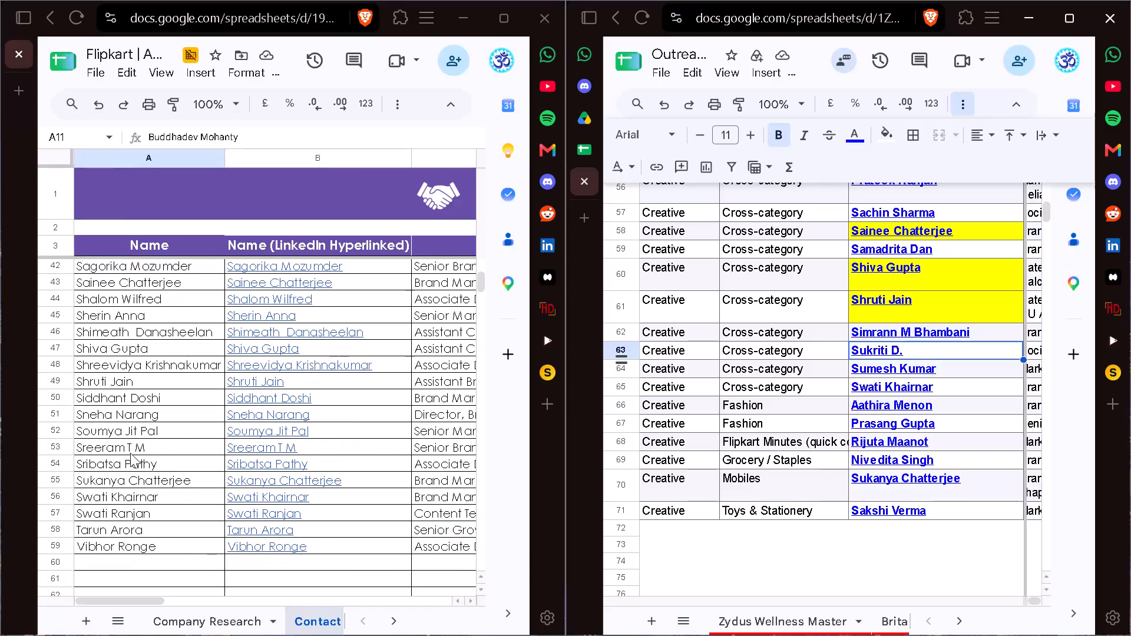
{"action": "scroll", "coordinate": [130, 453], "scroll_direction": "up", "scroll_amount": 1}
{"action": "scroll", "coordinate": [93, 516], "scroll_direction": "up", "scroll_amount": 1}
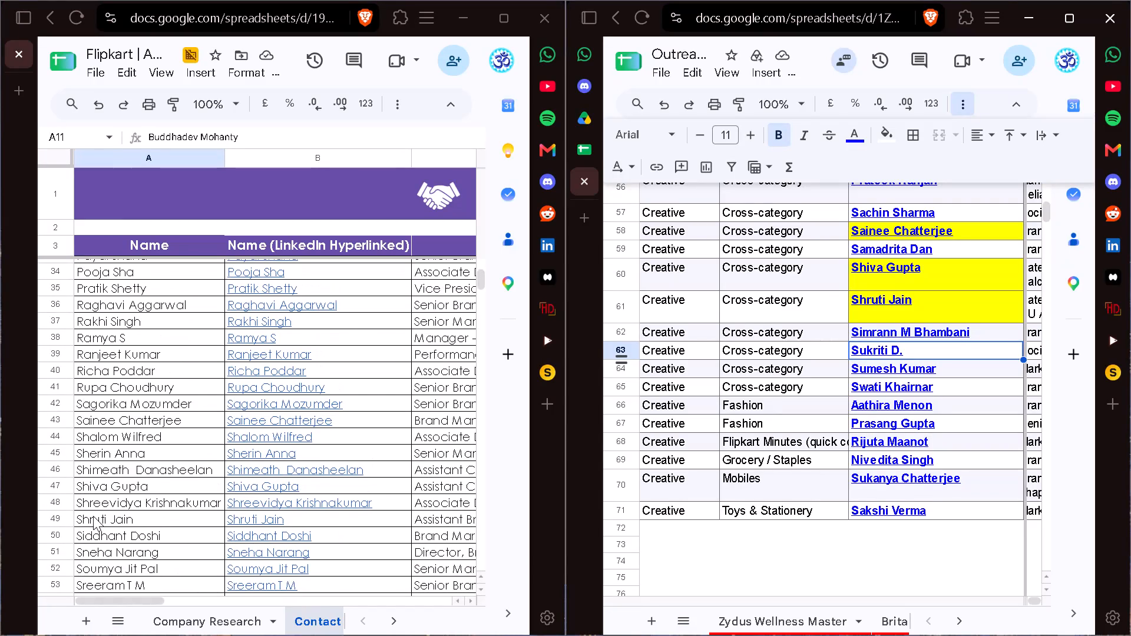
{"action": "scroll", "coordinate": [93, 516], "scroll_direction": "up", "scroll_amount": 1}
{"action": "scroll", "coordinate": [93, 516], "scroll_direction": "down", "scroll_amount": 3}
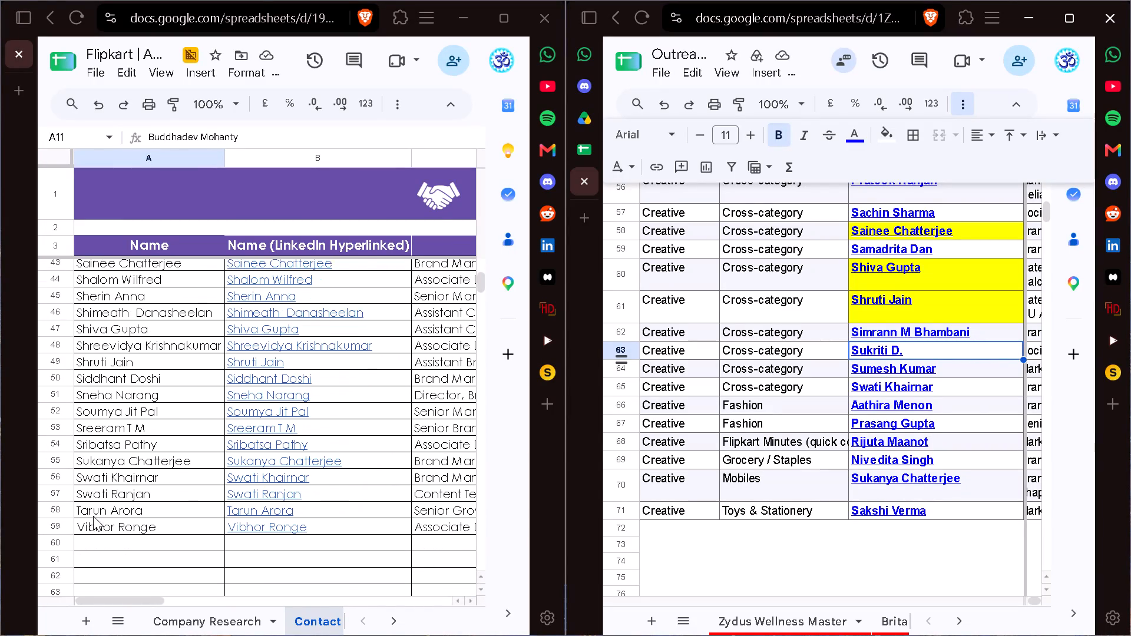
{"action": "scroll", "coordinate": [93, 516], "scroll_direction": "down", "scroll_amount": 1}
Check the Creative Cross-category SPOCs in rows 64 and 65 against the Contact Map and fill row 65's SPOC cell yellow.
{"action": "key", "text": "Down"}
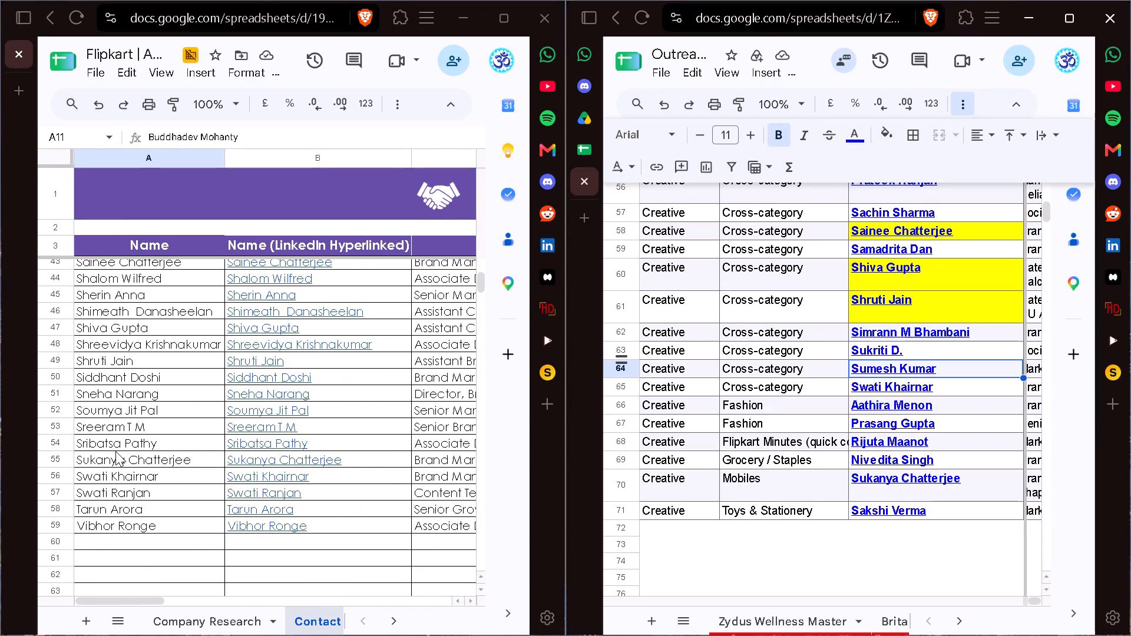
{"action": "scroll", "coordinate": [115, 451], "scroll_direction": "up", "scroll_amount": 1}
{"action": "scroll", "coordinate": [111, 482], "scroll_direction": "down", "scroll_amount": 1}
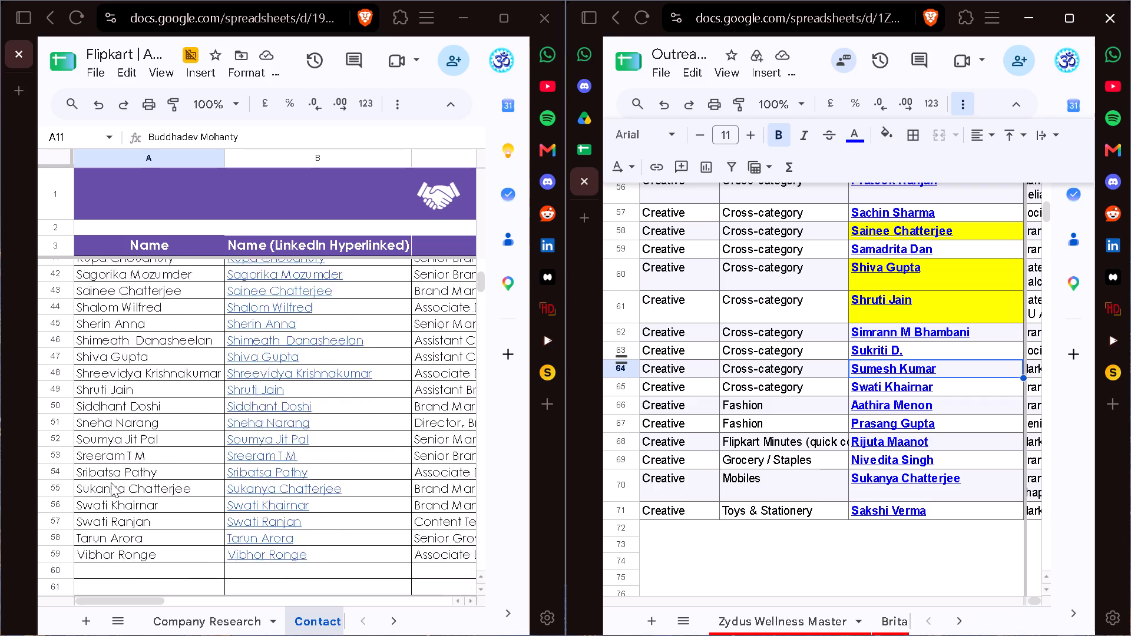
{"action": "scroll", "coordinate": [111, 482], "scroll_direction": "down", "scroll_amount": 1}
{"action": "key", "text": "Down"}
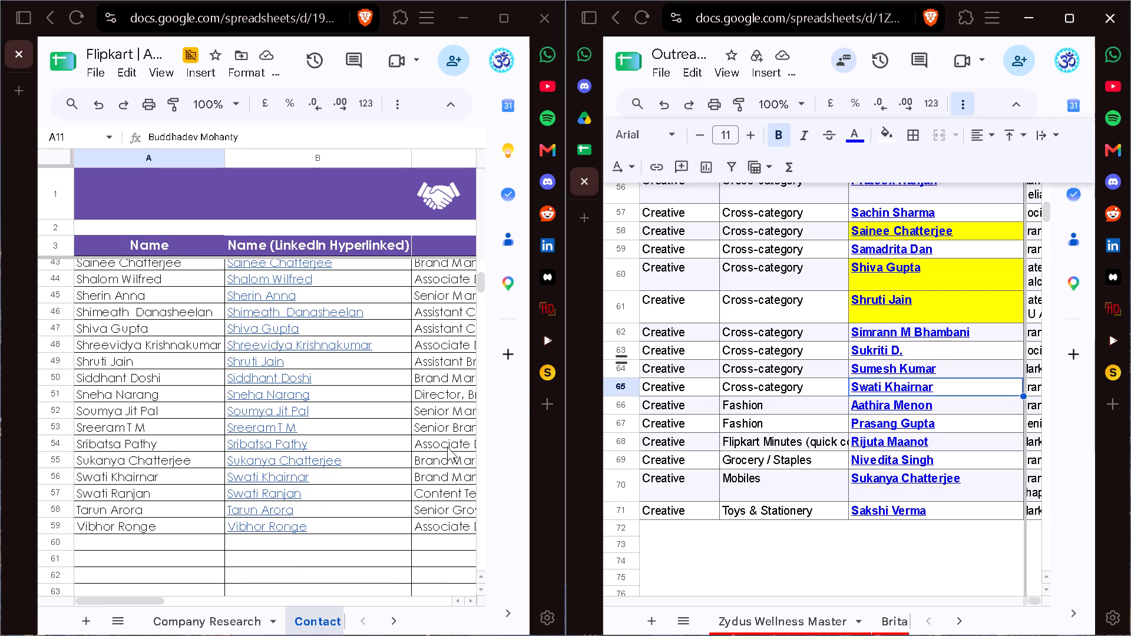
{"action": "left_click", "coordinate": [891, 142]}
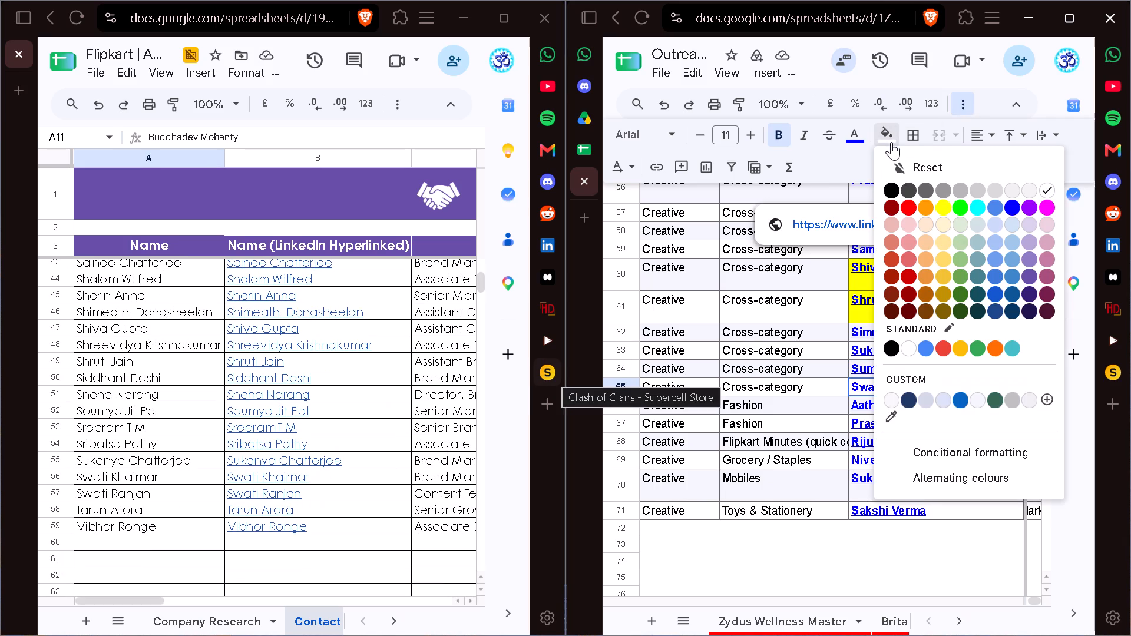
{"action": "left_click", "coordinate": [944, 209]}
Look through the Contact Map names for the Creative Fashion SPOCs in rows 66 and 67.
{"action": "key", "text": "Down"}
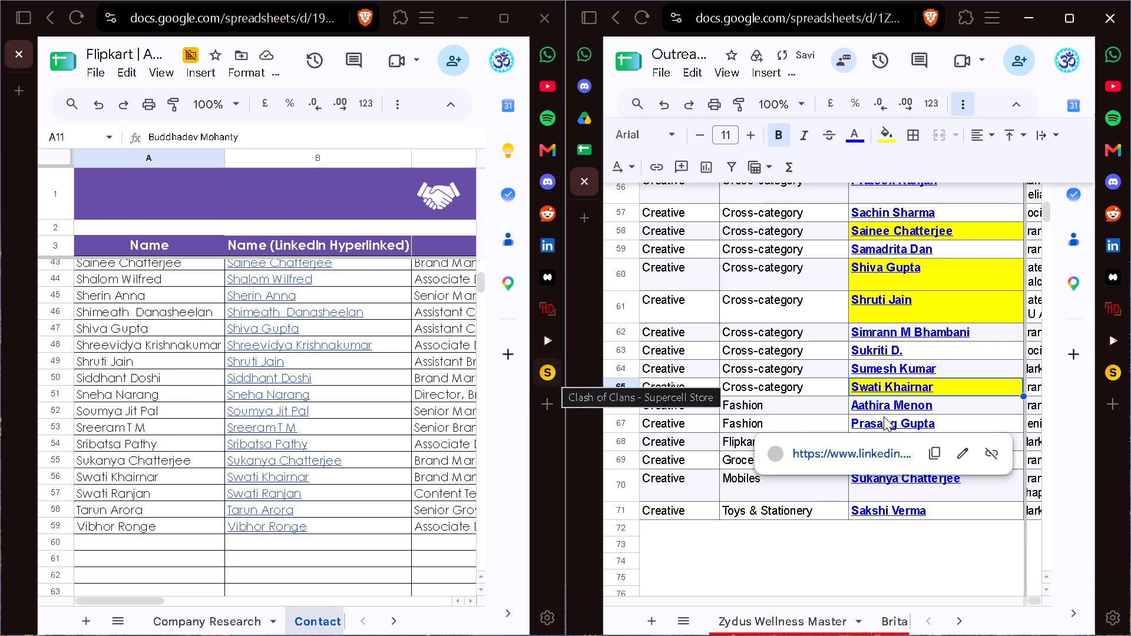
{"action": "left_click", "coordinate": [987, 405]}
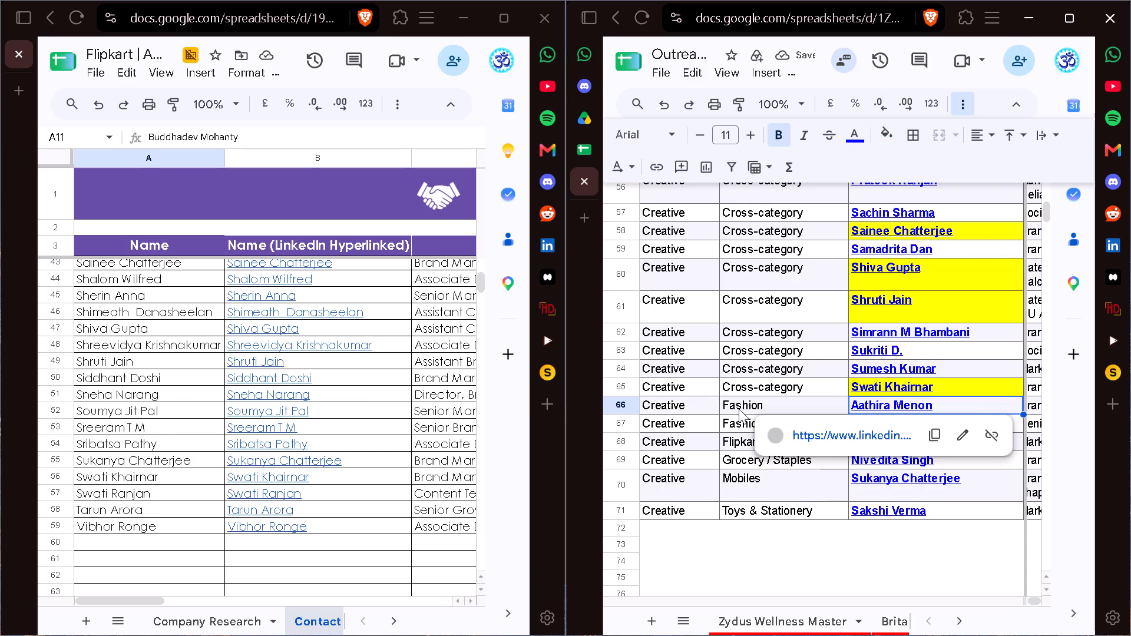
{"action": "scroll", "coordinate": [112, 425], "scroll_direction": "up", "scroll_amount": 13}
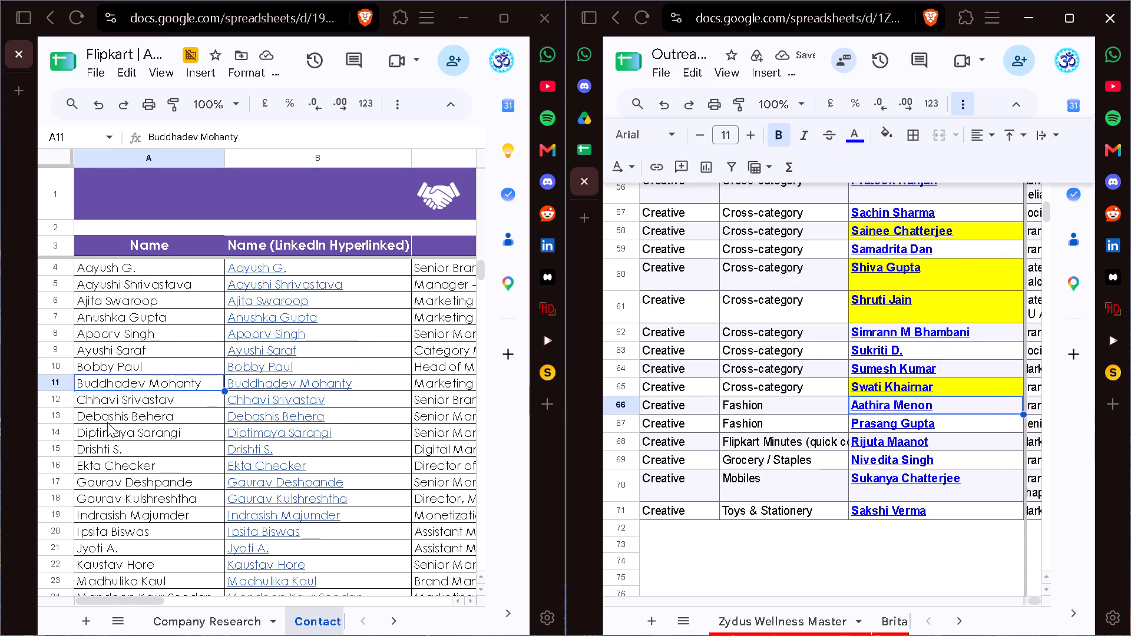
{"action": "key", "text": "Down"}
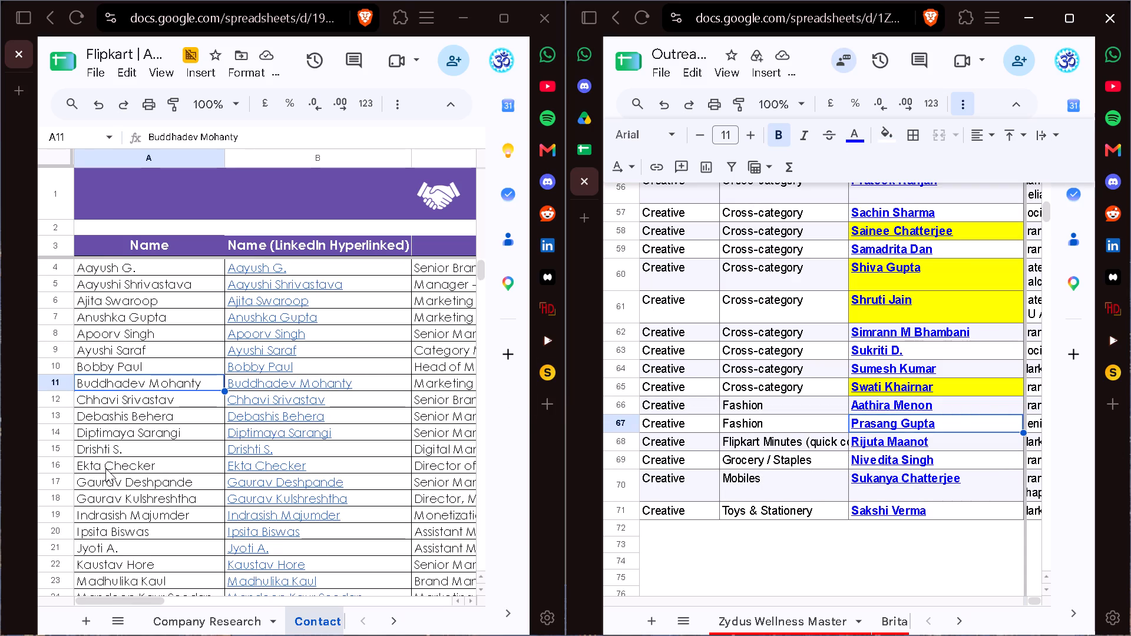
{"action": "scroll", "coordinate": [105, 468], "scroll_direction": "down", "scroll_amount": 4}
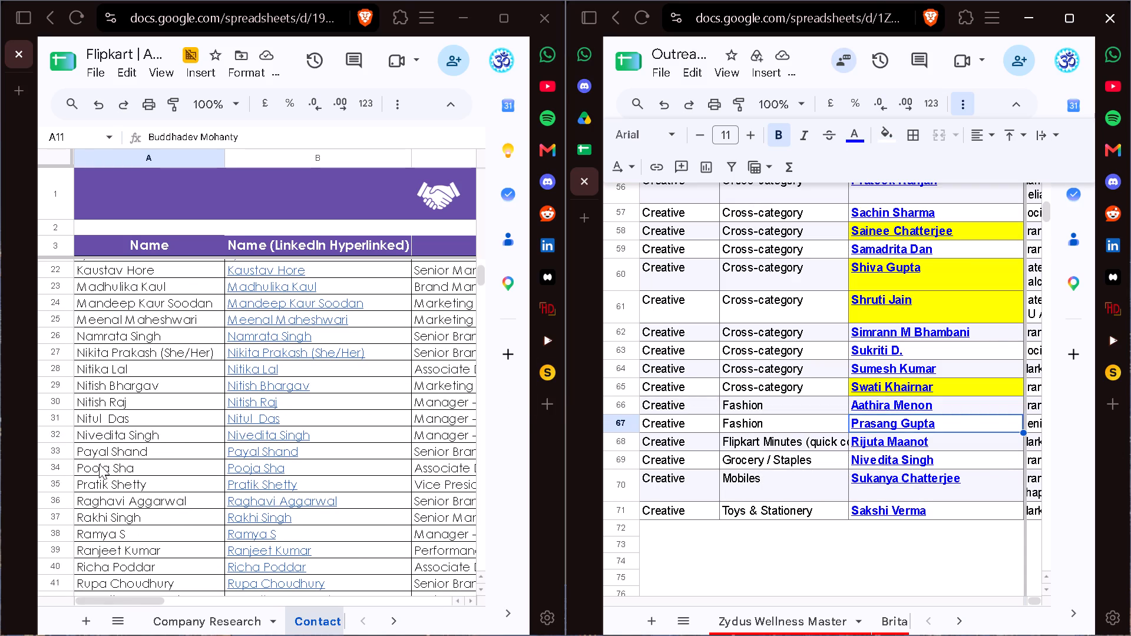
{"action": "scroll", "coordinate": [111, 476], "scroll_direction": "down", "scroll_amount": 1}
Look through the Contact Map names for the Creative Flipkart Minutes SPOC in row 68.
{"action": "key", "text": "Down"}
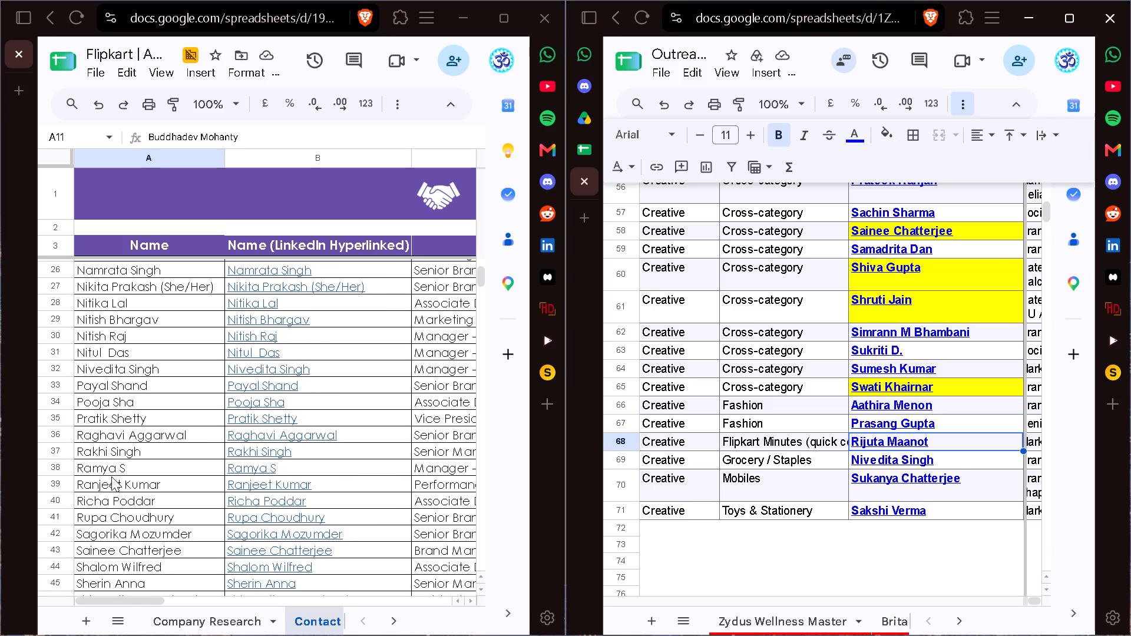
{"action": "scroll", "coordinate": [111, 476], "scroll_direction": "down", "scroll_amount": 3}
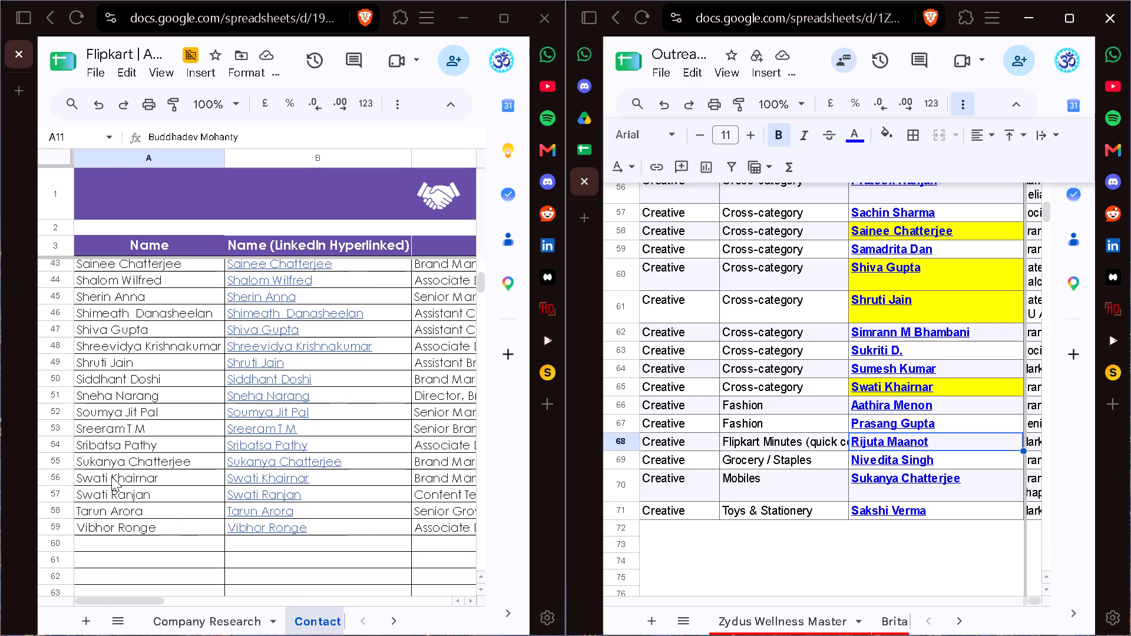
{"action": "scroll", "coordinate": [111, 476], "scroll_direction": "down", "scroll_amount": 1}
{"action": "scroll", "coordinate": [111, 476], "scroll_direction": "up", "scroll_amount": 3}
{"action": "scroll", "coordinate": [111, 476], "scroll_direction": "right", "scroll_amount": 1}
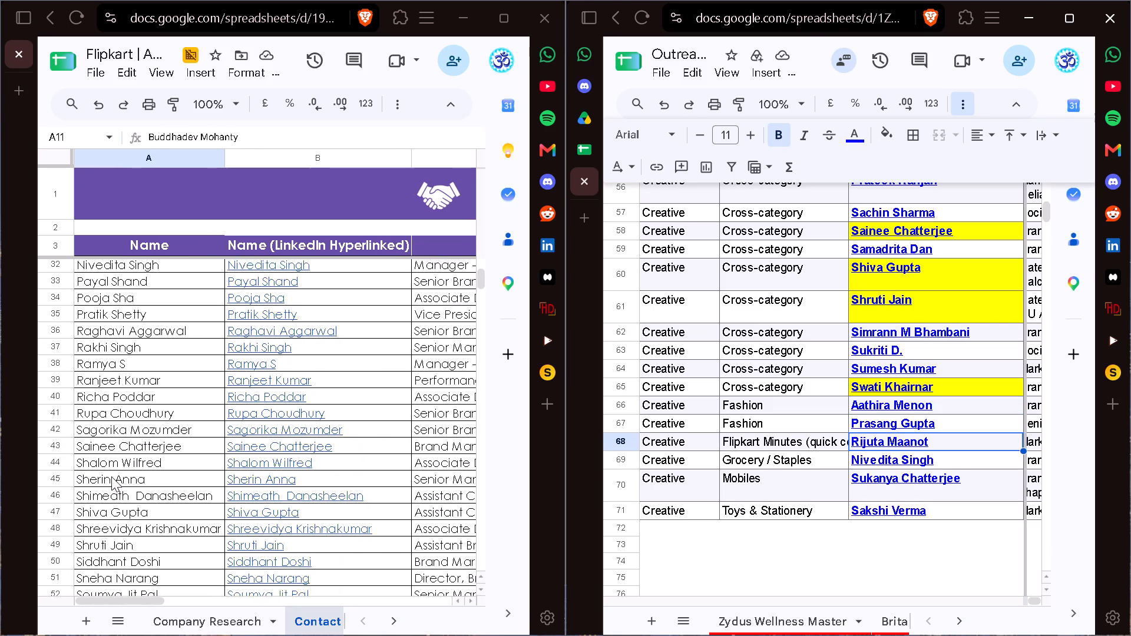
{"action": "scroll", "coordinate": [111, 476], "scroll_direction": "right", "scroll_amount": 1}
{"action": "scroll", "coordinate": [111, 476], "scroll_direction": "up", "scroll_amount": 1}
Fill the SPOC cell of the Creative Grocery / Staples entry in row 69 yellow.
{"action": "key", "text": "Down"}
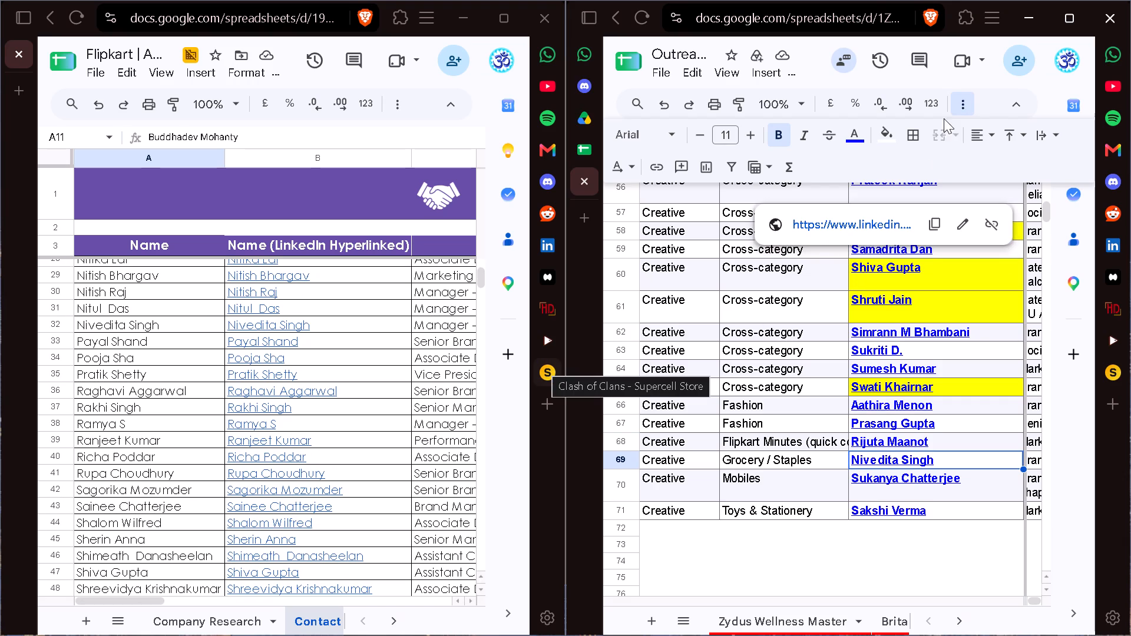
{"action": "left_click", "coordinate": [888, 134]}
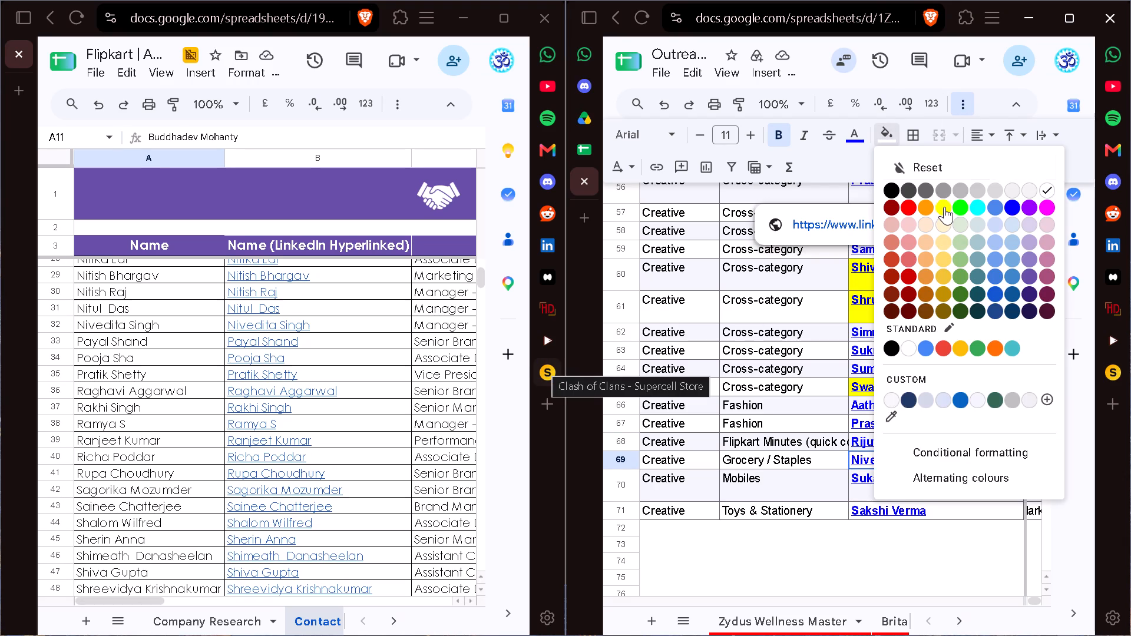
{"action": "left_click", "coordinate": [944, 207]}
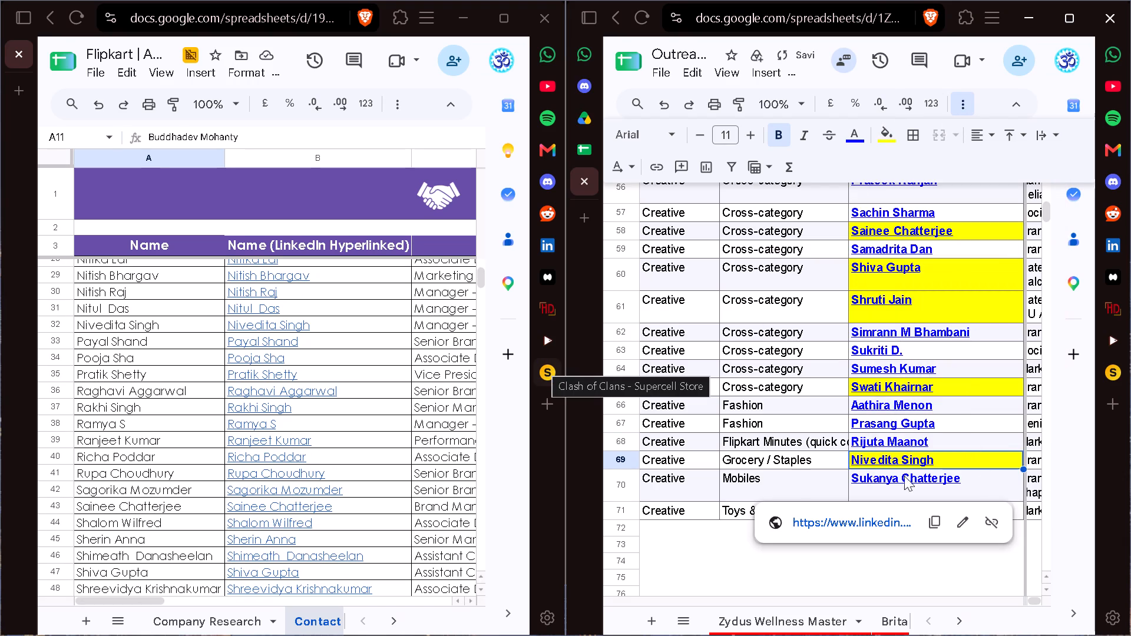
Check the Creative Mobiles SPOC in row 70 against the Contact Map and fill the SPOC cell yellow.
{"action": "scroll", "coordinate": [148, 469], "scroll_direction": "down", "scroll_amount": 1}
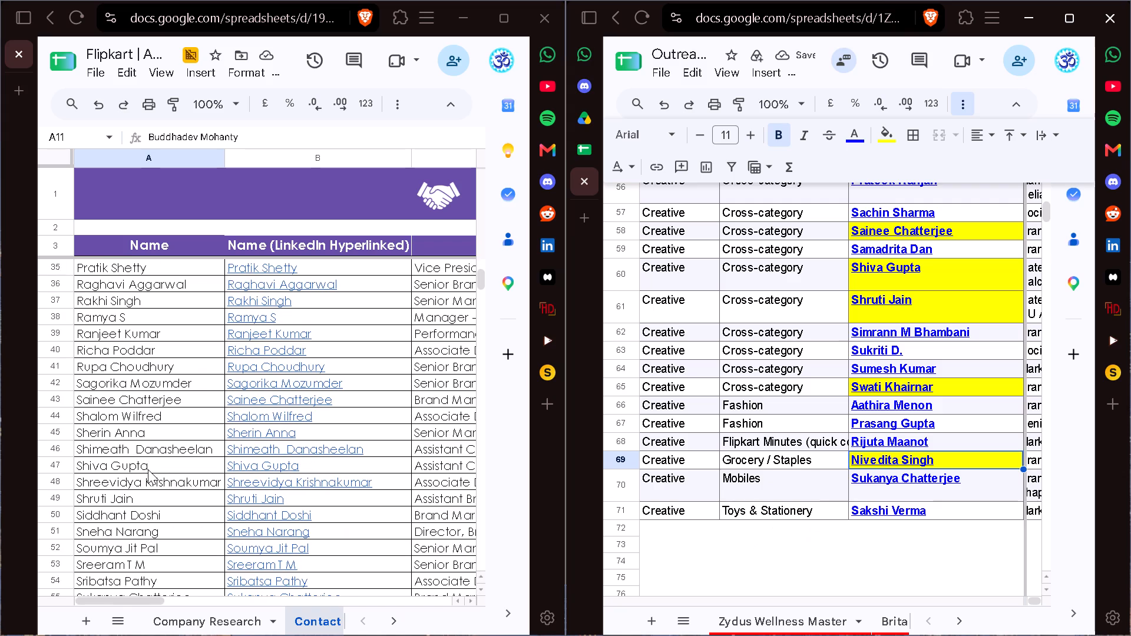
{"action": "scroll", "coordinate": [148, 469], "scroll_direction": "down", "scroll_amount": 2}
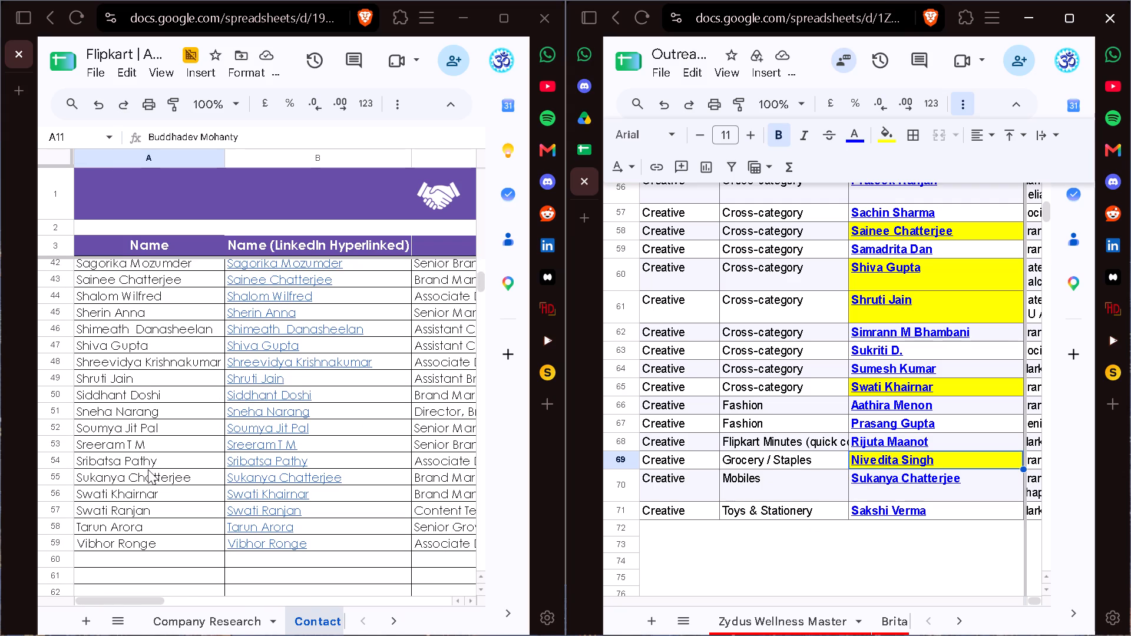
{"action": "key", "text": "Down"}
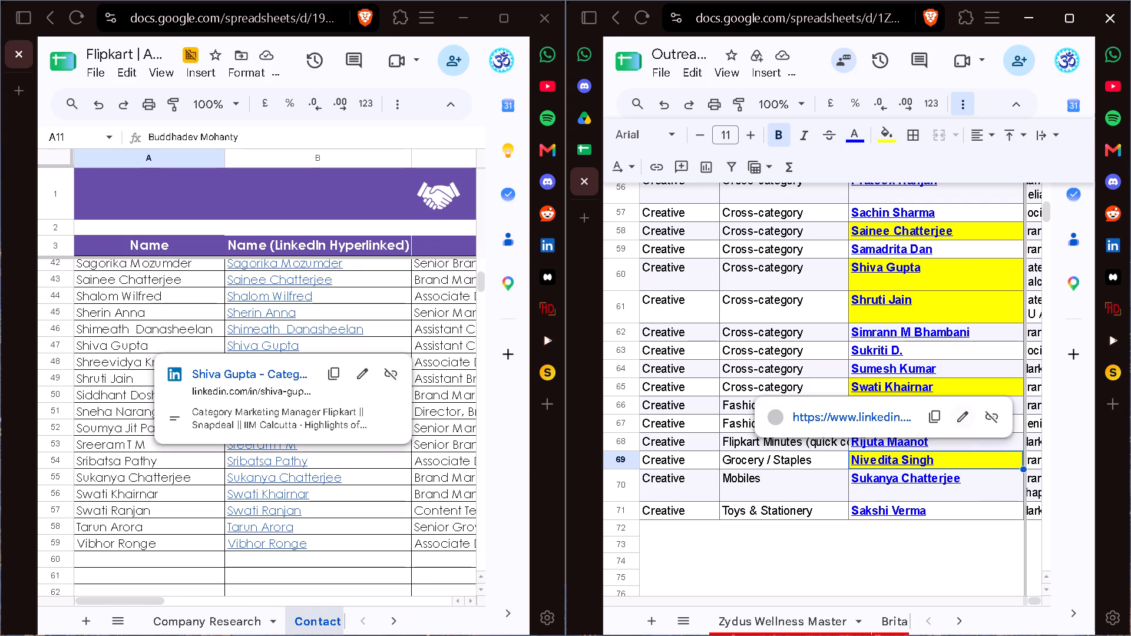
{"action": "left_click", "coordinate": [991, 488]}
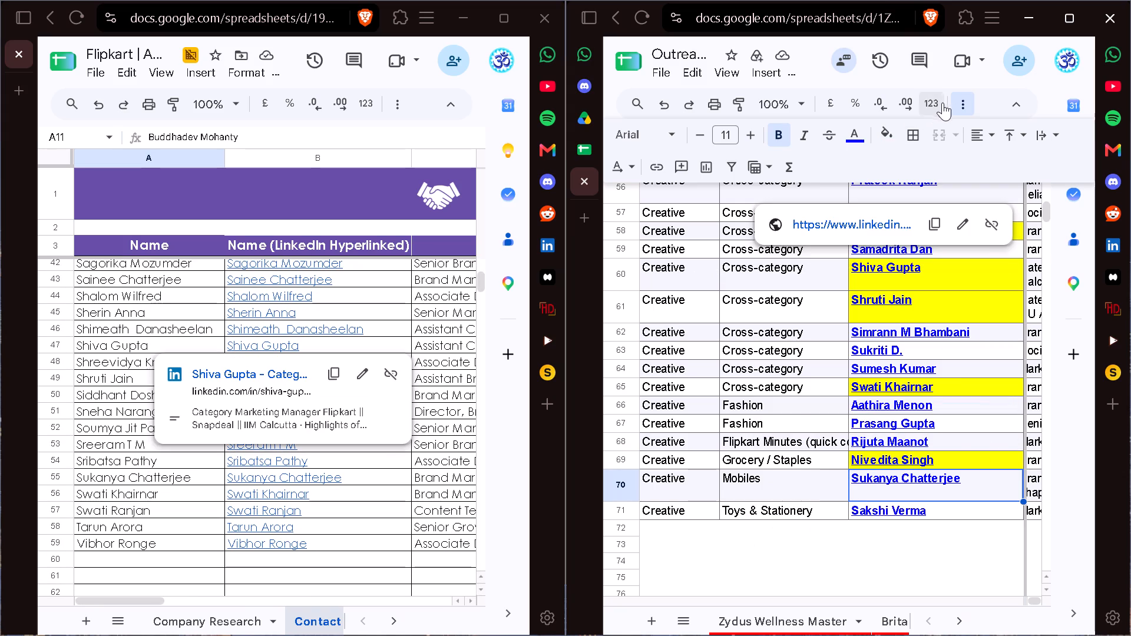
{"action": "left_click", "coordinate": [885, 134]}
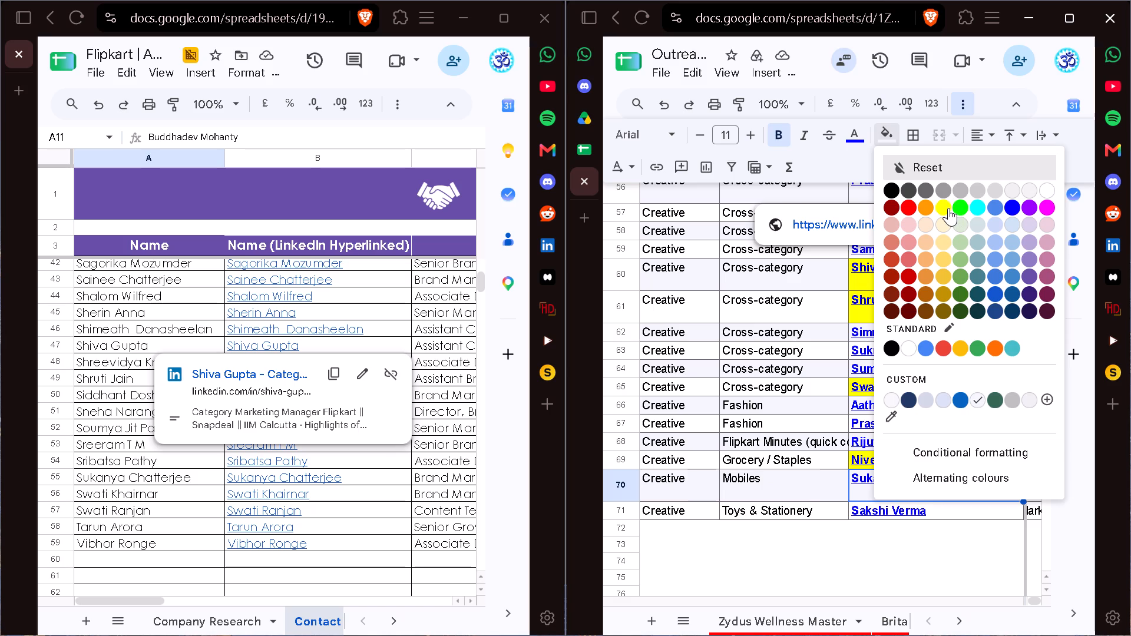
{"action": "left_click", "coordinate": [948, 208]}
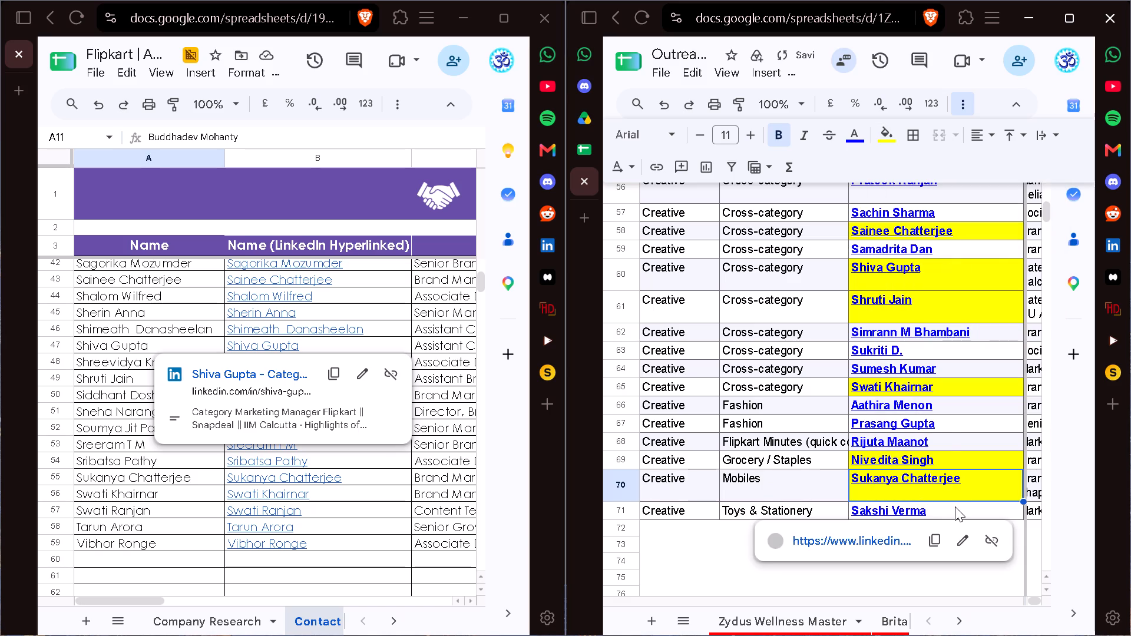
Look through the Contact Map names for the Creative Toys & Stationery SPOC in row 71.
{"action": "left_click", "coordinate": [955, 506]}
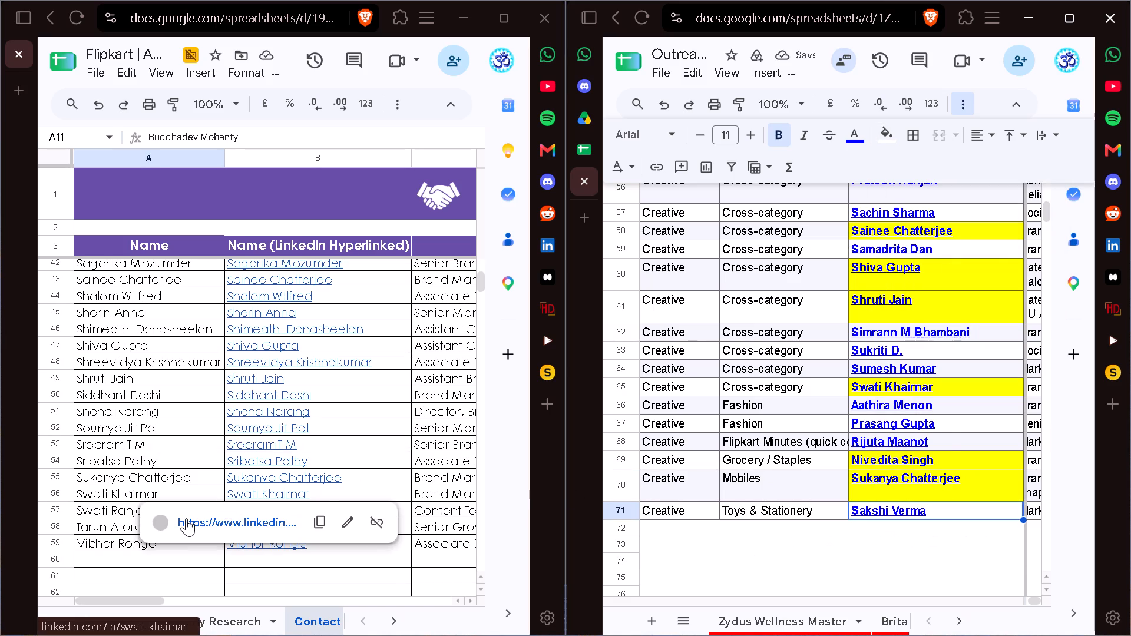
{"action": "scroll", "coordinate": [110, 492], "scroll_direction": "up", "scroll_amount": 1}
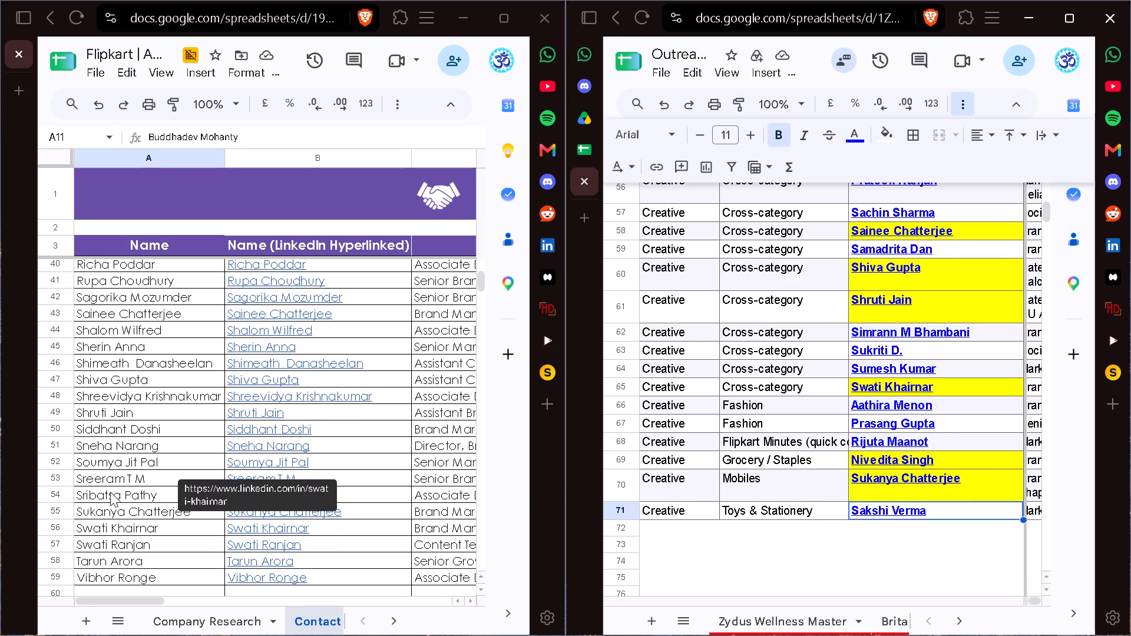
{"action": "scroll", "coordinate": [110, 492], "scroll_direction": "up", "scroll_amount": 1}
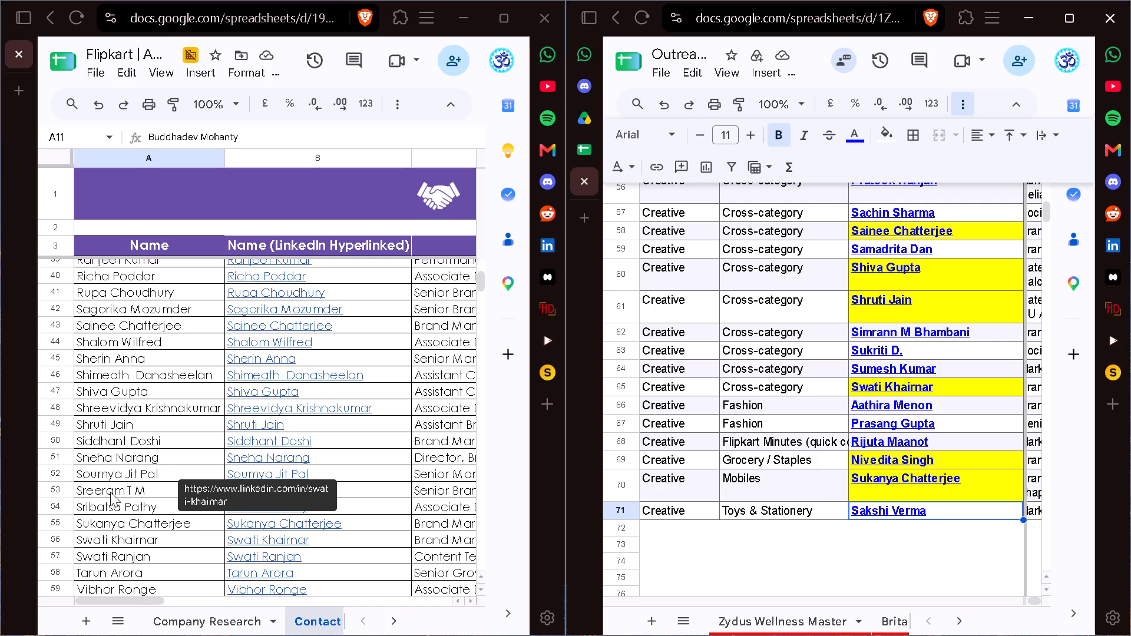
{"action": "scroll", "coordinate": [110, 492], "scroll_direction": "up", "scroll_amount": 1}
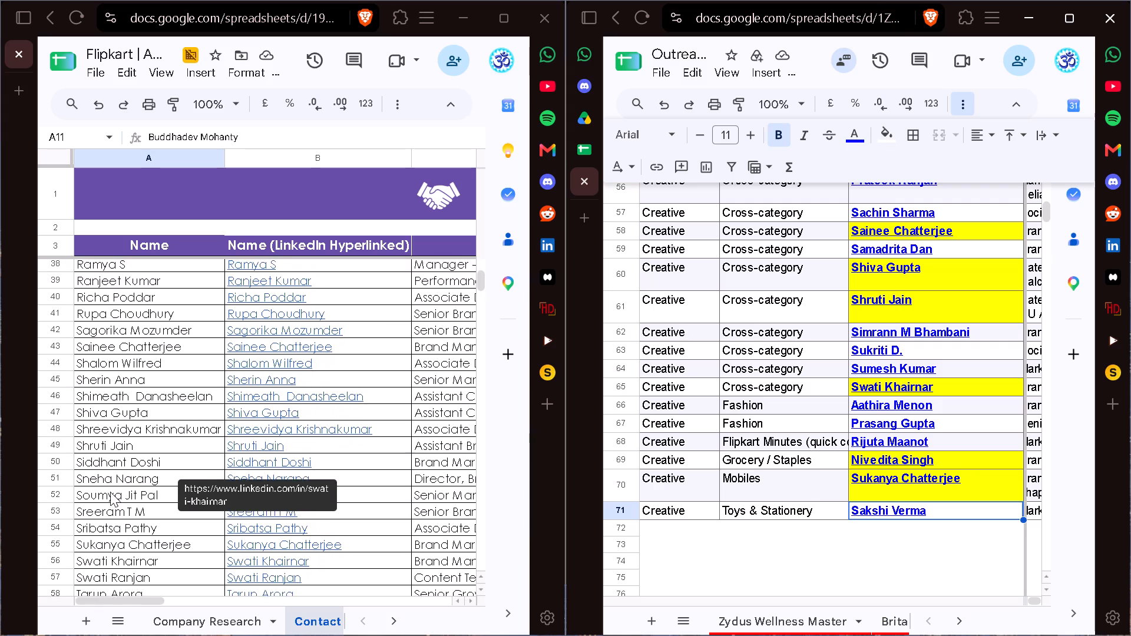
{"action": "scroll", "coordinate": [110, 492], "scroll_direction": "up", "scroll_amount": 1}
{"action": "scroll", "coordinate": [110, 492], "scroll_direction": "down", "scroll_amount": 2}
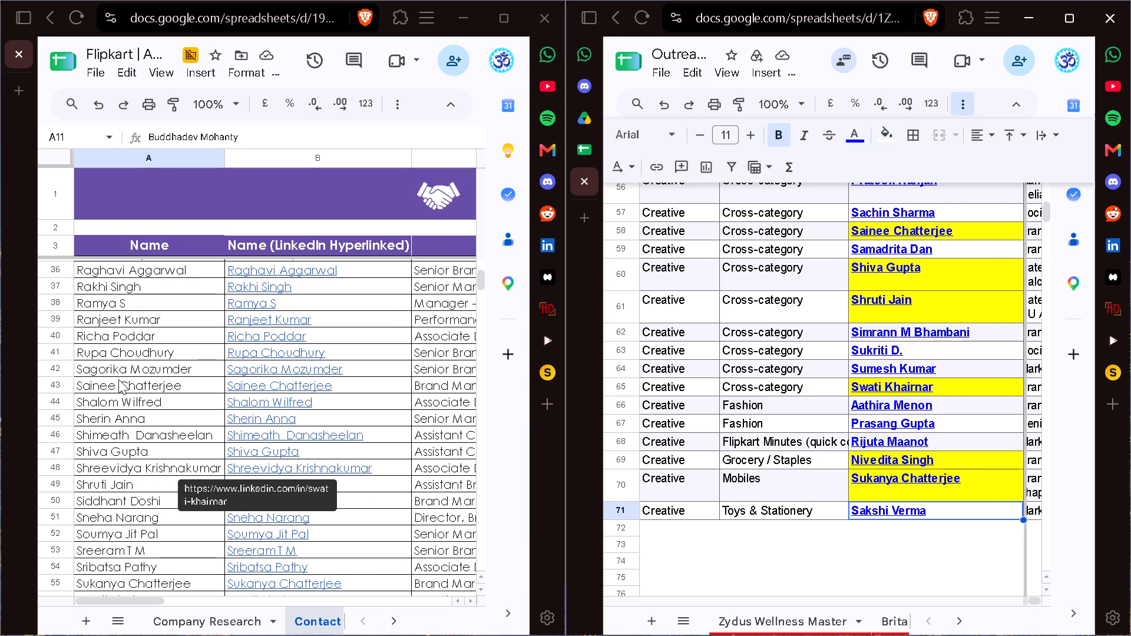
Reopen the closed Flipkart_SPOC_Master spreadsheet, enlarge its window to full size and dismiss the signed-in account notice.
{"action": "left_click", "coordinate": [492, 19]}
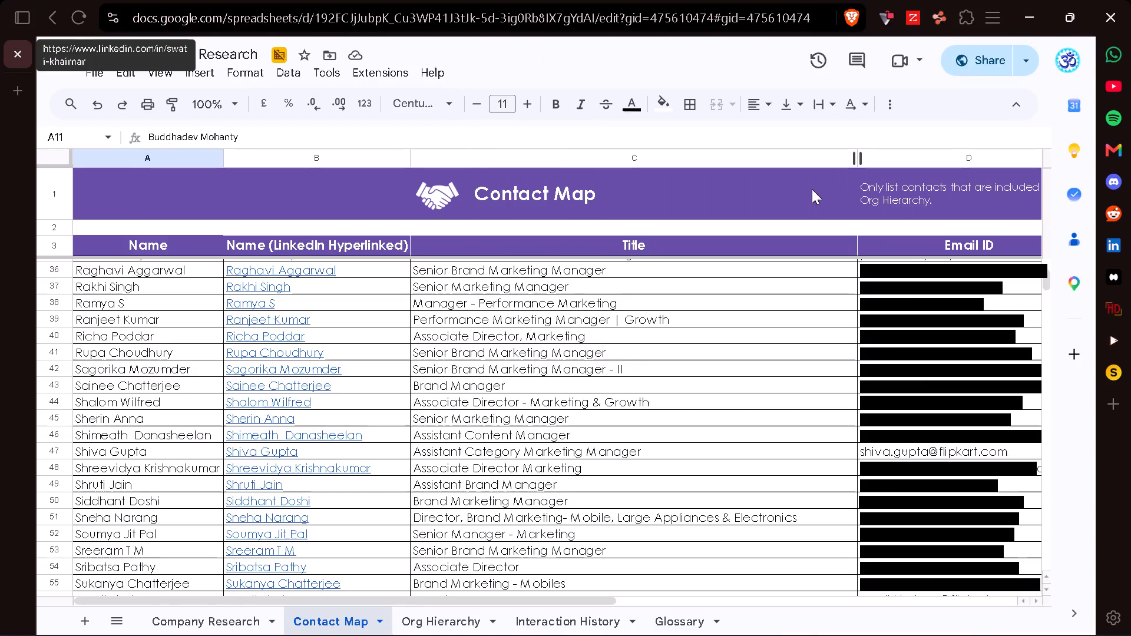
{"action": "key", "text": "ctrl+shift+t"}
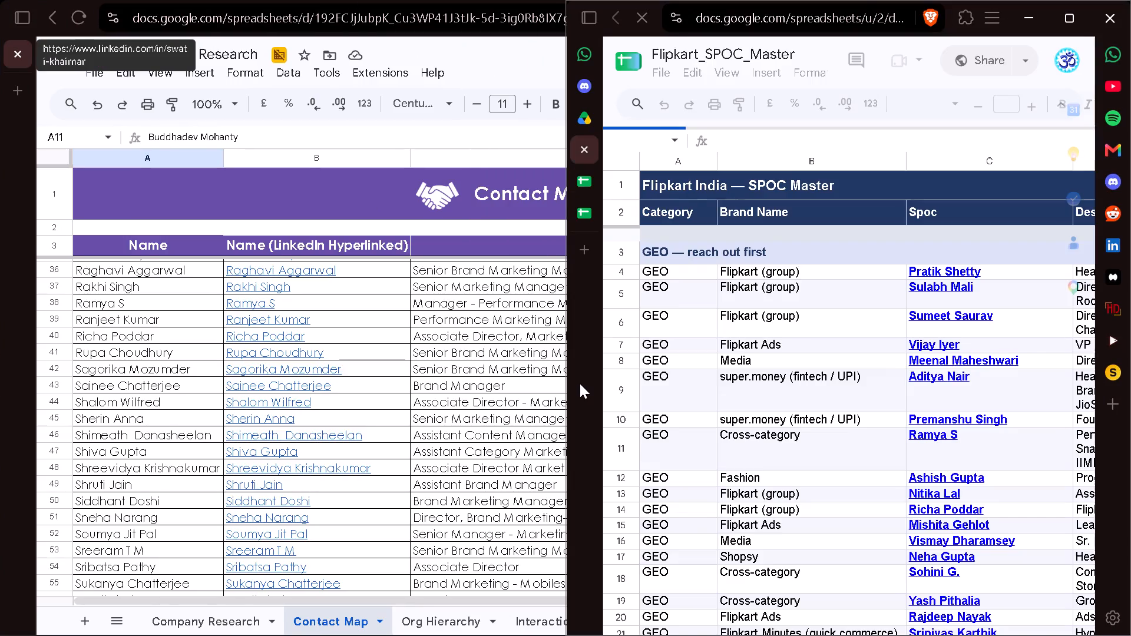
{"action": "left_click", "coordinate": [11, 157]}
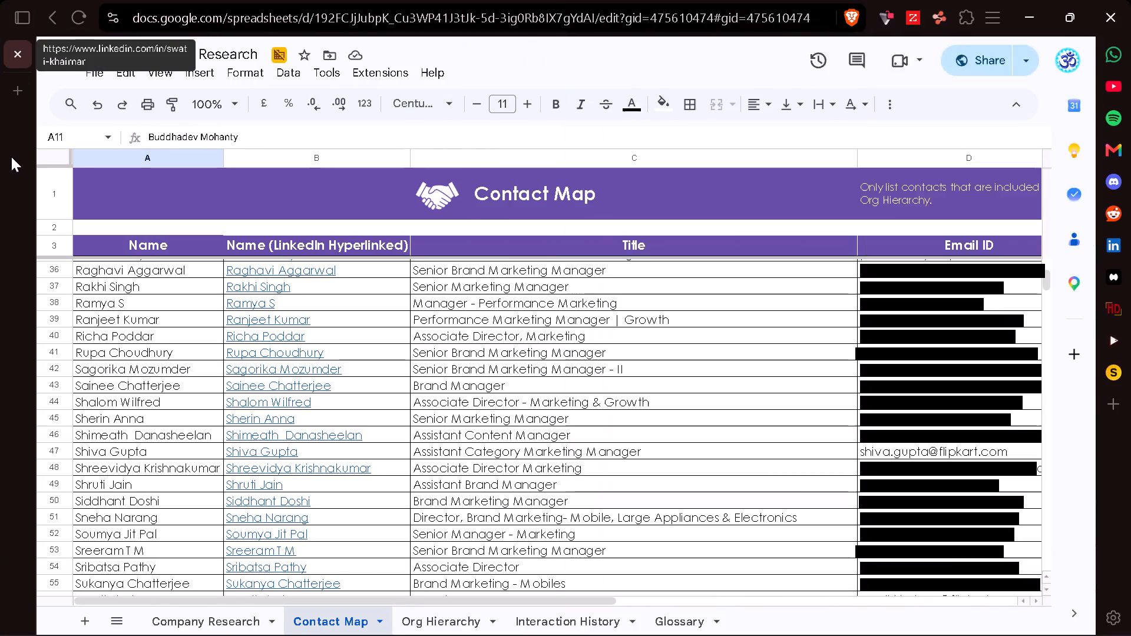
{"action": "left_click", "coordinate": [1072, 15]}
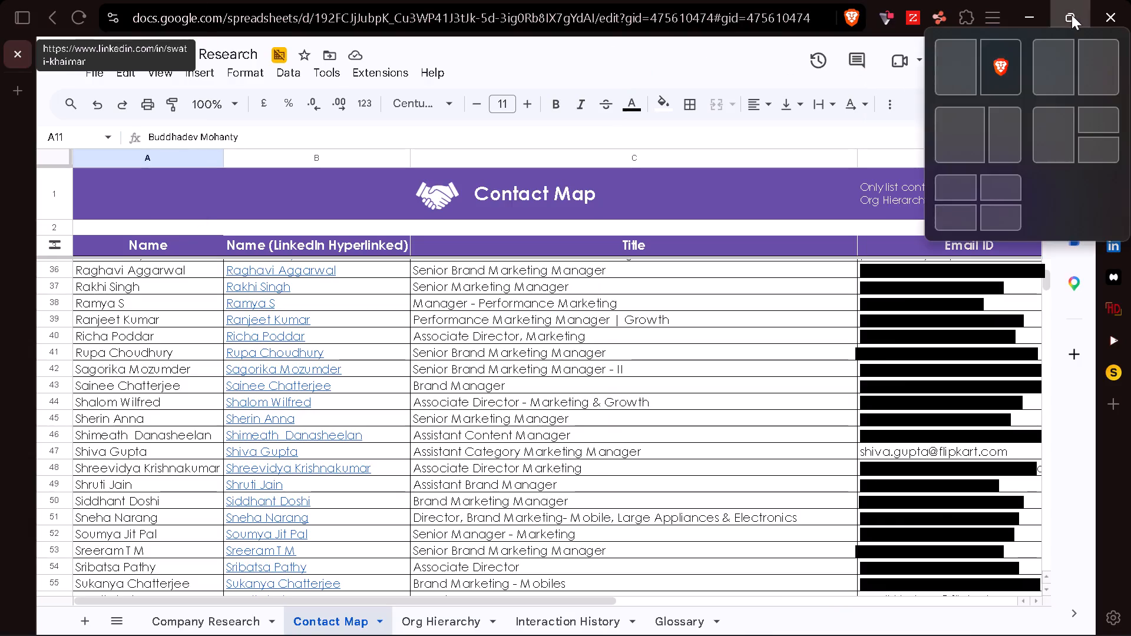
{"action": "left_click", "coordinate": [925, 190]}
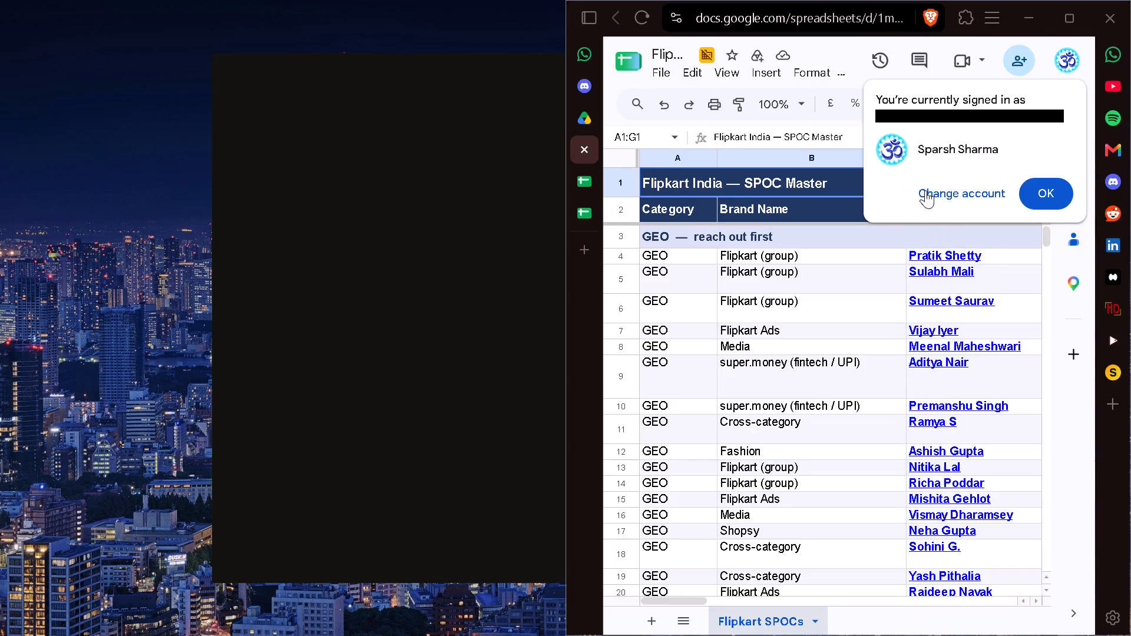
{"action": "left_click", "coordinate": [1072, 23]}
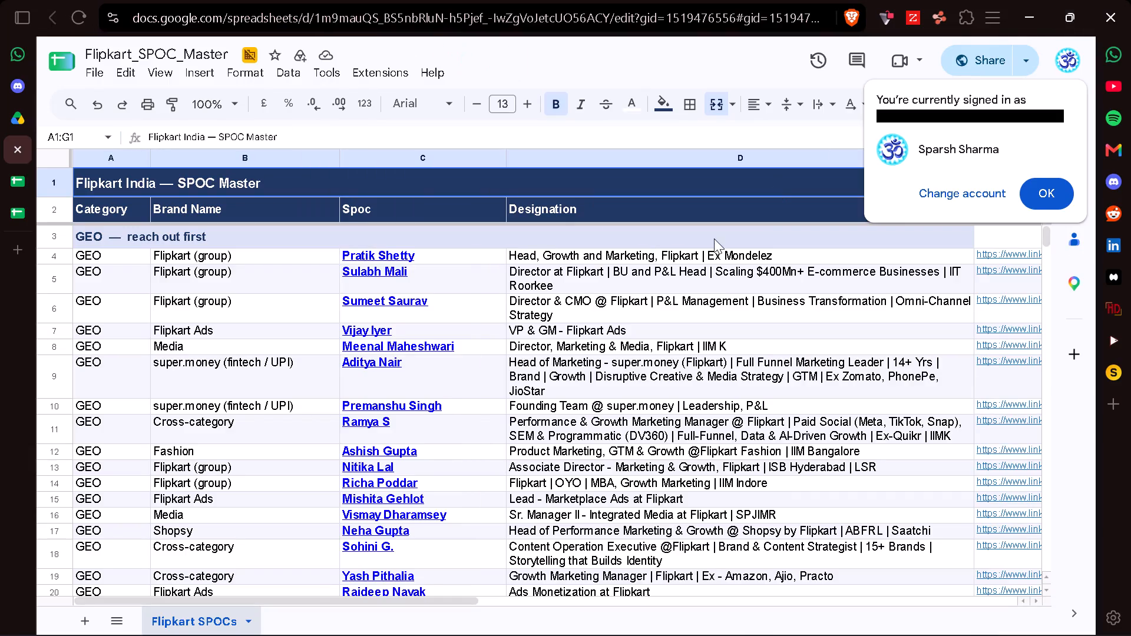
{"action": "left_click", "coordinate": [1043, 191]}
Look through the GEO and Creative entries of Flipkart_SPOC_Master and try redoing and undoing its last changes.
{"action": "scroll", "coordinate": [666, 378], "scroll_direction": "down", "scroll_amount": 2}
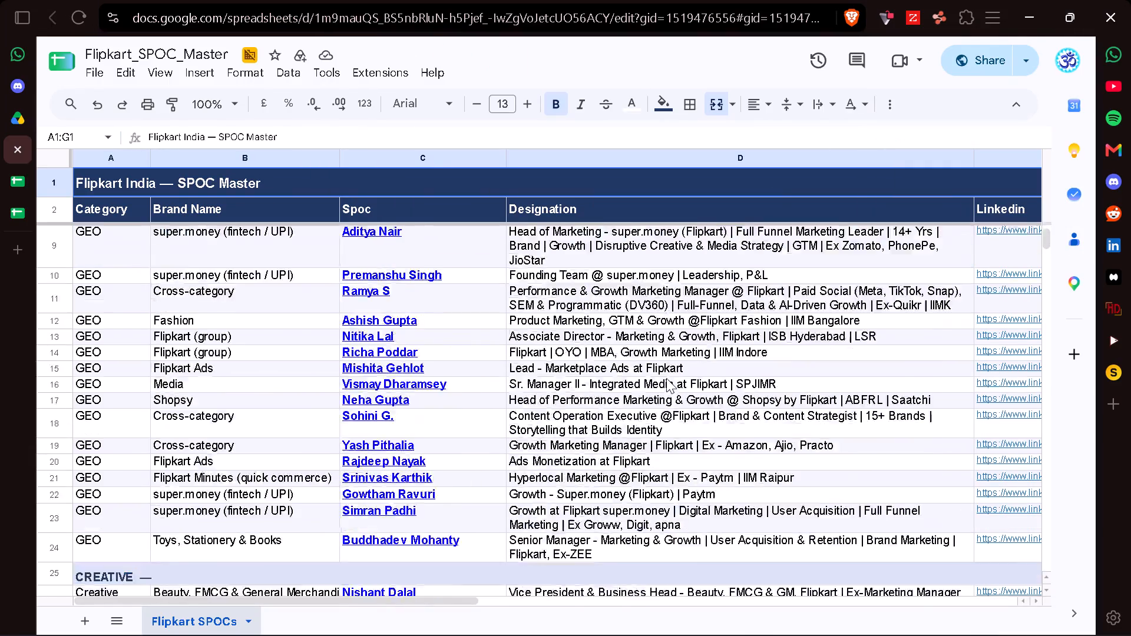
{"action": "scroll", "coordinate": [666, 378], "scroll_direction": "down", "scroll_amount": 8}
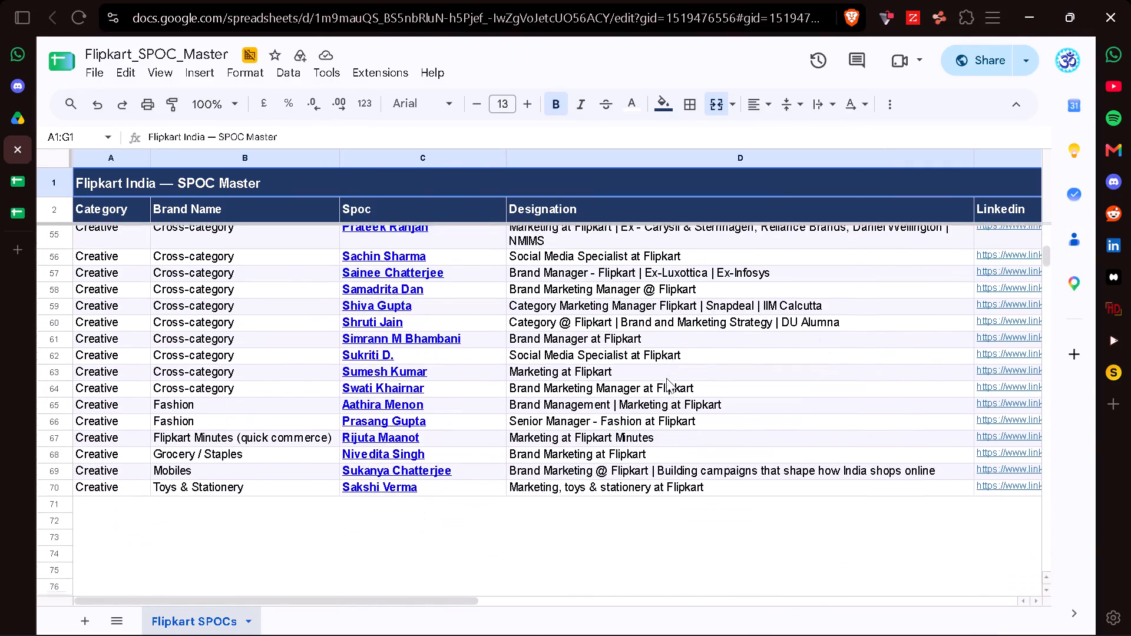
{"action": "scroll", "coordinate": [666, 378], "scroll_direction": "down", "scroll_amount": 2}
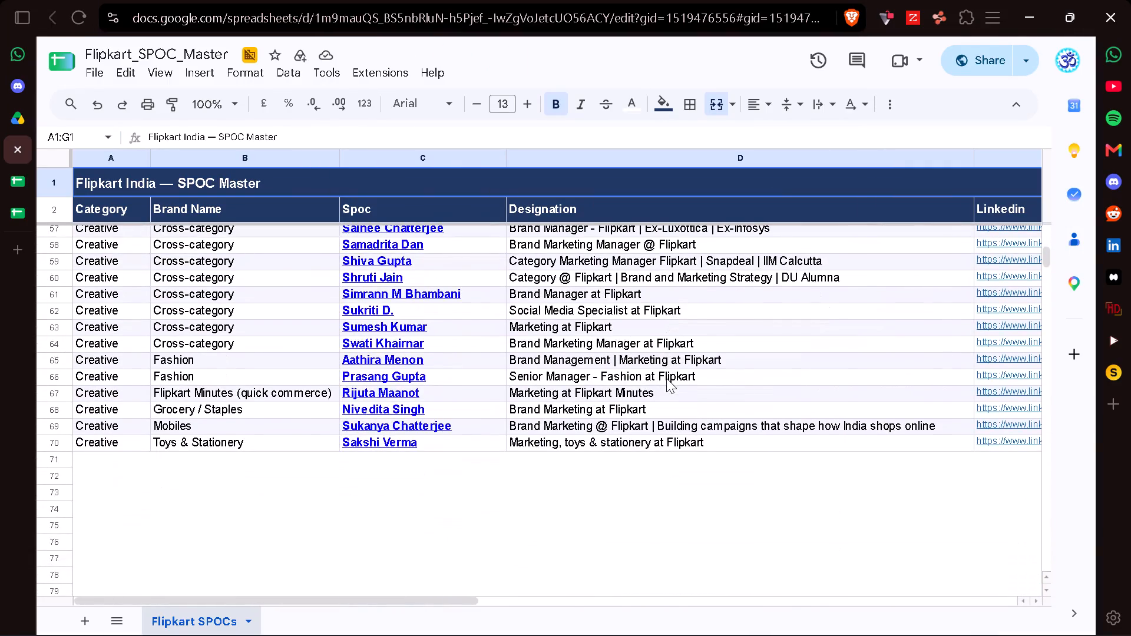
{"action": "scroll", "coordinate": [666, 378], "scroll_direction": "up", "scroll_amount": 5}
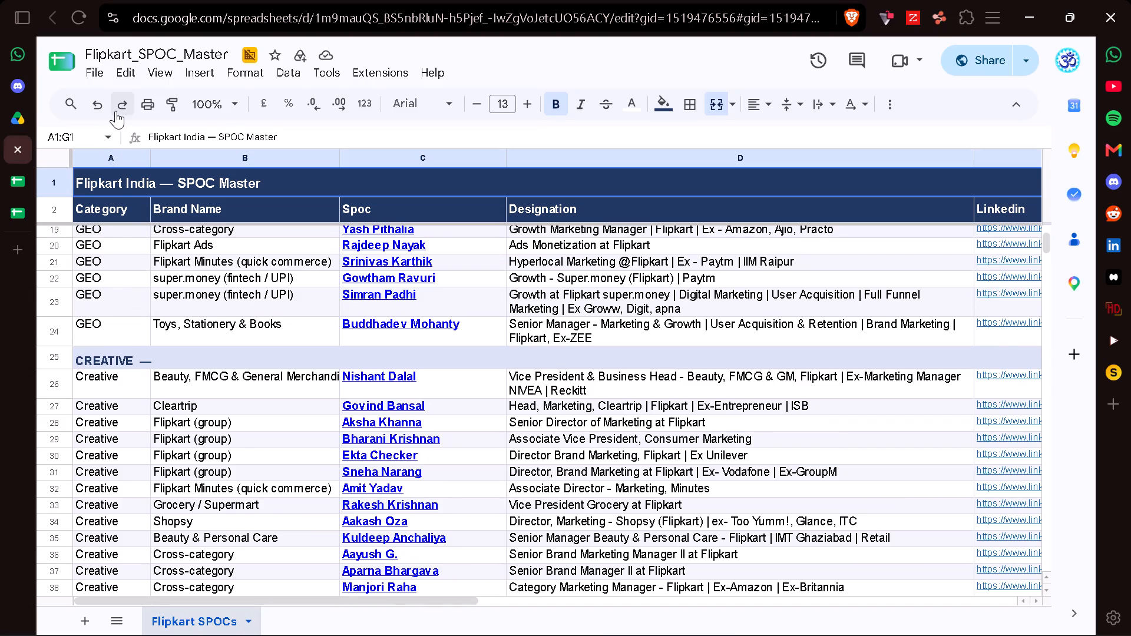
{"action": "left_click", "coordinate": [115, 111]}
{"action": "left_click", "coordinate": [115, 111]}
{"action": "scroll", "coordinate": [379, 463], "scroll_direction": "down", "scroll_amount": 1}
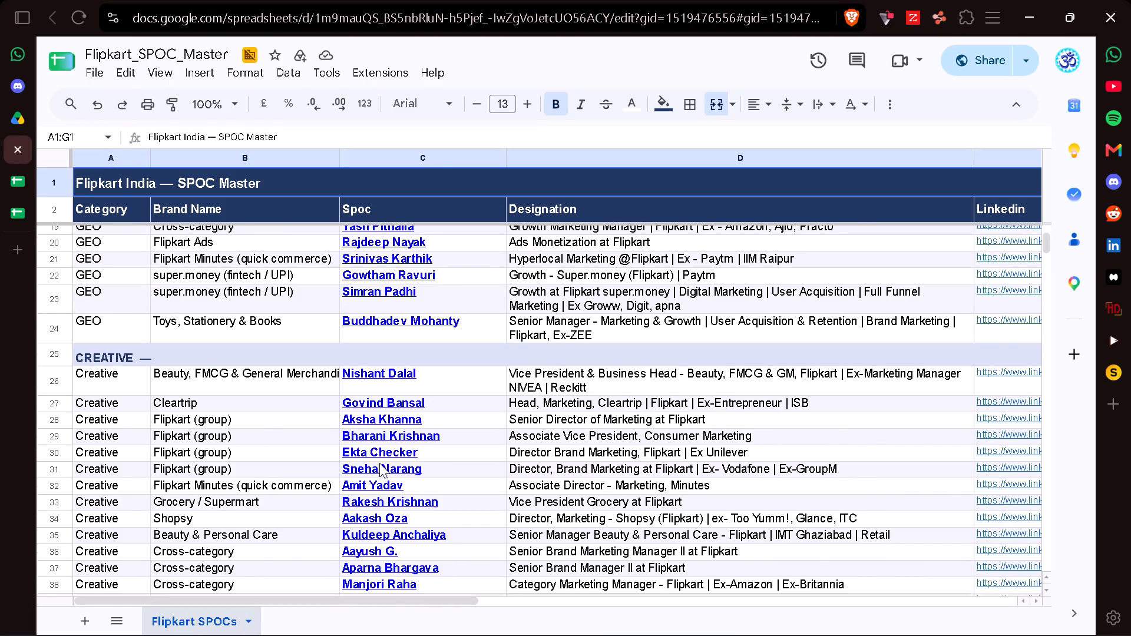
{"action": "scroll", "coordinate": [379, 463], "scroll_direction": "down", "scroll_amount": 3}
{"action": "scroll", "coordinate": [379, 463], "scroll_direction": "up", "scroll_amount": 11}
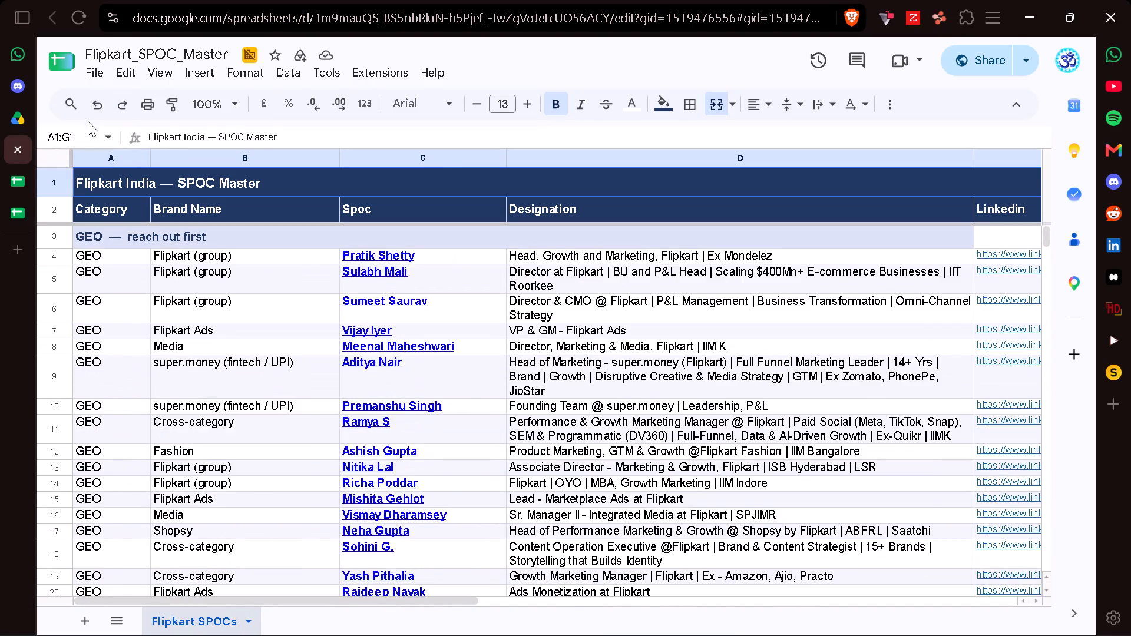
{"action": "left_click", "coordinate": [95, 117]}
{"action": "left_click", "coordinate": [95, 110]}
Try redoing the last change in Flipkart_SPOC_Master and look through its GEO and Creative entries.
{"action": "left_click", "coordinate": [125, 103]}
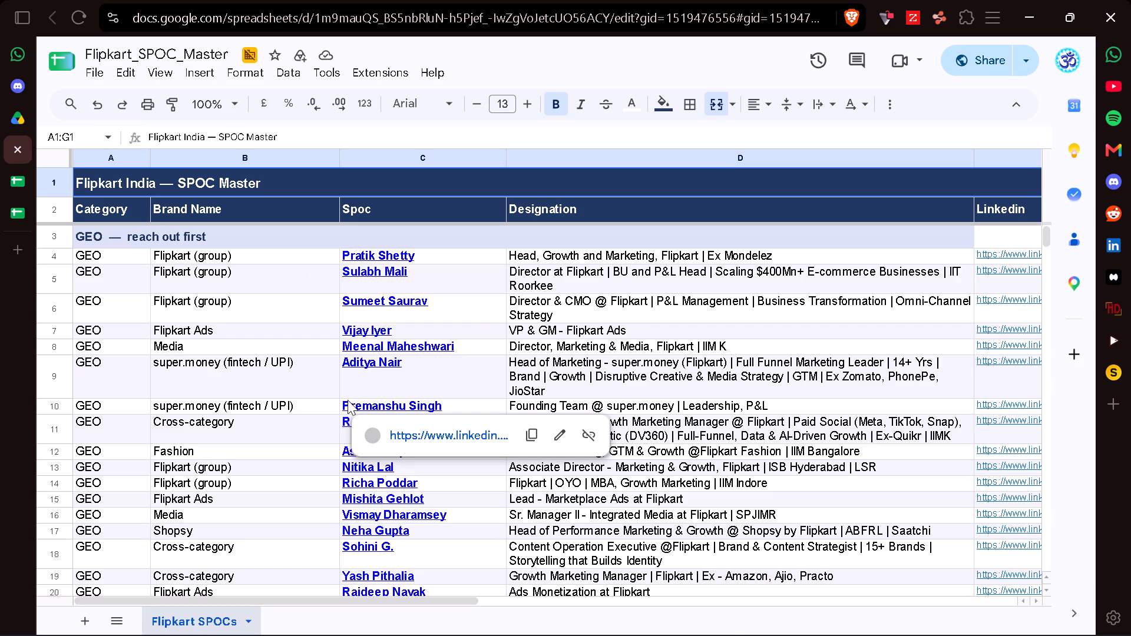
{"action": "scroll", "coordinate": [348, 400], "scroll_direction": "down", "scroll_amount": 9}
{"action": "scroll", "coordinate": [348, 400], "scroll_direction": "up", "scroll_amount": 3}
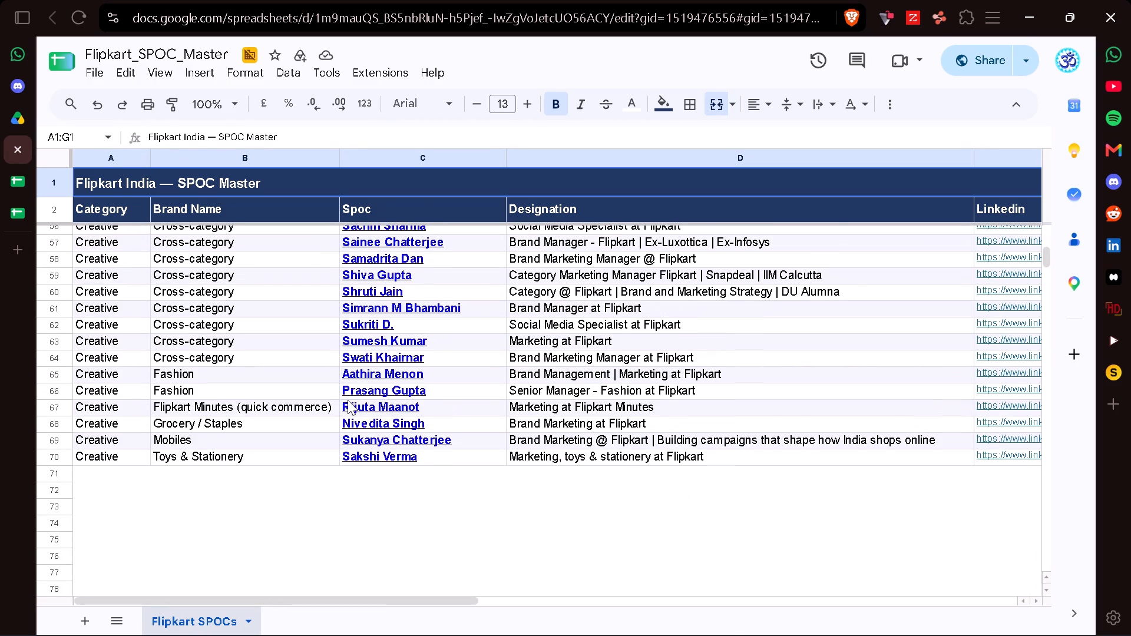
{"action": "scroll", "coordinate": [348, 400], "scroll_direction": "up", "scroll_amount": 4}
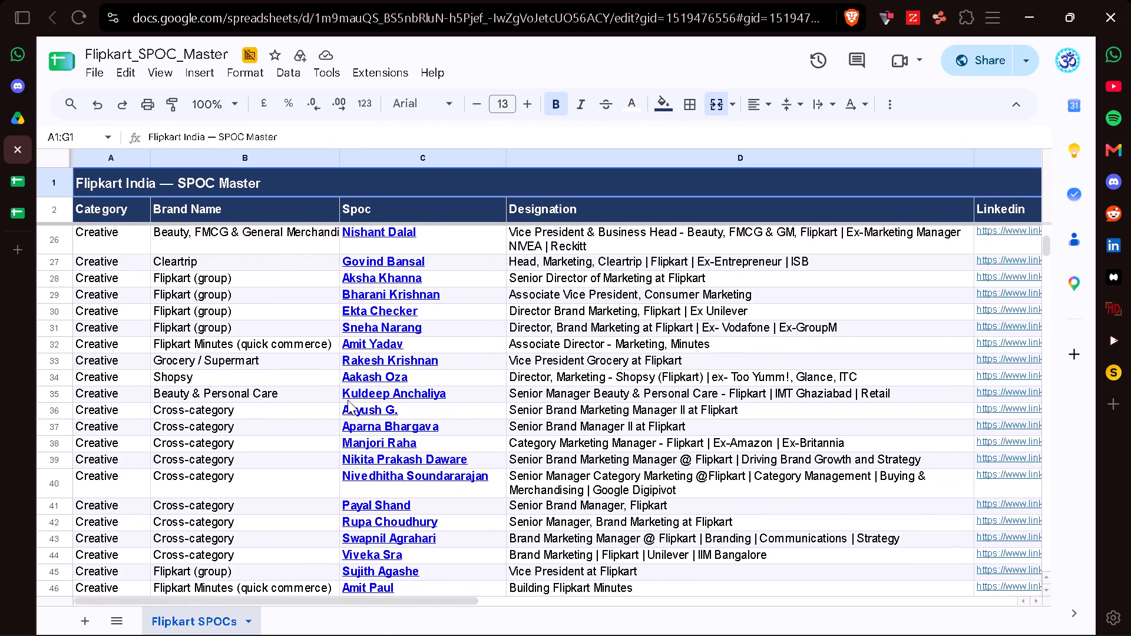
{"action": "scroll", "coordinate": [348, 400], "scroll_direction": "up", "scroll_amount": 4}
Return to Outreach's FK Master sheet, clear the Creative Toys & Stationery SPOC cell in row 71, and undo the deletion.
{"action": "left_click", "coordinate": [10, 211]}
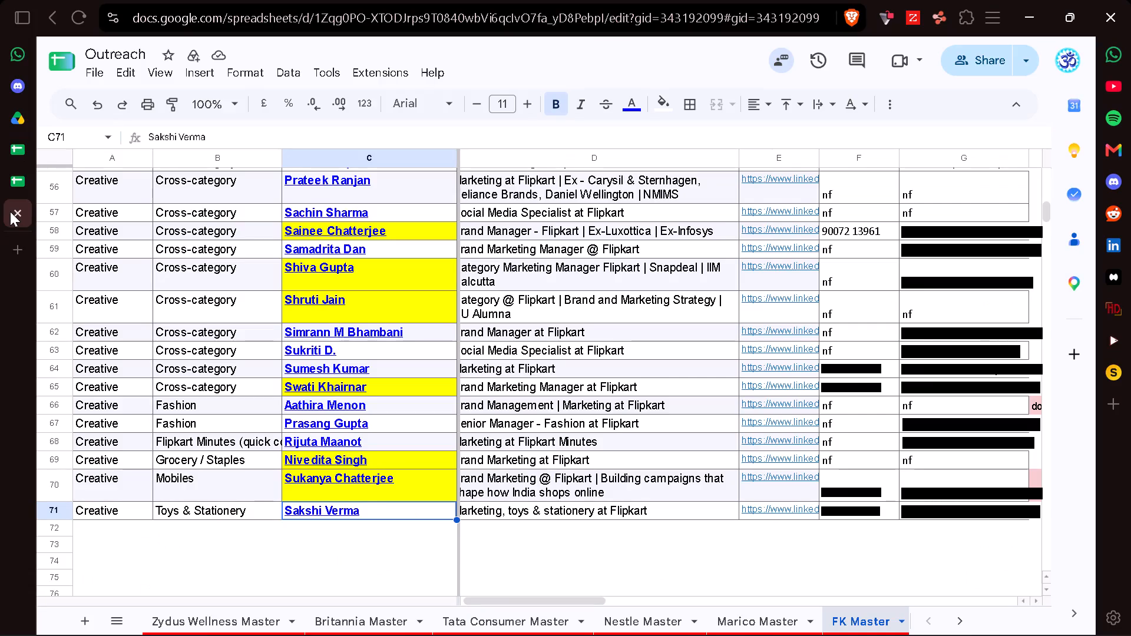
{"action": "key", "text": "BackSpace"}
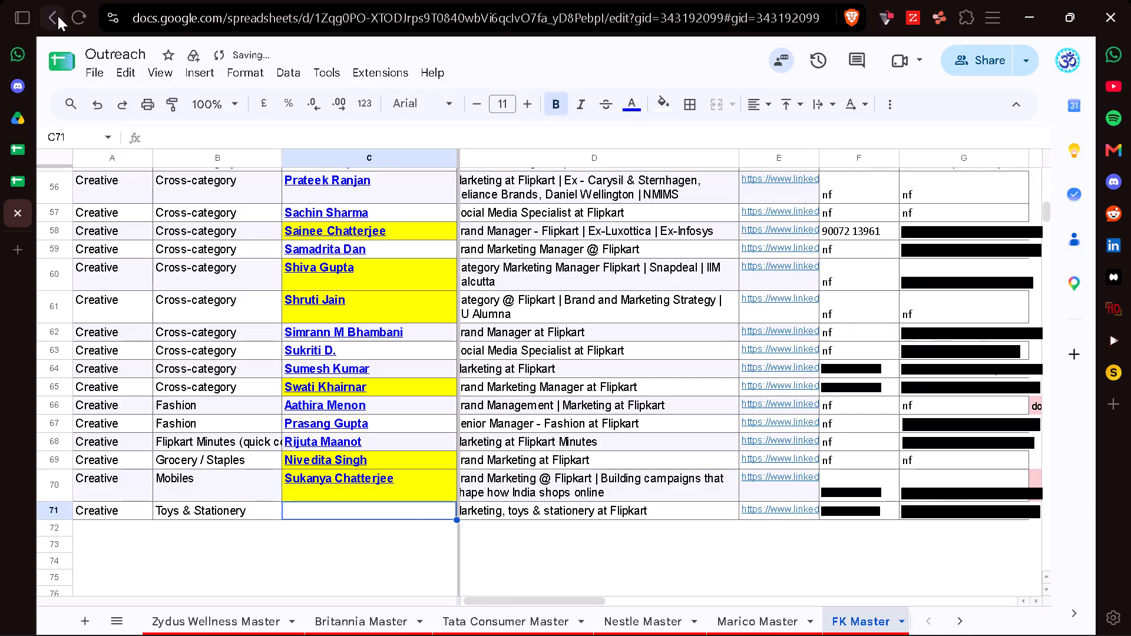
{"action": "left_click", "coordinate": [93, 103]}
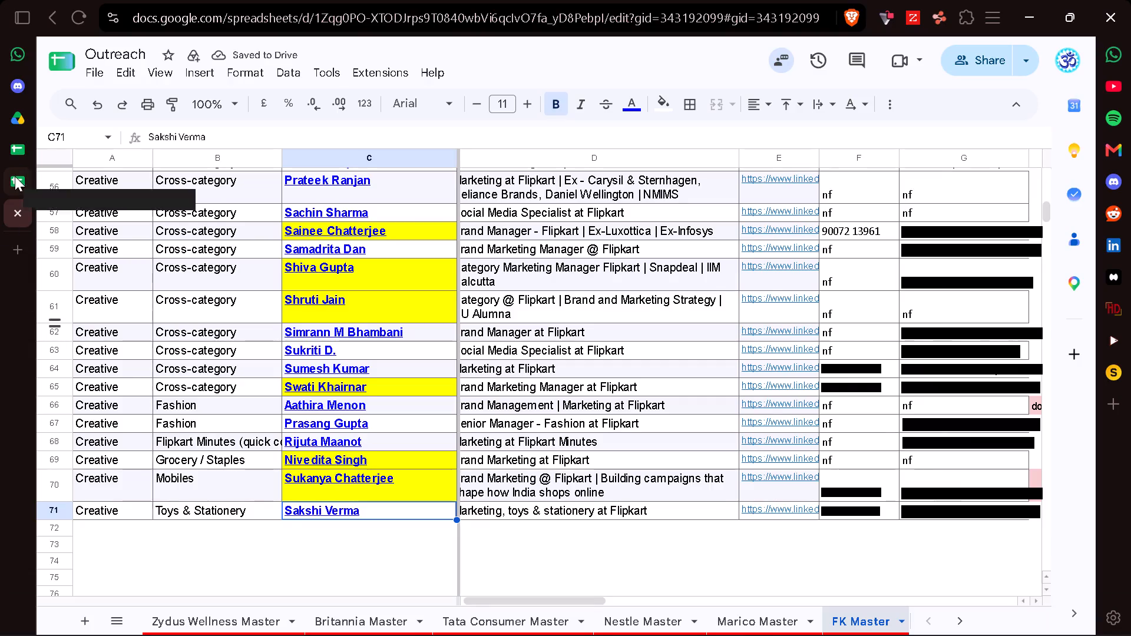
Close the Flipkart_SPOC_Master spreadsheet and return to the Outreach spreadsheet.
{"action": "left_click", "coordinate": [15, 158]}
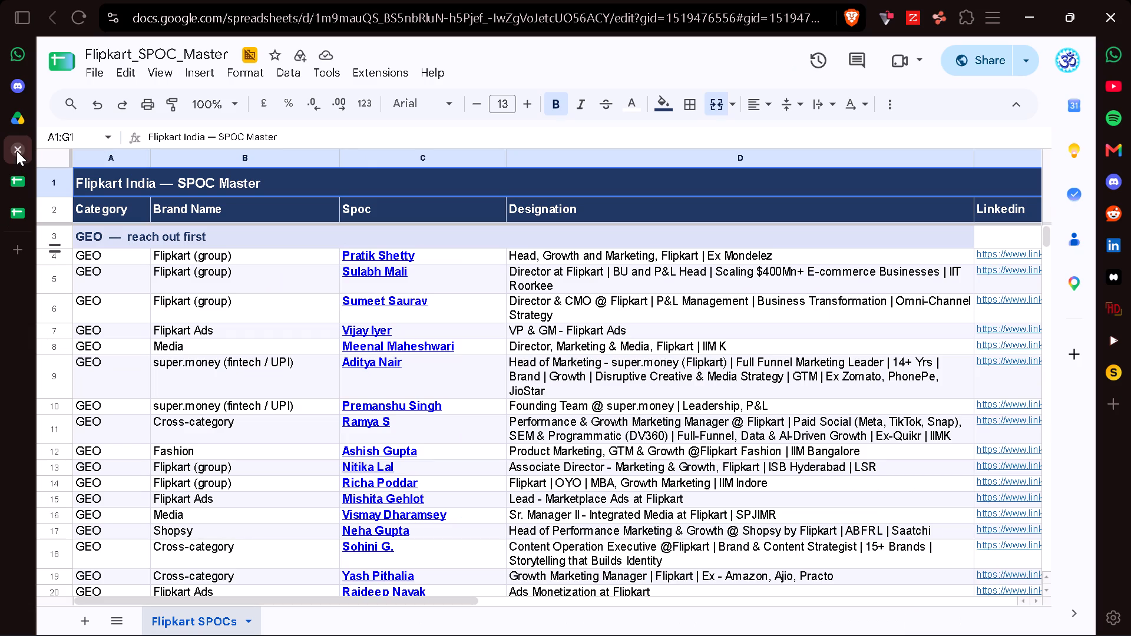
{"action": "left_click", "coordinate": [16, 151]}
{"action": "left_click", "coordinate": [14, 181]}
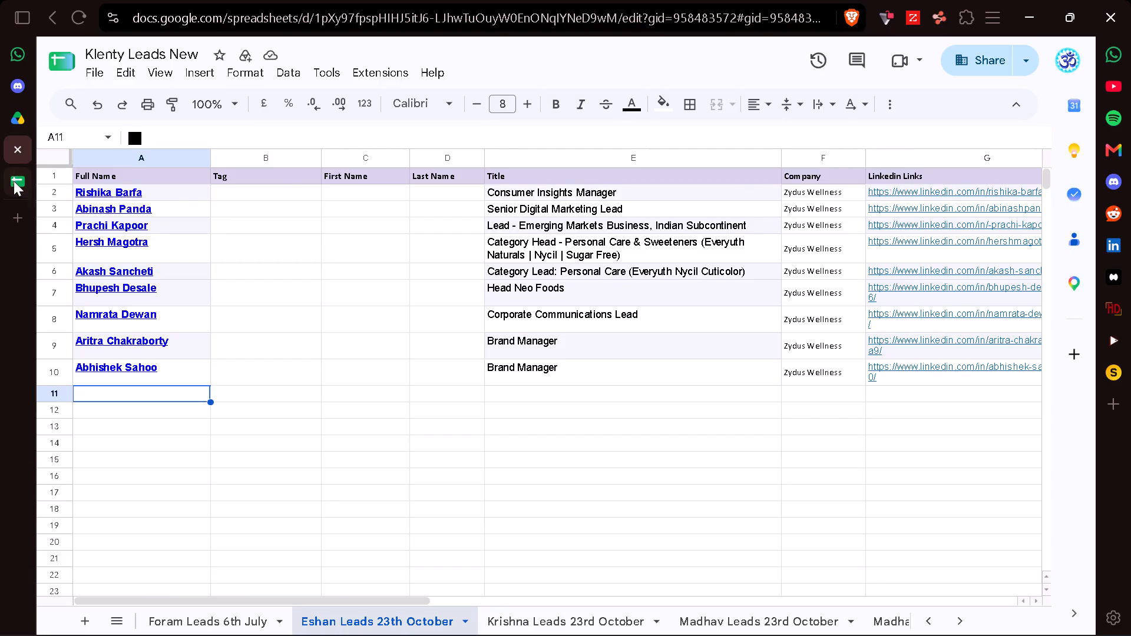
Review the remarks beside the GEO rows in FK Master and fill the "Dont call" super.money SPOC cell in row 11 yellow.
{"action": "scroll", "coordinate": [543, 342], "scroll_direction": "up", "scroll_amount": 11}
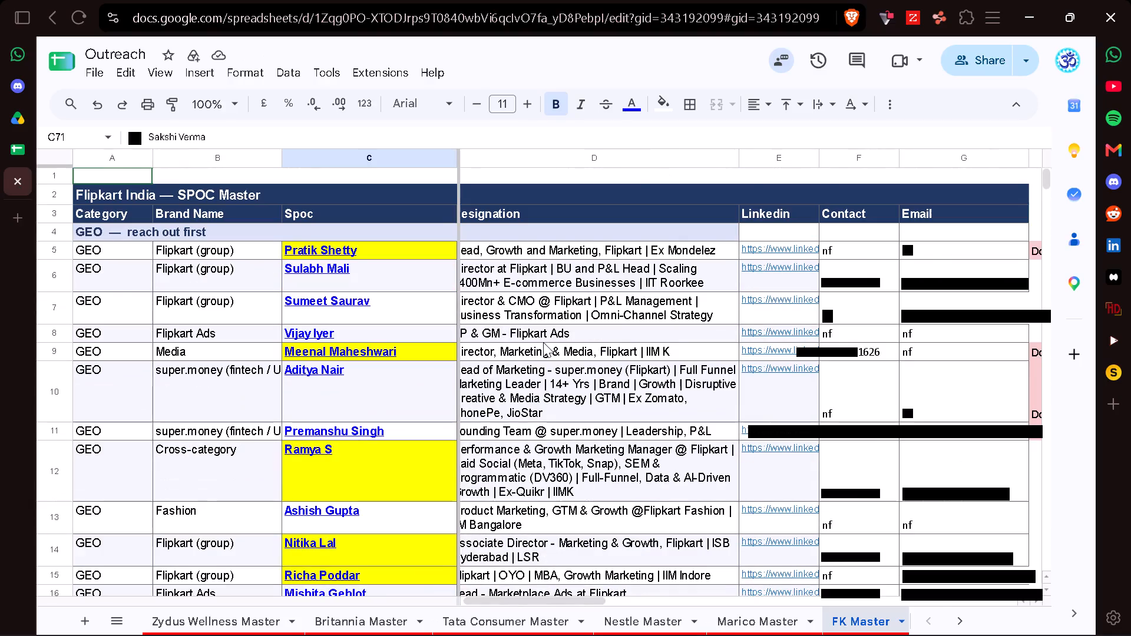
{"action": "scroll", "coordinate": [906, 331], "scroll_direction": "left", "scroll_amount": 2}
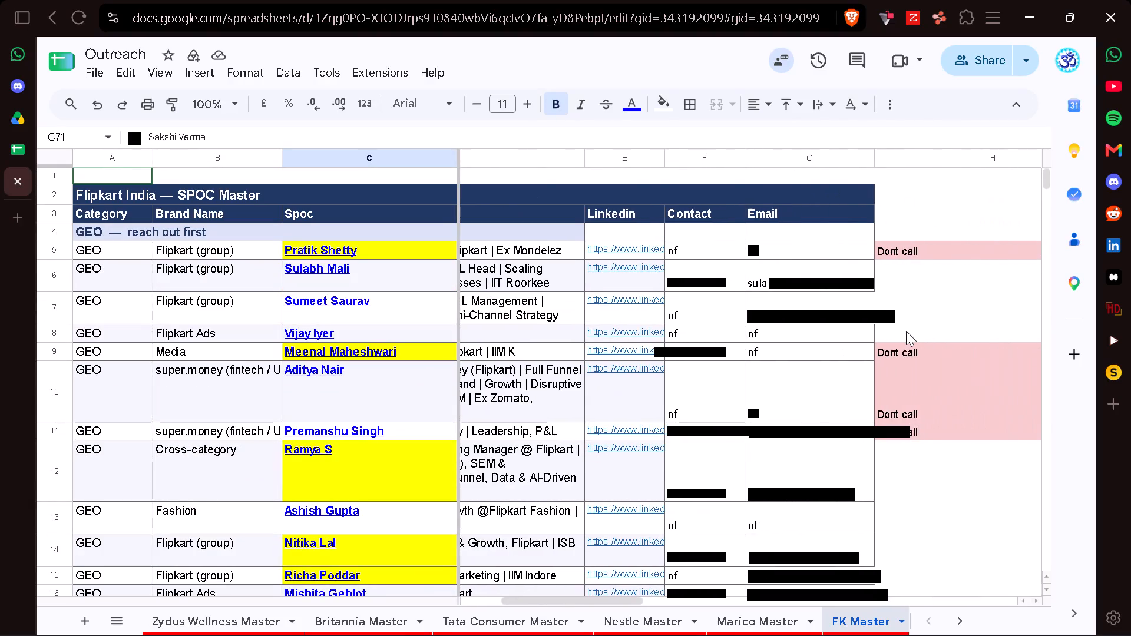
{"action": "scroll", "coordinate": [906, 331], "scroll_direction": "right", "scroll_amount": 1}
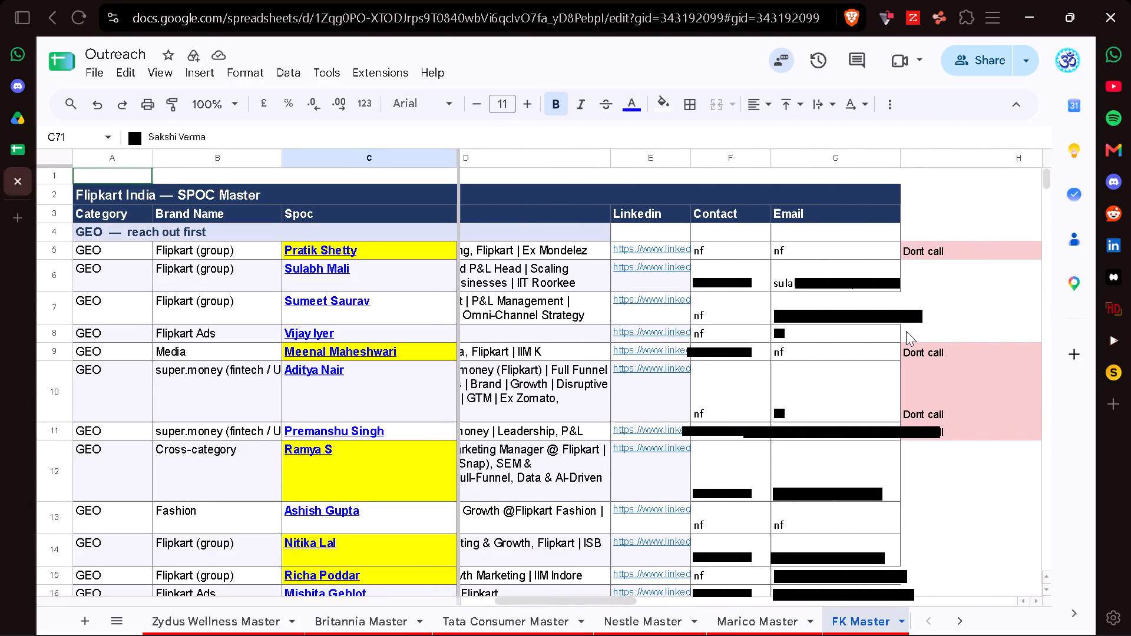
{"action": "scroll", "coordinate": [722, 365], "scroll_direction": "down", "scroll_amount": 1}
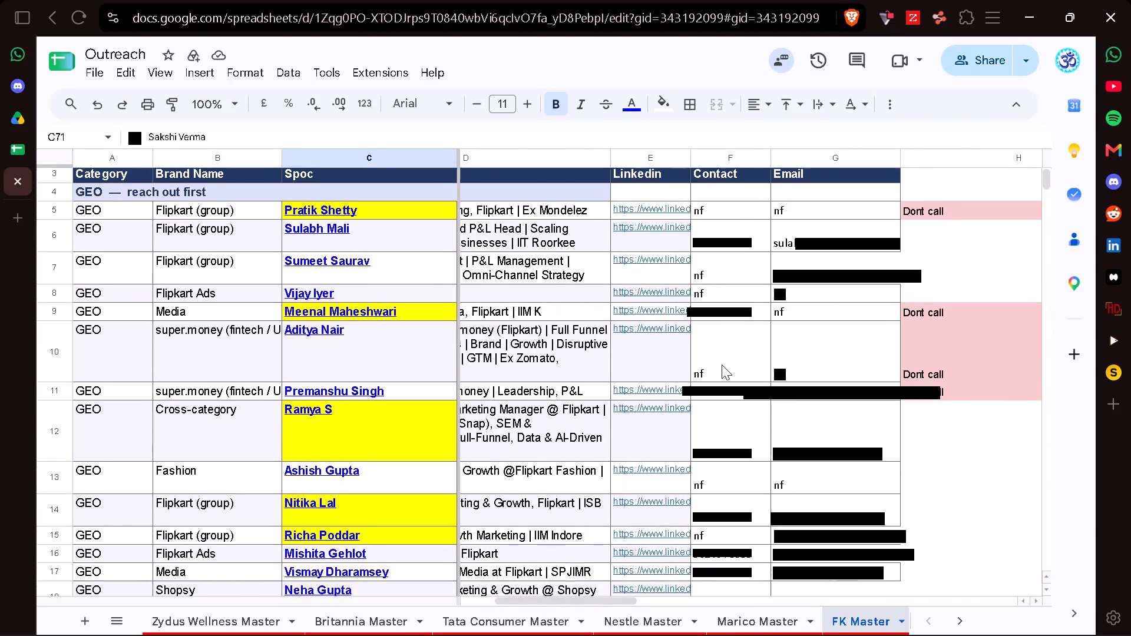
{"action": "scroll", "coordinate": [722, 365], "scroll_direction": "down", "scroll_amount": 2}
{"action": "scroll", "coordinate": [573, 366], "scroll_direction": "right", "scroll_amount": 1}
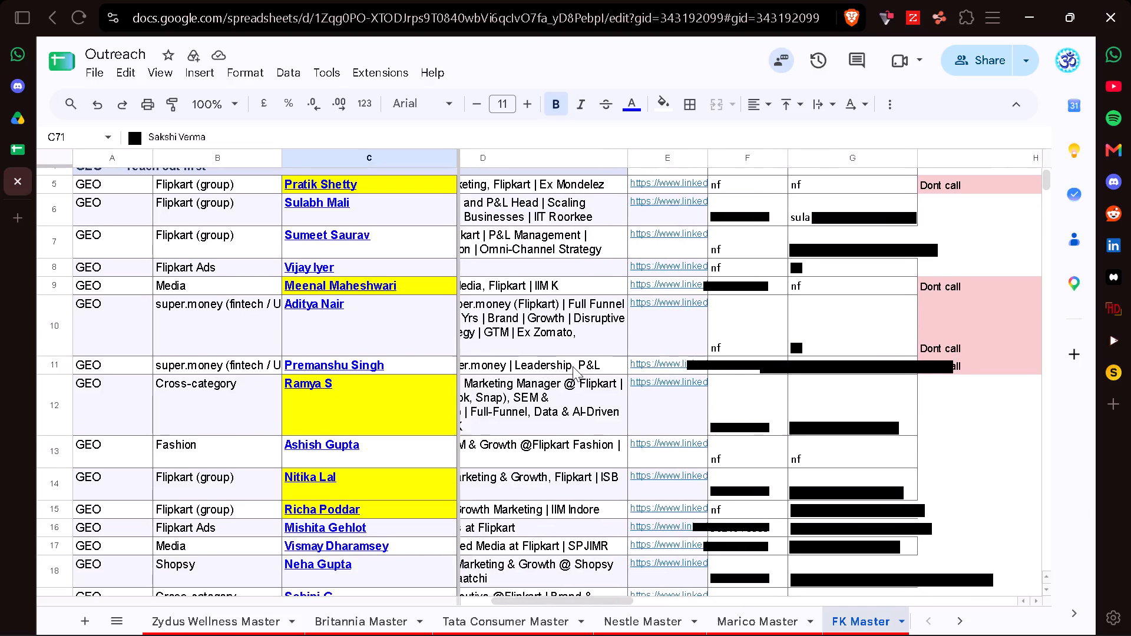
{"action": "scroll", "coordinate": [573, 366], "scroll_direction": "right", "scroll_amount": 1}
{"action": "left_click", "coordinate": [420, 372]}
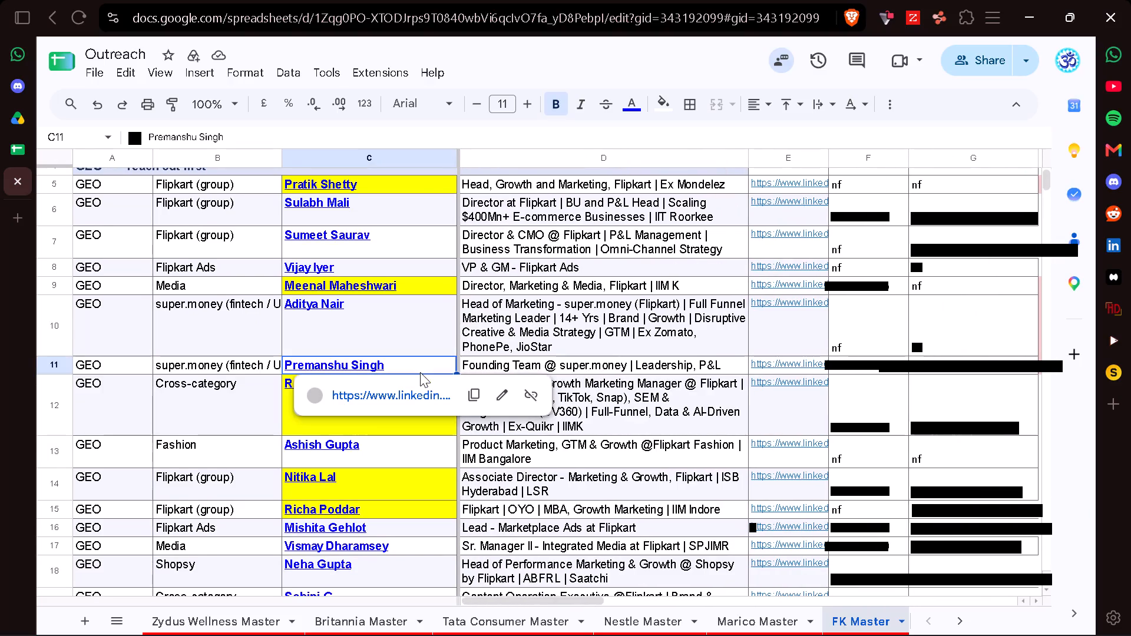
{"action": "left_click", "coordinate": [664, 107]}
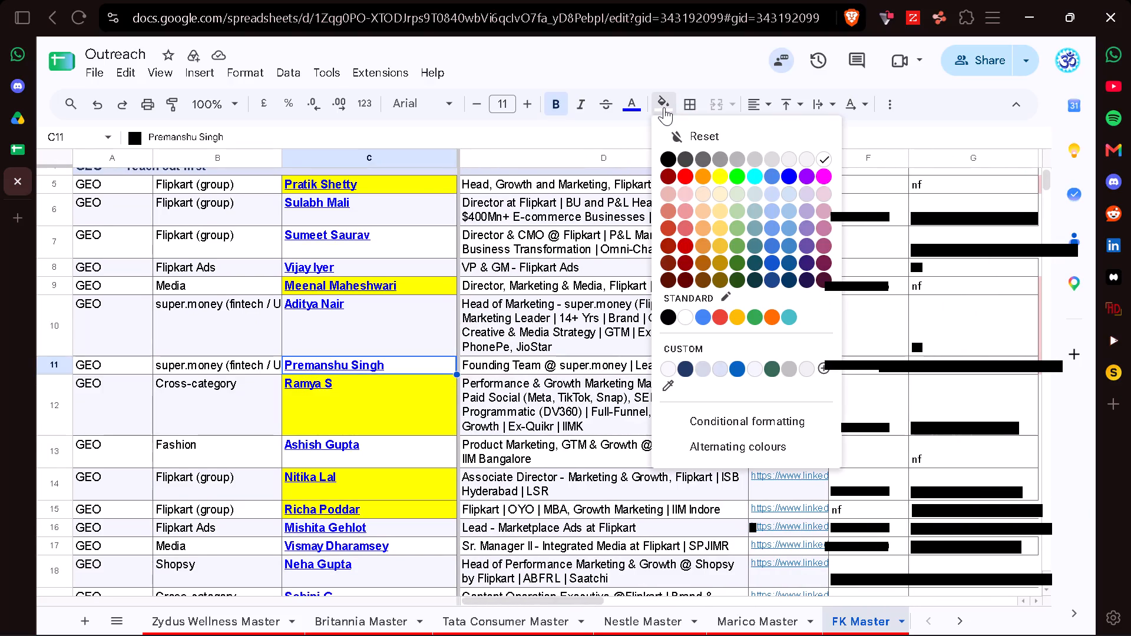
{"action": "left_click", "coordinate": [722, 175]}
Fill the other super.money SPOC cell marked "Dont call", in row 10, yellow.
{"action": "scroll", "coordinate": [749, 376], "scroll_direction": "left", "scroll_amount": 3}
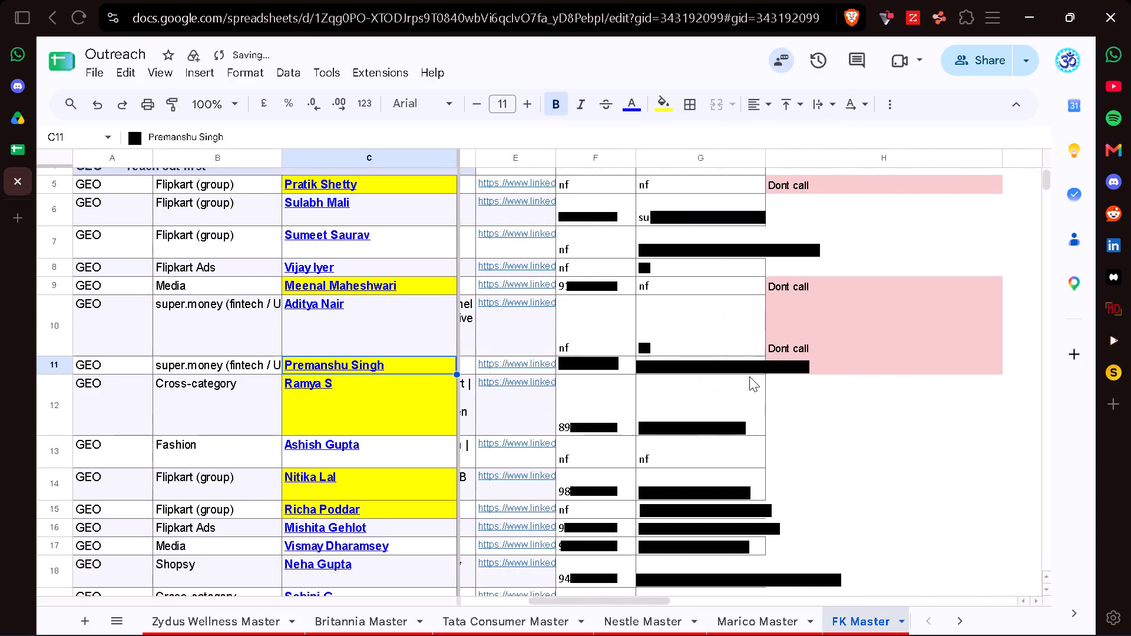
{"action": "scroll", "coordinate": [749, 376], "scroll_direction": "down", "scroll_amount": 1}
{"action": "scroll", "coordinate": [749, 376], "scroll_direction": "right", "scroll_amount": 1}
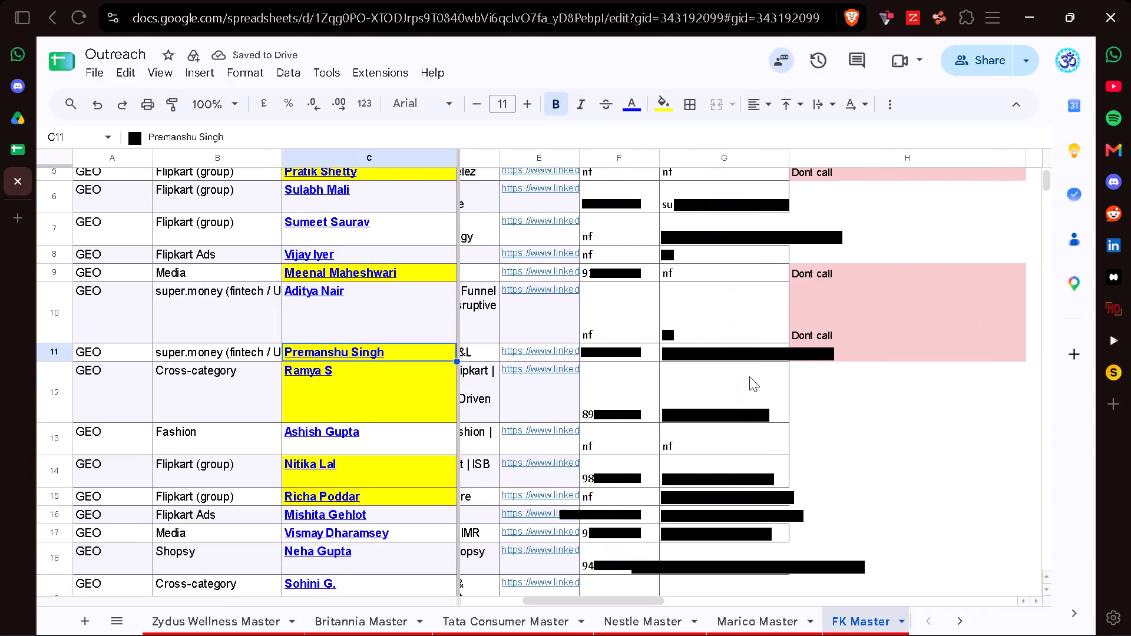
{"action": "scroll", "coordinate": [749, 376], "scroll_direction": "right", "scroll_amount": 5}
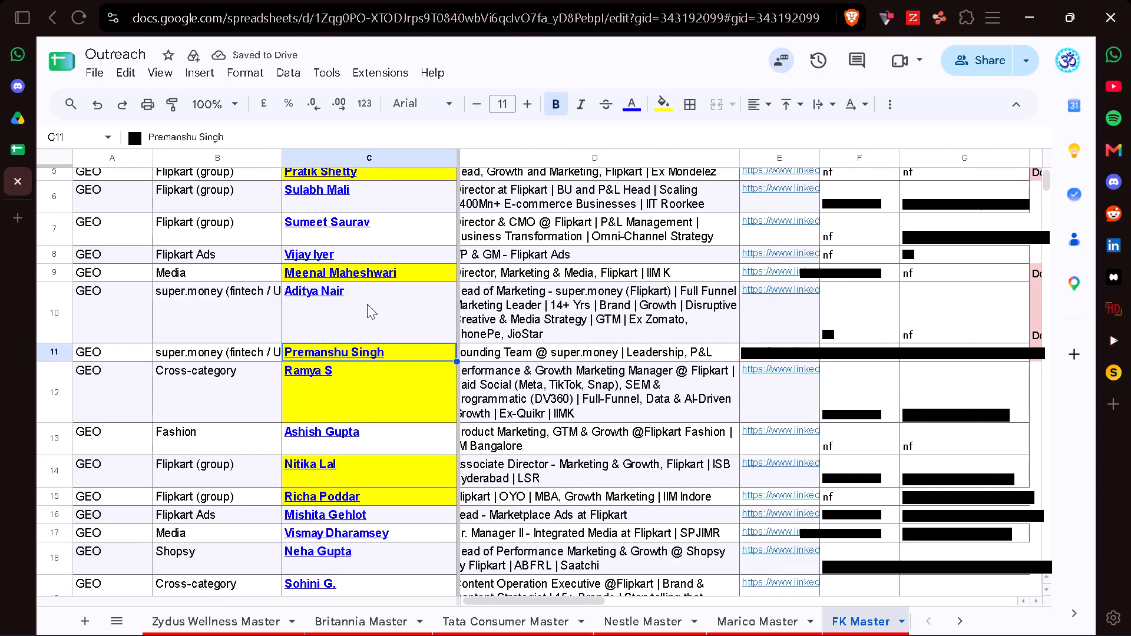
{"action": "left_click", "coordinate": [366, 303]}
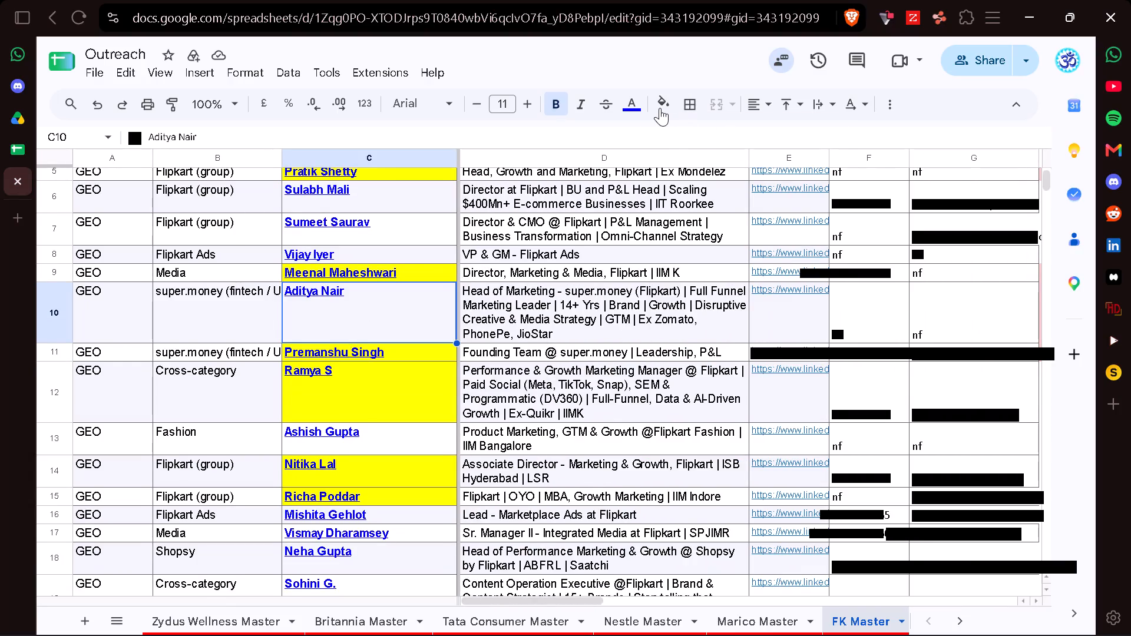
{"action": "left_click", "coordinate": [660, 108]}
{"action": "left_click", "coordinate": [718, 174]}
Check the remarks beside the remaining GEO and Creative rows and fill the "dont call" Fashion SPOC cell in row 66 yellow.
{"action": "scroll", "coordinate": [815, 353], "scroll_direction": "left", "scroll_amount": 1}
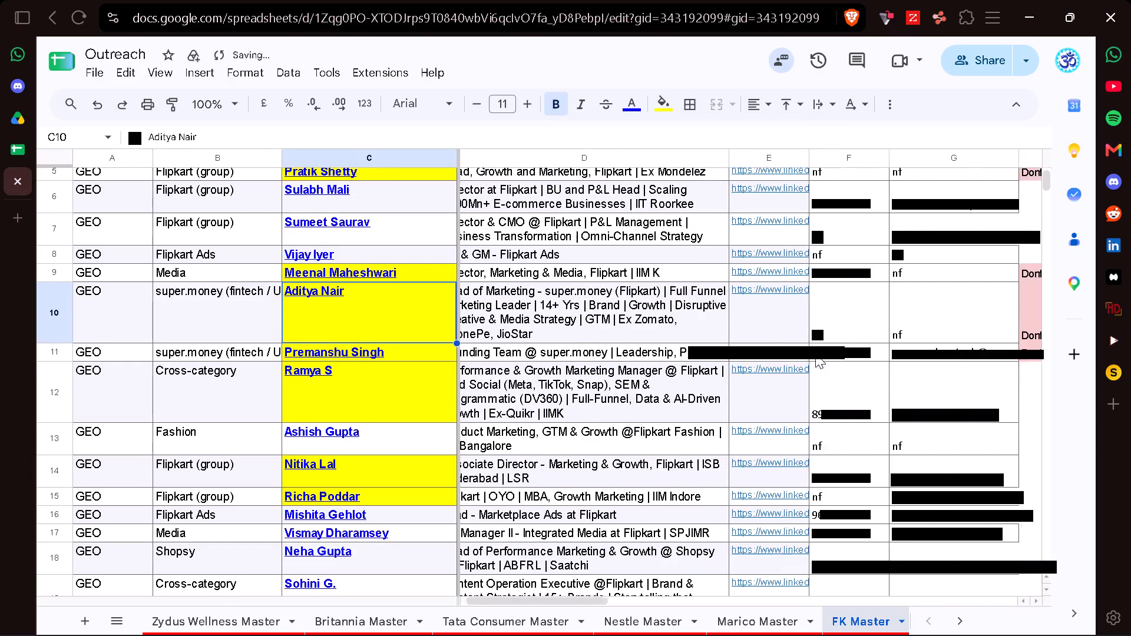
{"action": "scroll", "coordinate": [815, 353], "scroll_direction": "left", "scroll_amount": 1}
{"action": "scroll", "coordinate": [815, 353], "scroll_direction": "down", "scroll_amount": 4}
{"action": "scroll", "coordinate": [759, 418], "scroll_direction": "left", "scroll_amount": 1}
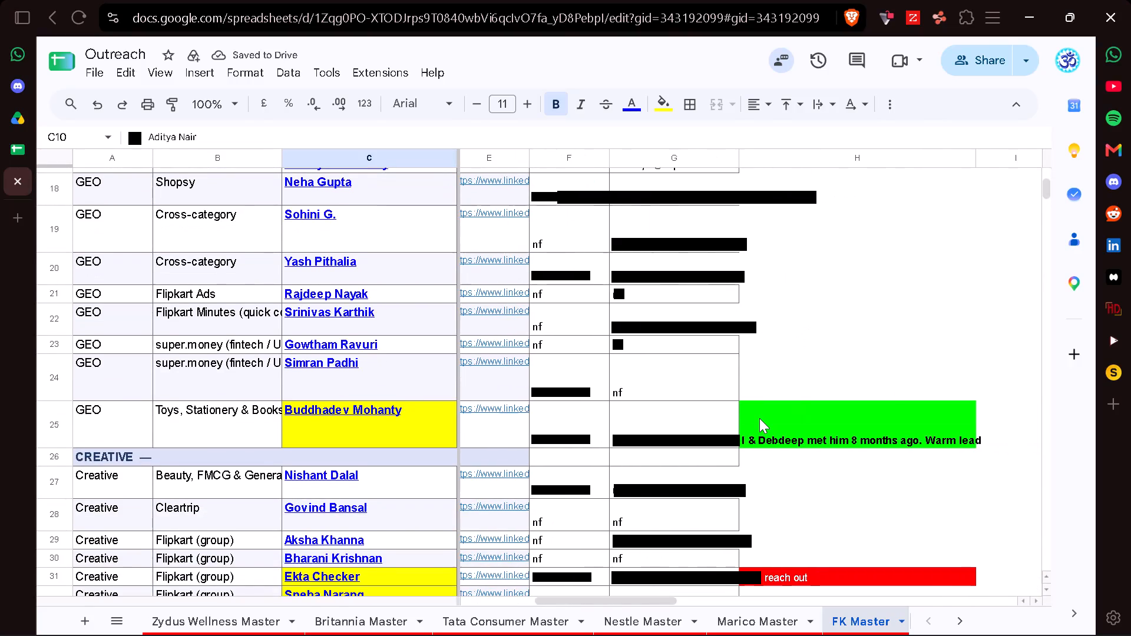
{"action": "scroll", "coordinate": [759, 418], "scroll_direction": "right", "scroll_amount": 3}
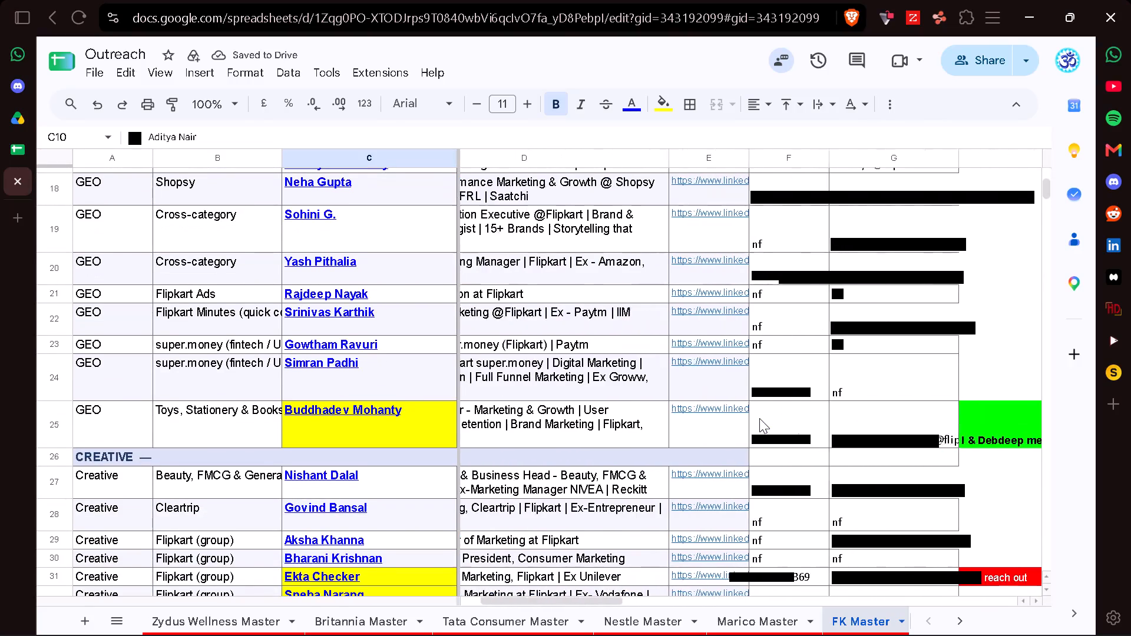
{"action": "scroll", "coordinate": [759, 418], "scroll_direction": "right", "scroll_amount": 1}
{"action": "scroll", "coordinate": [759, 418], "scroll_direction": "down", "scroll_amount": 2}
{"action": "scroll", "coordinate": [759, 418], "scroll_direction": "left", "scroll_amount": 1}
{"action": "scroll", "coordinate": [759, 418], "scroll_direction": "down", "scroll_amount": 1}
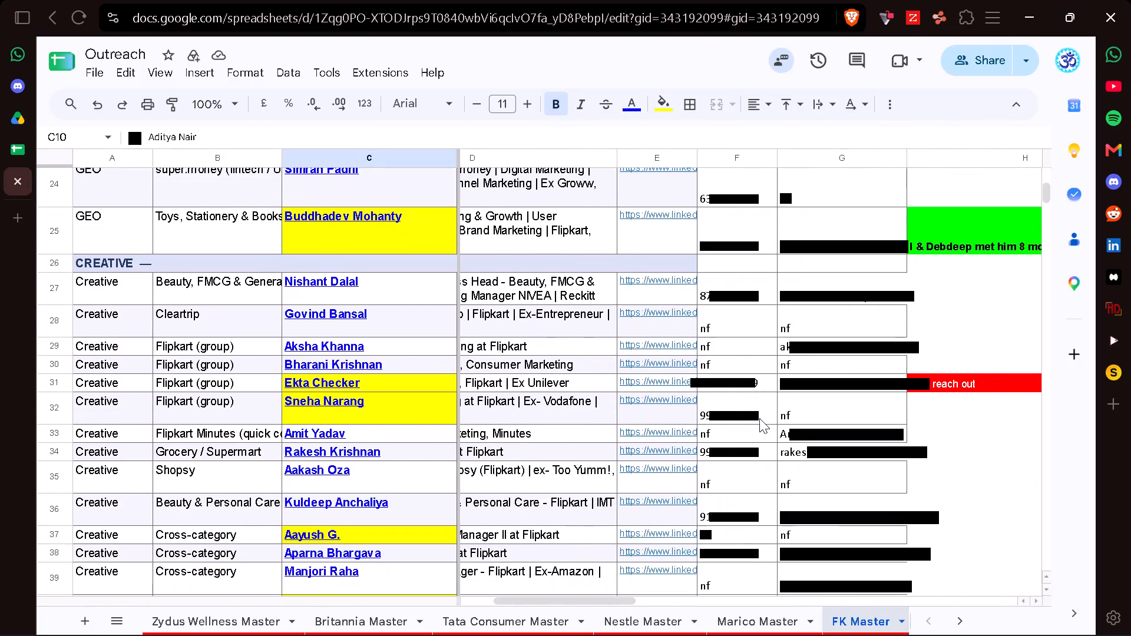
{"action": "scroll", "coordinate": [686, 398], "scroll_direction": "down", "scroll_amount": 3}
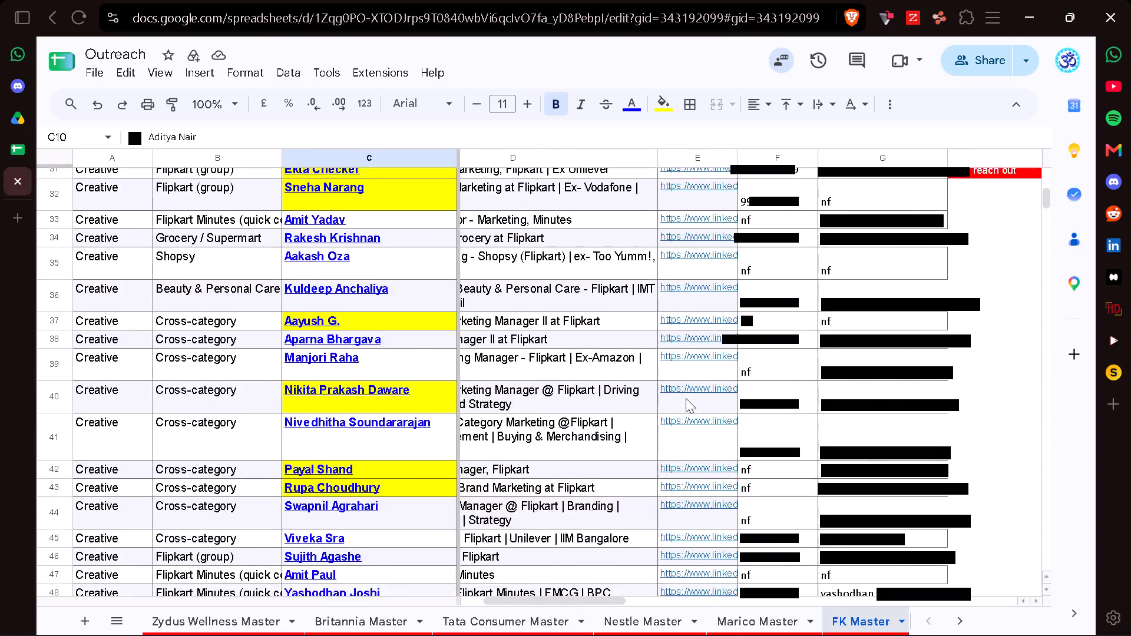
{"action": "scroll", "coordinate": [686, 398], "scroll_direction": "down", "scroll_amount": 5}
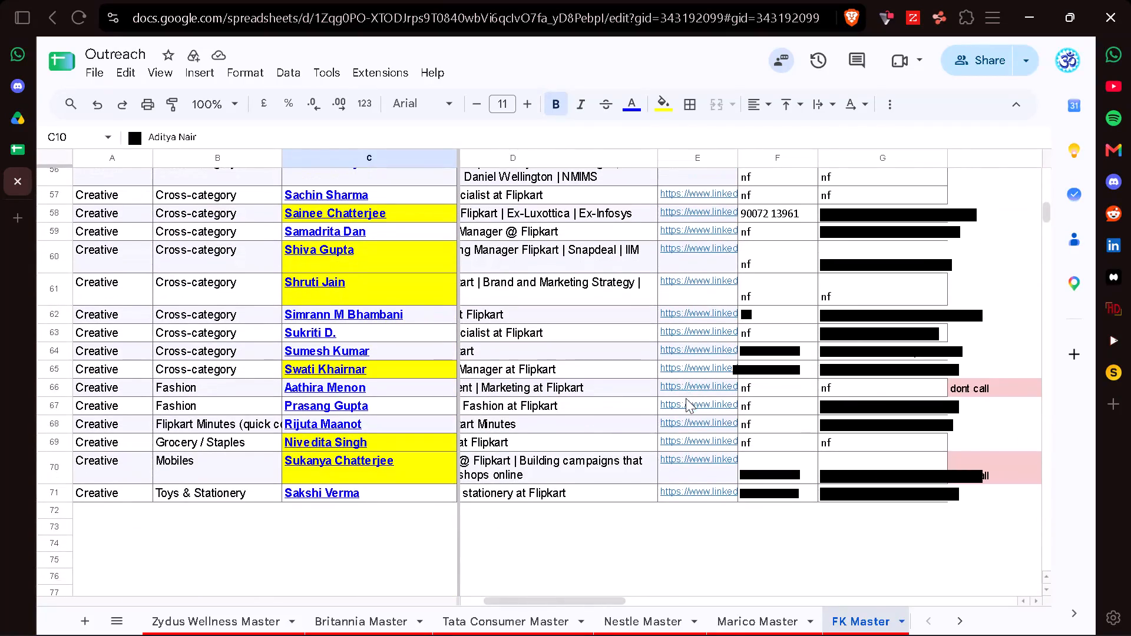
{"action": "scroll", "coordinate": [686, 398], "scroll_direction": "down", "scroll_amount": 1}
{"action": "left_click", "coordinate": [434, 390]}
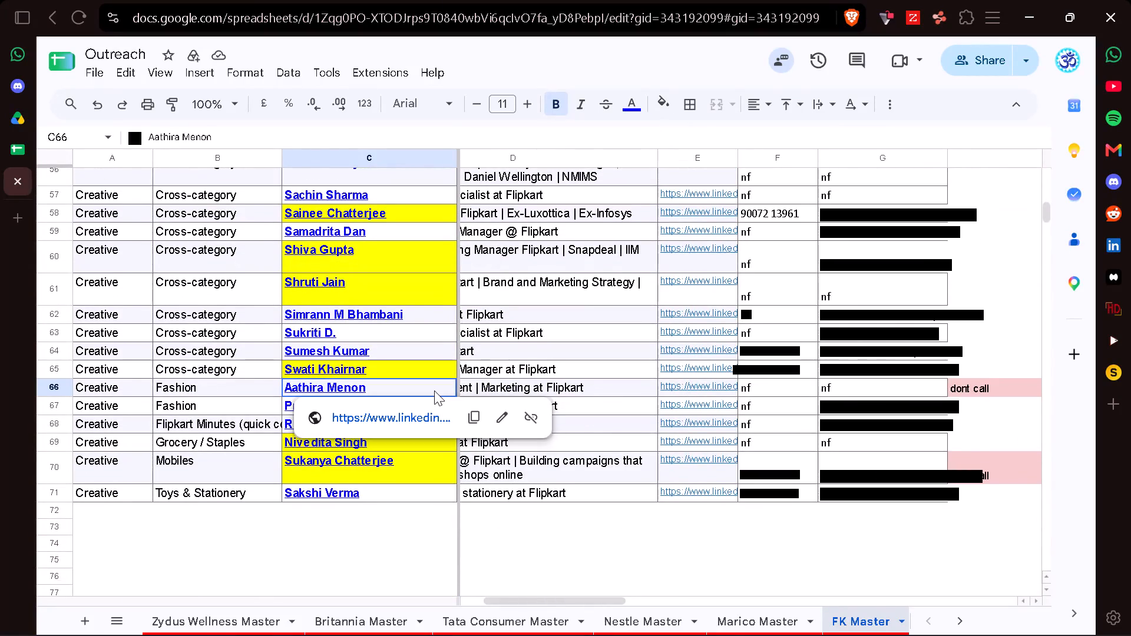
{"action": "left_click", "coordinate": [662, 108]}
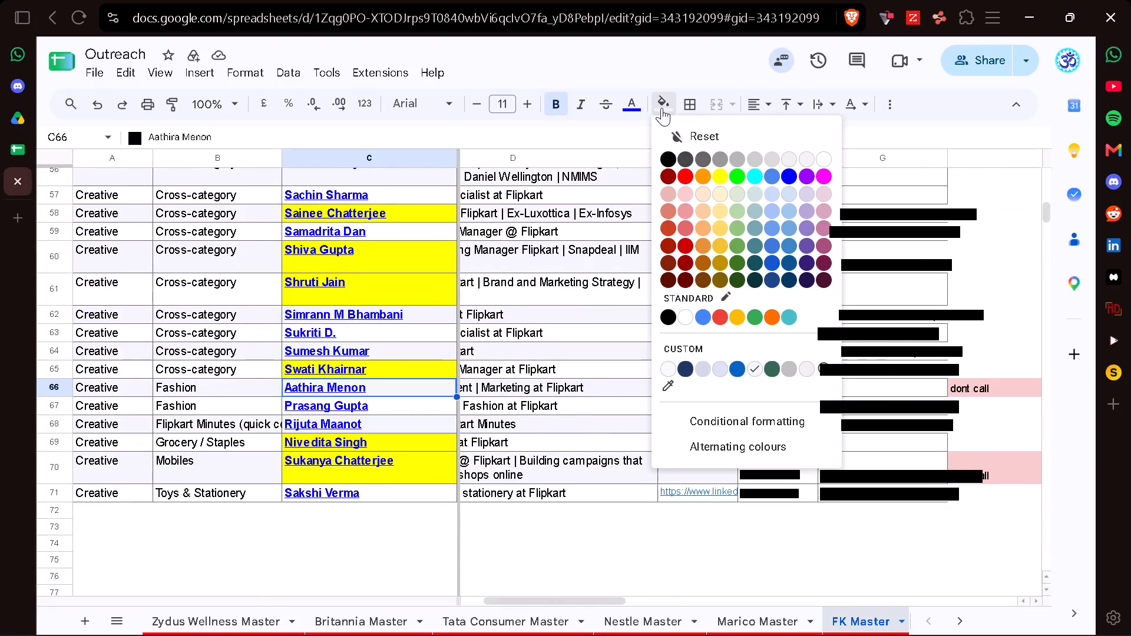
{"action": "left_click", "coordinate": [720, 178]}
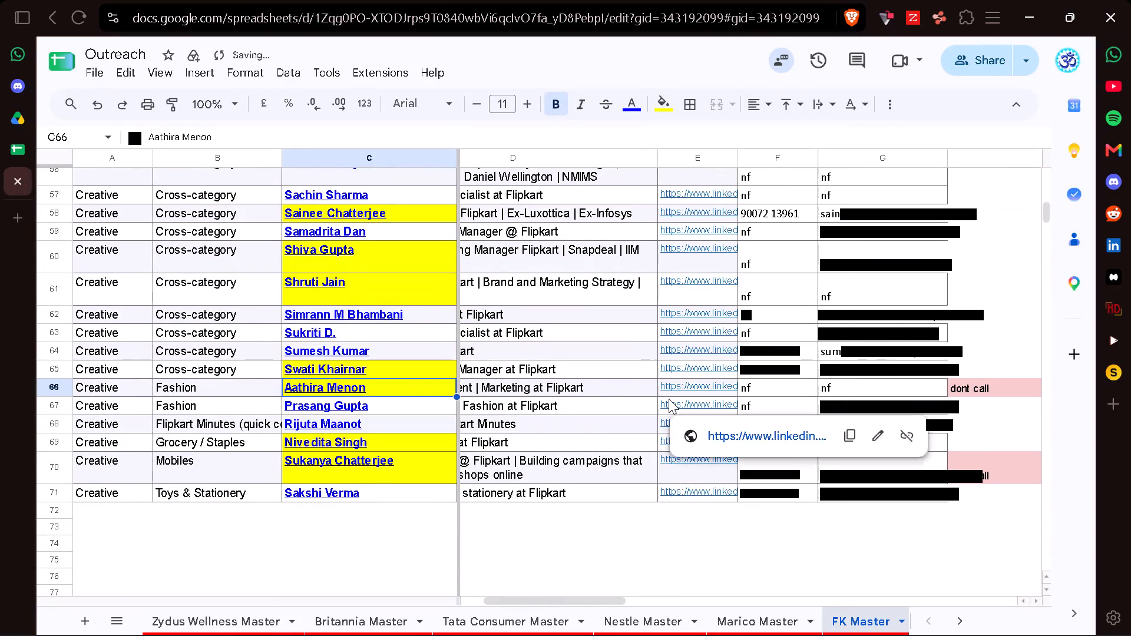
Add a filter to FK Master and filter the Spoc column by white fill colour.
{"action": "scroll", "coordinate": [669, 399], "scroll_direction": "right", "scroll_amount": 1}
{"action": "scroll", "coordinate": [669, 399], "scroll_direction": "up", "scroll_amount": 11}
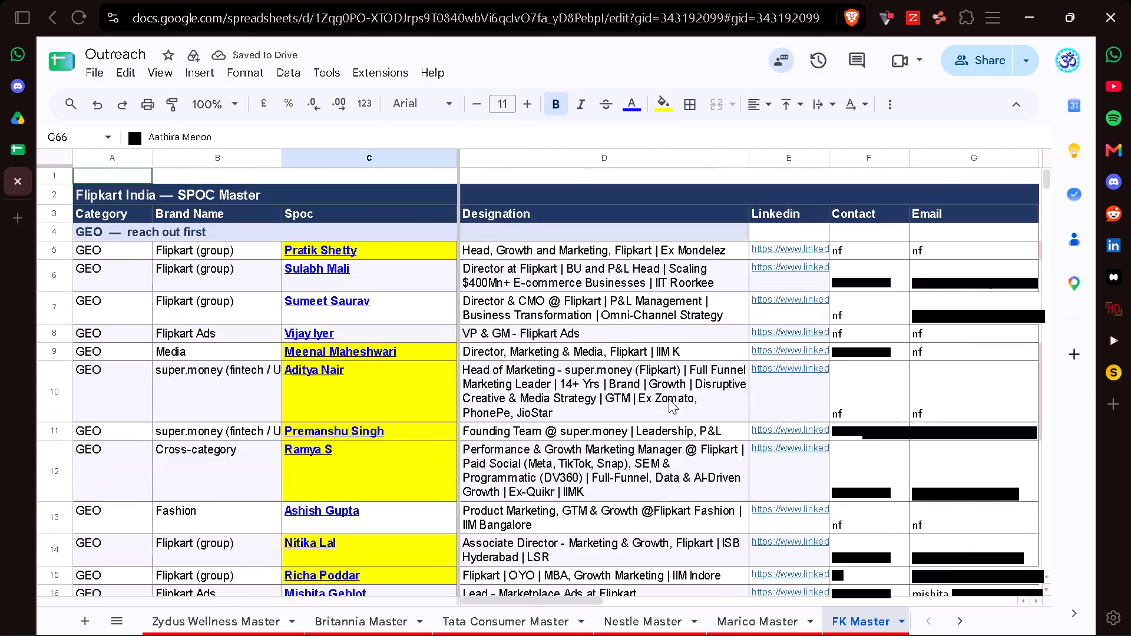
{"action": "scroll", "coordinate": [669, 399], "scroll_direction": "up", "scroll_amount": 2}
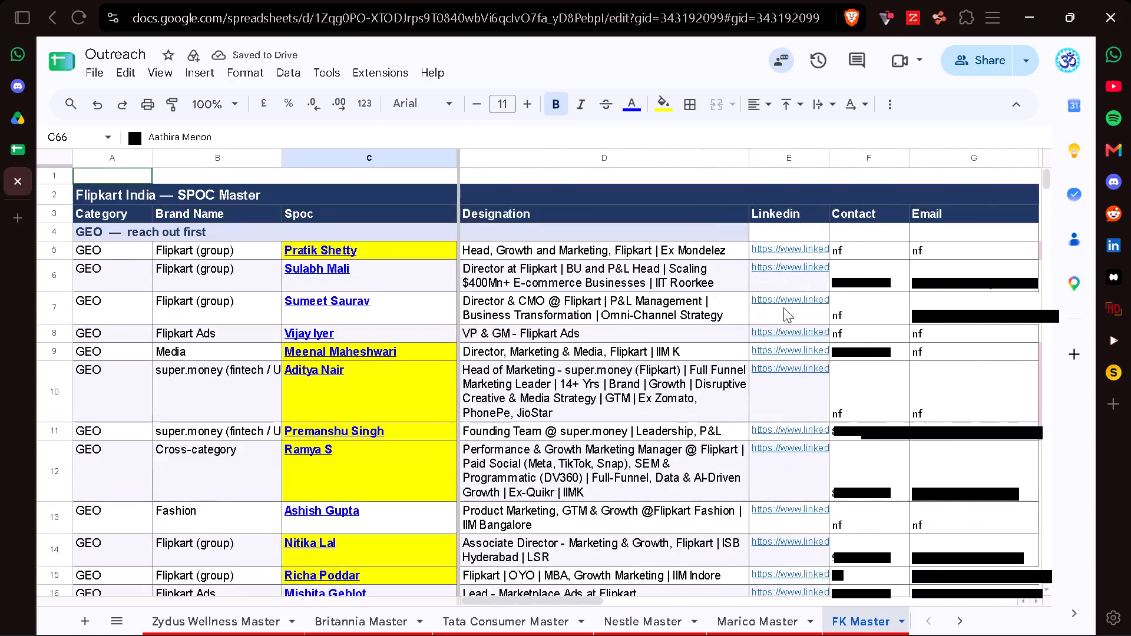
{"action": "left_click", "coordinate": [889, 111]}
{"action": "left_click", "coordinate": [828, 135]}
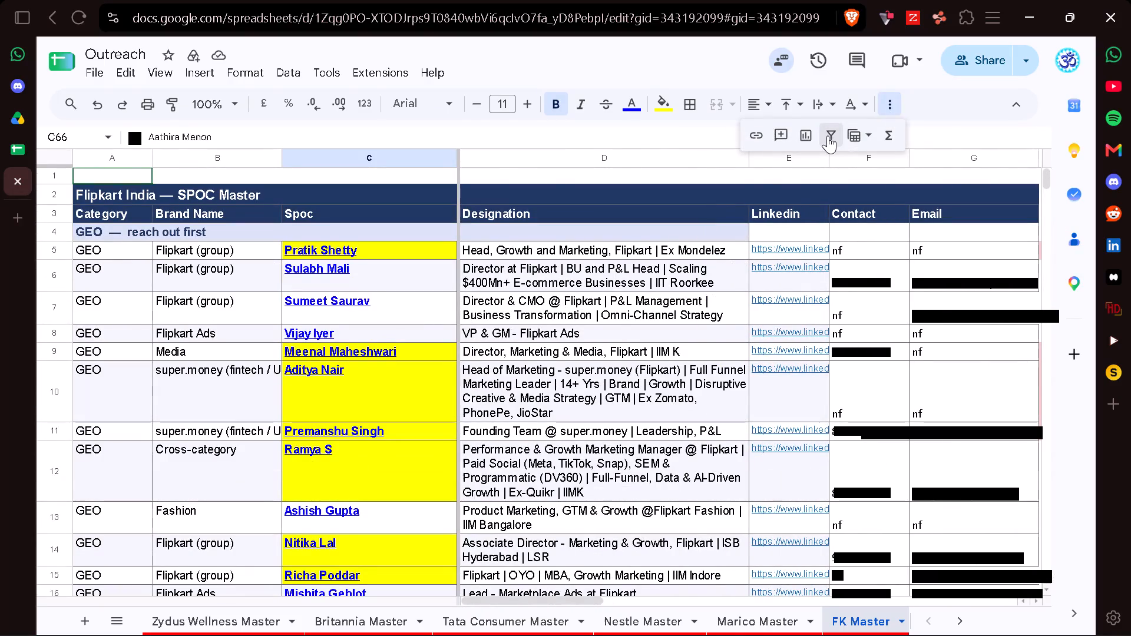
{"action": "left_click", "coordinate": [446, 192]}
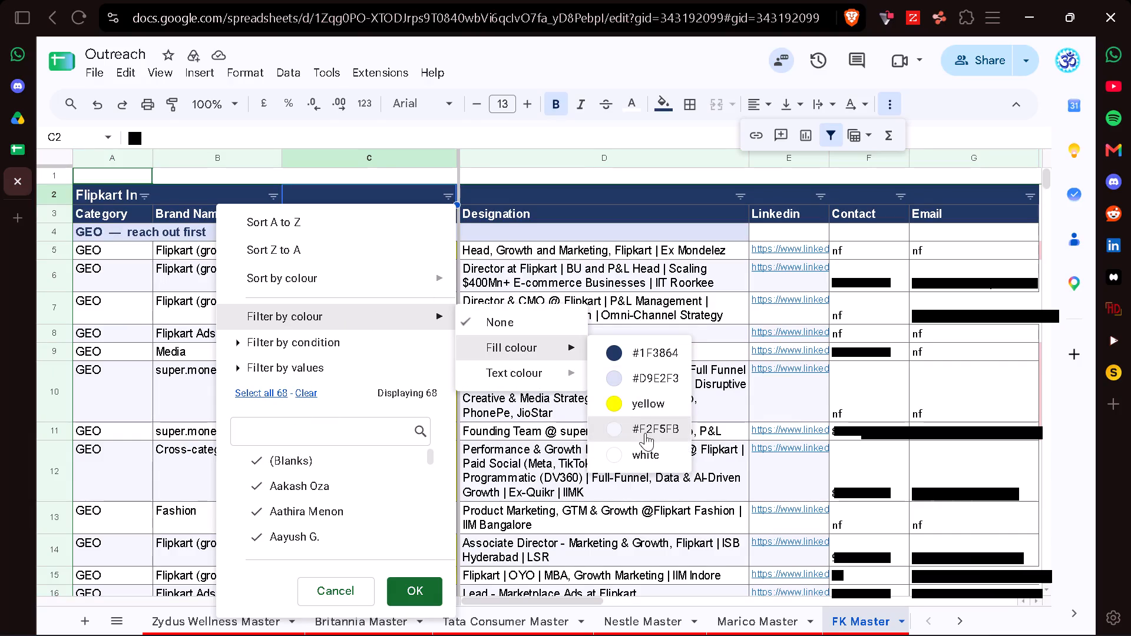
{"action": "left_click", "coordinate": [647, 450]}
{"action": "scroll", "coordinate": [588, 463], "scroll_direction": "down", "scroll_amount": 2}
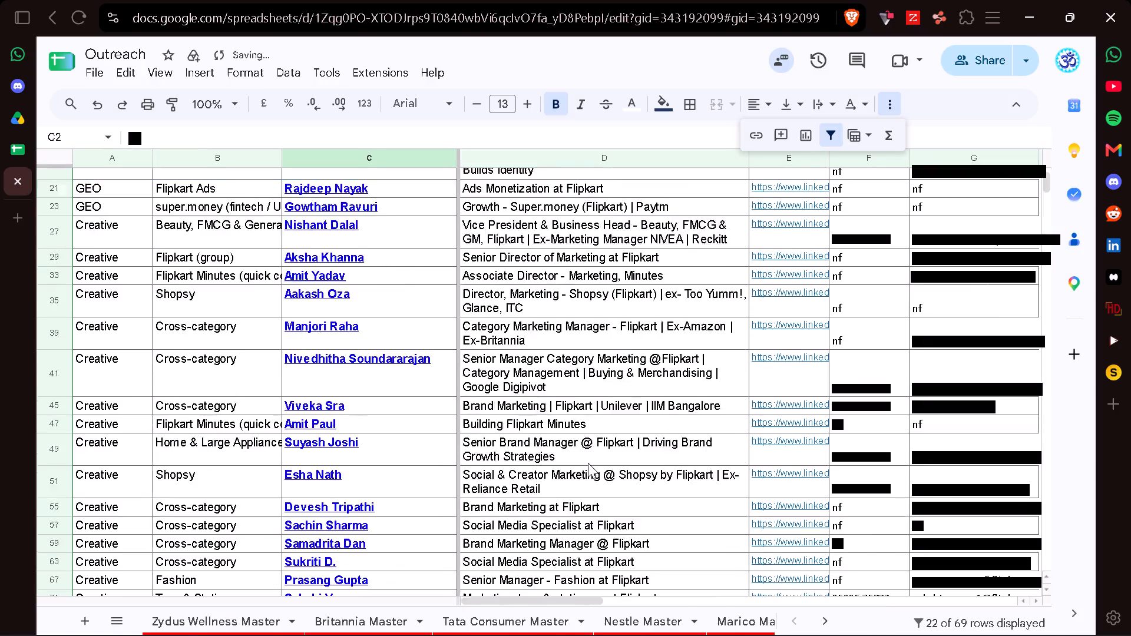
{"action": "scroll", "coordinate": [588, 463], "scroll_direction": "down", "scroll_amount": 3}
{"action": "scroll", "coordinate": [588, 463], "scroll_direction": "up", "scroll_amount": 8}
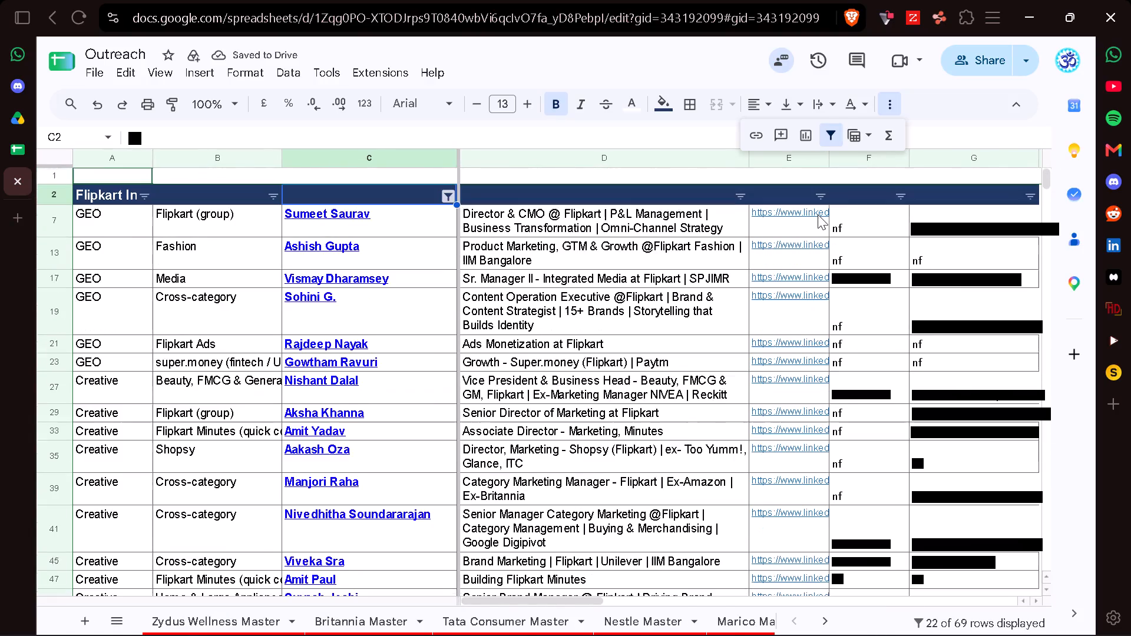
{"action": "left_click", "coordinate": [887, 110]}
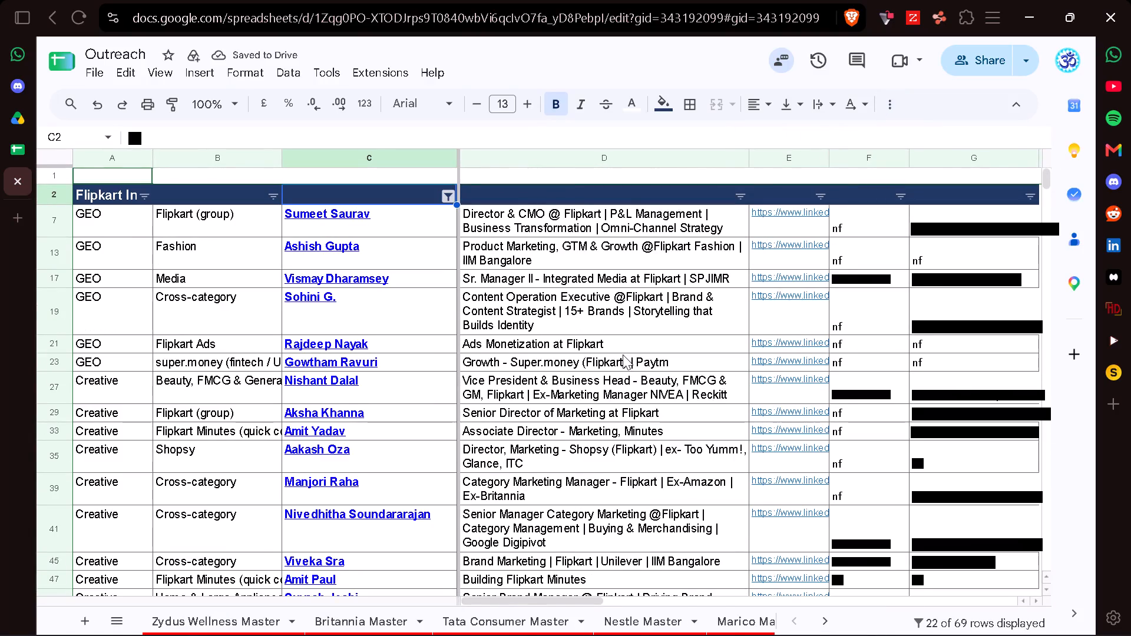
Copy the filtered Spoc names from FK Master into the Full Name column of Eshan Leads 23th October, starting at row 11.
{"action": "scroll", "coordinate": [623, 355], "scroll_direction": "up", "scroll_amount": 1}
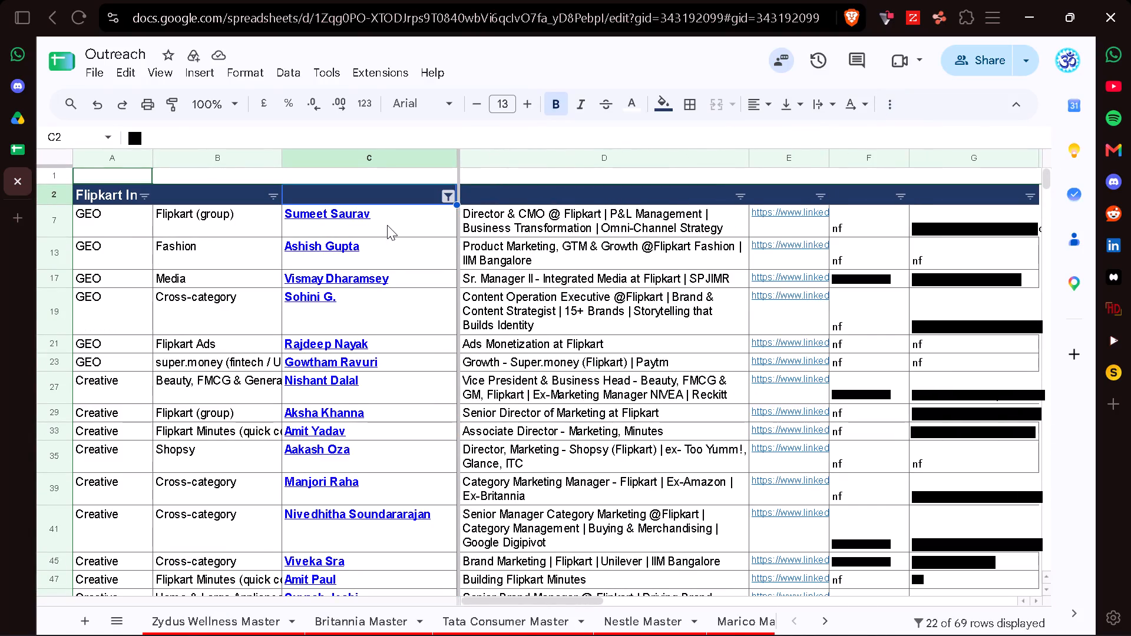
{"action": "left_click", "coordinate": [388, 224]}
{"action": "key", "text": "ctrl+shift+Down"}
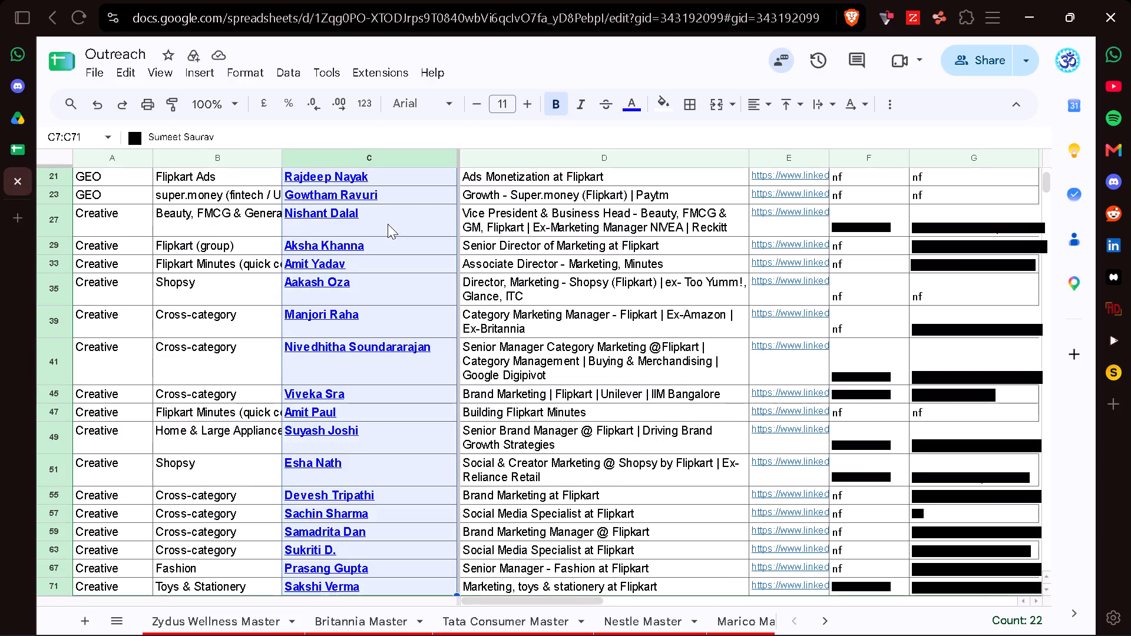
{"action": "key", "text": "ctrl+c"}
{"action": "scroll", "coordinate": [388, 224], "scroll_direction": "down", "scroll_amount": 1}
{"action": "scroll", "coordinate": [388, 224], "scroll_direction": "up", "scroll_amount": 6}
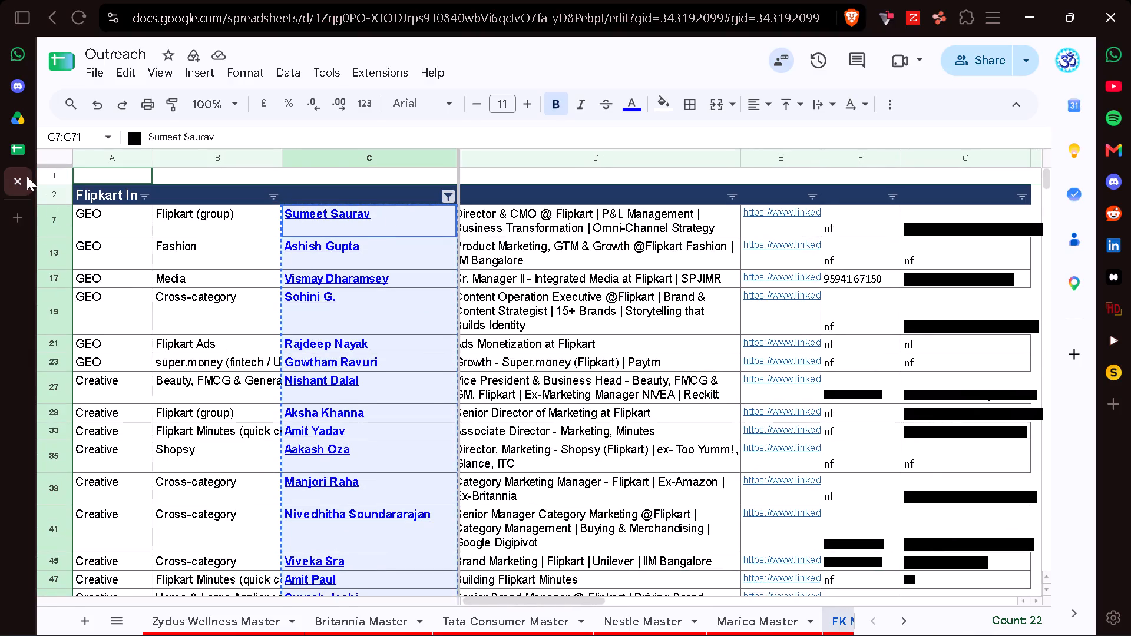
{"action": "left_click", "coordinate": [22, 161]}
{"action": "key", "text": "ctrl+v"}
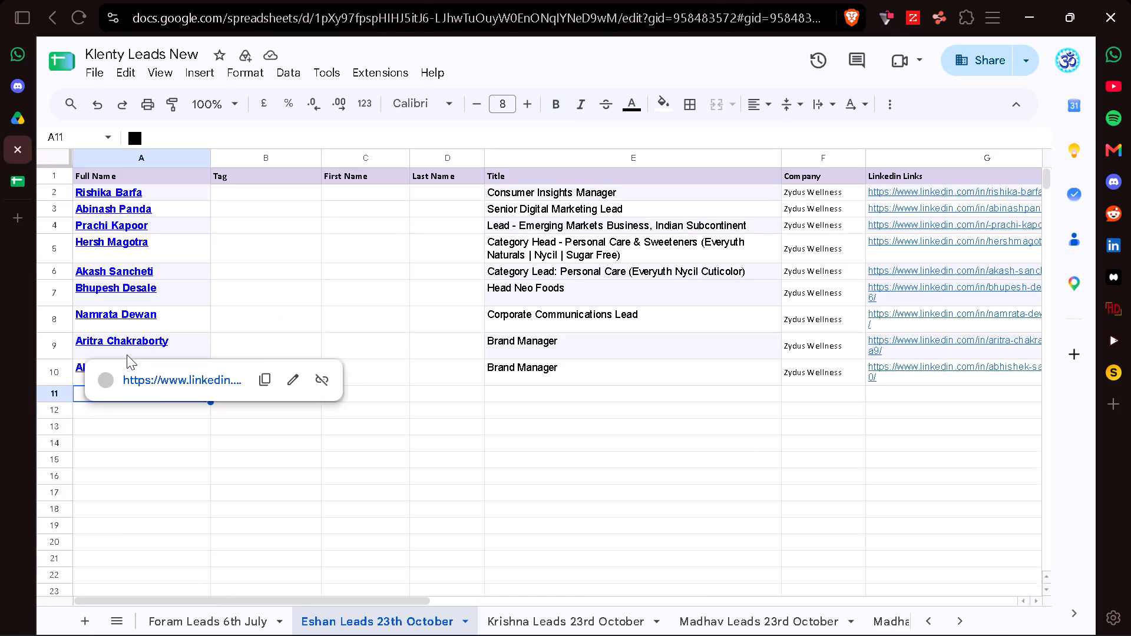
Copy the filtered Flipkart job titles from FK Master into the Title column of the Klenty leads sheet, starting at E11.
{"action": "left_click", "coordinate": [504, 390]}
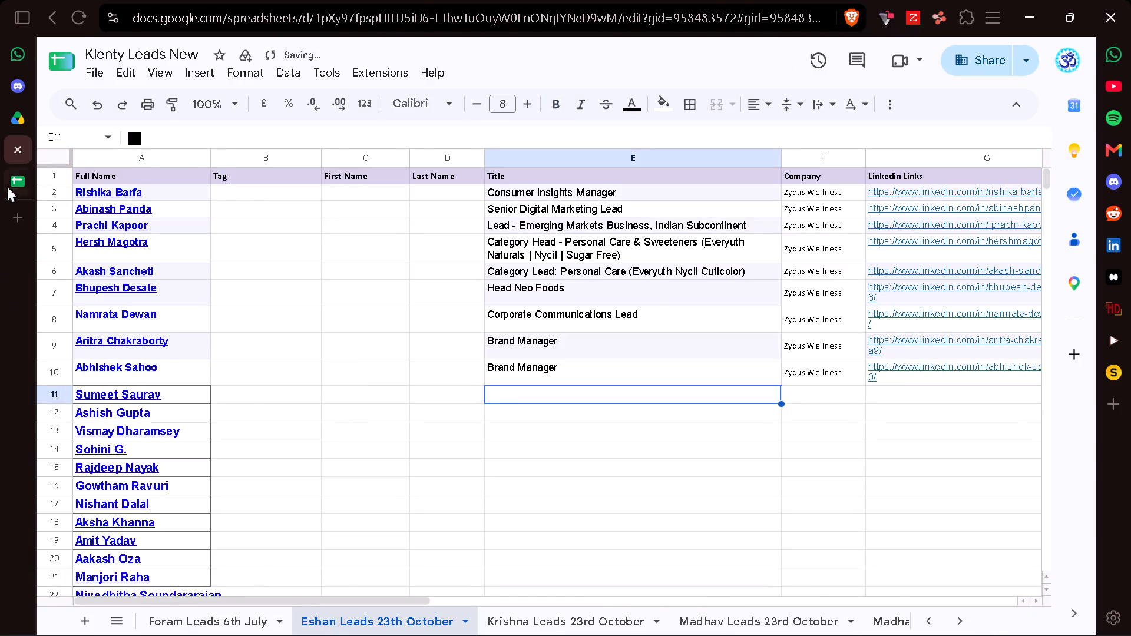
{"action": "left_click", "coordinate": [14, 175]}
{"action": "scroll", "coordinate": [567, 320], "scroll_direction": "right", "scroll_amount": 3}
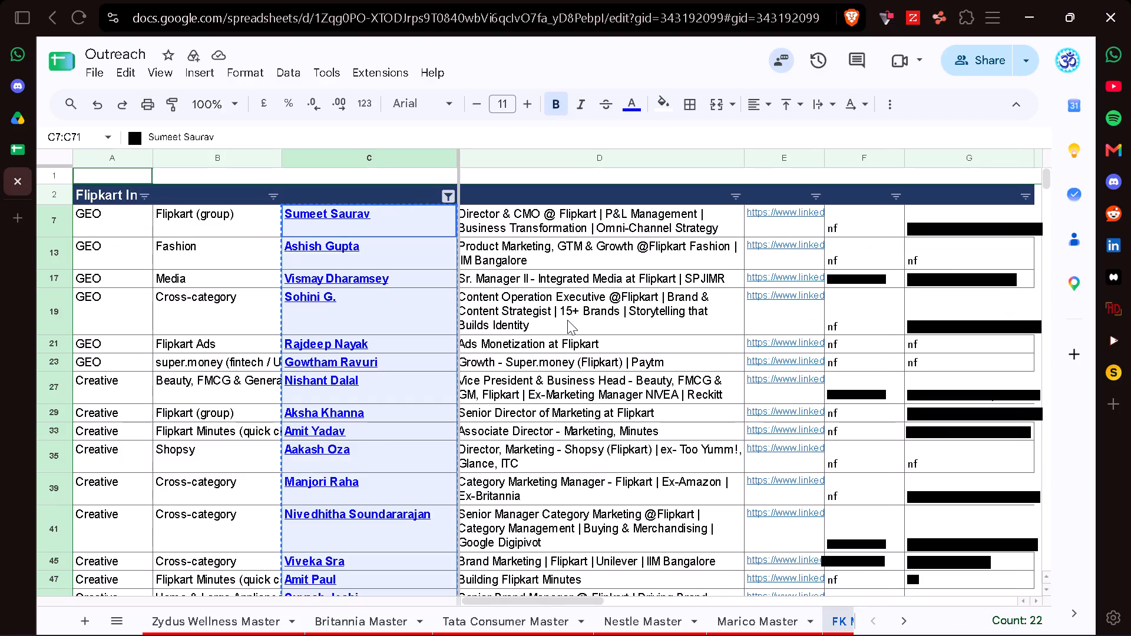
{"action": "scroll", "coordinate": [567, 320], "scroll_direction": "up", "scroll_amount": 2}
{"action": "left_click", "coordinate": [601, 219]}
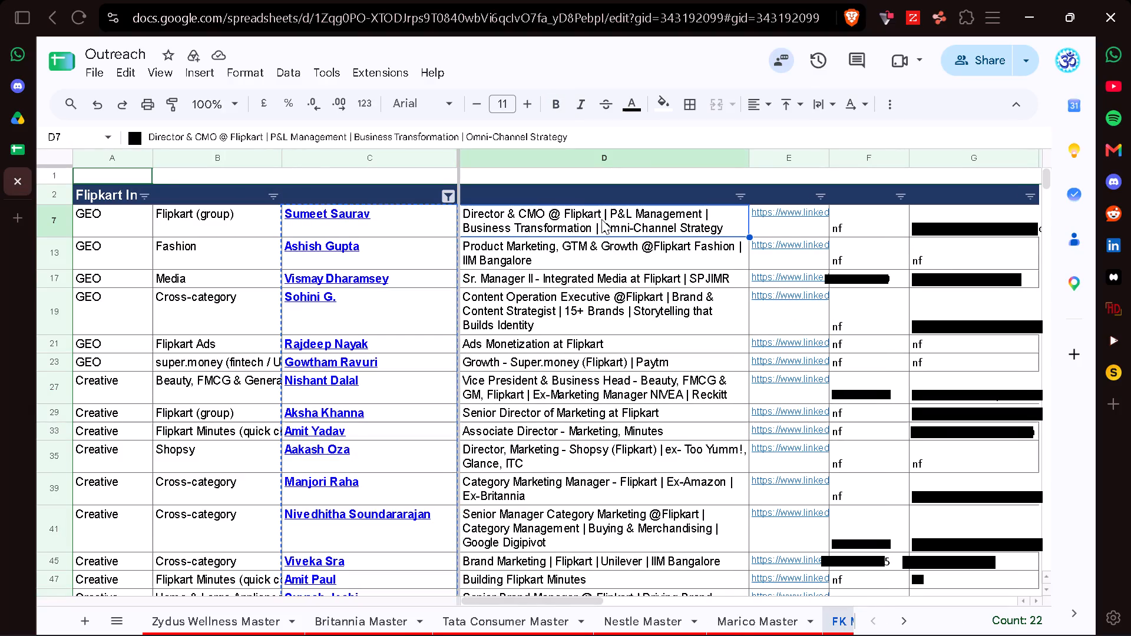
{"action": "key", "text": "ctrl+shift+Down"}
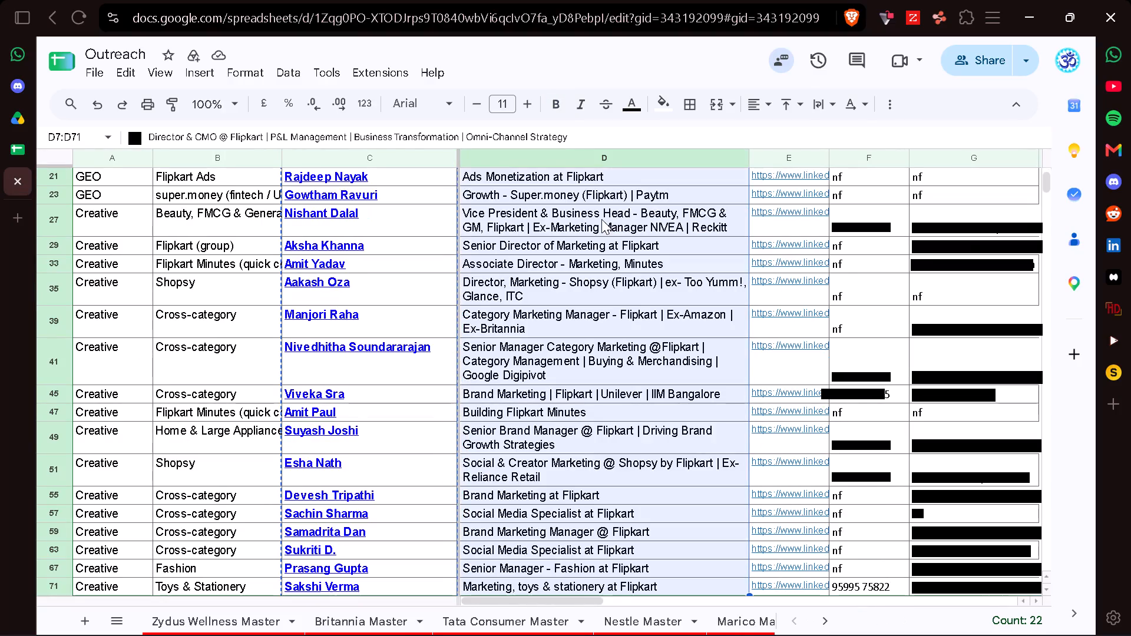
{"action": "key", "text": "ctrl+c"}
{"action": "left_click", "coordinate": [22, 144]}
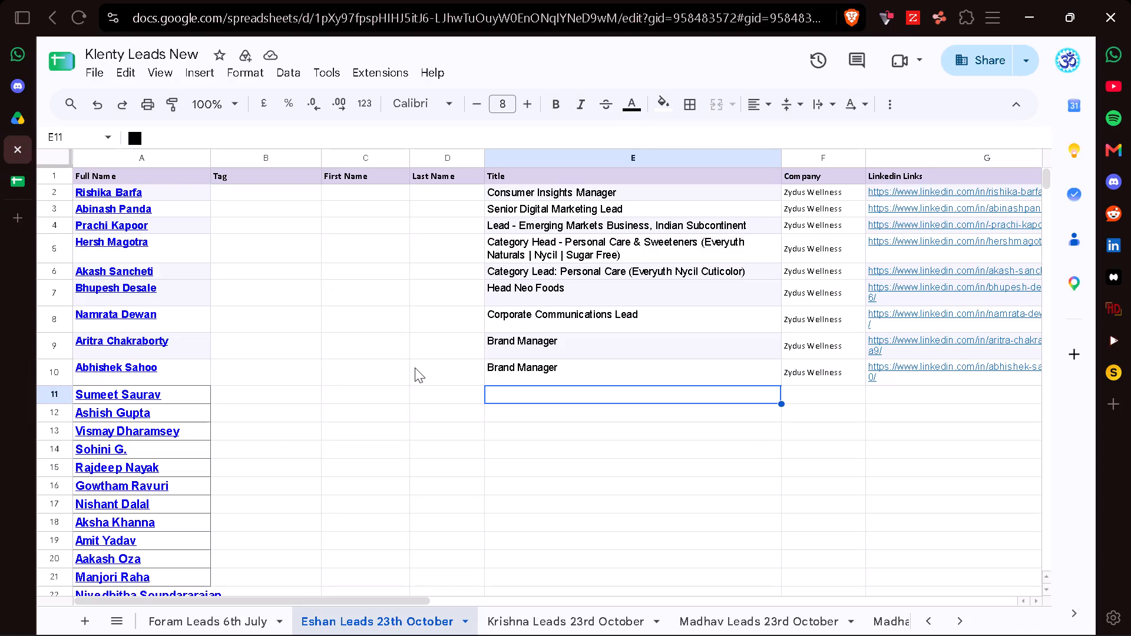
{"action": "key", "text": "ctrl+v"}
Enter Flipkart as the company in F11 and fill it down through row 32.
{"action": "scroll", "coordinate": [783, 483], "scroll_direction": "left", "scroll_amount": 1}
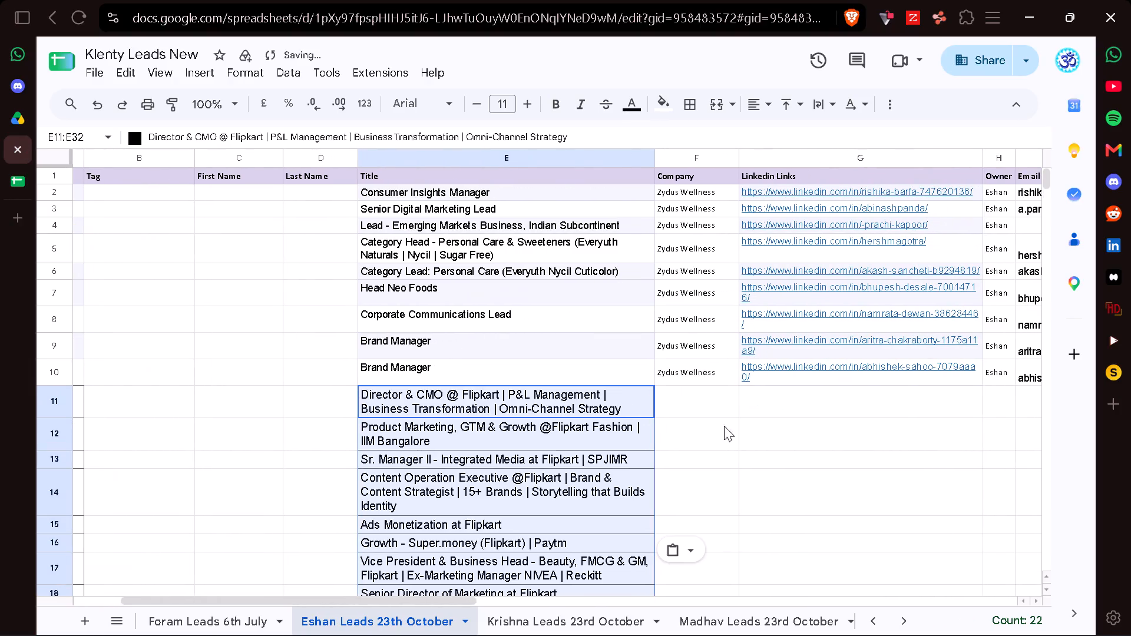
{"action": "left_click", "coordinate": [698, 406]}
{"action": "type", "text": "Flik"}
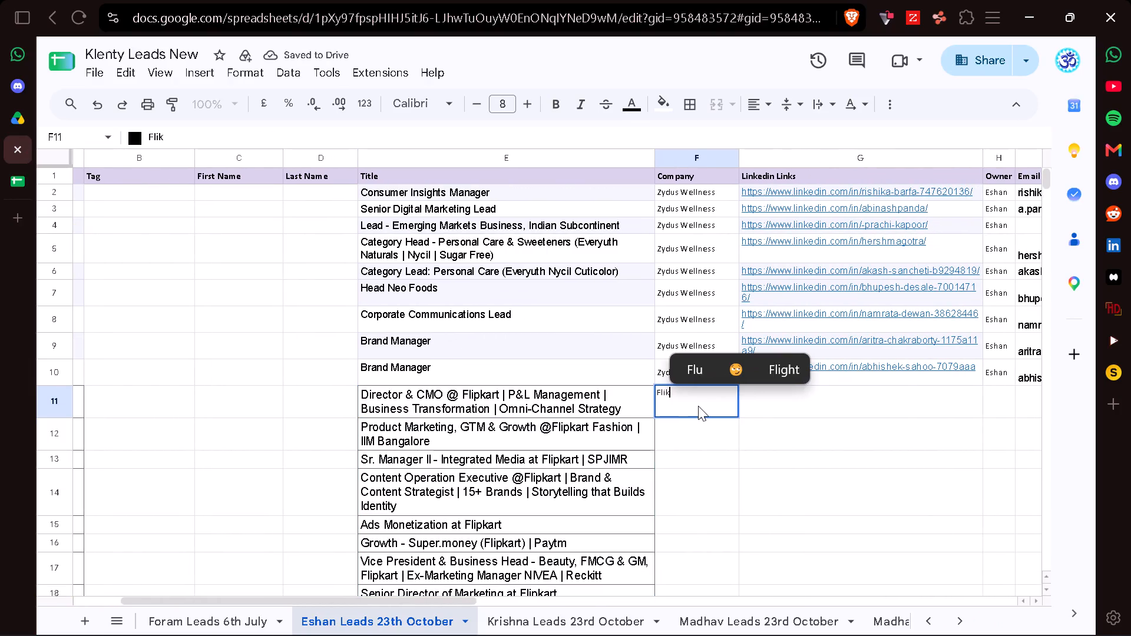
{"action": "key", "text": "BackSpace"}
{"action": "type", "text": "pkart"}
{"action": "key", "text": "Return"}
{"action": "key", "text": "Up"}
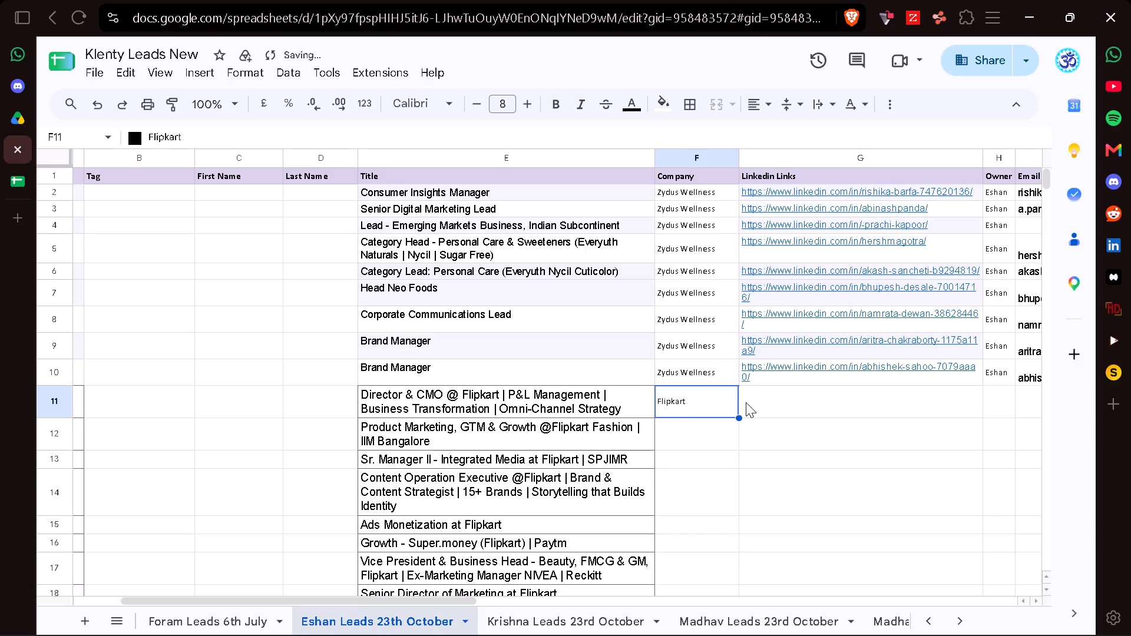
{"action": "left_click_drag", "start_coordinate": [737, 418], "coordinate": [720, 635]}
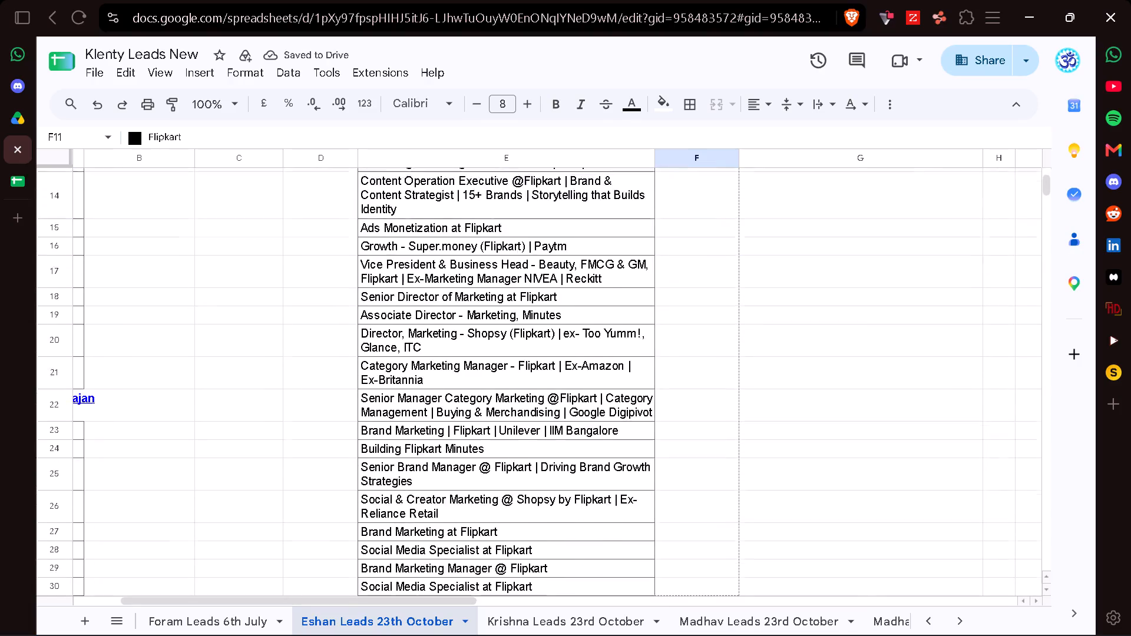
{"action": "left_click_drag", "start_coordinate": [720, 635], "coordinate": [683, 434]}
Copy the filtered LinkedIn URLs from FK Master into the Linkedin Links column of the Klenty leads sheet, starting at G11.
{"action": "scroll", "coordinate": [683, 434], "scroll_direction": "up", "scroll_amount": 4}
{"action": "scroll", "coordinate": [683, 434], "scroll_direction": "left", "scroll_amount": 2}
{"action": "left_click", "coordinate": [585, 256]}
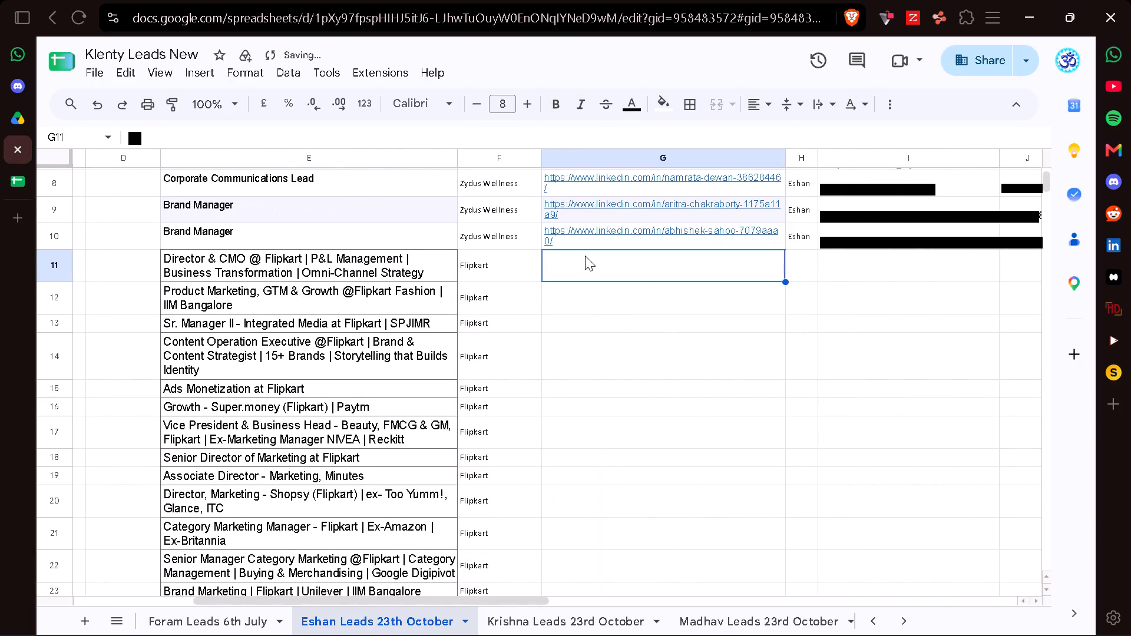
{"action": "left_click", "coordinate": [10, 186]}
{"action": "scroll", "coordinate": [593, 304], "scroll_direction": "up", "scroll_amount": 6}
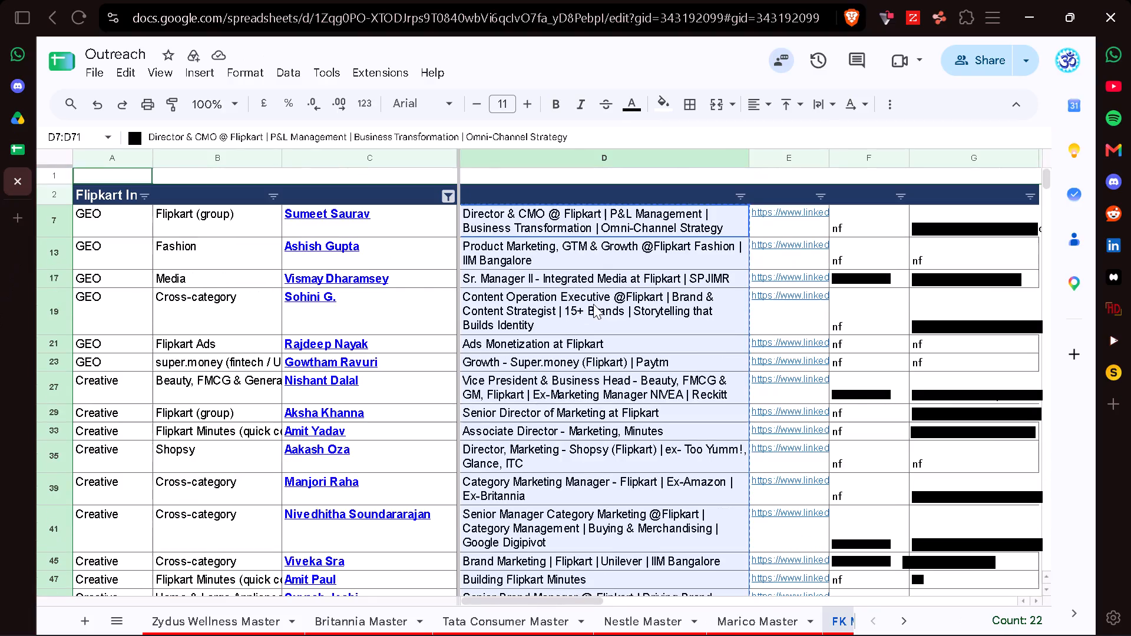
{"action": "left_click", "coordinate": [770, 228]}
{"action": "key", "text": "ctrl+shift+Down"}
{"action": "key", "text": "ctrl+c"}
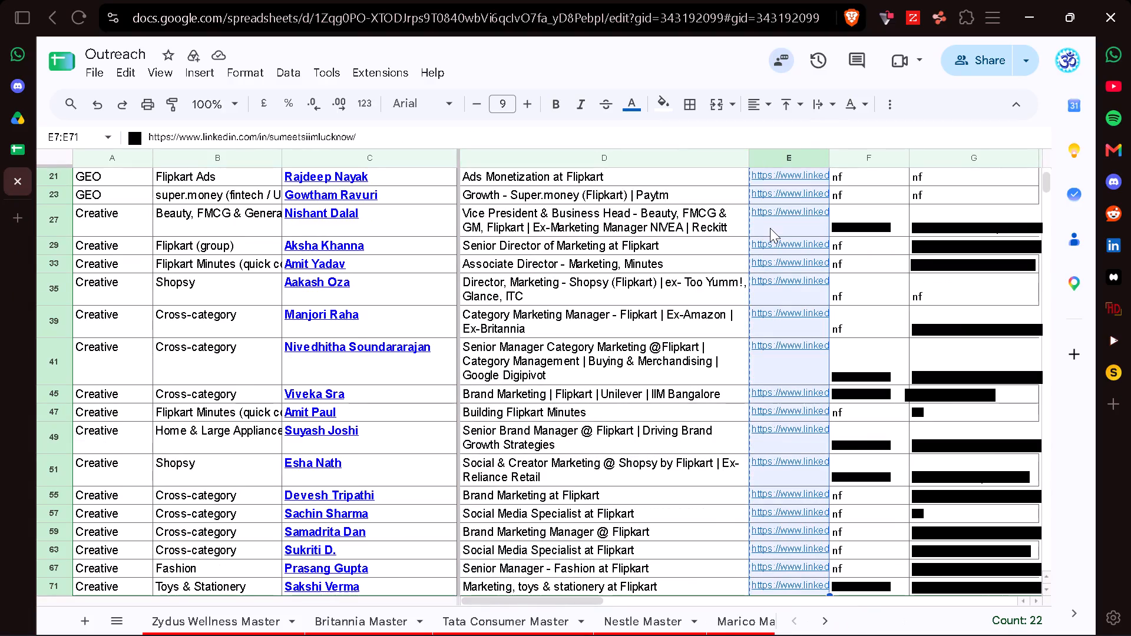
{"action": "left_click", "coordinate": [13, 150]}
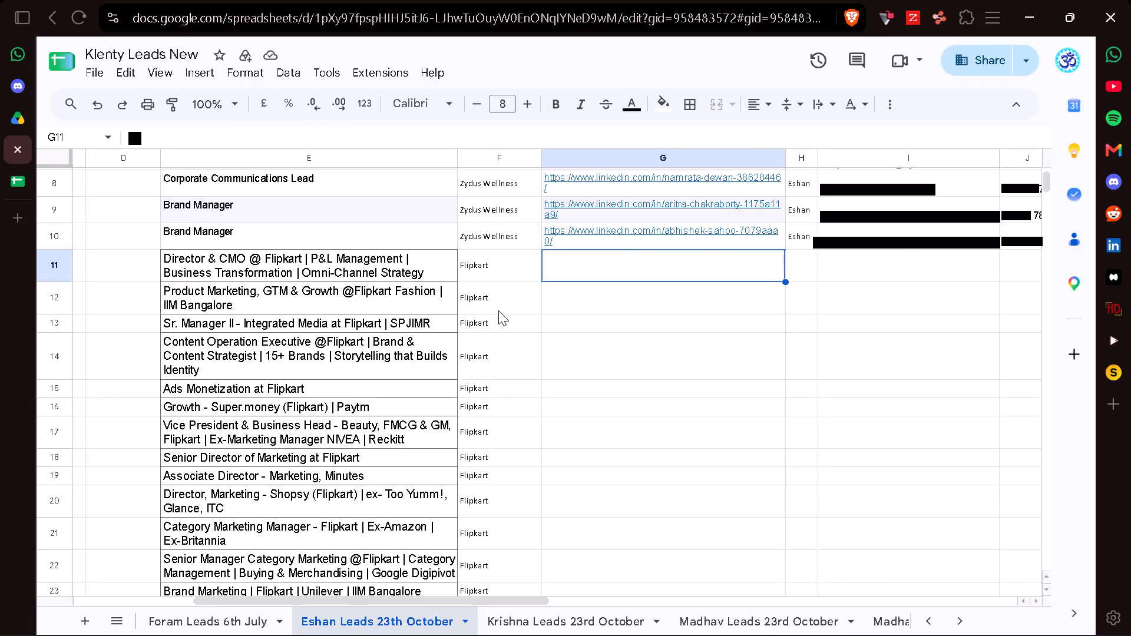
{"action": "key", "text": "ctrl+v"}
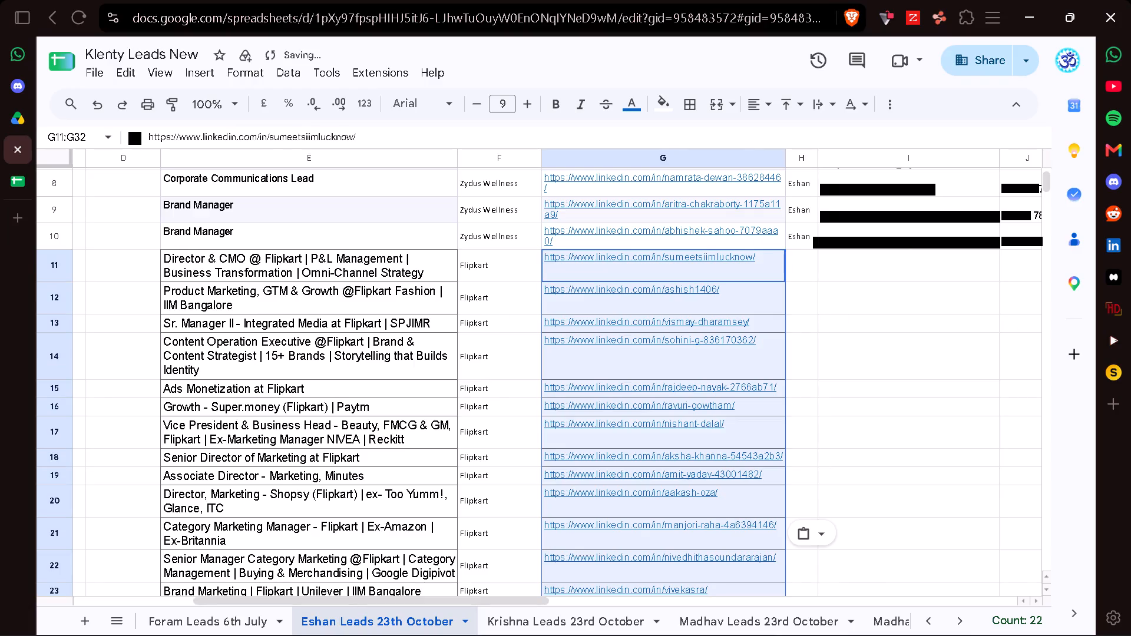
Fill the owner Eshan down from H10 through row 32 for the Flipkart leads.
{"action": "left_click", "coordinate": [803, 268]}
{"action": "left_click", "coordinate": [812, 247]}
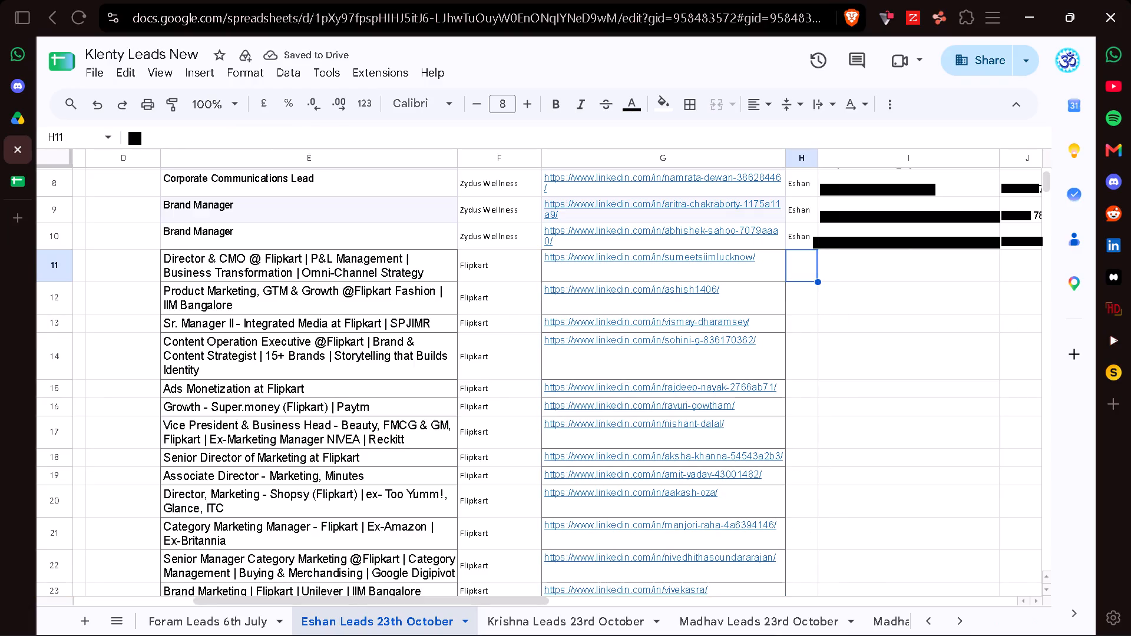
{"action": "left_click", "coordinate": [814, 239]}
{"action": "left_click_drag", "start_coordinate": [819, 250], "coordinate": [779, 635]}
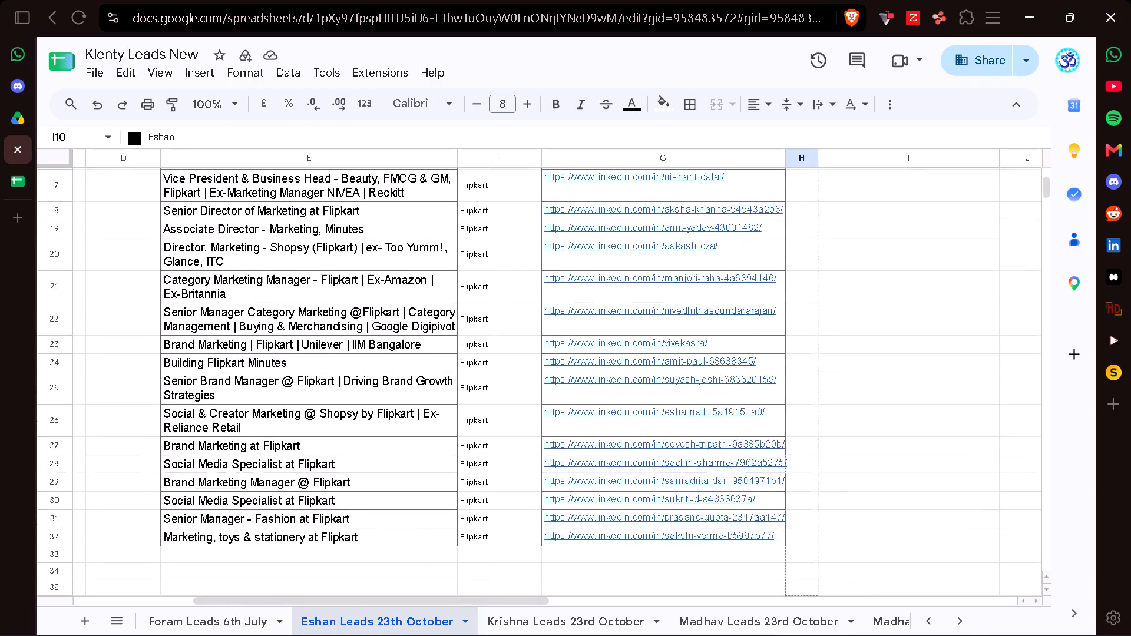
{"action": "left_click_drag", "start_coordinate": [779, 635], "coordinate": [808, 409]}
{"action": "scroll", "coordinate": [808, 409], "scroll_direction": "up", "scroll_amount": 1}
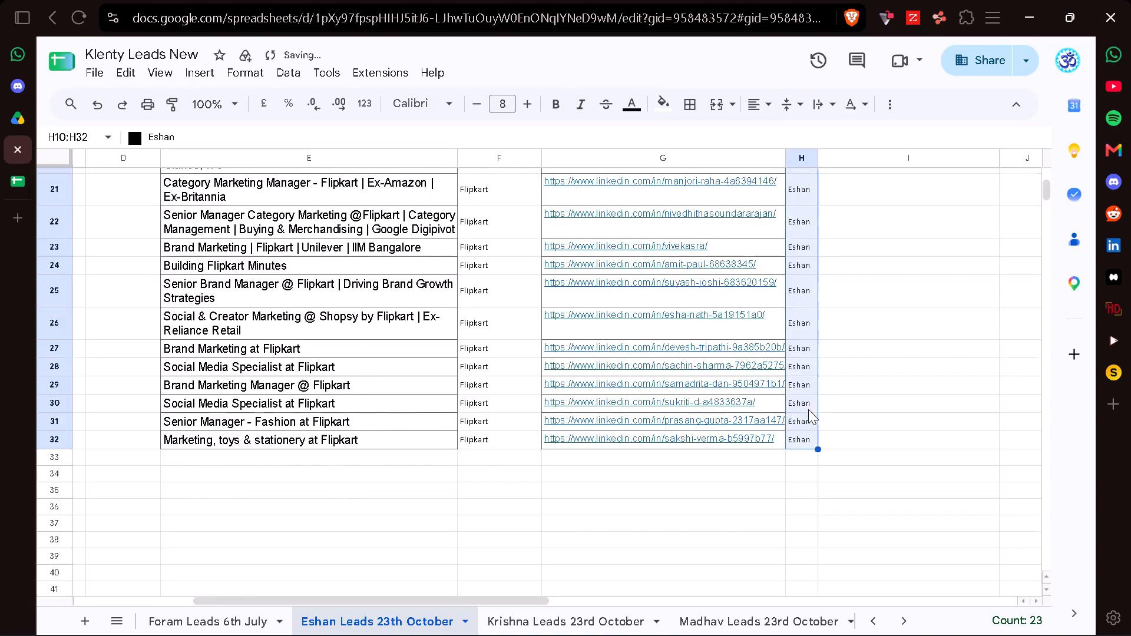
Copy the filtered email entries in column G of FK Master into the Email column of the Klenty leads sheet, starting at I11.
{"action": "scroll", "coordinate": [808, 409], "scroll_direction": "up", "scroll_amount": 3}
{"action": "left_click", "coordinate": [561, 293]}
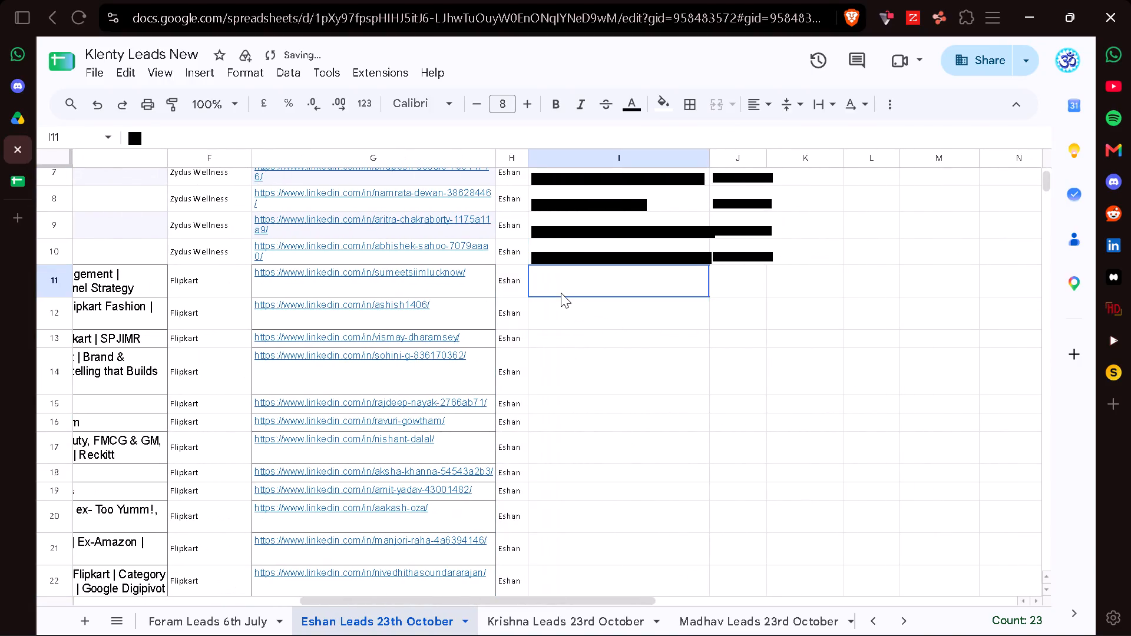
{"action": "left_click", "coordinate": [16, 198]}
{"action": "left_click", "coordinate": [14, 181]}
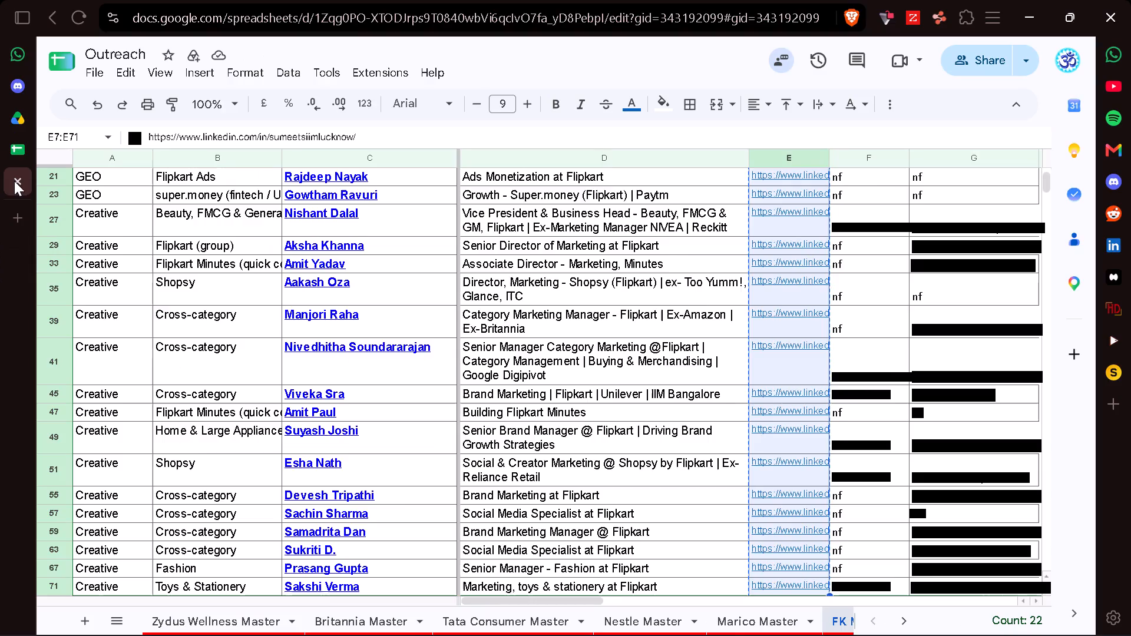
{"action": "scroll", "coordinate": [725, 387], "scroll_direction": "up", "scroll_amount": 5}
{"action": "scroll", "coordinate": [725, 387], "scroll_direction": "right", "scroll_amount": 4}
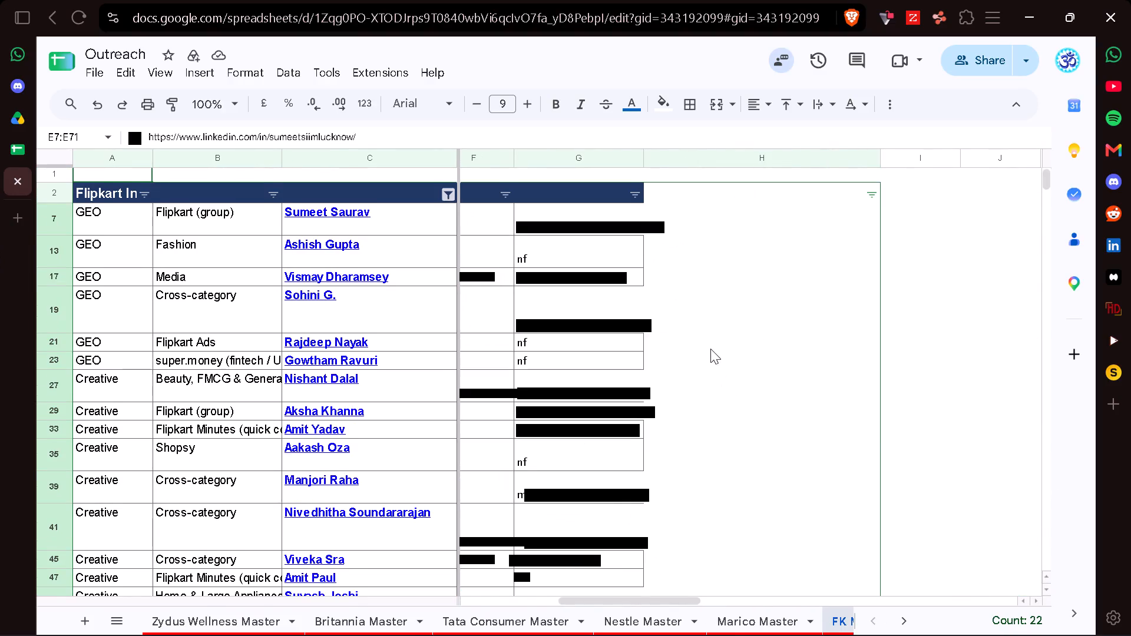
{"action": "scroll", "coordinate": [710, 349], "scroll_direction": "right", "scroll_amount": 2}
{"action": "left_click", "coordinate": [788, 219]}
{"action": "key", "text": "ctrl+shift+Down"}
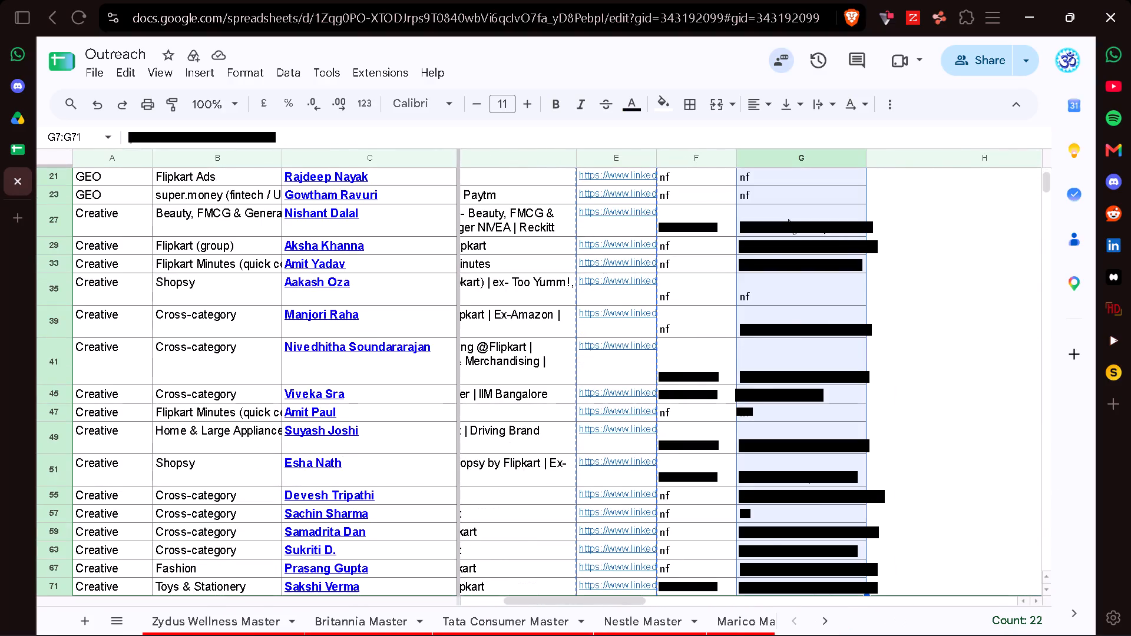
{"action": "key", "text": "ctrl+c"}
{"action": "scroll", "coordinate": [788, 219], "scroll_direction": "down", "scroll_amount": 1}
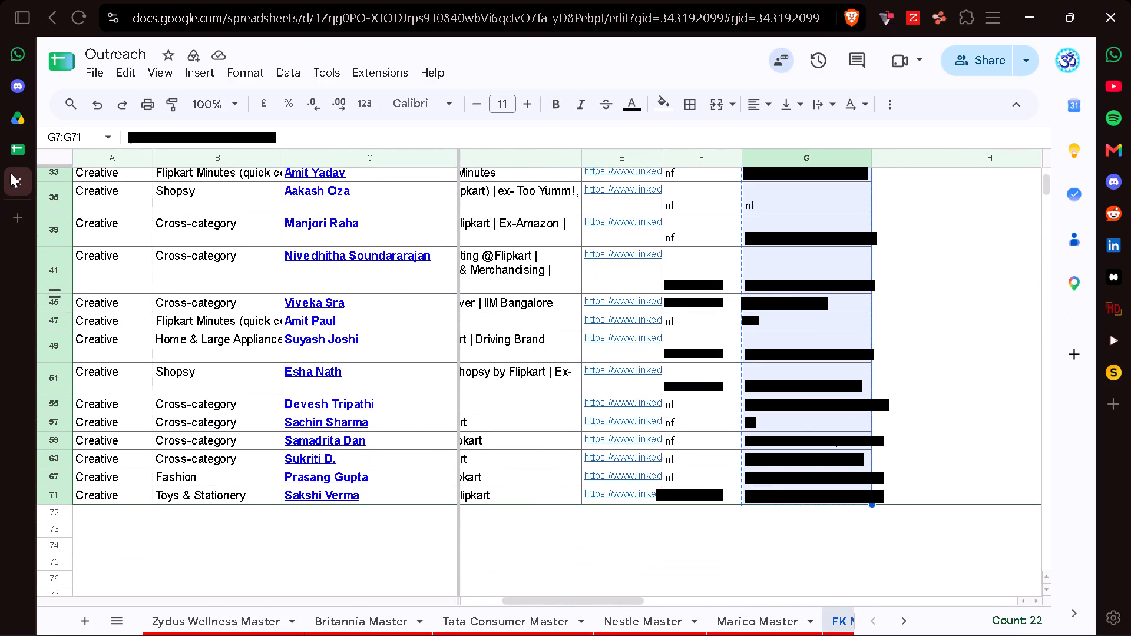
{"action": "left_click", "coordinate": [16, 153]}
{"action": "key", "text": "ctrl+v"}
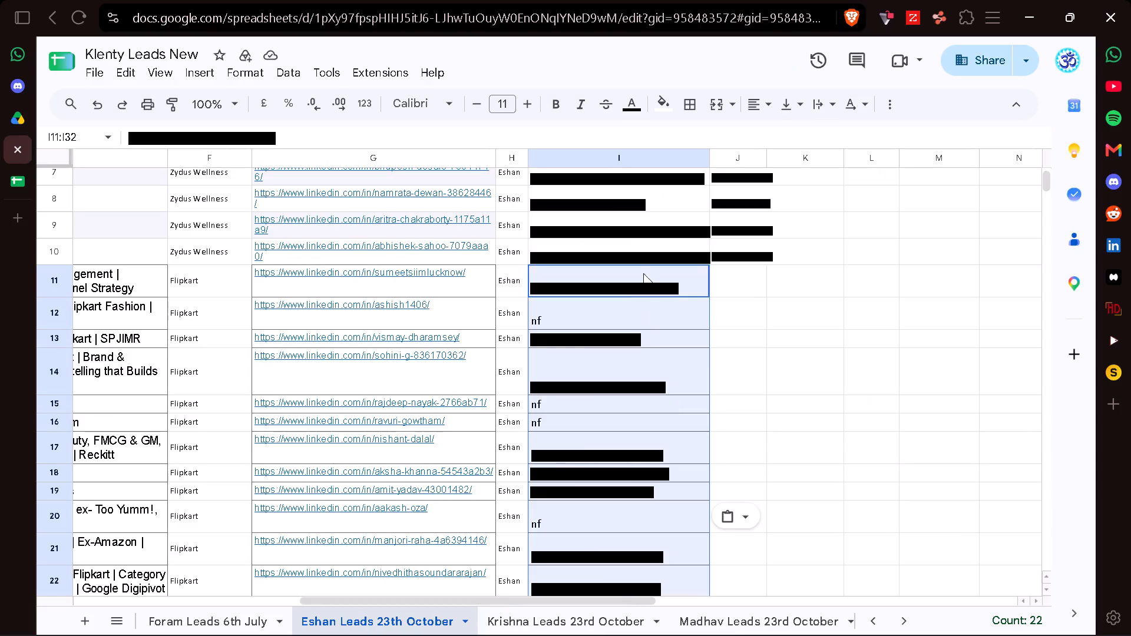
Copy the filtered phone entries in column F of FK Master into column J of the Klenty leads sheet, starting at J11.
{"action": "left_click", "coordinate": [10, 188]}
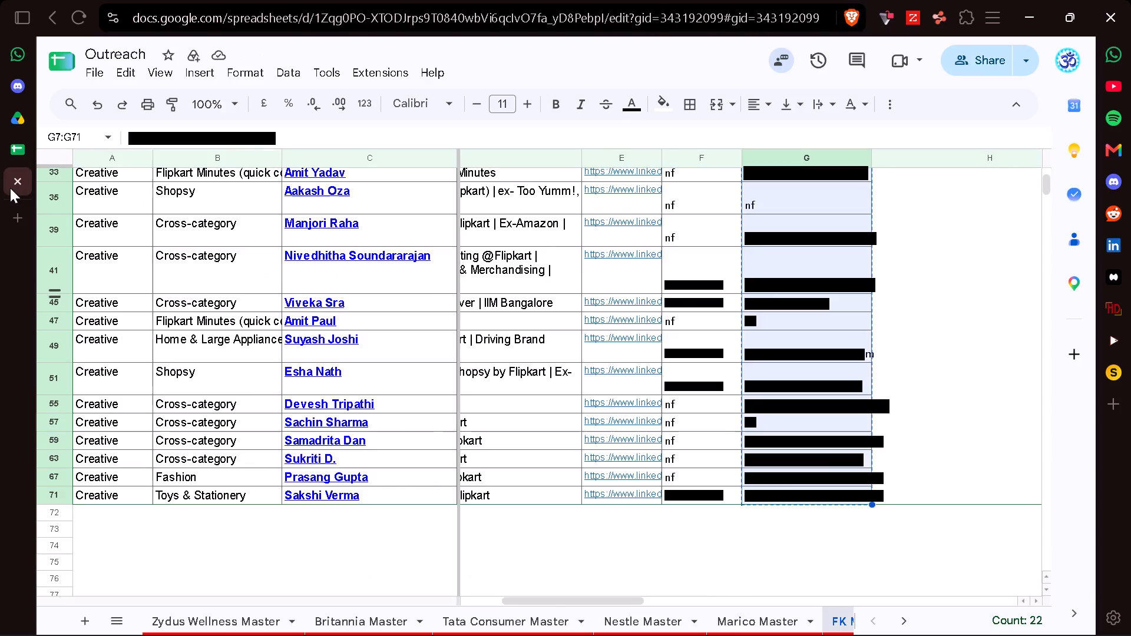
{"action": "scroll", "coordinate": [647, 259], "scroll_direction": "up", "scroll_amount": 5}
{"action": "left_click", "coordinate": [685, 230]}
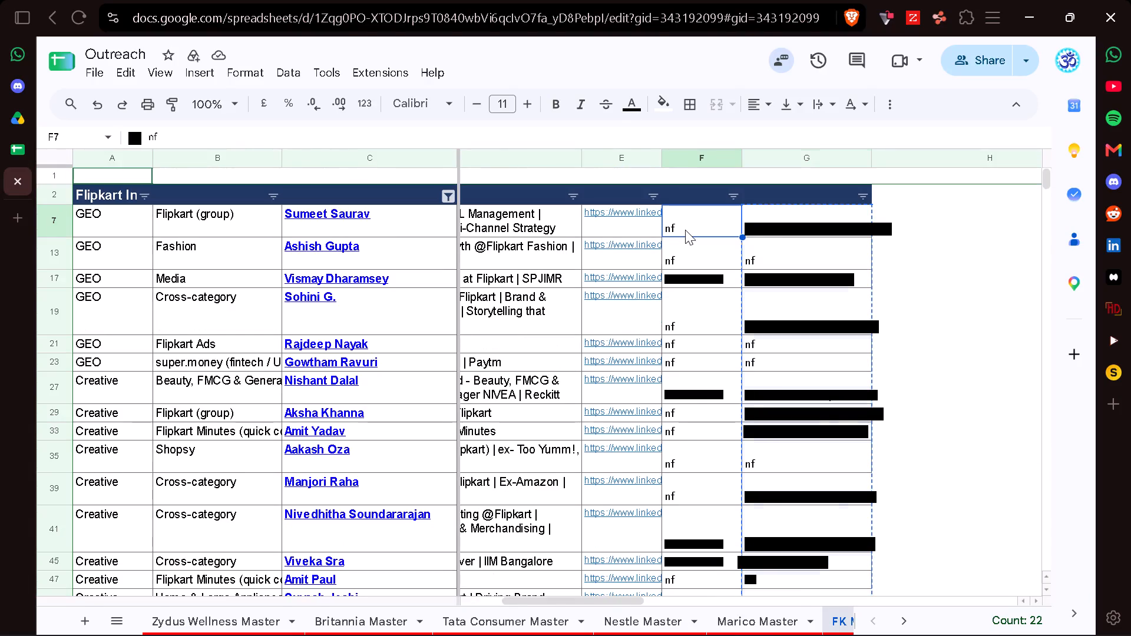
{"action": "key", "text": "ctrl+shift+Down"}
{"action": "key", "text": "ctrl+c"}
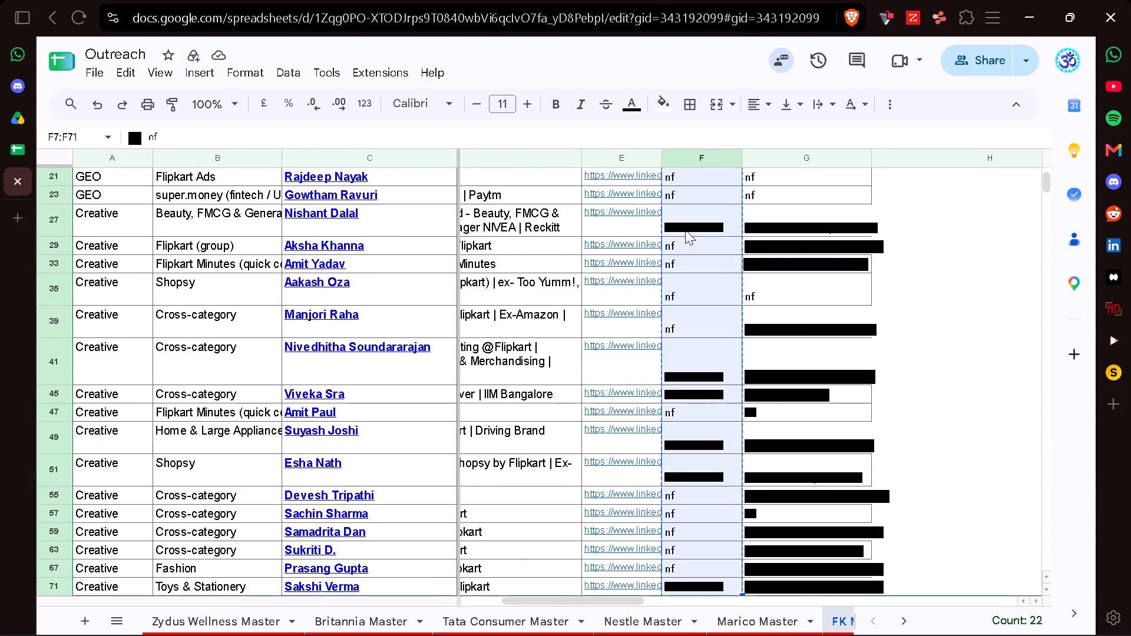
{"action": "left_click", "coordinate": [14, 143]}
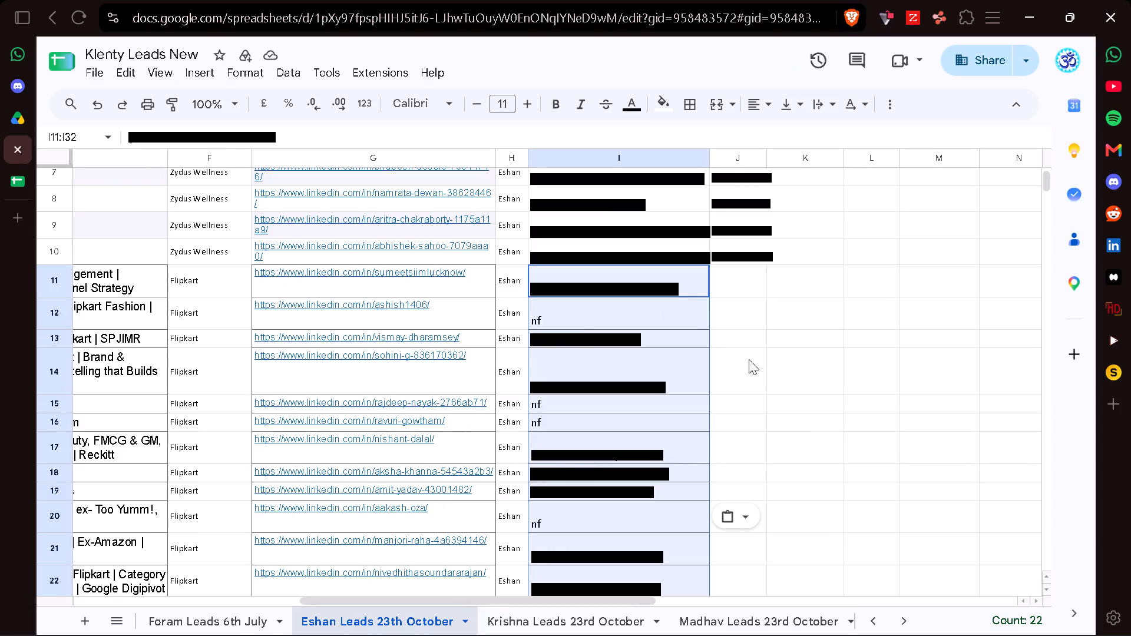
{"action": "left_click", "coordinate": [703, 291]}
{"action": "key", "text": "Right"}
{"action": "key", "text": "ctrl+v"}
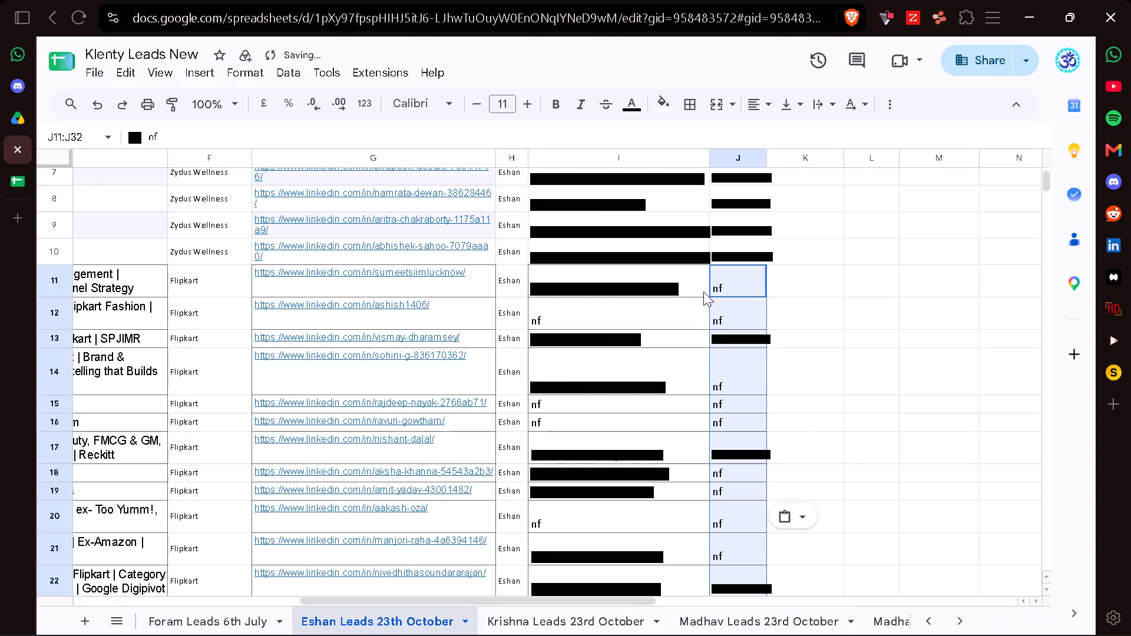
Close the Google Drive folder page.
{"action": "left_click", "coordinate": [11, 118]}
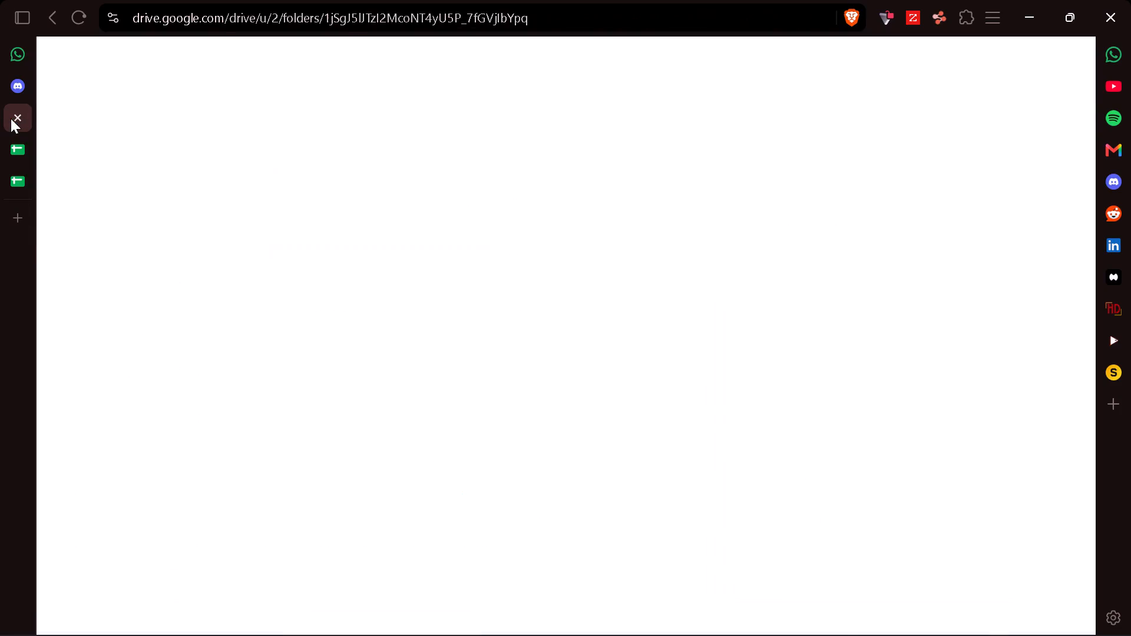
{"action": "left_click", "coordinate": [18, 117]}
Switch to the Outreach spreadsheet and remove the filter from the FK Master sheet.
{"action": "left_click", "coordinate": [19, 147]}
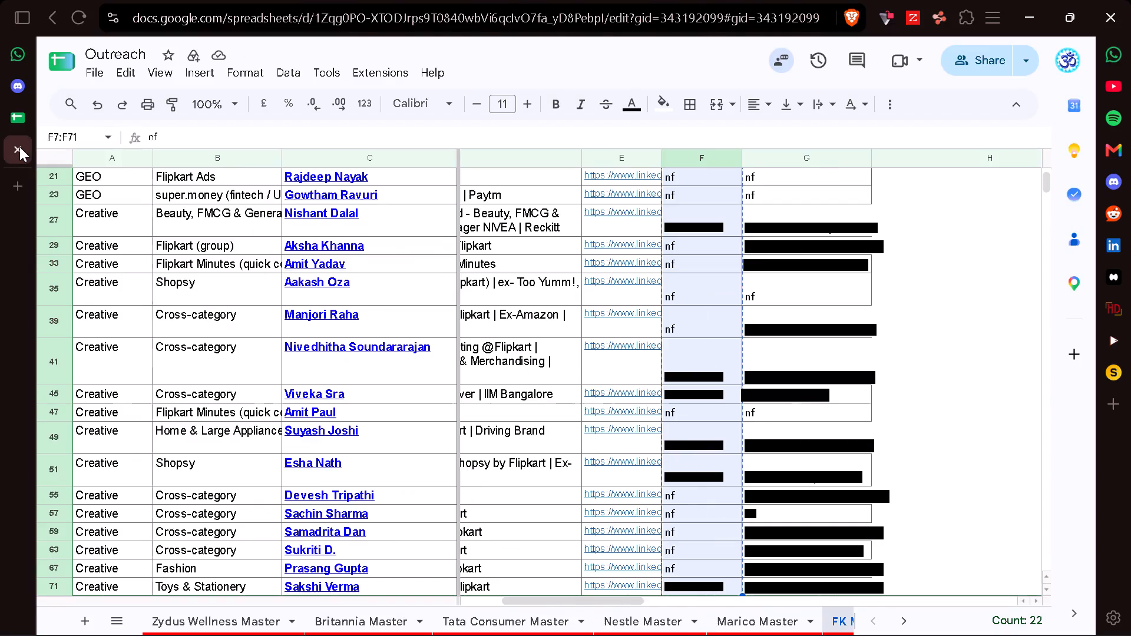
{"action": "left_click", "coordinate": [880, 98]}
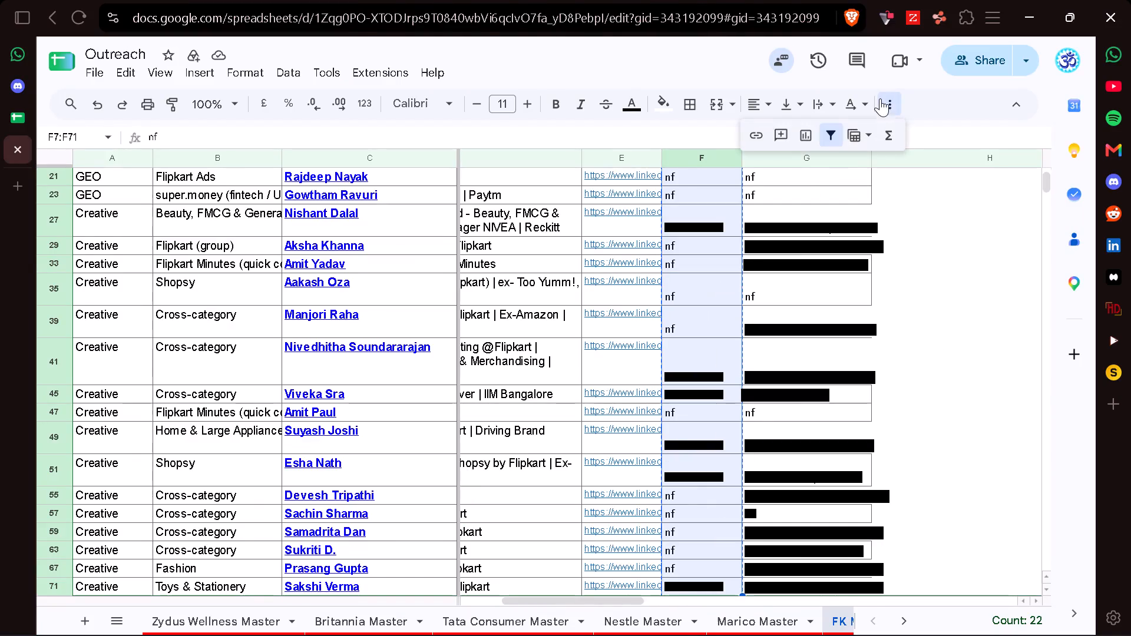
{"action": "left_click", "coordinate": [825, 134]}
Clear the yellow fill from the GEO SPOC names in C5:C25 of FK Master.
{"action": "scroll", "coordinate": [713, 312], "scroll_direction": "right", "scroll_amount": 4}
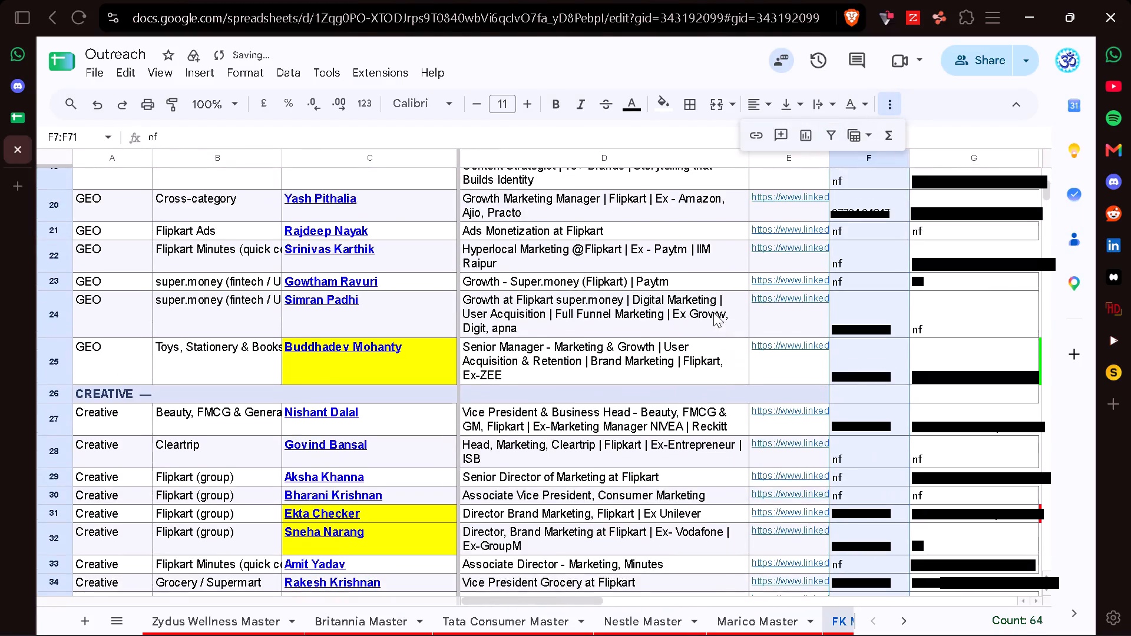
{"action": "scroll", "coordinate": [713, 312], "scroll_direction": "up", "scroll_amount": 7}
{"action": "left_click", "coordinate": [389, 244]}
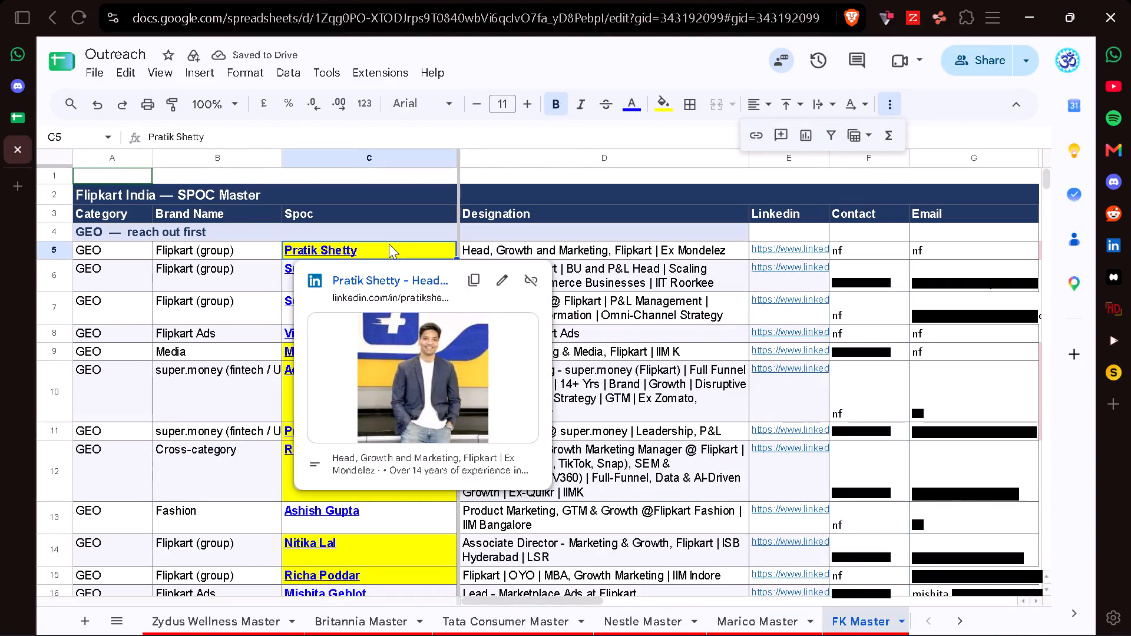
{"action": "key", "text": "ctrl+shift+Down"}
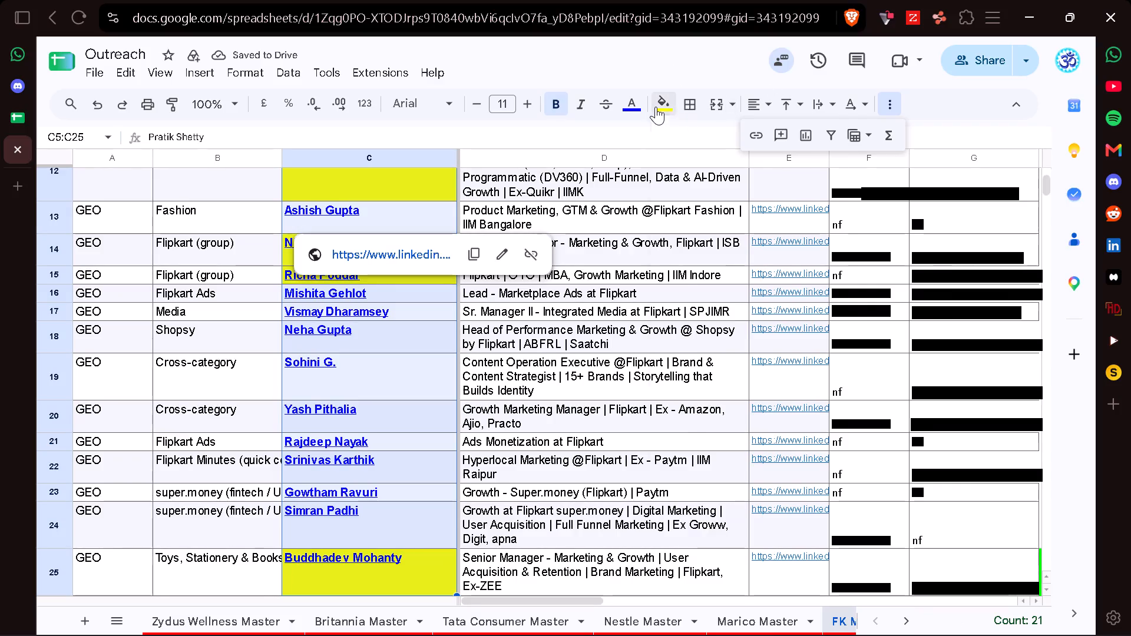
{"action": "left_click", "coordinate": [656, 107]}
{"action": "left_click", "coordinate": [699, 141]}
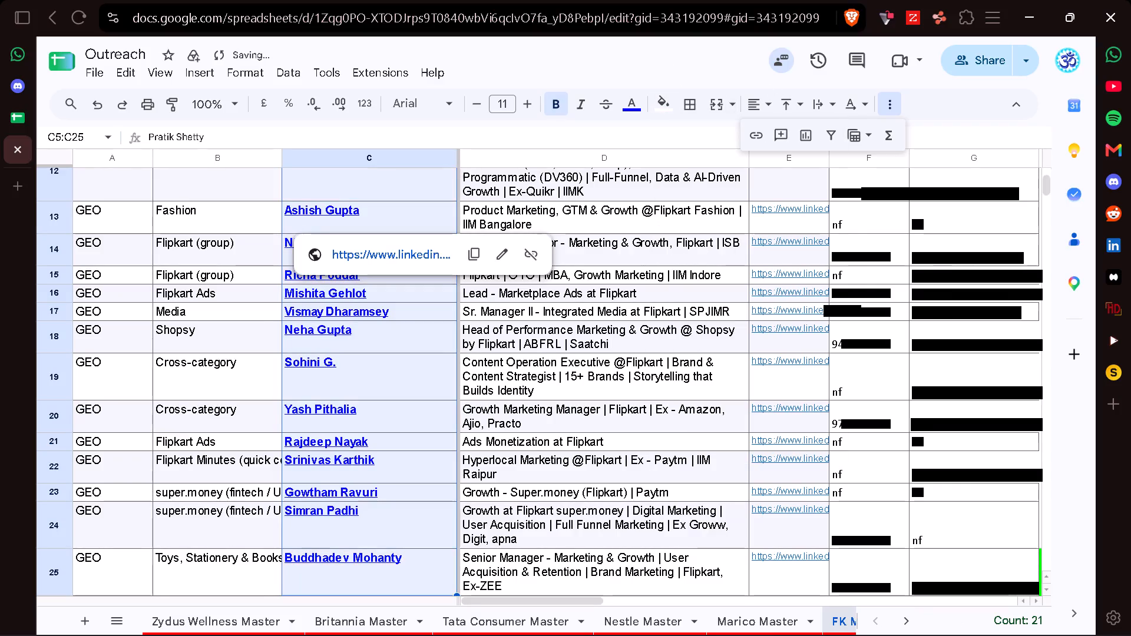
{"action": "left_click", "coordinate": [369, 387]}
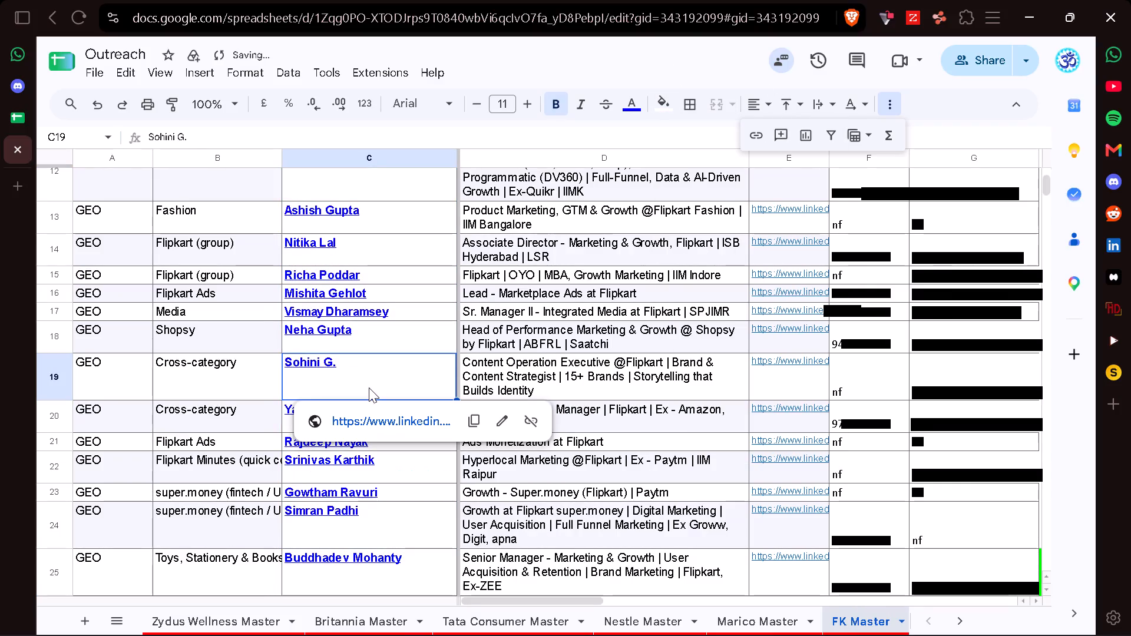
{"action": "left_click", "coordinate": [196, 402]}
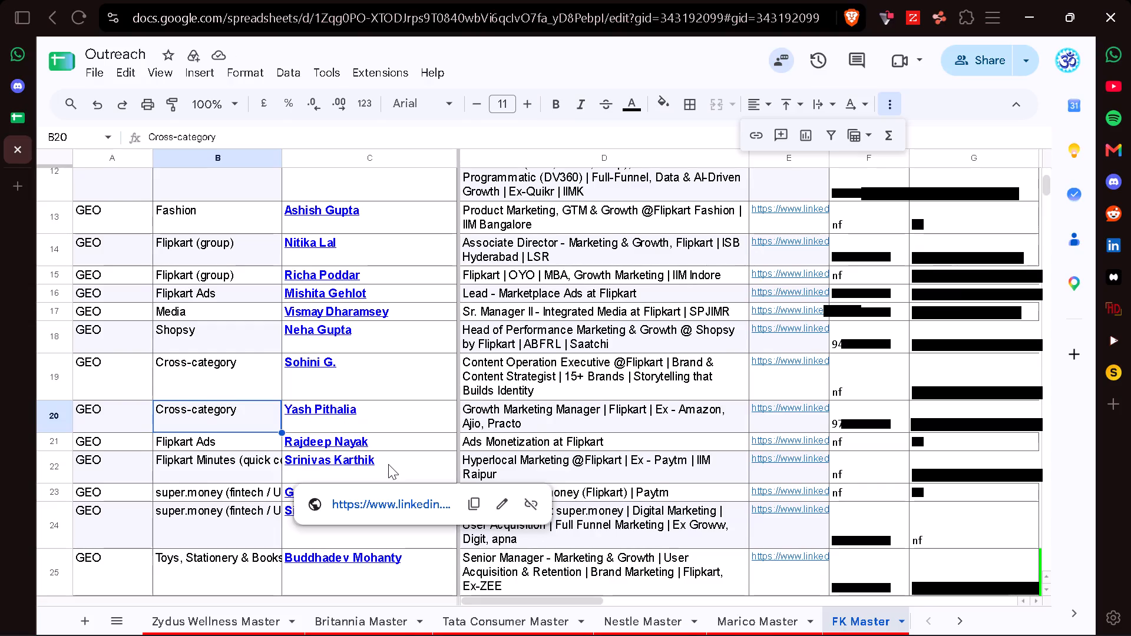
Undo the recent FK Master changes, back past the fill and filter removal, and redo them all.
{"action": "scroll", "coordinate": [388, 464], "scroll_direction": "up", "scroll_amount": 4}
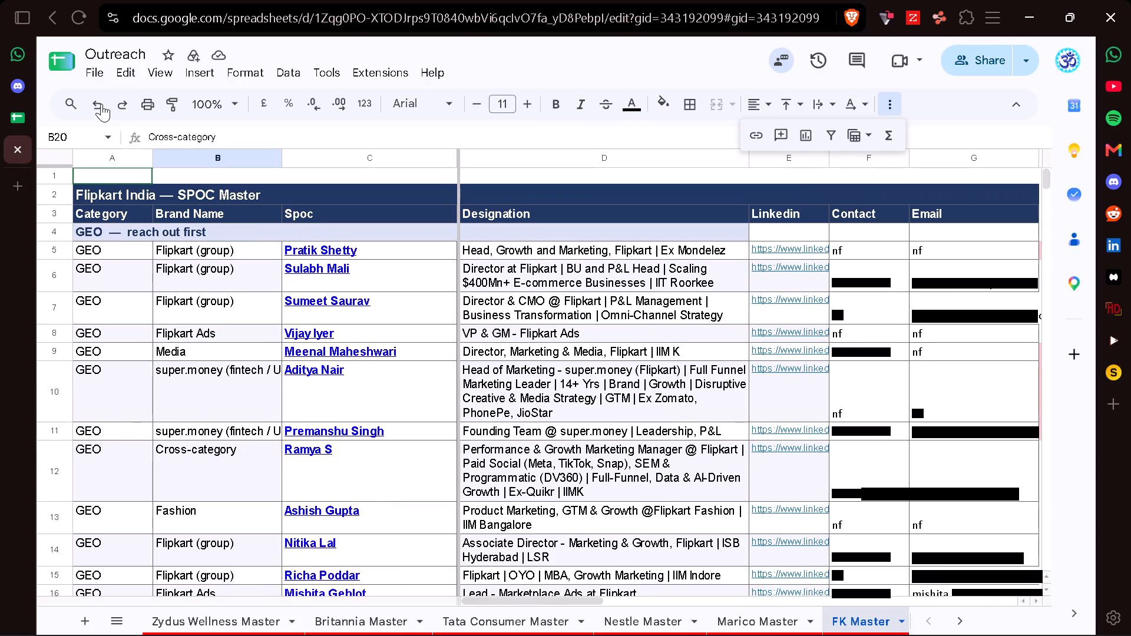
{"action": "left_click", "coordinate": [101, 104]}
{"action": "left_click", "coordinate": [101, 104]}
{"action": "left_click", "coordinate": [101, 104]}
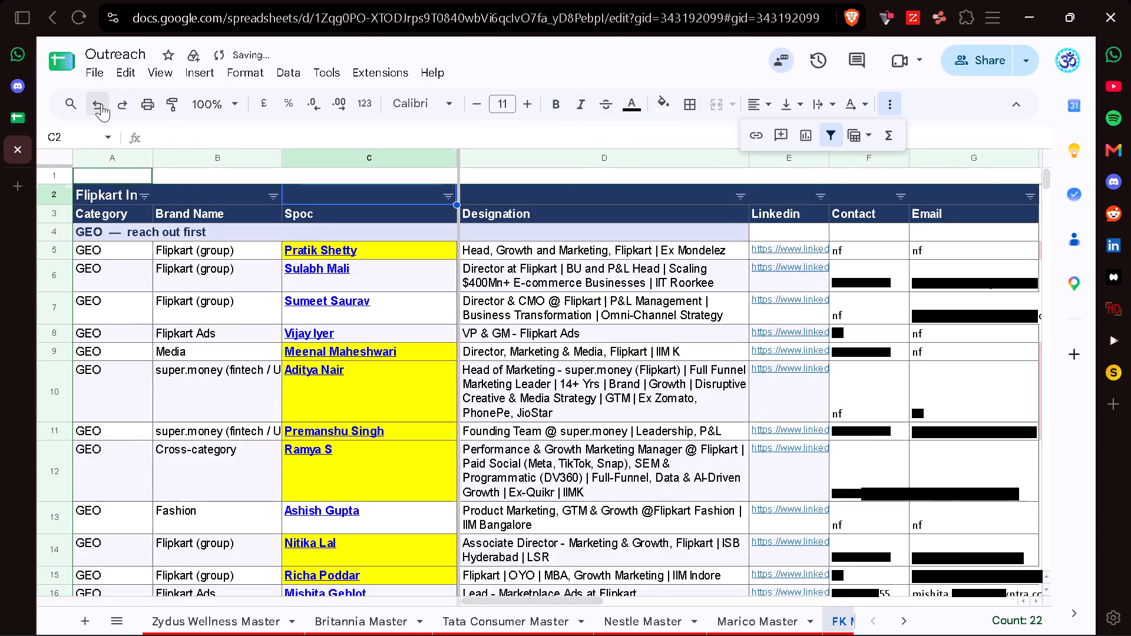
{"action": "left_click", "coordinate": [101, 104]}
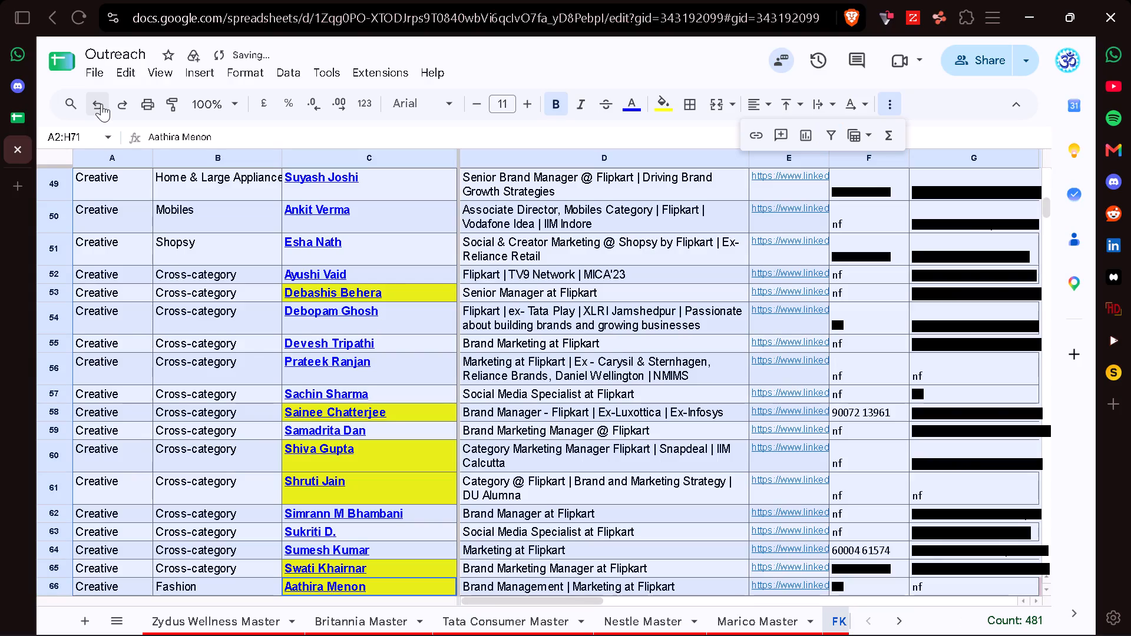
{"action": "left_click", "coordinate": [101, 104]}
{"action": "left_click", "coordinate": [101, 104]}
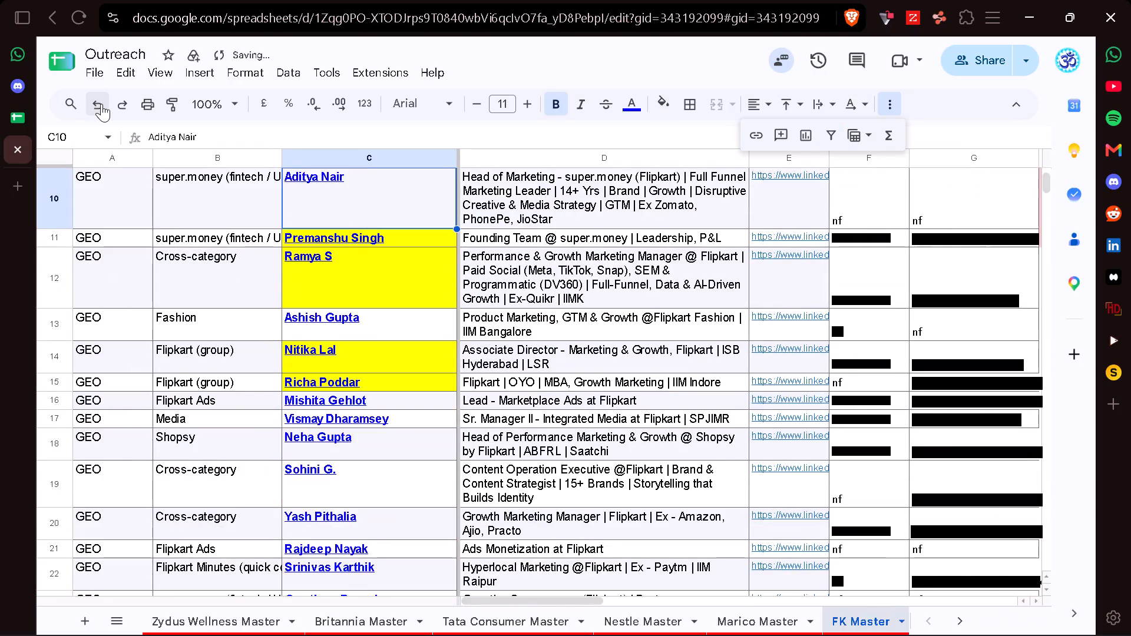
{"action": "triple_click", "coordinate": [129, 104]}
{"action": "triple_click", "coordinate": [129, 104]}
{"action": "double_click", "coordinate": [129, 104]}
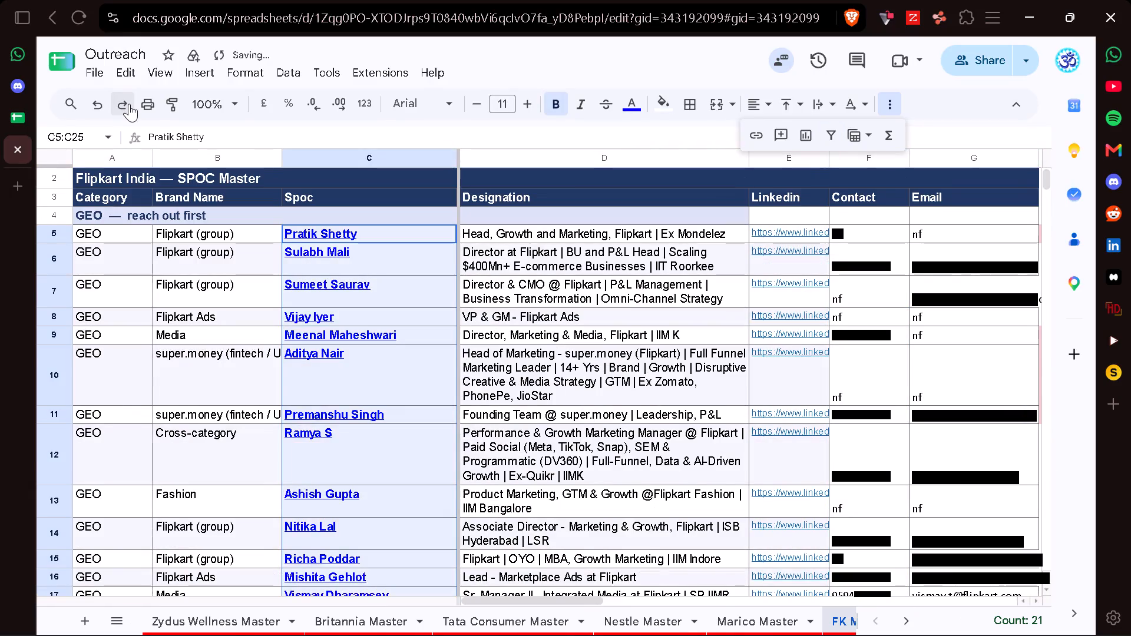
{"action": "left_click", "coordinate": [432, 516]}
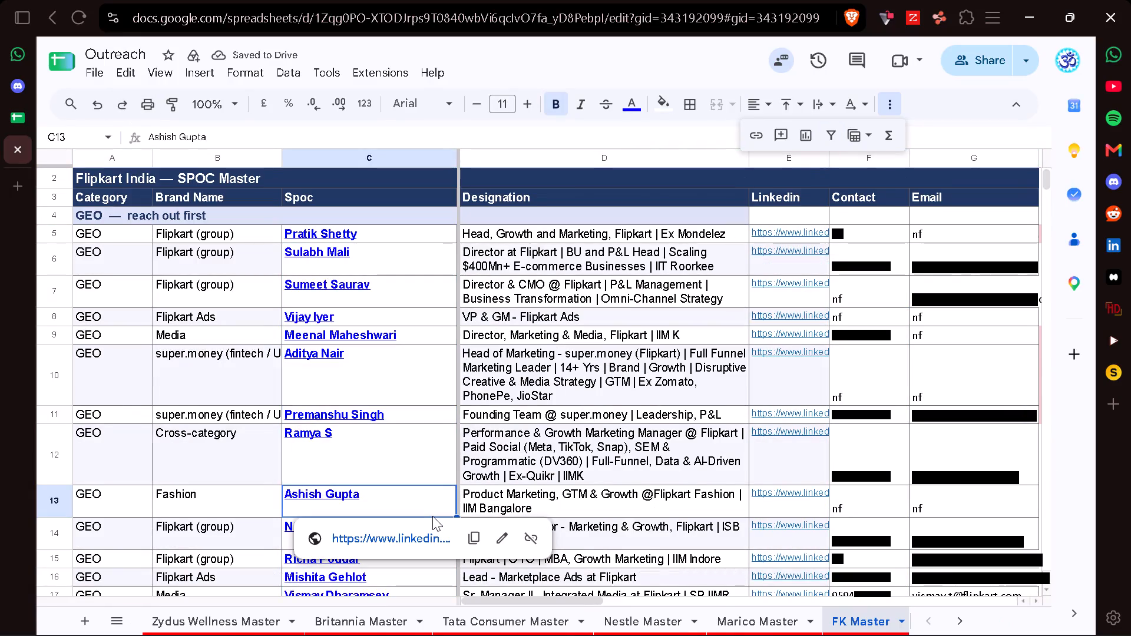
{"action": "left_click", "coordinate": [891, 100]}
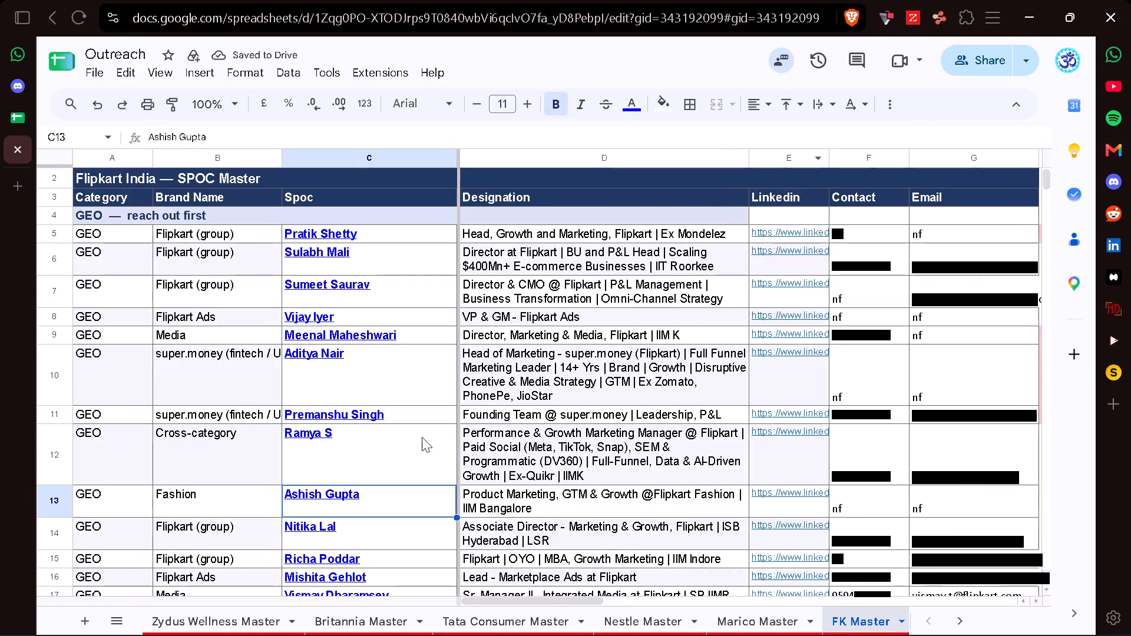
Open the Nestle Master sheet and look through its GEO and Creative SPOC entries.
{"action": "scroll", "coordinate": [566, 635], "scroll_direction": "left", "scroll_amount": 1}
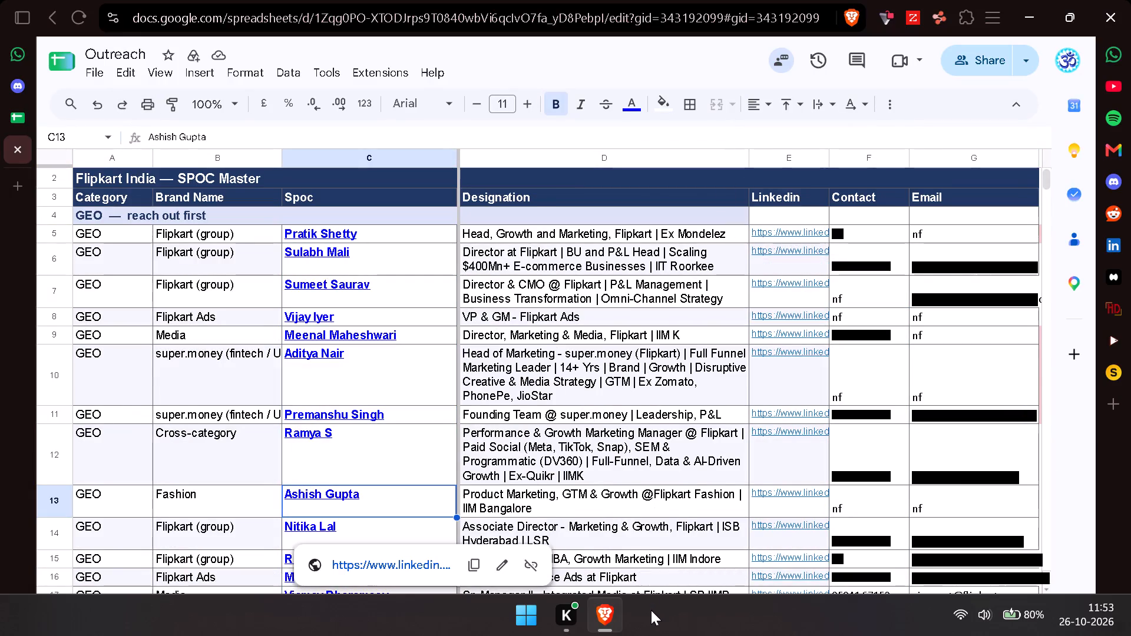
{"action": "left_click", "coordinate": [663, 616]}
{"action": "scroll", "coordinate": [663, 616], "scroll_direction": "left", "scroll_amount": 1}
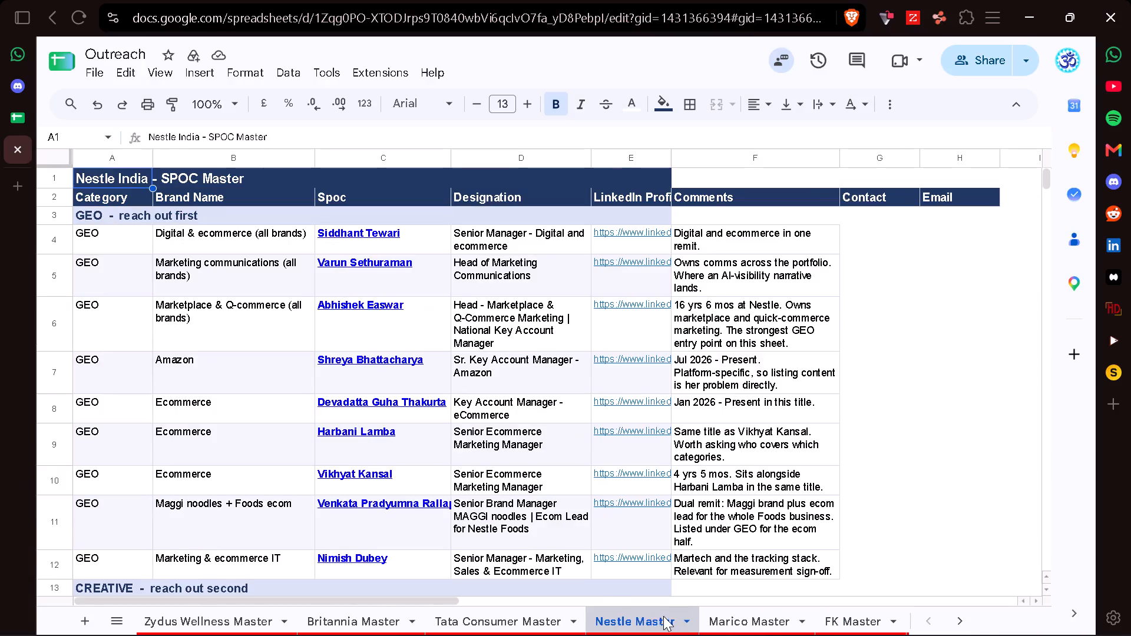
{"action": "scroll", "coordinate": [663, 616], "scroll_direction": "left", "scroll_amount": 1}
{"action": "scroll", "coordinate": [556, 440], "scroll_direction": "down", "scroll_amount": 4}
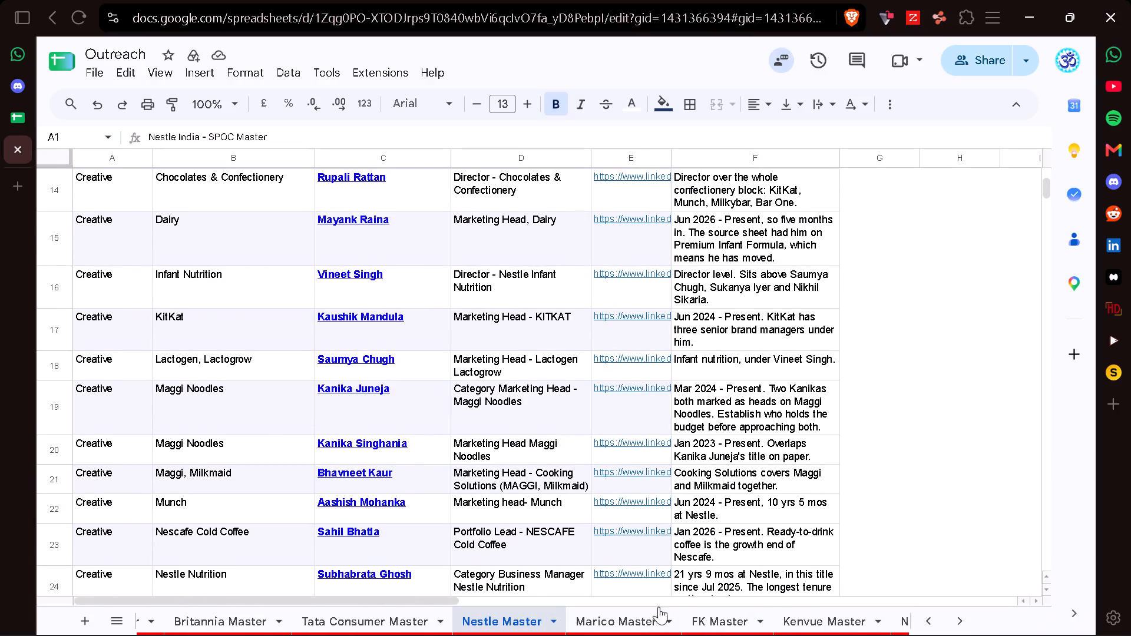
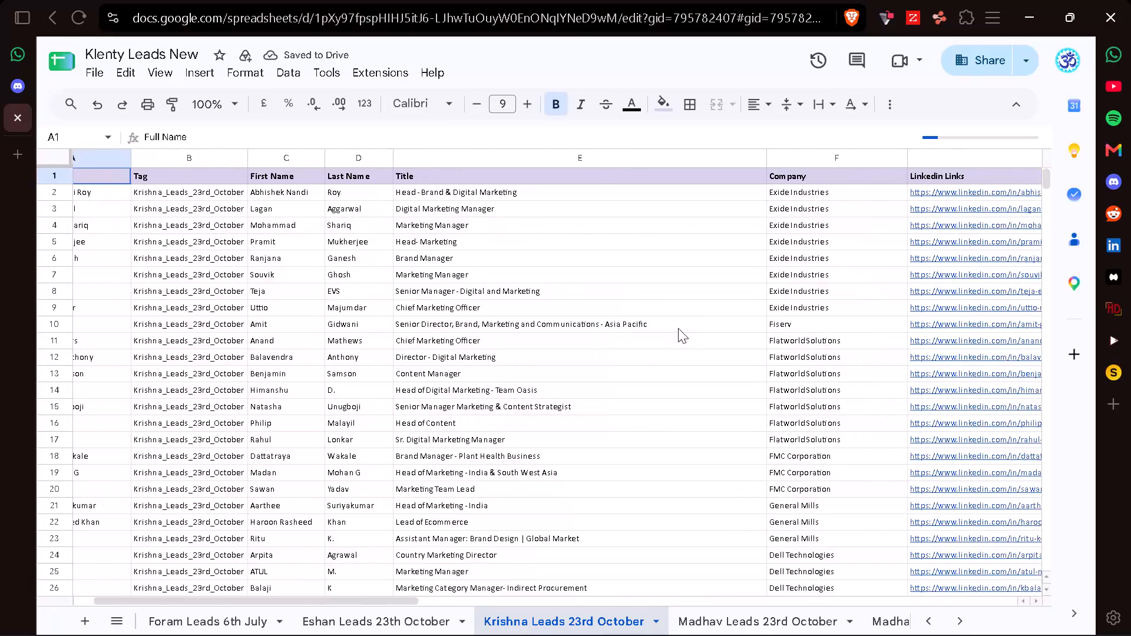
Rename the Eshan Leads 23th October sheet as Eshan Leads 26th October.
{"action": "scroll", "coordinate": [678, 328], "scroll_direction": "left", "scroll_amount": 4}
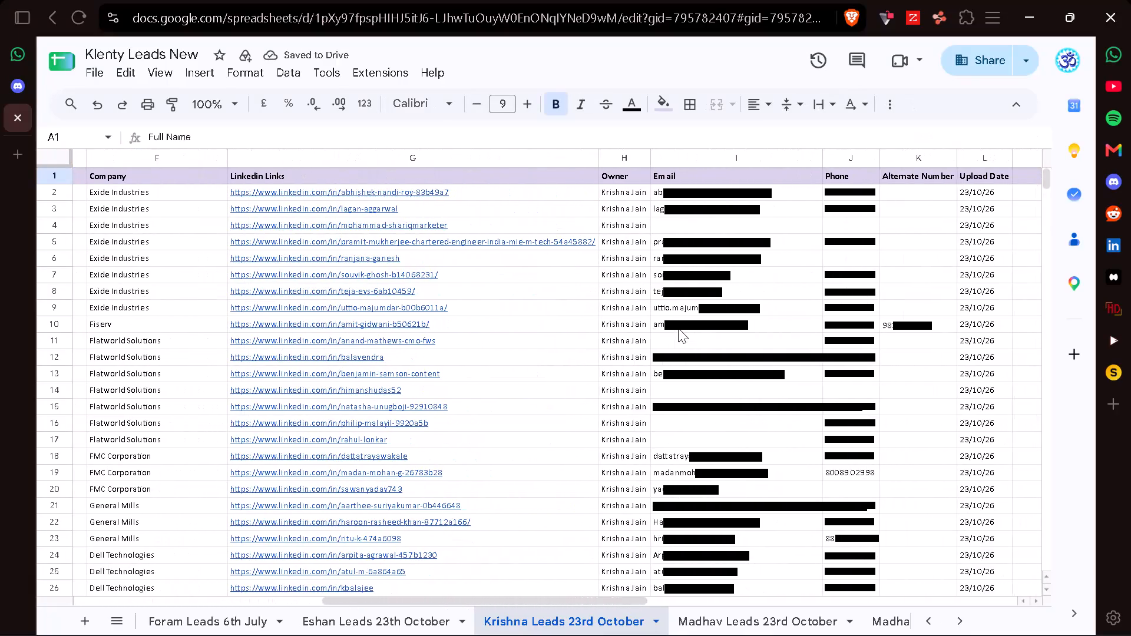
{"action": "scroll", "coordinate": [678, 328], "scroll_direction": "right", "scroll_amount": 6}
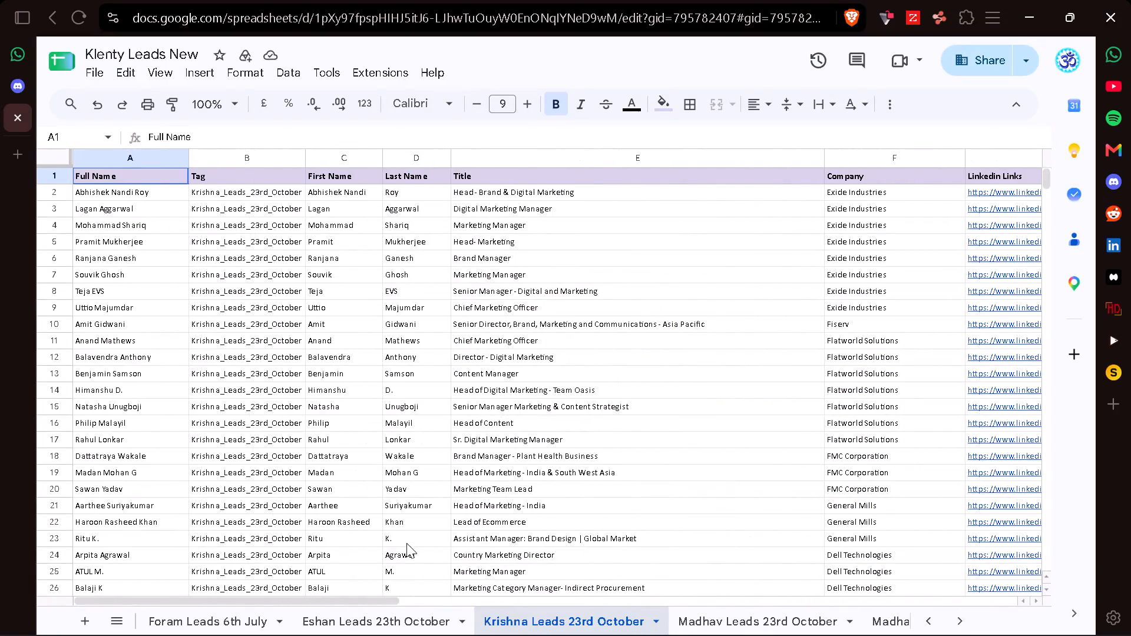
{"action": "left_click", "coordinate": [461, 625]}
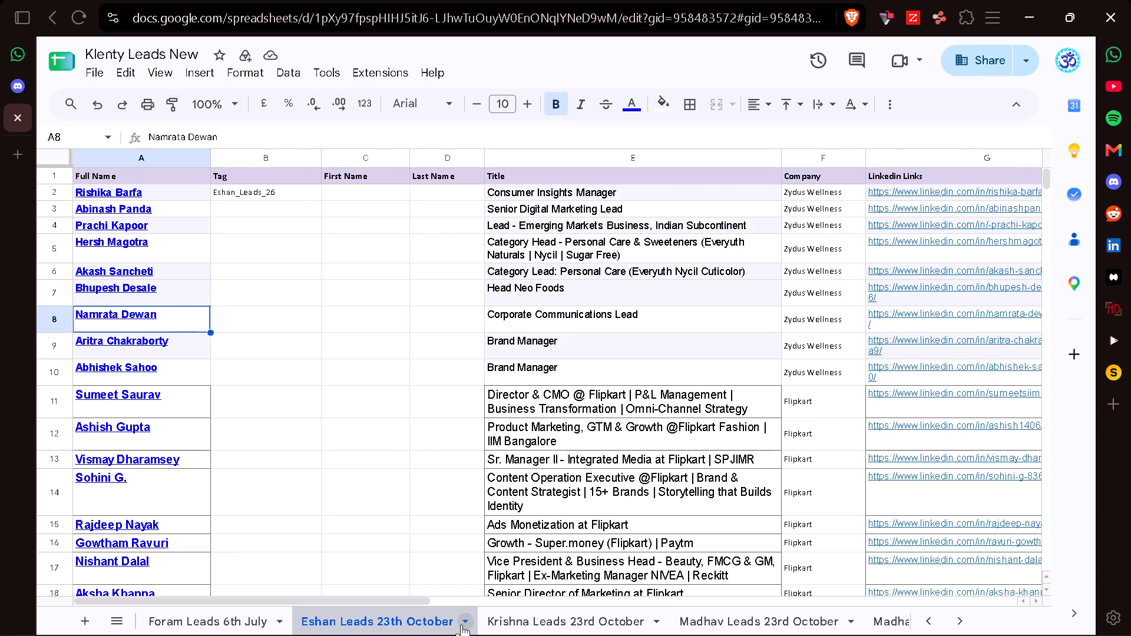
{"action": "left_click", "coordinate": [461, 624]}
{"action": "left_click", "coordinate": [323, 425]}
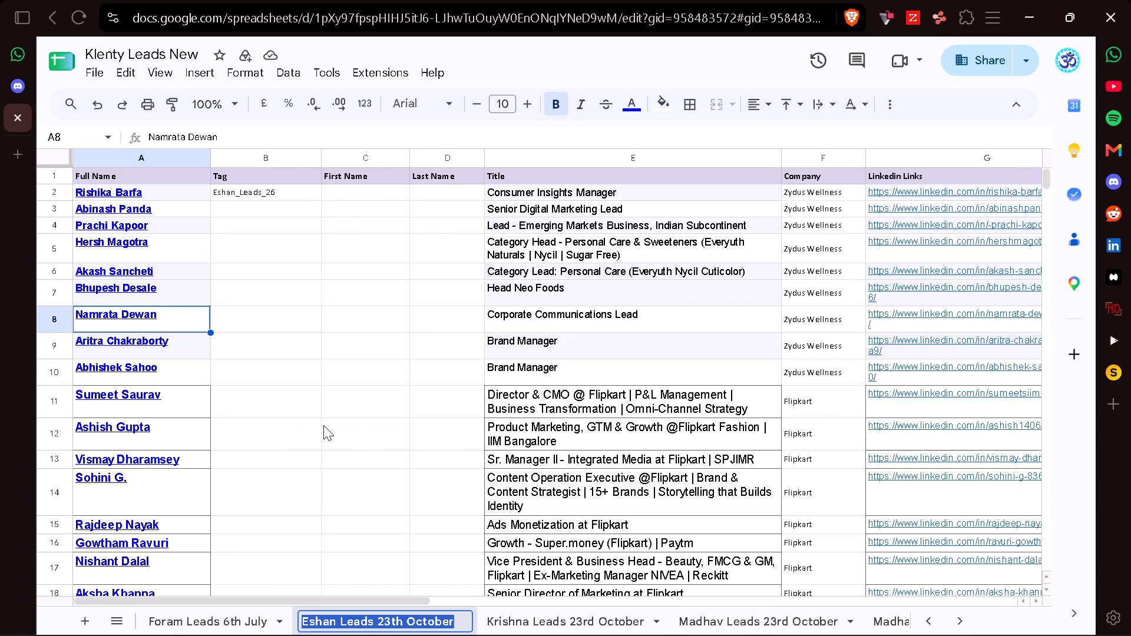
{"action": "left_click", "coordinate": [388, 622]}
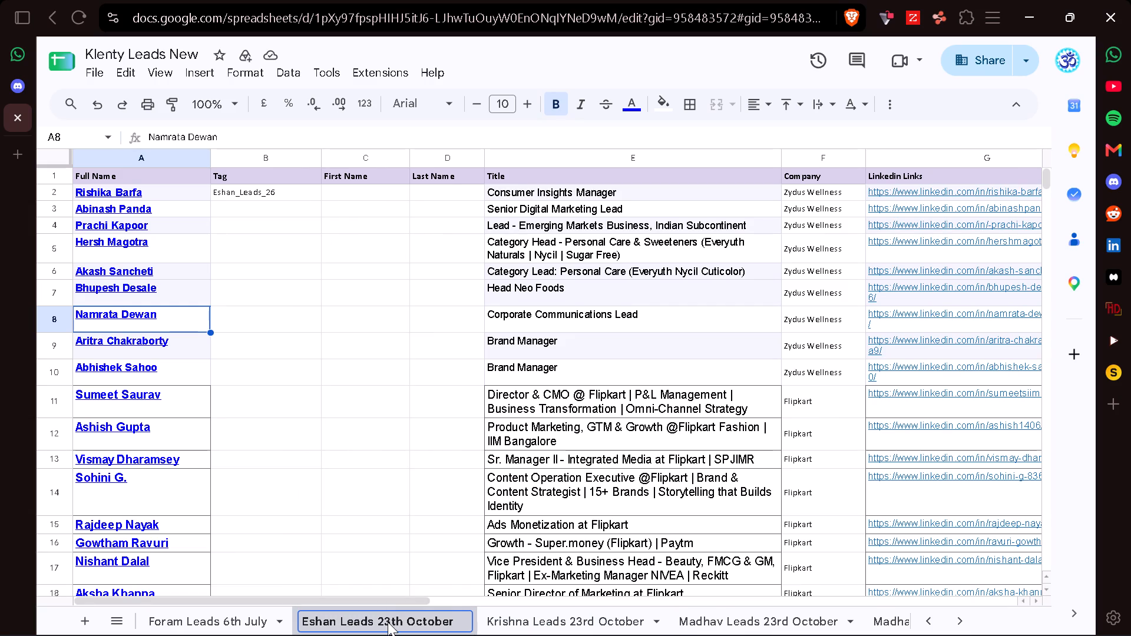
{"action": "key", "text": "BackSpace"}
{"action": "key", "text": "6"}
{"action": "key", "text": "Return"}
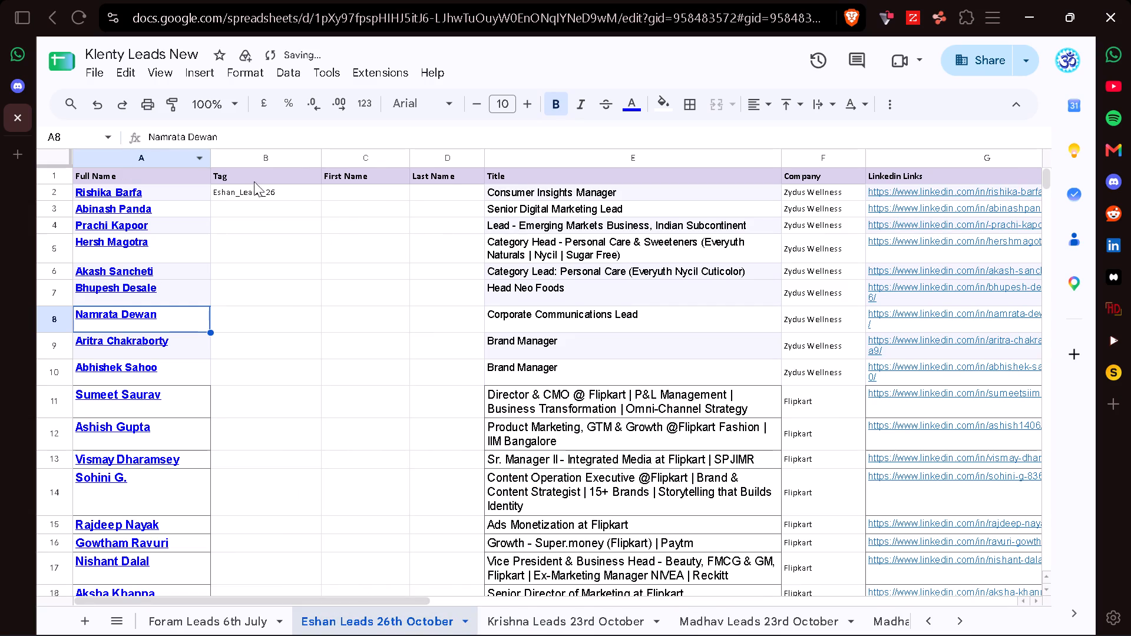
Set the Tag in B2 of the Eshan Leads 26th October sheet to Eshan_Leads_26th_October_Lot1.
{"action": "left_click", "coordinate": [281, 194]}
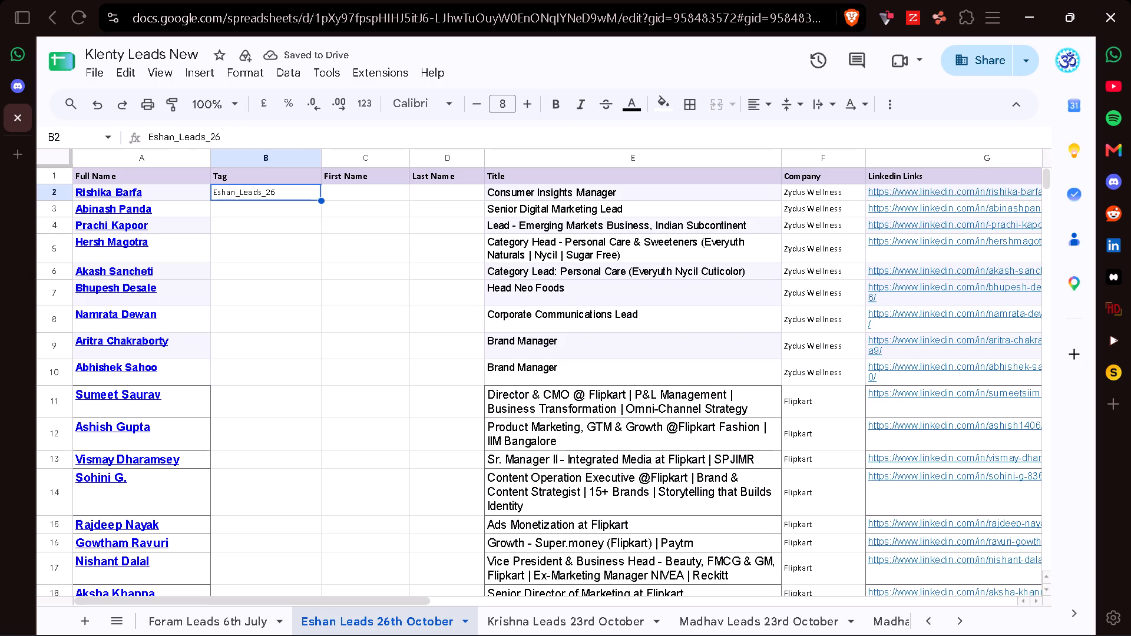
{"action": "left_click", "coordinate": [234, 134]}
{"action": "type", "text": "th"}
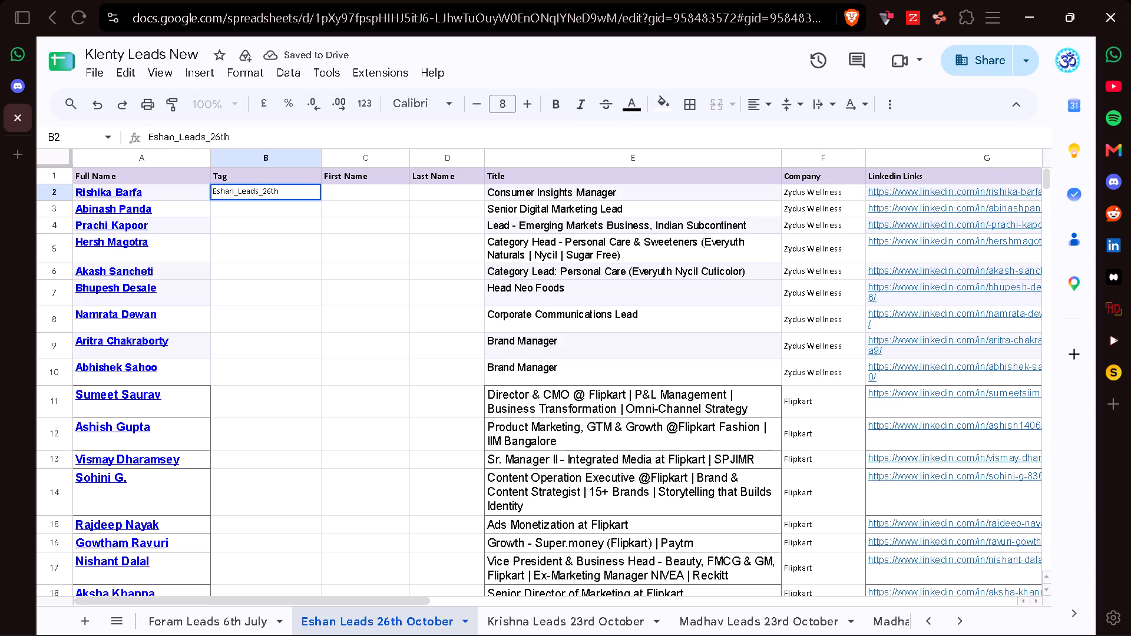
{"action": "key", "text": "shift+underscore"}
{"action": "type", "text": "Oct"}
{"action": "left_click", "coordinate": [272, 118]}
{"action": "key", "text": "shift+underscore"}
{"action": "type", "text": "LO"}
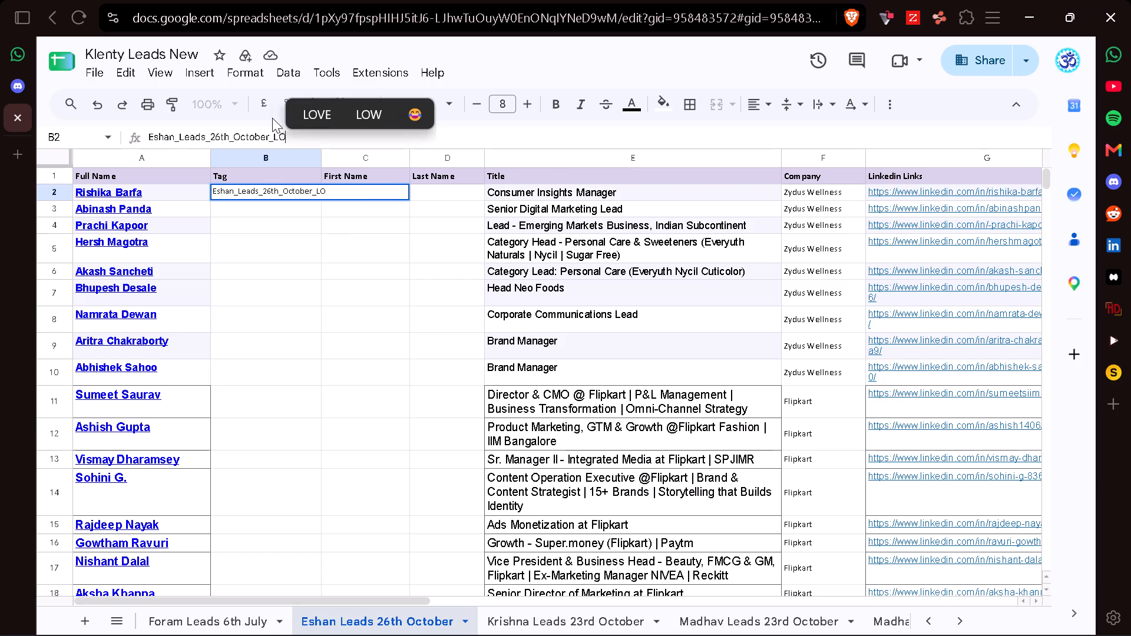
{"action": "key", "text": "BackSpace"}
{"action": "type", "text": "ot1"}
{"action": "key", "text": "Return"}
Copy the tag from B2 into B3:B32 so every lead row carries it.
{"action": "key", "text": "Up"}
{"action": "key", "text": "ctrl+c"}
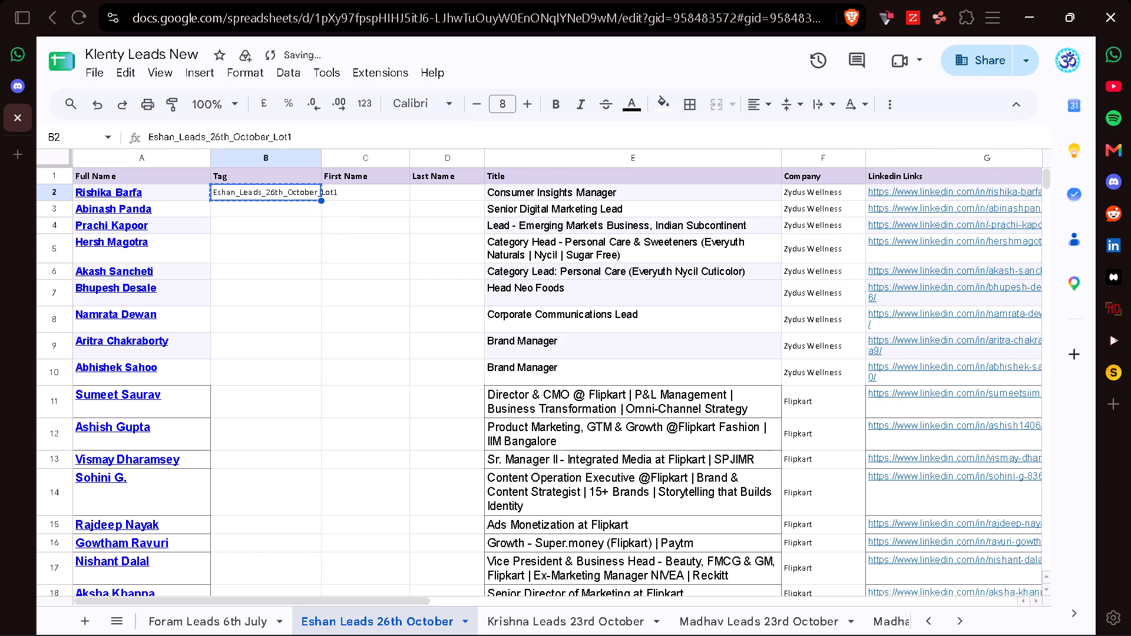
{"action": "left_click", "coordinate": [263, 210]}
{"action": "key", "text": "shift+Down"}
{"action": "key", "text": "shift+Down"}
{"action": "key", "text": "shift+Down"}
{"action": "key", "text": "shift+Down"}
{"action": "key", "text": "shift+Down"}
{"action": "key", "text": "shift+Down"}
{"action": "key", "text": "shift+Down"}
{"action": "key", "text": "shift+Down"}
{"action": "key", "text": "shift+Down"}
{"action": "key", "text": "shift+Down"}
{"action": "key", "text": "shift+Down"}
{"action": "key", "text": "shift+Down"}
{"action": "key", "text": "shift+Down"}
{"action": "key", "text": "shift+Down"}
{"action": "key", "text": "shift+Down"}
{"action": "key", "text": "shift+Down"}
{"action": "key", "text": "shift+Down"}
{"action": "key", "text": "shift+Down"}
{"action": "key", "text": "shift+Down"}
{"action": "key", "text": "shift+Down"}
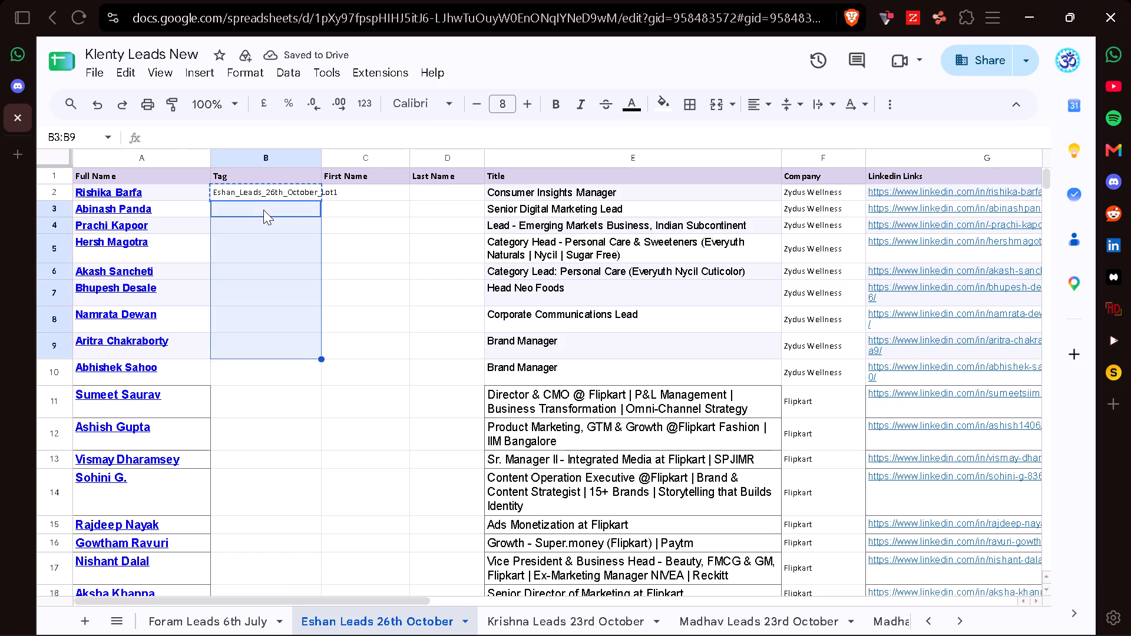
{"action": "key", "text": "shift+Down"}
{"action": "key", "text": "shift+Down"}
{"action": "key", "text": "shift+Up"}
{"action": "key", "text": "shift+Up"}
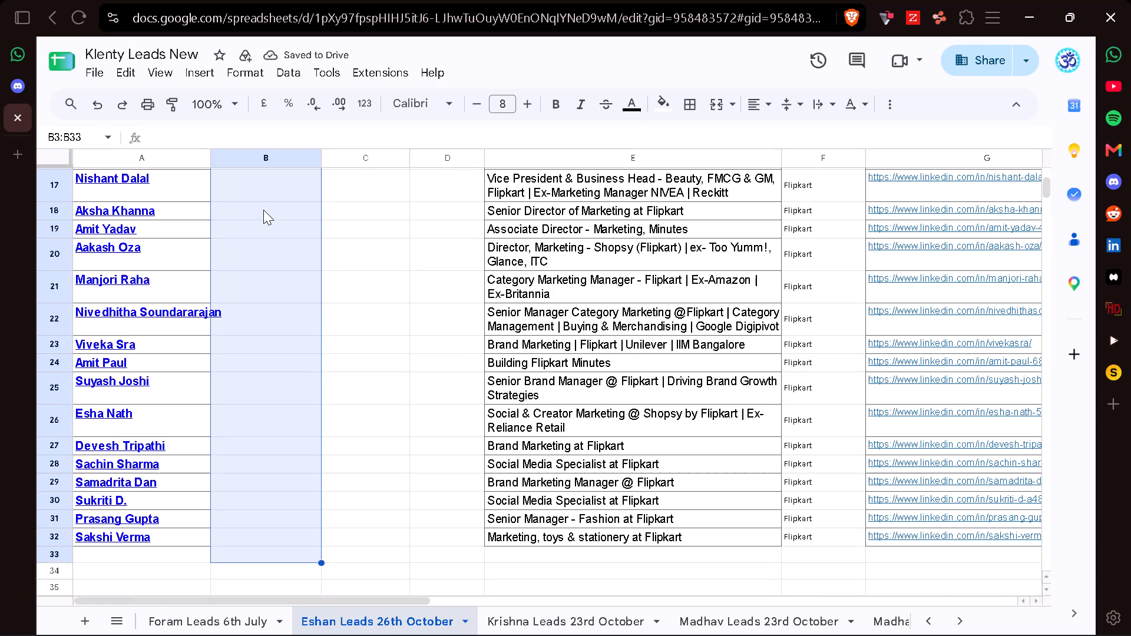
{"action": "key", "text": "shift+Up"}
{"action": "key", "text": "ctrl+v"}
Split the full names into First Name and Last Name by filling C2:C32 with the formula =SPLIT(A2," ").
{"action": "scroll", "coordinate": [306, 137], "scroll_direction": "up", "scroll_amount": 6}
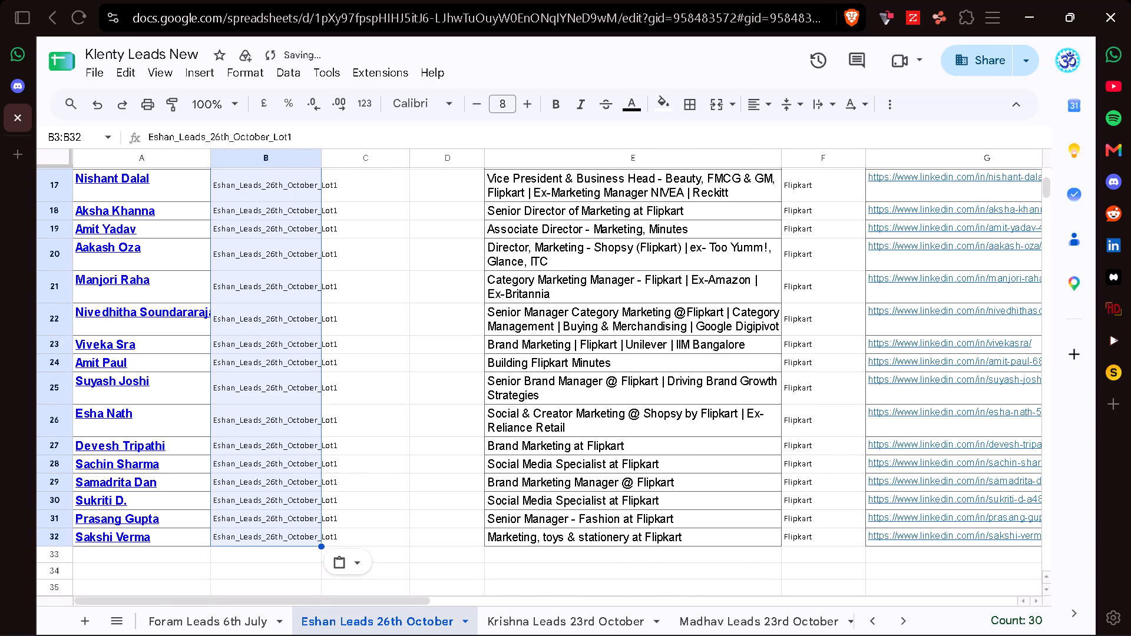
{"action": "scroll", "coordinate": [342, 338], "scroll_direction": "up", "scroll_amount": 7}
{"action": "left_click", "coordinate": [369, 197]}
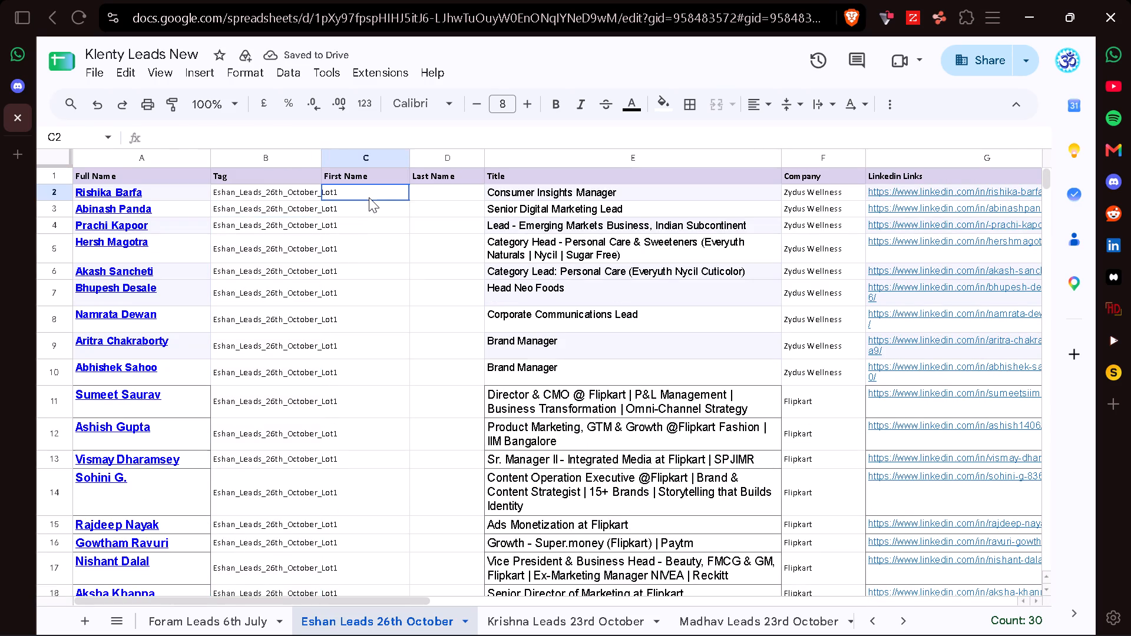
{"action": "type", "text": "=spli"}
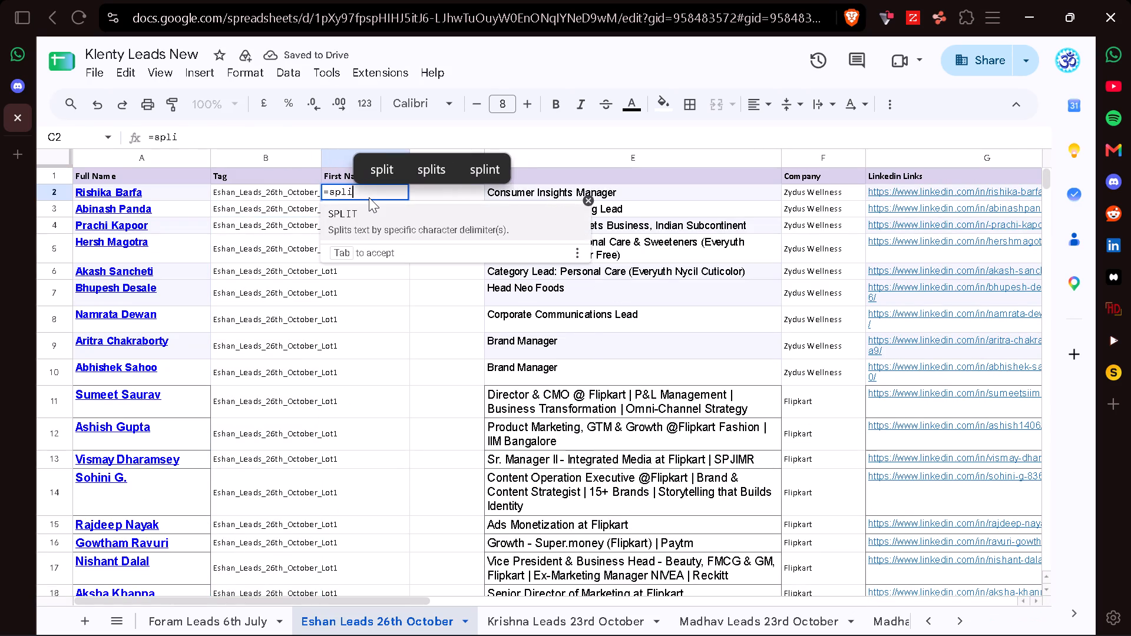
{"action": "left_click", "coordinate": [360, 223]}
{"action": "left_click", "coordinate": [111, 190]}
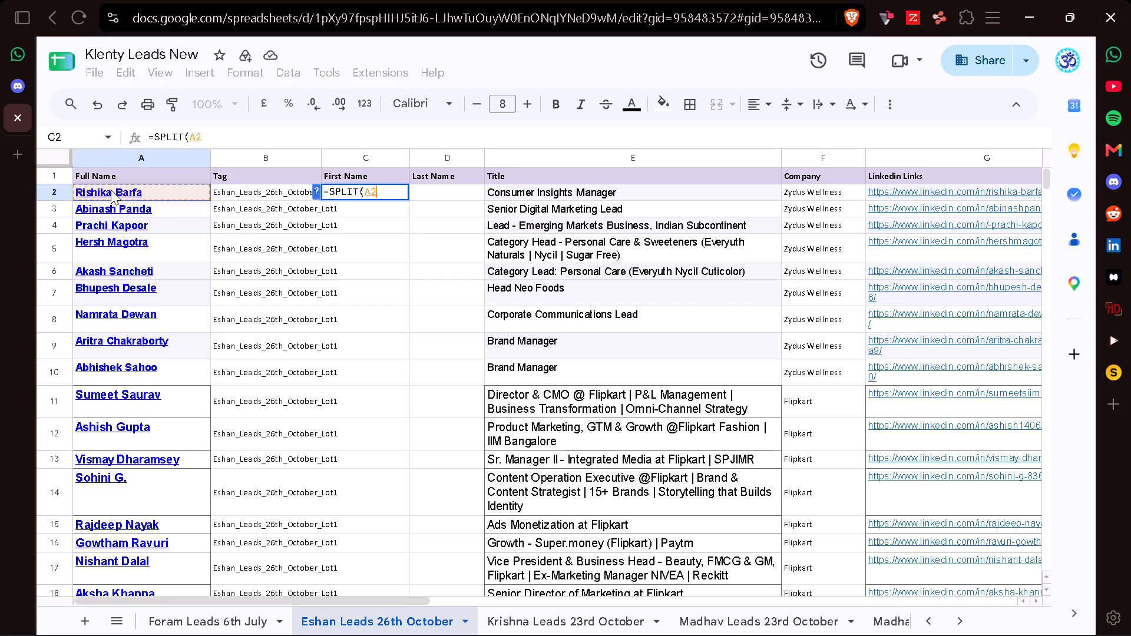
{"action": "type", "text": ",\" \""}
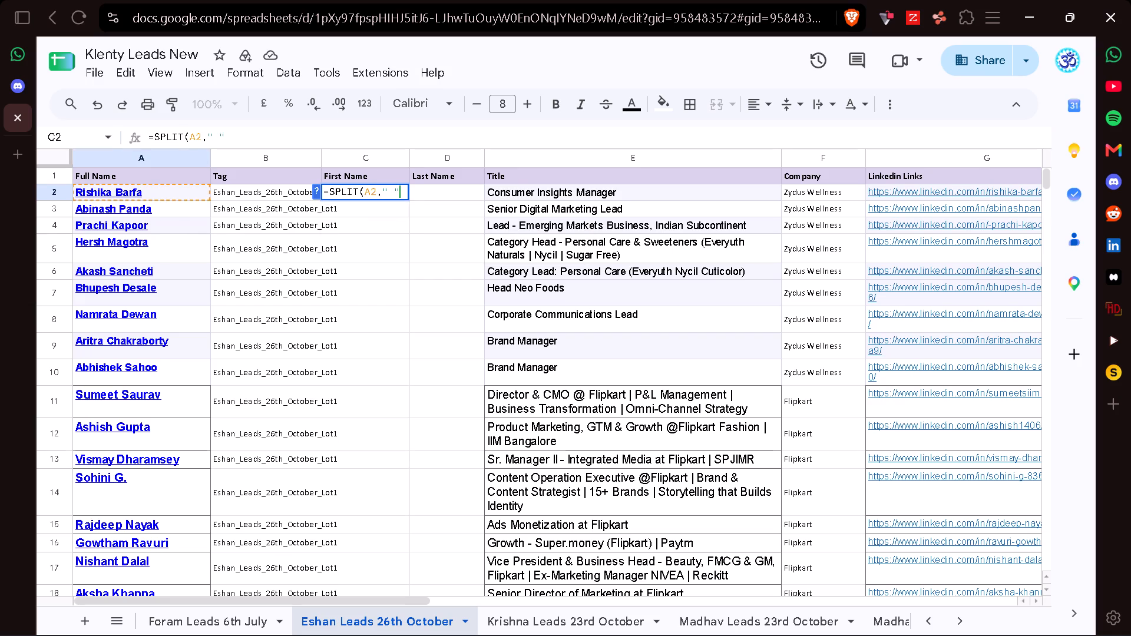
{"action": "key", "text": "Return"}
{"action": "key", "text": "Up"}
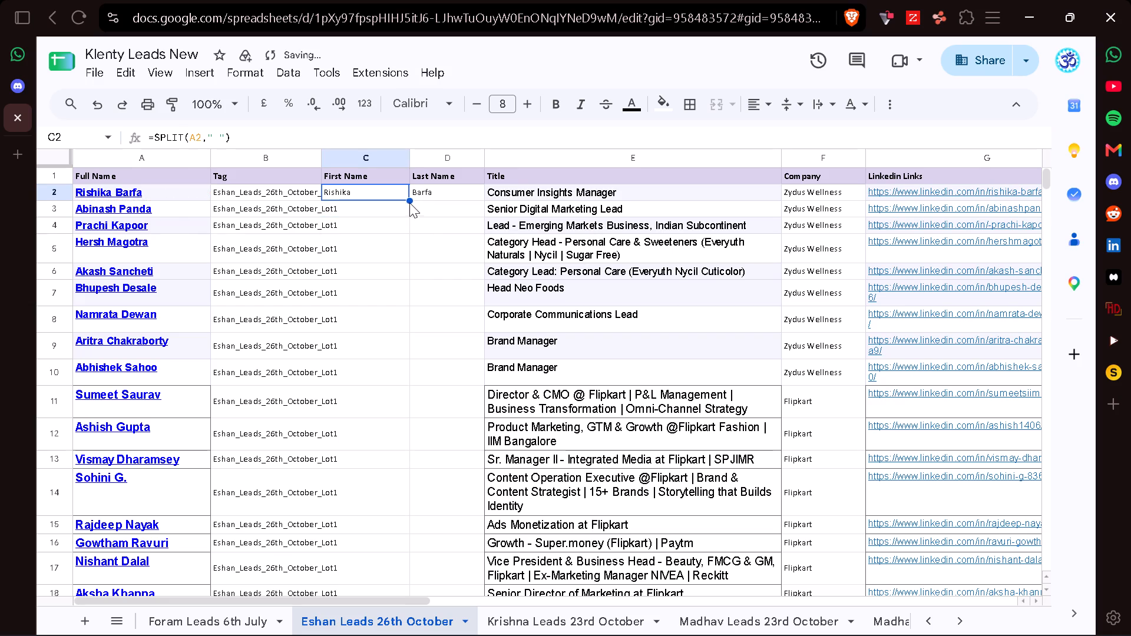
{"action": "left_click_drag", "start_coordinate": [406, 201], "coordinate": [367, 466]}
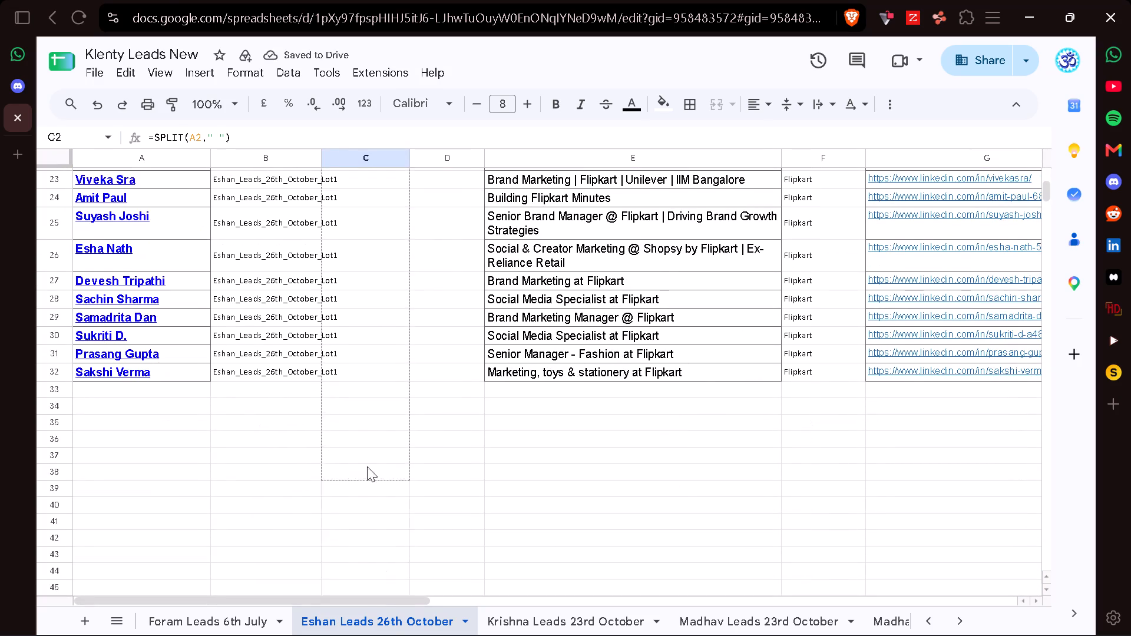
{"action": "left_click_drag", "start_coordinate": [367, 466], "coordinate": [382, 376]}
Remove the hyperlinks from the Full Name cells A2:A32.
{"action": "scroll", "coordinate": [382, 376], "scroll_direction": "up", "scroll_amount": 1}
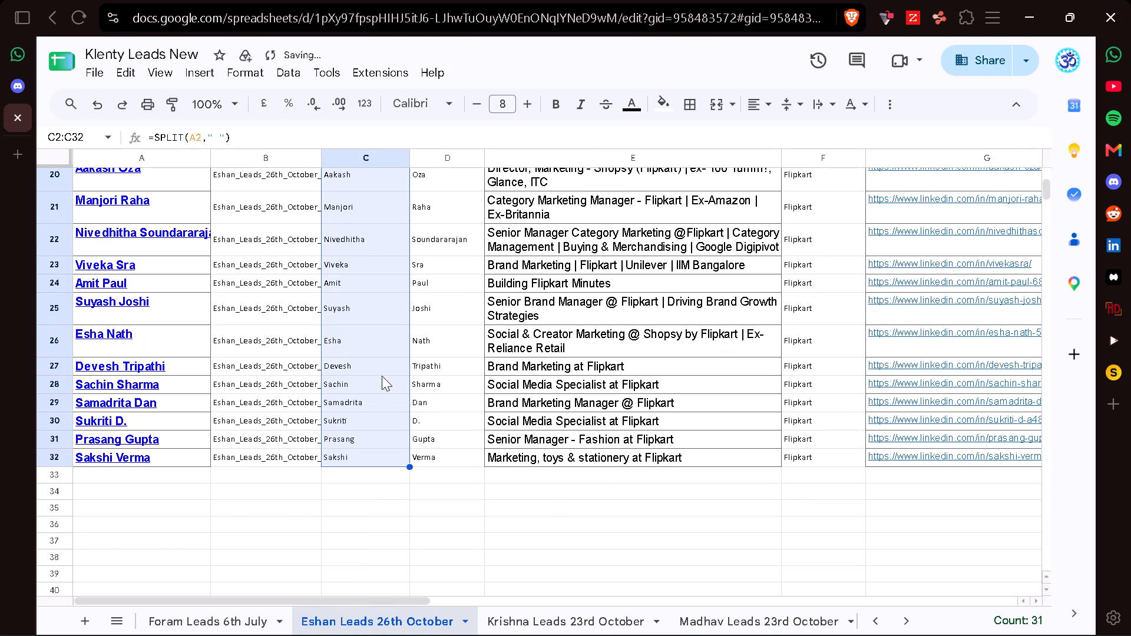
{"action": "scroll", "coordinate": [382, 376], "scroll_direction": "up", "scroll_amount": 6}
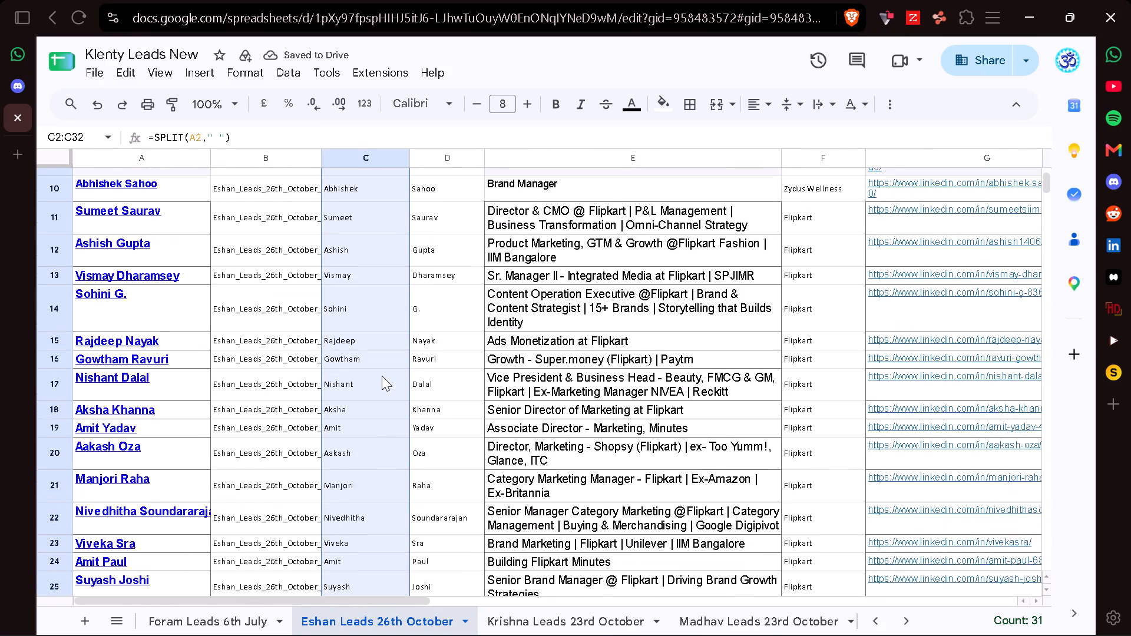
{"action": "scroll", "coordinate": [382, 376], "scroll_direction": "up", "scroll_amount": 4}
{"action": "left_click", "coordinate": [188, 195]}
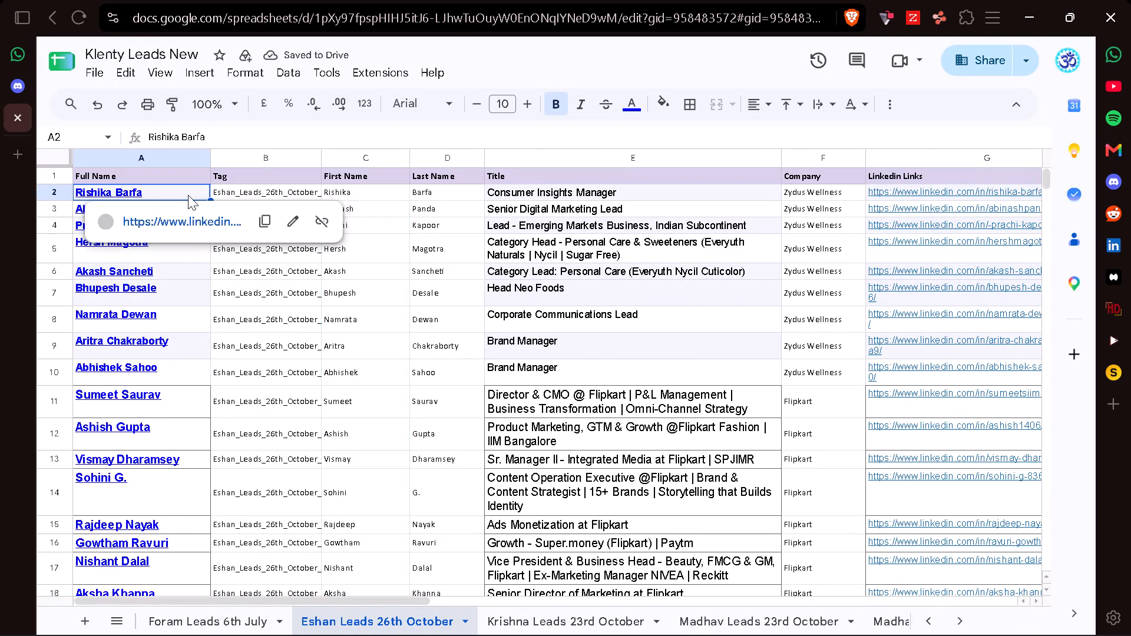
{"action": "key", "text": "ctrl+shift+Down"}
{"action": "key", "text": "ctrl+shift+Right"}
{"action": "key", "text": "ctrl+shift+Right"}
{"action": "key", "text": "ctrl+shift+Left"}
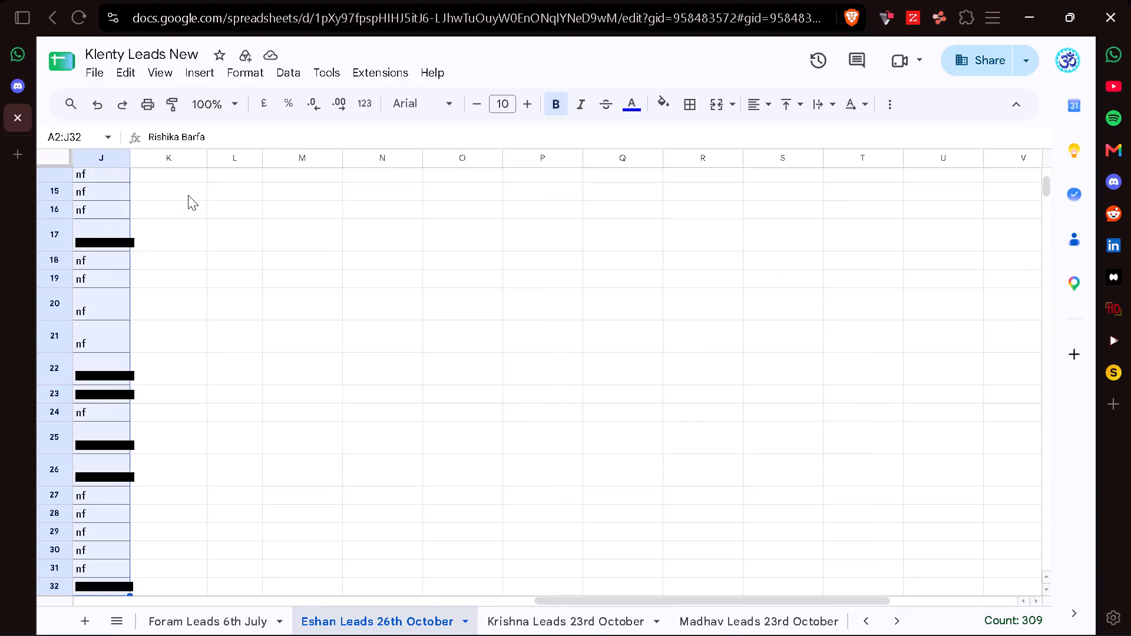
{"action": "key", "text": "ctrl+shift+Left"}
{"action": "key", "text": "ctrl+shift+Left"}
{"action": "key", "text": "ctrl+shift+Left"}
{"action": "right_click", "coordinate": [188, 195]}
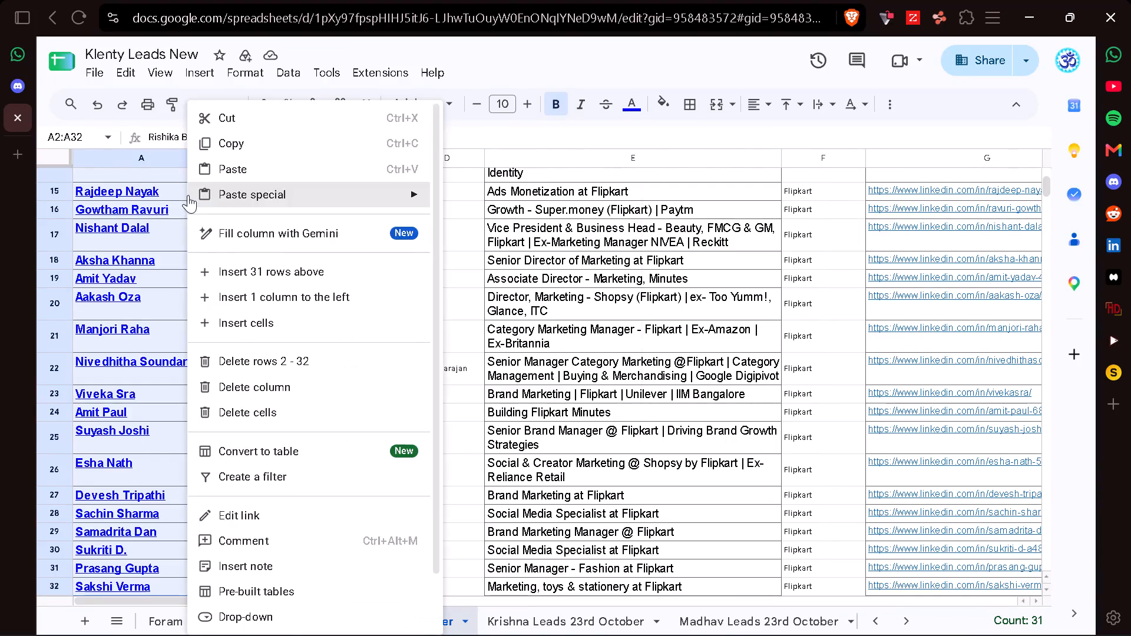
{"action": "scroll", "coordinate": [300, 568], "scroll_direction": "down", "scroll_amount": 4}
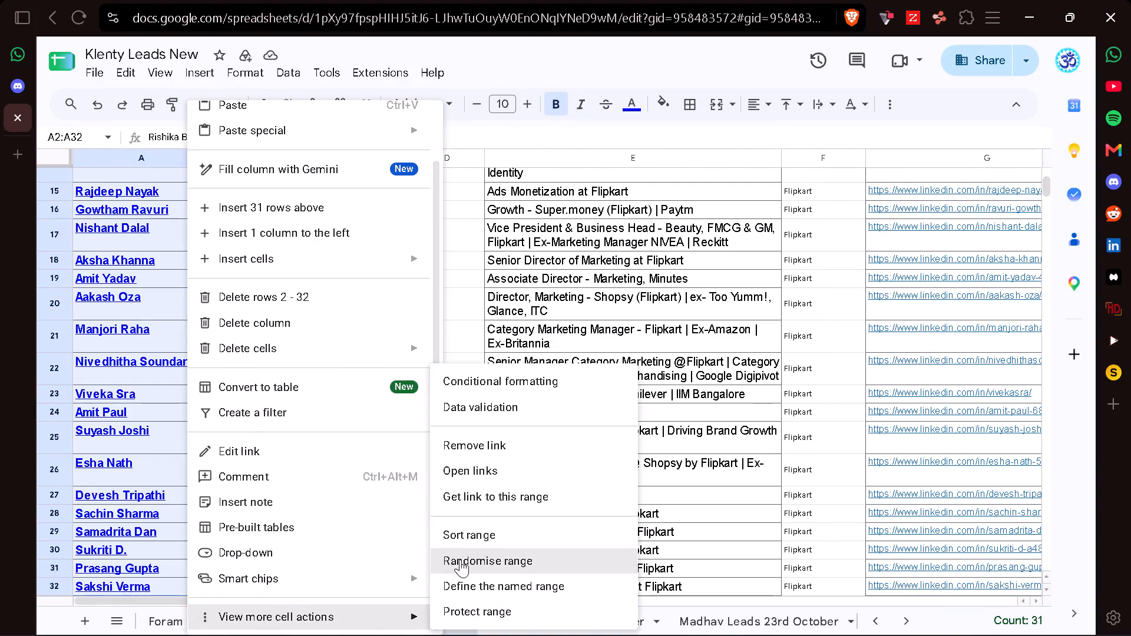
{"action": "left_click", "coordinate": [487, 444]}
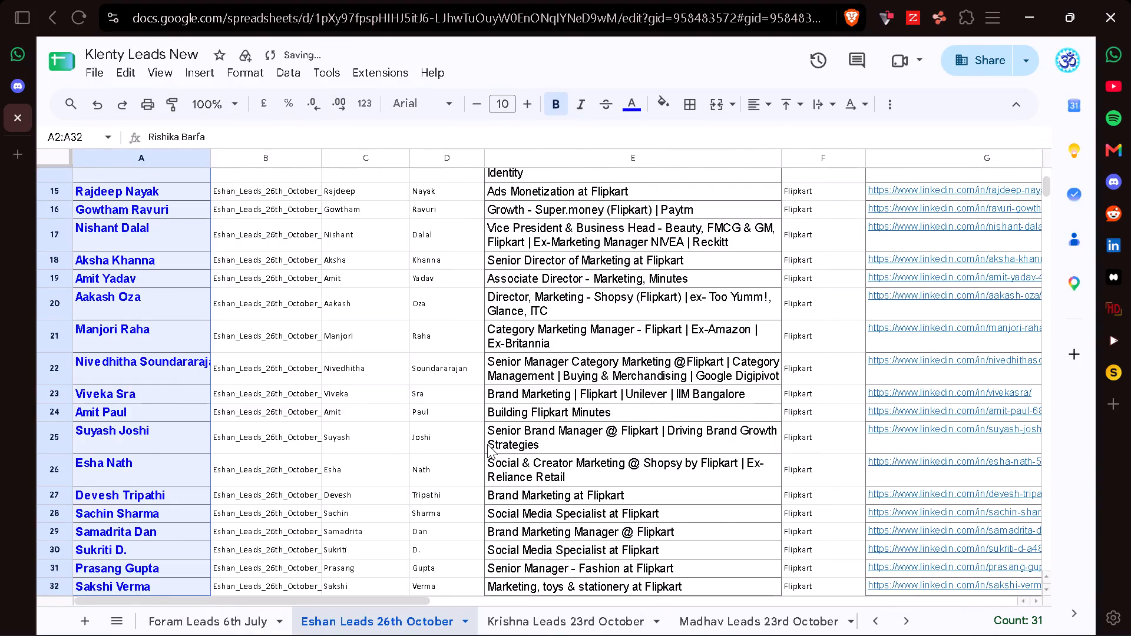
{"action": "key", "text": "ctrl+u"}
{"action": "key", "text": "ctrl+u"}
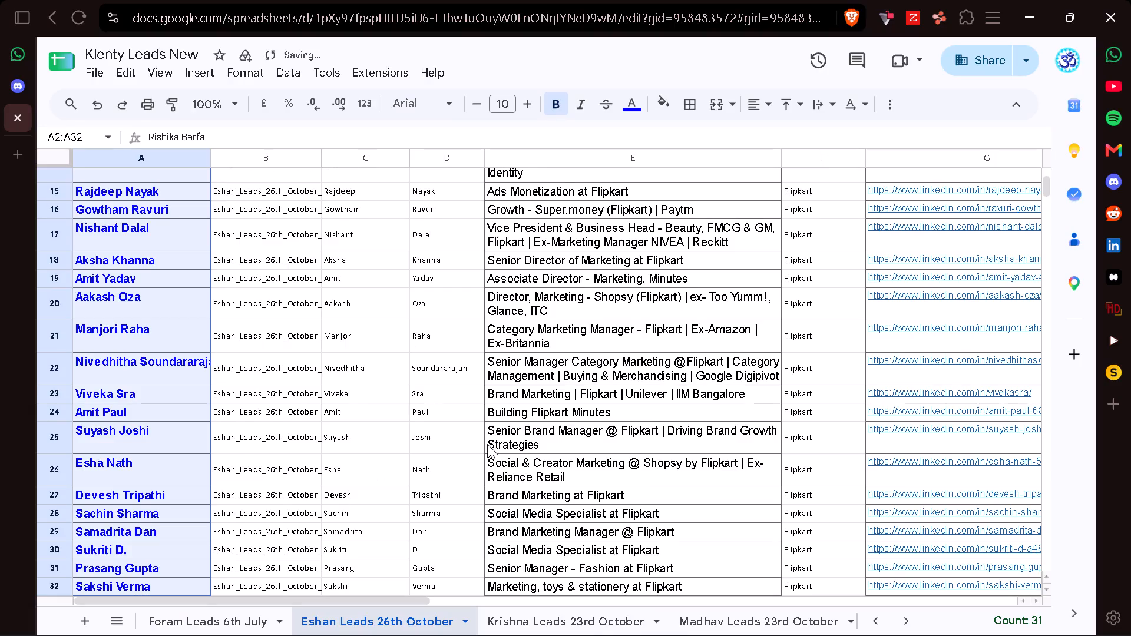
Format the lead rows A2:J32 in Calibri, size 8, without bold.
{"action": "scroll", "coordinate": [487, 444], "scroll_direction": "up", "scroll_amount": 9}
{"action": "key", "text": "ctrl+shift+Right"}
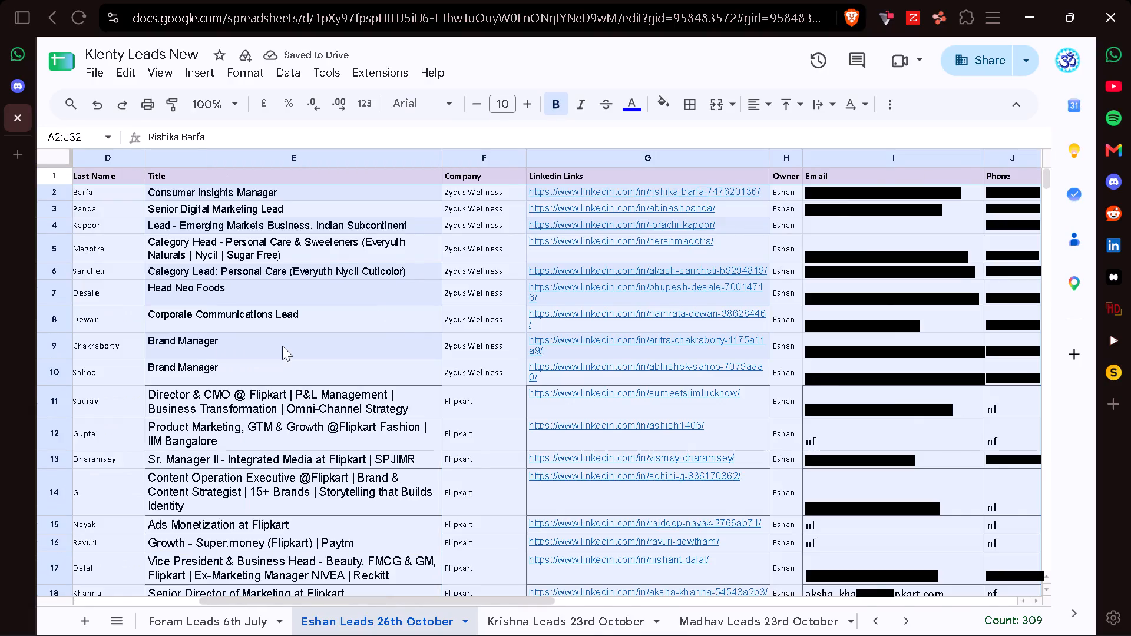
{"action": "key", "text": "ctrl+shift+Right"}
{"action": "key", "text": "ctrl+shift+Left"}
{"action": "scroll", "coordinate": [282, 346], "scroll_direction": "right", "scroll_amount": 12}
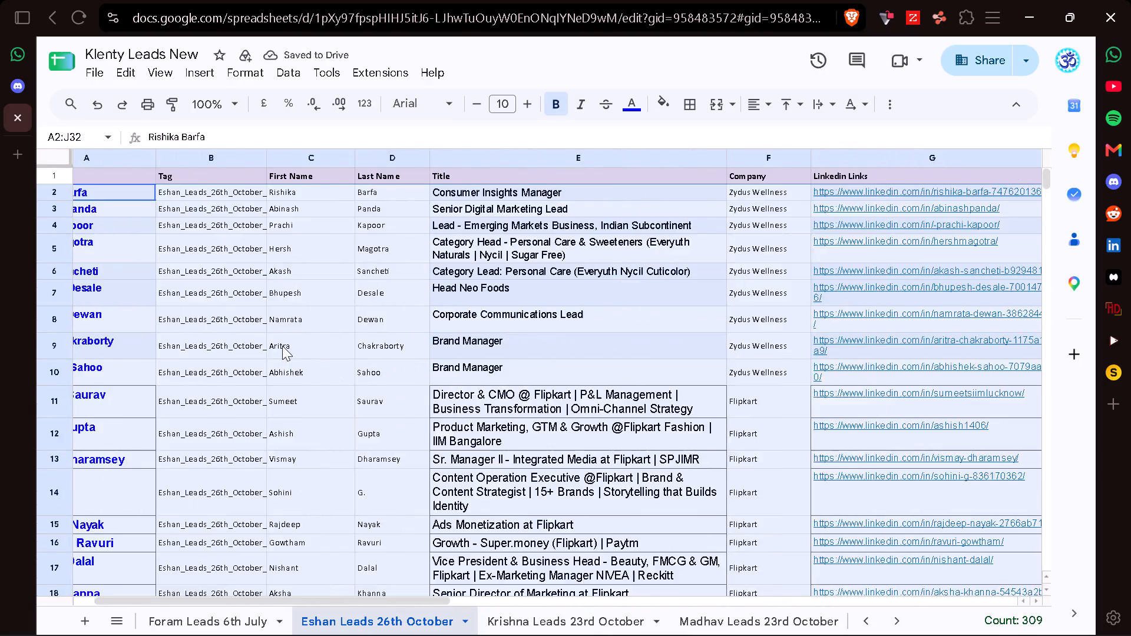
{"action": "double_click", "coordinate": [477, 100]}
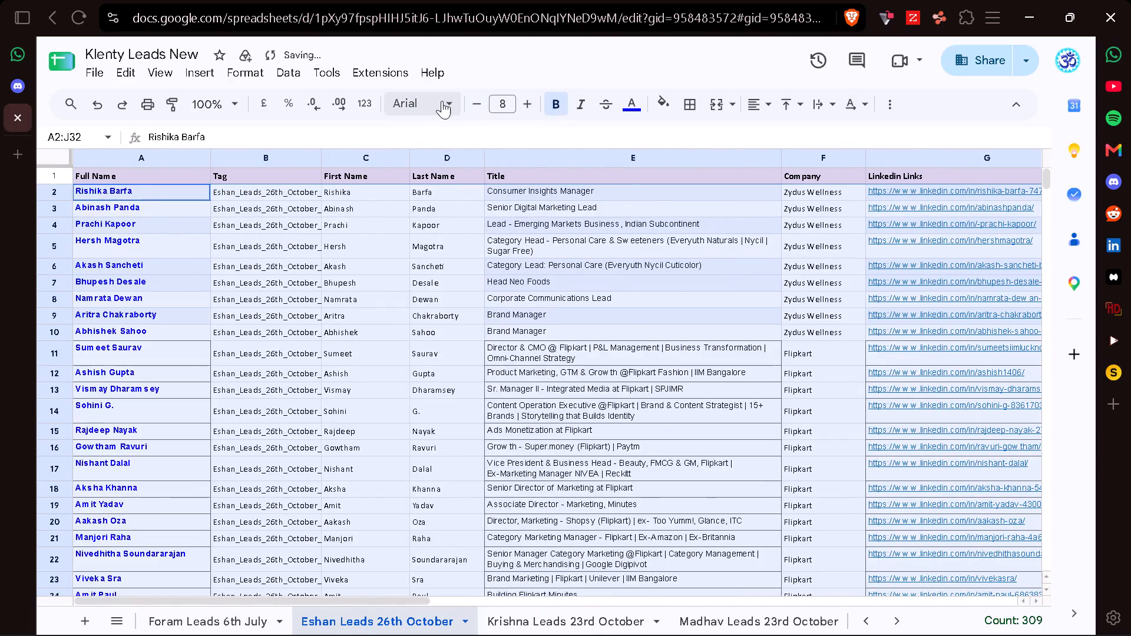
{"action": "left_click", "coordinate": [442, 101]}
{"action": "left_click", "coordinate": [434, 256]}
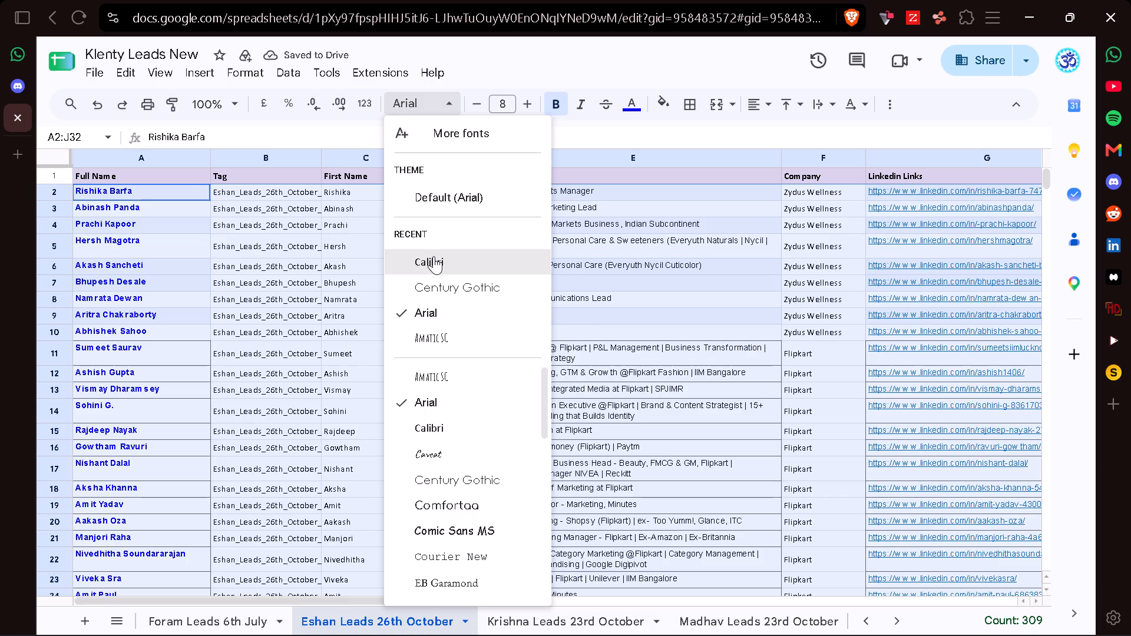
{"action": "left_click", "coordinate": [550, 108]}
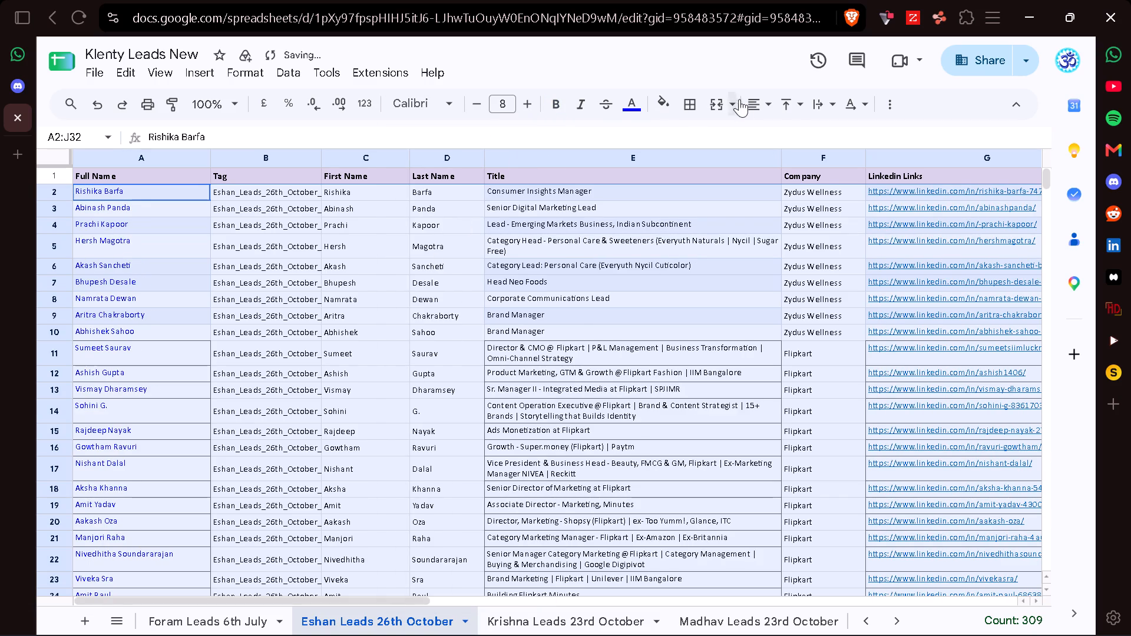
Align the cells A2:J32 vertically to the middle and set their text colour to black.
{"action": "left_click", "coordinate": [779, 99]}
{"action": "left_click", "coordinate": [809, 130]}
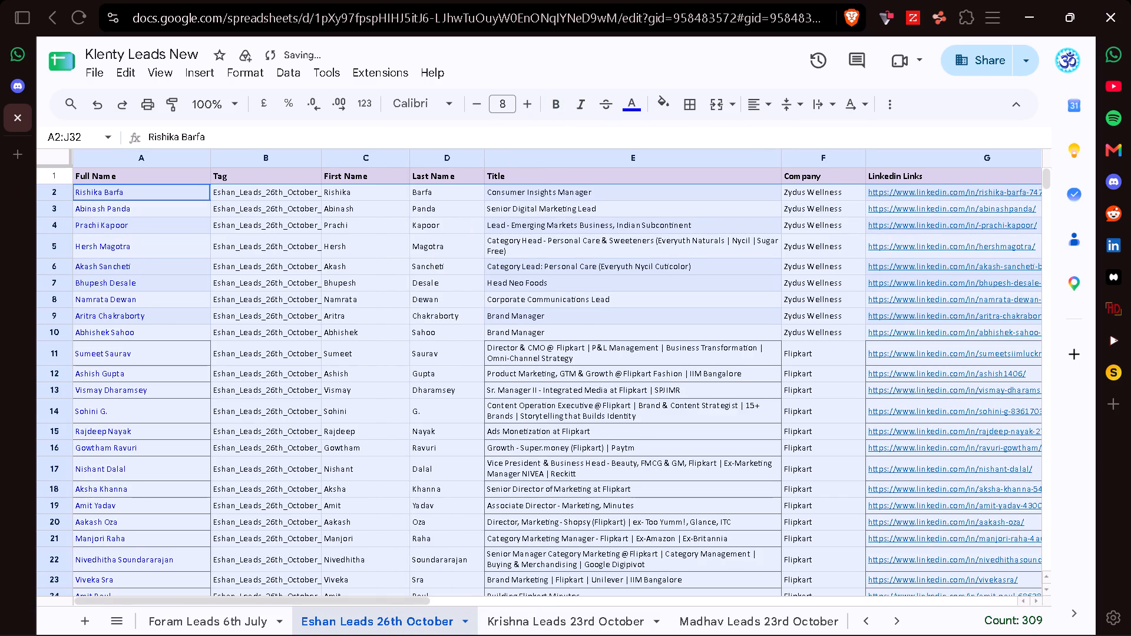
{"action": "left_click", "coordinate": [638, 107]}
{"action": "left_click", "coordinate": [658, 132]}
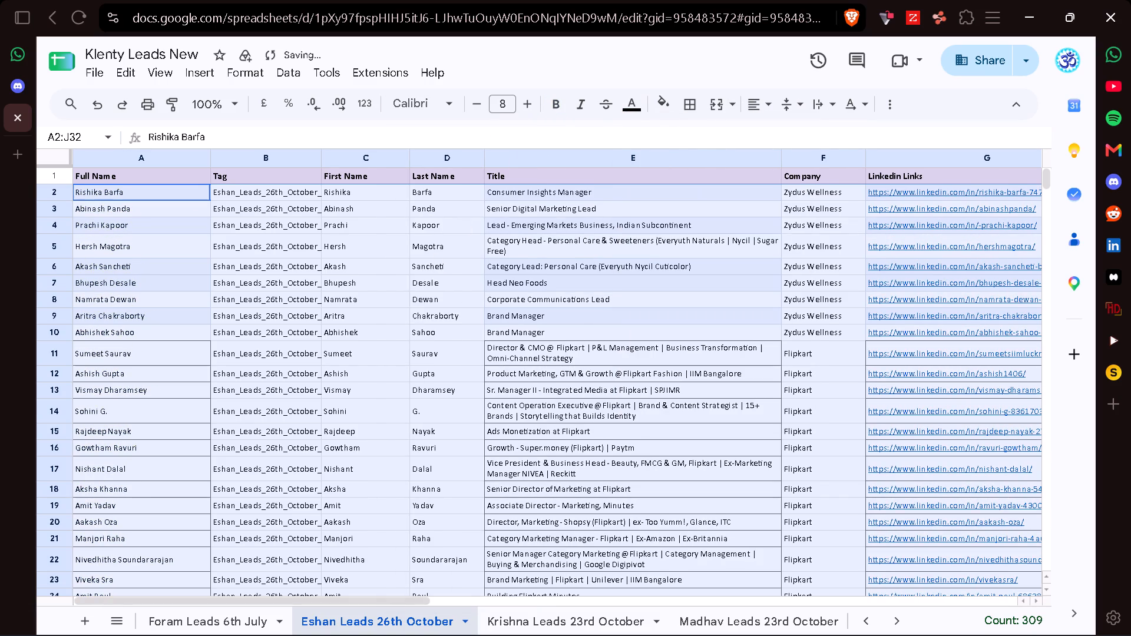
Reset the fill colour and remove all borders from the lead rows A2:J32.
{"action": "left_click", "coordinate": [663, 87]}
{"action": "left_click", "coordinate": [663, 97]}
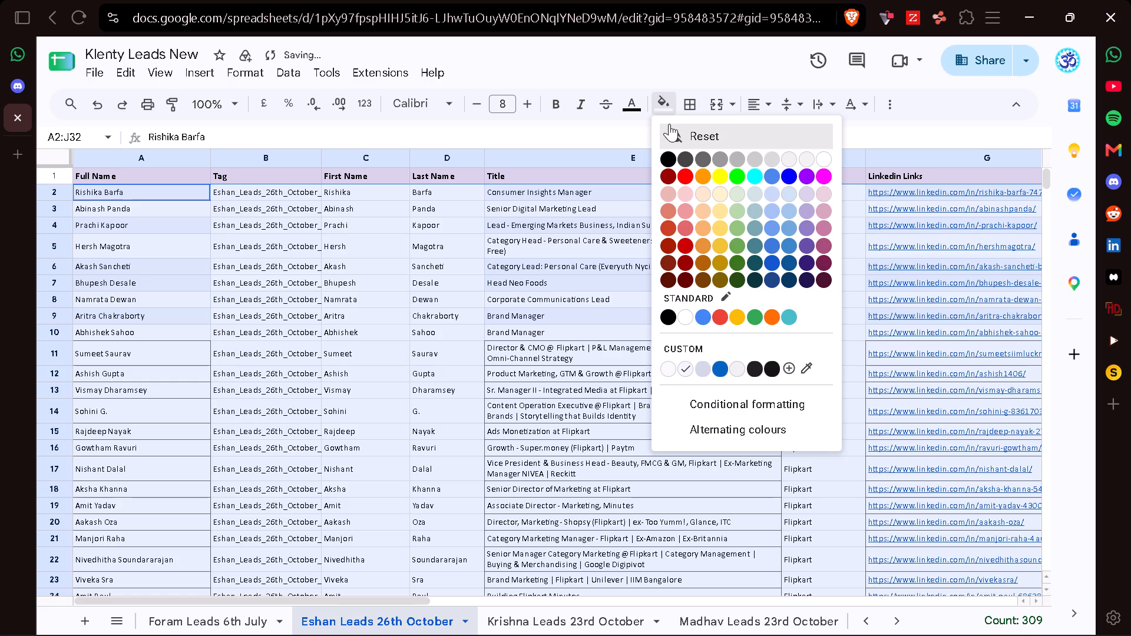
{"action": "left_click", "coordinate": [669, 124]}
{"action": "left_click", "coordinate": [697, 108]}
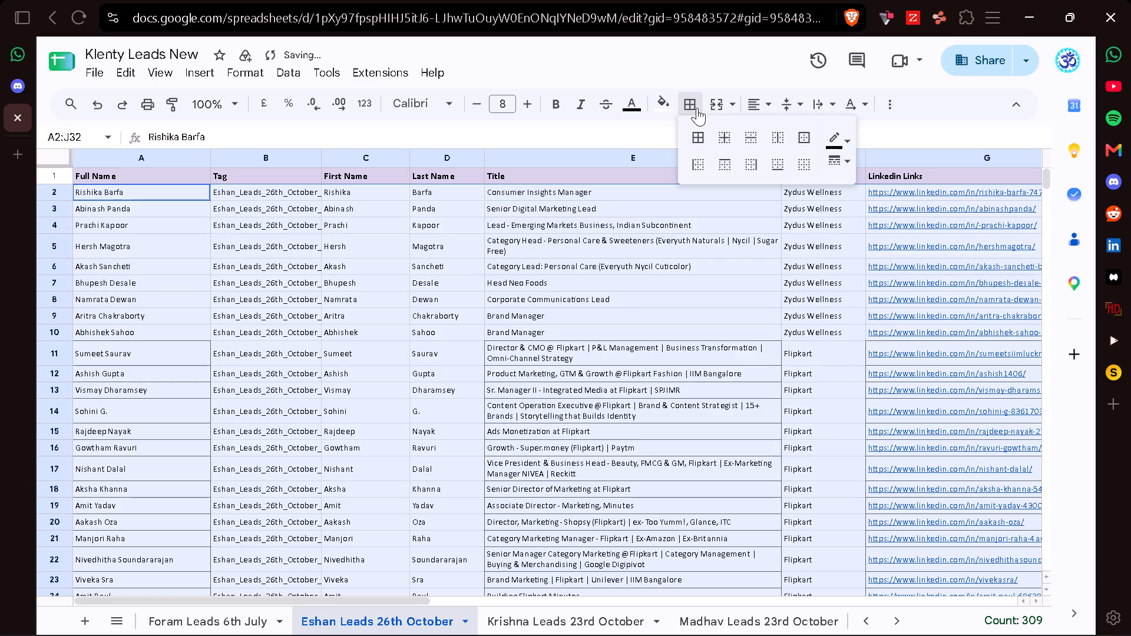
{"action": "left_click", "coordinate": [801, 174]}
{"action": "scroll", "coordinate": [415, 388], "scroll_direction": "down", "scroll_amount": 2}
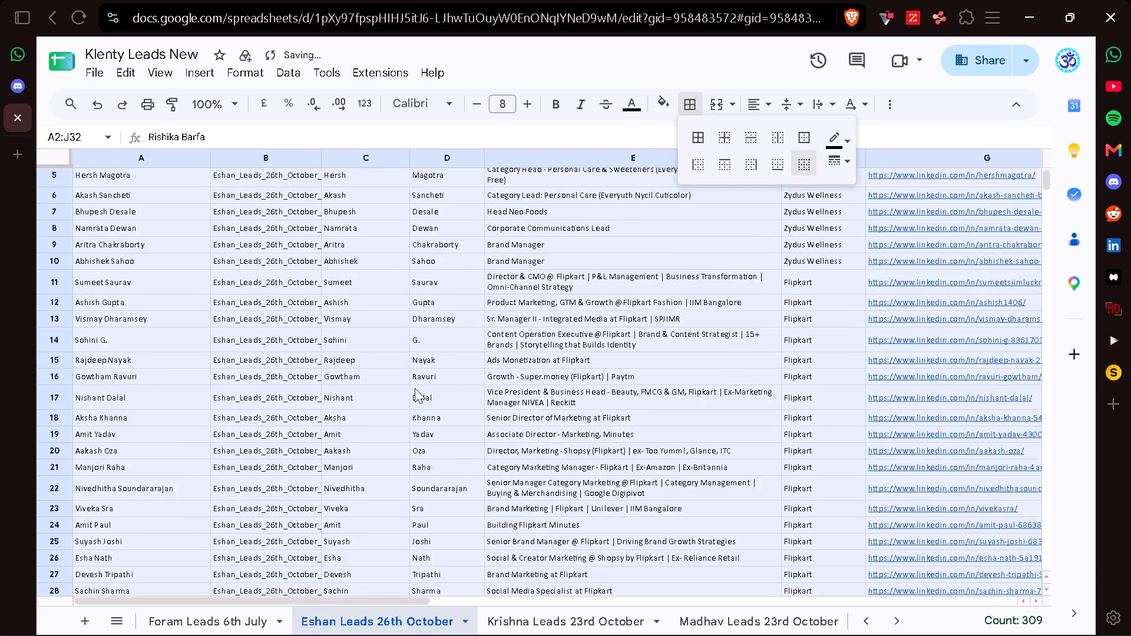
{"action": "scroll", "coordinate": [415, 388], "scroll_direction": "down", "scroll_amount": 1}
{"action": "scroll", "coordinate": [415, 388], "scroll_direction": "up", "scroll_amount": 5}
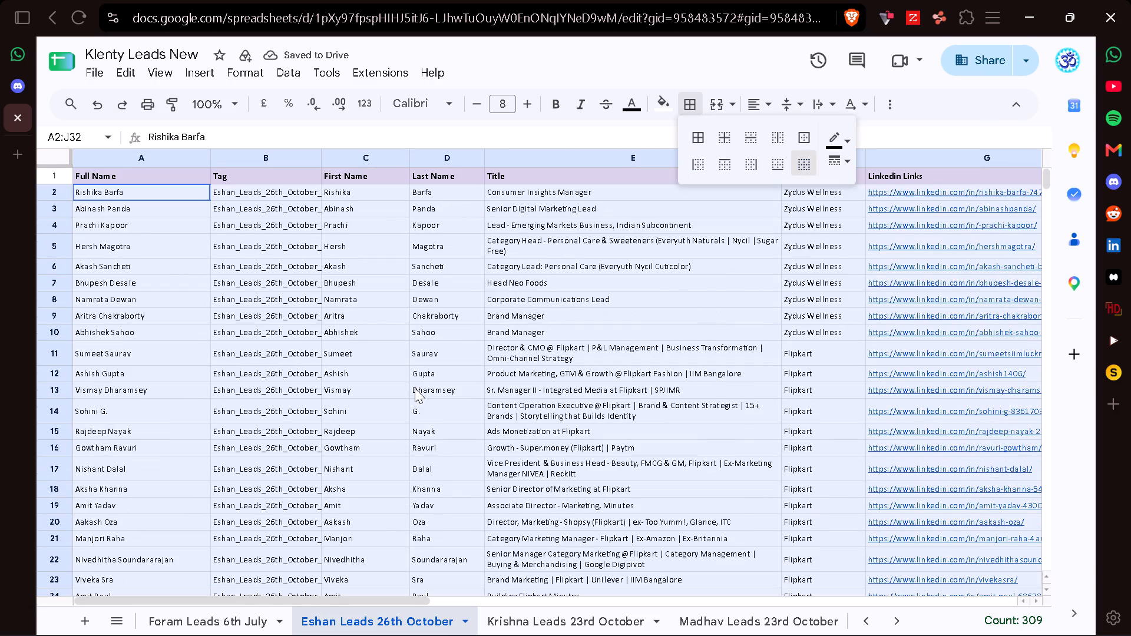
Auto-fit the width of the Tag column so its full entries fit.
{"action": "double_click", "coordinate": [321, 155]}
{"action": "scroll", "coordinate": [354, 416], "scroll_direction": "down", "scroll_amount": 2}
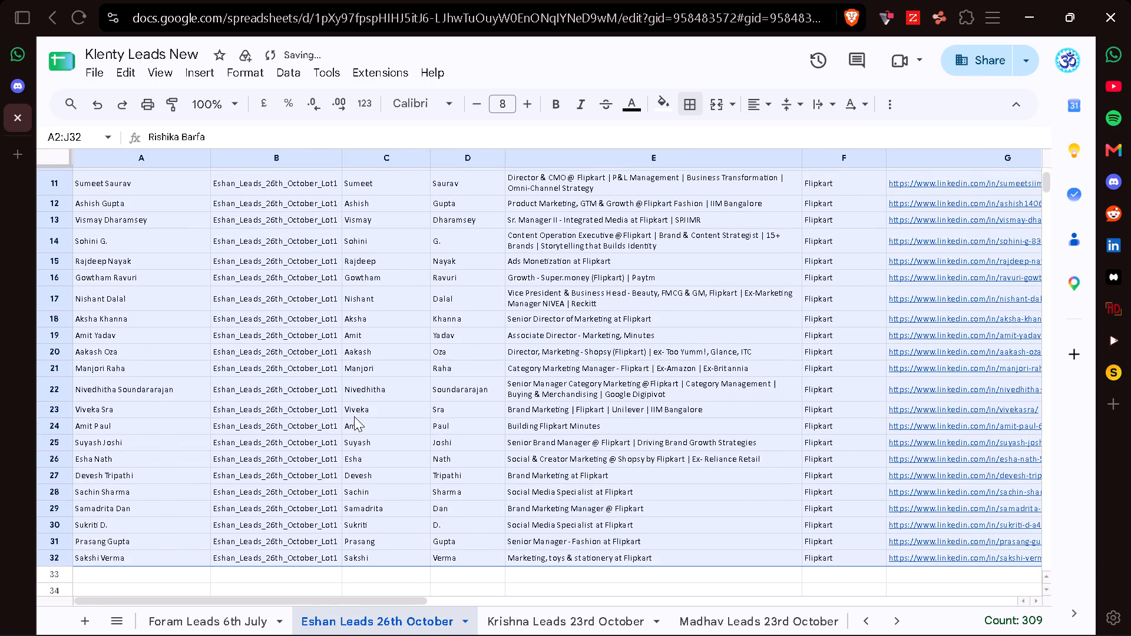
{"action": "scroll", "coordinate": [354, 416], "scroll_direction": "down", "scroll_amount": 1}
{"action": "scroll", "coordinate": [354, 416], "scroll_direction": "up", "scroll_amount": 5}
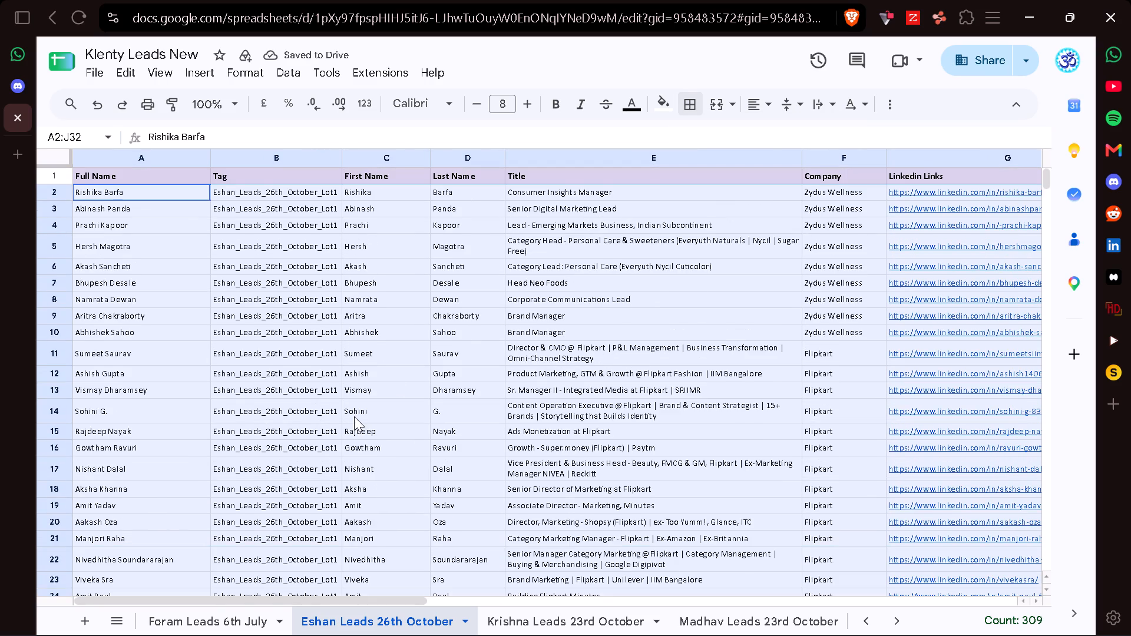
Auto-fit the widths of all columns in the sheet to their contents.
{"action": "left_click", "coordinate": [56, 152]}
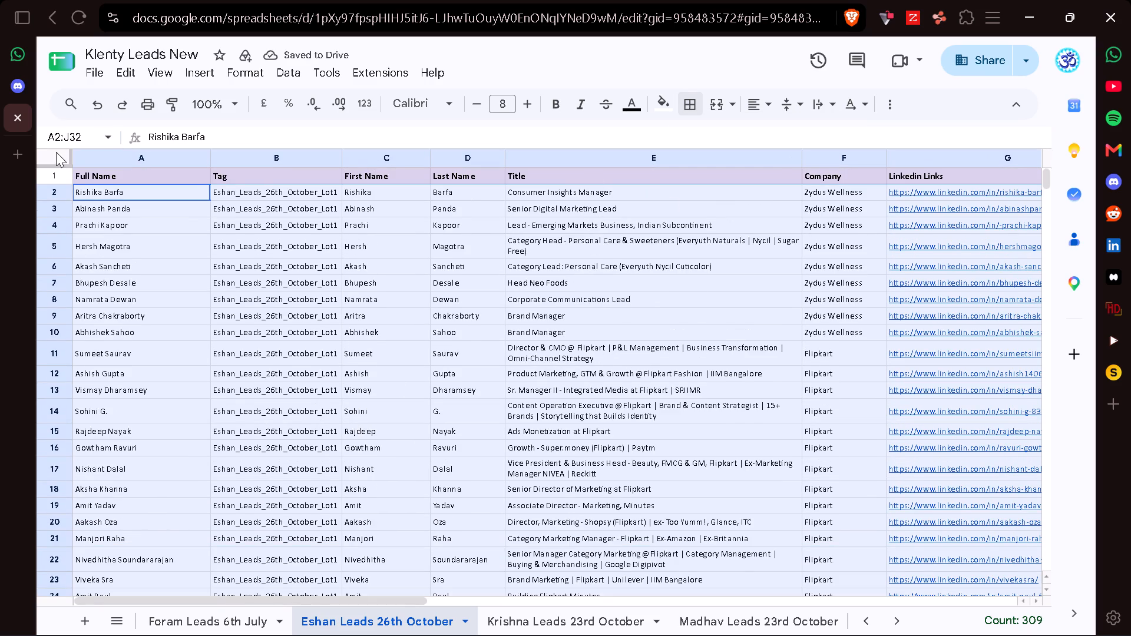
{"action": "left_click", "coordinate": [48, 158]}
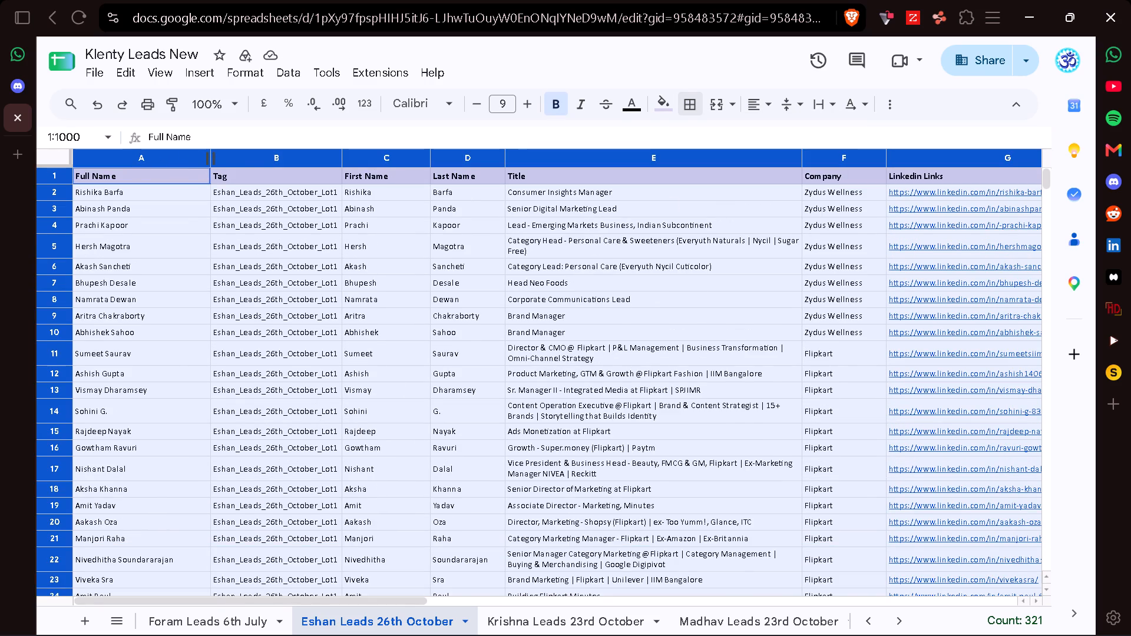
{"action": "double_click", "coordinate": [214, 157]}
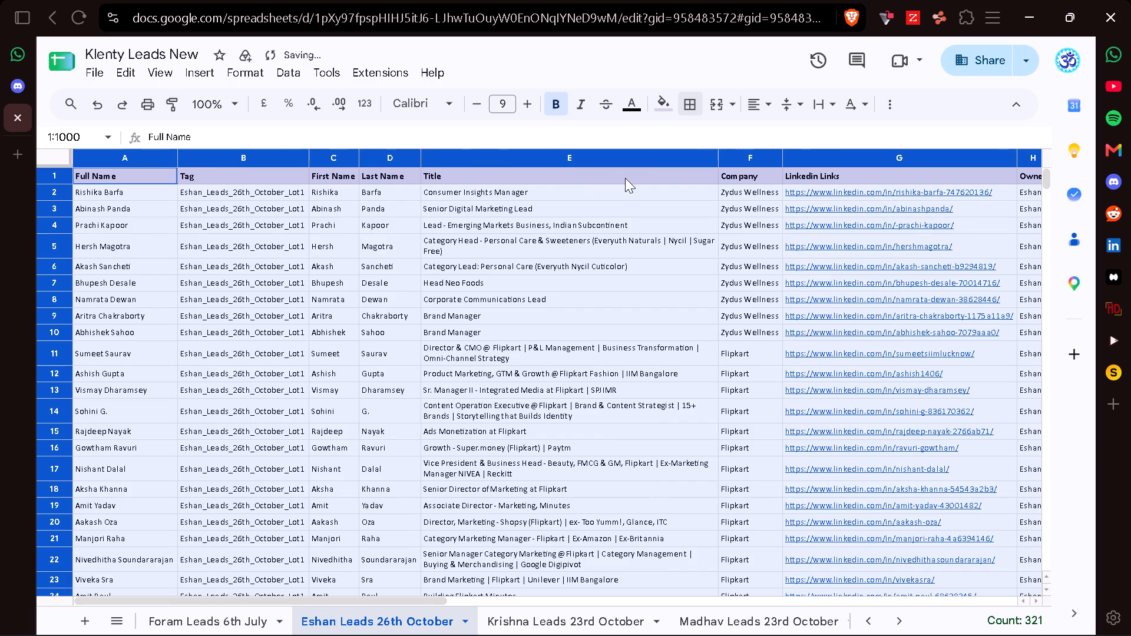
Widen all columns of the sheet together so the wrapped Title texts fit on a single line.
{"action": "left_click_drag", "start_coordinate": [719, 155], "coordinate": [921, 181]}
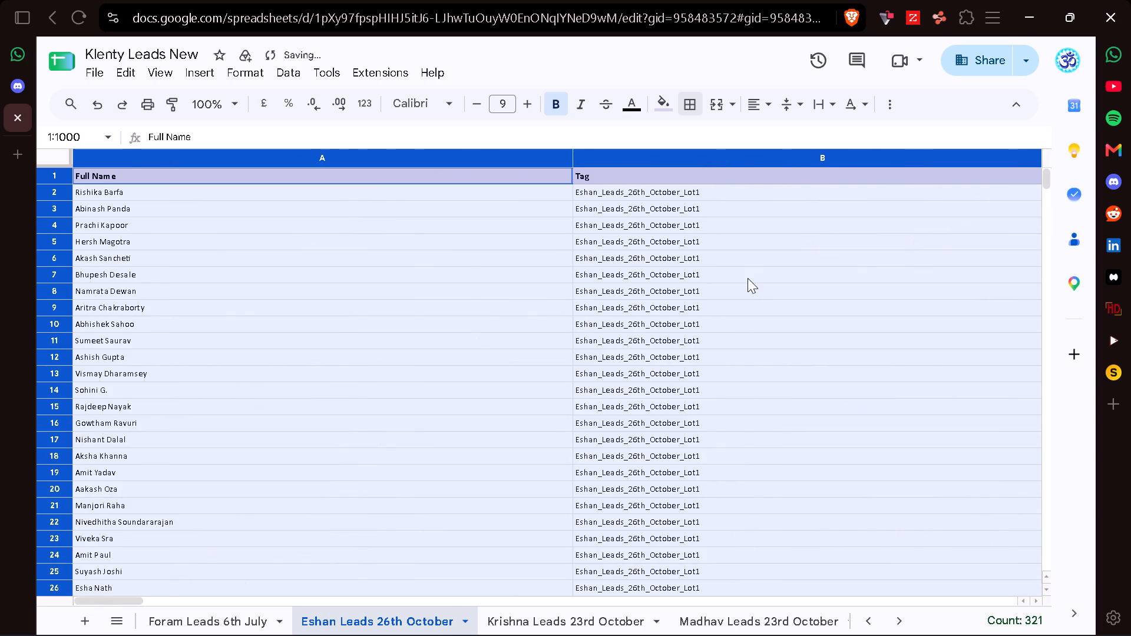
{"action": "scroll", "coordinate": [748, 278], "scroll_direction": "left", "scroll_amount": 9}
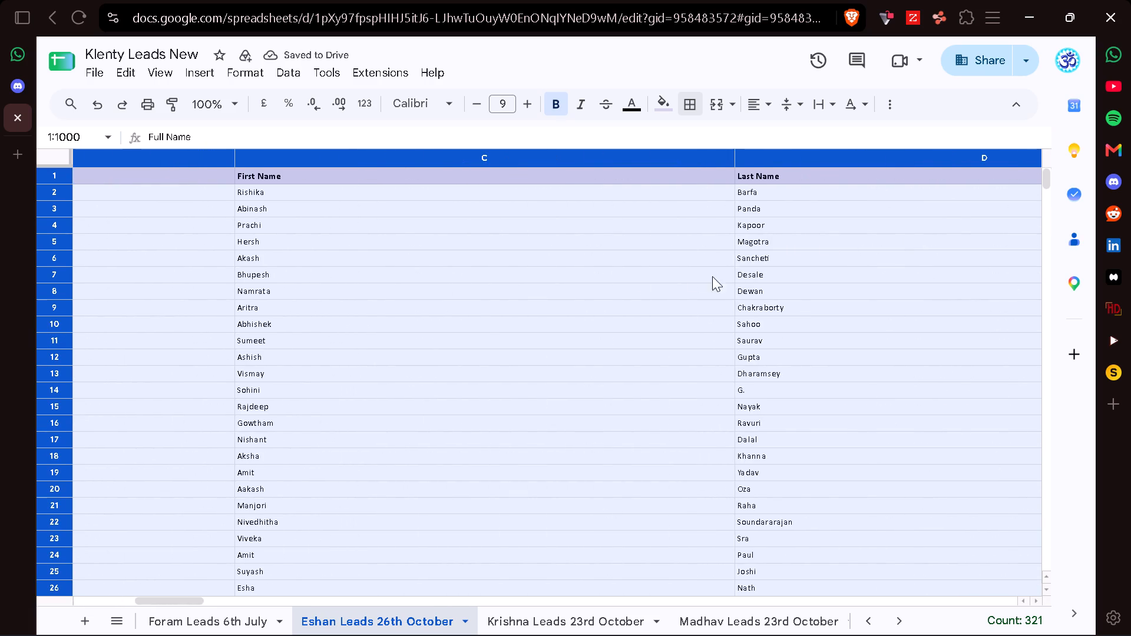
{"action": "scroll", "coordinate": [637, 278], "scroll_direction": "left", "scroll_amount": 6}
{"action": "scroll", "coordinate": [637, 278], "scroll_direction": "down", "scroll_amount": 1}
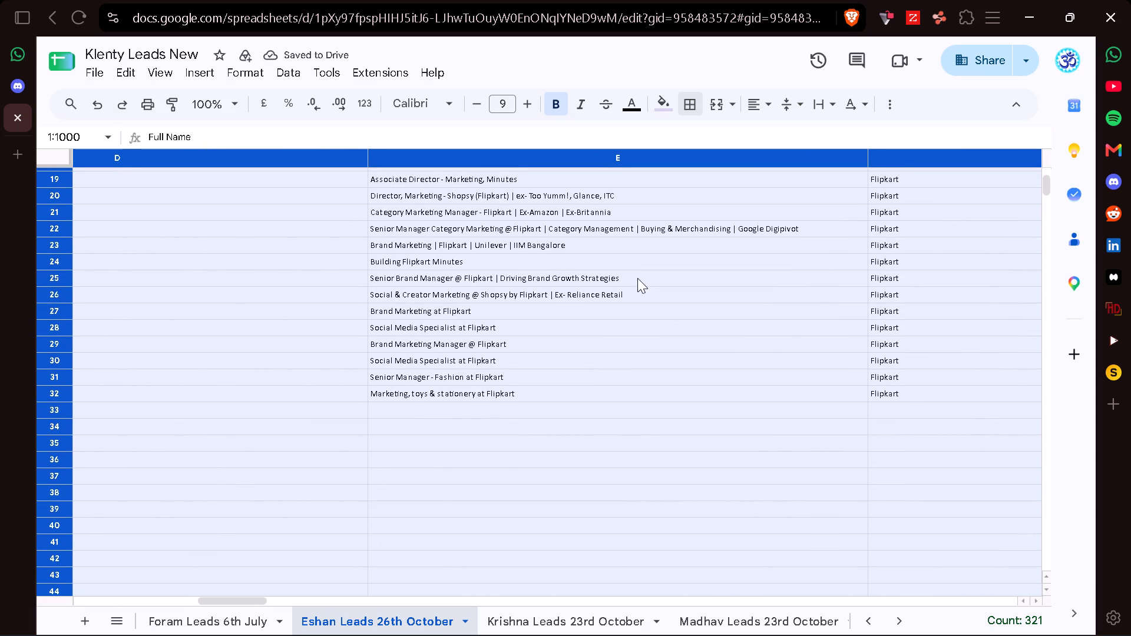
{"action": "scroll", "coordinate": [637, 278], "scroll_direction": "down", "scroll_amount": 1}
{"action": "scroll", "coordinate": [637, 278], "scroll_direction": "up", "scroll_amount": 7}
{"action": "left_click", "coordinate": [650, 281]}
{"action": "scroll", "coordinate": [650, 281], "scroll_direction": "right", "scroll_amount": 5}
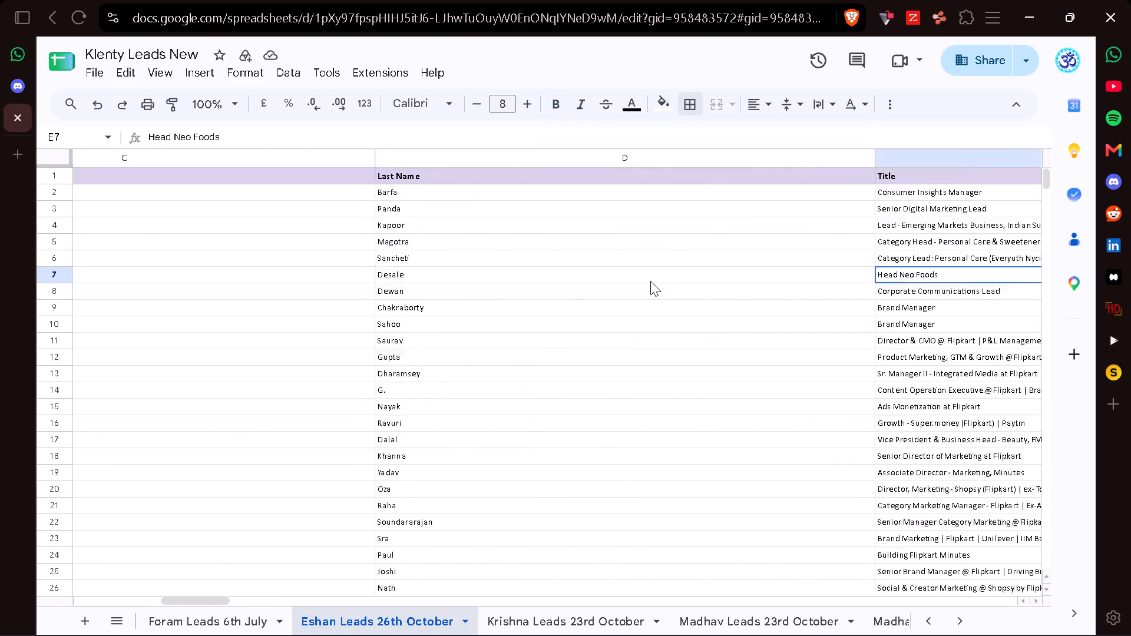
{"action": "scroll", "coordinate": [650, 281], "scroll_direction": "right", "scroll_amount": 9}
Auto-fit all widened columns in the sheet to their contents.
{"action": "left_click", "coordinate": [55, 163]}
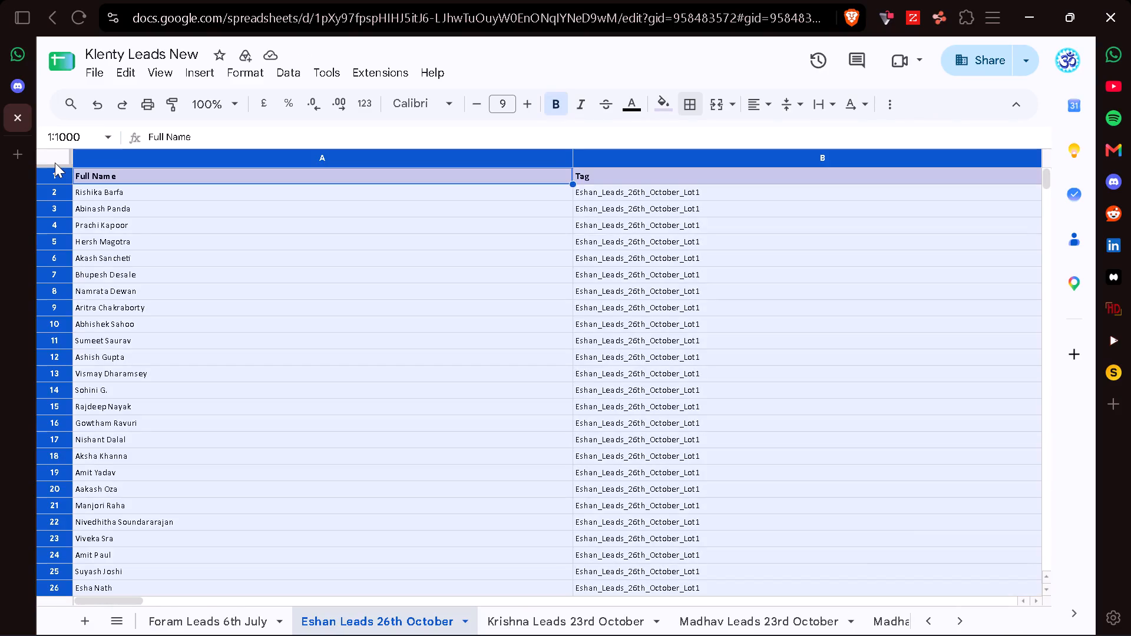
{"action": "double_click", "coordinate": [573, 157]}
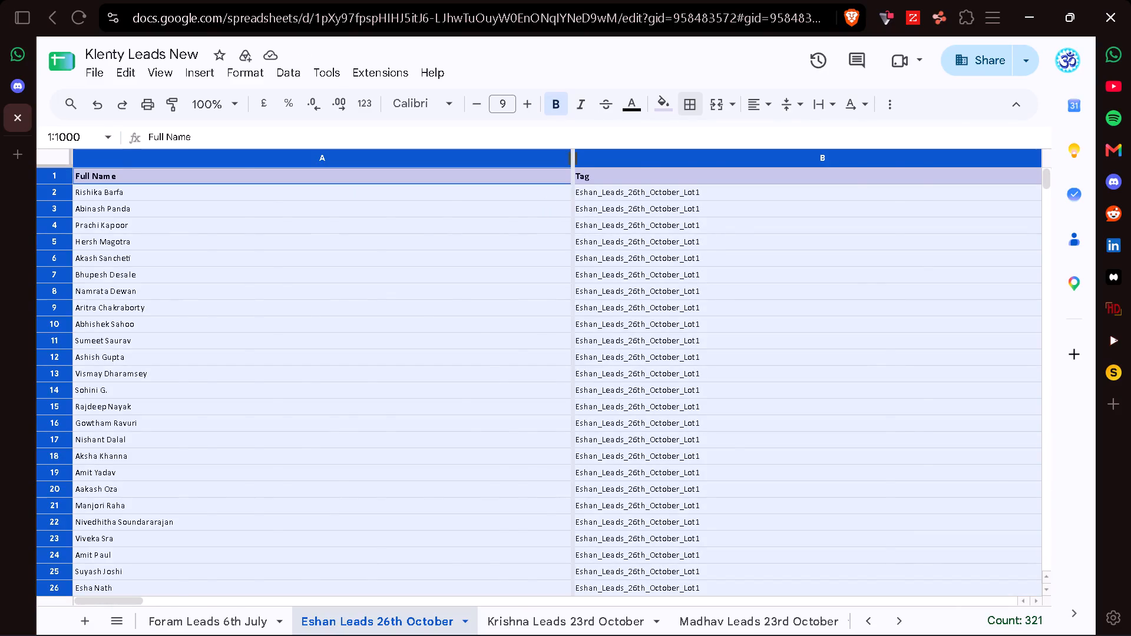
{"action": "left_click", "coordinate": [610, 291]}
{"action": "scroll", "coordinate": [610, 291], "scroll_direction": "down", "scroll_amount": 2}
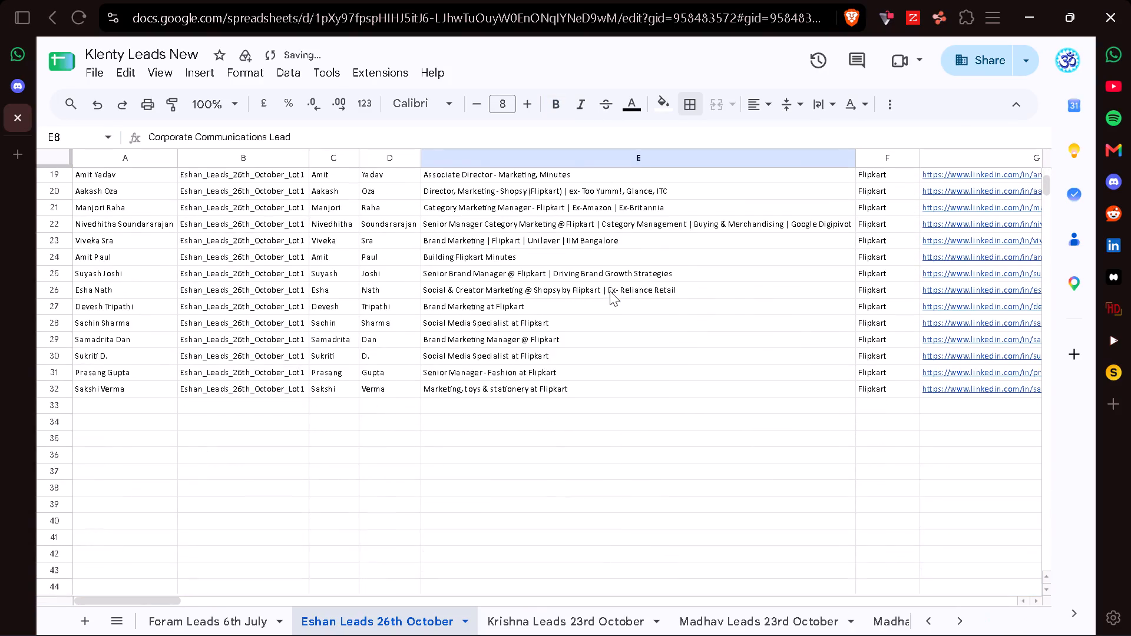
{"action": "scroll", "coordinate": [610, 291], "scroll_direction": "down", "scroll_amount": 1}
Clear the "nf" placeholders from the Email cells I12, I15:I16, I20, I24 and I28.
{"action": "scroll", "coordinate": [610, 291], "scroll_direction": "left", "scroll_amount": 6}
{"action": "scroll", "coordinate": [610, 291], "scroll_direction": "up", "scroll_amount": 2}
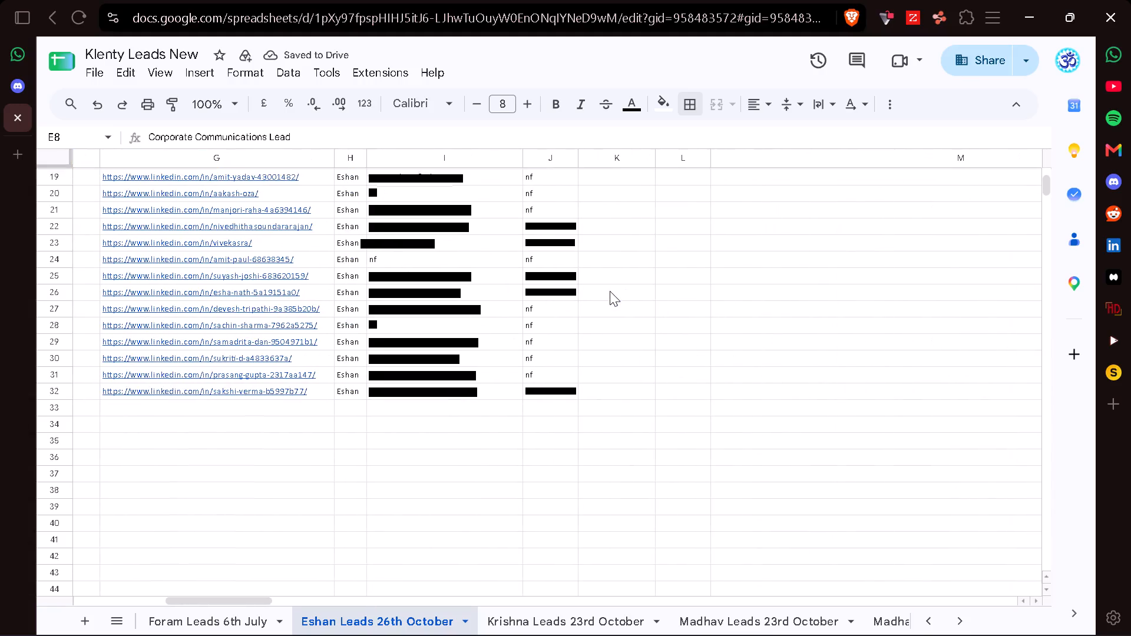
{"action": "scroll", "coordinate": [610, 291], "scroll_direction": "up", "scroll_amount": 4}
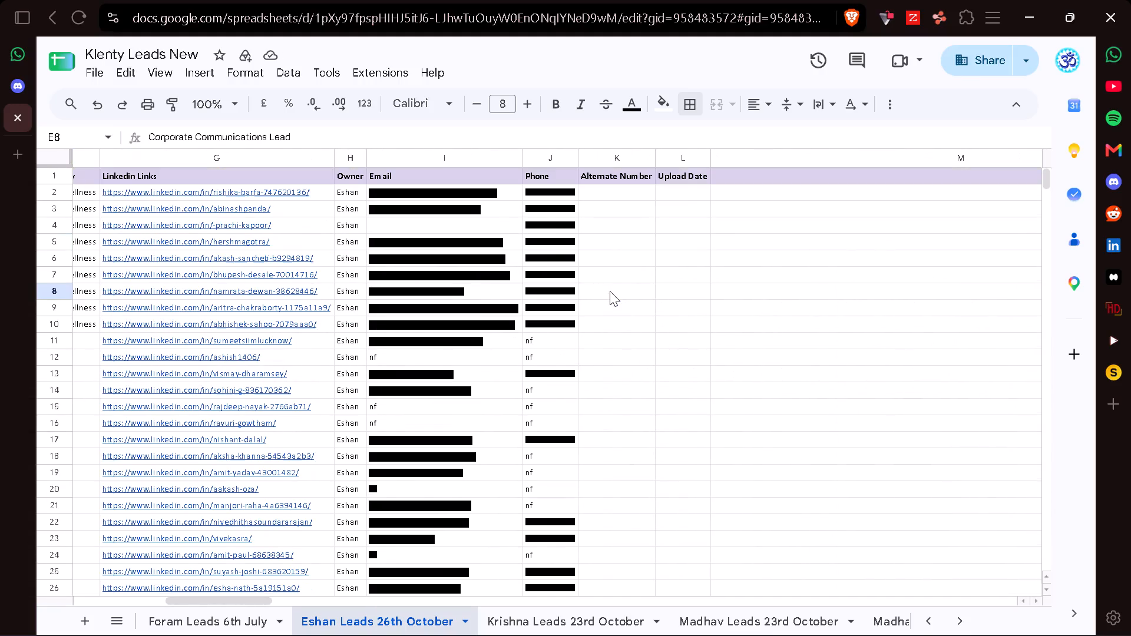
{"action": "scroll", "coordinate": [610, 291], "scroll_direction": "down", "scroll_amount": 2}
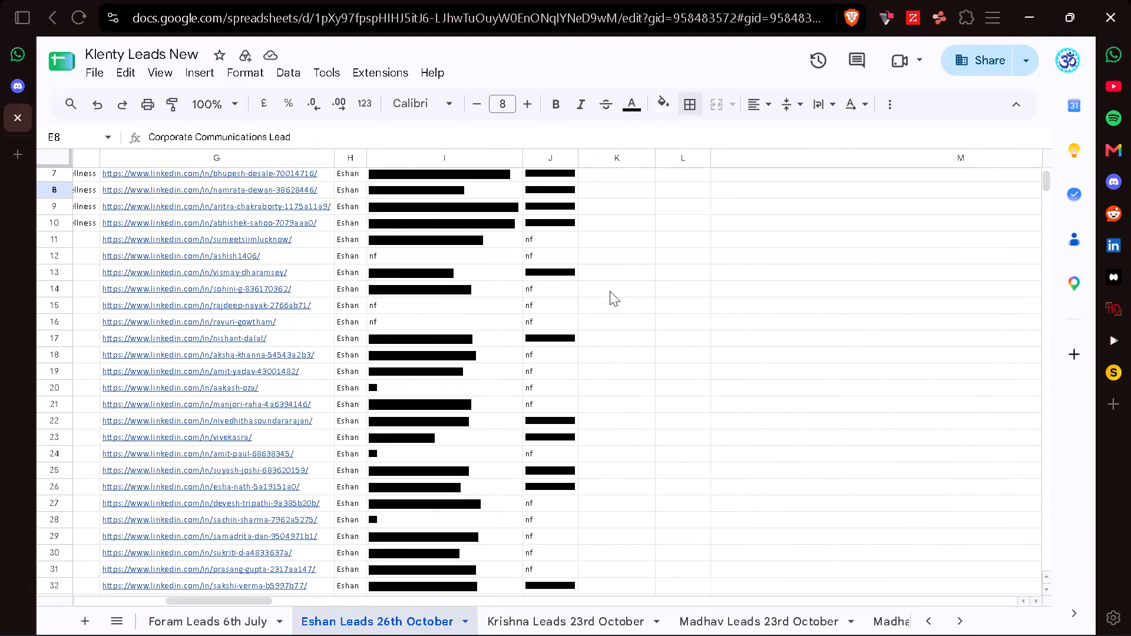
{"action": "left_click", "coordinate": [382, 257]}
{"action": "key", "text": "BackSpace"}
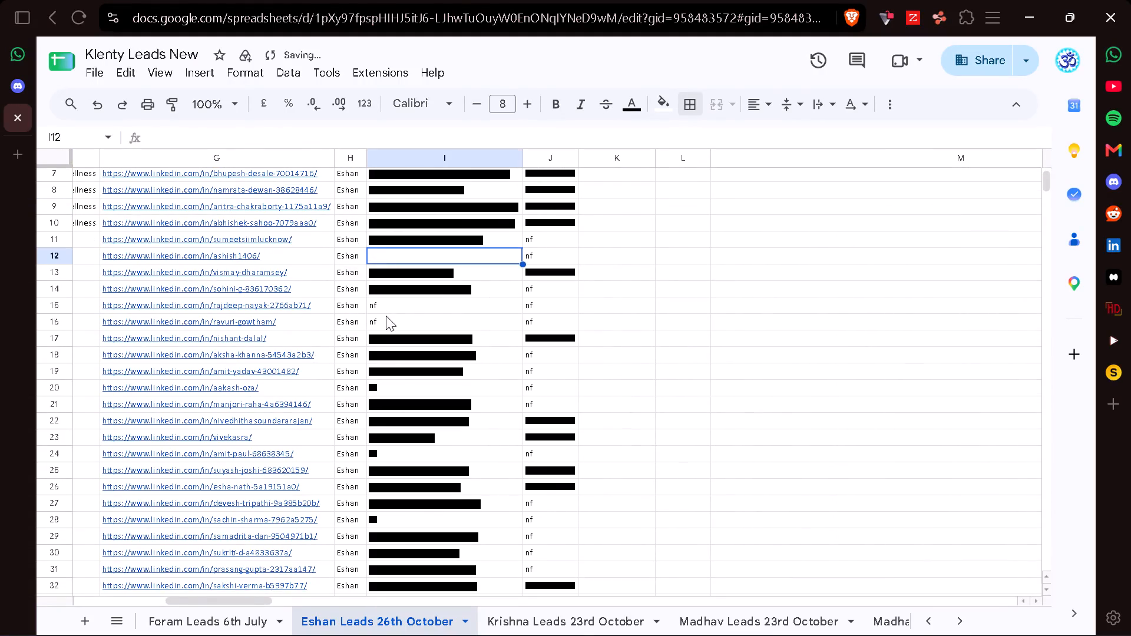
{"action": "left_click", "coordinate": [392, 310]}
{"action": "key", "text": "shift+Down"}
{"action": "key", "text": "BackSpace"}
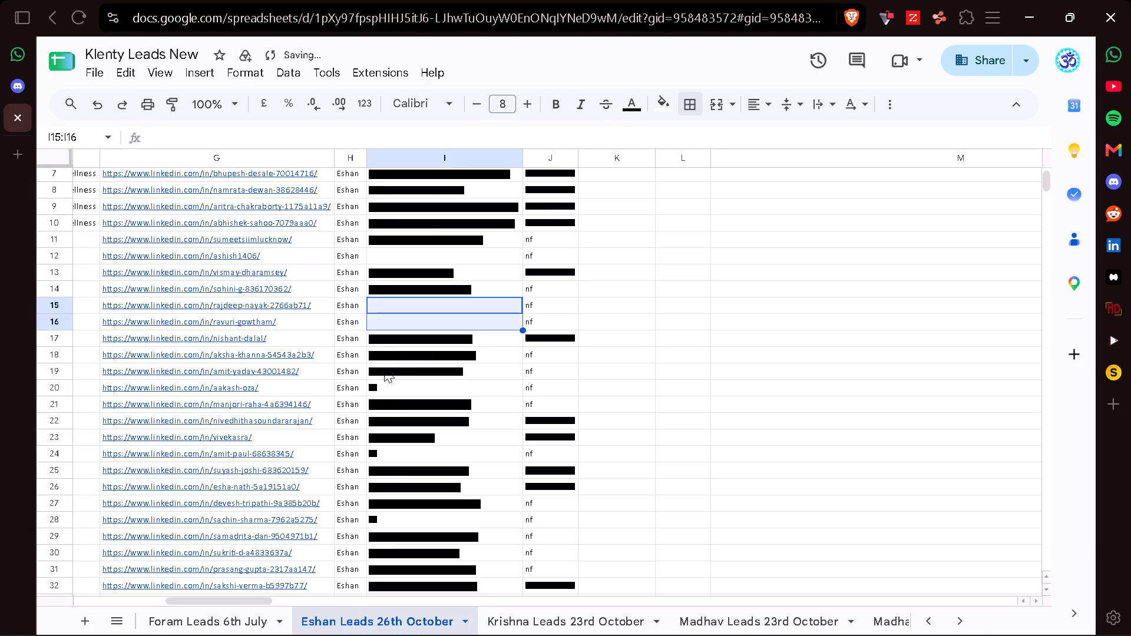
{"action": "left_click", "coordinate": [378, 390]}
{"action": "key", "text": "BackSpace"}
{"action": "left_click", "coordinate": [388, 454]}
{"action": "key", "text": "BackSpace"}
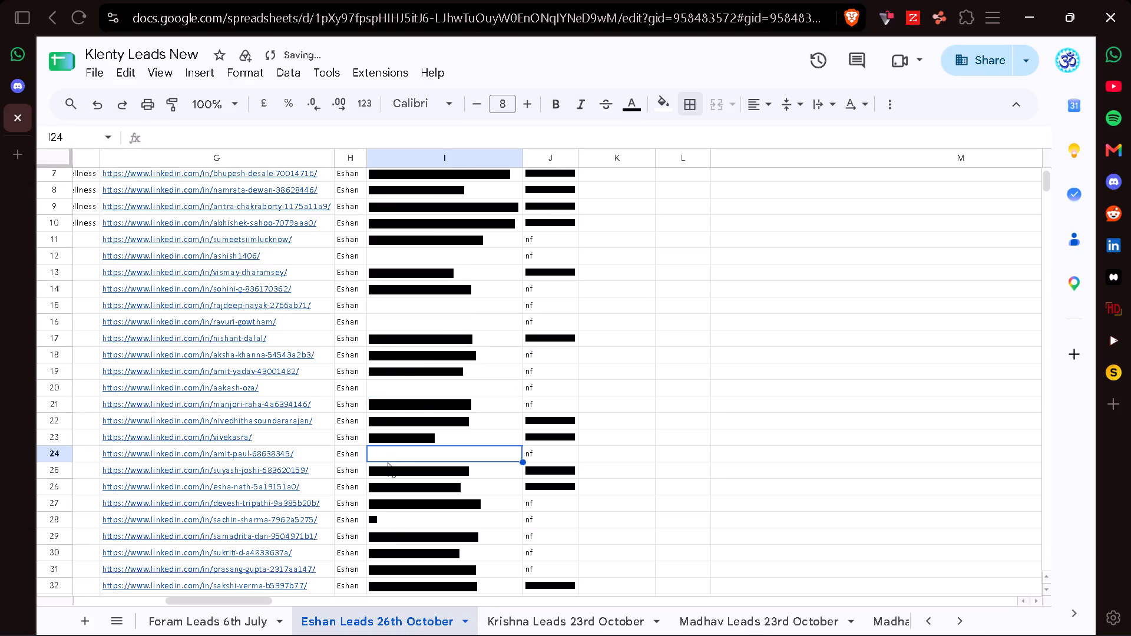
{"action": "left_click", "coordinate": [387, 518]}
{"action": "key", "text": "BackSpace"}
Clear the "nf" placeholders from the Phone cells J27:J31, J24 and J18:J21.
{"action": "scroll", "coordinate": [387, 518], "scroll_direction": "down", "scroll_amount": 2}
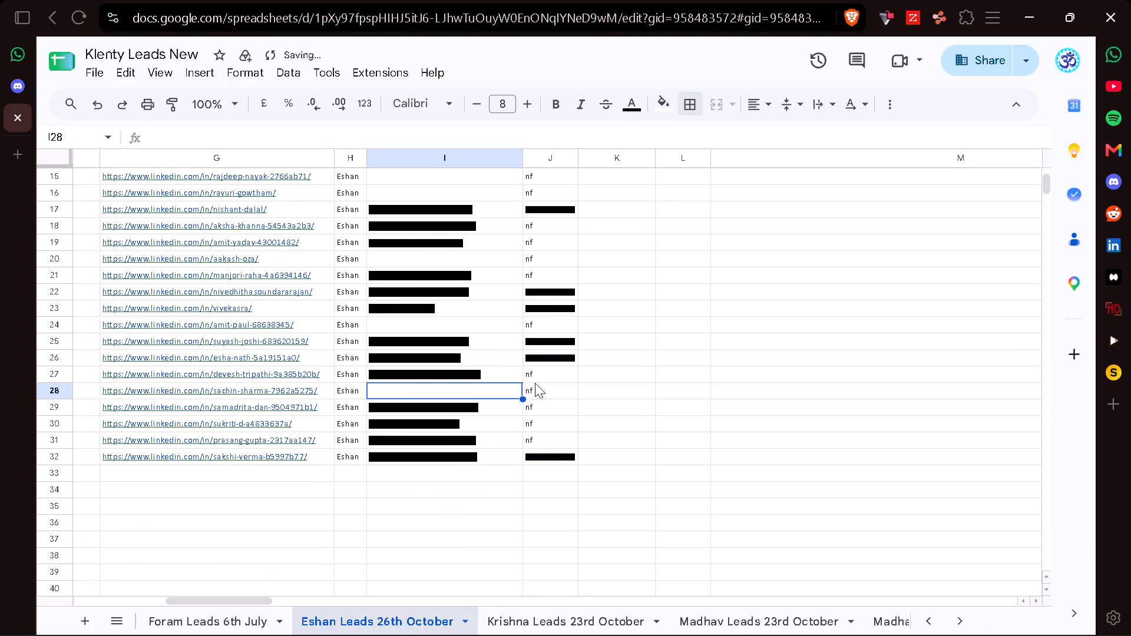
{"action": "left_click", "coordinate": [540, 376]}
{"action": "key", "text": "shift+Down"}
{"action": "key", "text": "shift+Down"}
{"action": "key", "text": "shift+Down"}
{"action": "key", "text": "shift+Down"}
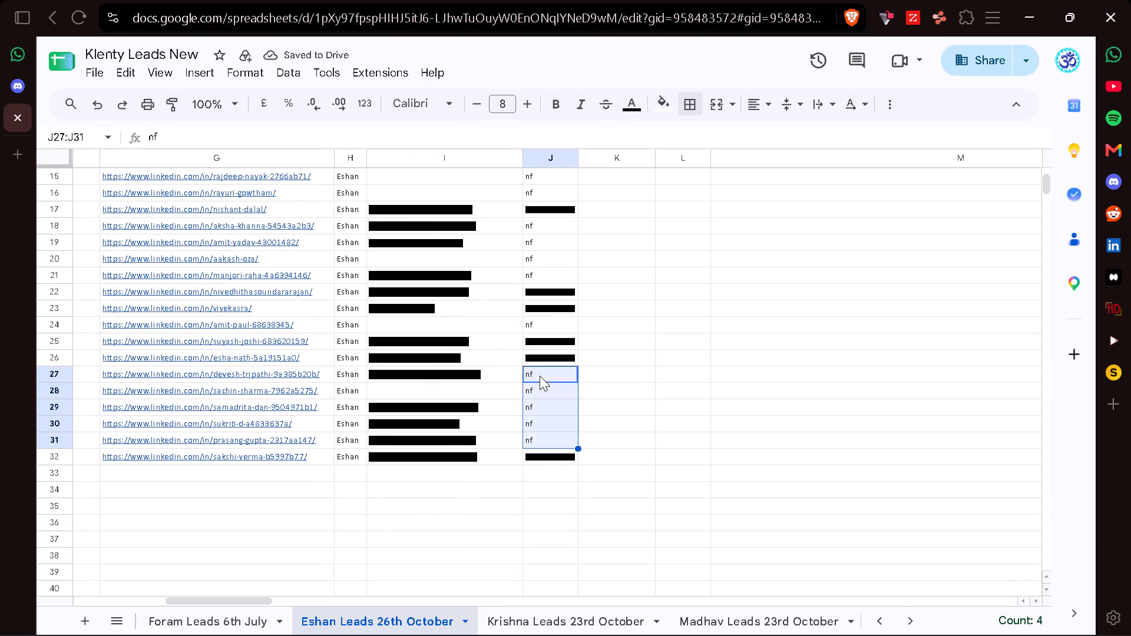
{"action": "key", "text": "BackSpace"}
{"action": "scroll", "coordinate": [540, 376], "scroll_direction": "up", "scroll_amount": 1}
{"action": "left_click", "coordinate": [548, 405]}
{"action": "key", "text": "BackSpace"}
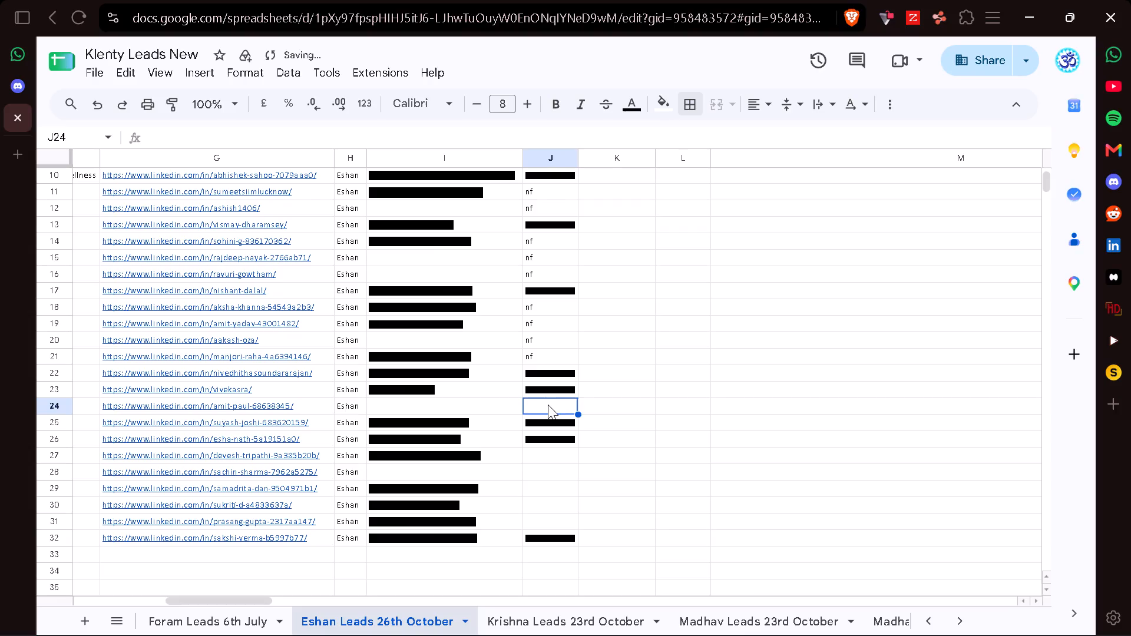
{"action": "left_click", "coordinate": [541, 309]}
{"action": "key", "text": "shift+Down"}
{"action": "key", "text": "shift+Down"}
{"action": "key", "text": "shift+Down"}
{"action": "key", "text": "BackSpace"}
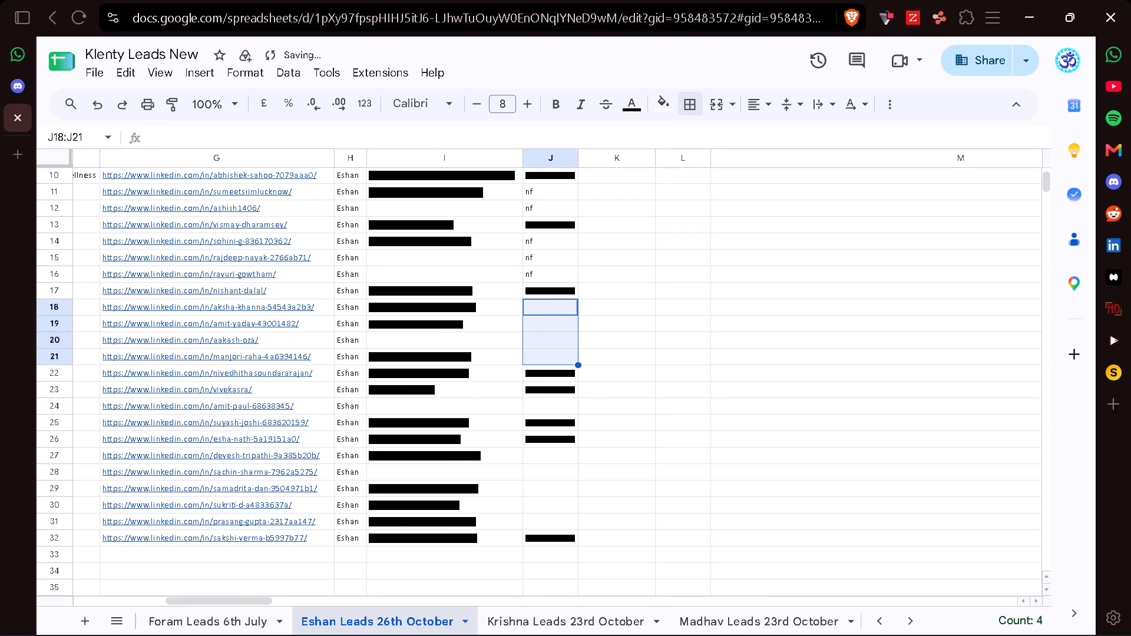
Clear the "nf" placeholders from the Phone cells J11:J12 and J14:J16.
{"action": "scroll", "coordinate": [541, 309], "scroll_direction": "up", "scroll_amount": 1}
{"action": "left_click", "coordinate": [548, 290]}
{"action": "key", "text": "shift+Down"}
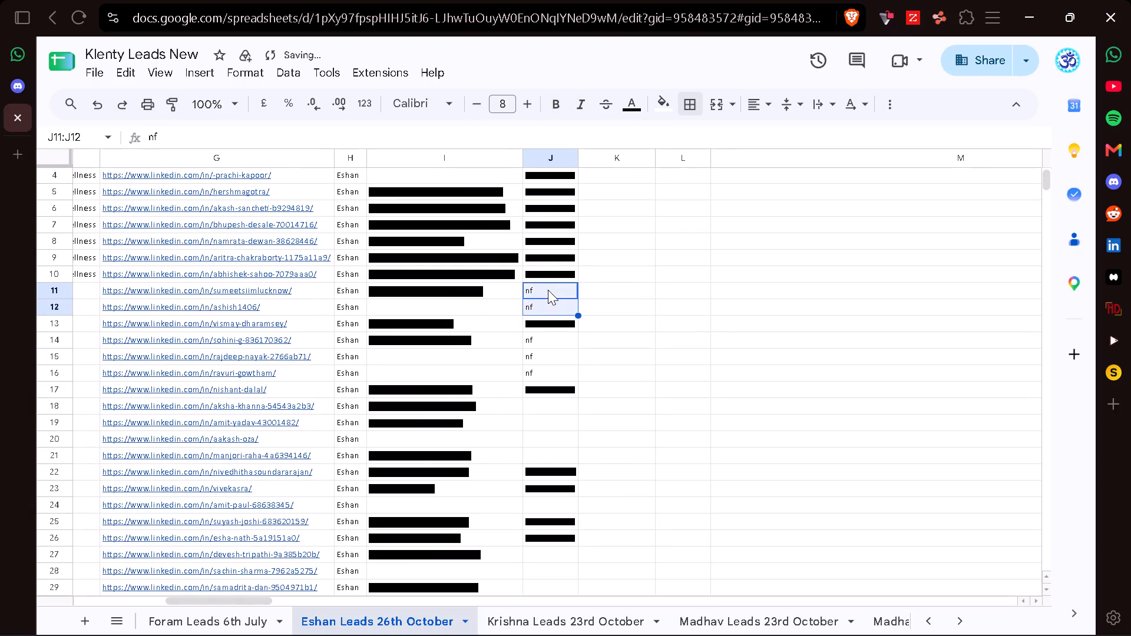
{"action": "key", "text": "BackSpace"}
{"action": "left_click", "coordinate": [535, 339]}
{"action": "key", "text": "shift+Down"}
{"action": "key", "text": "shift+Down"}
{"action": "key", "text": "BackSpace"}
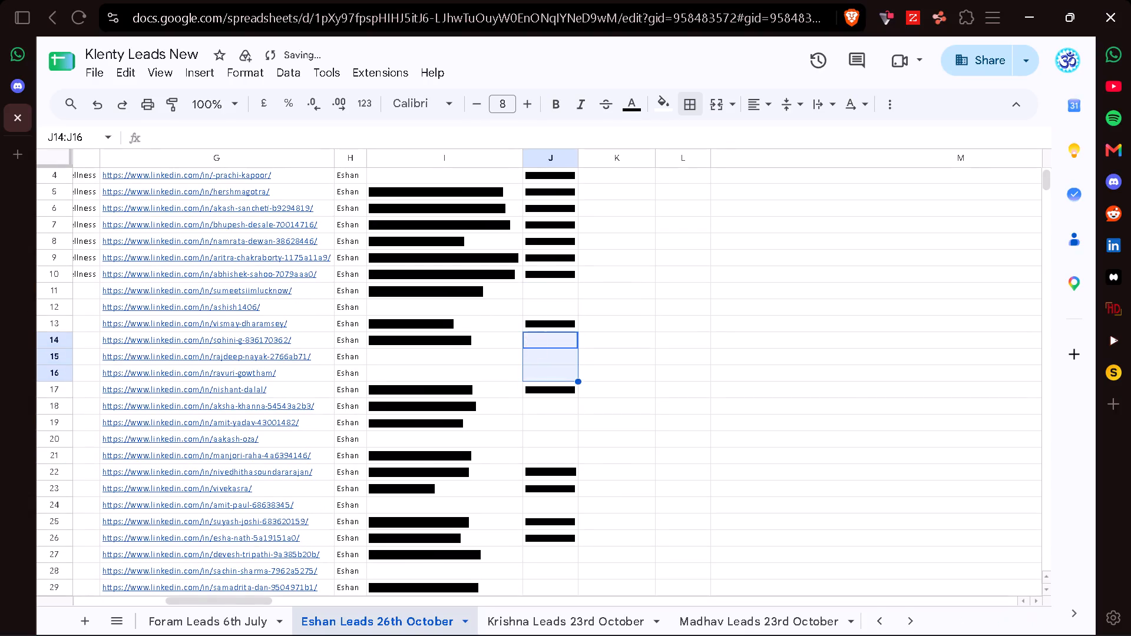
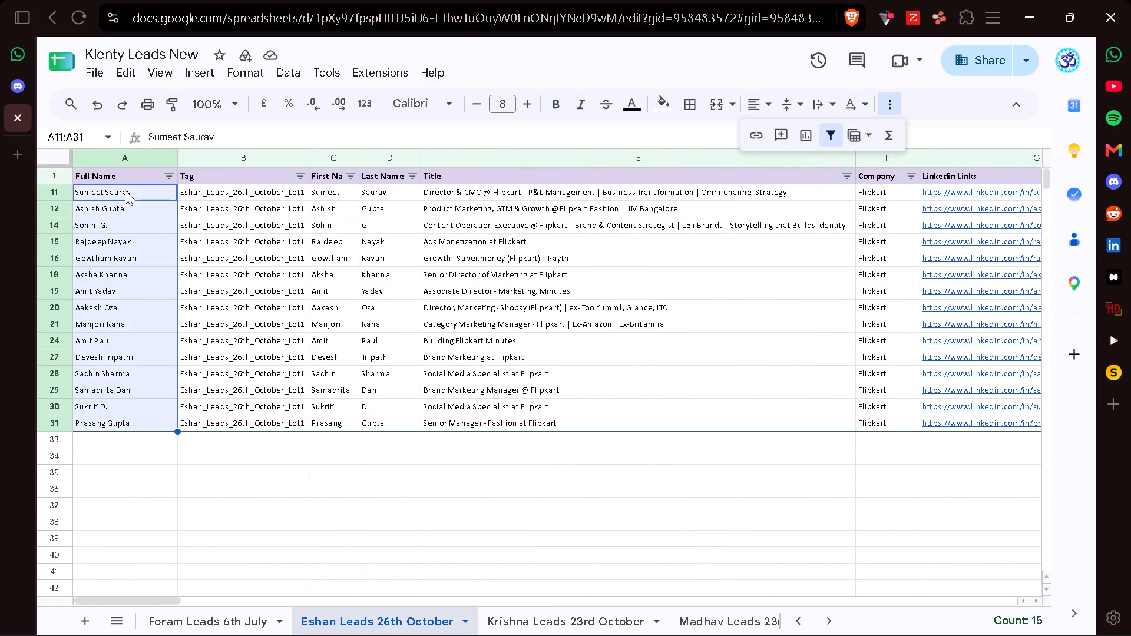
Delete the filtered Flipkart lead rows 11 to 31 that have no phone number from the Eshan Leads 26th October sheet.
{"action": "key", "text": "ctrl+shift+Right"}
{"action": "scroll", "coordinate": [125, 190], "scroll_direction": "left", "scroll_amount": 2}
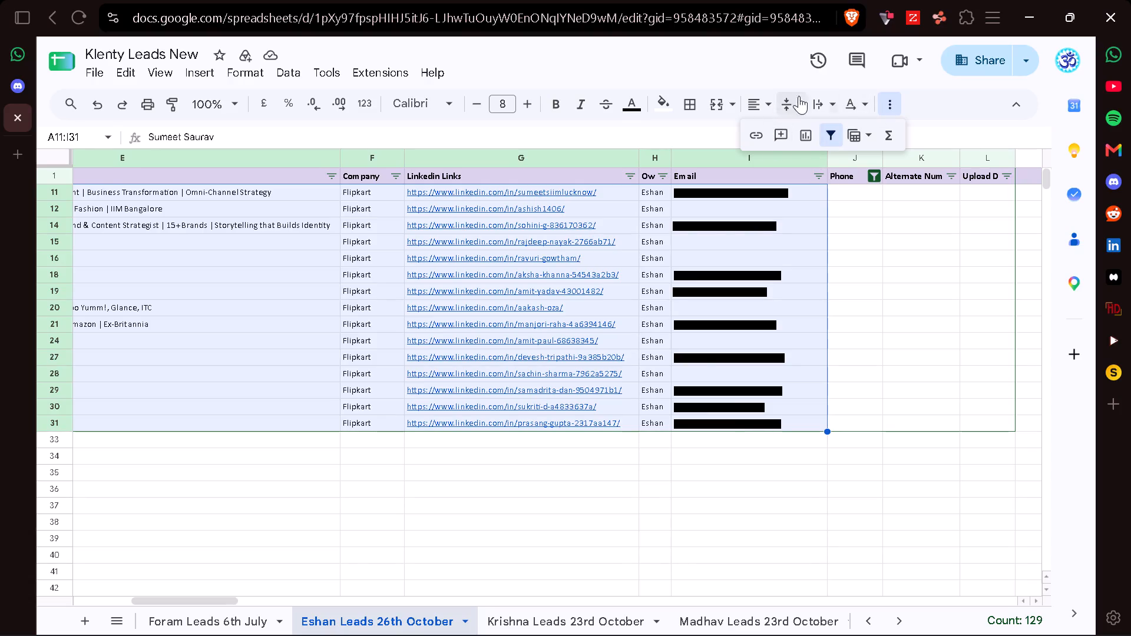
{"action": "scroll", "coordinate": [563, 211], "scroll_direction": "right", "scroll_amount": 5}
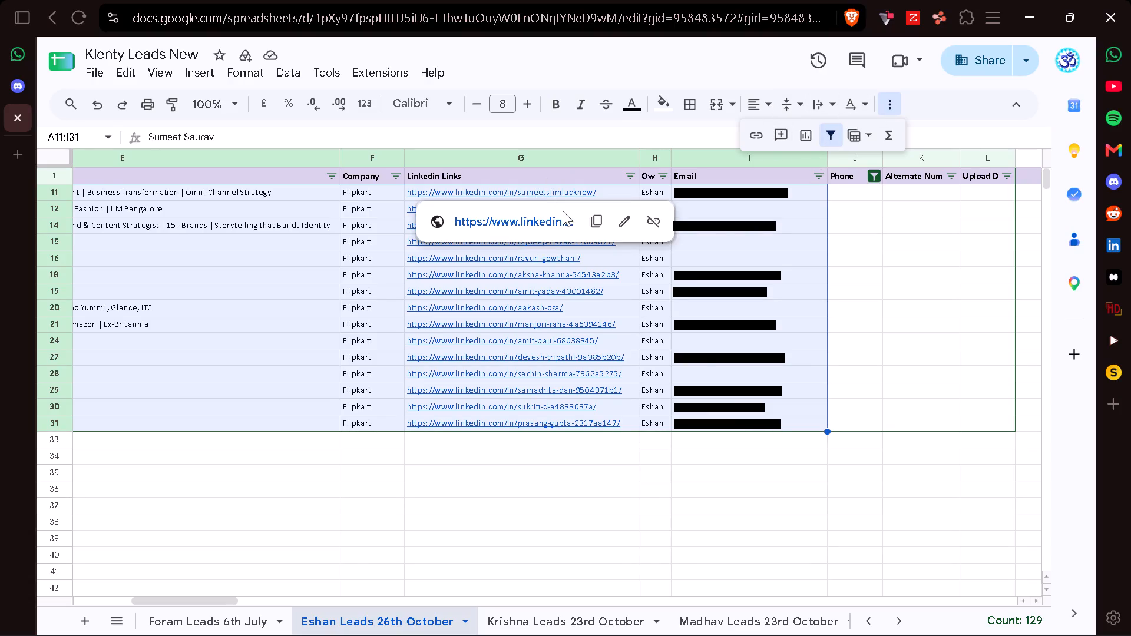
{"action": "scroll", "coordinate": [563, 211], "scroll_direction": "right", "scroll_amount": 3}
{"action": "scroll", "coordinate": [173, 197], "scroll_direction": "right", "scroll_amount": 7}
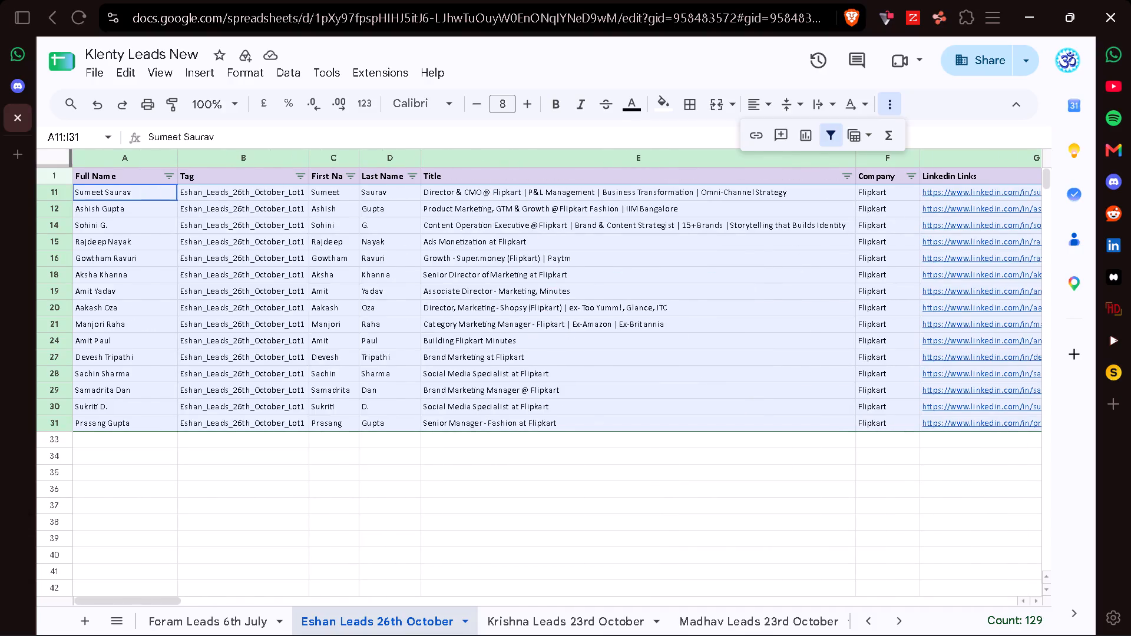
{"action": "left_click", "coordinate": [53, 191]}
{"action": "key", "text": "shift+Down"}
{"action": "key", "text": "shift+Down"}
{"action": "key", "text": "shift+Down"}
{"action": "key", "text": "shift+Down"}
{"action": "key", "text": "shift+Down"}
{"action": "key", "text": "shift+Down"}
{"action": "key", "text": "shift+Down"}
{"action": "key", "text": "shift+Down"}
{"action": "key", "text": "shift+Down"}
{"action": "key", "text": "shift+Down"}
{"action": "key", "text": "shift+Down"}
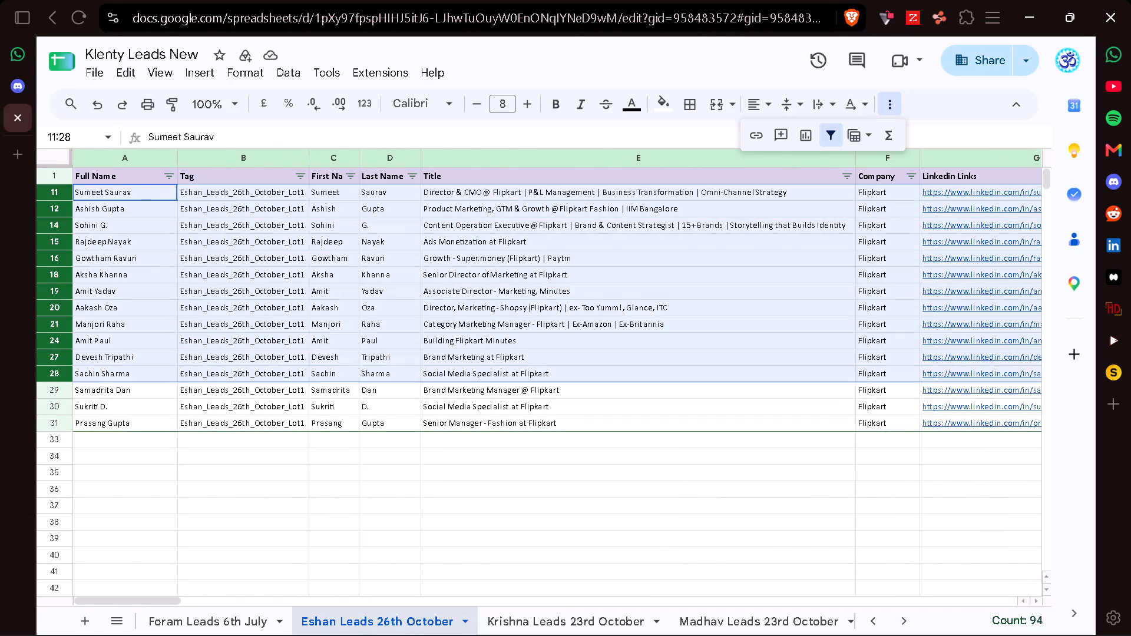
{"action": "key", "text": "shift+Down"}
{"action": "key", "text": "shift+Down"}
{"action": "key", "text": "shift+Down"}
{"action": "right_click", "coordinate": [53, 191]}
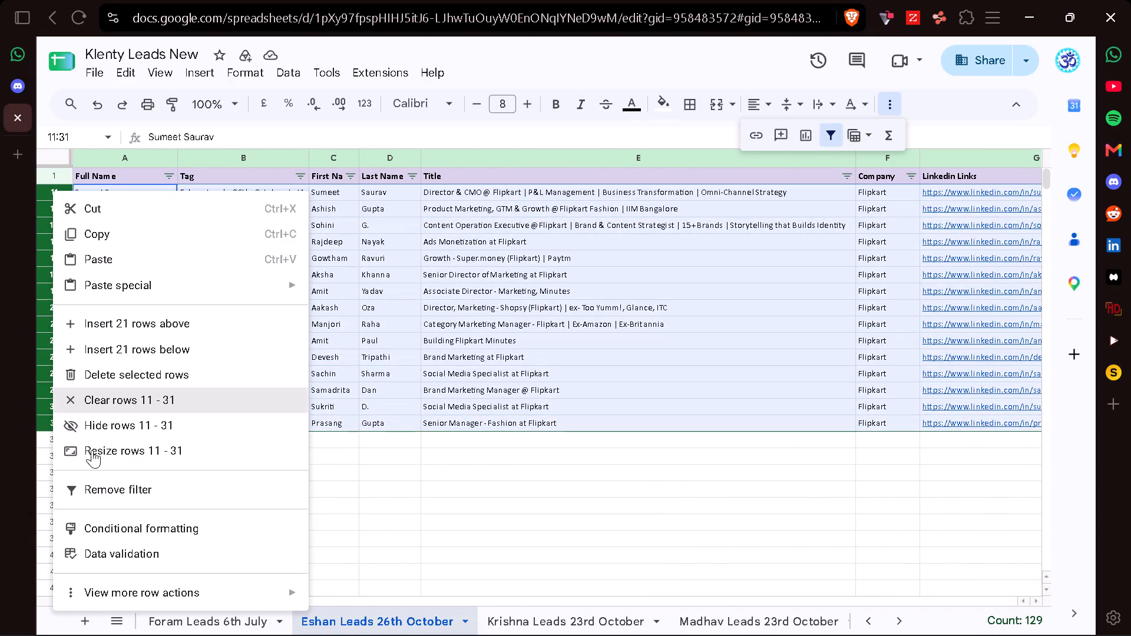
{"action": "scroll", "coordinate": [92, 450], "scroll_direction": "down", "scroll_amount": 2}
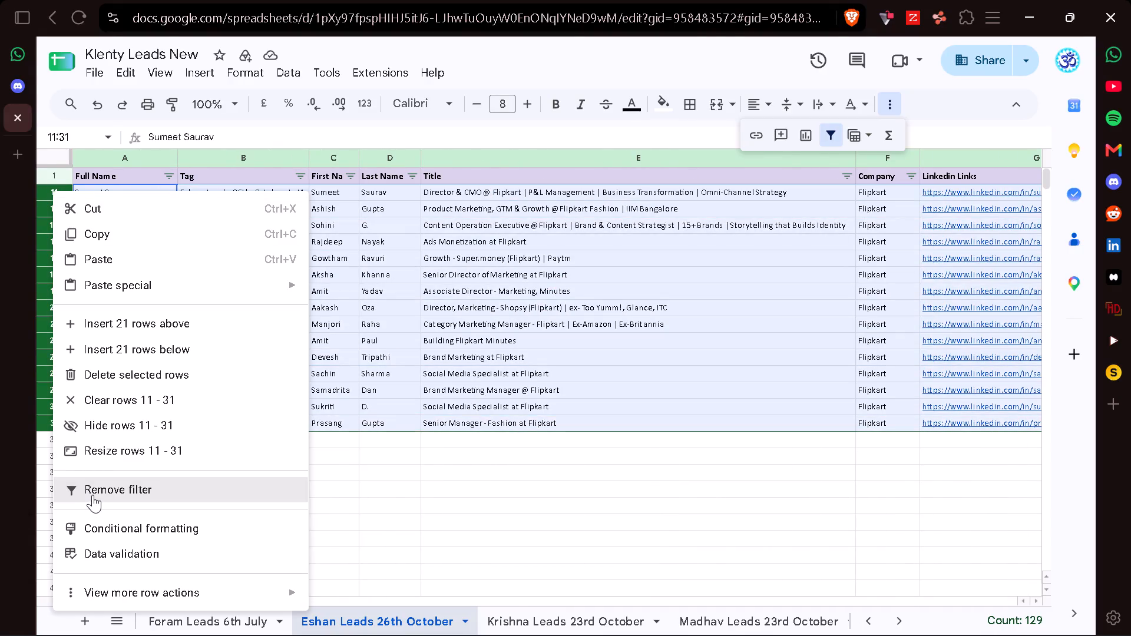
{"action": "left_click", "coordinate": [115, 367]}
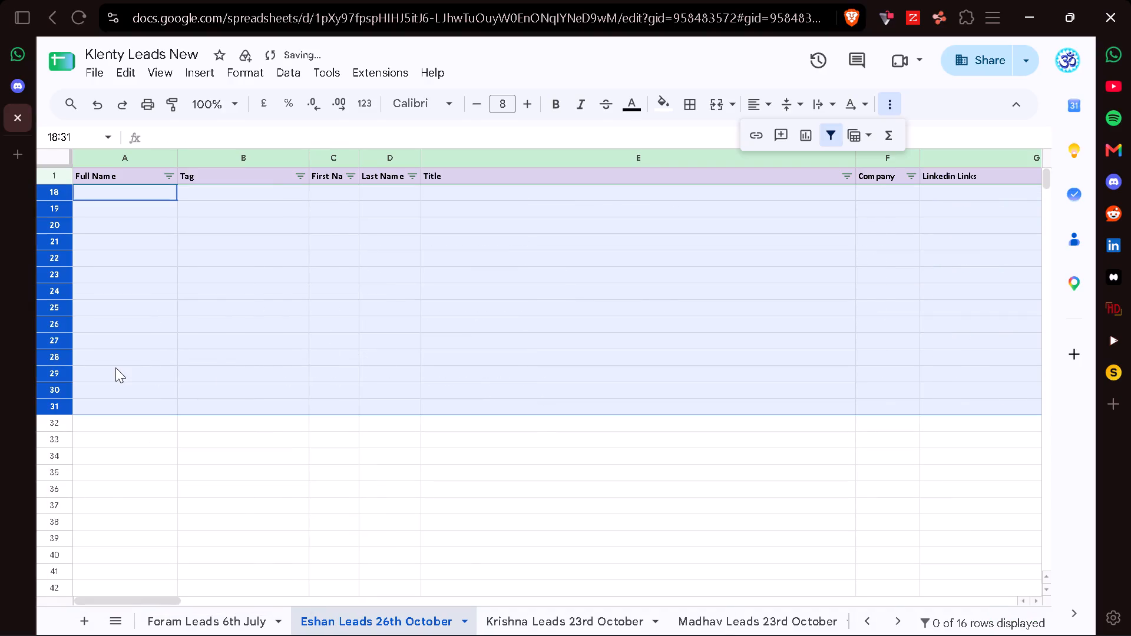
Remove the filter from the Eshan Leads 26th October sheet and look over the remaining leads through the Upload Date column.
{"action": "left_click", "coordinate": [838, 128]}
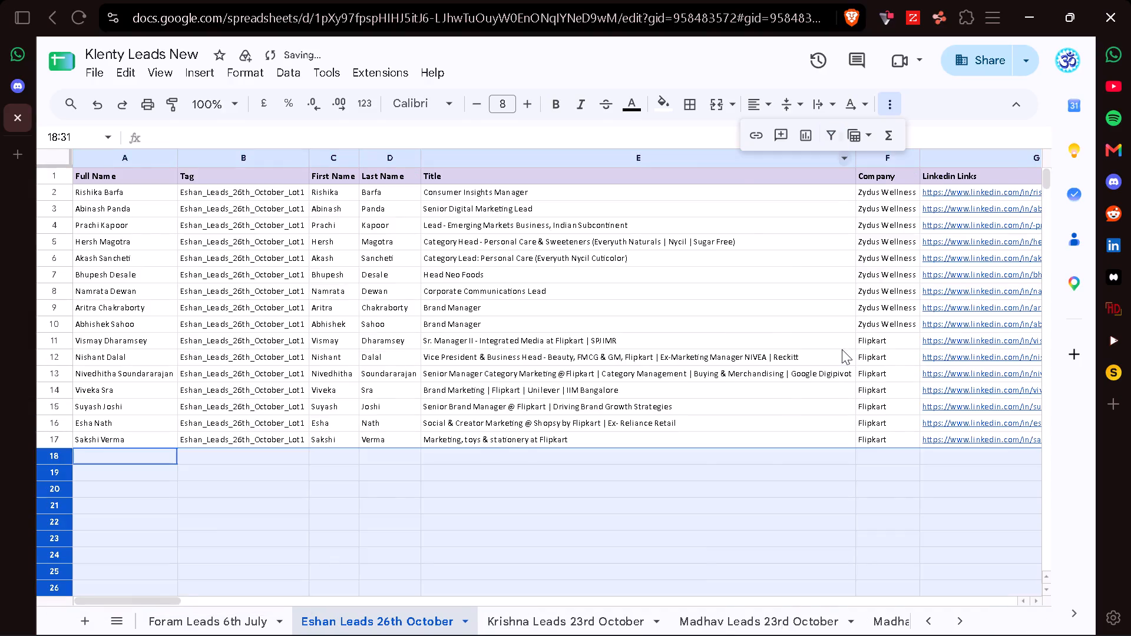
{"action": "scroll", "coordinate": [842, 349], "scroll_direction": "left", "scroll_amount": 3}
{"action": "left_click", "coordinate": [769, 469]}
{"action": "scroll", "coordinate": [769, 469], "scroll_direction": "left", "scroll_amount": 3}
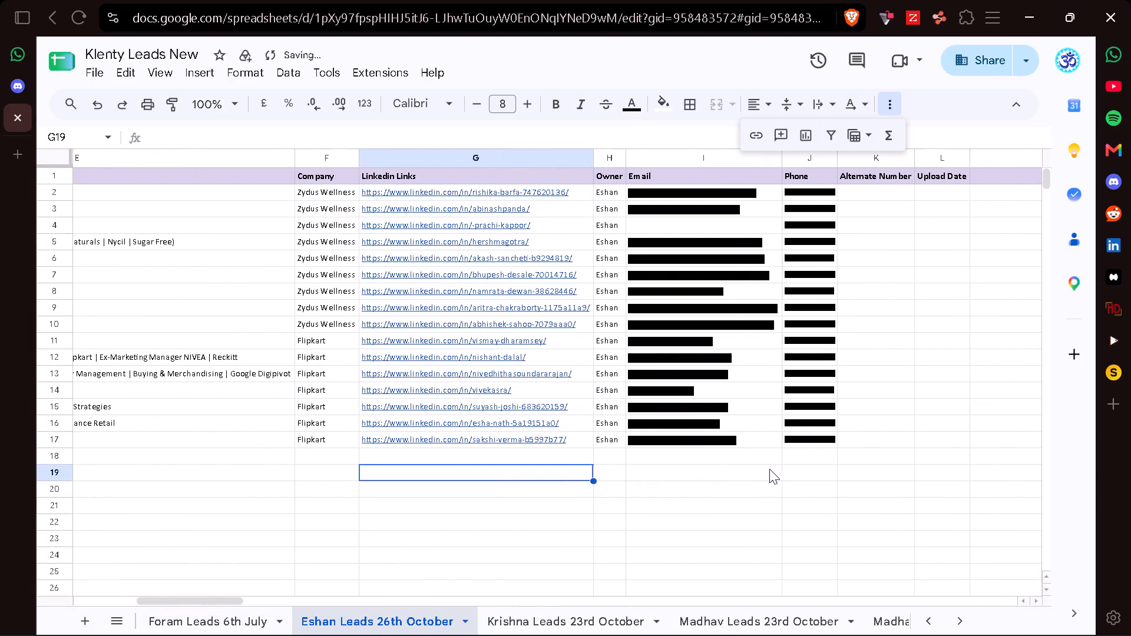
{"action": "scroll", "coordinate": [769, 469], "scroll_direction": "right", "scroll_amount": 11}
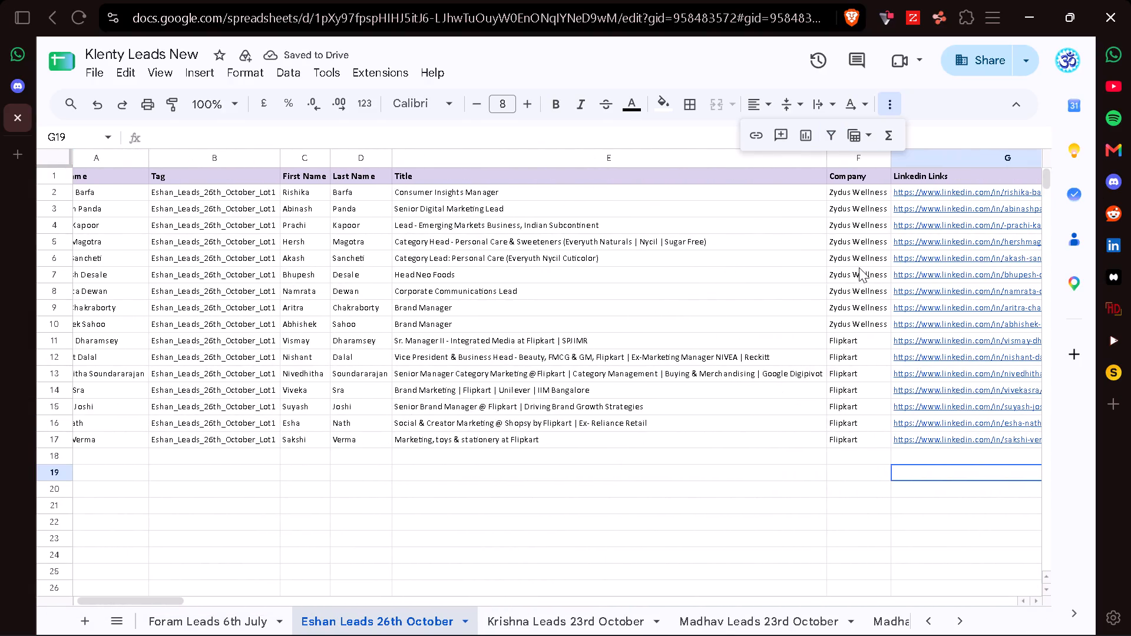
{"action": "left_click", "coordinate": [895, 114]}
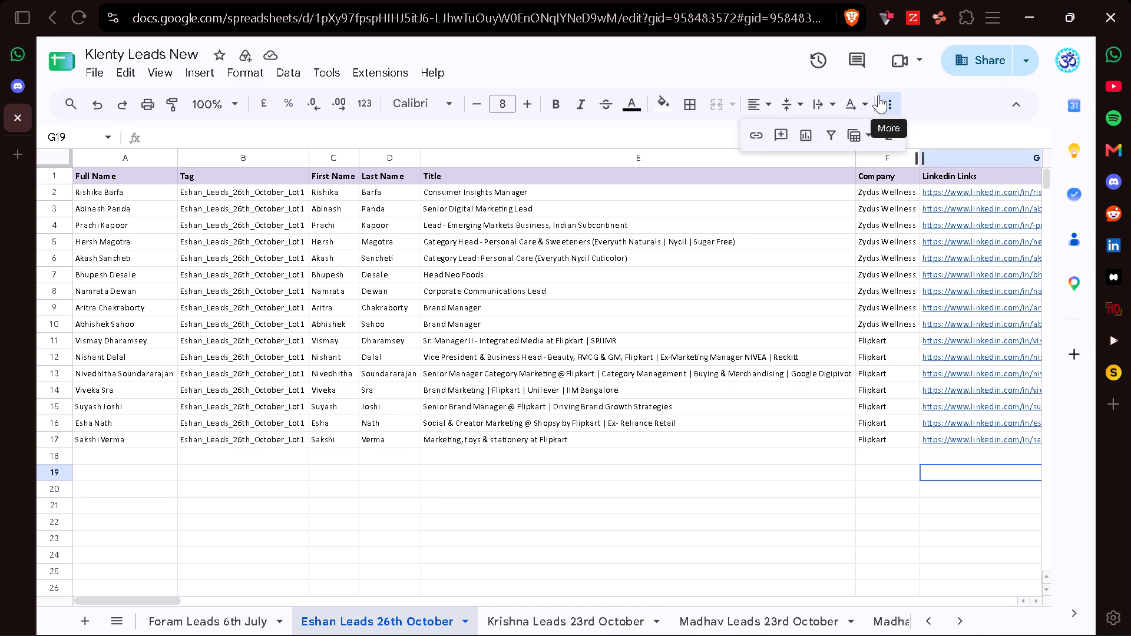
{"action": "left_click", "coordinate": [878, 95]}
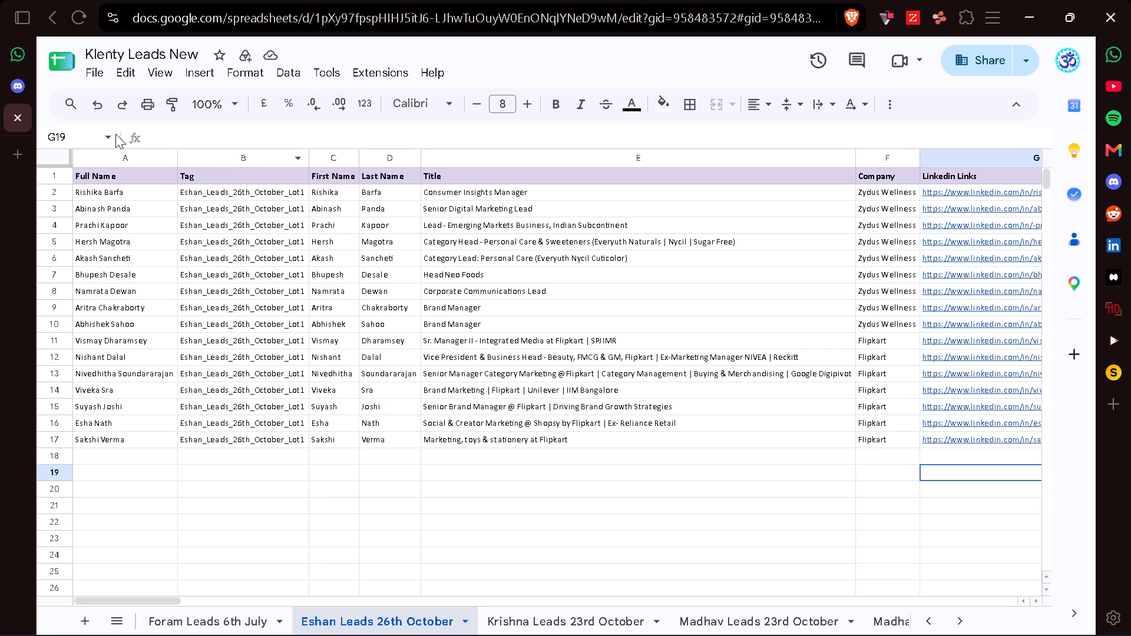
Search the browsing history for "AR Master" in a new tab and open the AR Master Sheet.
{"action": "left_click", "coordinate": [18, 155]}
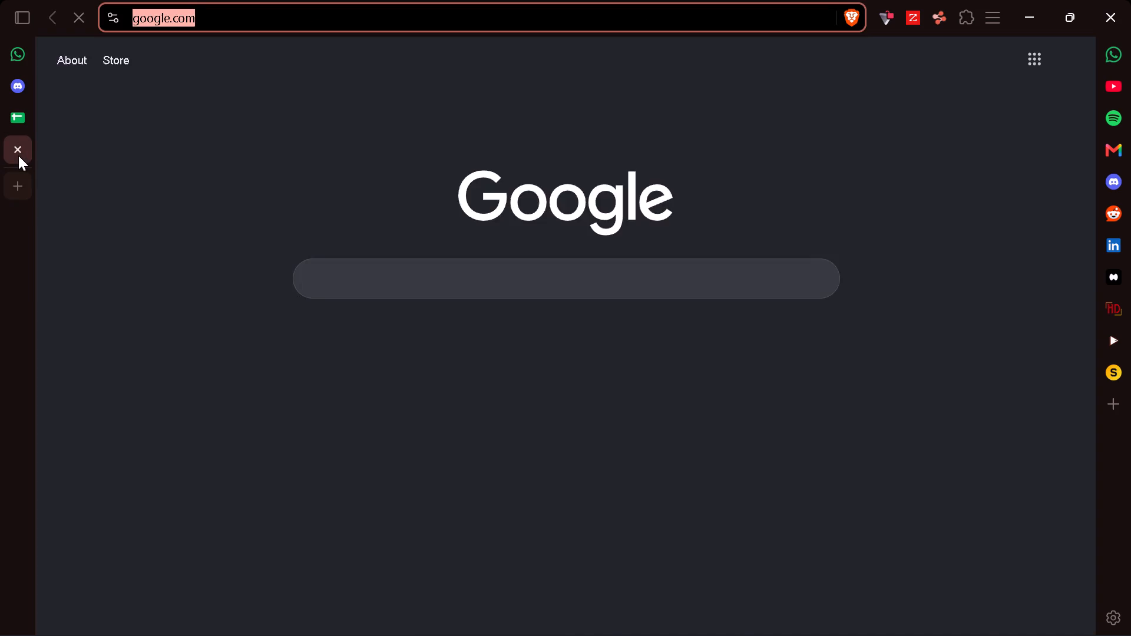
{"action": "key", "text": "ctrl+h"}
{"action": "type", "text": "AR Master"}
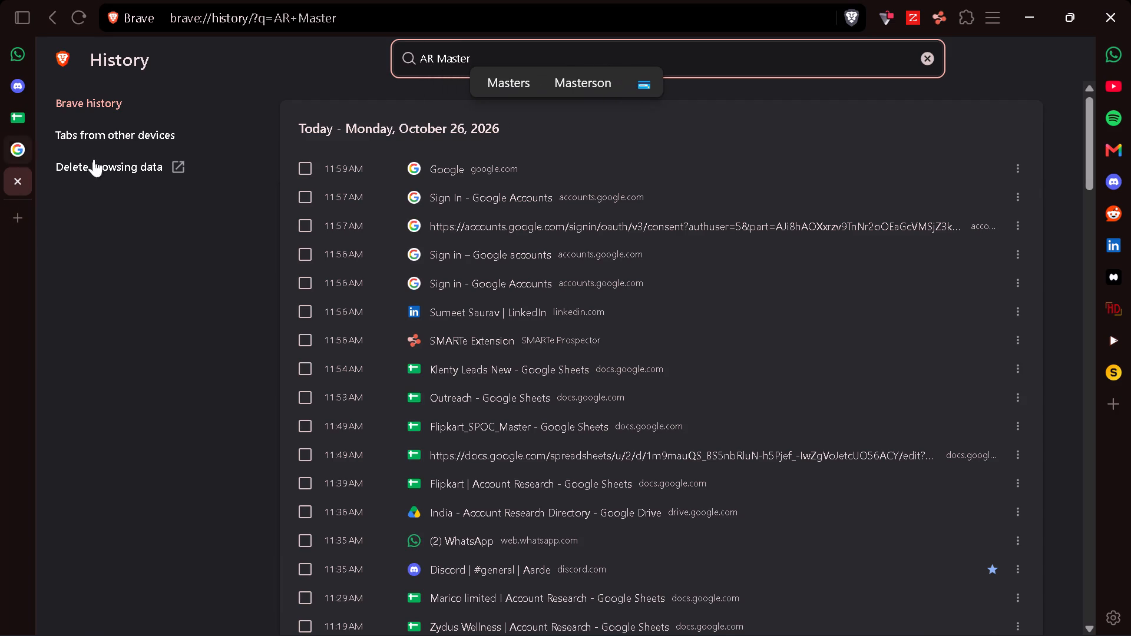
{"action": "left_click", "coordinate": [458, 173]}
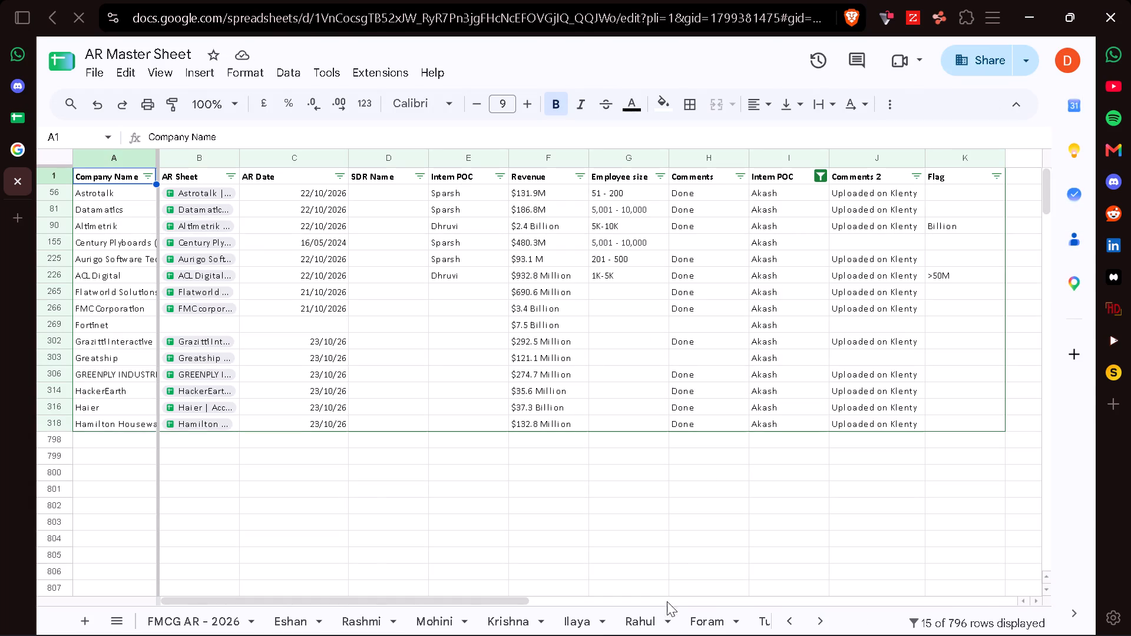
Switch to the Debdeep sheet of the AR Master Sheet.
{"action": "scroll", "coordinate": [667, 613], "scroll_direction": "left", "scroll_amount": 6}
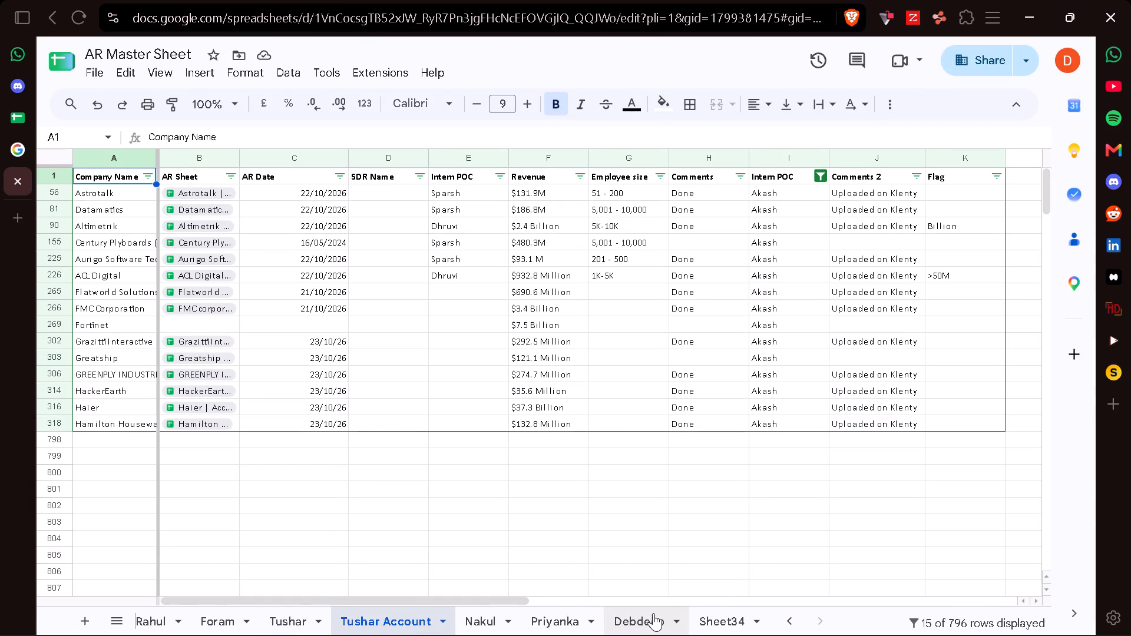
{"action": "left_click", "coordinate": [653, 613]}
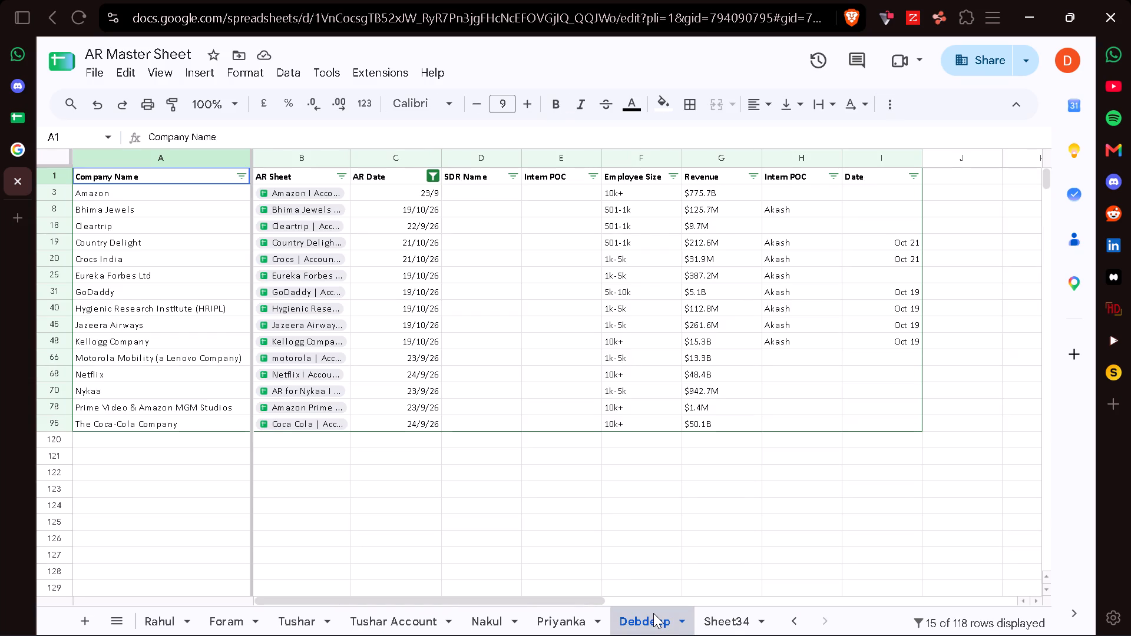
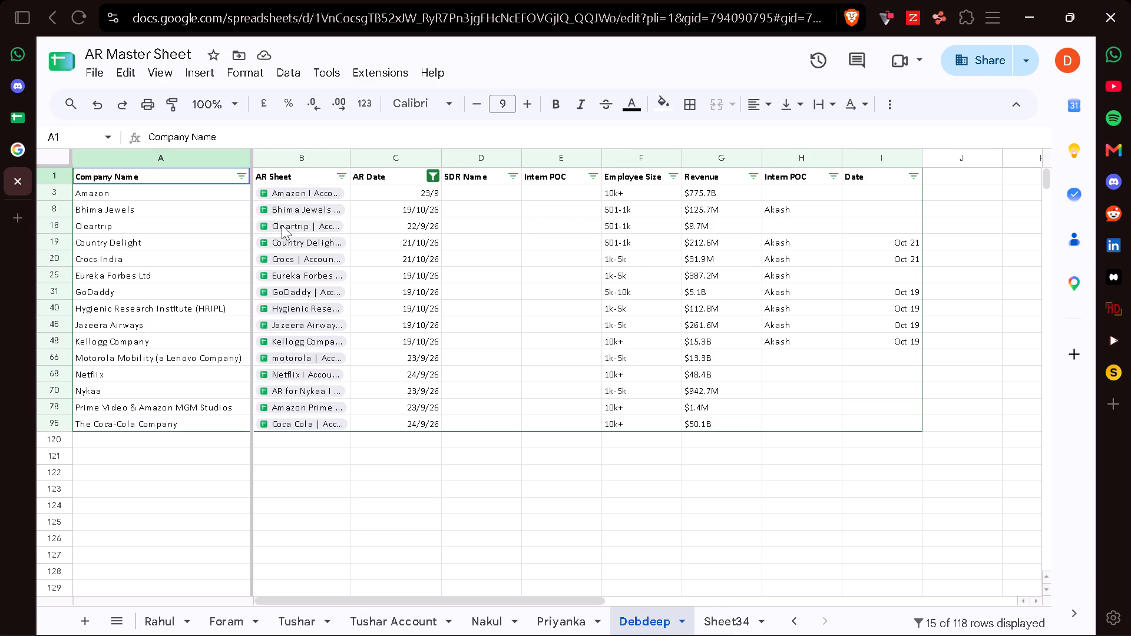
Open the linked Amazon Account Research spreadsheet, check its Amazon Brands and Amazon - Master Brand sheets, and close it.
{"action": "left_click", "coordinate": [356, 220]}
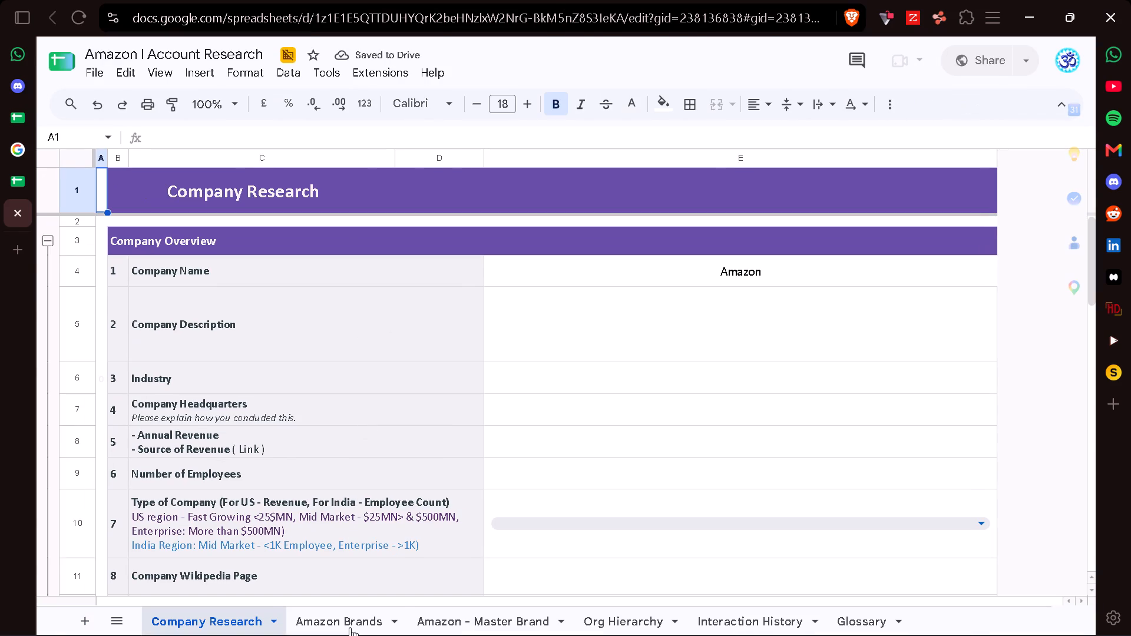
{"action": "left_click", "coordinate": [350, 627]}
{"action": "left_click", "coordinate": [467, 625]}
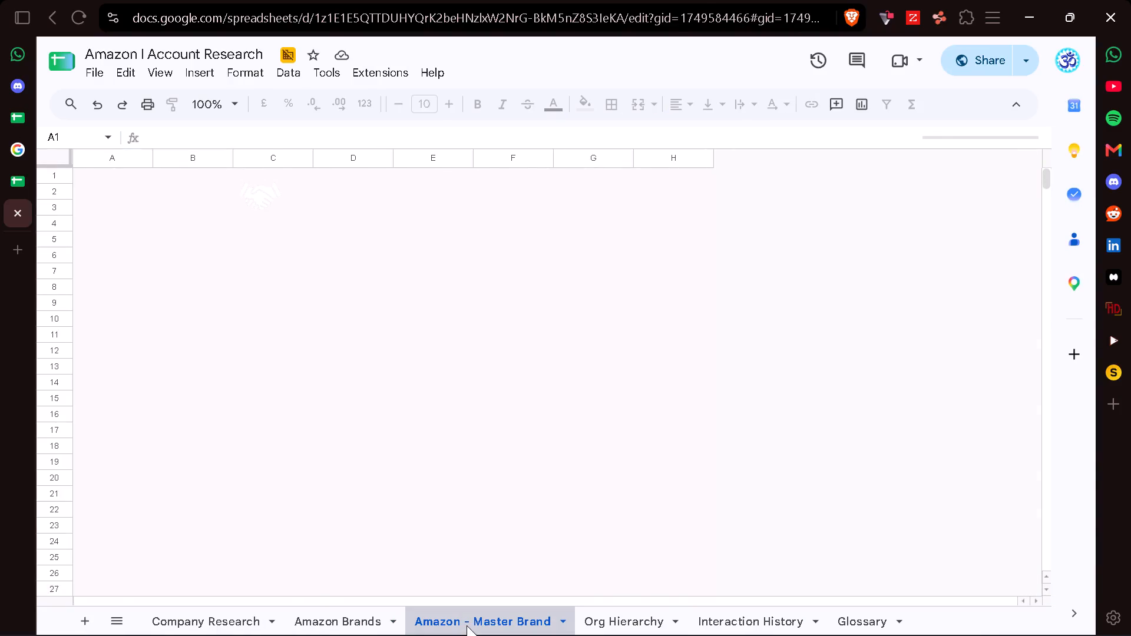
{"action": "left_click", "coordinate": [16, 213]}
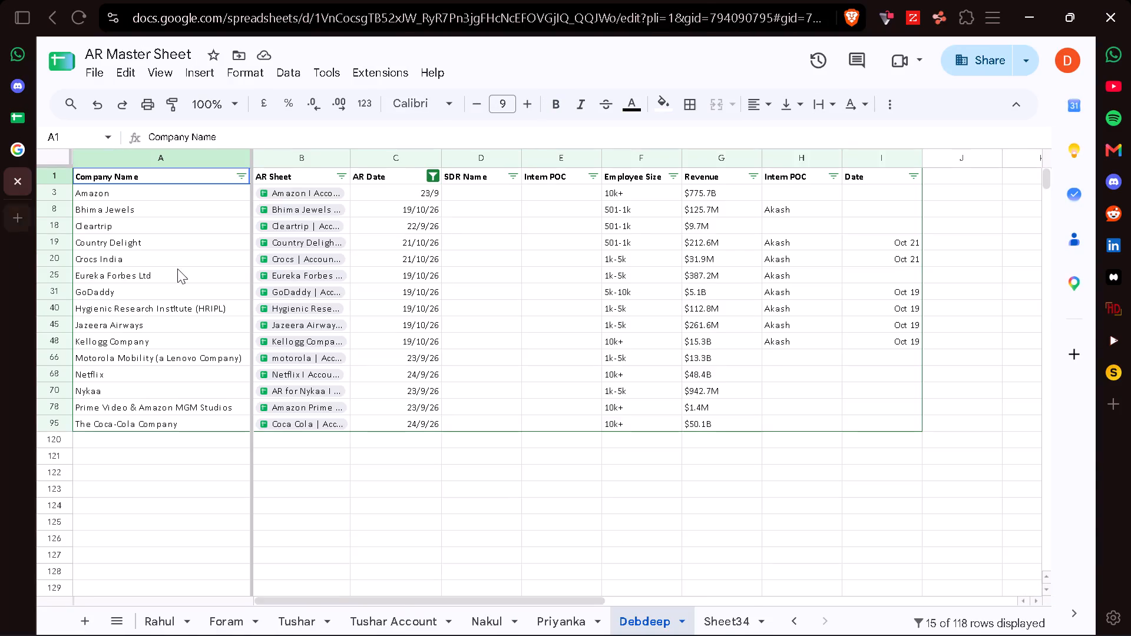
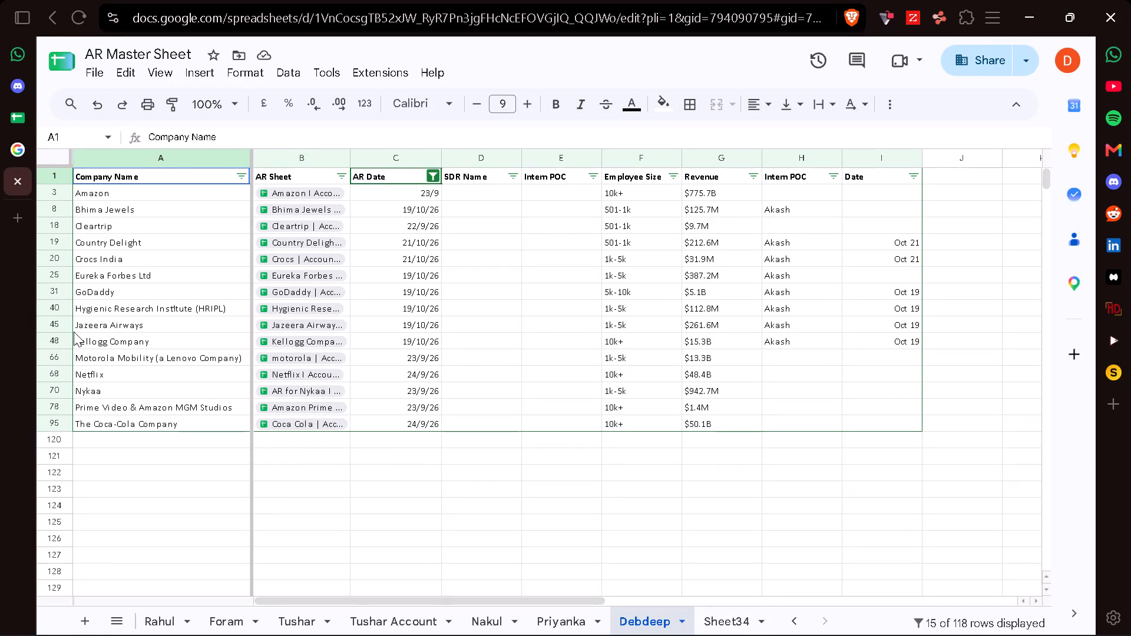
Close the leftover Google tab beside the AR Master Sheet.
{"action": "left_click", "coordinate": [19, 145]}
{"action": "left_click", "coordinate": [19, 145]}
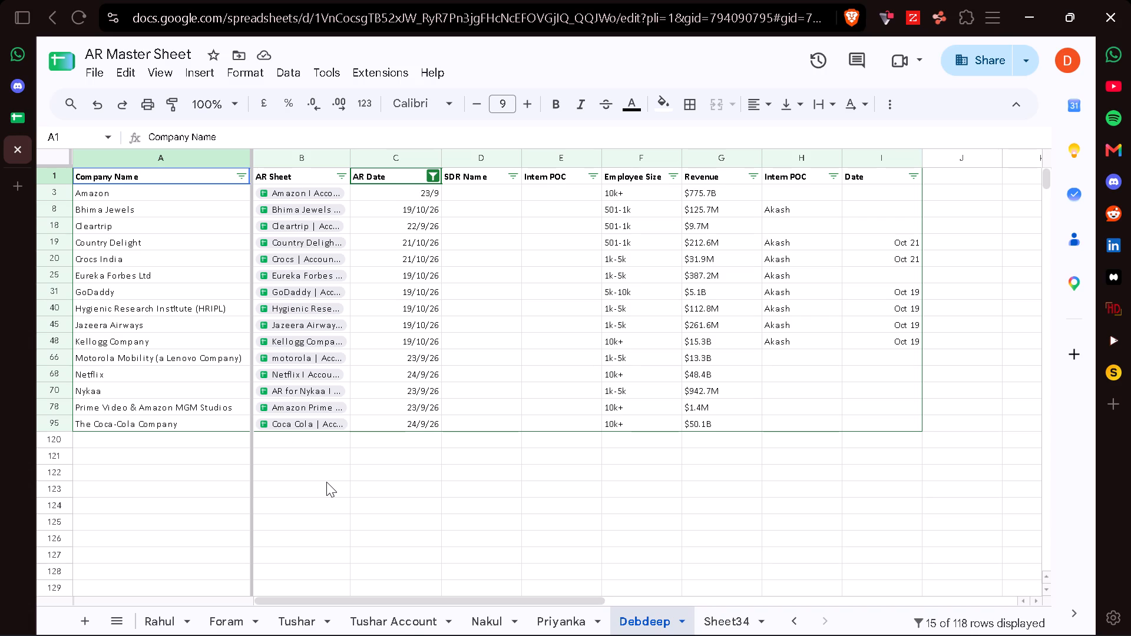
Check the filtered company list in the Debdeep sheet by selecting the names from Amazon through Prime Video & Amazon MGM Studios.
{"action": "left_click", "coordinate": [115, 198]}
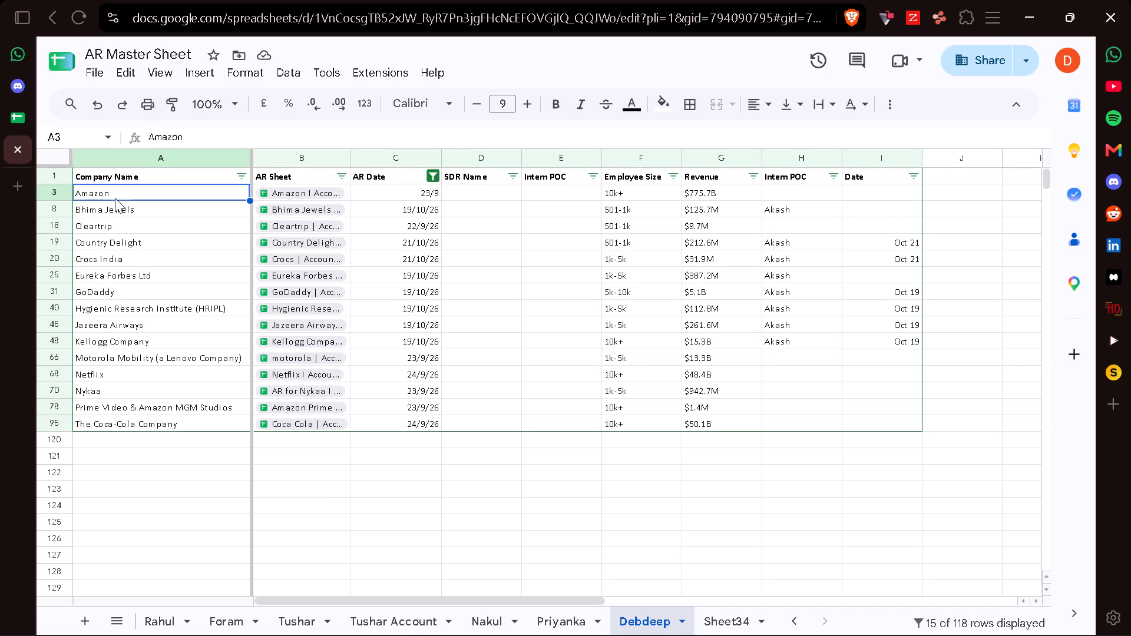
{"action": "key", "text": "shift+Down"}
{"action": "key", "text": "shift+Down"}
{"action": "key", "text": "shift+Down"}
{"action": "key", "text": "shift+Down"}
{"action": "key", "text": "shift+Down"}
{"action": "key", "text": "shift+Down"}
{"action": "key", "text": "shift+Down"}
{"action": "key", "text": "shift+Down"}
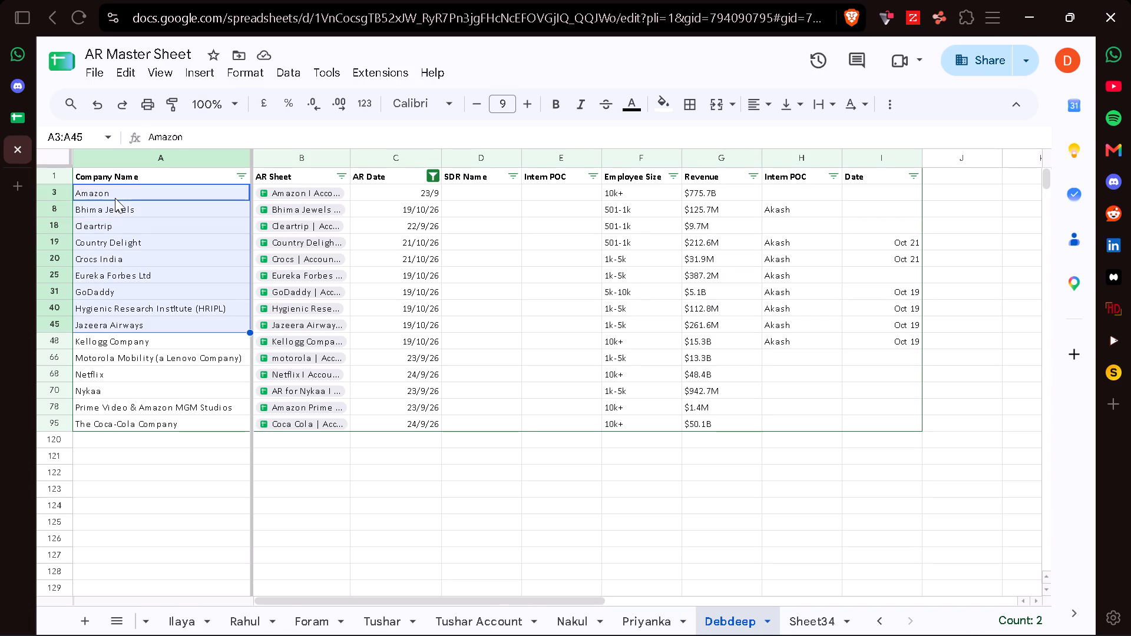
{"action": "key", "text": "shift+Down"}
{"action": "key", "text": "shift+Down"}
{"action": "key", "text": "shift+Down"}
{"action": "key", "text": "shift+Down"}
{"action": "key", "text": "shift+Down"}
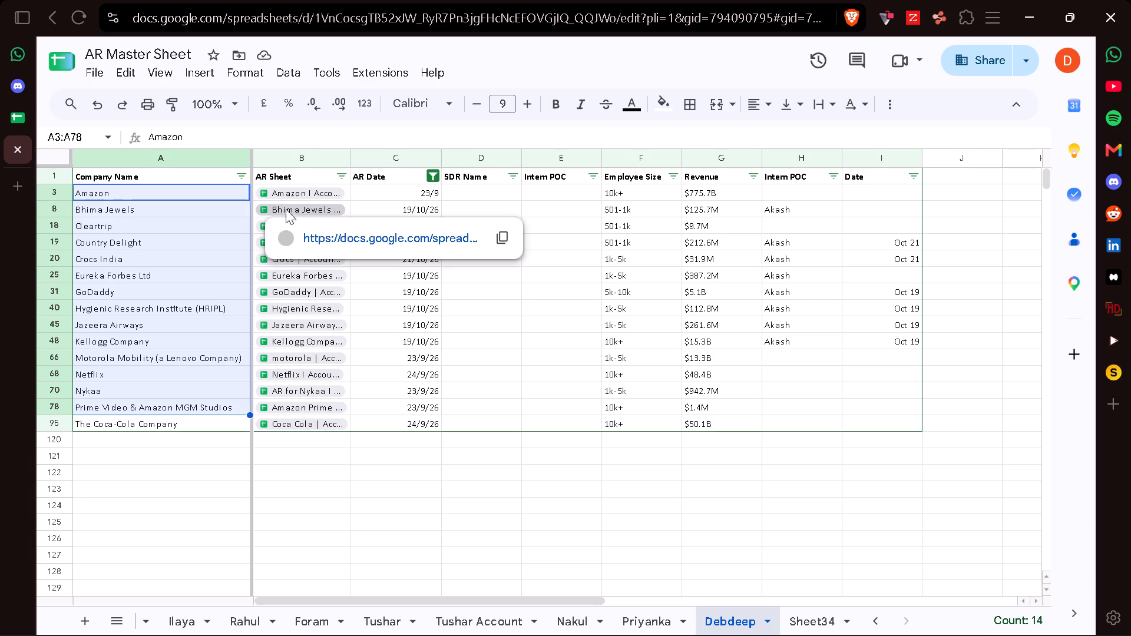
Open the linked Amazon Account Research spreadsheet from the Amazon row and switch to its Amazon - Master Brand sheet.
{"action": "left_click", "coordinate": [297, 193]}
{"action": "left_click", "coordinate": [350, 225]}
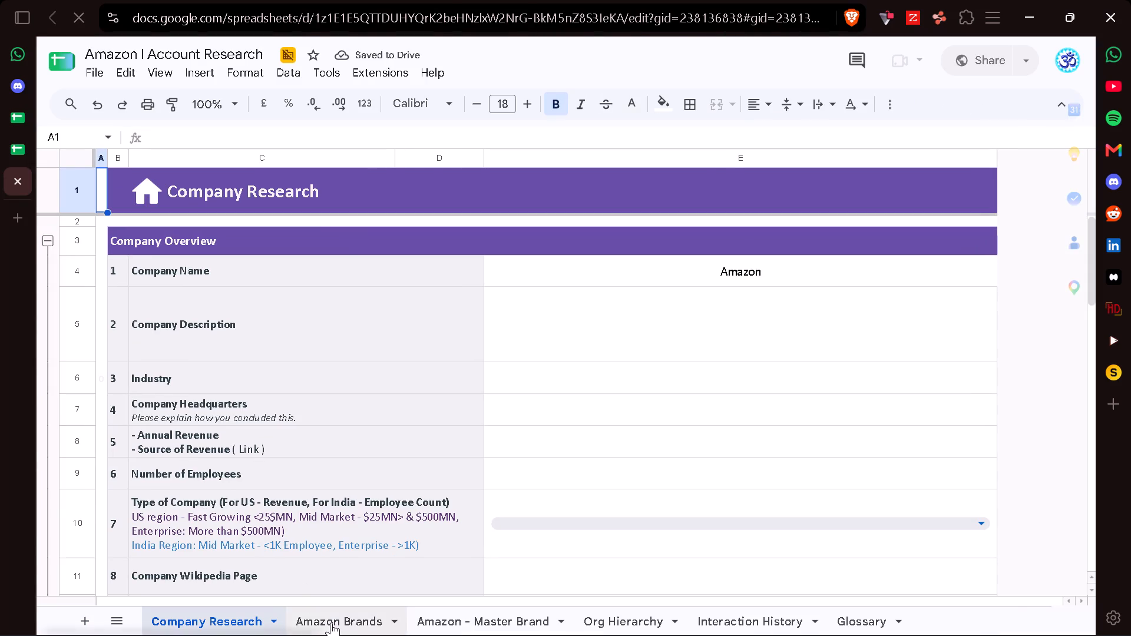
{"action": "left_click", "coordinate": [331, 622]}
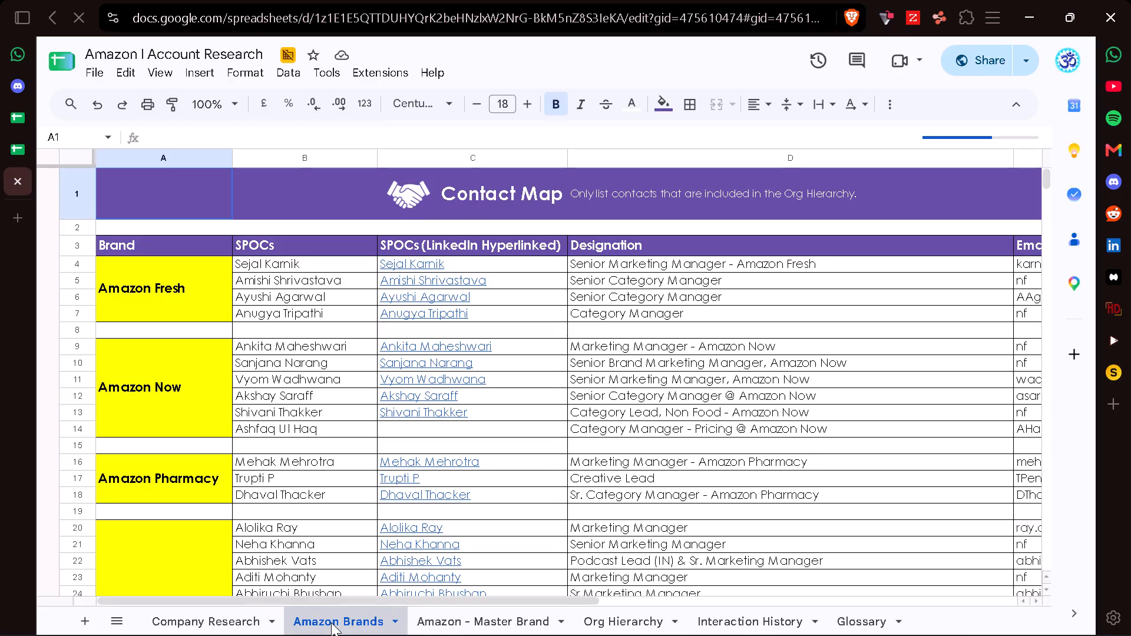
{"action": "left_click", "coordinate": [448, 620]}
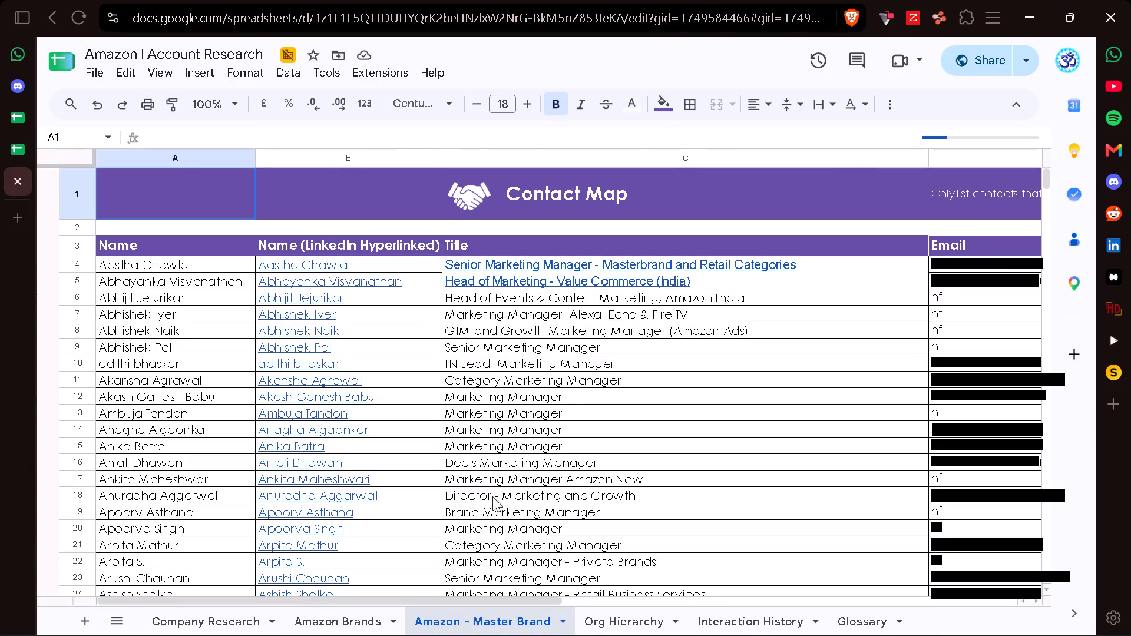
Examine the Amazon - Master Brand contact map, checking its email and phone columns and the full length of the contact list.
{"action": "scroll", "coordinate": [500, 449], "scroll_direction": "left", "scroll_amount": 3}
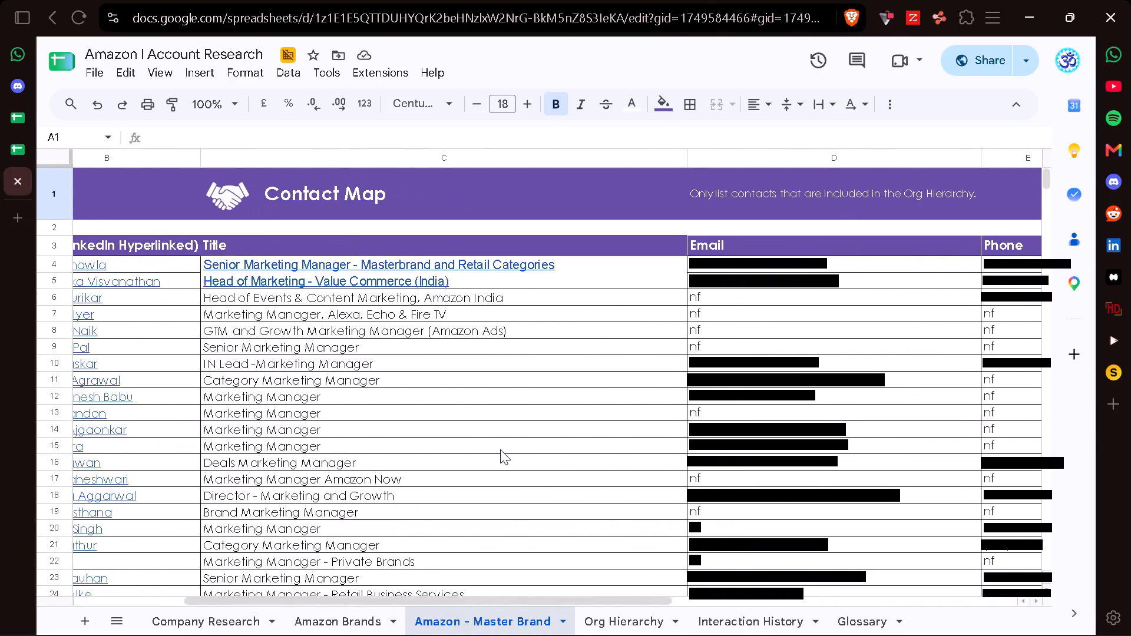
{"action": "scroll", "coordinate": [500, 449], "scroll_direction": "left", "scroll_amount": 2}
{"action": "scroll", "coordinate": [500, 449], "scroll_direction": "right", "scroll_amount": 2}
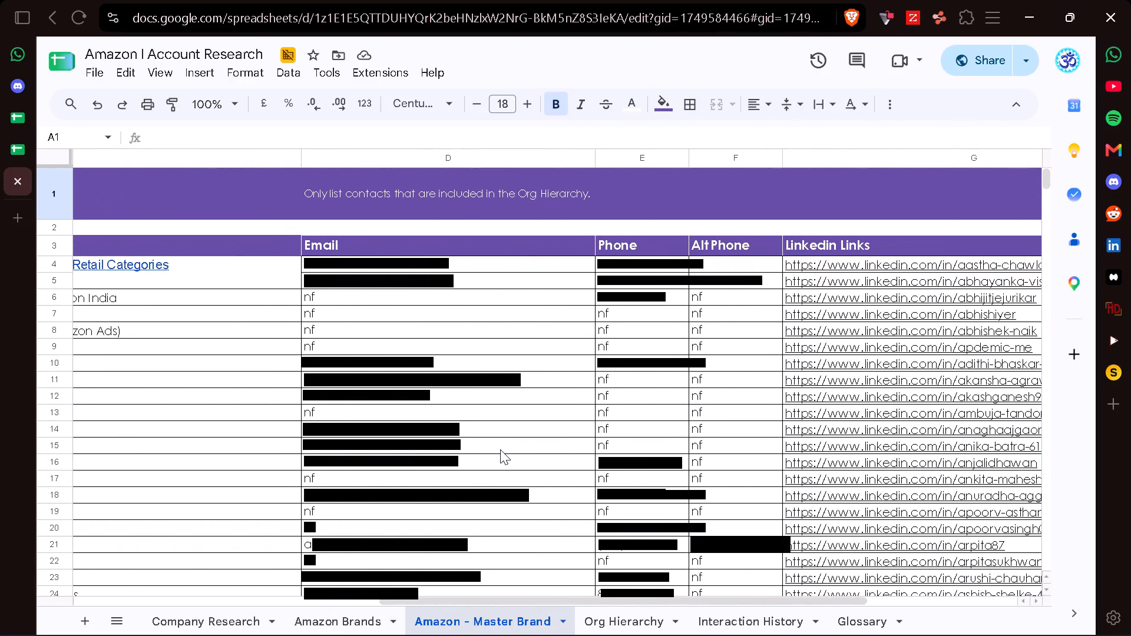
{"action": "scroll", "coordinate": [500, 449], "scroll_direction": "right", "scroll_amount": 4}
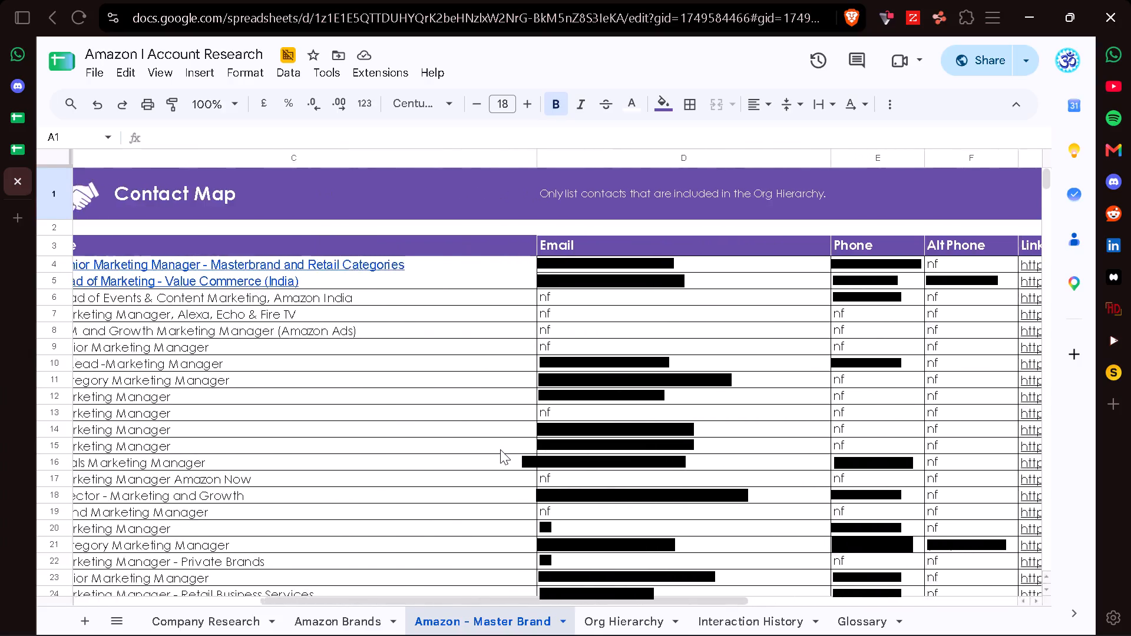
{"action": "scroll", "coordinate": [500, 449], "scroll_direction": "right", "scroll_amount": 2}
{"action": "scroll", "coordinate": [500, 449], "scroll_direction": "down", "scroll_amount": 7}
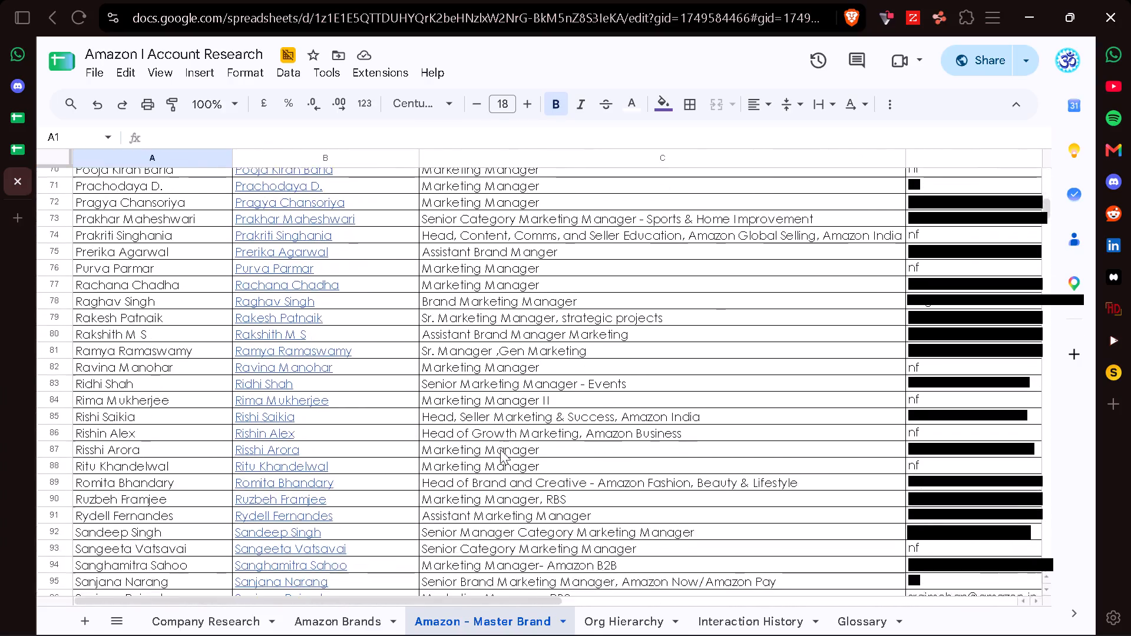
{"action": "scroll", "coordinate": [500, 449], "scroll_direction": "down", "scroll_amount": 7}
{"action": "scroll", "coordinate": [500, 449], "scroll_direction": "up", "scroll_amount": 3}
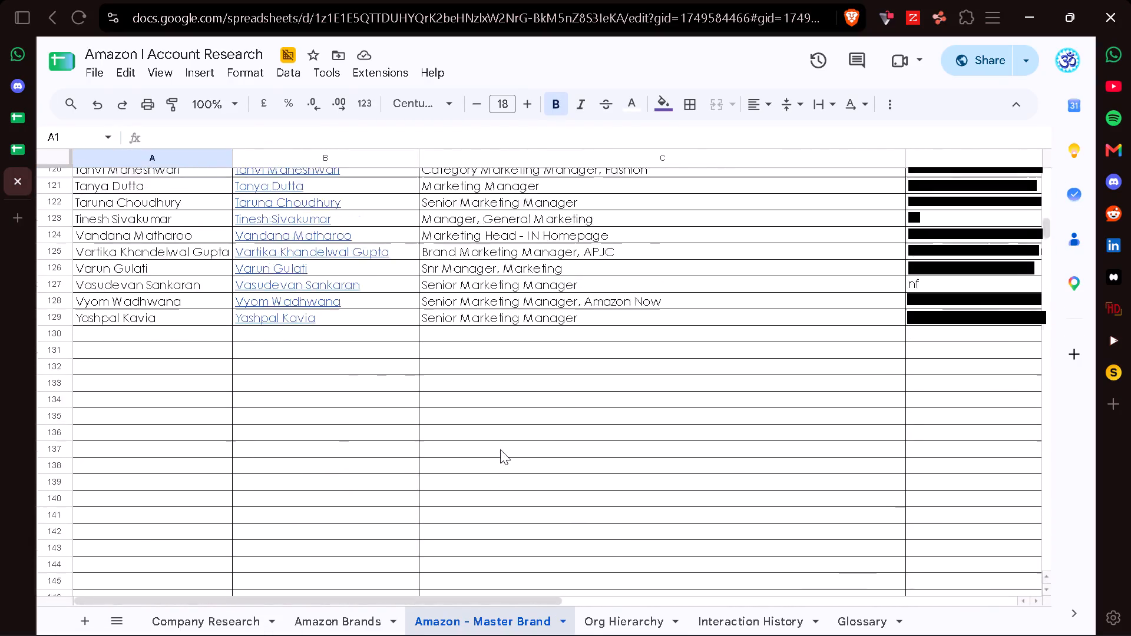
{"action": "scroll", "coordinate": [500, 449], "scroll_direction": "up", "scroll_amount": 1}
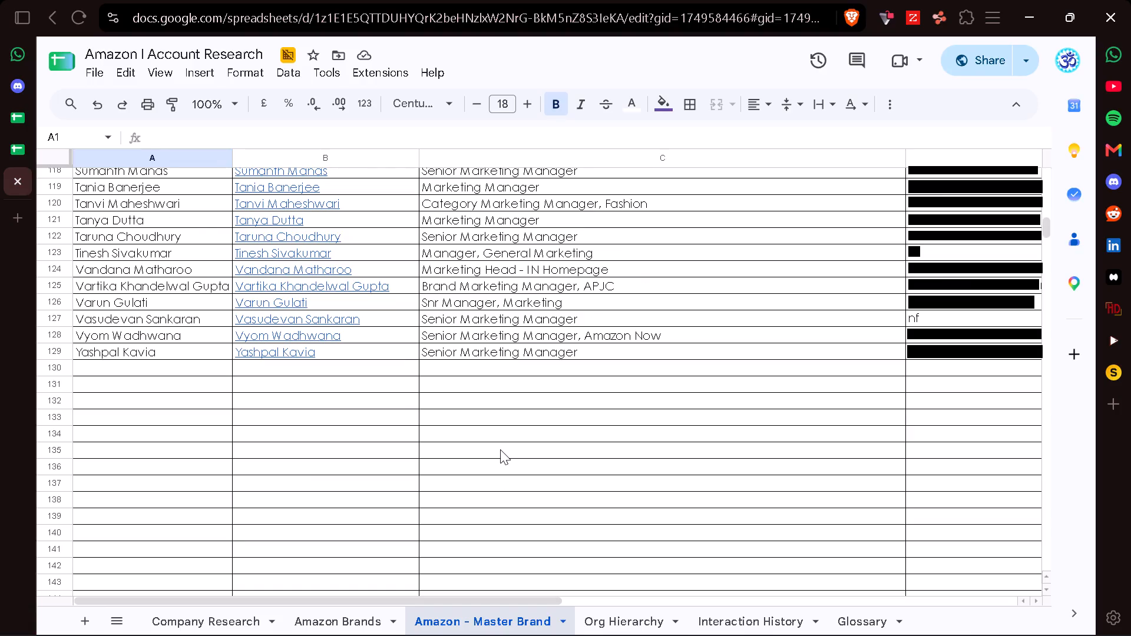
{"action": "scroll", "coordinate": [500, 449], "scroll_direction": "up", "scroll_amount": 11}
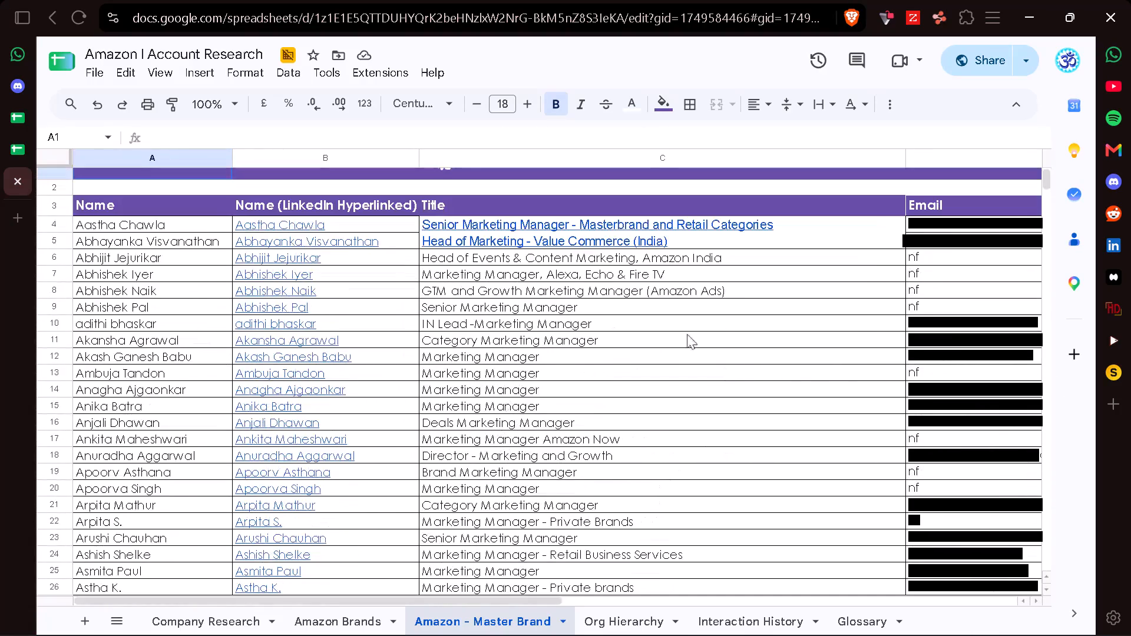
Remove the underline and the hyperlinks from the first two contact titles, cells C4:C5.
{"action": "left_click", "coordinate": [802, 260]}
{"action": "key", "text": "shift+Down"}
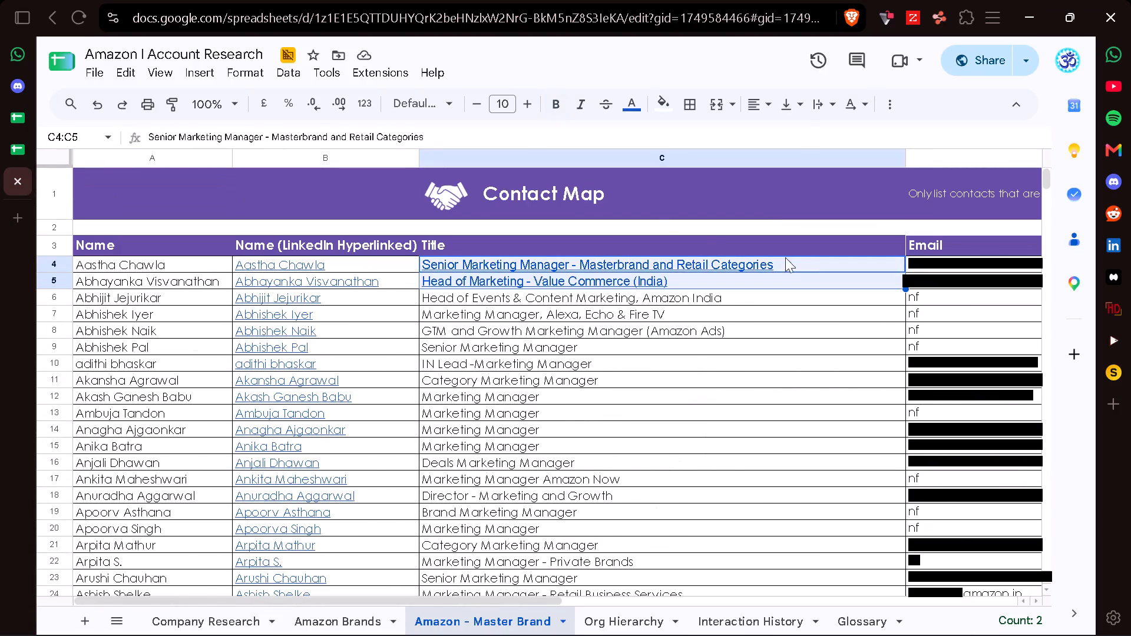
{"action": "key", "text": "ctrl+u"}
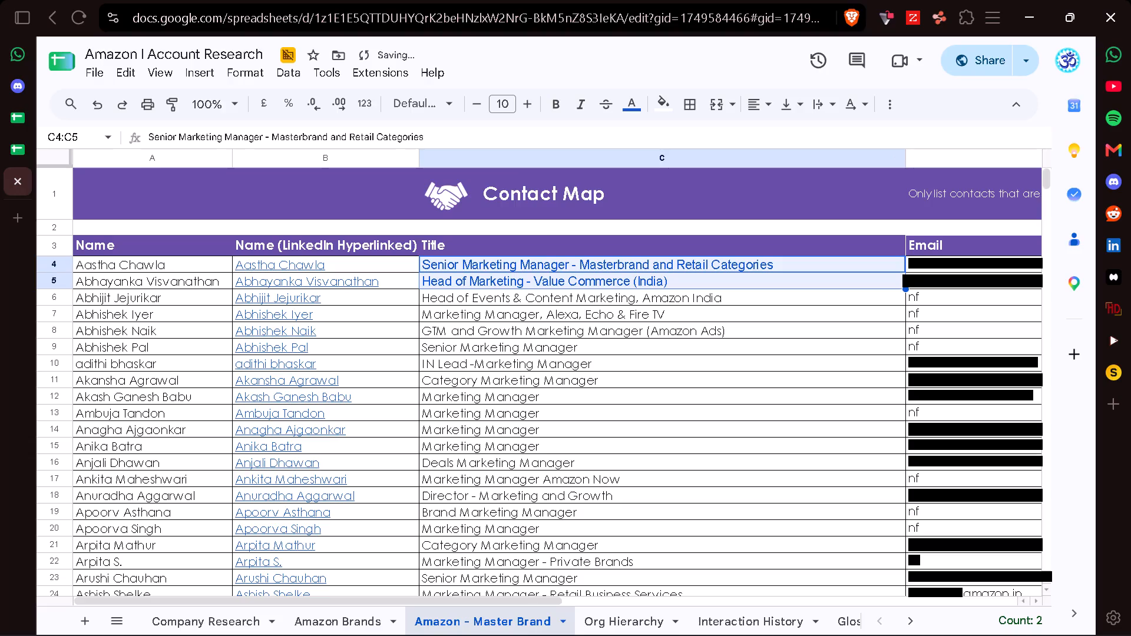
{"action": "right_click", "coordinate": [563, 270]}
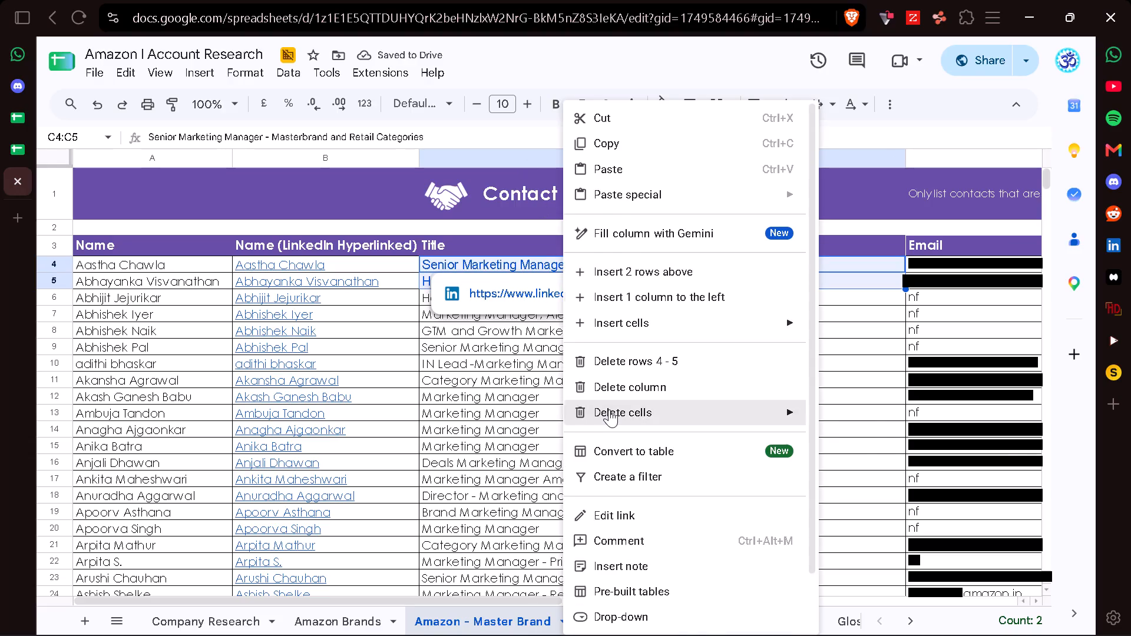
{"action": "scroll", "coordinate": [609, 409], "scroll_direction": "down", "scroll_amount": 3}
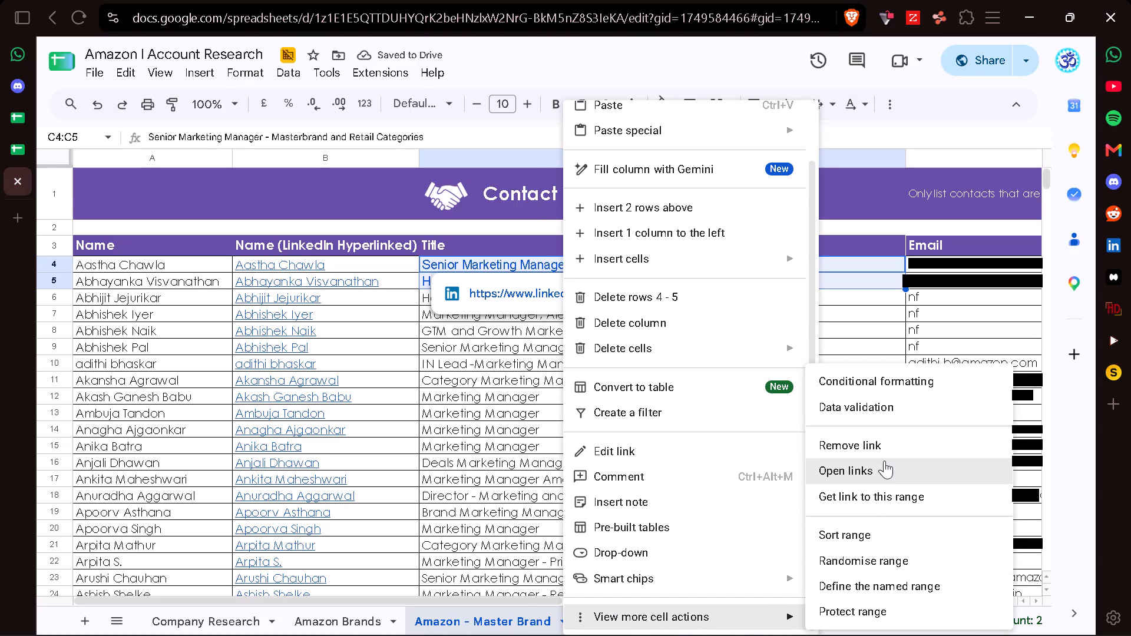
{"action": "left_click", "coordinate": [889, 433]}
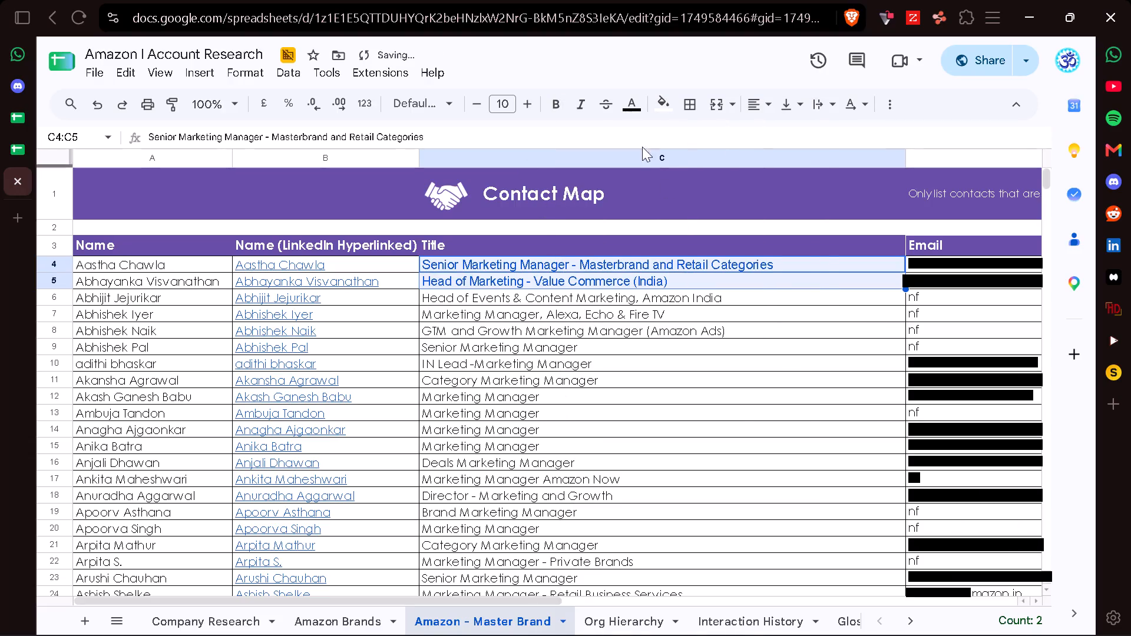
Reset the text colour of titles C4:C5 and set their font to Century Gothic, size 11.
{"action": "left_click", "coordinate": [631, 112]}
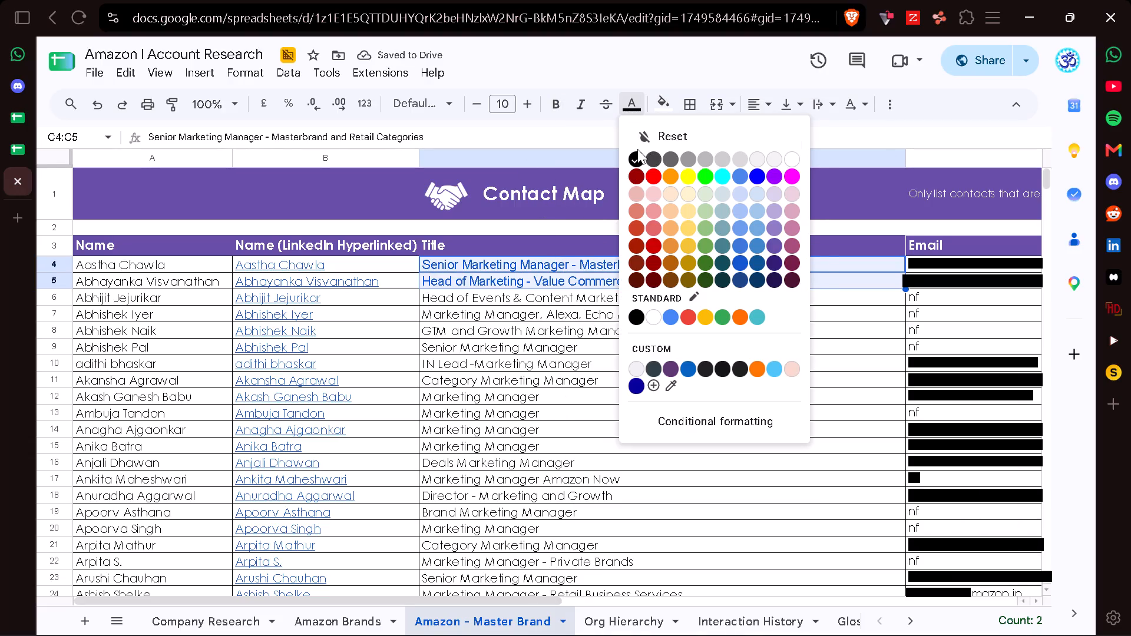
{"action": "left_click", "coordinate": [653, 135]}
{"action": "left_click", "coordinate": [454, 101]}
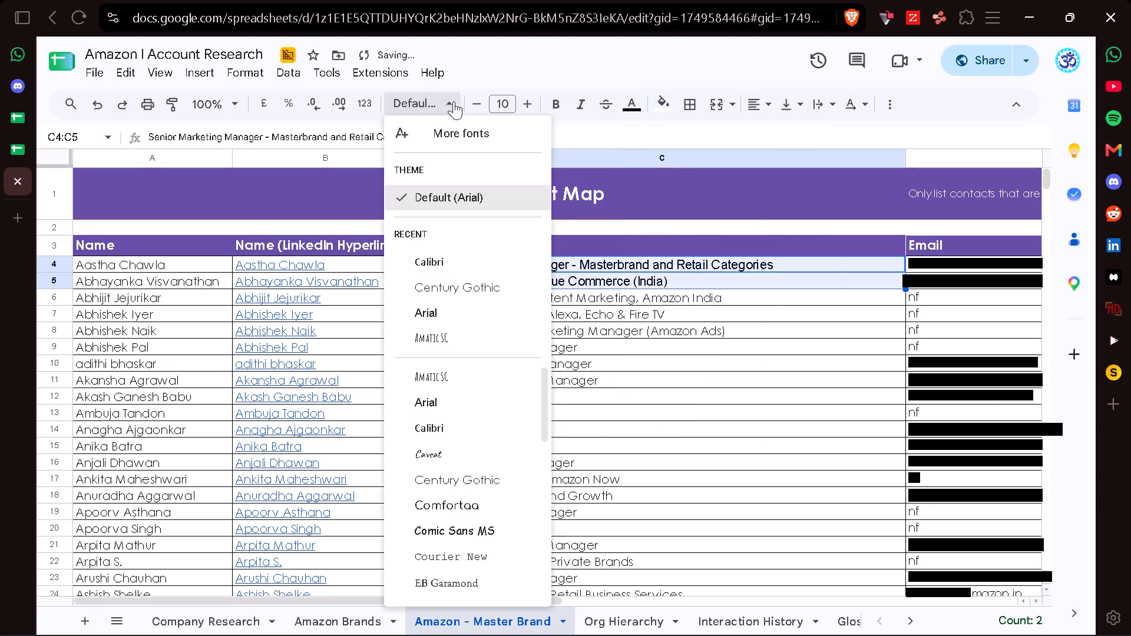
{"action": "left_click", "coordinate": [437, 280]}
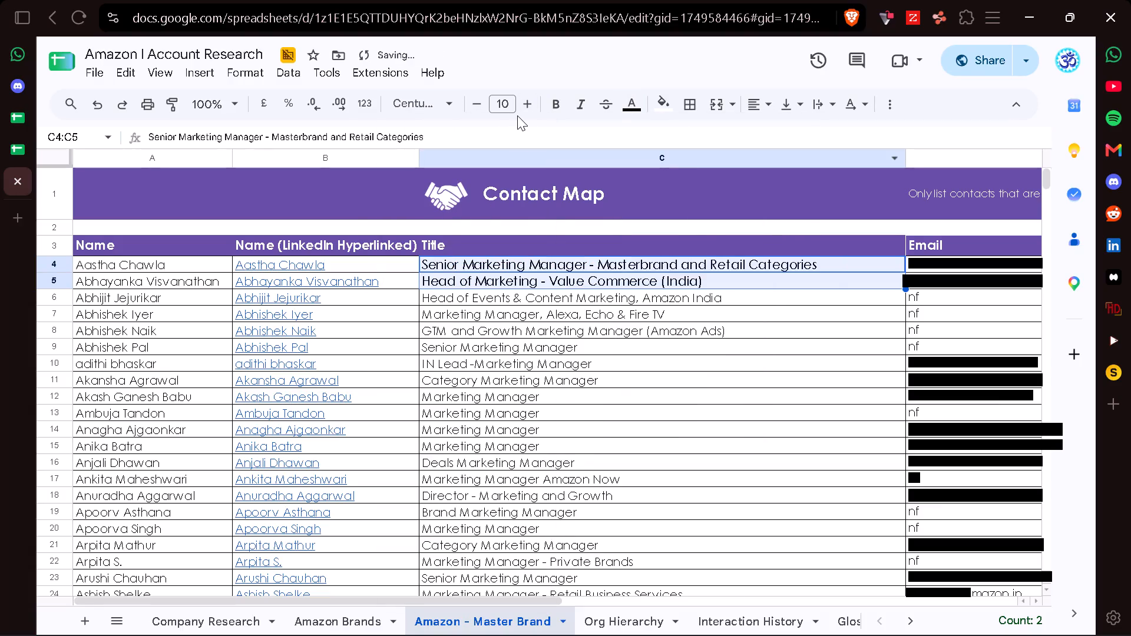
{"action": "left_click", "coordinate": [524, 107]}
Copy all contact names in the Name column of the Amazon - Master Brand sheet, A4:A129.
{"action": "scroll", "coordinate": [567, 344], "scroll_direction": "left", "scroll_amount": 1}
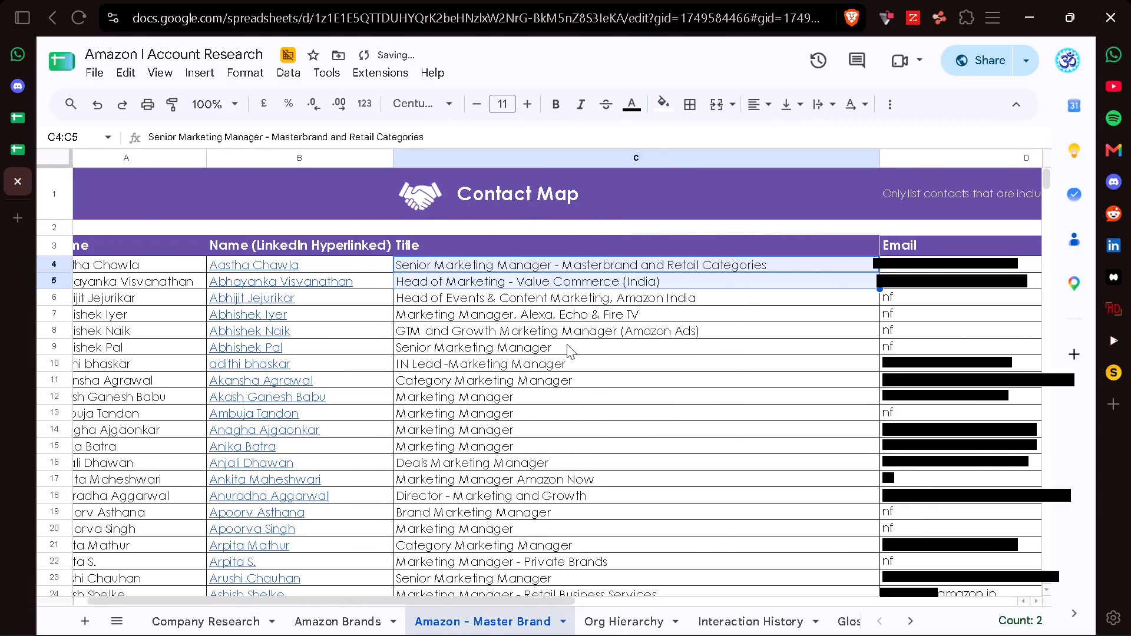
{"action": "scroll", "coordinate": [567, 344], "scroll_direction": "left", "scroll_amount": 7}
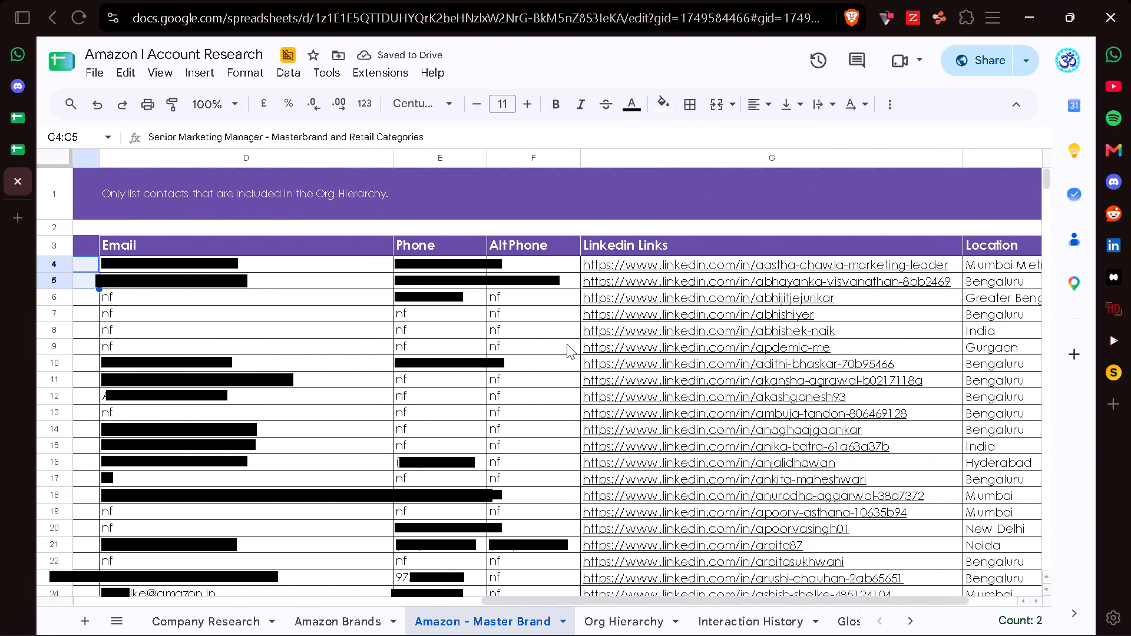
{"action": "scroll", "coordinate": [567, 344], "scroll_direction": "left", "scroll_amount": 3}
{"action": "scroll", "coordinate": [567, 344], "scroll_direction": "right", "scroll_amount": 12}
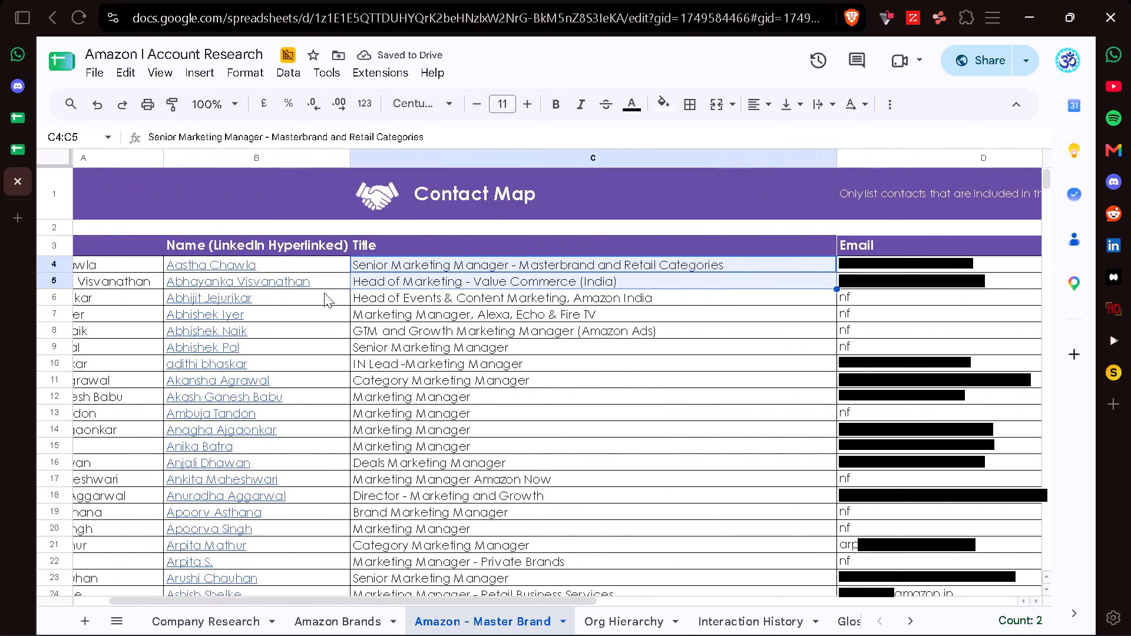
{"action": "left_click", "coordinate": [158, 260]}
{"action": "key", "text": "ctrl+shift+Down"}
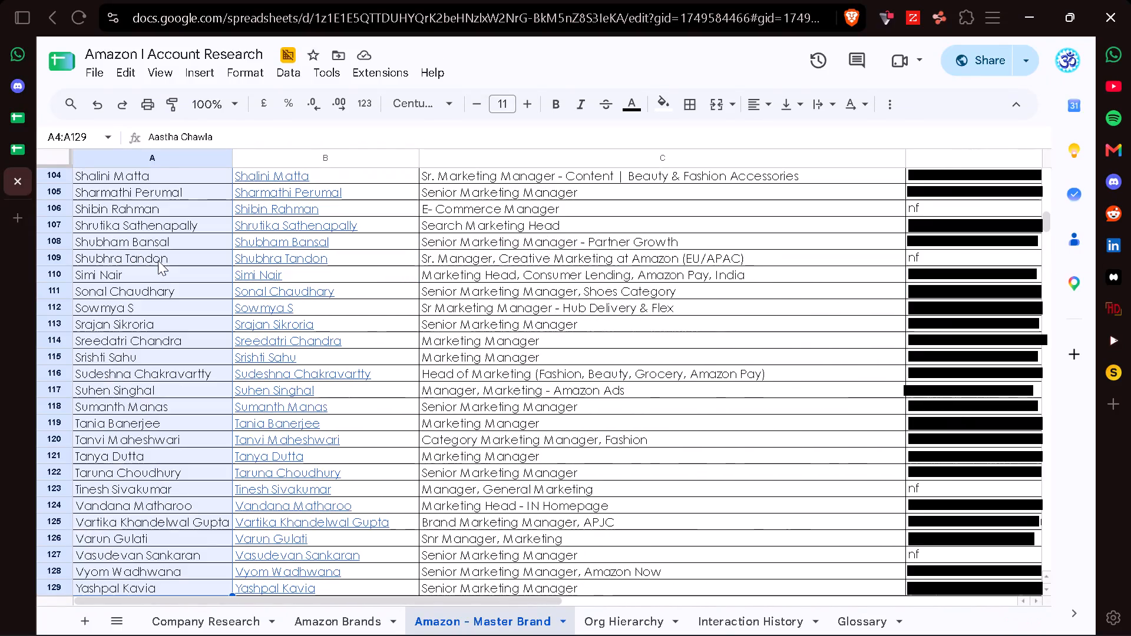
{"action": "scroll", "coordinate": [158, 260], "scroll_direction": "down", "scroll_amount": 2}
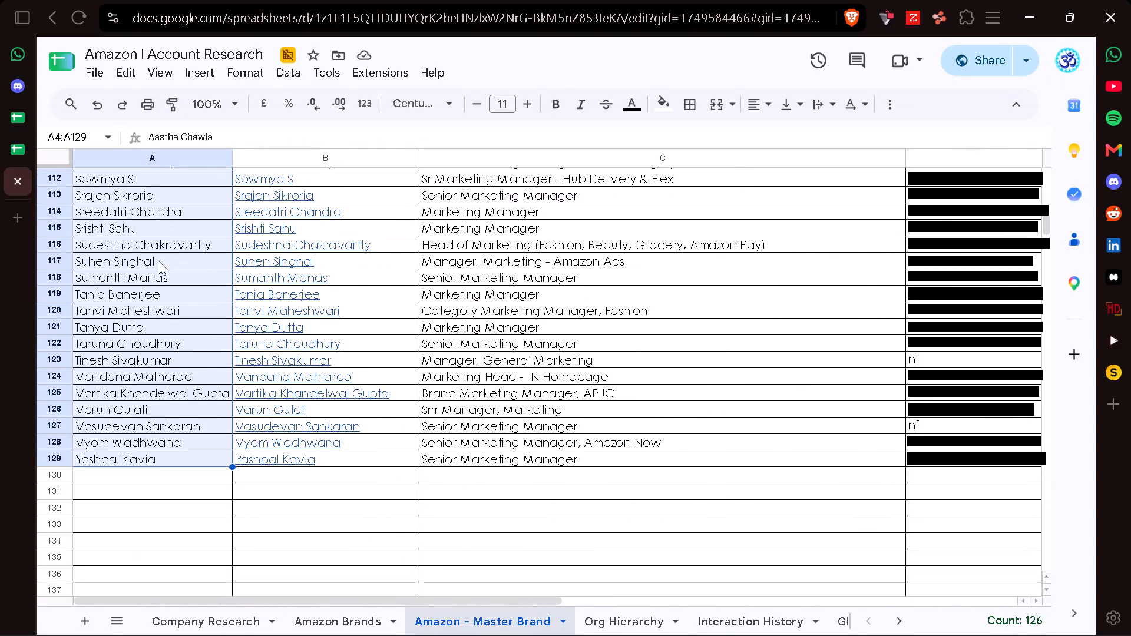
{"action": "key", "text": "ctrl+c"}
In Klenty Leads New, clear all lead data below the headers in the Prashant Leads 21st October sheet, A2:L17.
{"action": "left_click", "coordinate": [18, 148]}
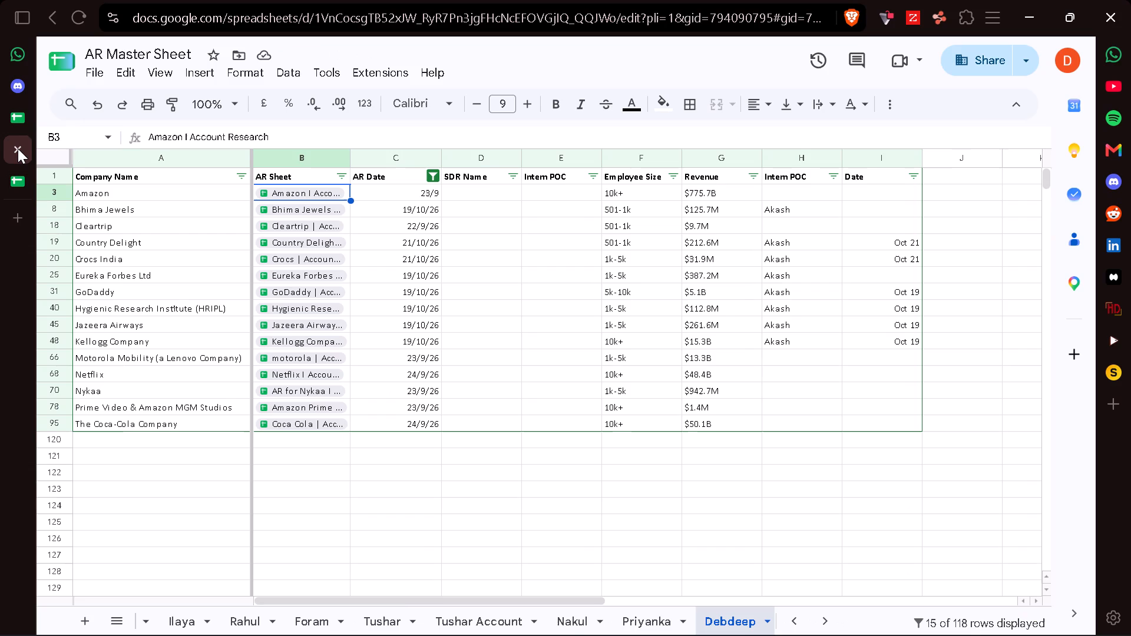
{"action": "left_click", "coordinate": [15, 119]}
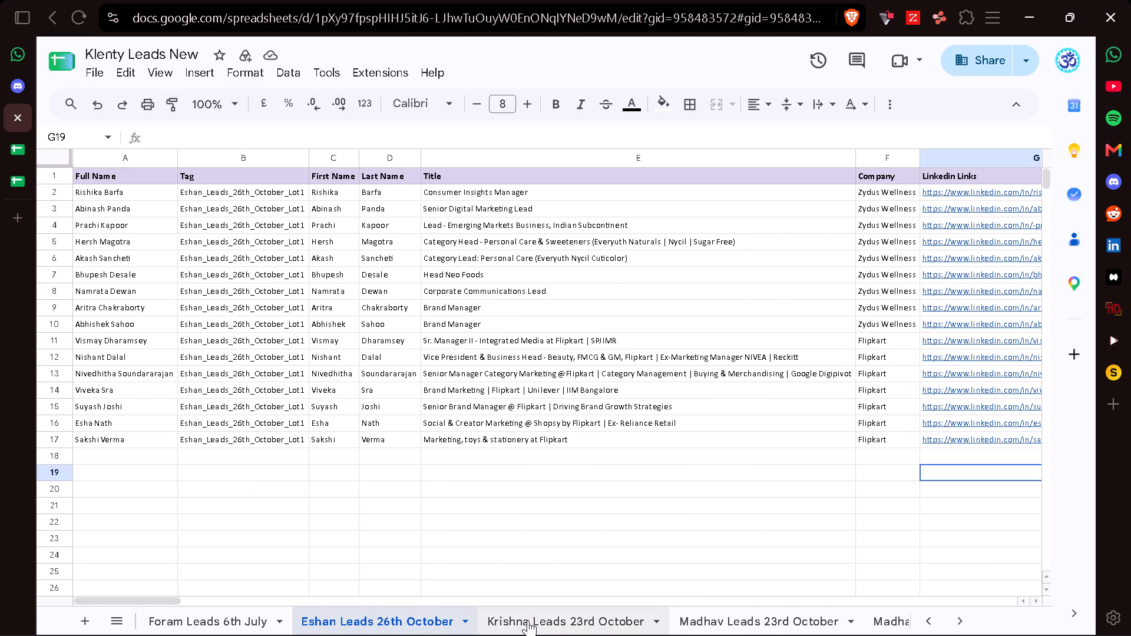
{"action": "scroll", "coordinate": [528, 620], "scroll_direction": "right", "scroll_amount": 2}
{"action": "scroll", "coordinate": [528, 620], "scroll_direction": "left", "scroll_amount": 3}
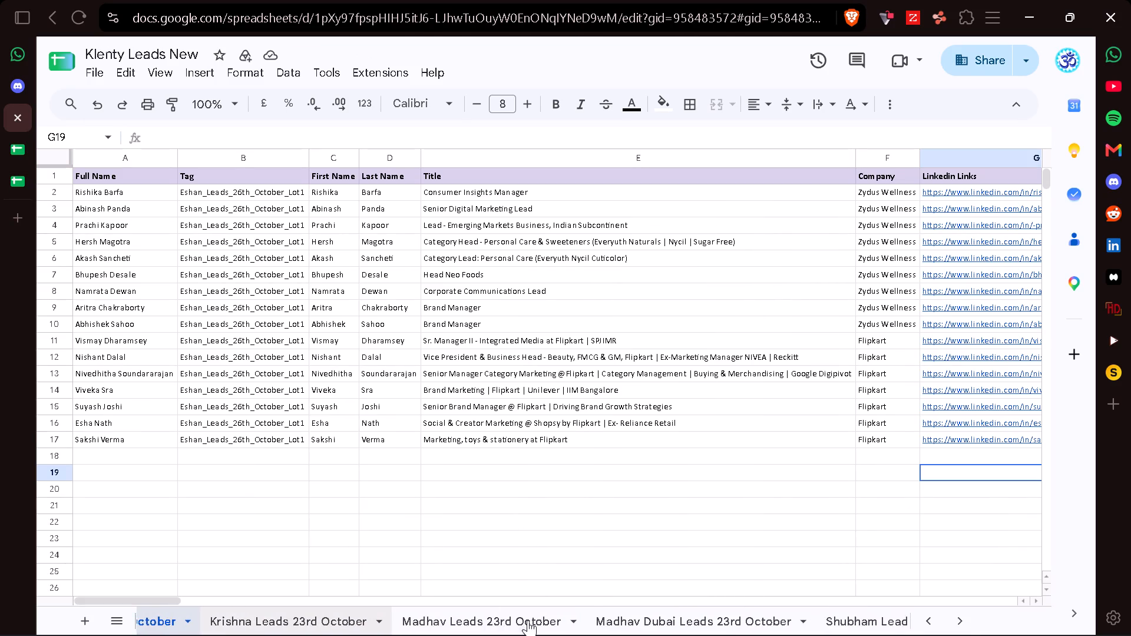
{"action": "scroll", "coordinate": [528, 620], "scroll_direction": "left", "scroll_amount": 6}
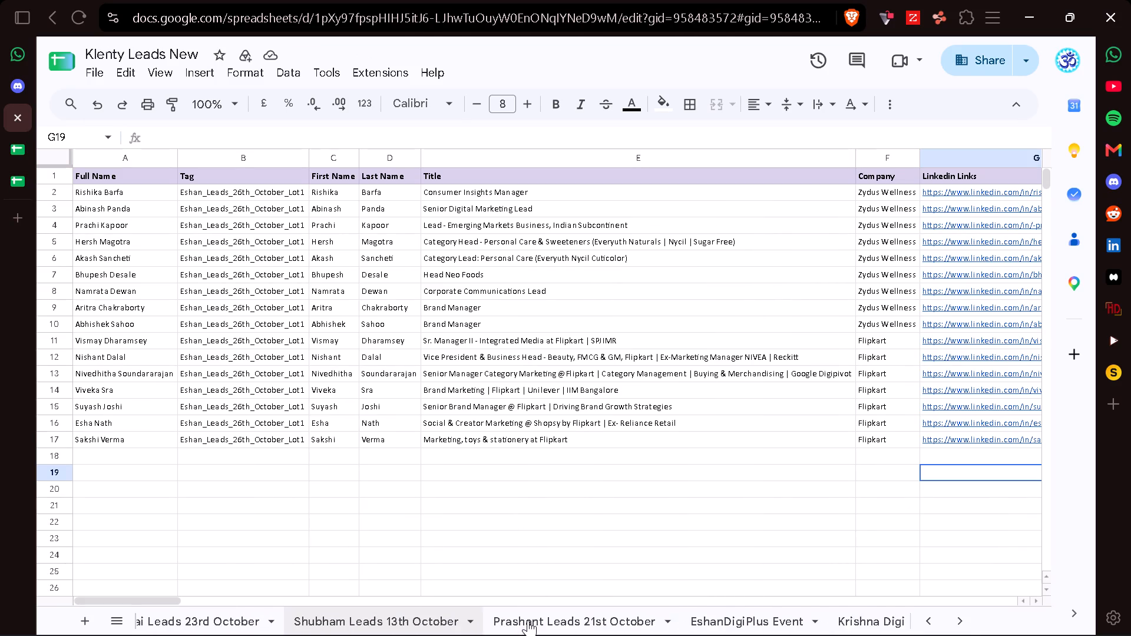
{"action": "left_click", "coordinate": [572, 619]}
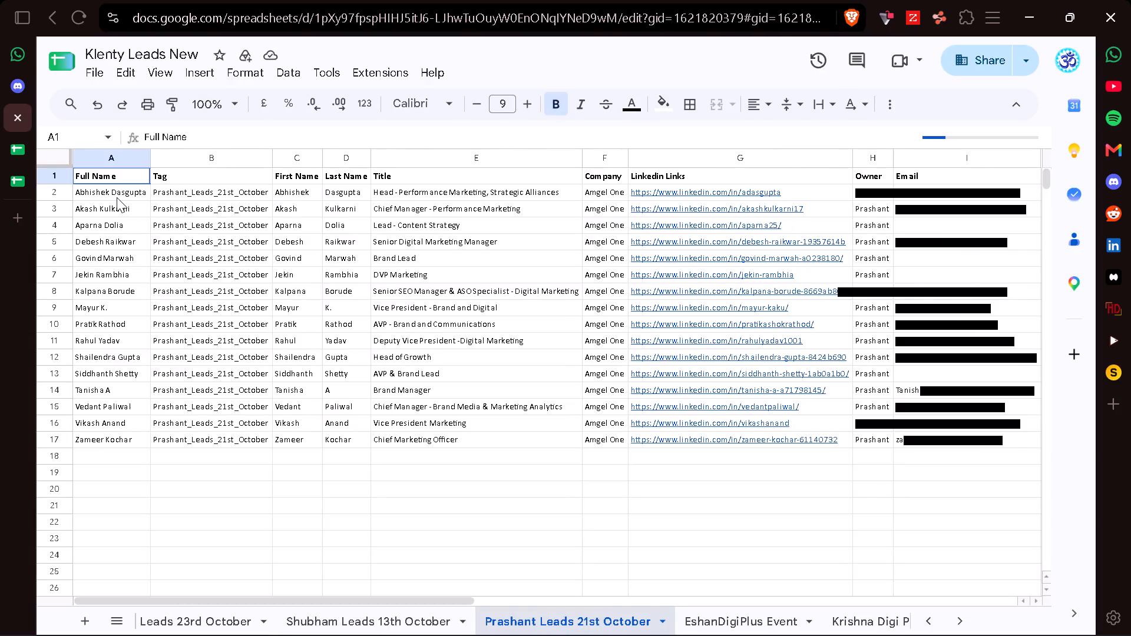
{"action": "left_click", "coordinate": [117, 197]}
{"action": "key", "text": "ctrl+shift+Down"}
{"action": "key", "text": "ctrl+shift+Right"}
{"action": "key", "text": "ctrl+shift+Right"}
{"action": "key", "text": "BackSpace"}
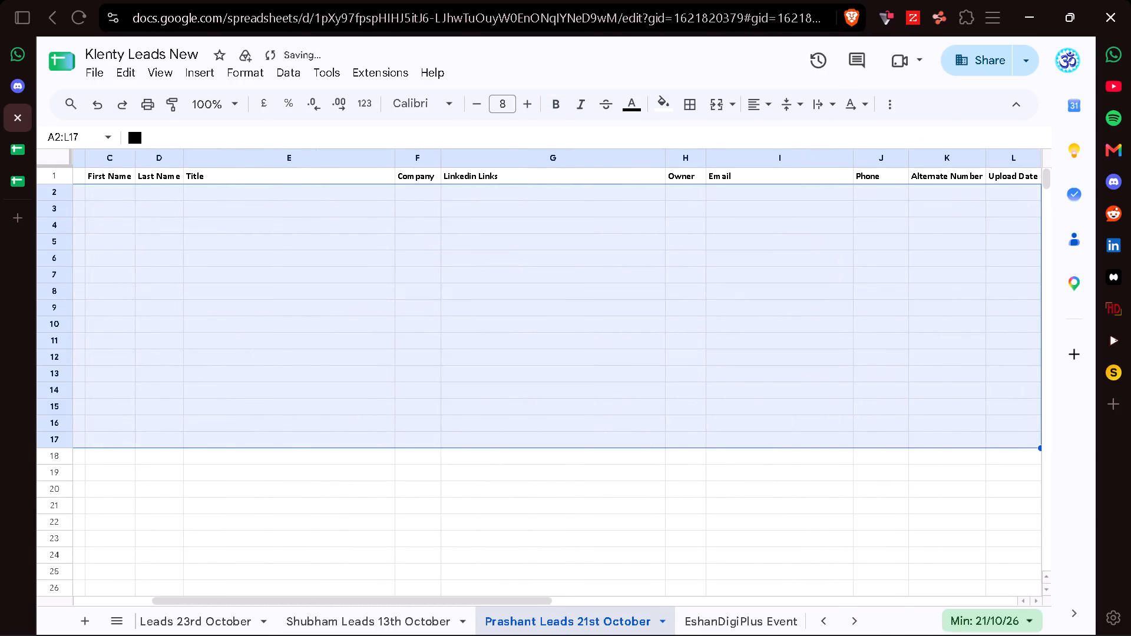
Paste the copied Amazon contact names into the Full Name column, starting at A2.
{"action": "scroll", "coordinate": [117, 197], "scroll_direction": "right", "scroll_amount": 7}
{"action": "left_click", "coordinate": [97, 196]}
{"action": "key", "text": "ctrl+v"}
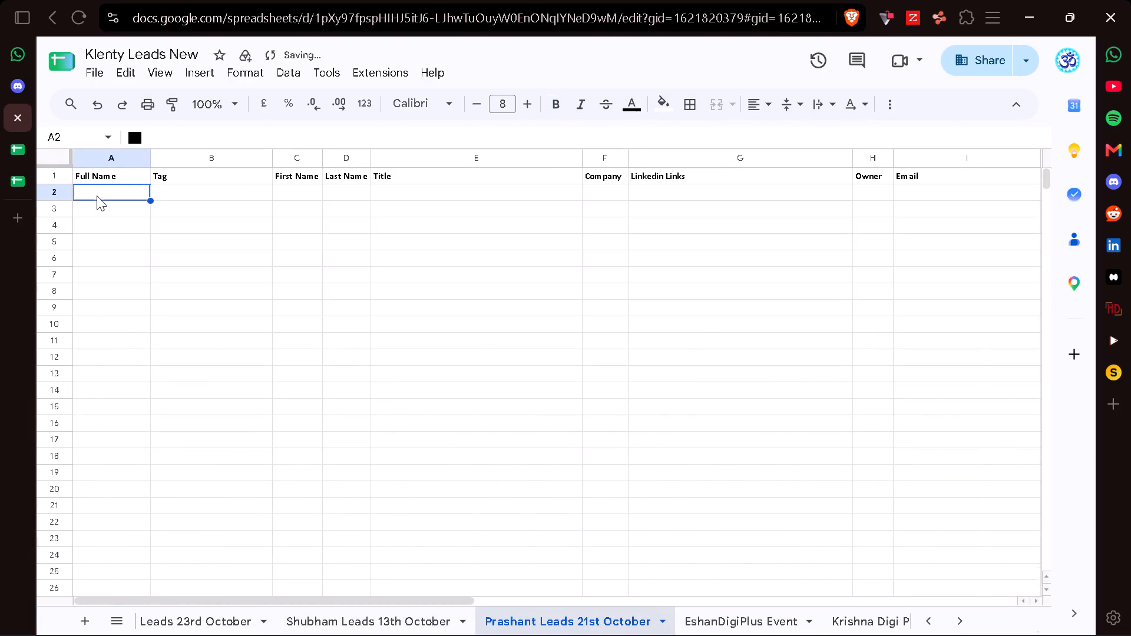
Rename the Prashant Leads 21st October sheet as Prashant Leads 26th October.
{"action": "left_click", "coordinate": [657, 619]}
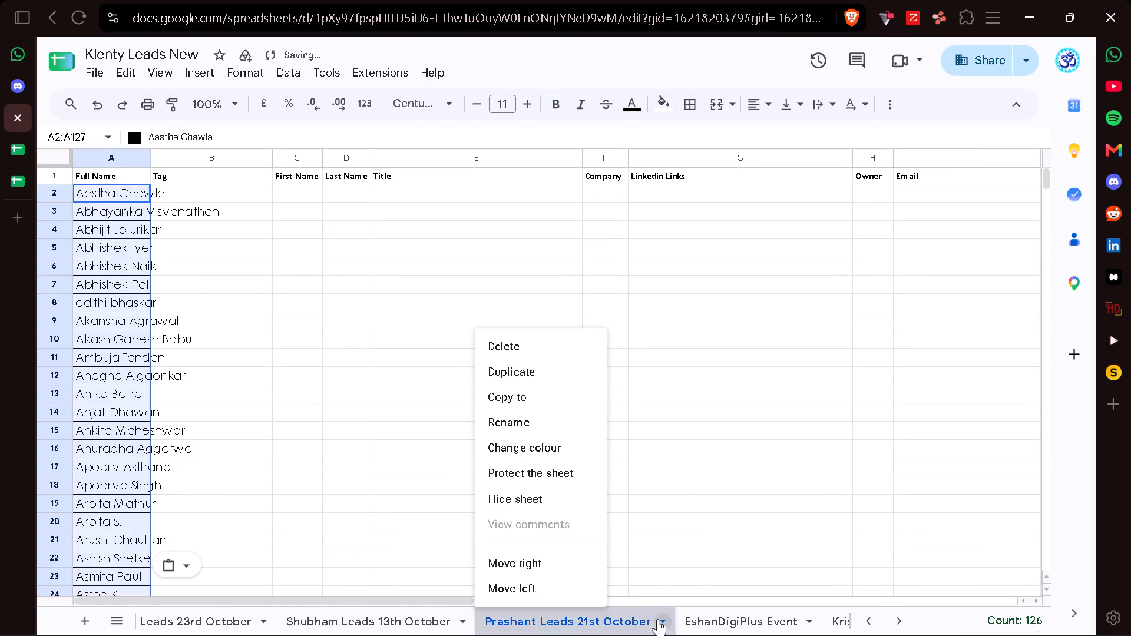
{"action": "left_click", "coordinate": [501, 423]}
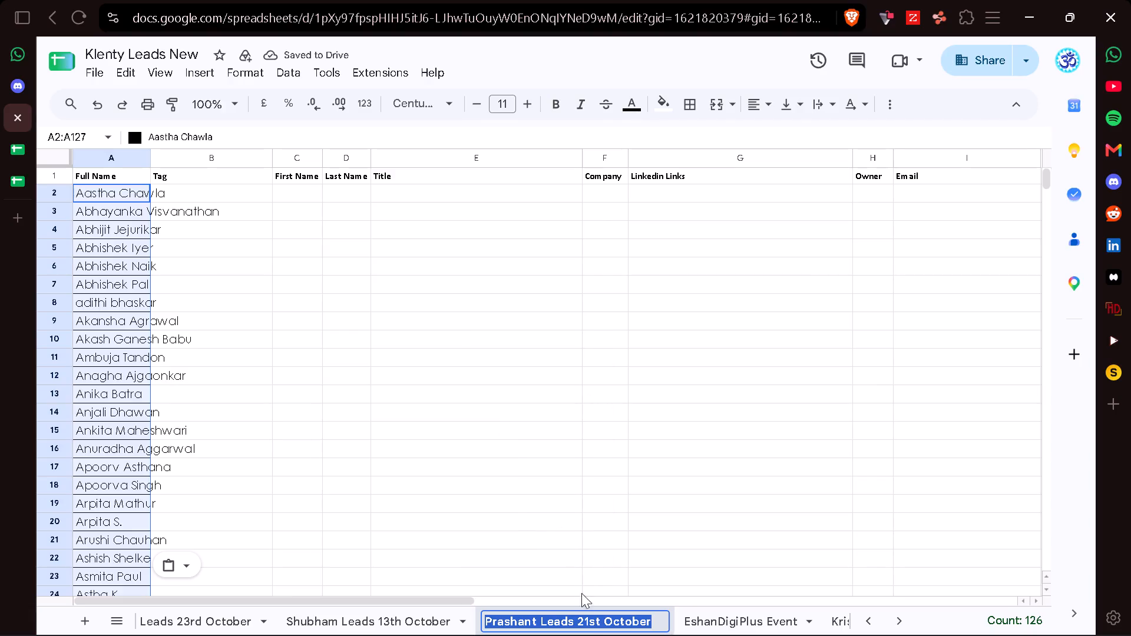
{"action": "left_click", "coordinate": [587, 621]}
{"action": "key", "text": "BackSpace"}
{"action": "key", "text": "Right"}
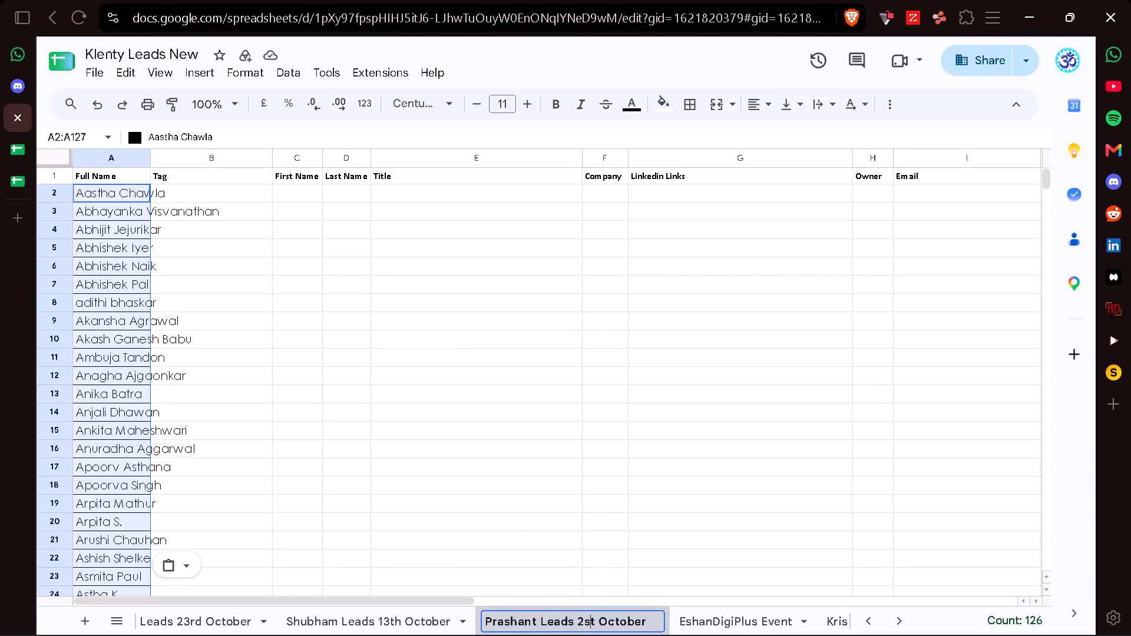
{"action": "key", "text": "Right"}
{"action": "key", "text": "BackSpace"}
{"action": "key", "text": "BackSpace"}
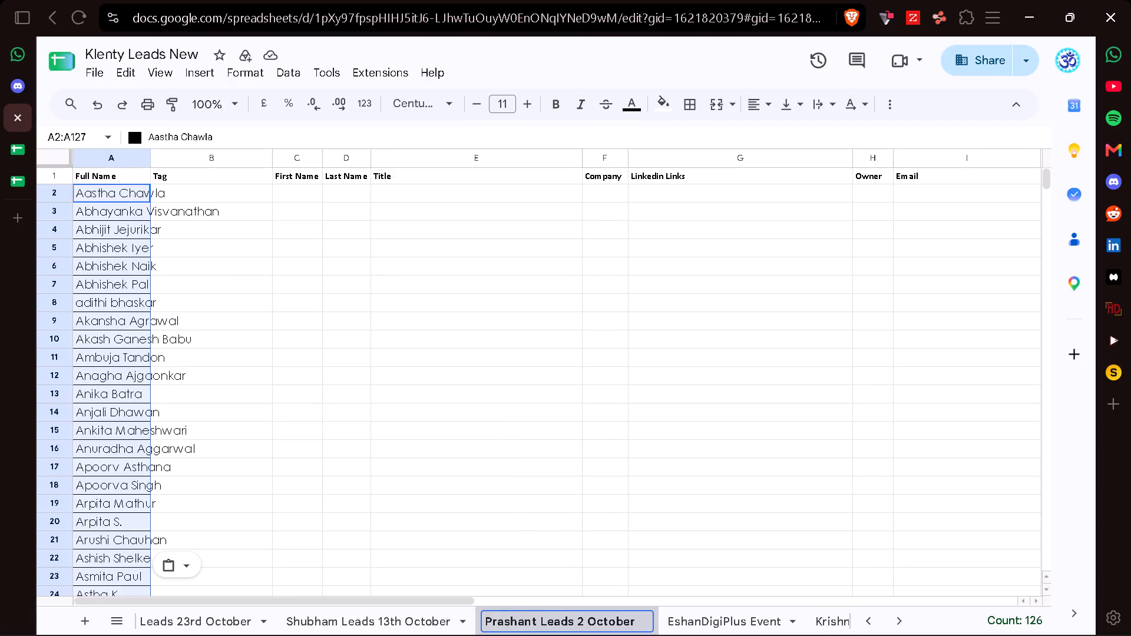
{"action": "type", "text": "6th"}
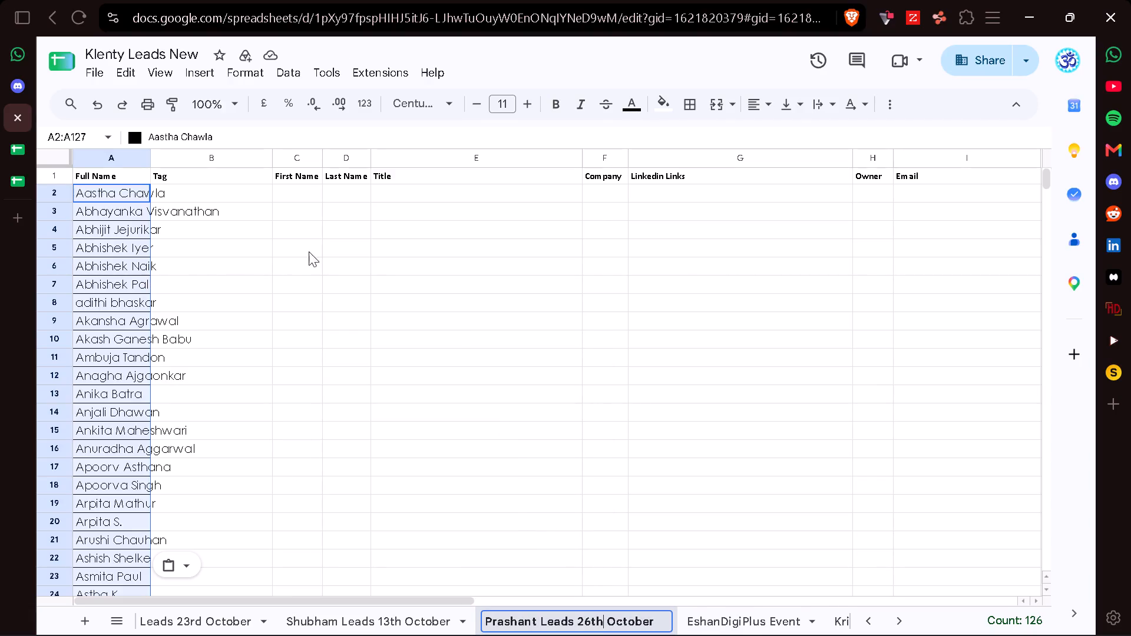
{"action": "left_click", "coordinate": [373, 188]}
In Amazon | Account Research, copy all job titles from the Title column of the Amazon - Master Brand sheet, C4:C129.
{"action": "left_click", "coordinate": [8, 150]}
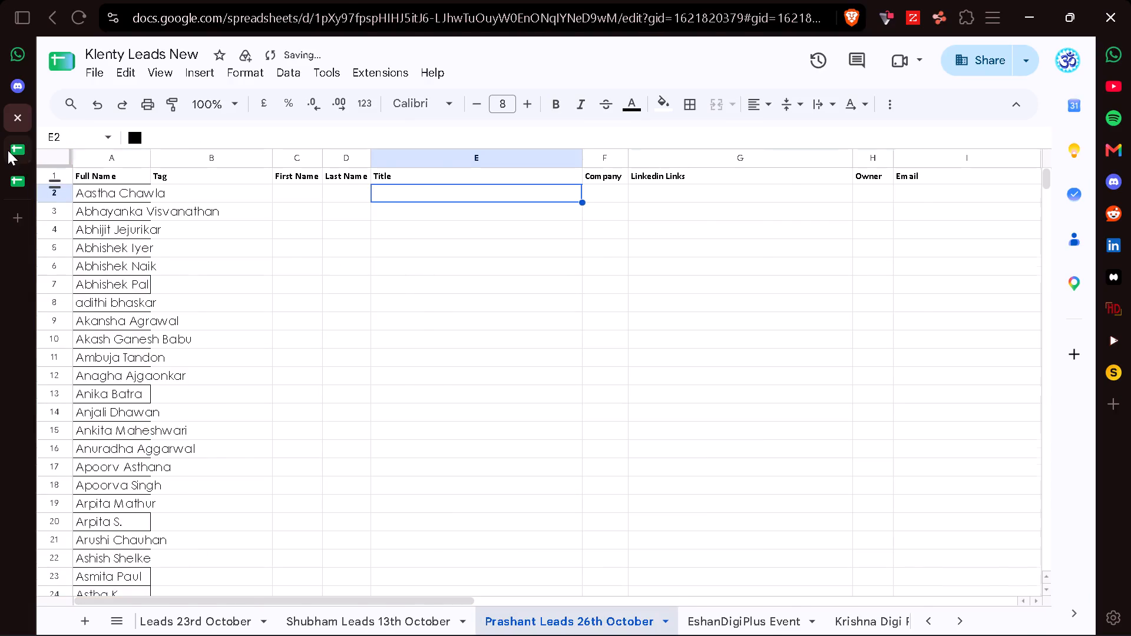
{"action": "left_click", "coordinate": [18, 178]}
{"action": "scroll", "coordinate": [472, 265], "scroll_direction": "up", "scroll_amount": 6}
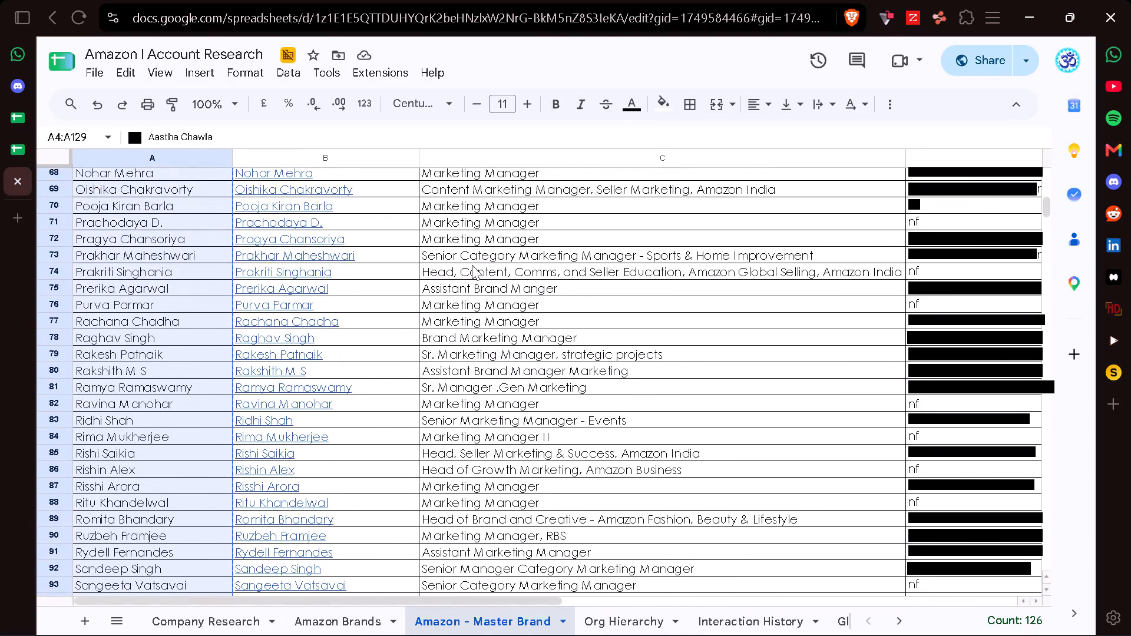
{"action": "scroll", "coordinate": [472, 265], "scroll_direction": "up", "scroll_amount": 13}
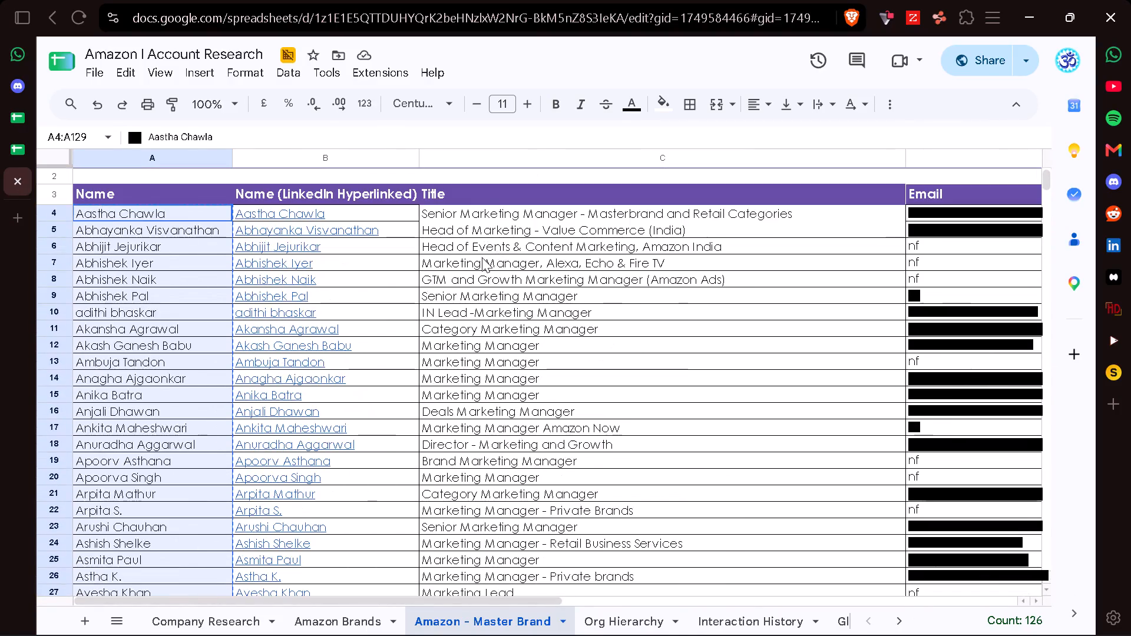
{"action": "left_click", "coordinate": [479, 264]}
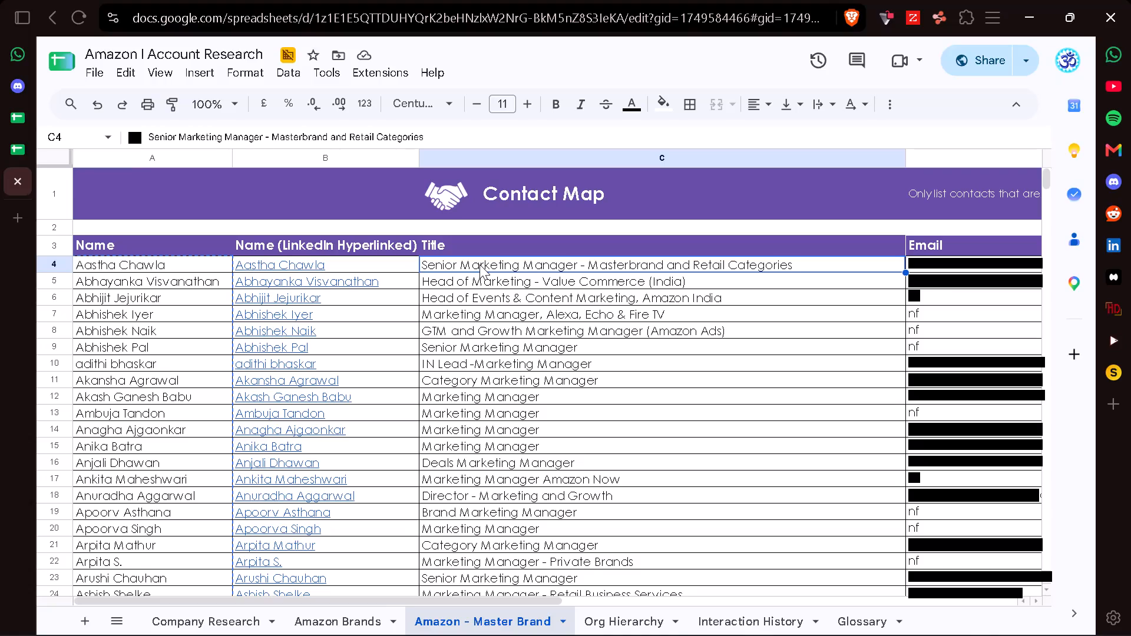
{"action": "key", "text": "ctrl+shift+Down"}
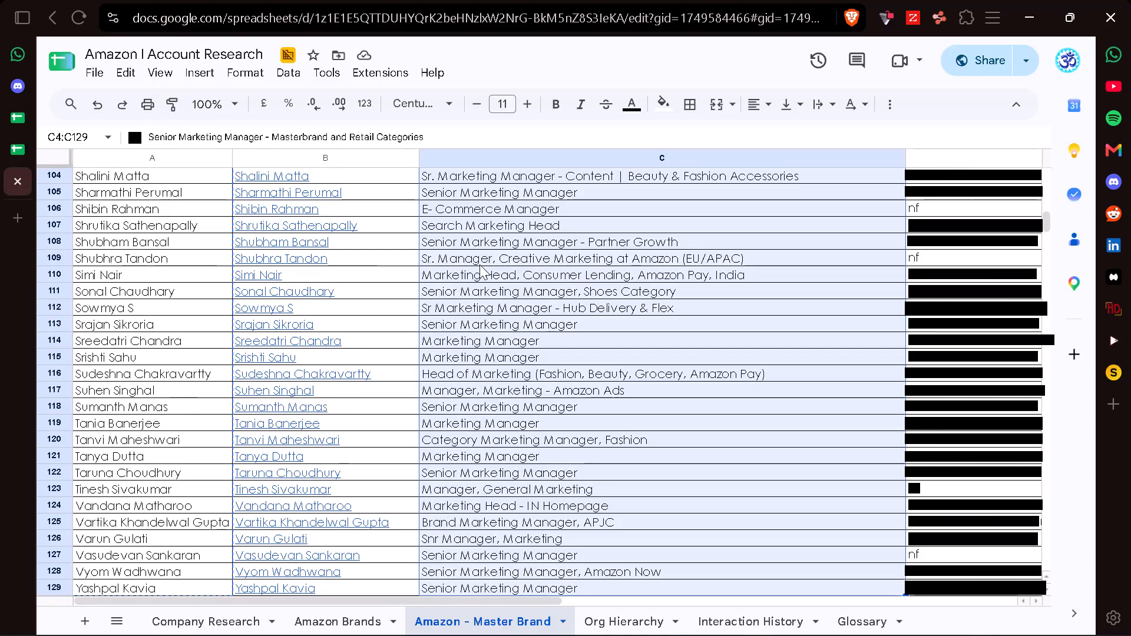
{"action": "key", "text": "ctrl+c"}
{"action": "scroll", "coordinate": [479, 264], "scroll_direction": "down", "scroll_amount": 1}
{"action": "scroll", "coordinate": [479, 264], "scroll_direction": "up", "scroll_amount": 13}
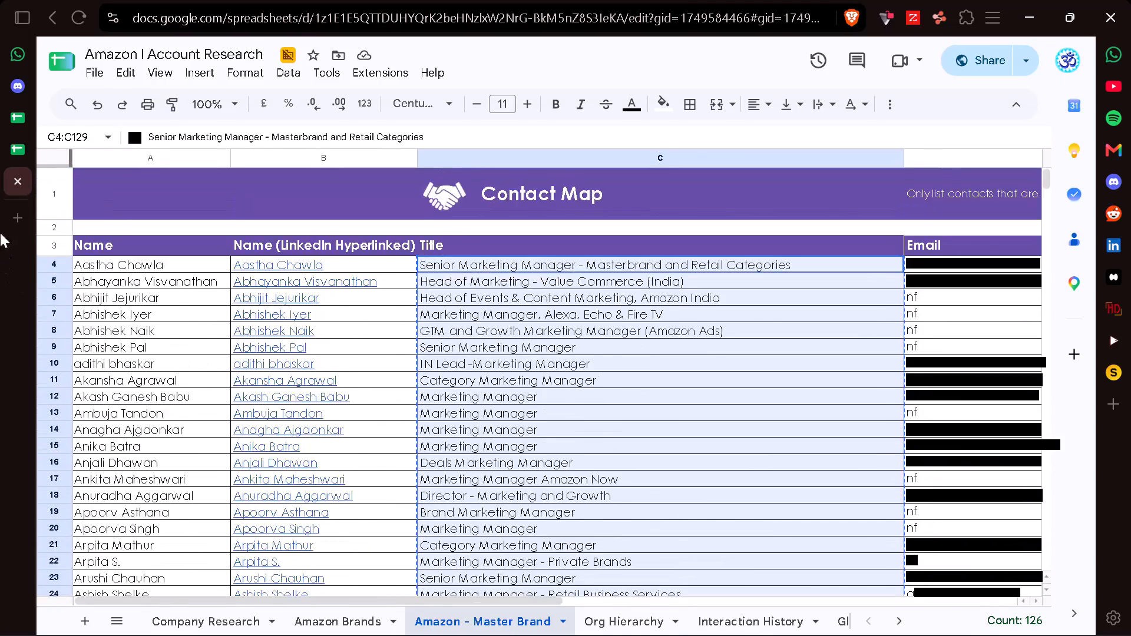
Switch back to Klenty Leads New and paste the copied job titles into the Title column, starting at E2.
{"action": "left_click", "coordinate": [18, 141]}
{"action": "left_click", "coordinate": [18, 116]}
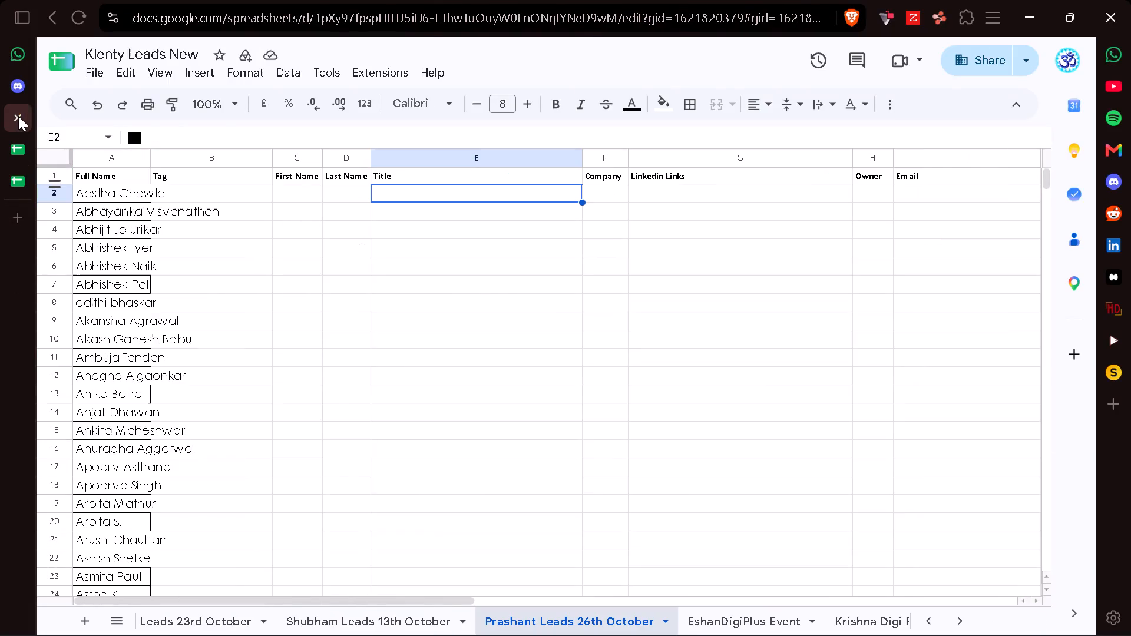
{"action": "key", "text": "ctrl+v"}
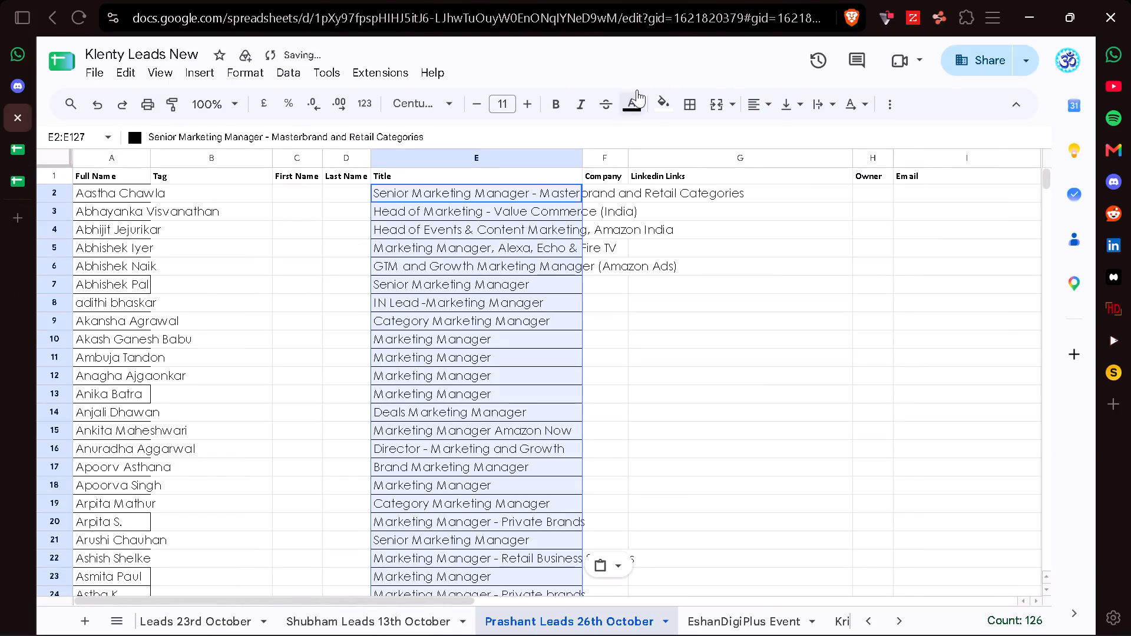
Enter Amazon in the Company column at F2 and fill it down to F127 for every contact.
{"action": "left_click", "coordinate": [606, 191]}
{"action": "type", "text": "Amazon"}
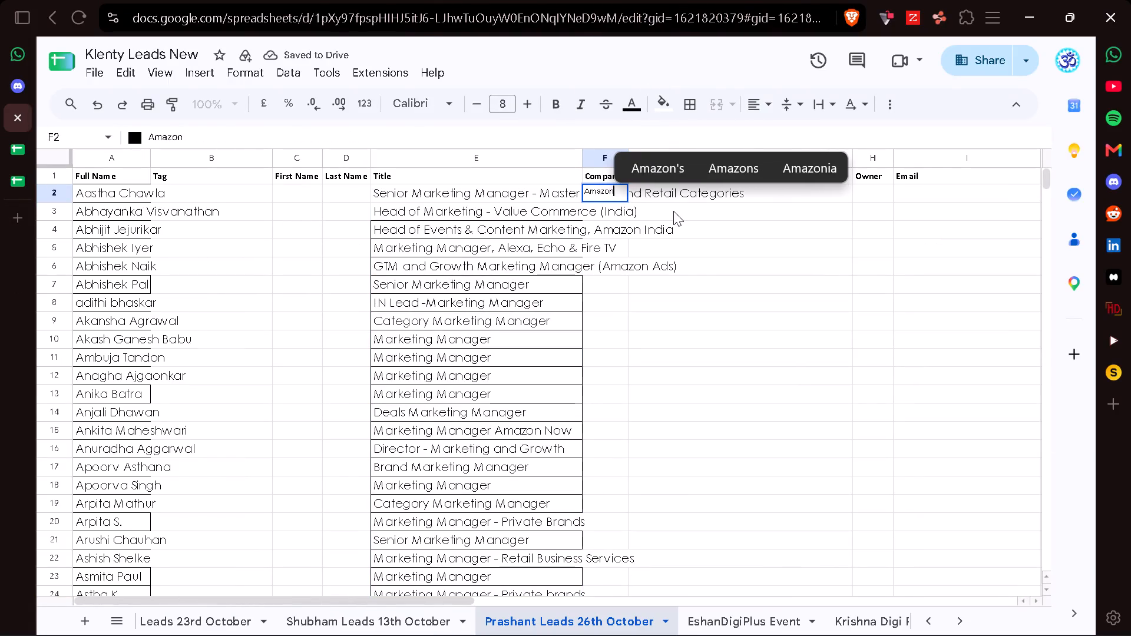
{"action": "key", "text": "Return"}
{"action": "key", "text": "Up"}
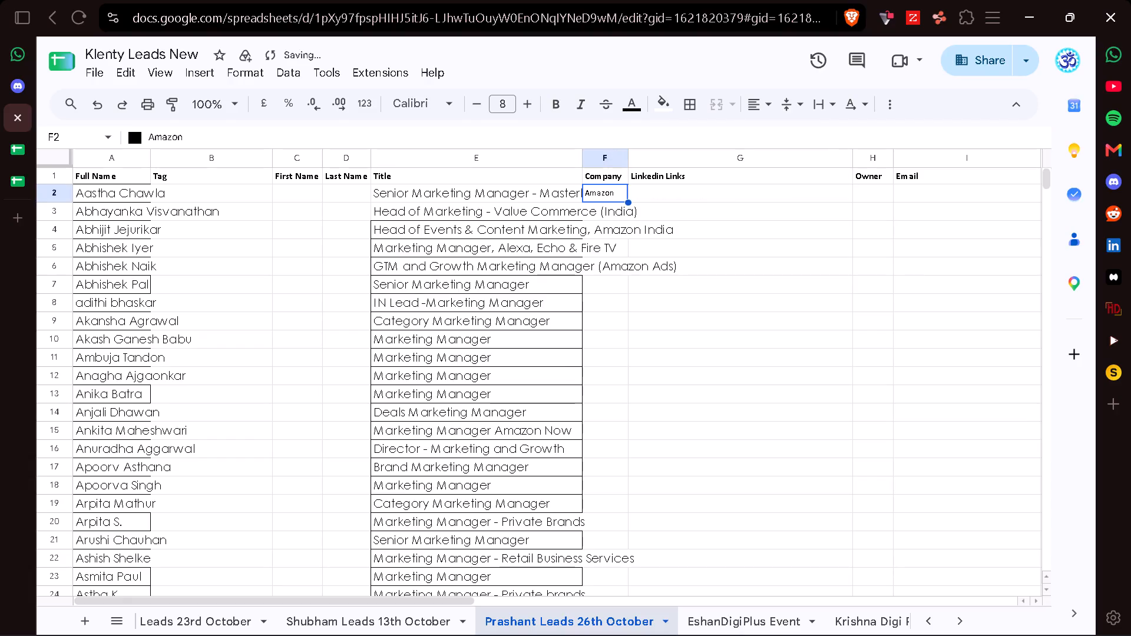
{"action": "left_click_drag", "start_coordinate": [629, 200], "coordinate": [624, 635]}
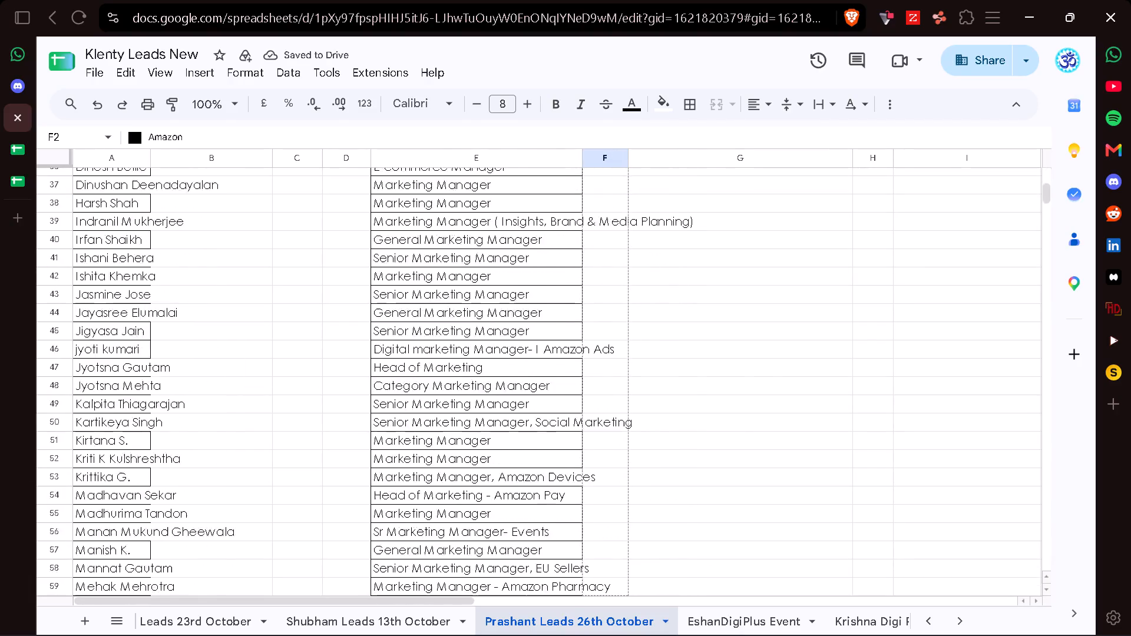
{"action": "left_click_drag", "start_coordinate": [624, 635], "coordinate": [627, 632]}
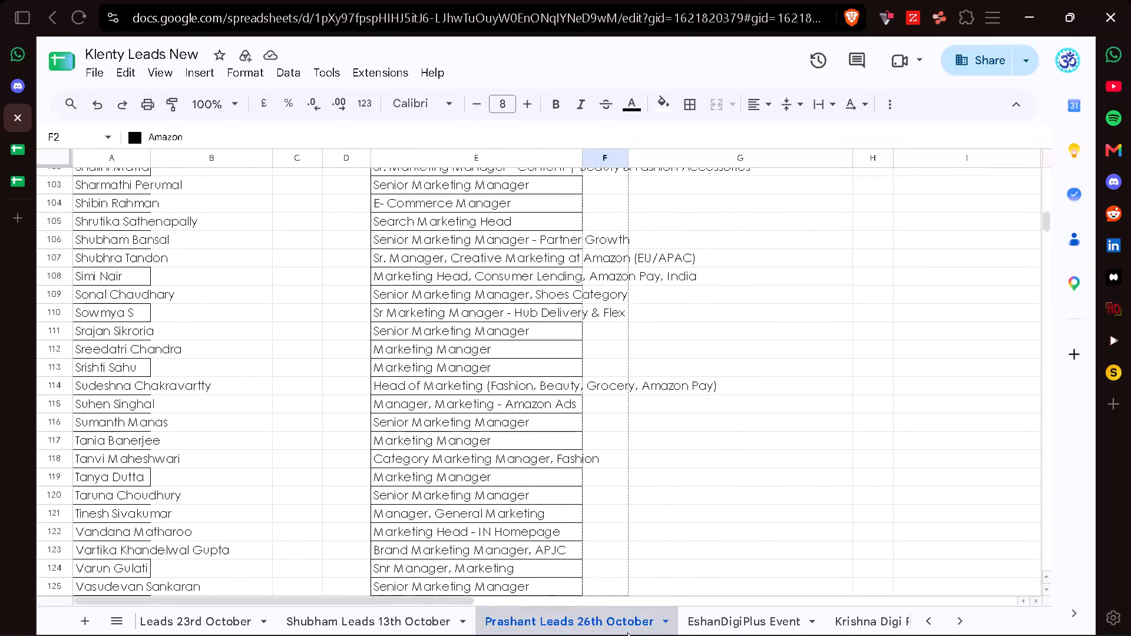
{"action": "left_click_drag", "start_coordinate": [627, 632], "coordinate": [610, 377]}
Select G2 under Linkedin Links as the paste target, and copy the profile links G4:G129 from the Amazon - Master Brand sheet.
{"action": "scroll", "coordinate": [696, 286], "scroll_direction": "up", "scroll_amount": 7}
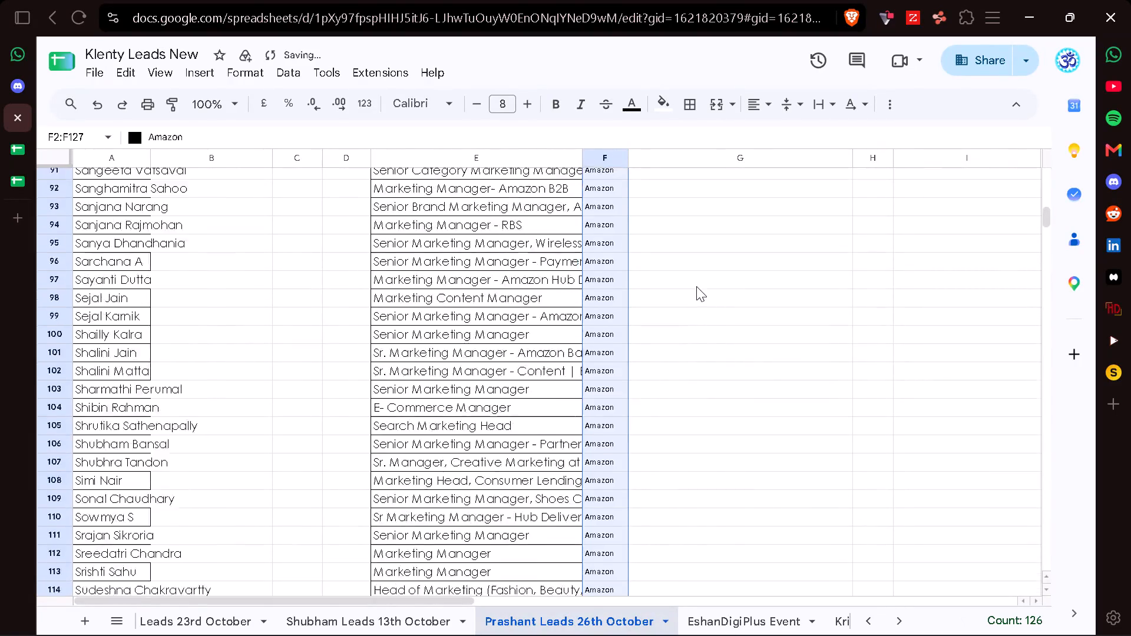
{"action": "scroll", "coordinate": [696, 286], "scroll_direction": "up", "scroll_amount": 7}
{"action": "left_click", "coordinate": [695, 193]}
{"action": "scroll", "coordinate": [695, 193], "scroll_direction": "left", "scroll_amount": 1}
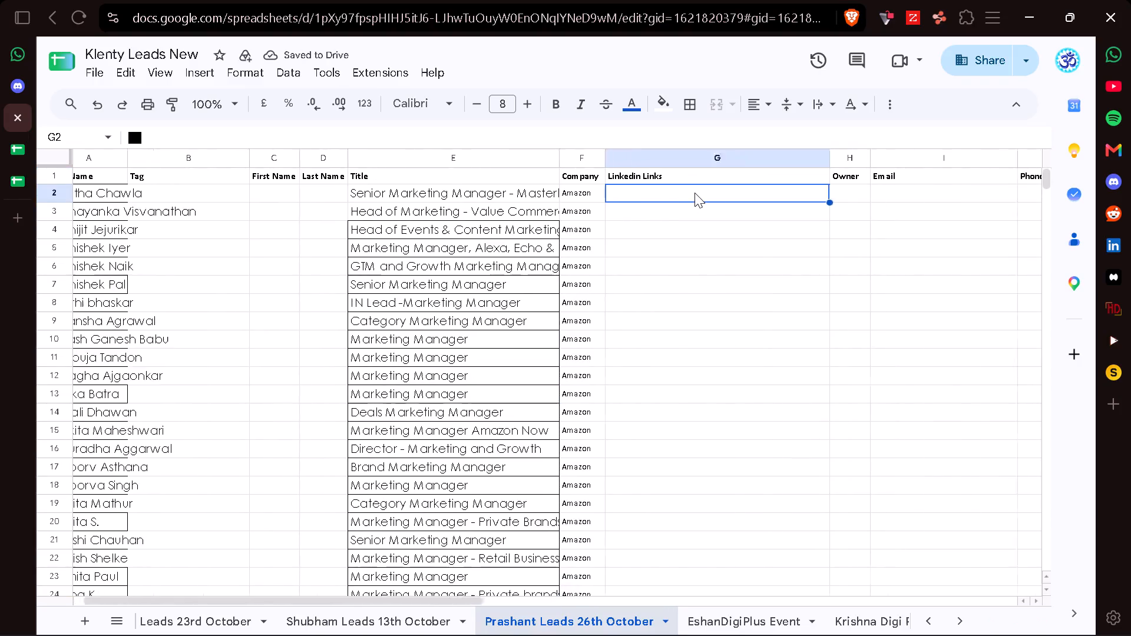
{"action": "scroll", "coordinate": [695, 193], "scroll_direction": "left", "scroll_amount": 2}
{"action": "left_click", "coordinate": [17, 155]}
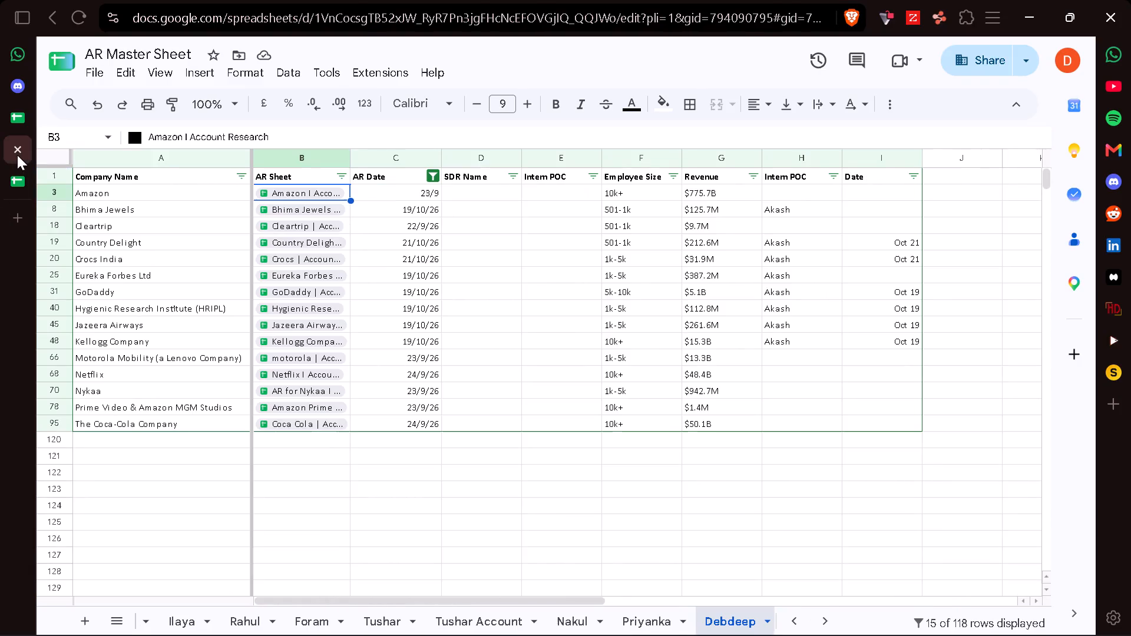
{"action": "left_click", "coordinate": [14, 173]}
{"action": "scroll", "coordinate": [675, 293], "scroll_direction": "left", "scroll_amount": 2}
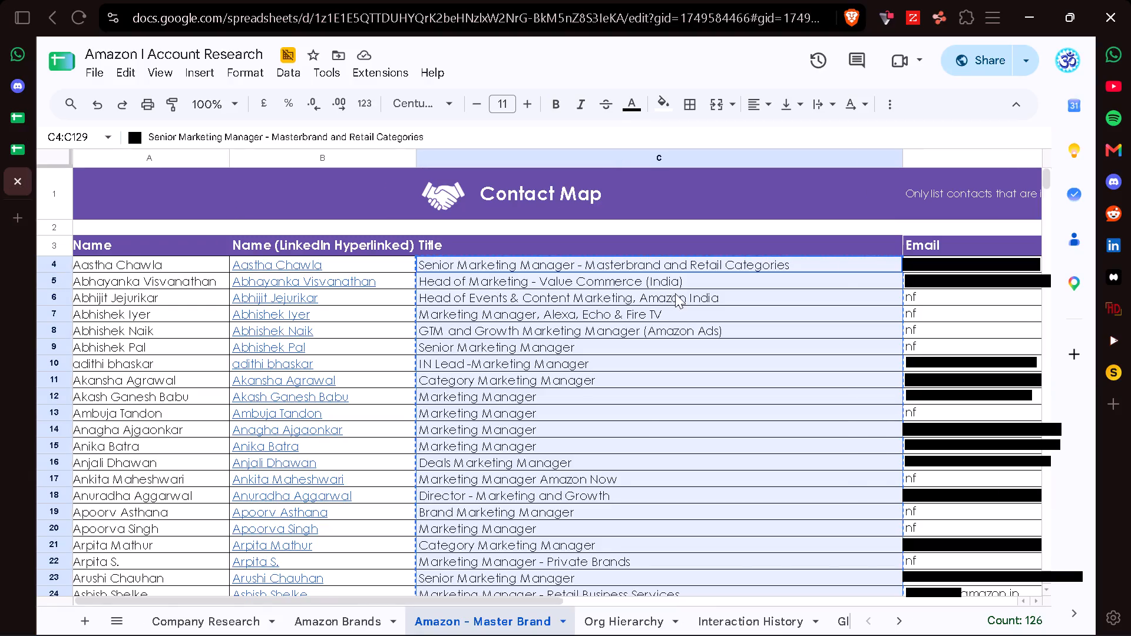
{"action": "scroll", "coordinate": [675, 293], "scroll_direction": "left", "scroll_amount": 7}
{"action": "left_click", "coordinate": [778, 257]}
{"action": "key", "text": "ctrl+shift+Down"}
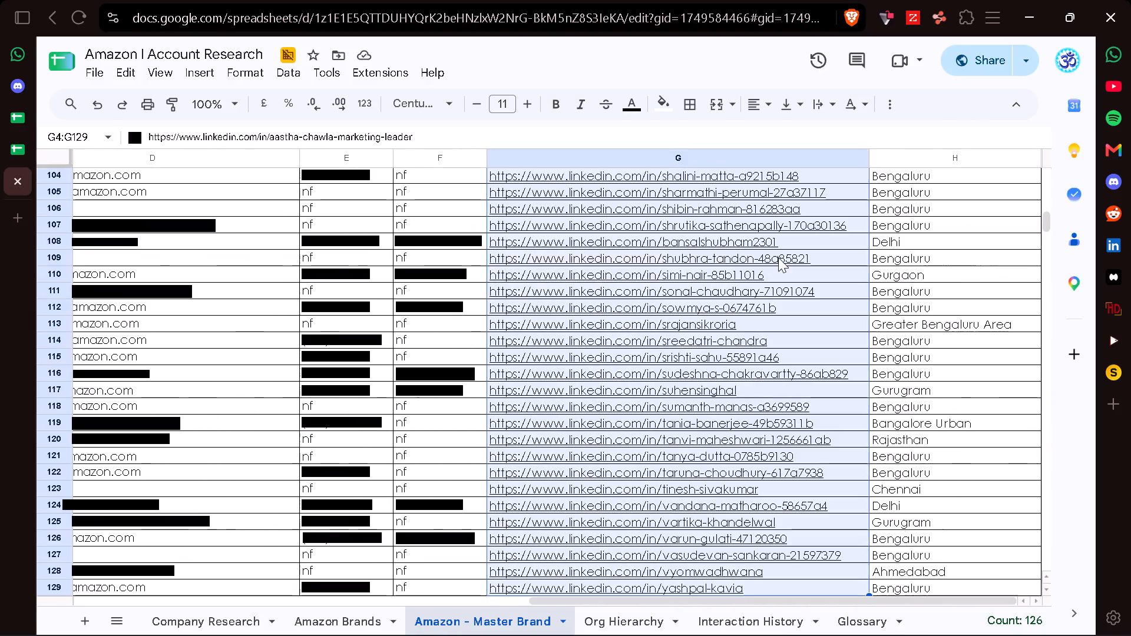
{"action": "key", "text": "ctrl+c"}
Move the AR Master Sheet browser tab ahead of Klenty Leads New.
{"action": "left_click", "coordinate": [18, 161]}
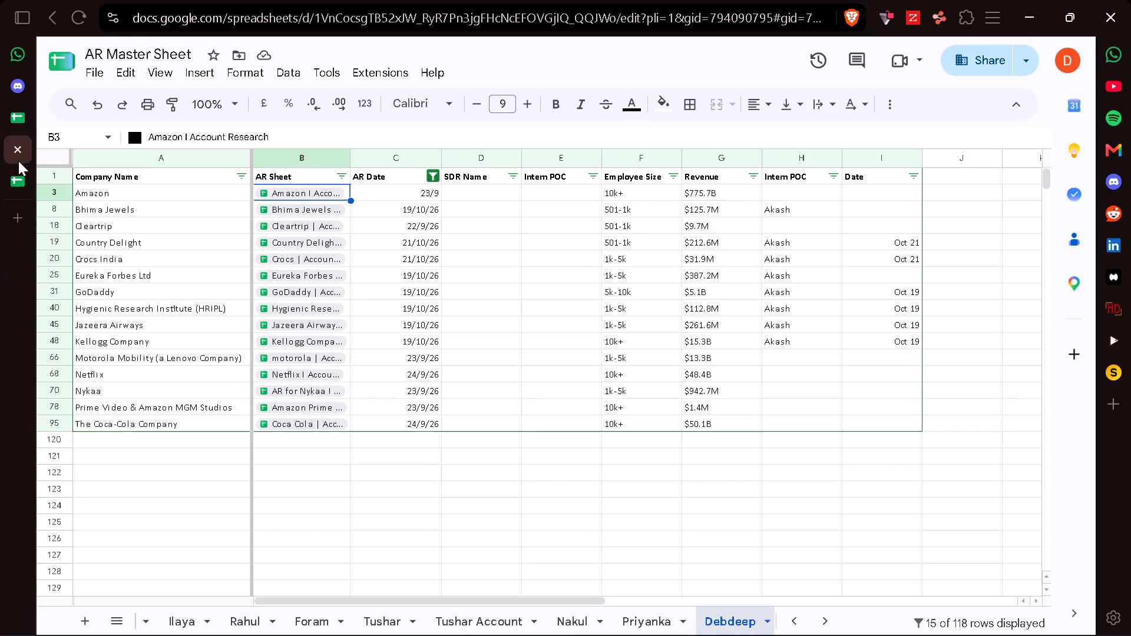
{"action": "left_click_drag", "start_coordinate": [5, 155], "coordinate": [6, 102]}
{"action": "left_click_drag", "start_coordinate": [8, 92], "coordinate": [10, 110]}
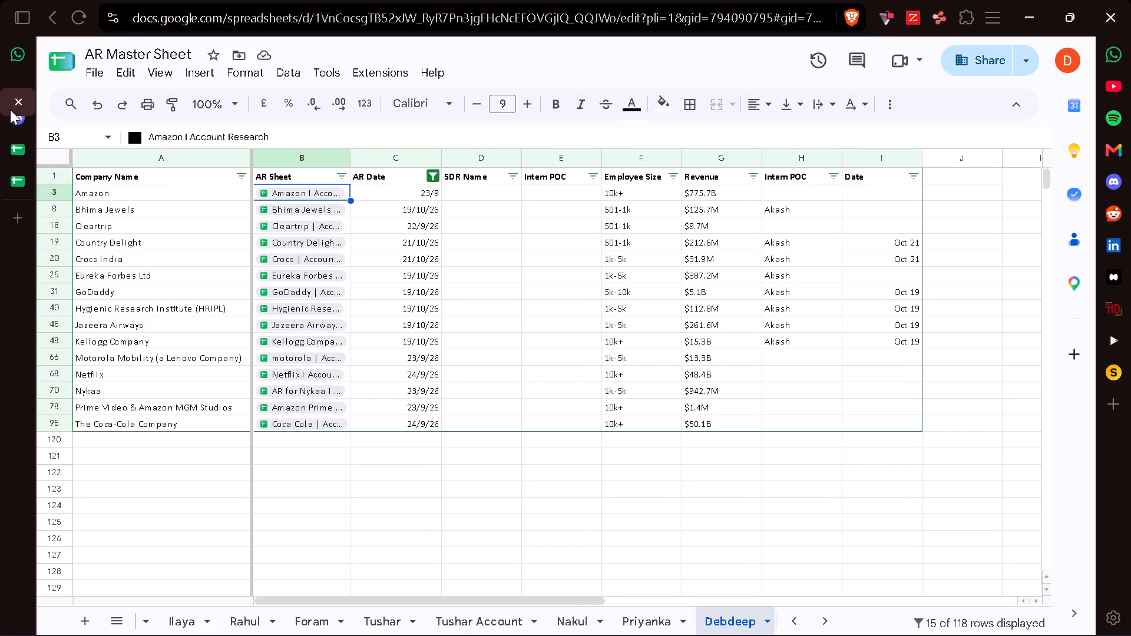
{"action": "left_click_drag", "start_coordinate": [10, 110], "coordinate": [10, 132]}
In Klenty Leads New, paste the copied profile links into the Linkedin Links column, starting at G2.
{"action": "left_click", "coordinate": [17, 156]}
{"action": "key", "text": "ctrl+v"}
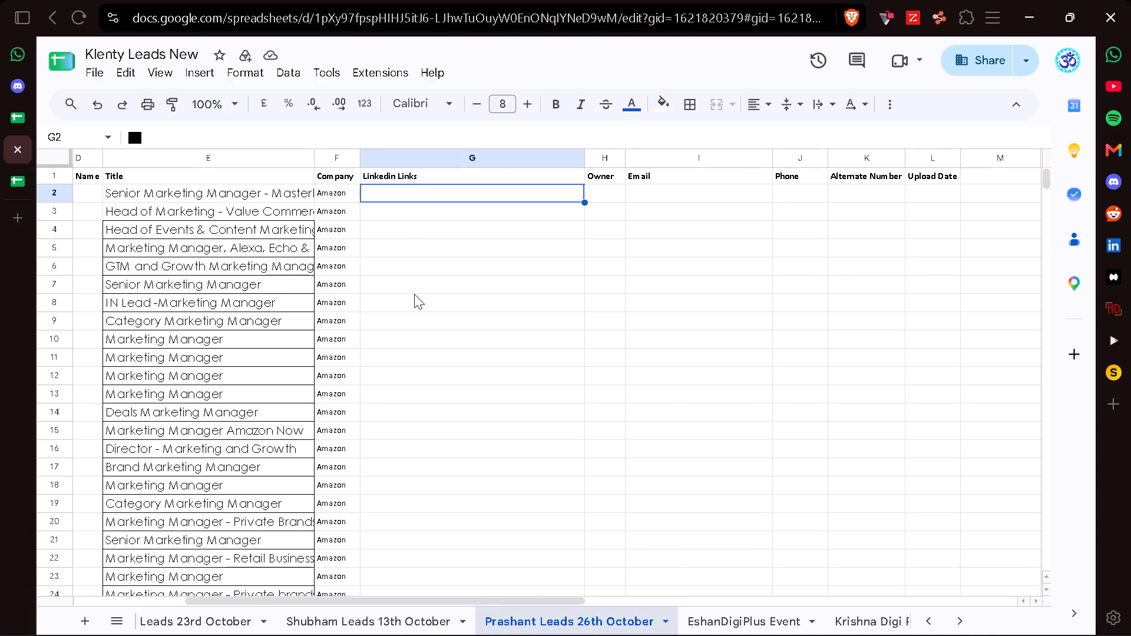
Select I2 under Email as the paste target, and copy the Email, Phone and Alt Phone data D4:F129 from Amazon - Master Brand.
{"action": "left_click", "coordinate": [664, 192]}
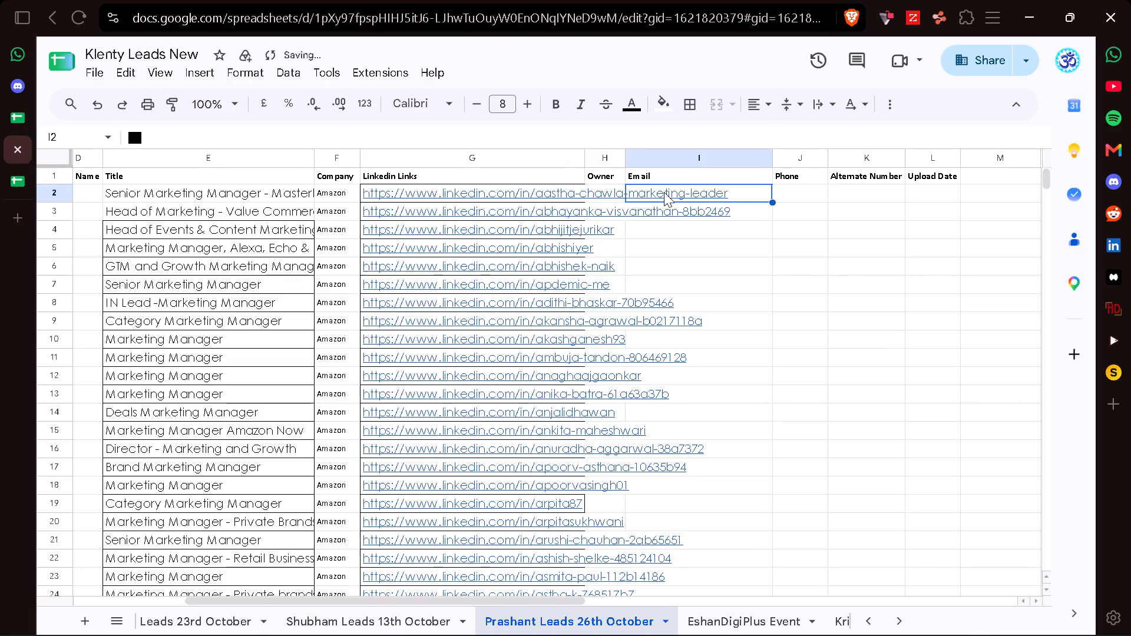
{"action": "left_click", "coordinate": [13, 182]}
{"action": "scroll", "coordinate": [646, 270], "scroll_direction": "up", "scroll_amount": 7}
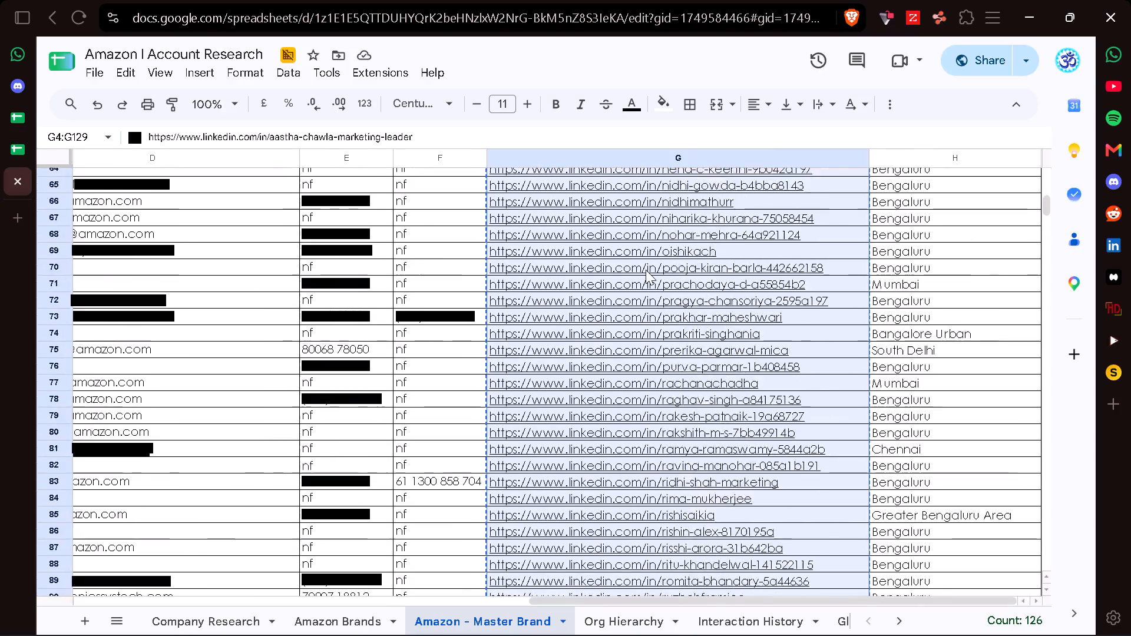
{"action": "scroll", "coordinate": [348, 319], "scroll_direction": "up", "scroll_amount": 8}
{"action": "scroll", "coordinate": [348, 319], "scroll_direction": "right", "scroll_amount": 3}
{"action": "scroll", "coordinate": [348, 319], "scroll_direction": "up", "scroll_amount": 5}
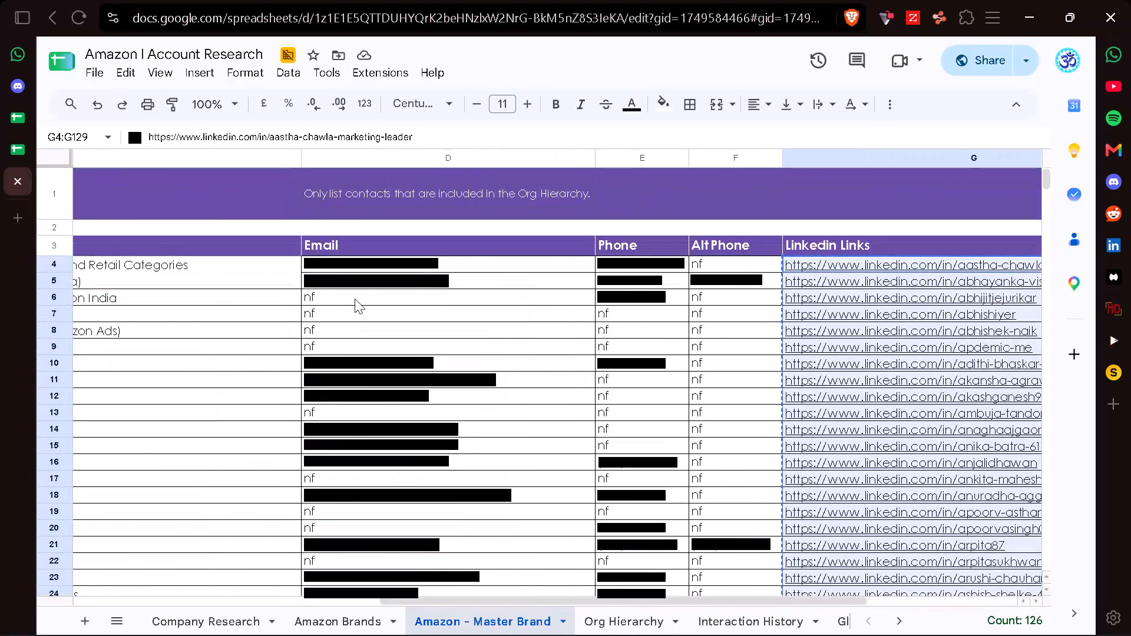
{"action": "left_click", "coordinate": [407, 274]}
{"action": "key", "text": "shift+Right"}
{"action": "key", "text": "shift+Right"}
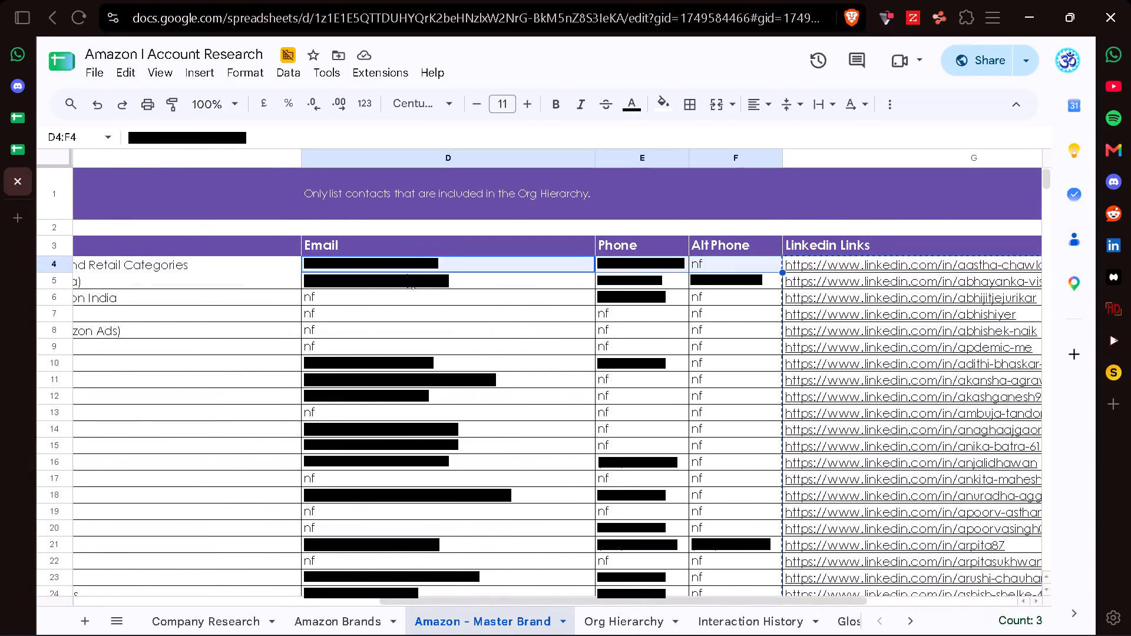
{"action": "key", "text": "ctrl+shift+Down"}
{"action": "key", "text": "ctrl+c"}
{"action": "scroll", "coordinate": [407, 274], "scroll_direction": "down", "scroll_amount": 1}
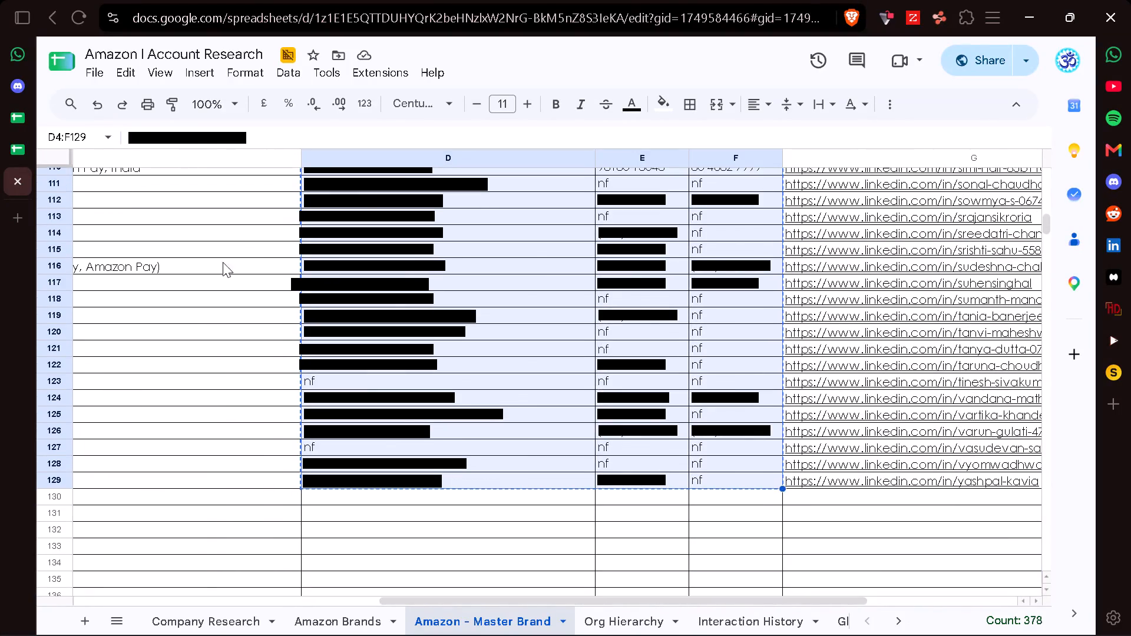
In Klenty Leads New, paste the copied contact details into the Email, Phone and Alternate Number columns, starting at I2.
{"action": "left_click", "coordinate": [15, 158]}
{"action": "key", "text": "ctrl+v"}
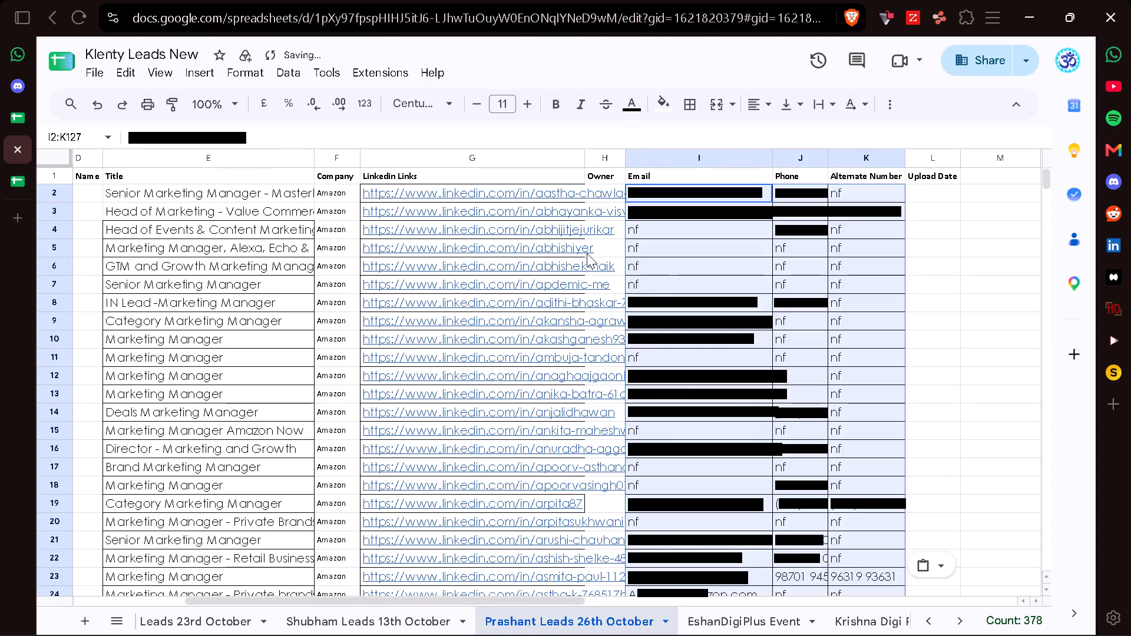
Check the pasted Amazon contact rows down to the end of the list across the sheet's columns.
{"action": "scroll", "coordinate": [556, 422], "scroll_direction": "down", "scroll_amount": 5}
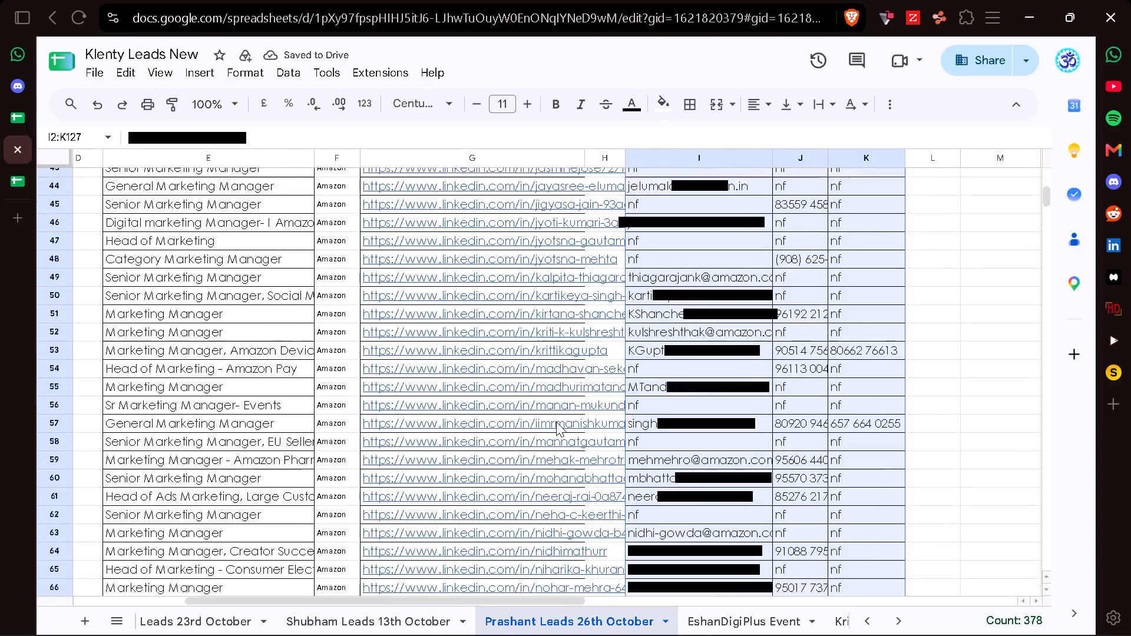
{"action": "scroll", "coordinate": [556, 422], "scroll_direction": "down", "scroll_amount": 6}
{"action": "scroll", "coordinate": [556, 422], "scroll_direction": "up", "scroll_amount": 4}
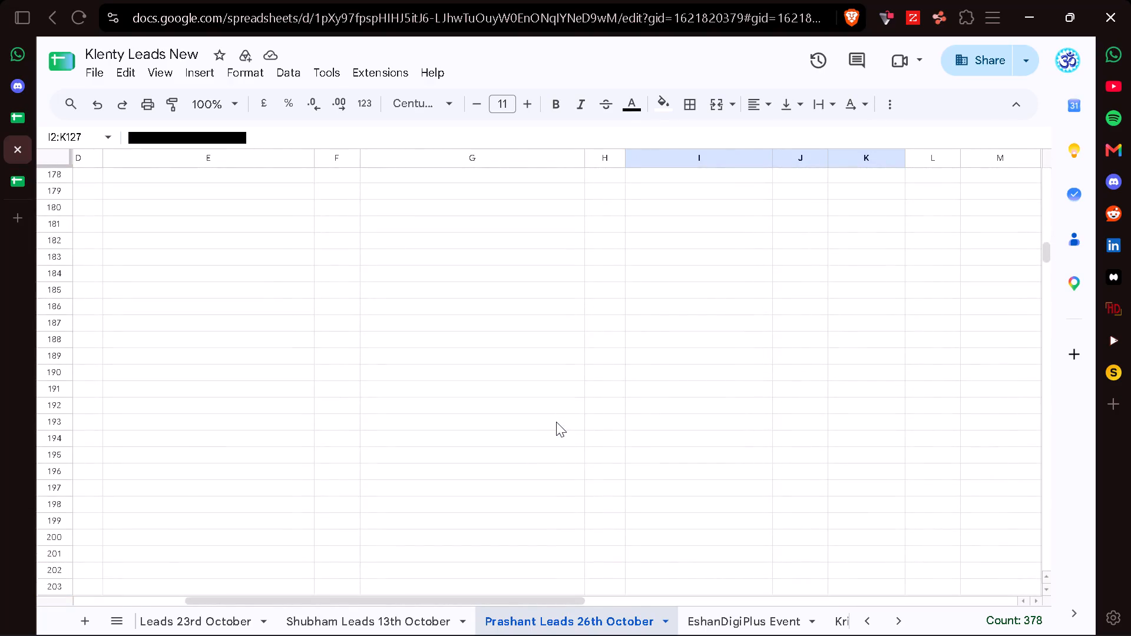
{"action": "scroll", "coordinate": [556, 422], "scroll_direction": "up", "scroll_amount": 8}
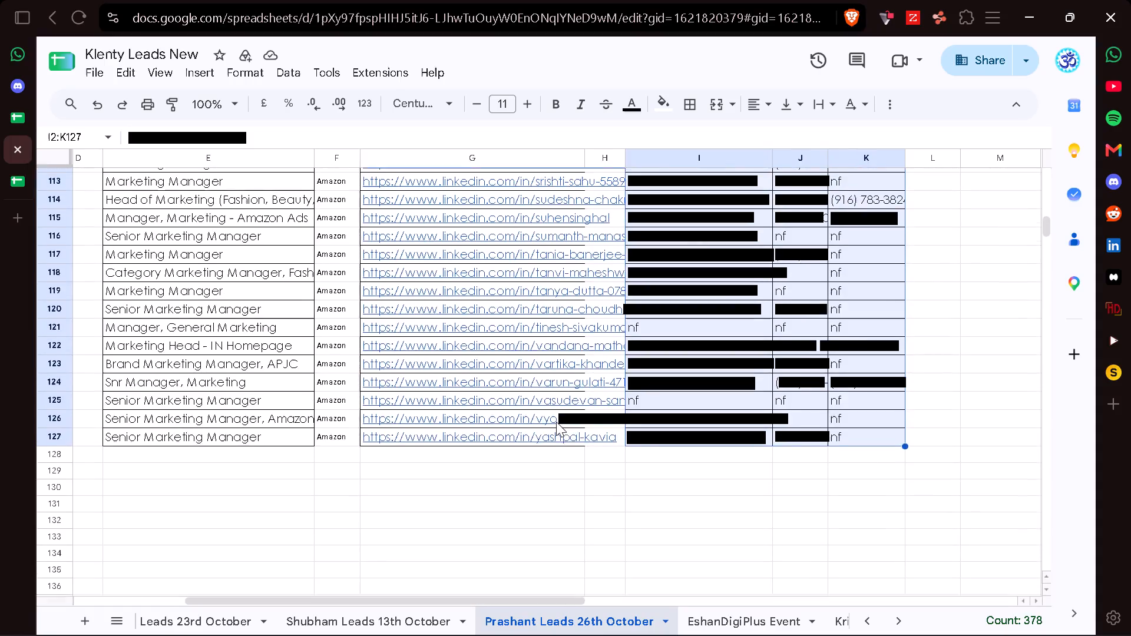
{"action": "scroll", "coordinate": [556, 422], "scroll_direction": "right", "scroll_amount": 9}
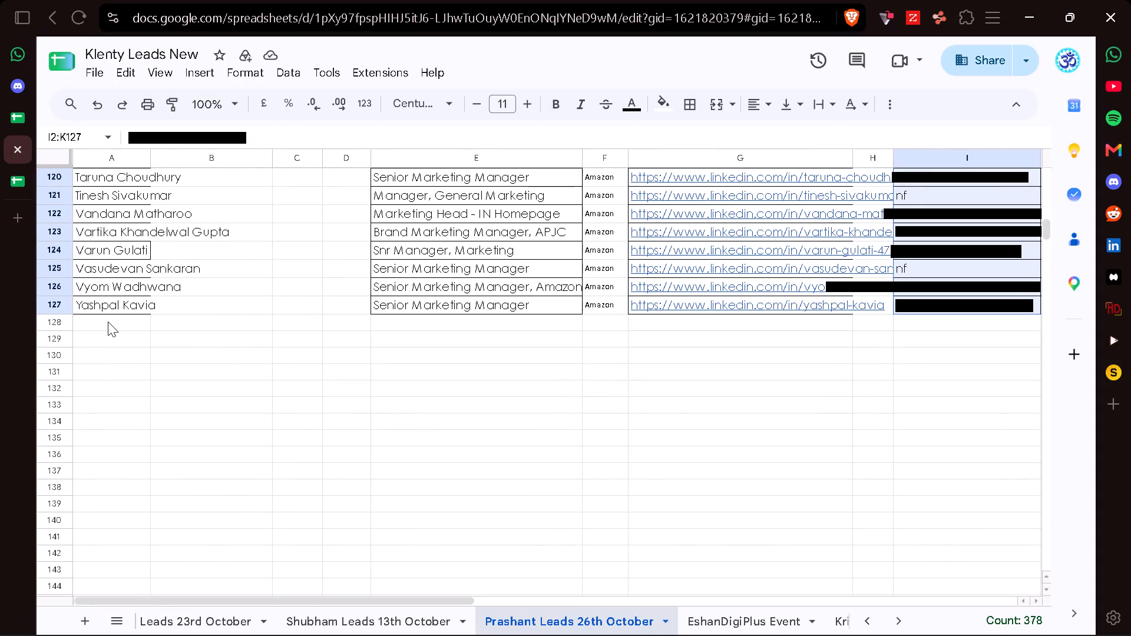
In Klenty Leads New, select A128 as the next paste target, and close the Amazon Account Research sheet.
{"action": "left_click", "coordinate": [108, 322]}
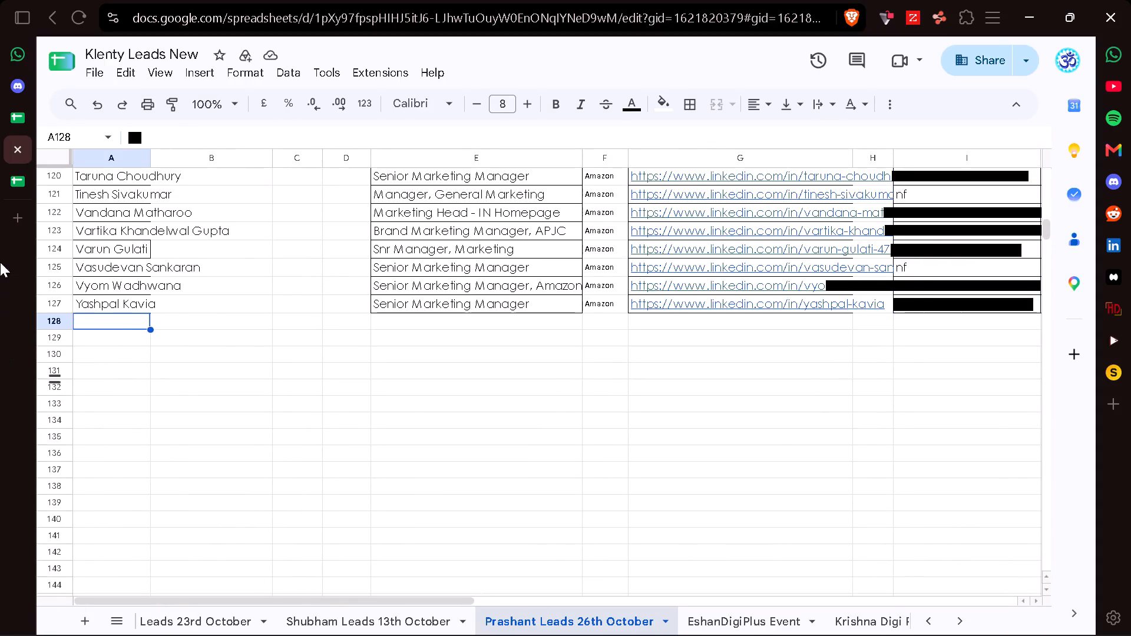
{"action": "left_click", "coordinate": [20, 116]}
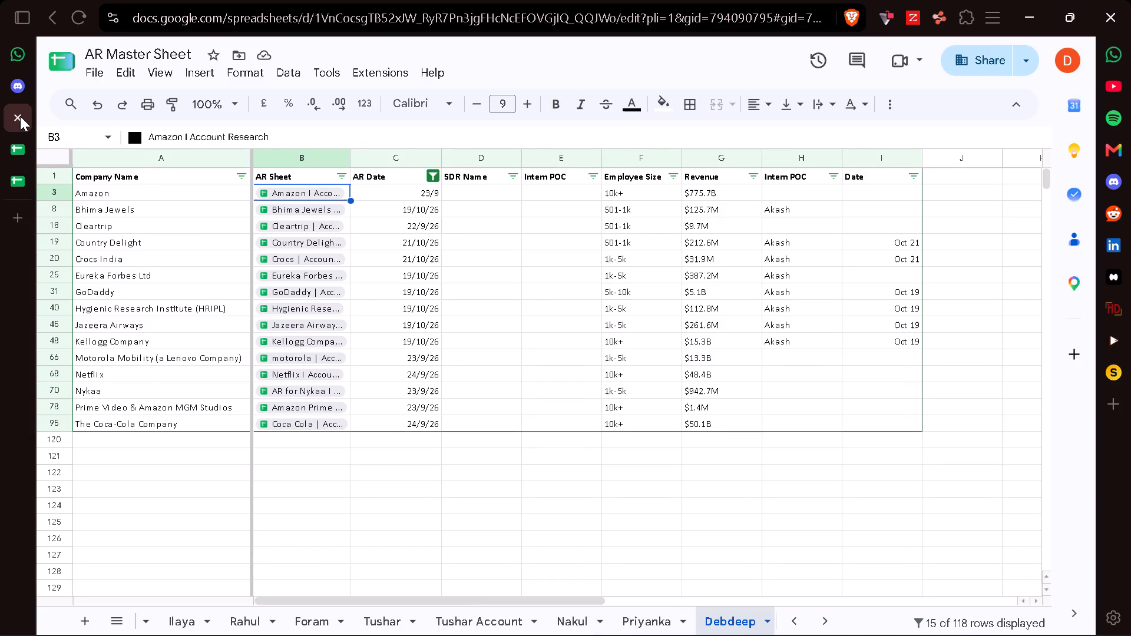
{"action": "left_click", "coordinate": [20, 176]}
{"action": "left_click", "coordinate": [16, 180]}
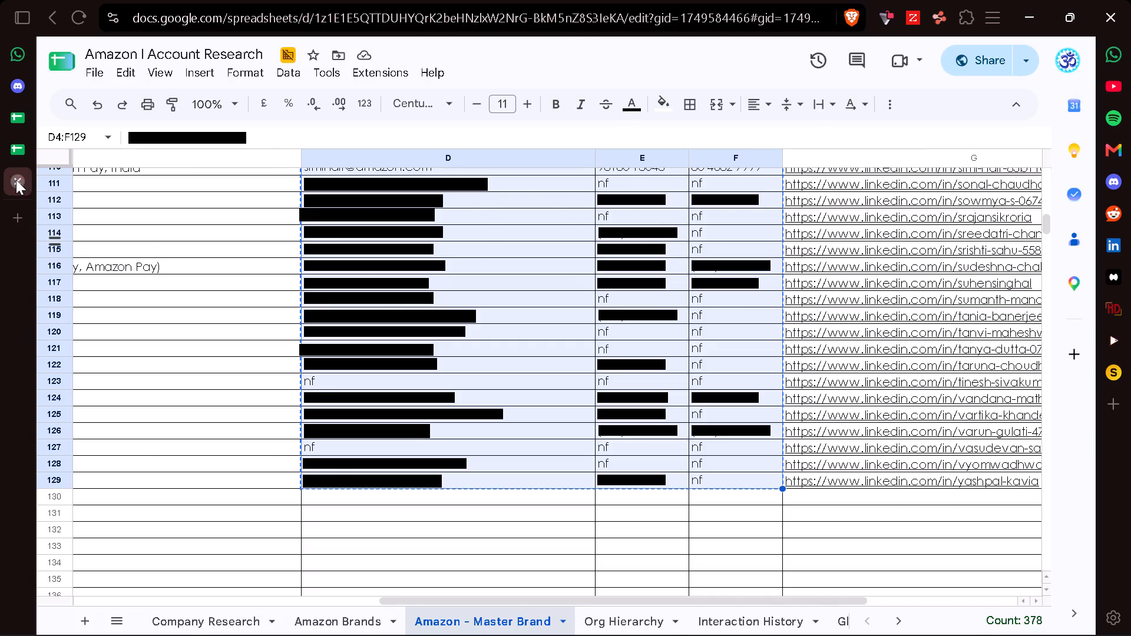
{"action": "left_click", "coordinate": [13, 128]}
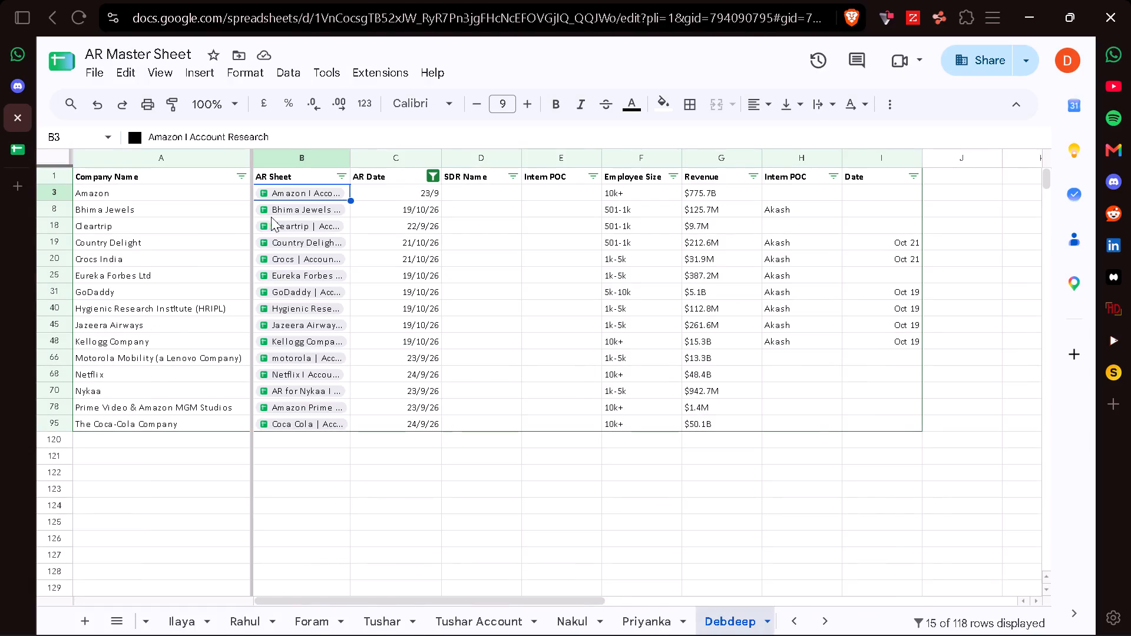
Open the Bhima Jewels Contact Map from AR Master Sheet and delete the Chief Operating Officer's row 4.
{"action": "left_click", "coordinate": [342, 237]}
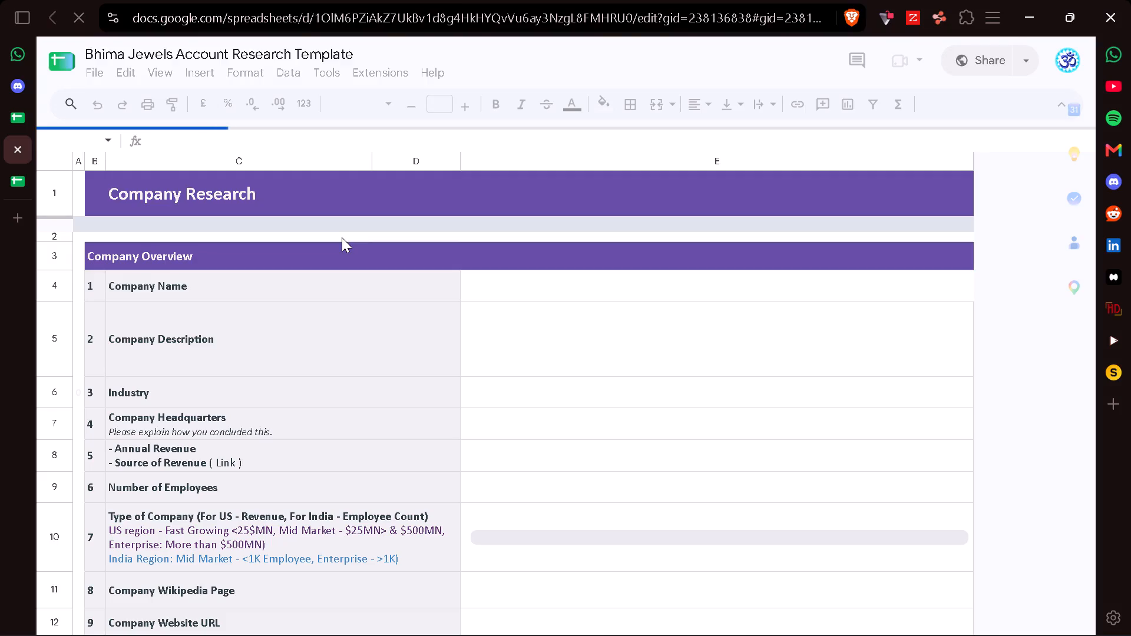
{"action": "left_click", "coordinate": [343, 620]}
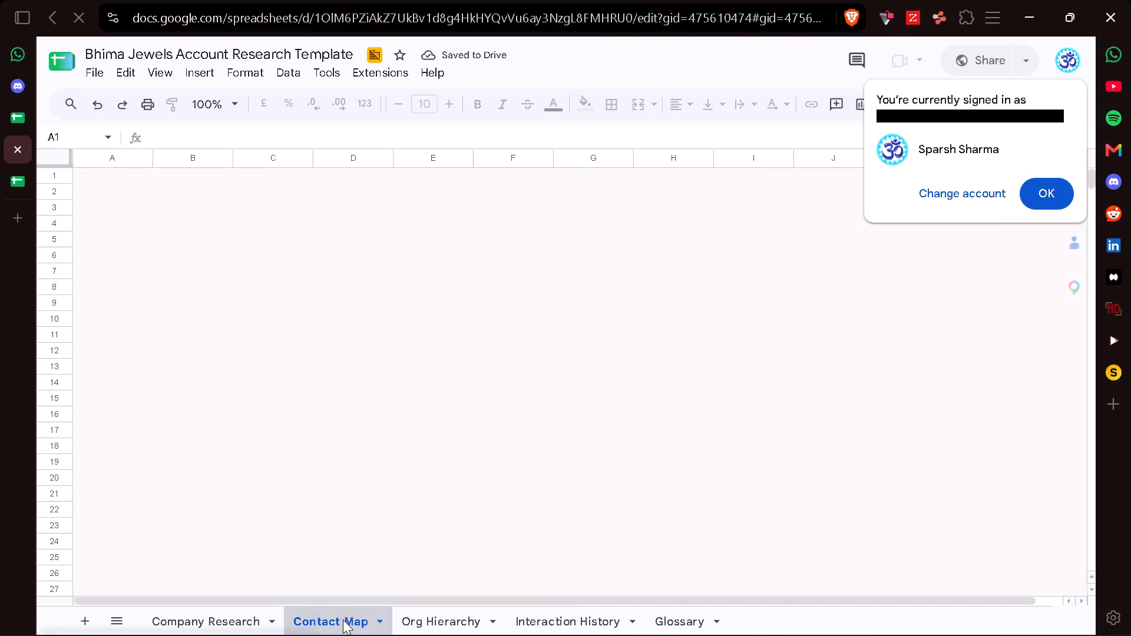
{"action": "left_click", "coordinate": [196, 272]}
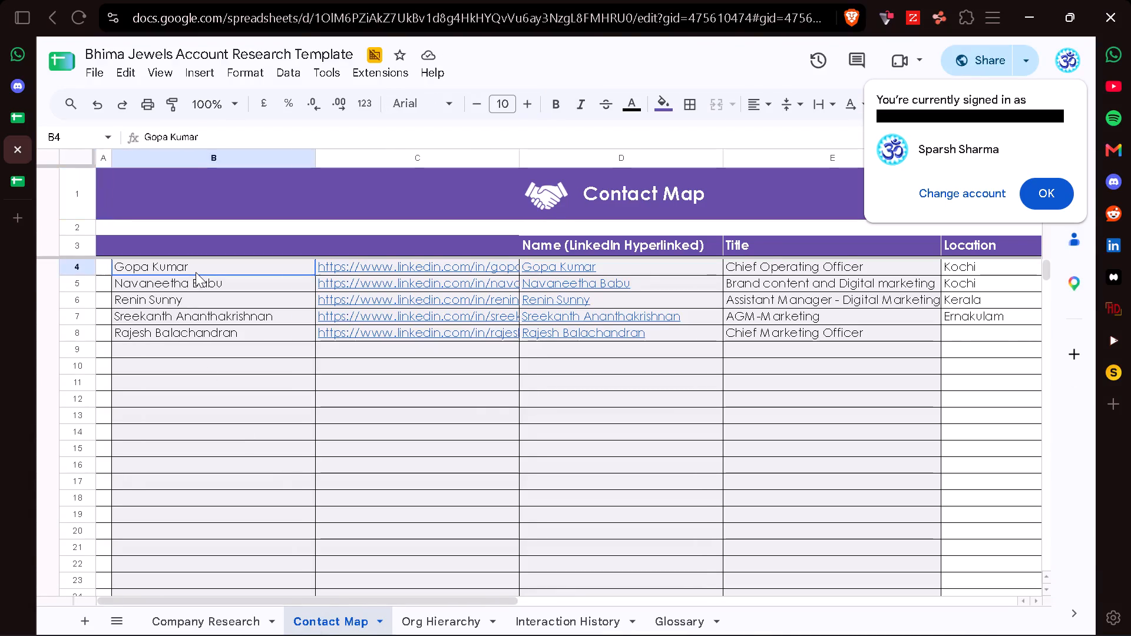
{"action": "key", "text": "ctrl+shift+Down"}
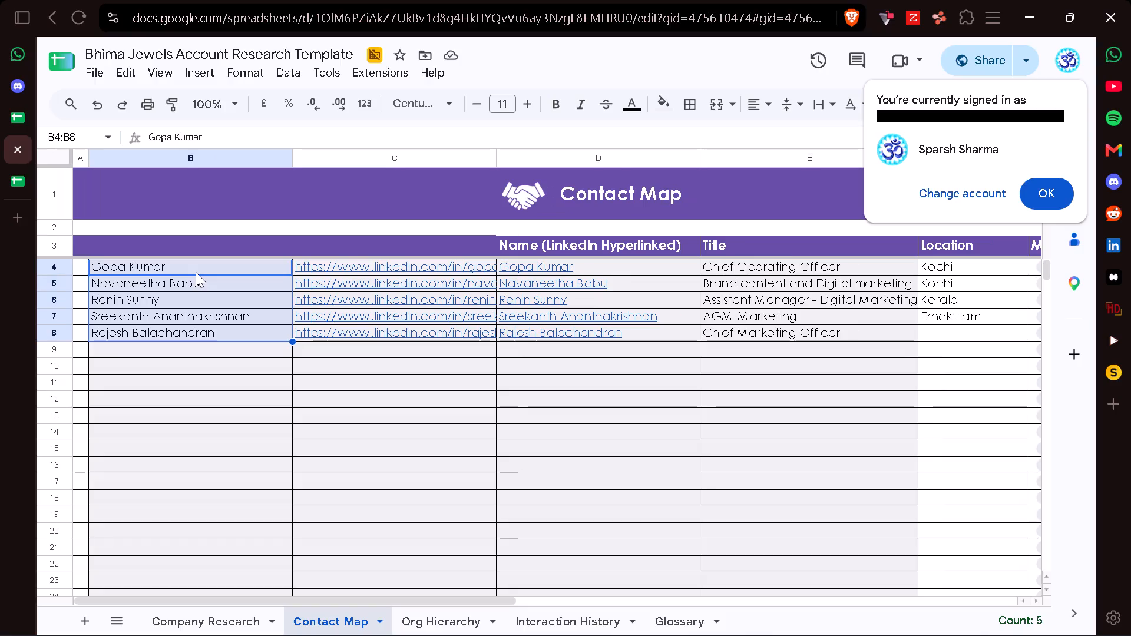
{"action": "left_click", "coordinate": [55, 269]}
{"action": "right_click", "coordinate": [55, 269]}
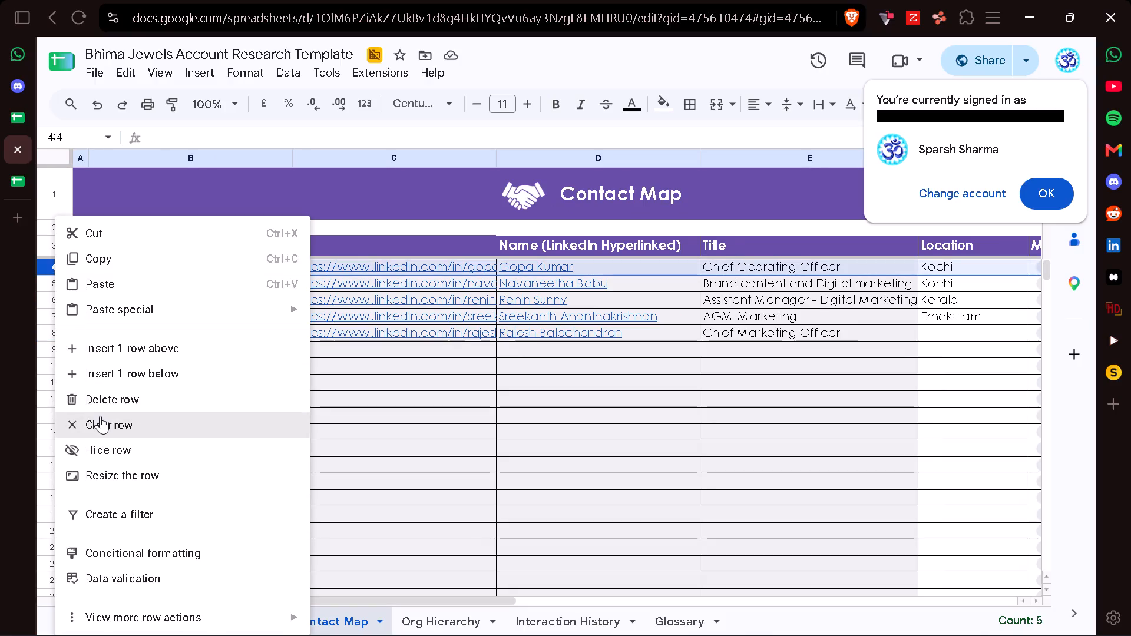
{"action": "left_click", "coordinate": [109, 409]}
Check the Bhima Jewels Contact Map's columns for usable contact details, and close that sheet.
{"action": "scroll", "coordinate": [493, 402], "scroll_direction": "left", "scroll_amount": 5}
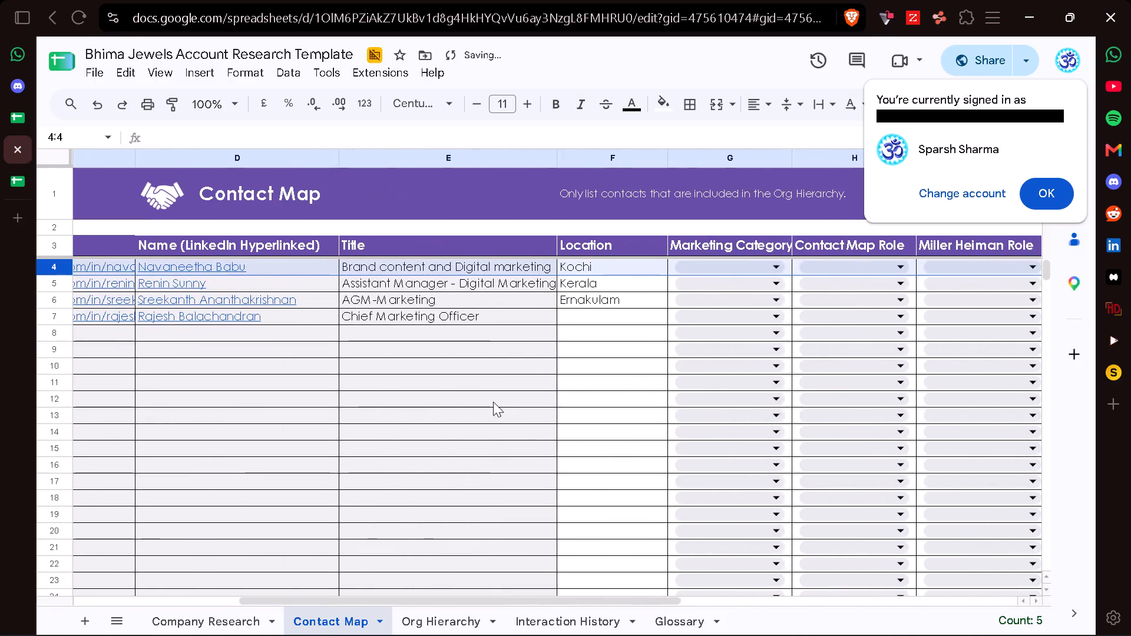
{"action": "scroll", "coordinate": [493, 402], "scroll_direction": "left", "scroll_amount": 6}
{"action": "scroll", "coordinate": [493, 402], "scroll_direction": "right", "scroll_amount": 9}
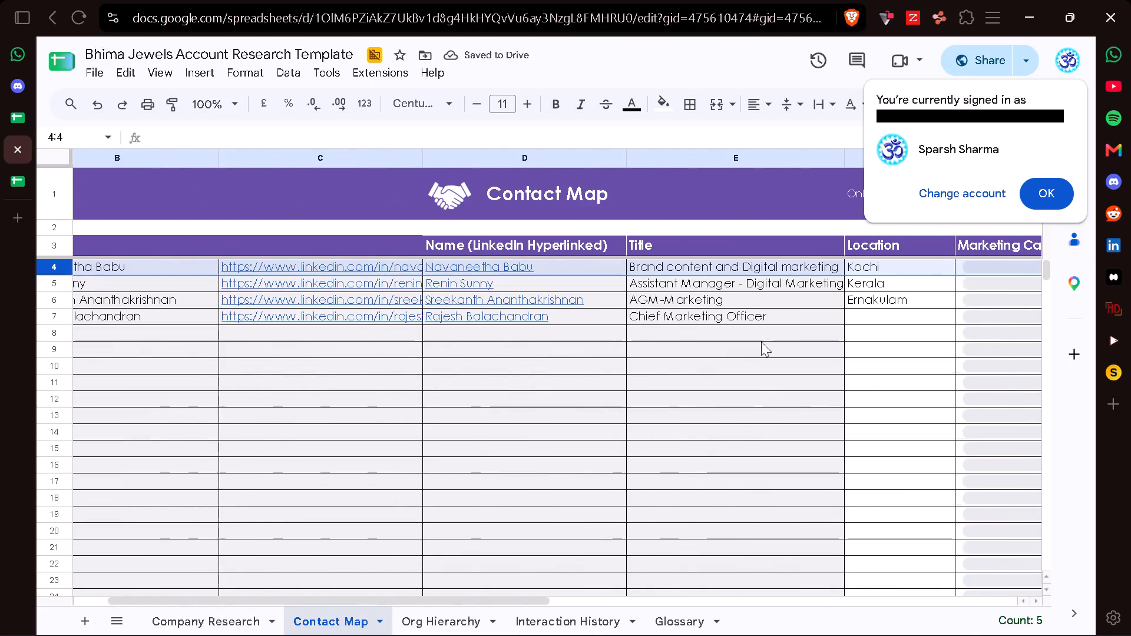
{"action": "left_click", "coordinate": [1039, 202]}
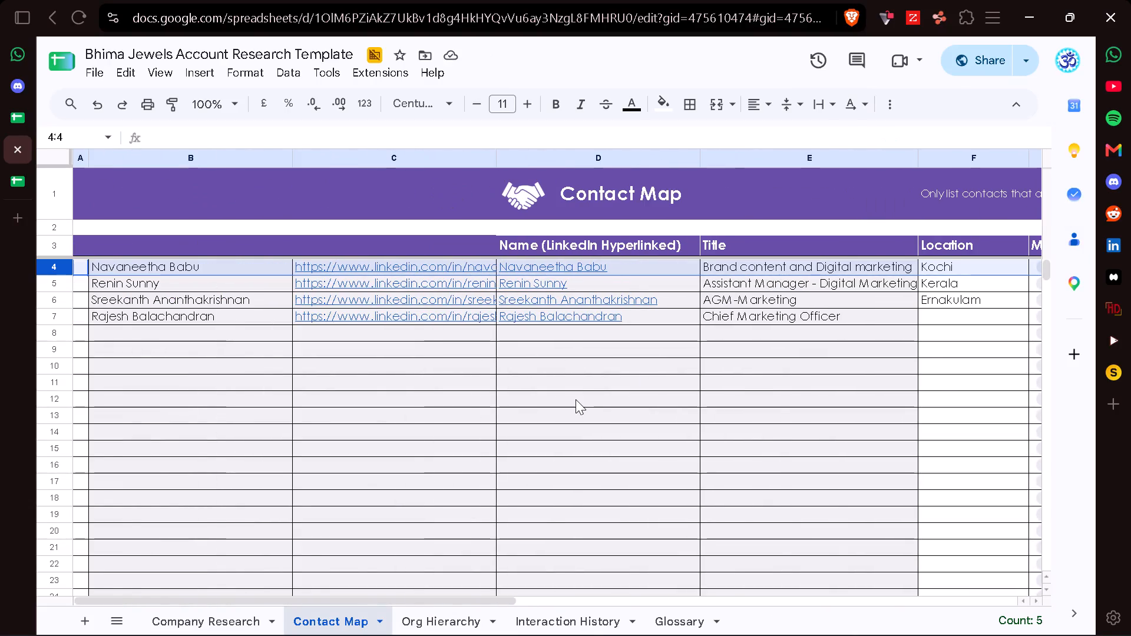
{"action": "scroll", "coordinate": [576, 399], "scroll_direction": "right", "scroll_amount": 1}
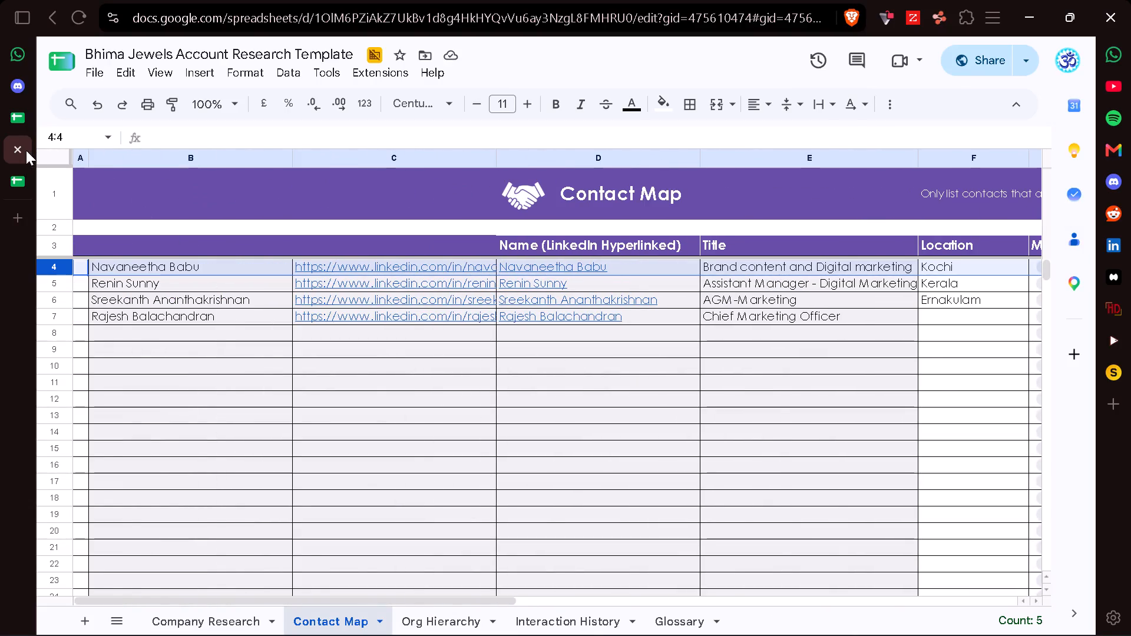
{"action": "left_click", "coordinate": [23, 150]}
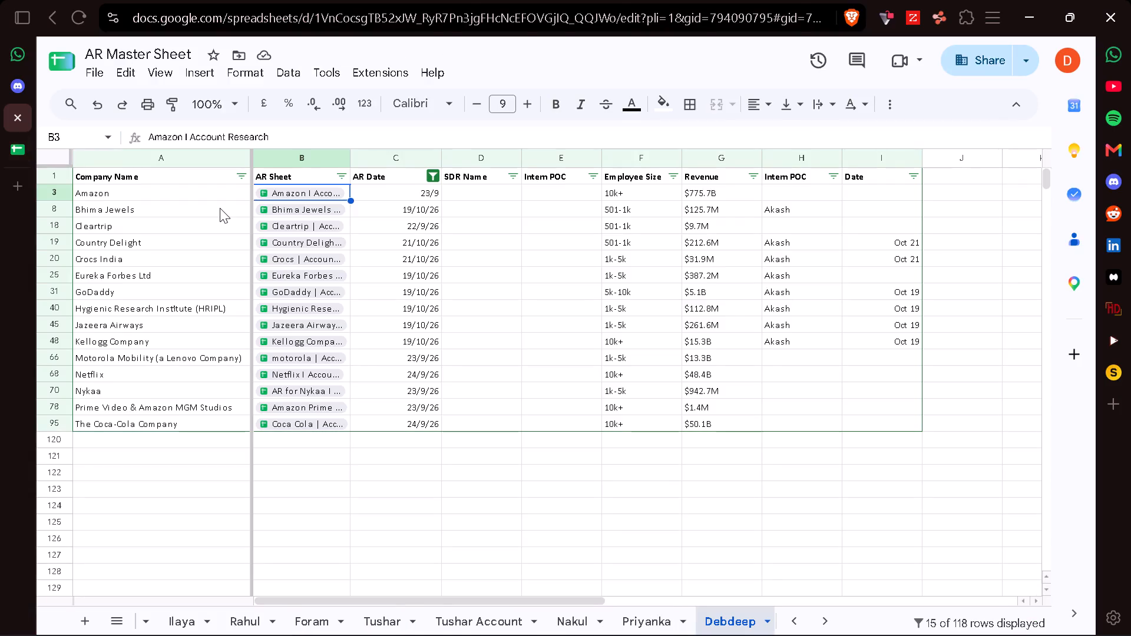
Open the Cleartrip Account Research sheet from AR Master Sheet and look over the columns of its Contact Map.
{"action": "key", "text": "Down"}
{"action": "key", "text": "Down"}
{"action": "left_click", "coordinate": [340, 252]}
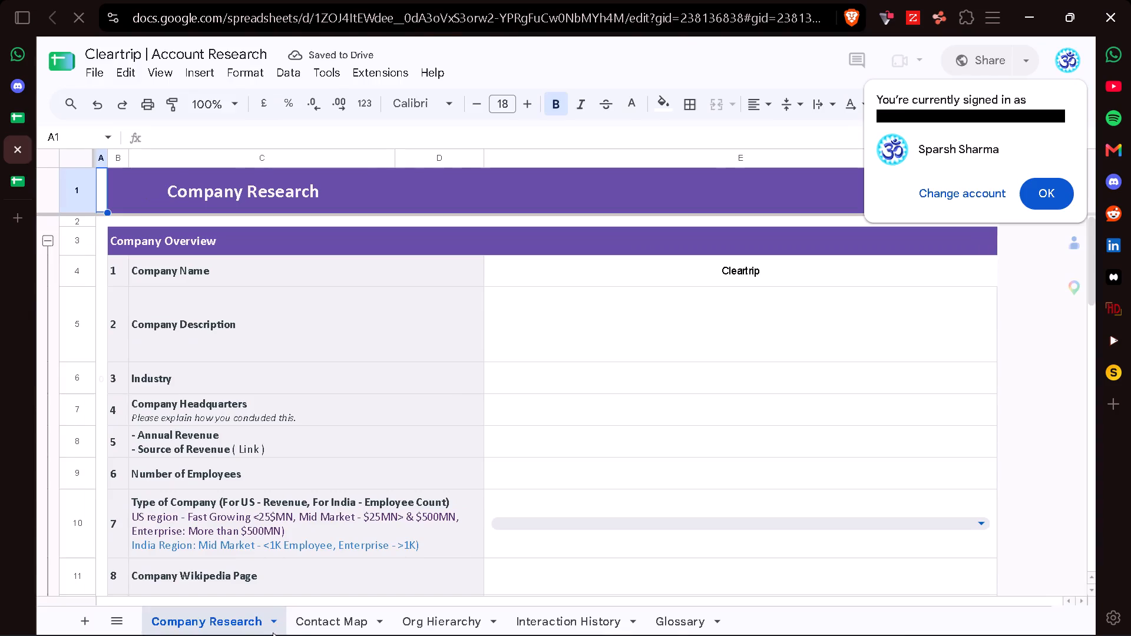
{"action": "left_click", "coordinate": [310, 614]}
{"action": "scroll", "coordinate": [460, 416], "scroll_direction": "left", "scroll_amount": 4}
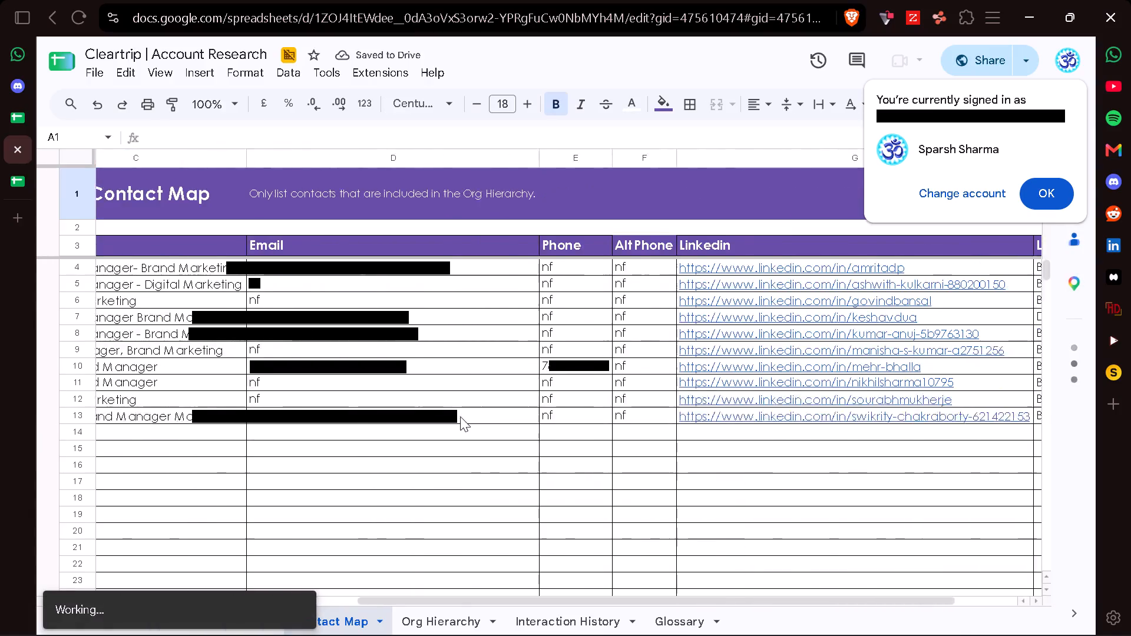
{"action": "scroll", "coordinate": [460, 416], "scroll_direction": "right", "scroll_amount": 1}
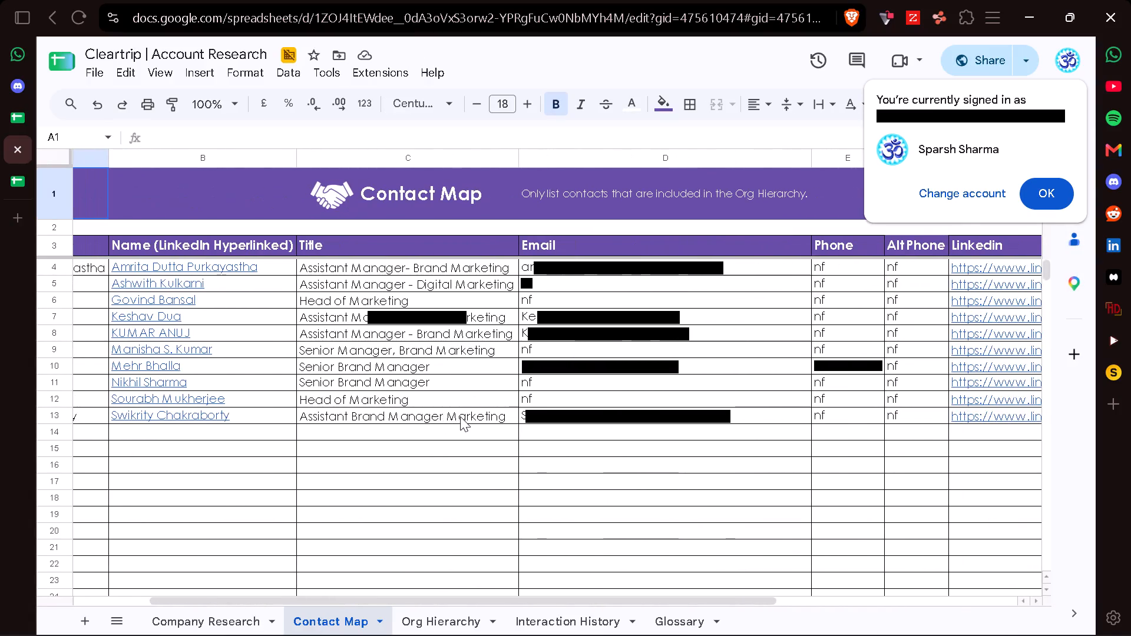
{"action": "scroll", "coordinate": [460, 416], "scroll_direction": "right", "scroll_amount": 5}
Copy the Cleartrip full names A4:A13 and paste them into Klenty Leads New starting at A128.
{"action": "left_click", "coordinate": [144, 270]}
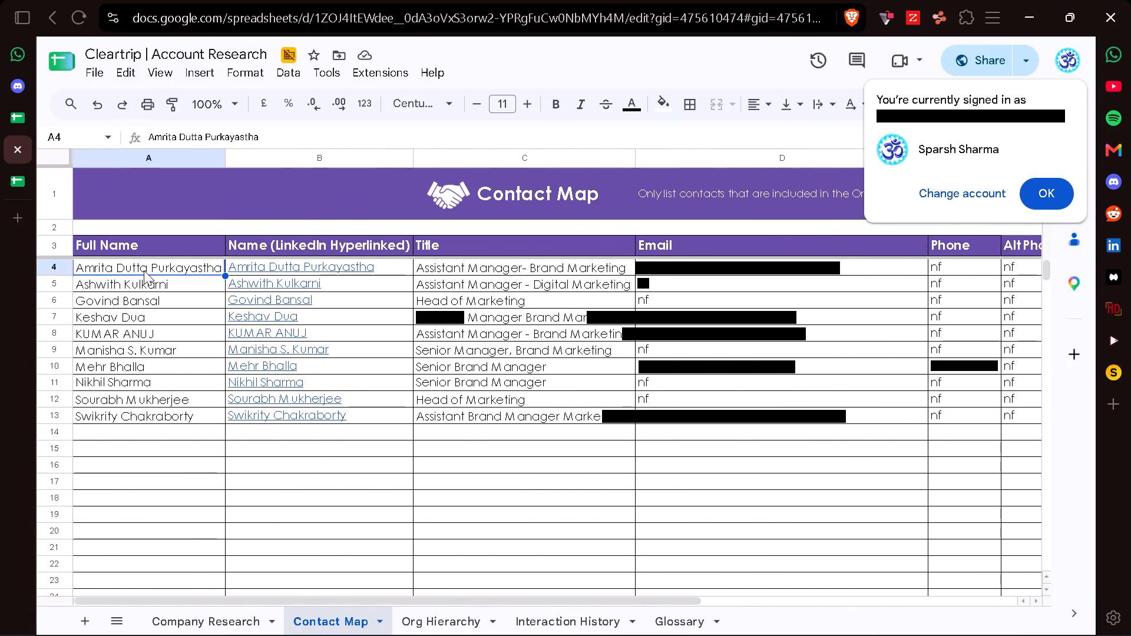
{"action": "key", "text": "ctrl+shift+Down"}
{"action": "key", "text": "ctrl+c"}
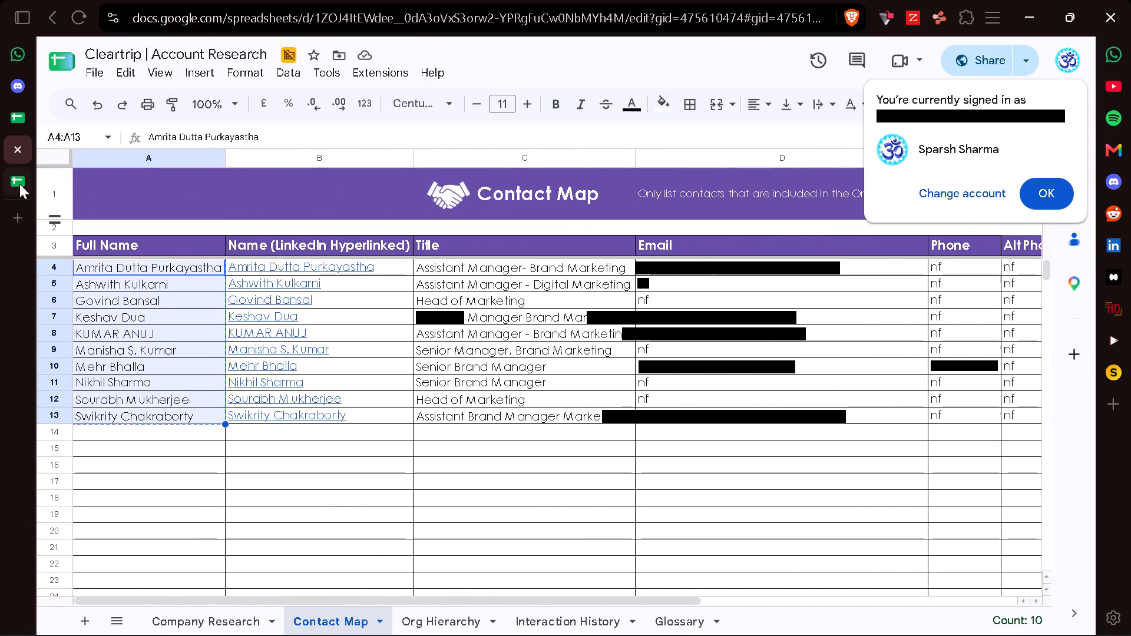
{"action": "left_click", "coordinate": [19, 184]}
{"action": "key", "text": "ctrl+v"}
Copy the Cleartrip titles C4:C13 and paste them into Klenty Leads New starting at E128.
{"action": "key", "text": "Right"}
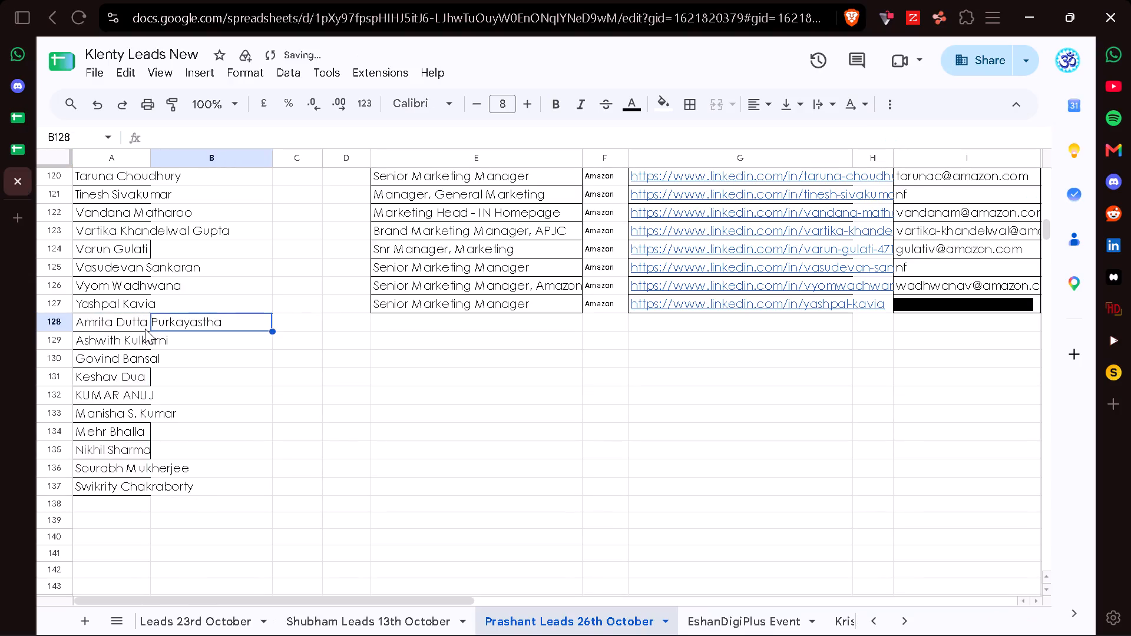
{"action": "key", "text": "Right"}
{"action": "key", "text": "Right"}
{"action": "key", "text": "Right"}
{"action": "left_click", "coordinate": [18, 150]}
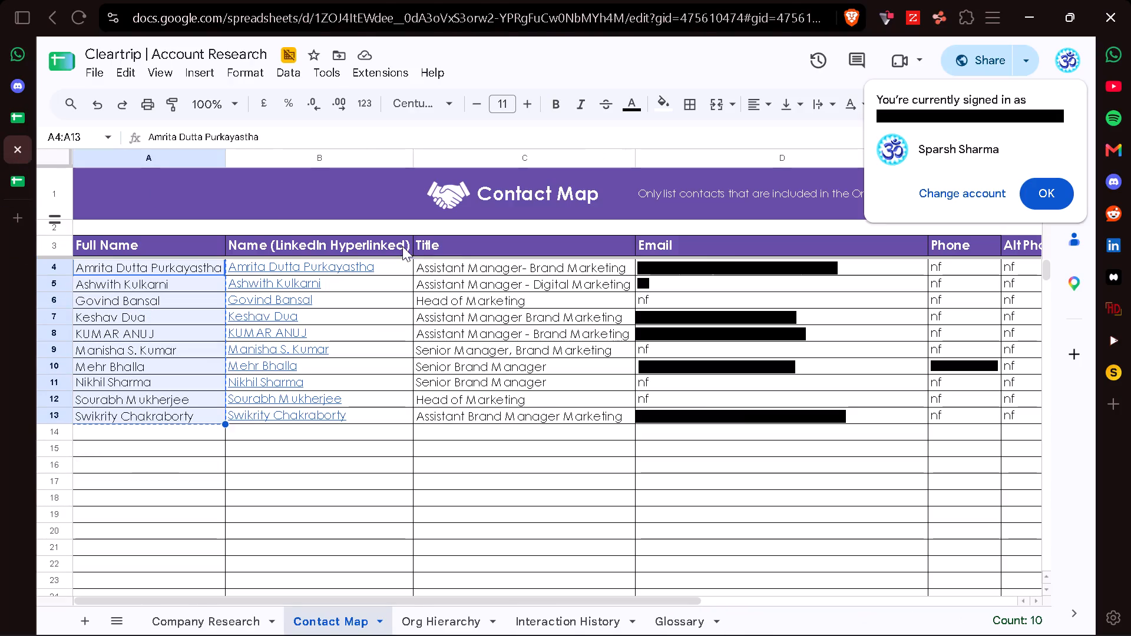
{"action": "left_click", "coordinate": [484, 271]}
{"action": "key", "text": "ctrl+shift+Down"}
{"action": "key", "text": "ctrl+c"}
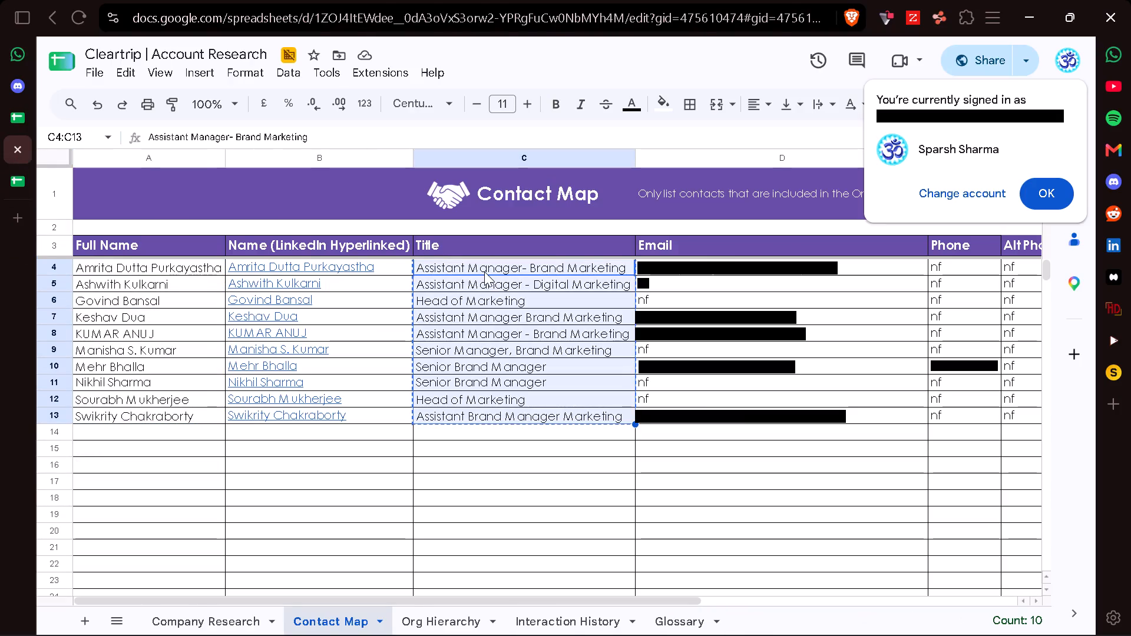
{"action": "left_click", "coordinate": [12, 184]}
{"action": "key", "text": "ctrl+v"}
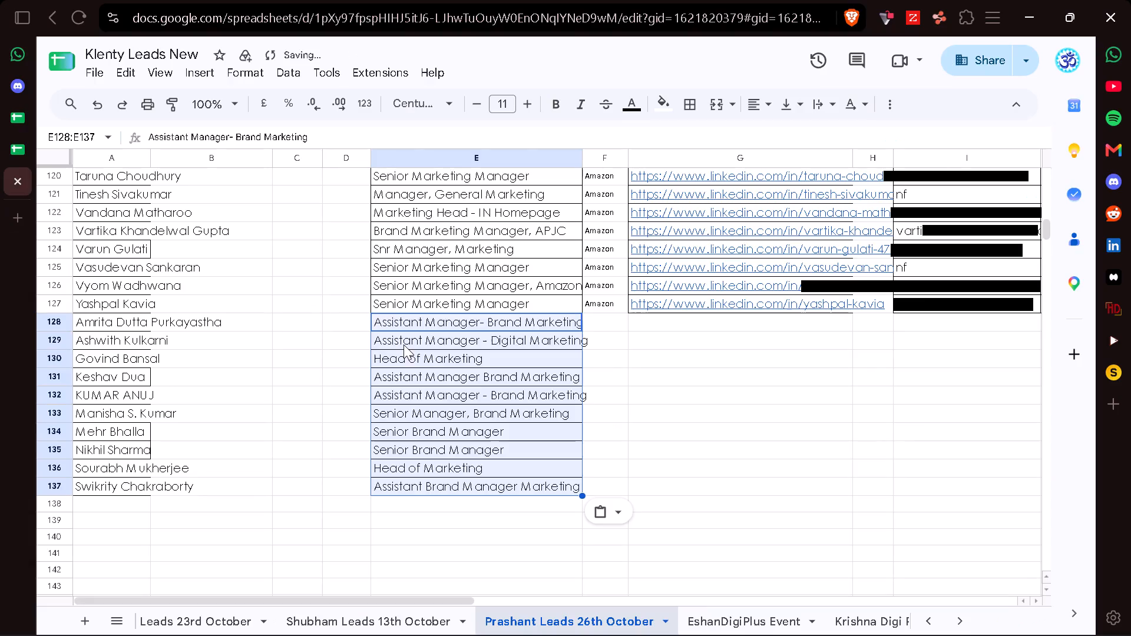
Enter Cleartrip as the company in F128 and fill it down through F137.
{"action": "left_click", "coordinate": [6, 140]}
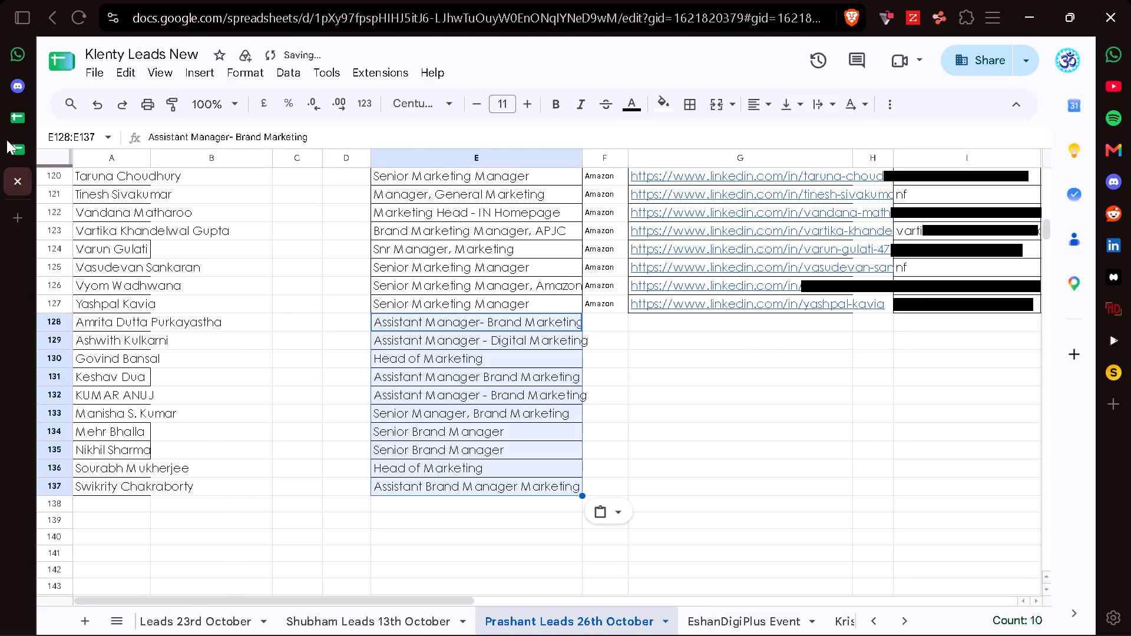
{"action": "left_click", "coordinate": [15, 180]}
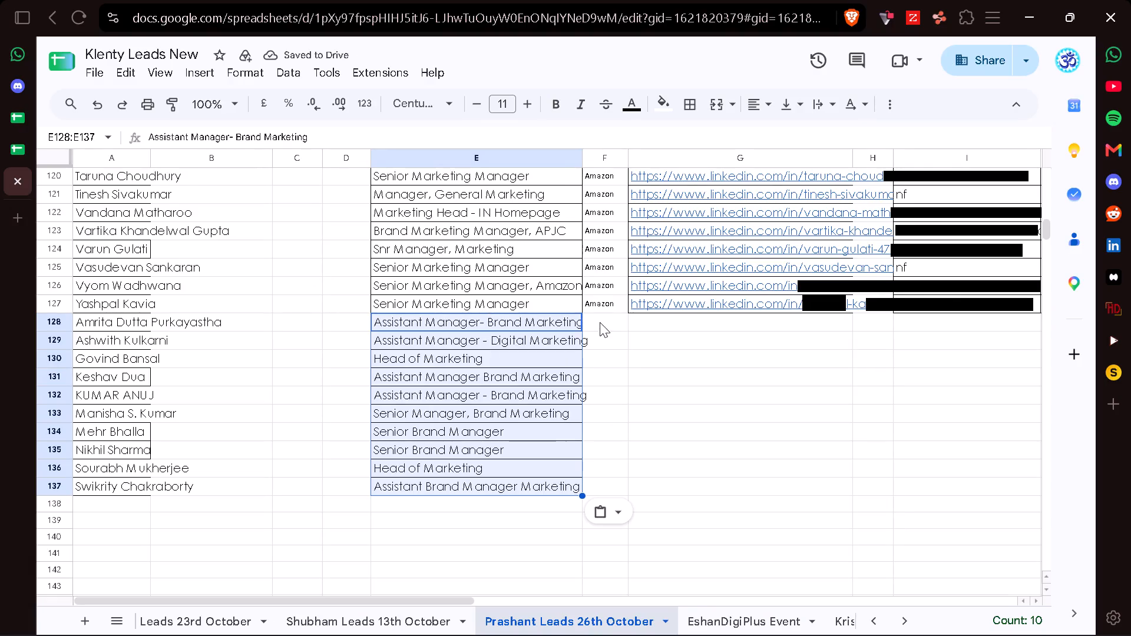
{"action": "left_click", "coordinate": [606, 324]}
{"action": "type", "text": "Clear"}
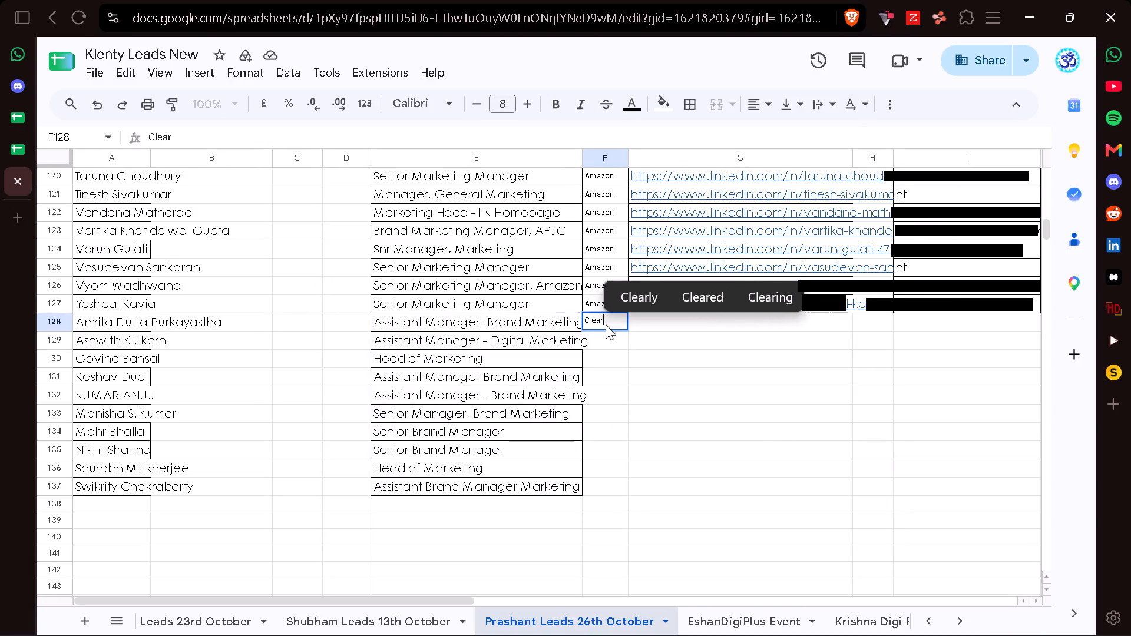
{"action": "type", "text": "tripl"}
{"action": "key", "text": "BackSpace"}
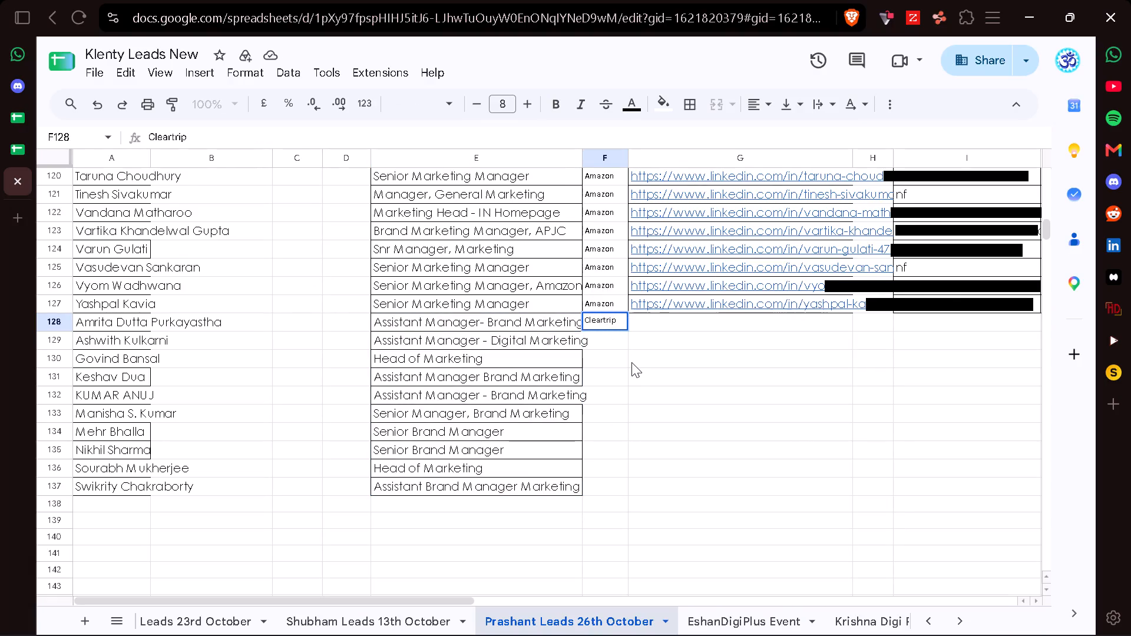
{"action": "key", "text": "Return"}
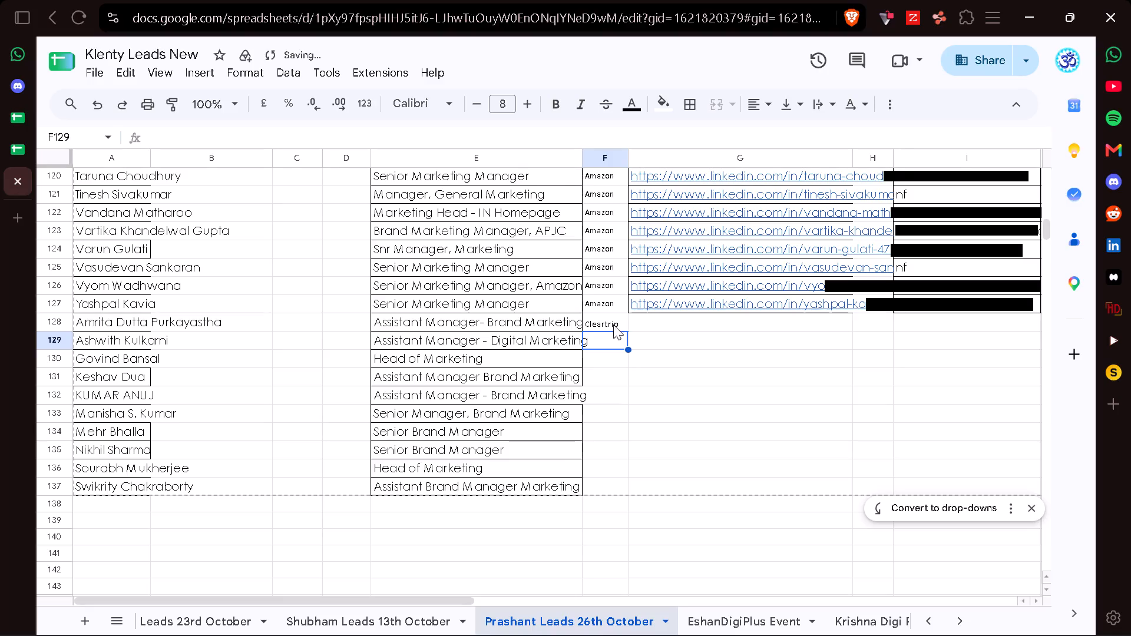
{"action": "key", "text": "Up"}
{"action": "left_click_drag", "start_coordinate": [626, 330], "coordinate": [617, 493]}
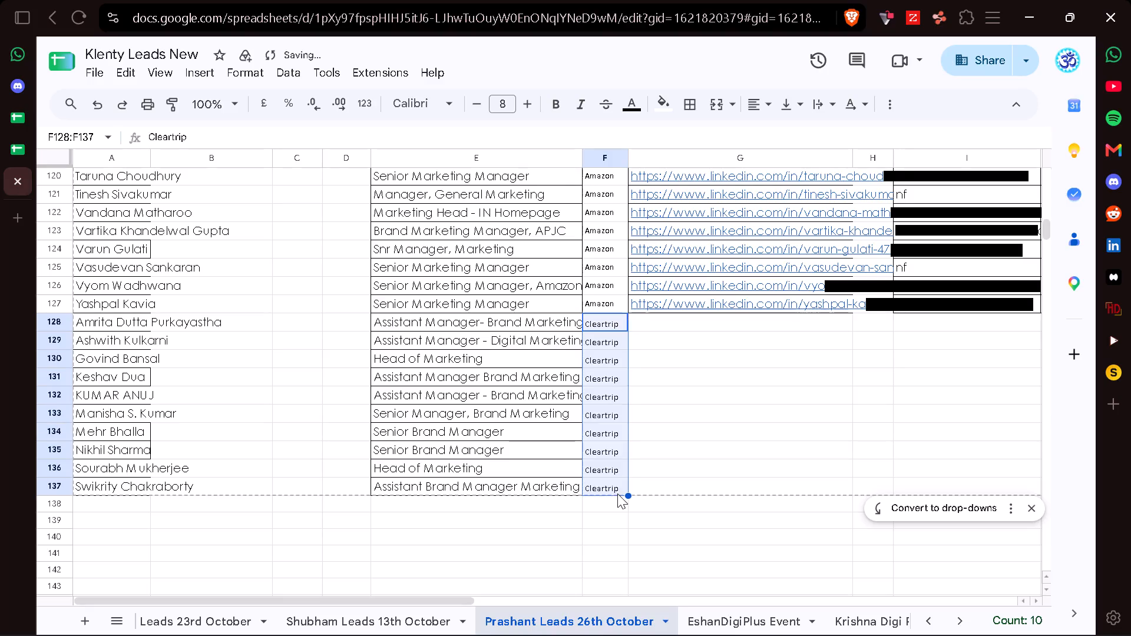
Copy the Cleartrip Linkedin links G4:G13 and paste them into Klenty Leads New starting at G128.
{"action": "left_click", "coordinate": [667, 320]}
{"action": "left_click", "coordinate": [12, 152]}
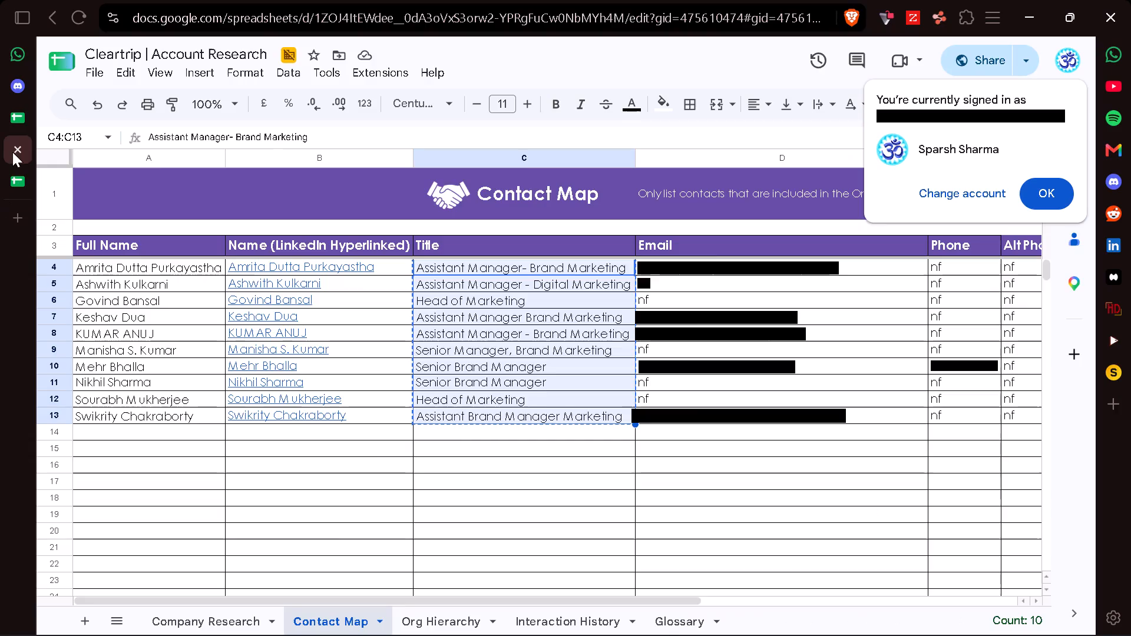
{"action": "scroll", "coordinate": [733, 366], "scroll_direction": "left", "scroll_amount": 6}
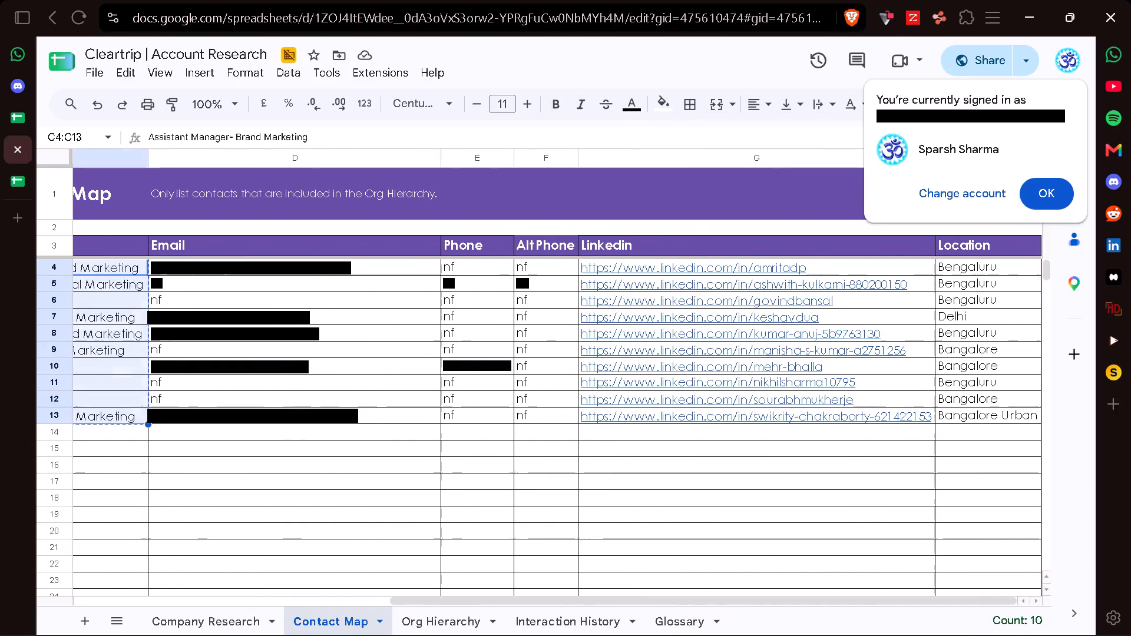
{"action": "left_click", "coordinate": [852, 277]}
{"action": "key", "text": "Up"}
{"action": "key", "text": "ctrl+shift+Down"}
{"action": "key", "text": "ctrl+c"}
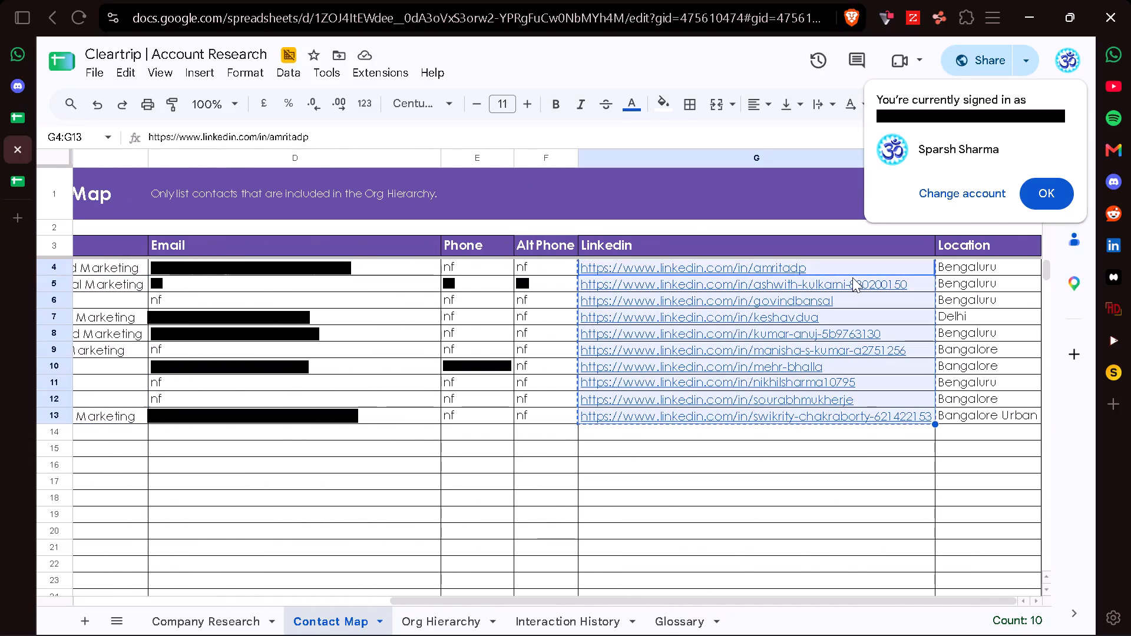
{"action": "left_click", "coordinate": [9, 175]}
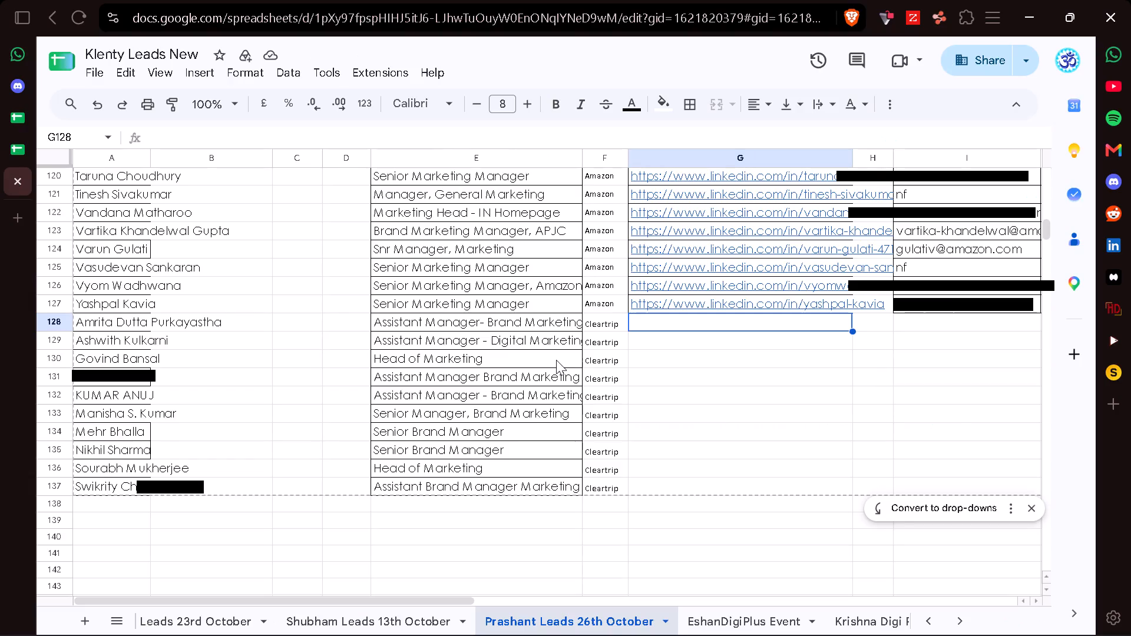
{"action": "key", "text": "ctrl+v"}
Copy the Cleartrip email, phone and alt phone cells D4:F13 and paste them into Klenty Leads New starting at I128.
{"action": "scroll", "coordinate": [841, 453], "scroll_direction": "left", "scroll_amount": 3}
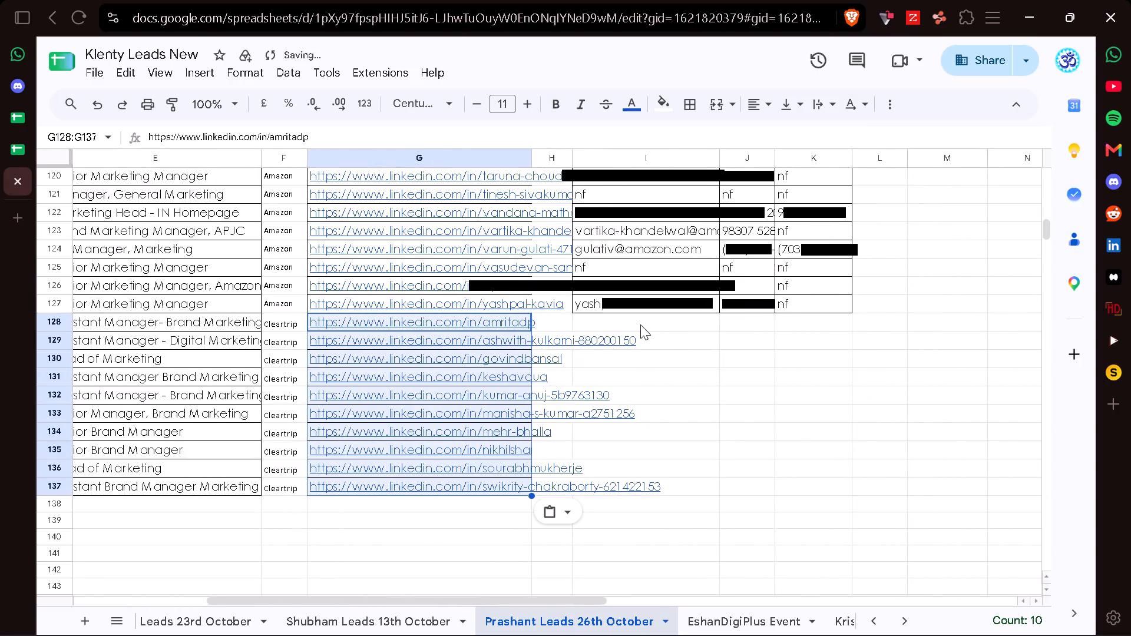
{"action": "left_click", "coordinate": [636, 324]}
{"action": "left_click", "coordinate": [16, 151]}
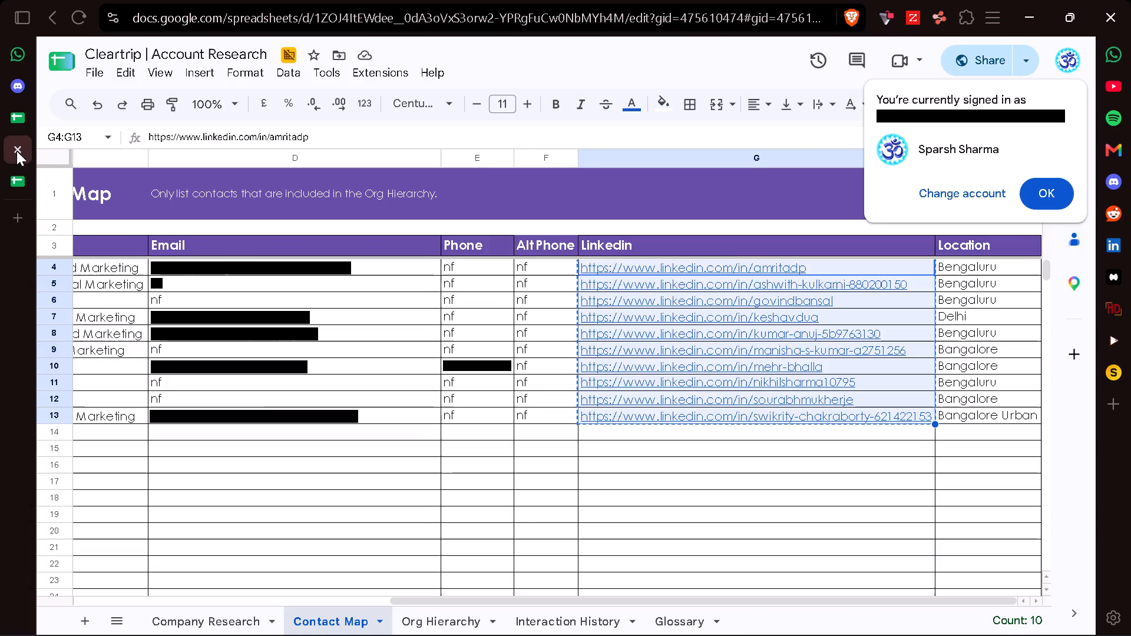
{"action": "left_click", "coordinate": [303, 267]}
{"action": "key", "text": "shift+Right"}
{"action": "key", "text": "shift+Right"}
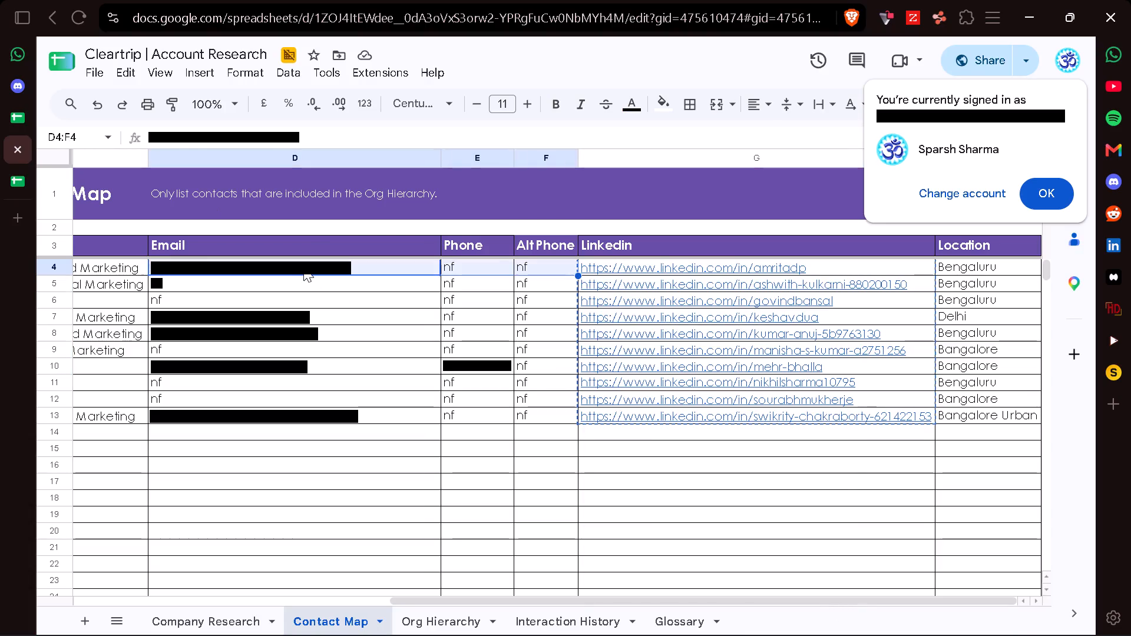
{"action": "key", "text": "ctrl+shift+Down"}
{"action": "key", "text": "ctrl+BackSpace"}
{"action": "key", "text": "ctrl+c"}
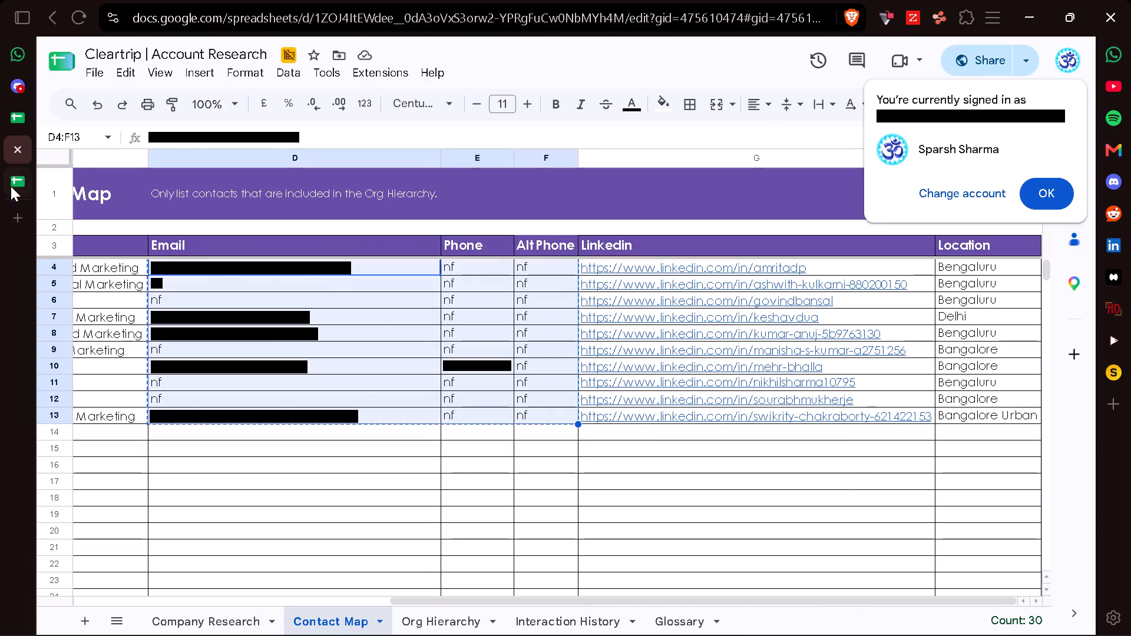
{"action": "left_click", "coordinate": [15, 180]}
{"action": "key", "text": "ctrl+v"}
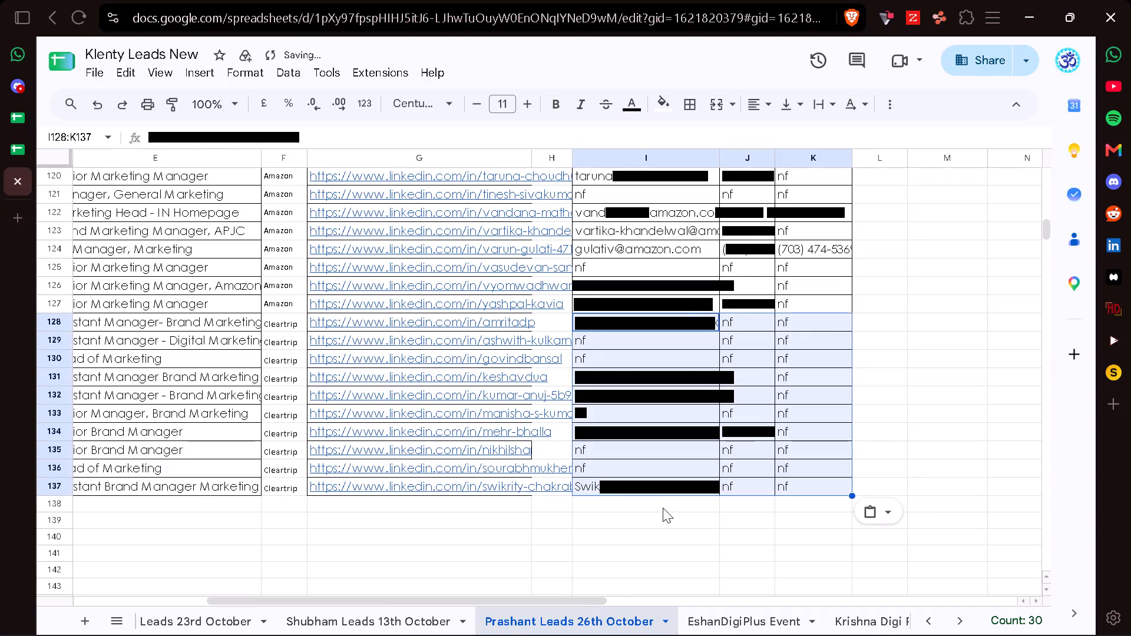
Select A138 in Klenty Leads New, the first empty name cell below the Cleartrip leads.
{"action": "scroll", "coordinate": [588, 542], "scroll_direction": "right", "scroll_amount": 6}
{"action": "scroll", "coordinate": [588, 542], "scroll_direction": "down", "scroll_amount": 3}
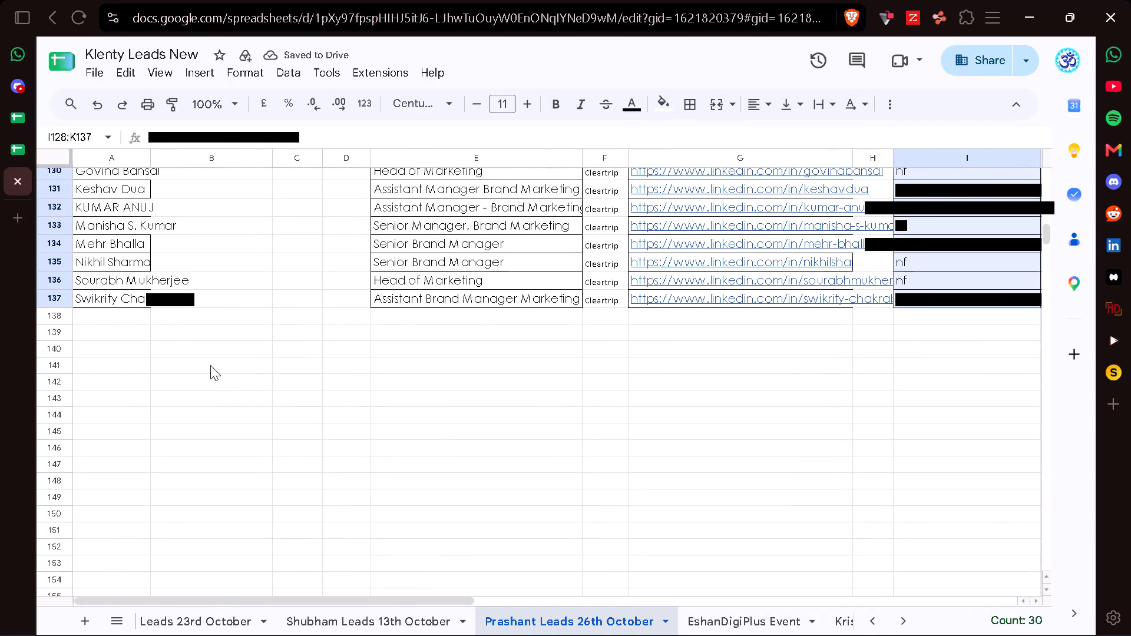
{"action": "left_click", "coordinate": [114, 319]}
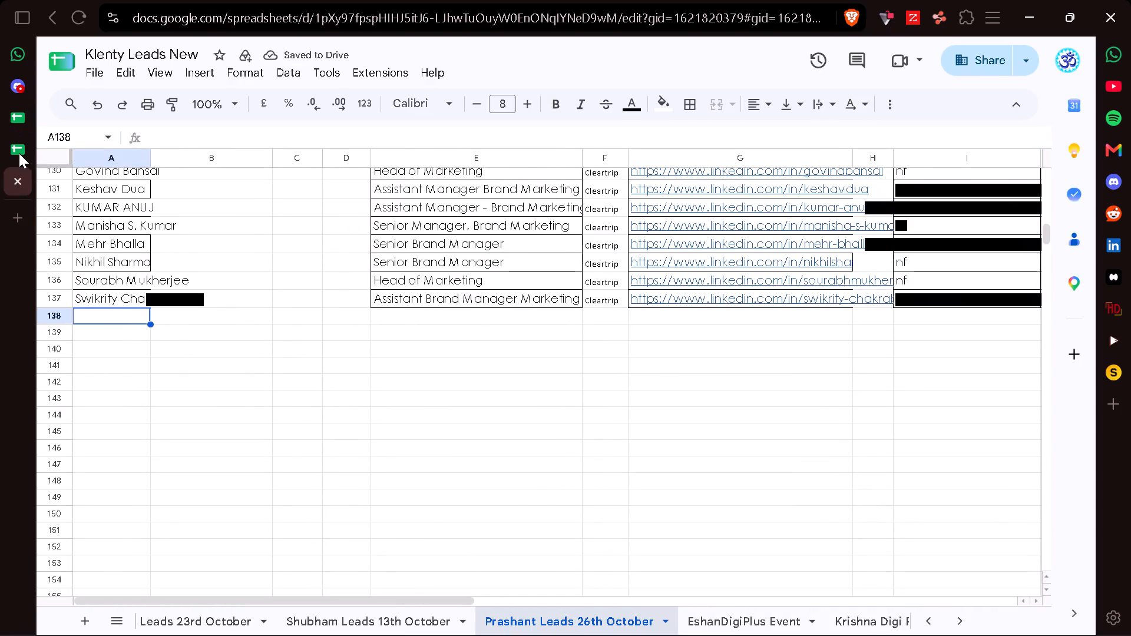
Close the Cleartrip account research sheet and open the Country Delight account research from AR Master Sheet.
{"action": "left_click", "coordinate": [15, 150]}
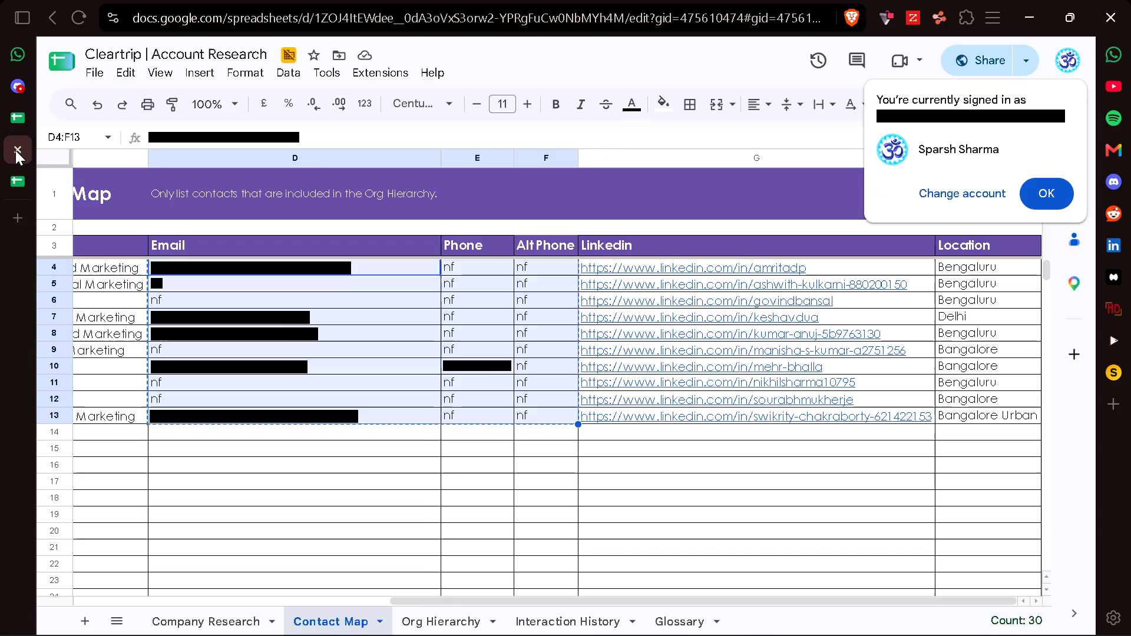
{"action": "left_click", "coordinate": [15, 150]}
{"action": "left_click", "coordinate": [15, 127]}
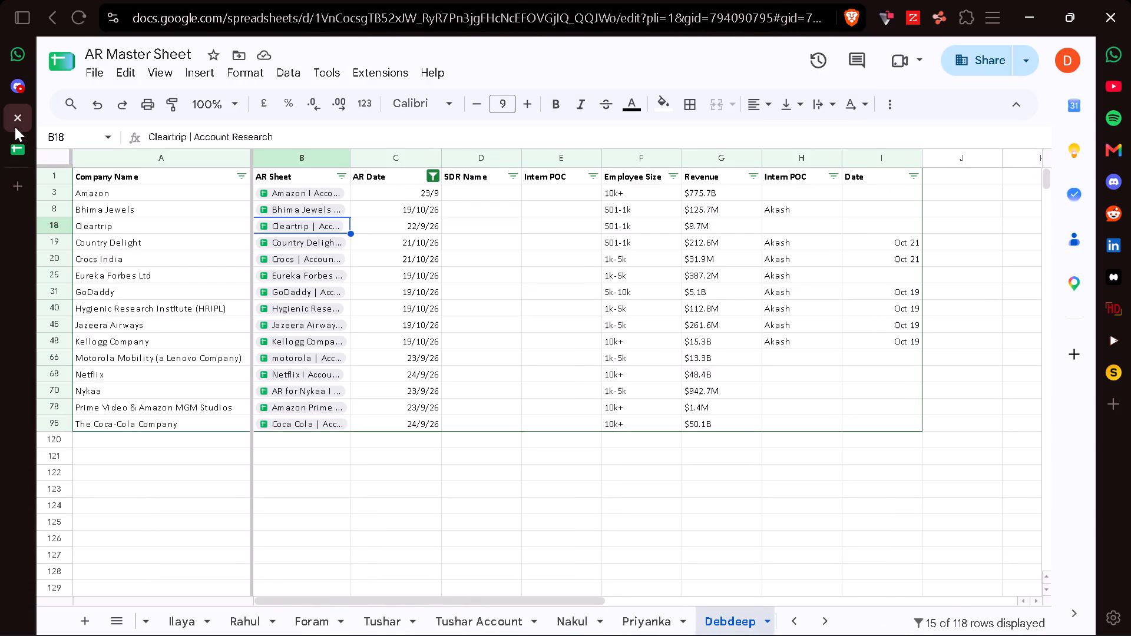
{"action": "left_click", "coordinate": [343, 279]}
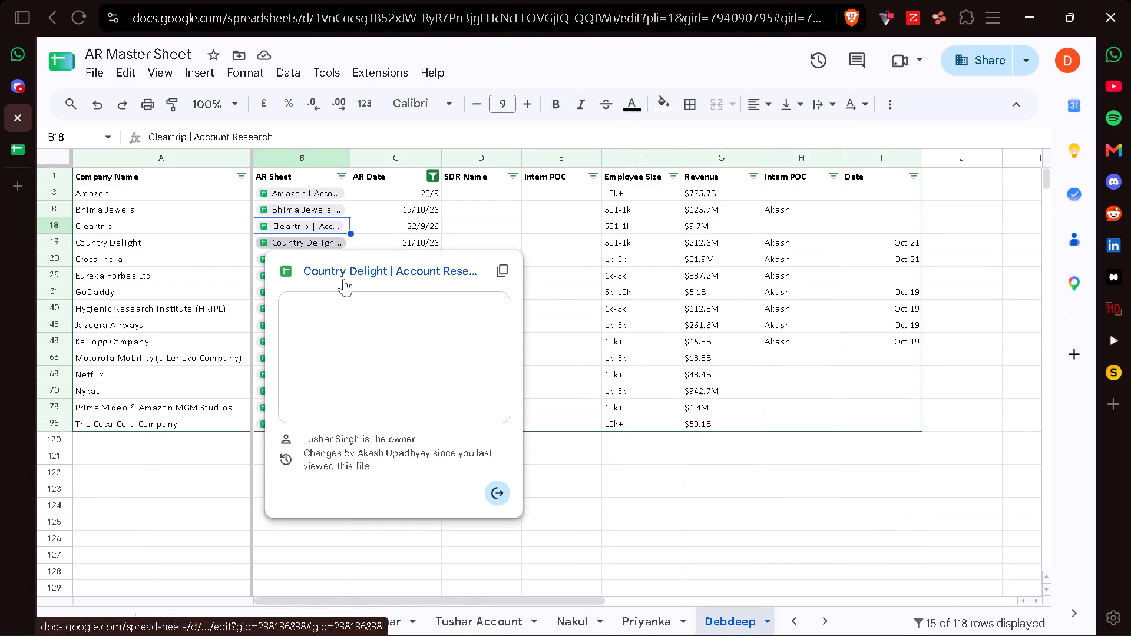
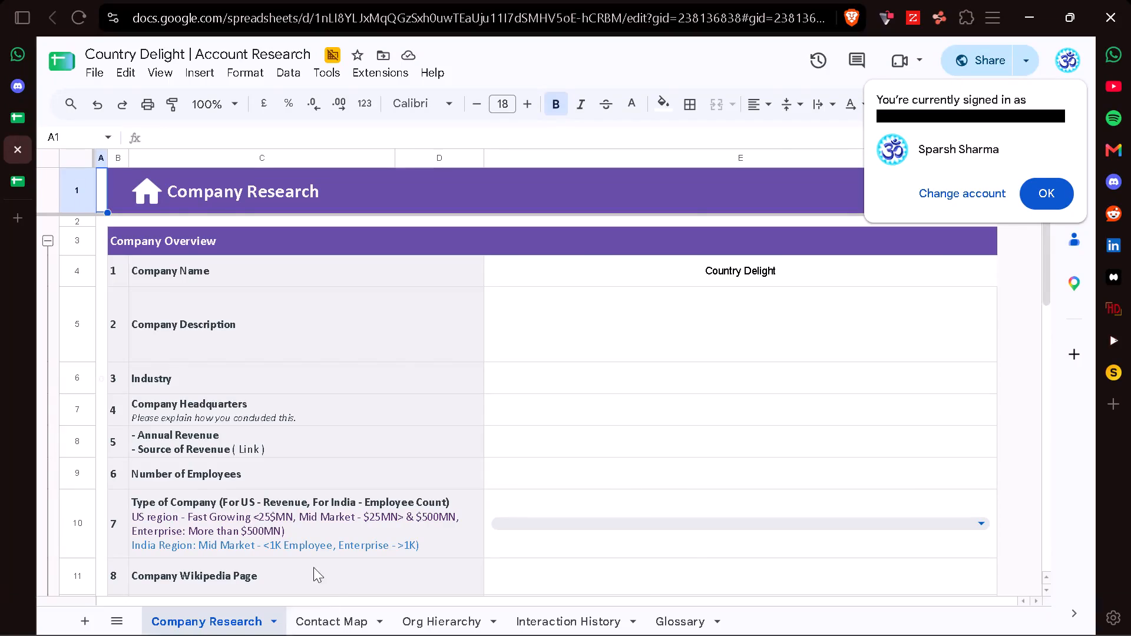
Sort the contact rows A4:N23 on the Contact Map sheet by column A, A to Z.
{"action": "left_click", "coordinate": [331, 621]}
{"action": "scroll", "coordinate": [528, 395], "scroll_direction": "down", "scroll_amount": 2}
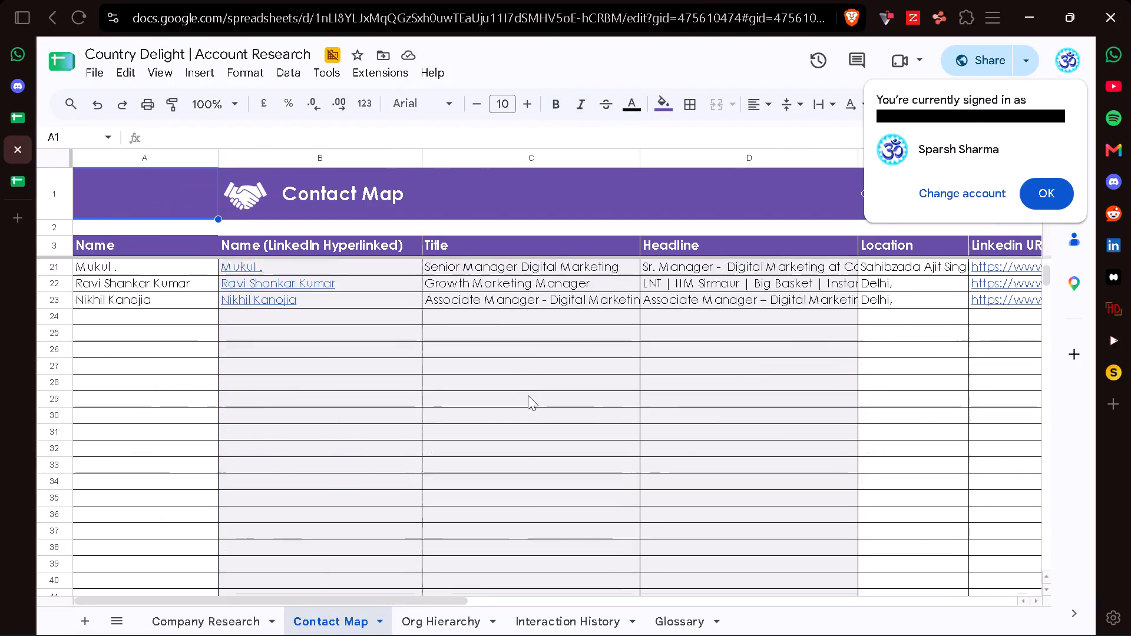
{"action": "scroll", "coordinate": [528, 395], "scroll_direction": "down", "scroll_amount": 1}
{"action": "scroll", "coordinate": [528, 395], "scroll_direction": "up", "scroll_amount": 6}
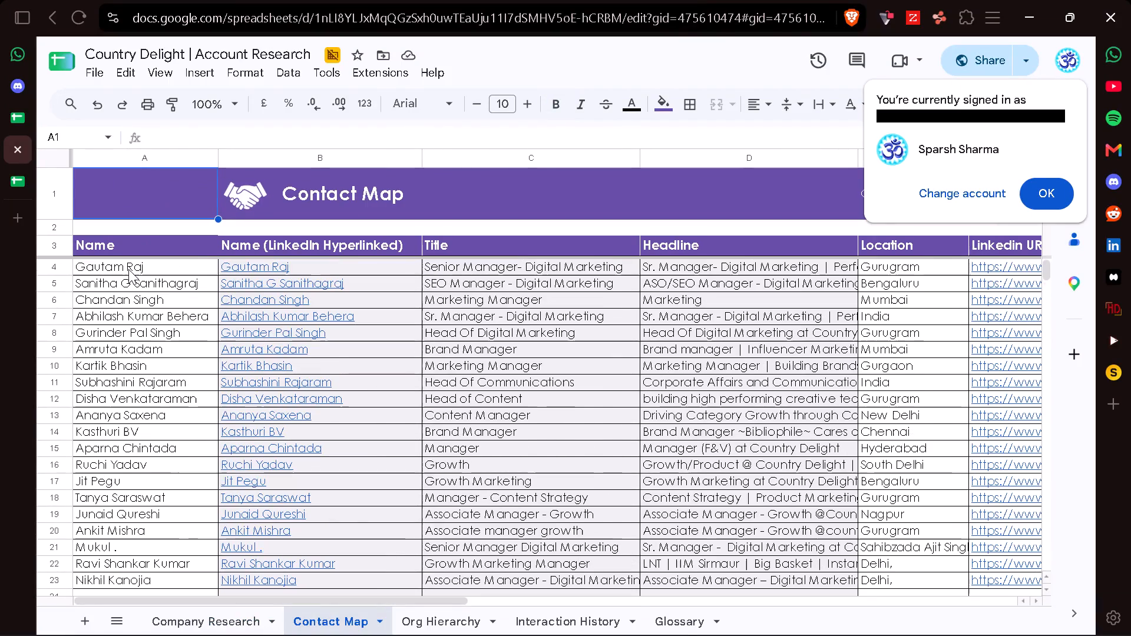
{"action": "left_click", "coordinate": [128, 269]}
{"action": "key", "text": "ctrl+shift+Down"}
{"action": "key", "text": "ctrl+shift+Right"}
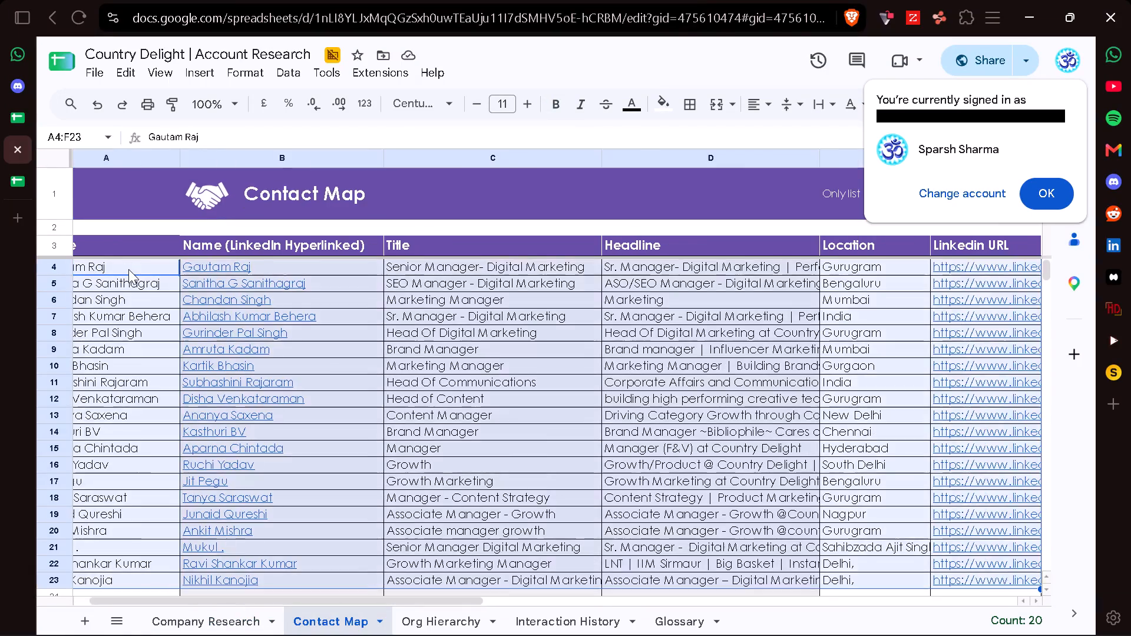
{"action": "key", "text": "ctrl+shift+Right"}
{"action": "key", "text": "ctrl+shift+Right"}
{"action": "key", "text": "ctrl+shift+Right"}
{"action": "right_click", "coordinate": [128, 269]}
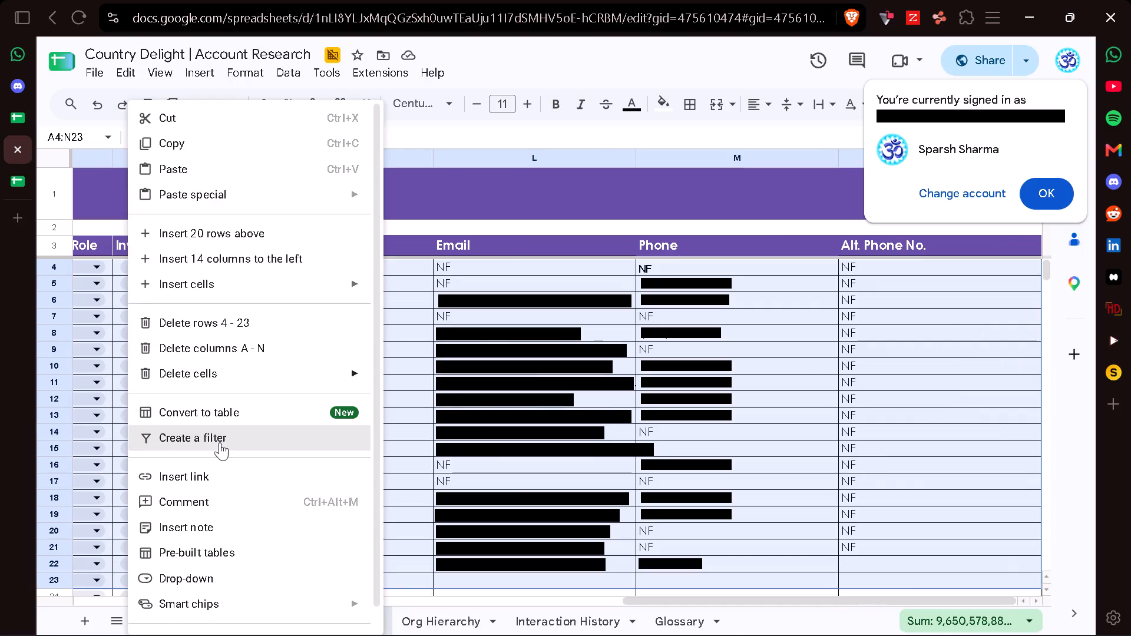
{"action": "scroll", "coordinate": [220, 442], "scroll_direction": "down", "scroll_amount": 6}
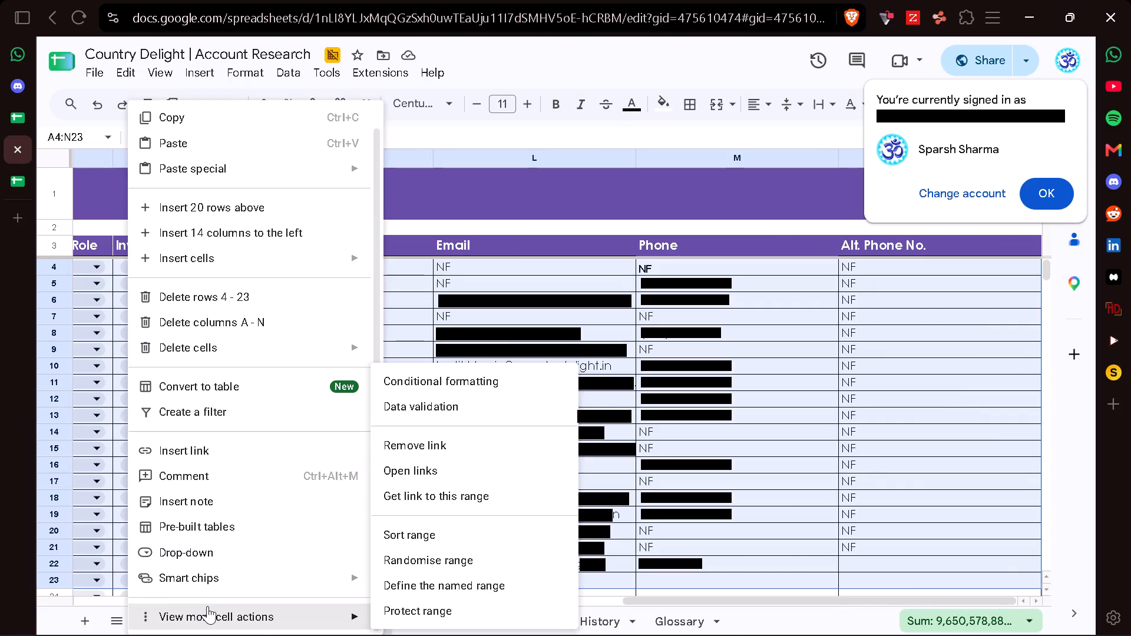
{"action": "left_click", "coordinate": [422, 528]}
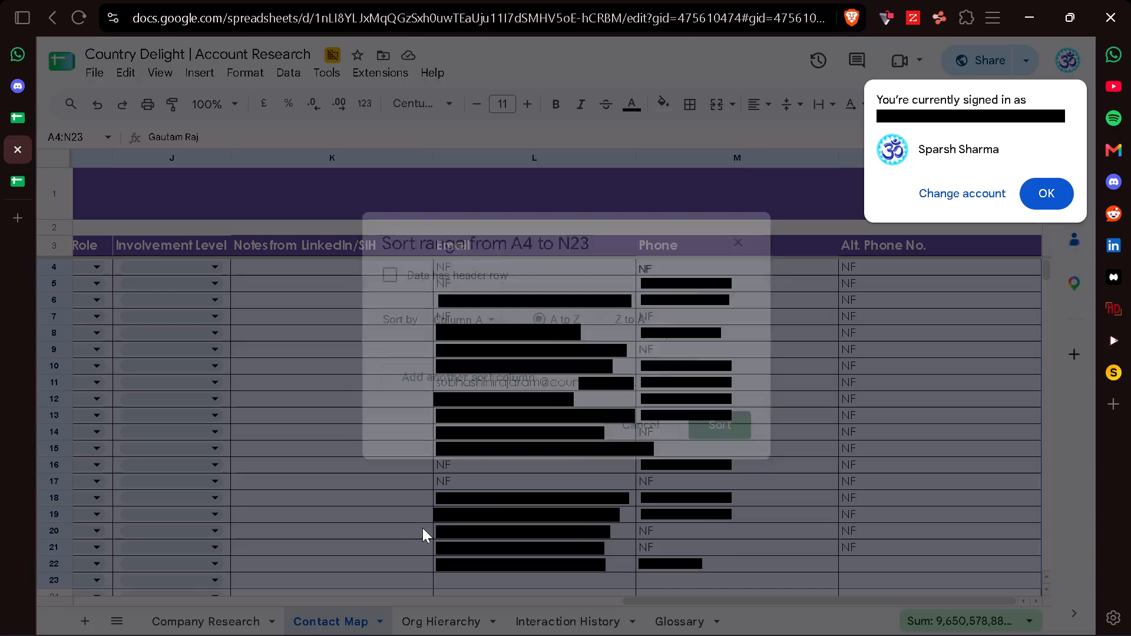
{"action": "left_click", "coordinate": [709, 420]}
Copy the contact names in A4:A23 of the Contact Map into Klenty Leads New, column A of Prashant Leads 26th October, starting at A138.
{"action": "scroll", "coordinate": [515, 432], "scroll_direction": "right", "scroll_amount": 6}
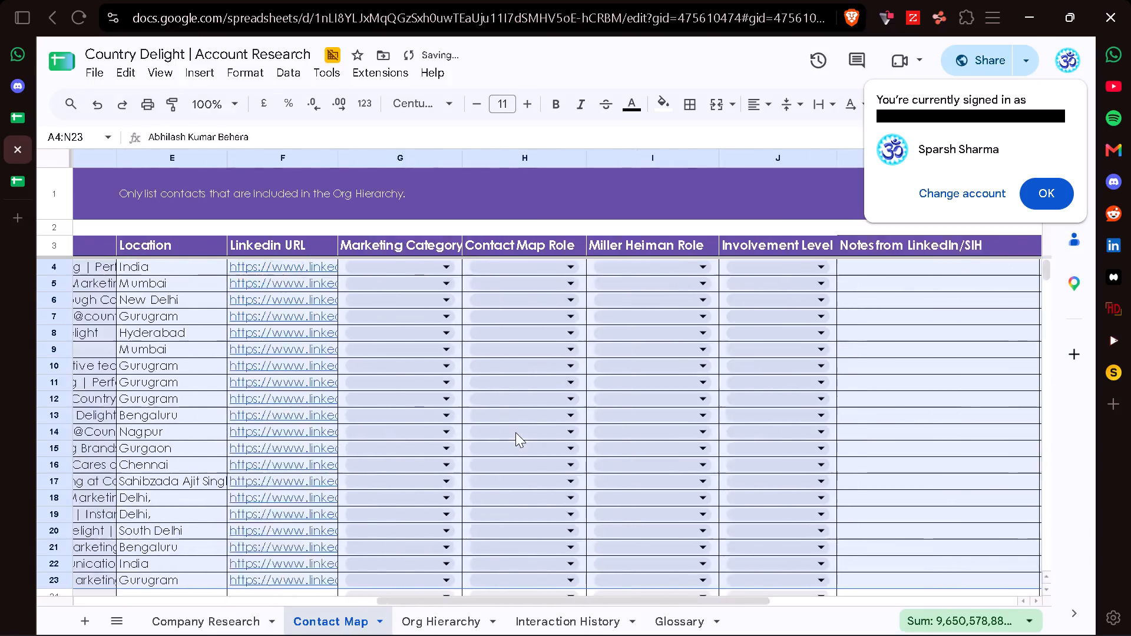
{"action": "scroll", "coordinate": [515, 432], "scroll_direction": "right", "scroll_amount": 6}
{"action": "left_click", "coordinate": [145, 274]}
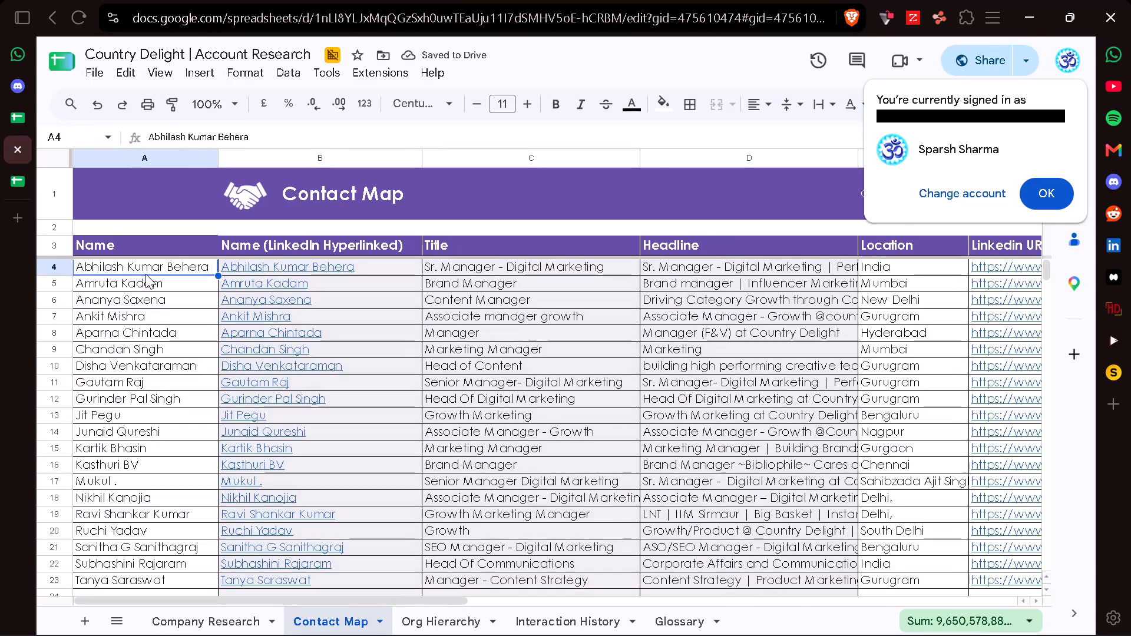
{"action": "key", "text": "ctrl+shift+Down"}
{"action": "key", "text": "ctrl+c"}
{"action": "scroll", "coordinate": [145, 274], "scroll_direction": "down", "scroll_amount": 2}
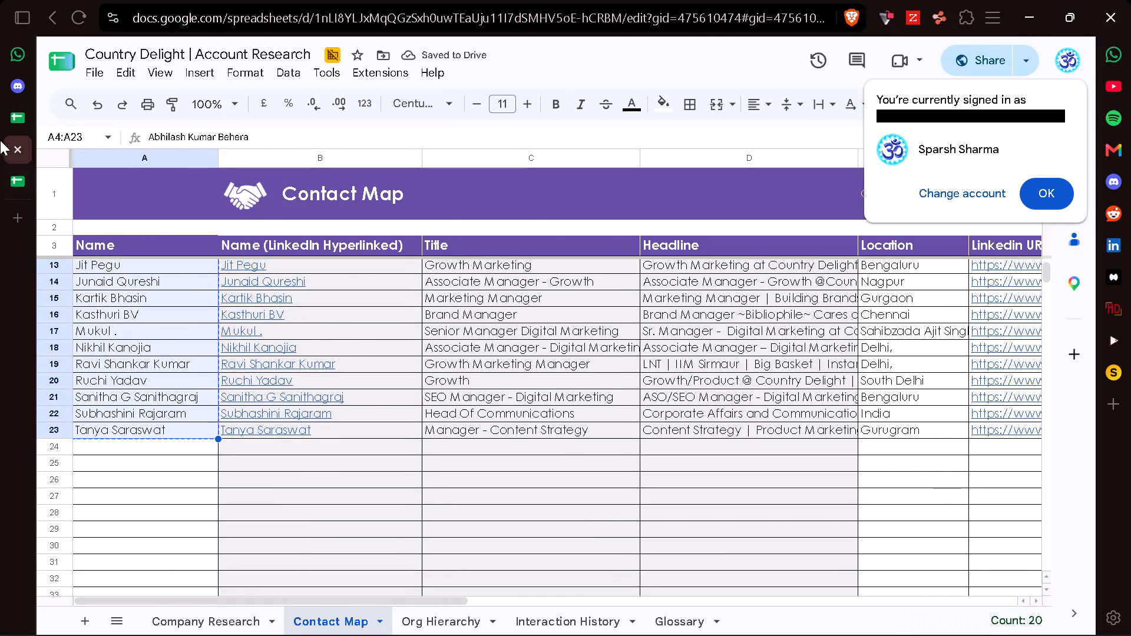
{"action": "left_click", "coordinate": [22, 188]}
{"action": "key", "text": "ctrl+v"}
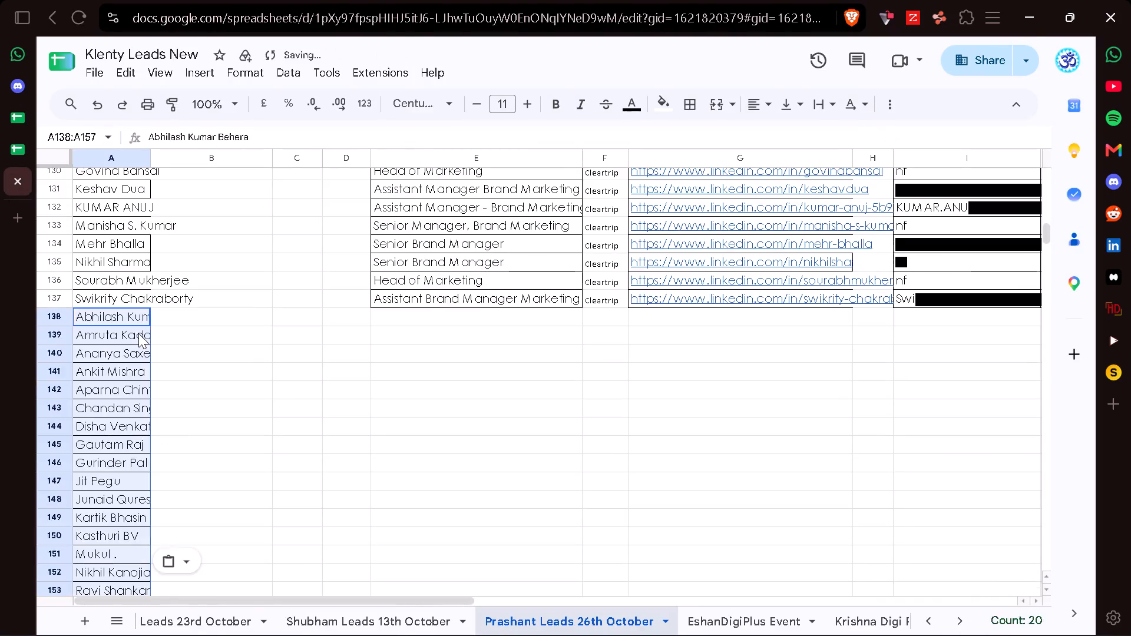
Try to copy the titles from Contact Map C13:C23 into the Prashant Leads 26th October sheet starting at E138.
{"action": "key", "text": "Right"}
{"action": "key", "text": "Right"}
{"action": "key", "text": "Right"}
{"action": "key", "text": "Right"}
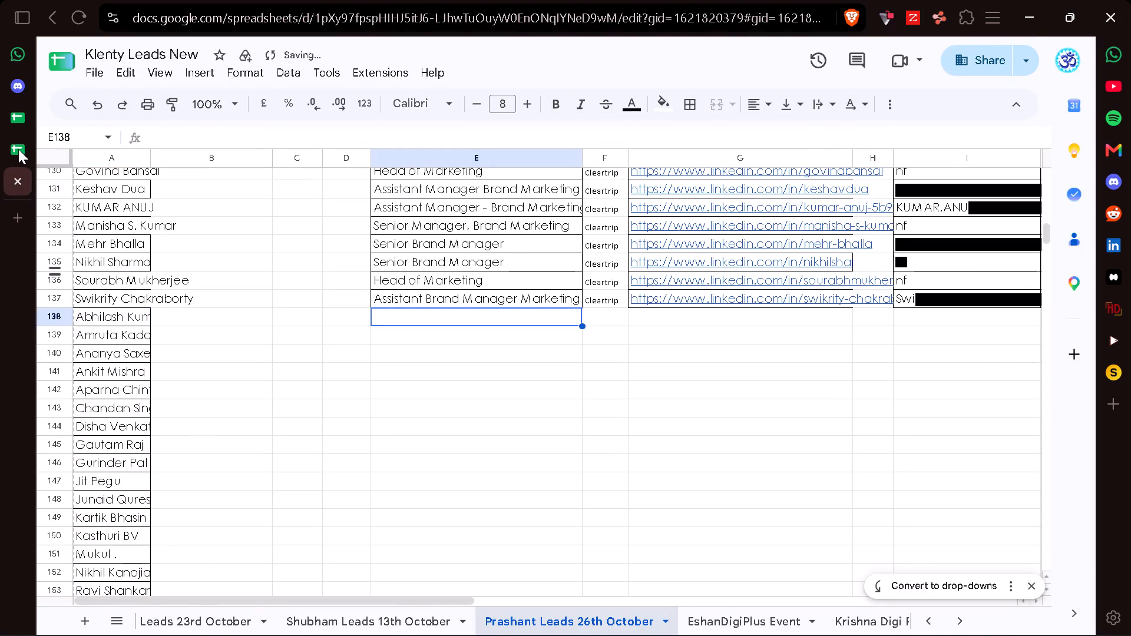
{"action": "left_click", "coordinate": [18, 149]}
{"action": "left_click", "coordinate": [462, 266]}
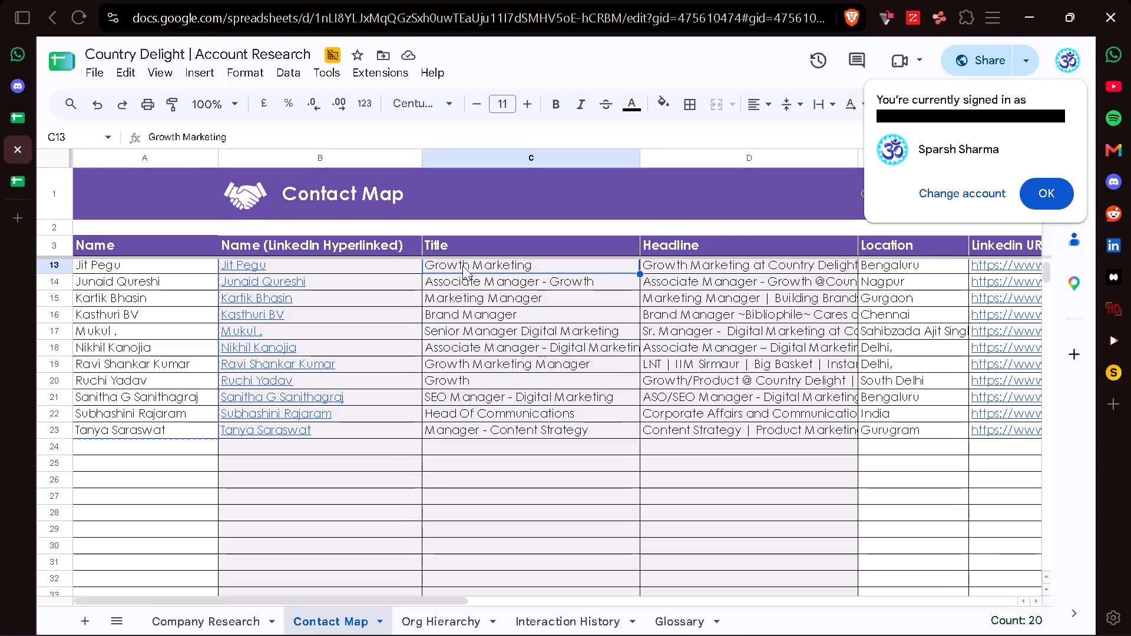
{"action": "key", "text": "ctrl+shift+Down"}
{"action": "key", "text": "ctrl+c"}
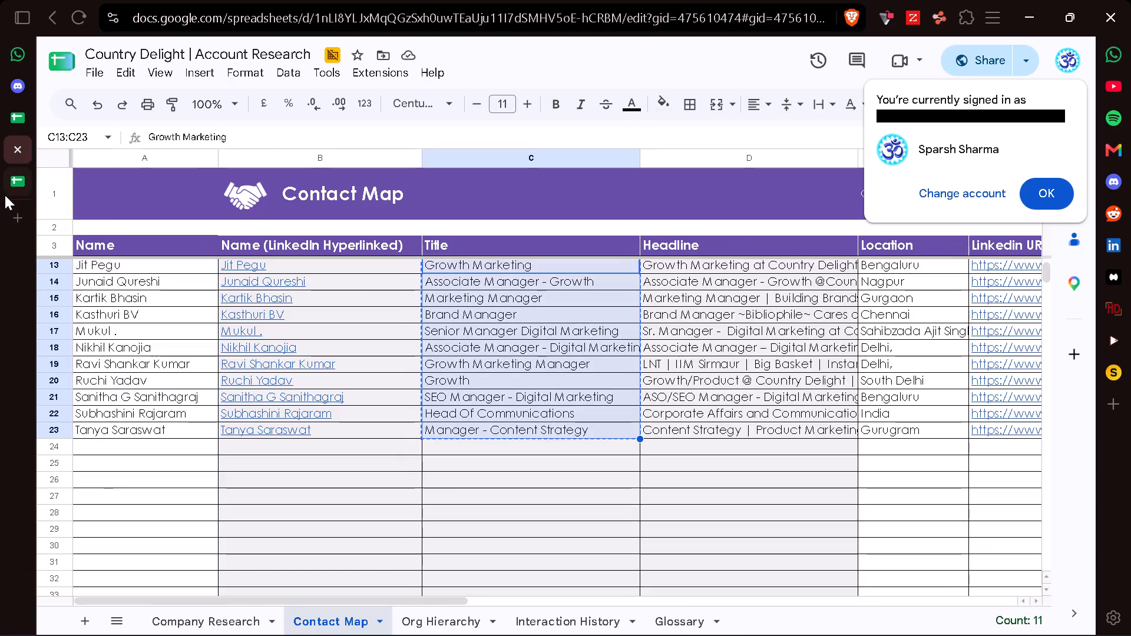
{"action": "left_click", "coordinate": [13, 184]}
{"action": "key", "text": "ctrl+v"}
Set G138 of the Prashant Leads sheet as the destination for the LinkedIn URLs and return to the Contact Map.
{"action": "key", "text": "Right"}
{"action": "key", "text": "Right"}
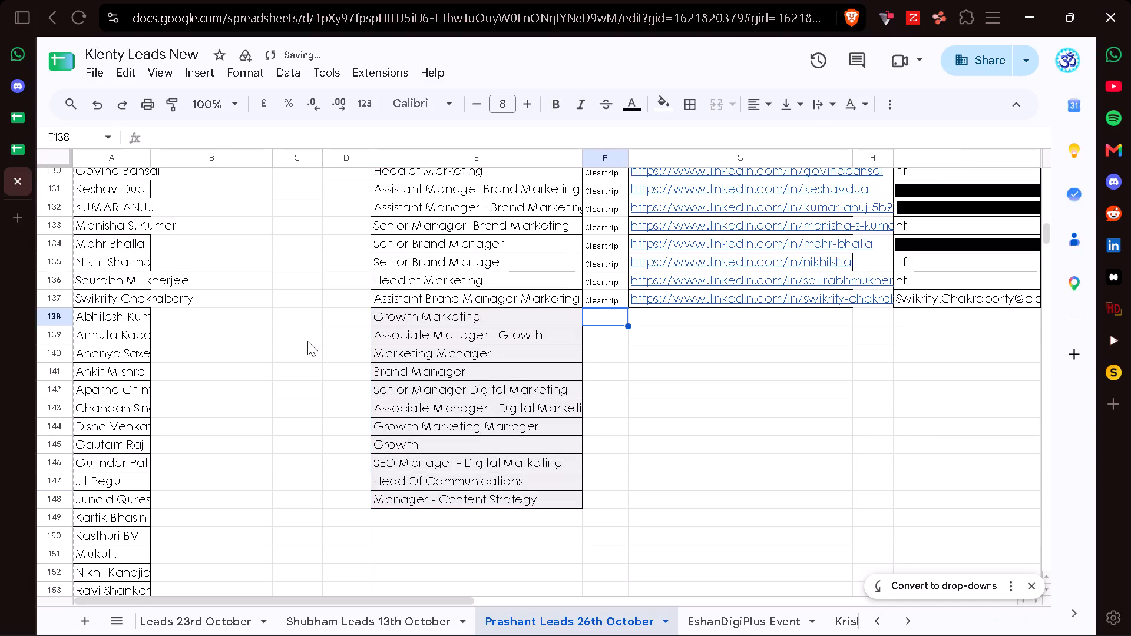
{"action": "key", "text": "Right"}
{"action": "key", "text": "Left"}
{"action": "left_click", "coordinate": [9, 145]}
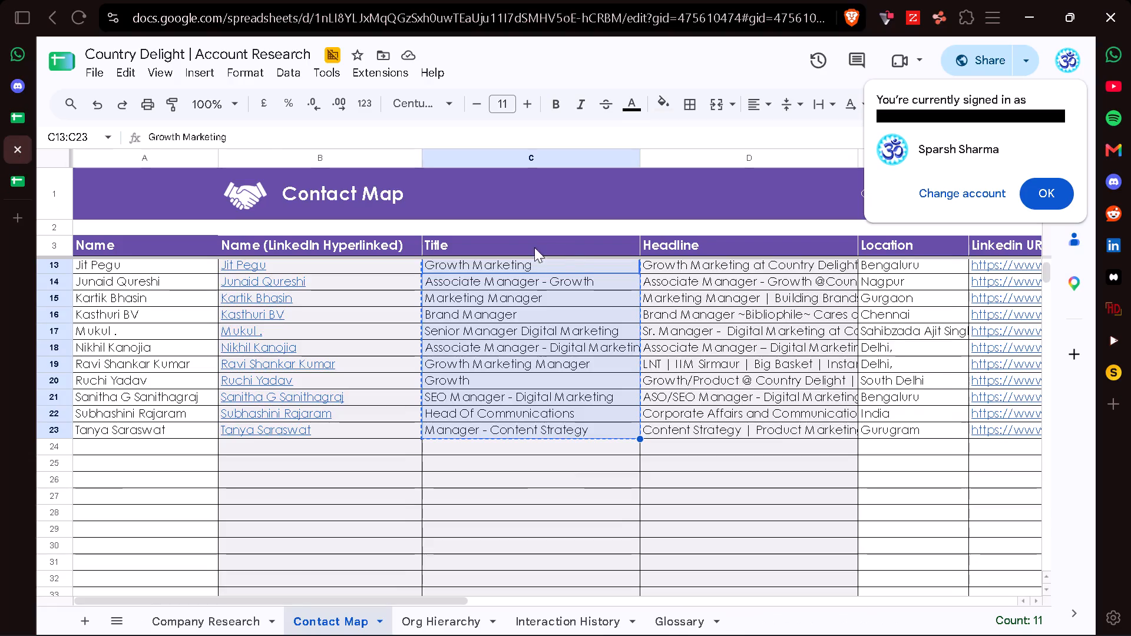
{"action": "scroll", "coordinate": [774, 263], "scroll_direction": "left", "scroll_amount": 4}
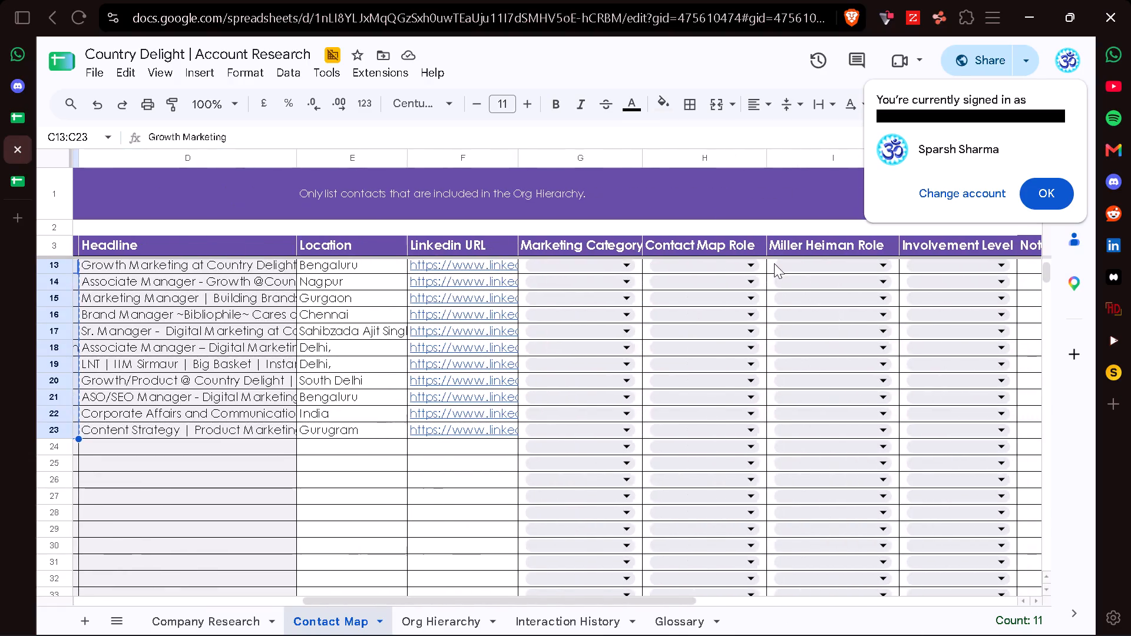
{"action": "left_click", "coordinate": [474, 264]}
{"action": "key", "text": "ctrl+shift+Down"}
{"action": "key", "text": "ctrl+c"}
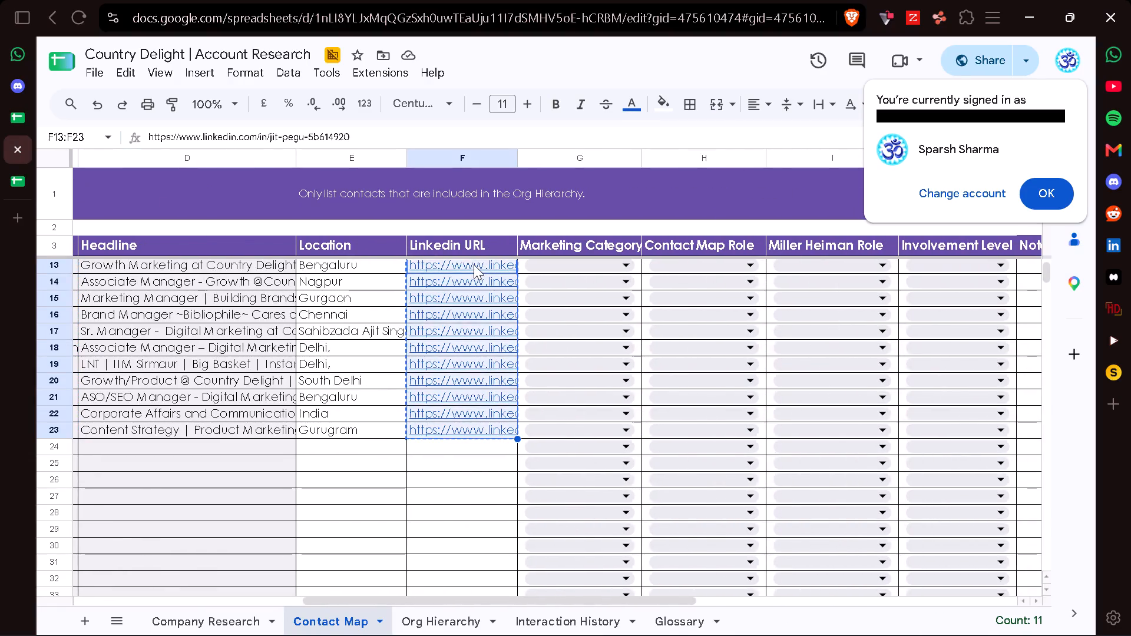
Copy the LinkedIn URLs in F4:F23 of the Contact Map into the Prashant Leads 26th October sheet starting at G138.
{"action": "scroll", "coordinate": [474, 264], "scroll_direction": "up", "scroll_amount": 4}
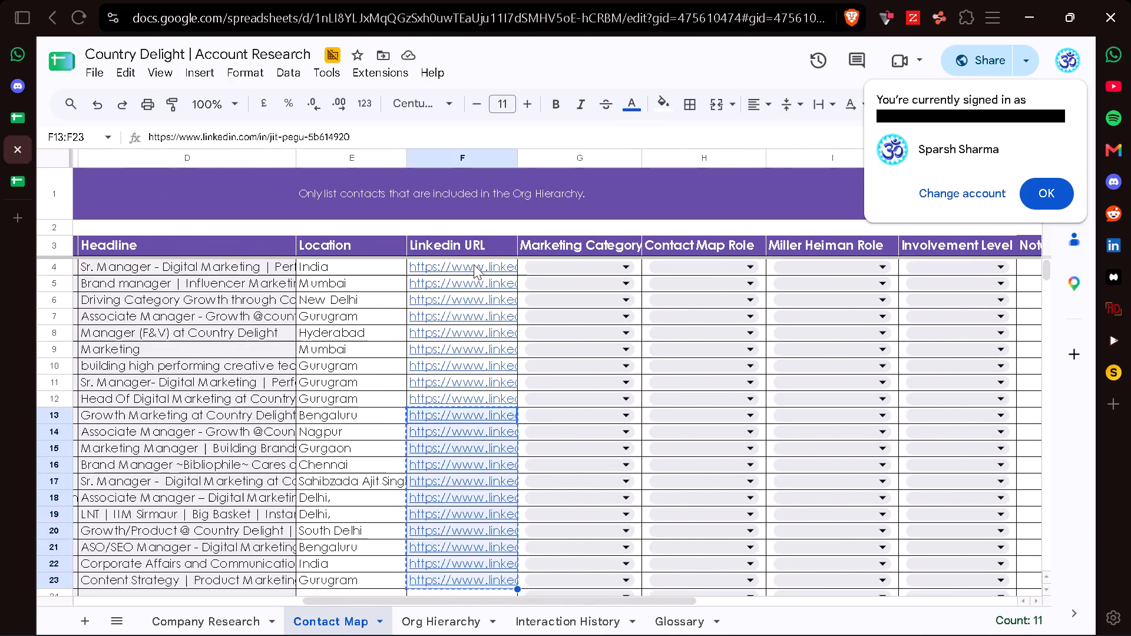
{"action": "scroll", "coordinate": [474, 264], "scroll_direction": "right", "scroll_amount": 4}
{"action": "scroll", "coordinate": [474, 264], "scroll_direction": "up", "scroll_amount": 3}
{"action": "scroll", "coordinate": [474, 264], "scroll_direction": "right", "scroll_amount": 5}
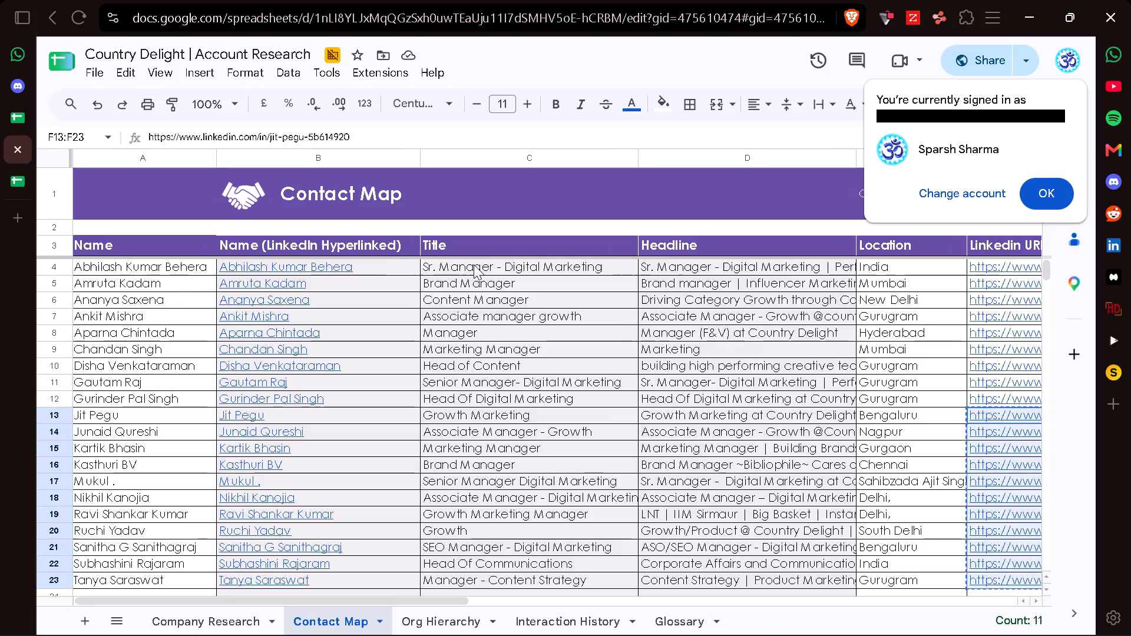
{"action": "scroll", "coordinate": [858, 367], "scroll_direction": "left", "scroll_amount": 2}
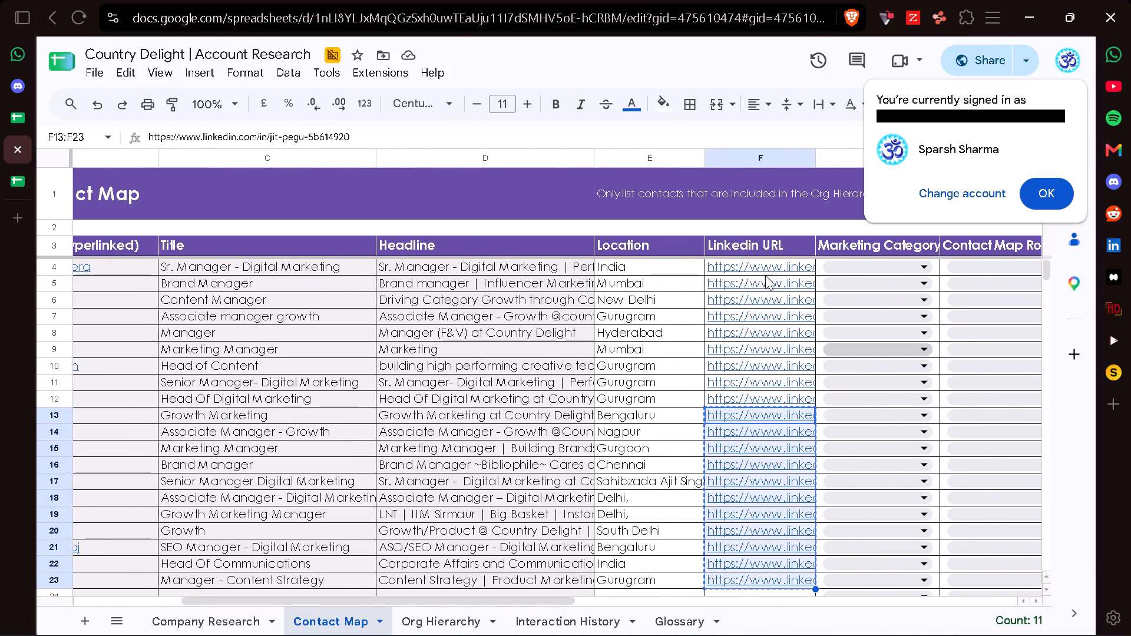
{"action": "left_click", "coordinate": [766, 274]}
{"action": "key", "text": "ctrl+shift+Down"}
{"action": "key", "text": "ctrl+c"}
{"action": "scroll", "coordinate": [766, 274], "scroll_direction": "down", "scroll_amount": 1}
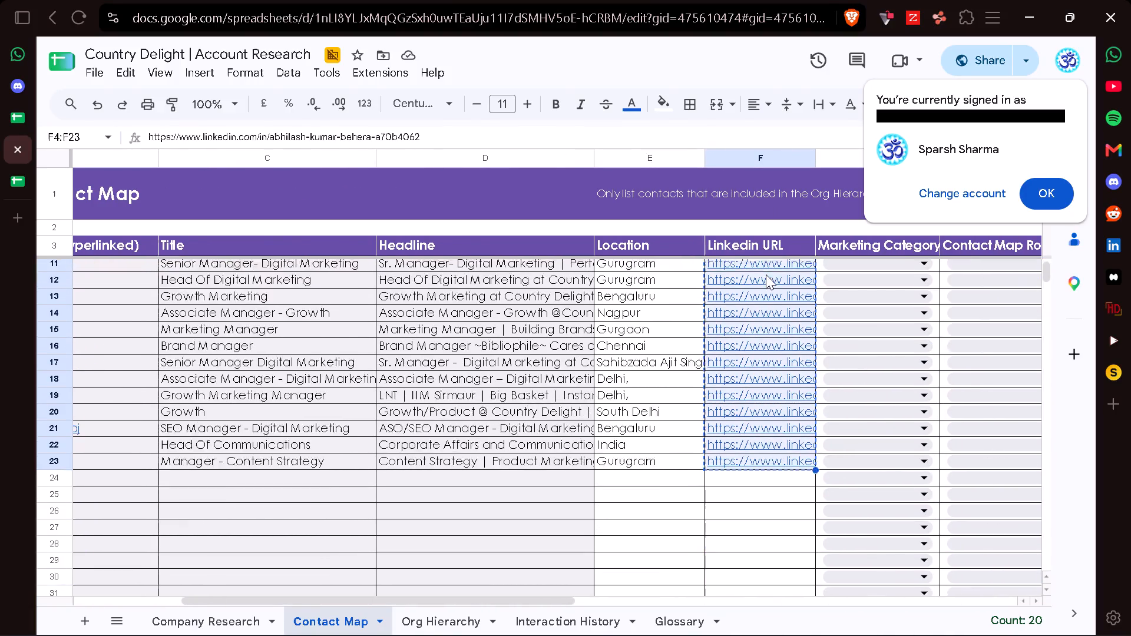
{"action": "scroll", "coordinate": [766, 274], "scroll_direction": "down", "scroll_amount": 1}
{"action": "scroll", "coordinate": [672, 292], "scroll_direction": "up", "scroll_amount": 6}
{"action": "left_click", "coordinate": [12, 185]}
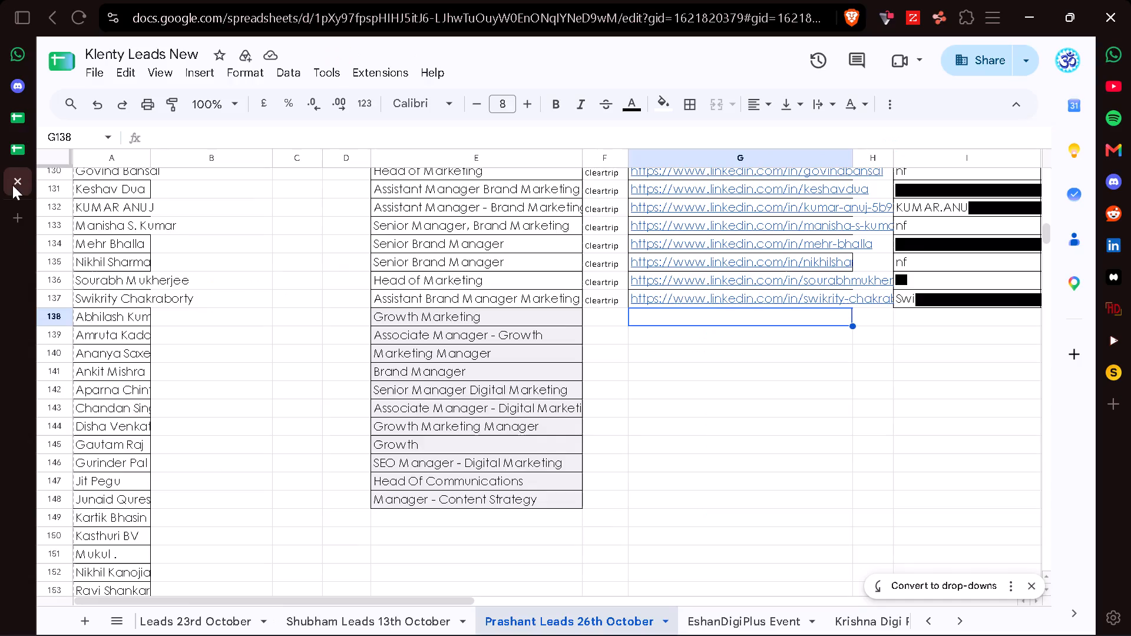
{"action": "scroll", "coordinate": [344, 339], "scroll_direction": "down", "scroll_amount": 1}
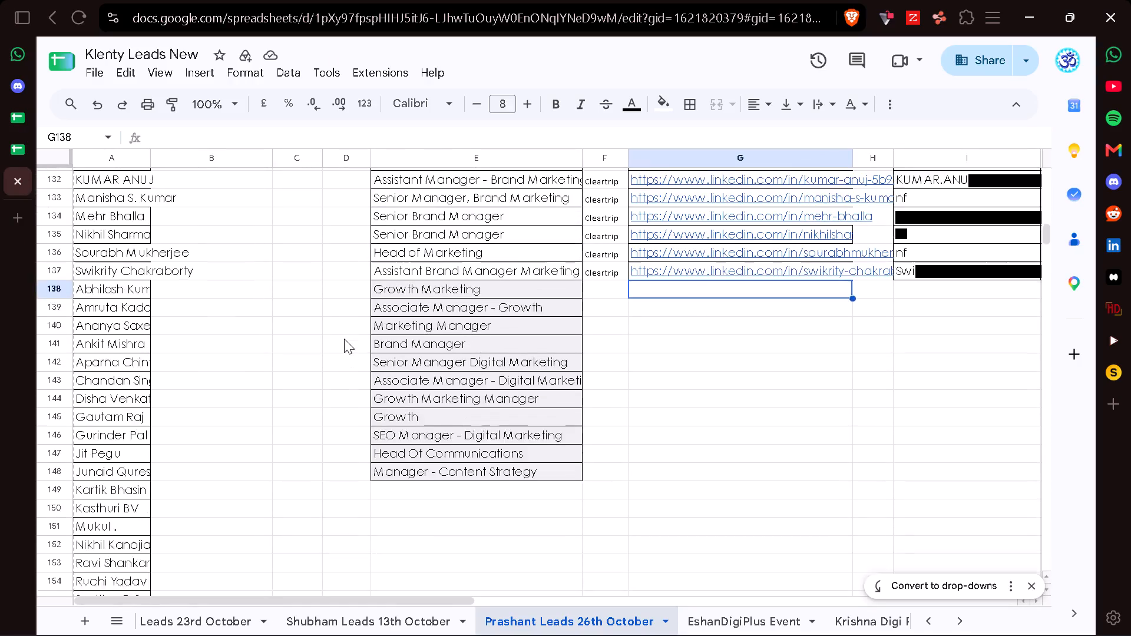
{"action": "key", "text": "ctrl+v"}
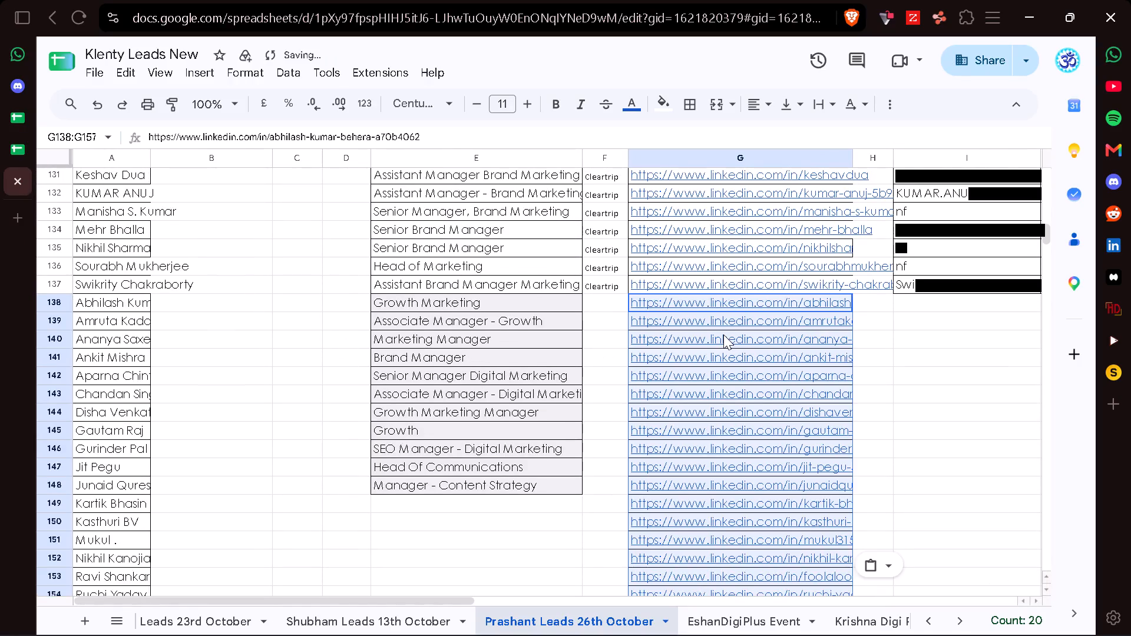
{"action": "scroll", "coordinate": [723, 334], "scroll_direction": "down", "scroll_amount": 1}
{"action": "scroll", "coordinate": [485, 247], "scroll_direction": "up", "scroll_amount": 1}
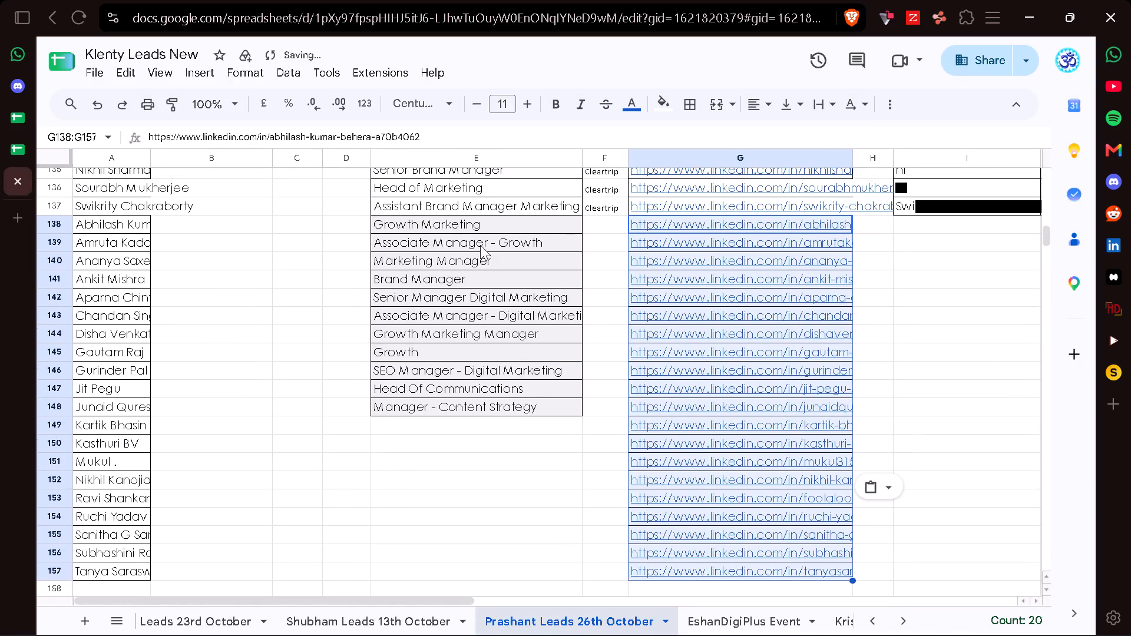
Clear the titles from E138:E148 in the Prashant Leads 26th October sheet.
{"action": "left_click", "coordinate": [429, 221]}
{"action": "key", "text": "ctrl+shift+Down"}
{"action": "key", "text": "BackSpace"}
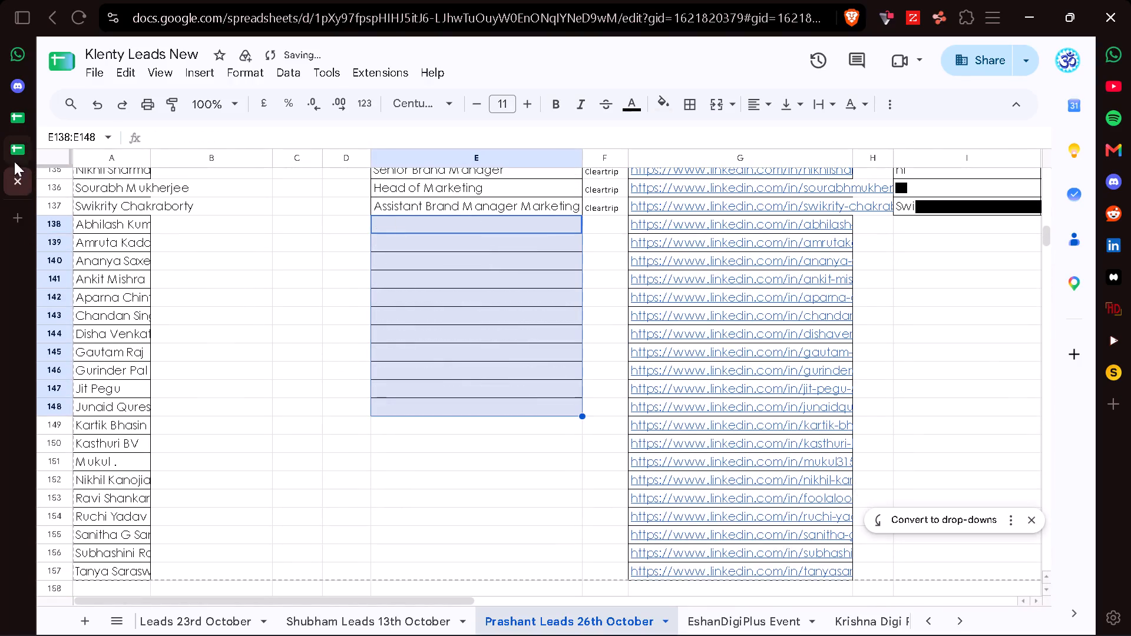
Copy the full title list C4:C23 from the Contact Map into the Prashant Leads 26th October sheet starting at E138.
{"action": "left_click", "coordinate": [16, 154]}
{"action": "scroll", "coordinate": [428, 322], "scroll_direction": "up", "scroll_amount": 4}
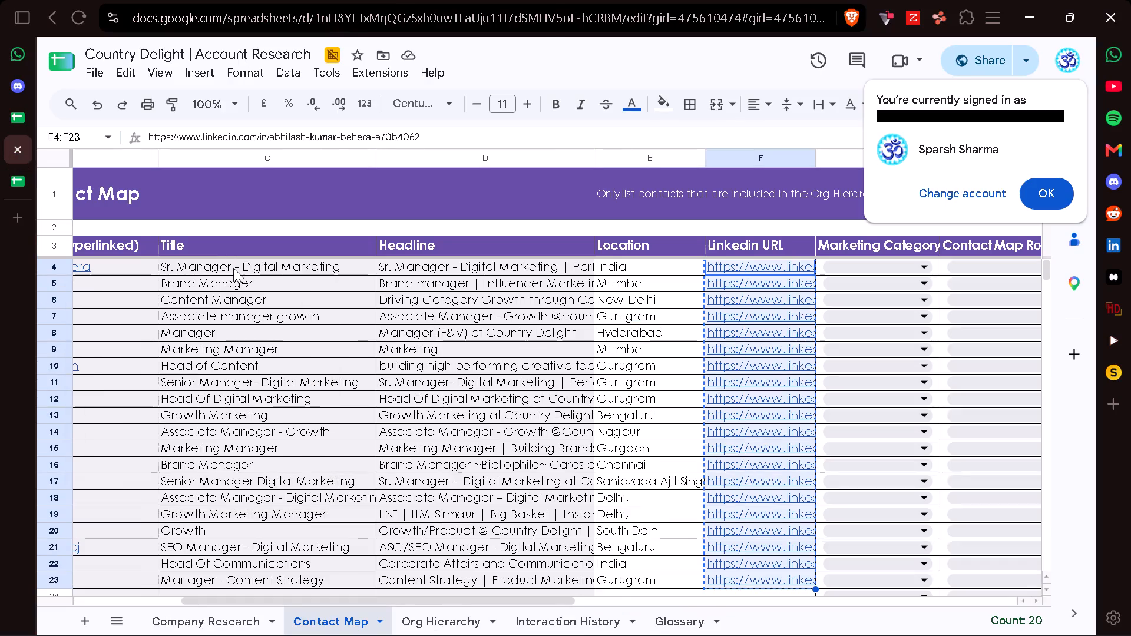
{"action": "left_click", "coordinate": [233, 268]}
{"action": "key", "text": "ctrl+shift+Down"}
{"action": "key", "text": "ctrl+c"}
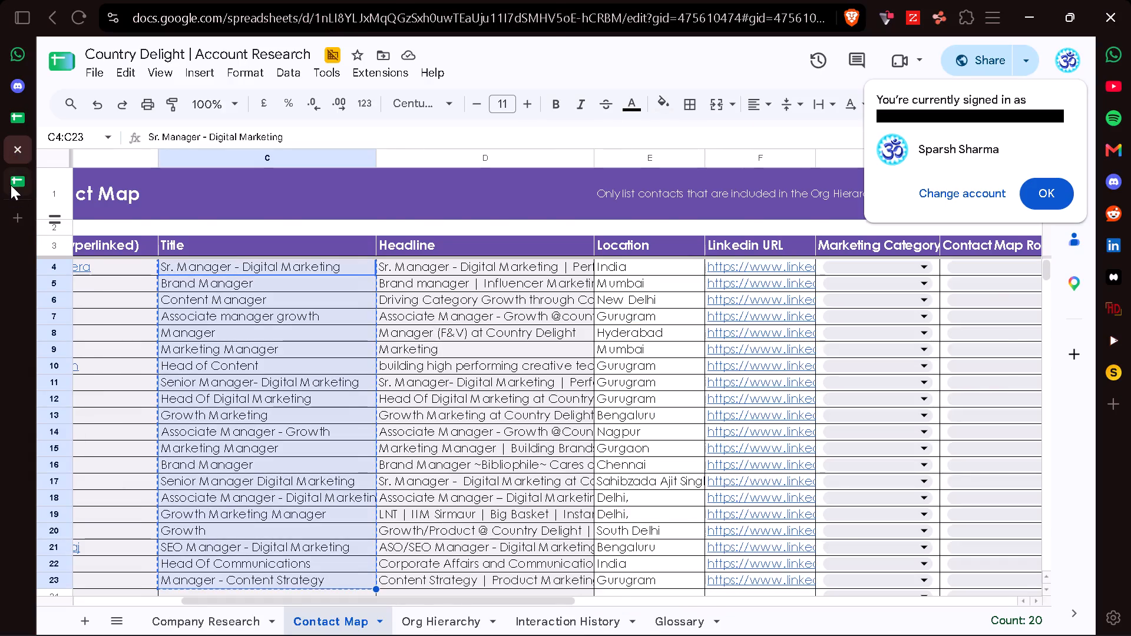
{"action": "left_click", "coordinate": [11, 182]}
{"action": "key", "text": "ctrl+v"}
{"action": "scroll", "coordinate": [362, 306], "scroll_direction": "down", "scroll_amount": 1}
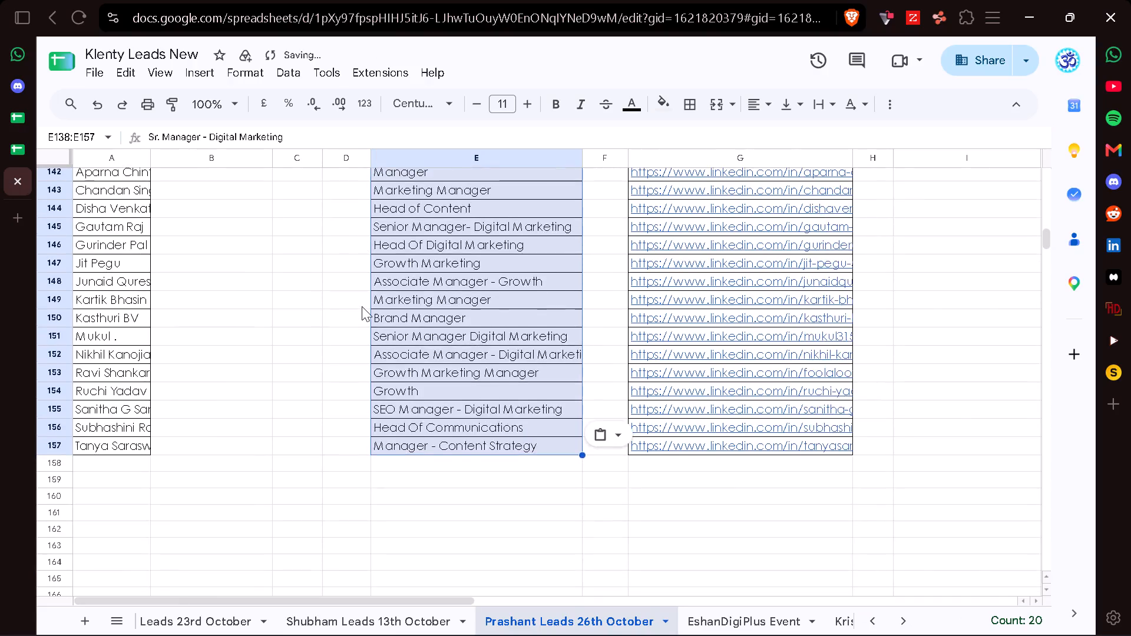
{"action": "scroll", "coordinate": [362, 306], "scroll_direction": "up", "scroll_amount": 3}
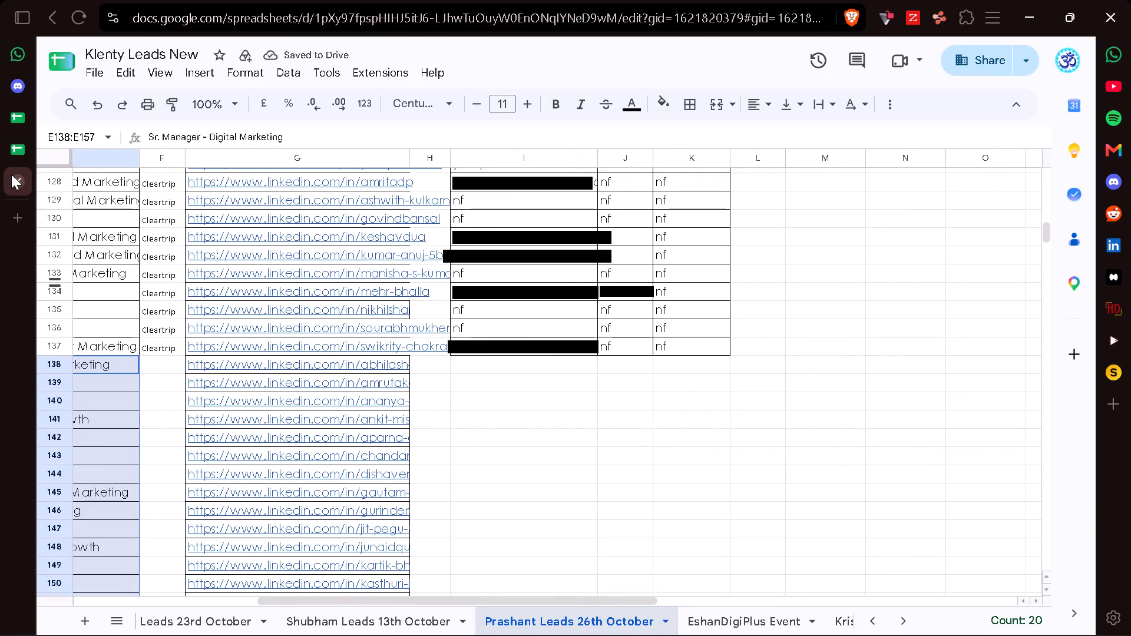
Enter the company name Country Delight in F138, beside the first new contact.
{"action": "left_click", "coordinate": [151, 364]}
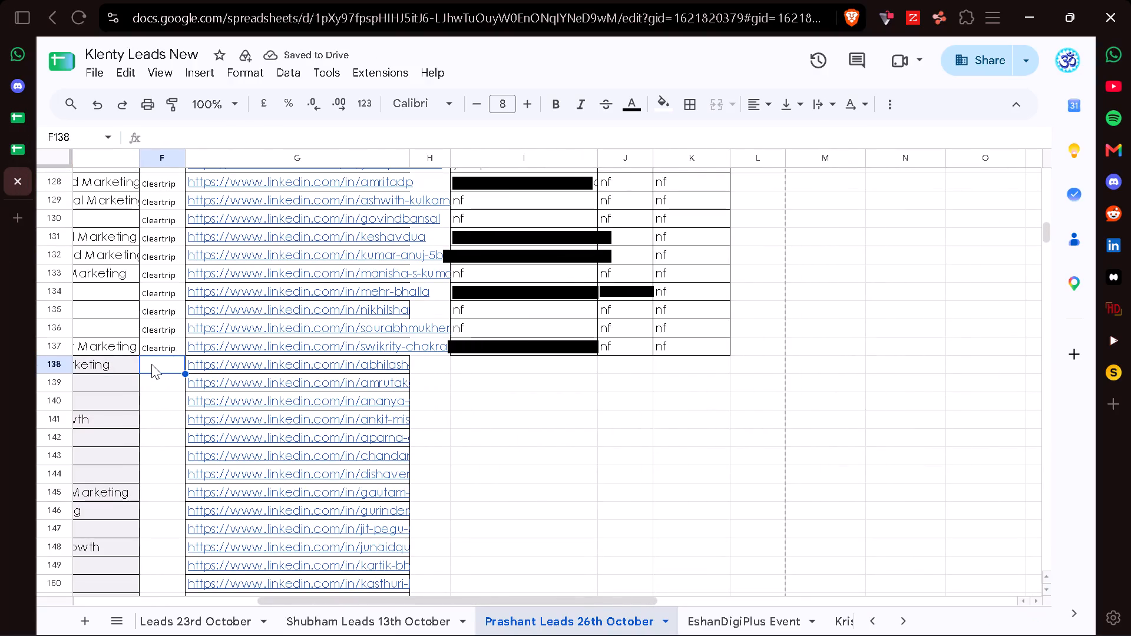
{"action": "type", "text": "Coun"}
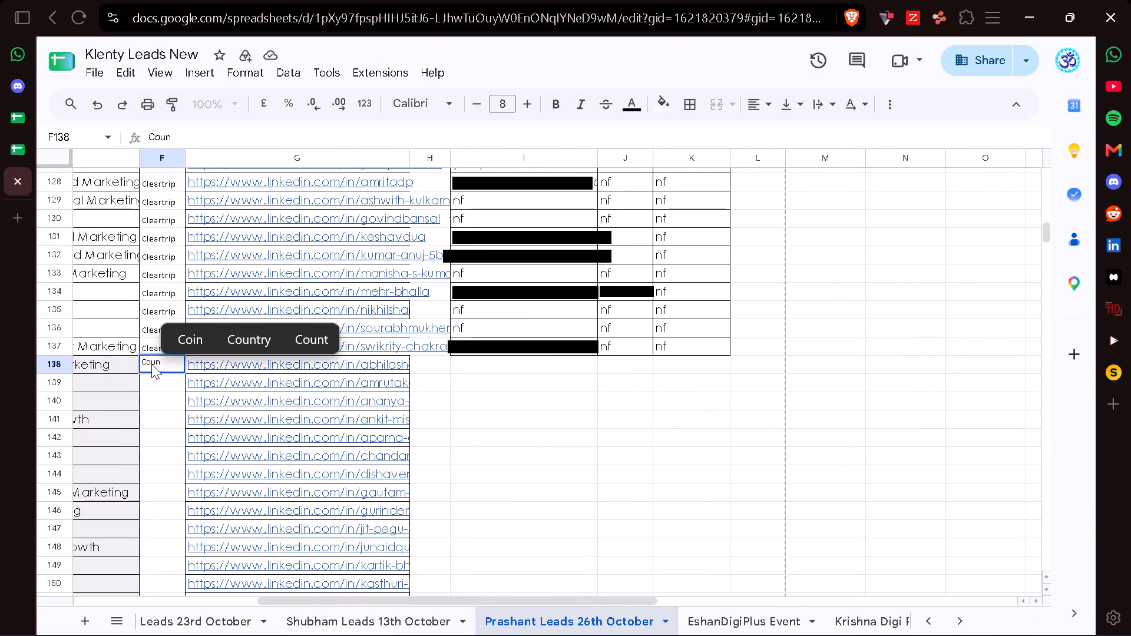
{"action": "type", "text": "try Del"}
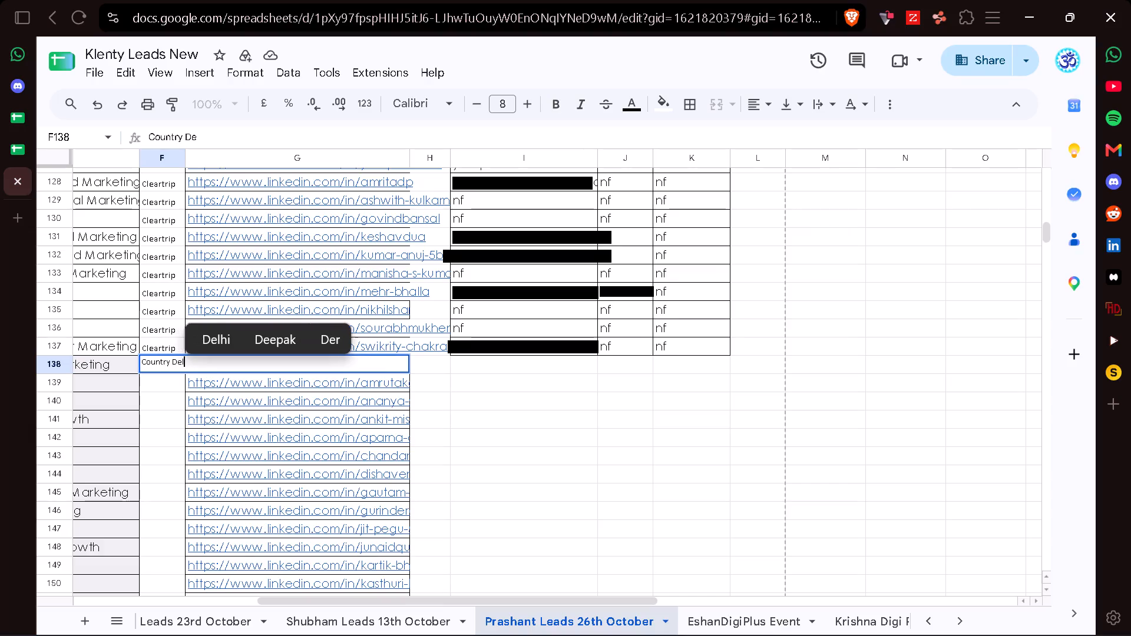
{"action": "type", "text": "ight"}
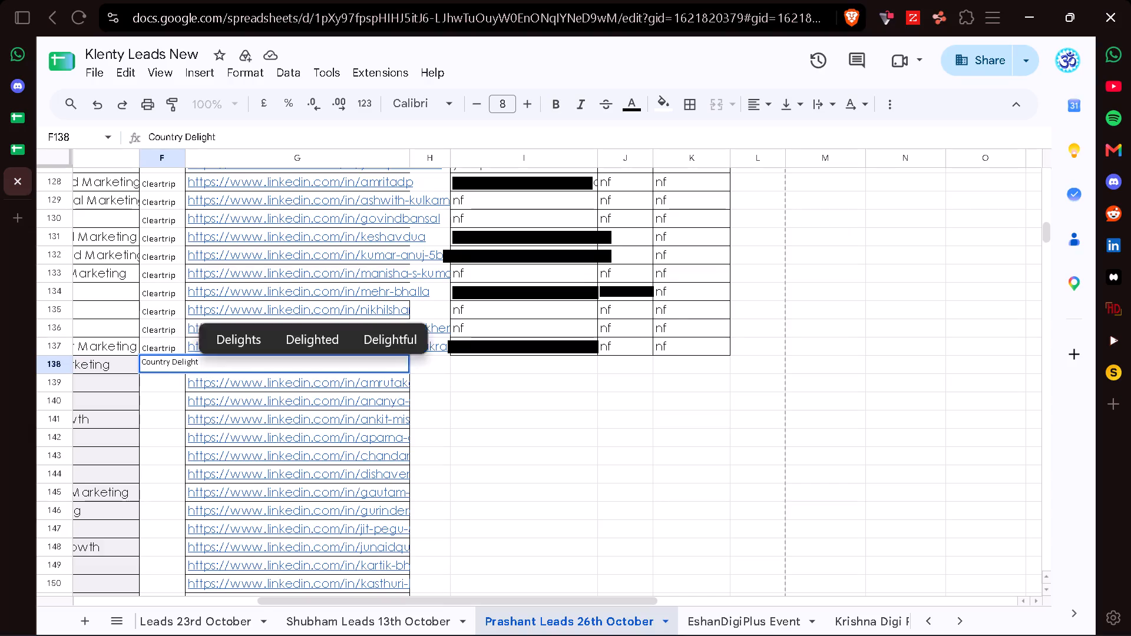
{"action": "key", "text": "Return"}
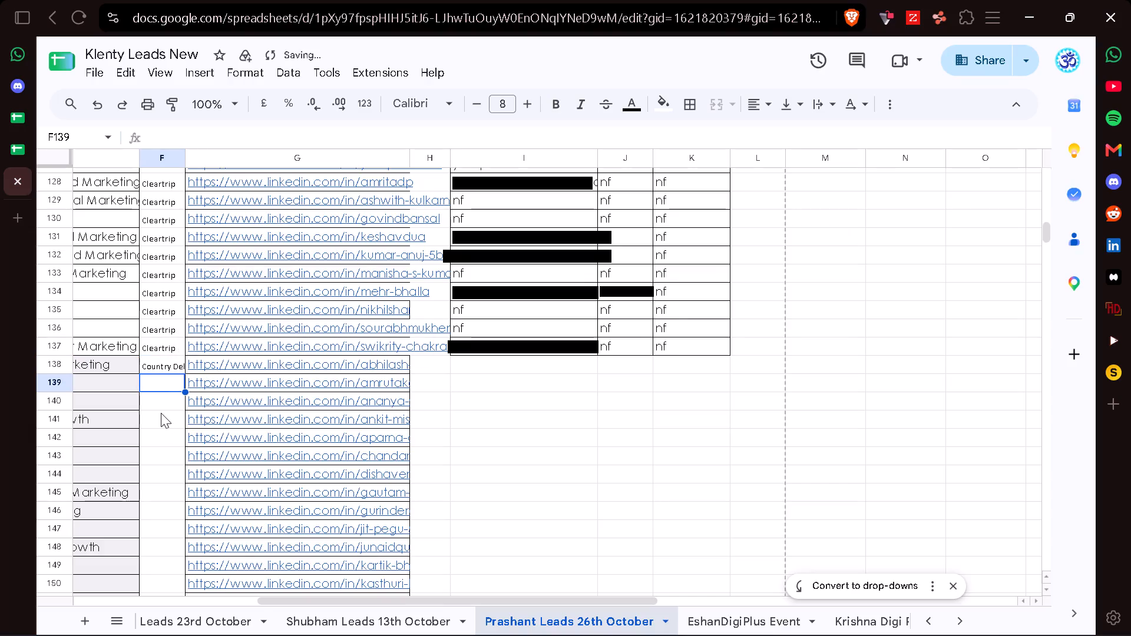
Fill the company name Country Delight from F138 down through F157 in the Prashant Leads 26th October sheet.
{"action": "key", "text": "Up"}
{"action": "left_click_drag", "start_coordinate": [187, 370], "coordinate": [173, 498]}
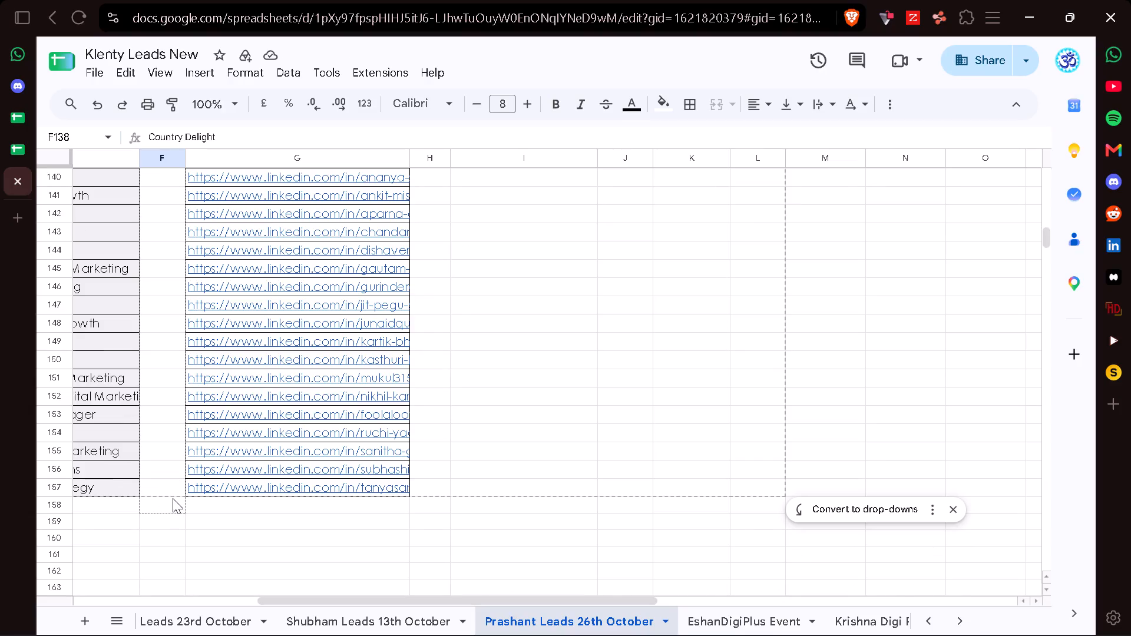
{"action": "left_click_drag", "start_coordinate": [173, 498], "coordinate": [173, 492]}
{"action": "left_click", "coordinate": [944, 503]}
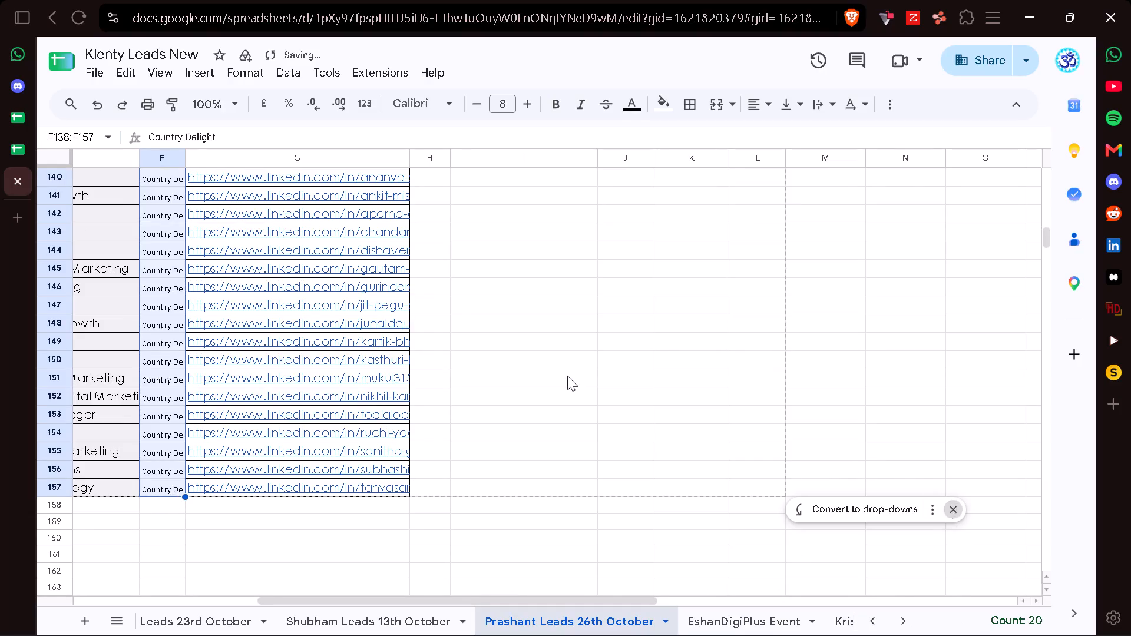
Copy the email, phone and alternate phone entries in L4:N23 of the Country Delight Contact Map into the Prashant Leads 26th October sheet starting at I138.
{"action": "scroll", "coordinate": [567, 376], "scroll_direction": "up", "scroll_amount": 3}
{"action": "left_click", "coordinate": [511, 400]}
{"action": "scroll", "coordinate": [511, 400], "scroll_direction": "down", "scroll_amount": 1}
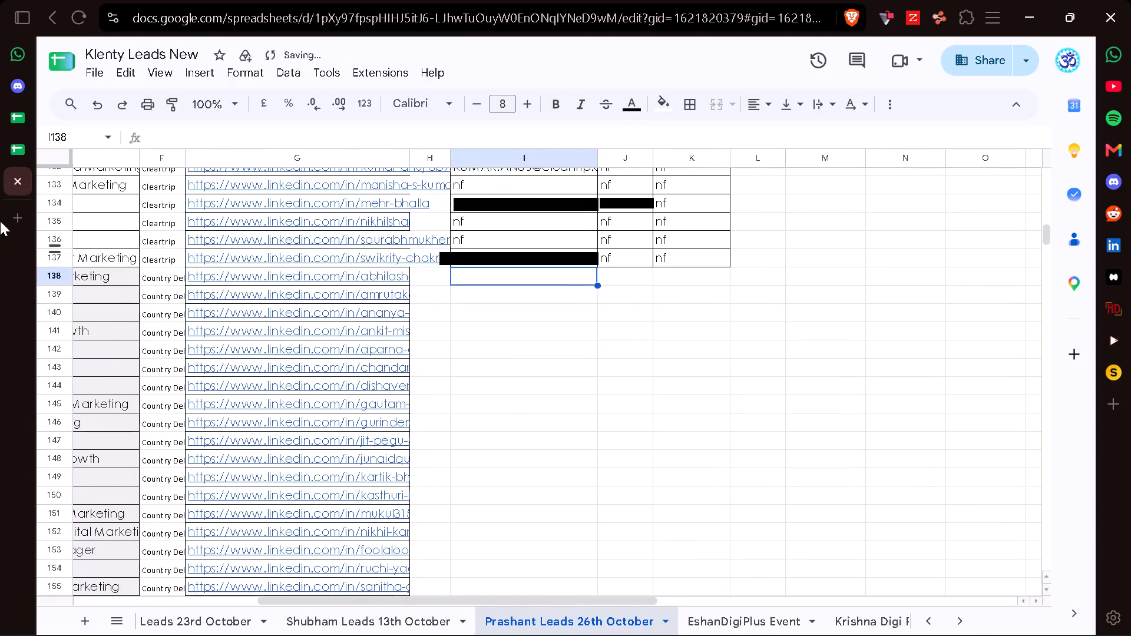
{"action": "left_click", "coordinate": [16, 158]}
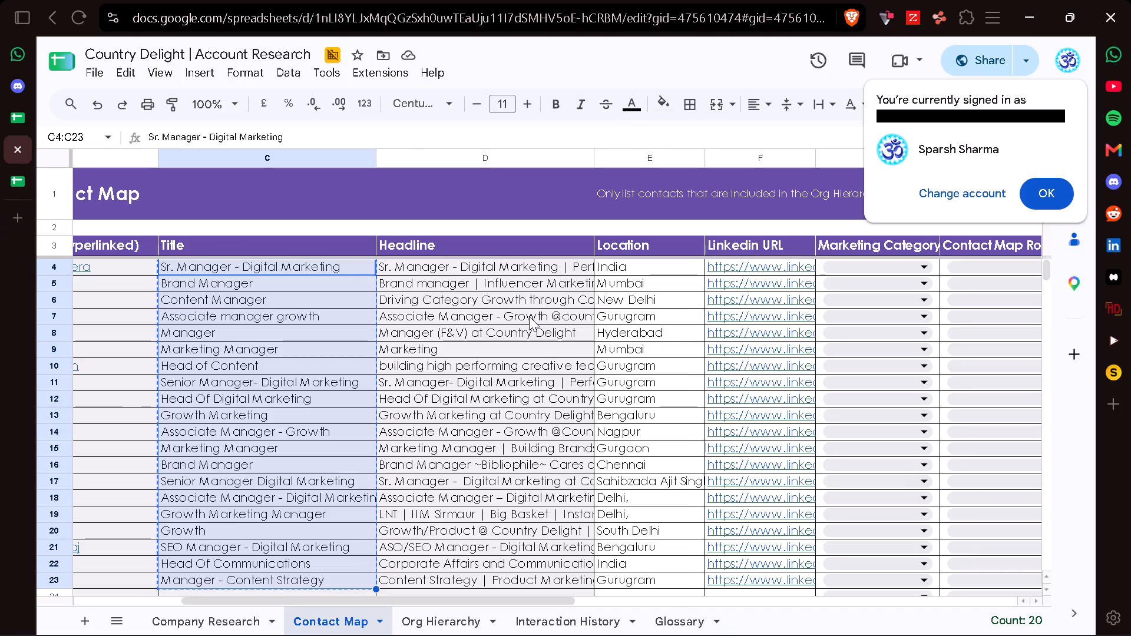
{"action": "scroll", "coordinate": [529, 316], "scroll_direction": "left", "scroll_amount": 7}
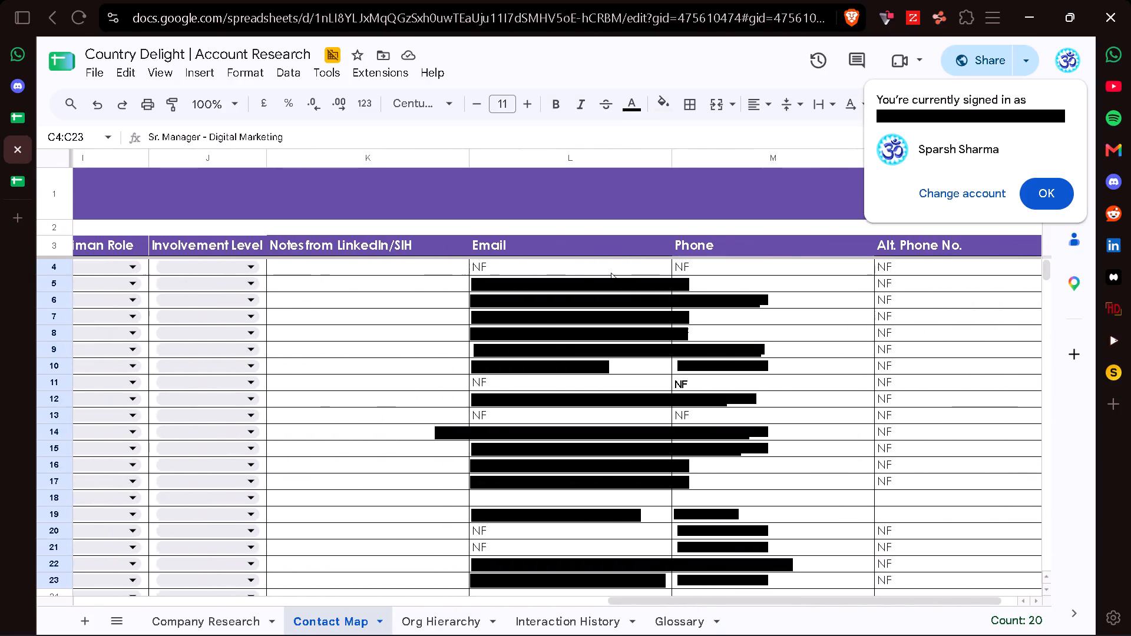
{"action": "left_click", "coordinate": [611, 273]}
{"action": "key", "text": "shift+Right"}
{"action": "key", "text": "shift+Right"}
{"action": "key", "text": "ctrl+shift+Down"}
{"action": "key", "text": "ctrl+shift+Down"}
{"action": "key", "text": "ctrl+shift+Down"}
{"action": "key", "text": "ctrl+shift+Down"}
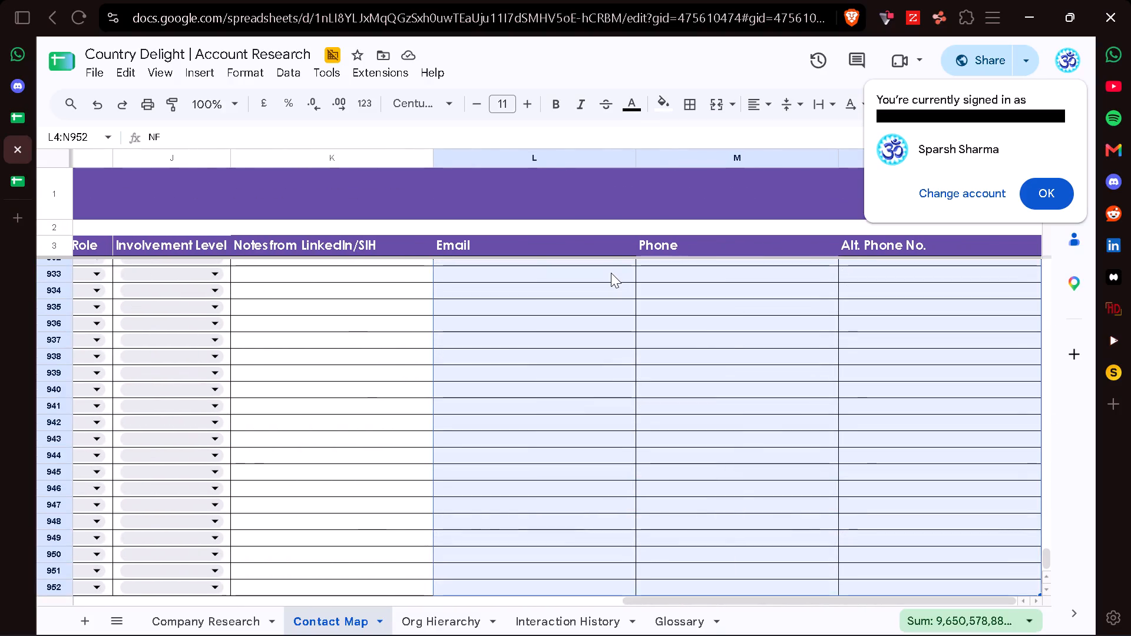
{"action": "key", "text": "ctrl+shift+Up"}
{"action": "scroll", "coordinate": [611, 273], "scroll_direction": "up", "scroll_amount": 1}
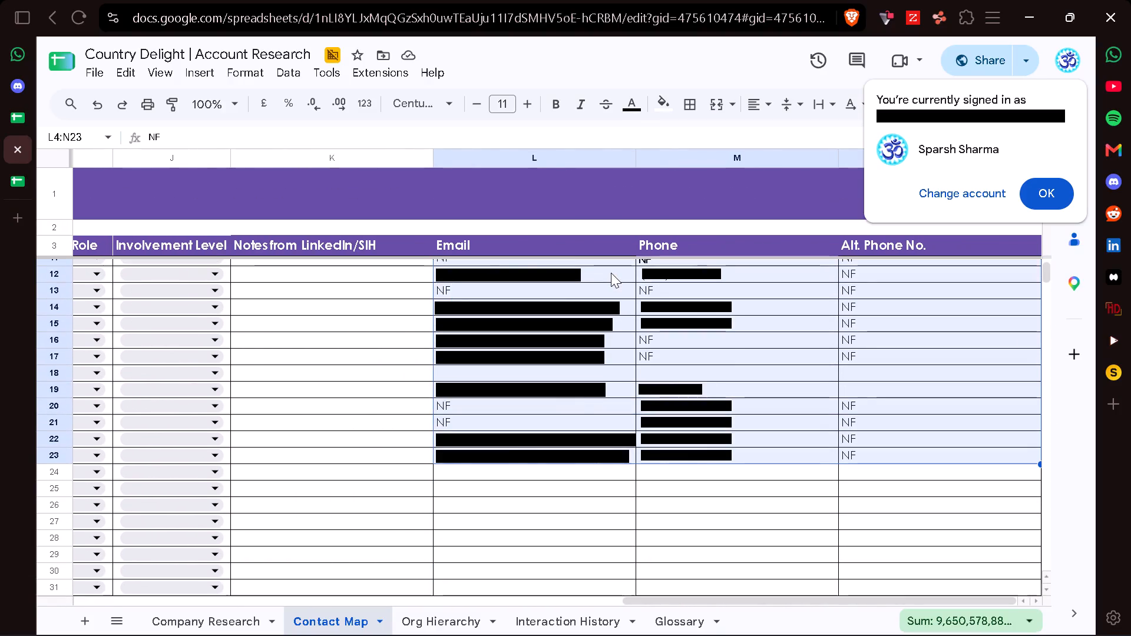
{"action": "key", "text": "ctrl+c"}
{"action": "left_click", "coordinate": [12, 181]}
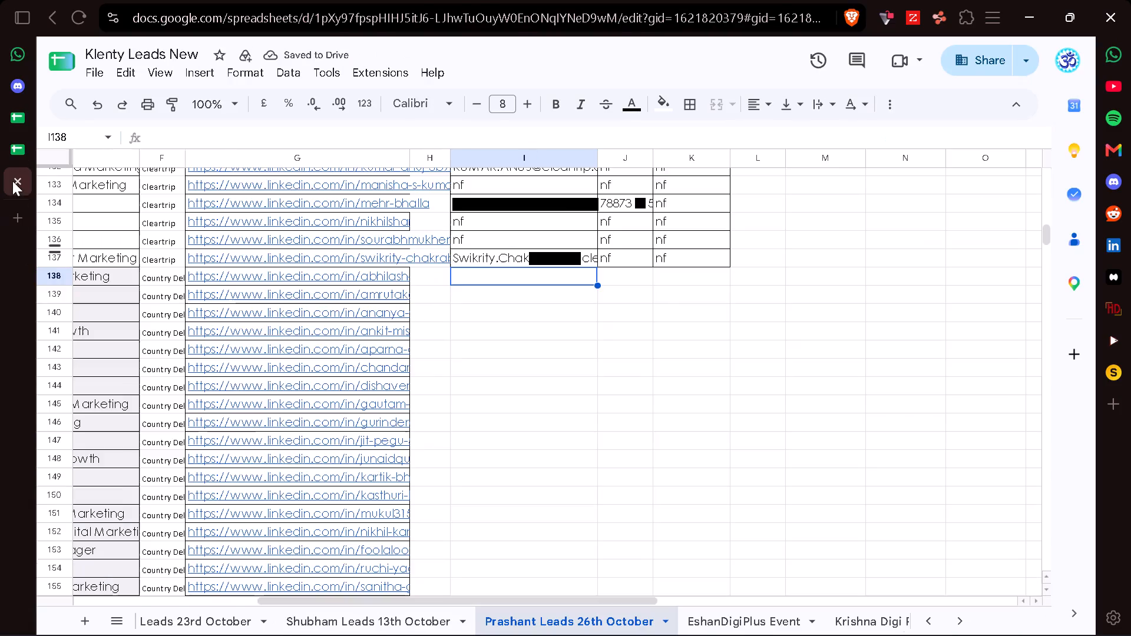
{"action": "key", "text": "ctrl+v"}
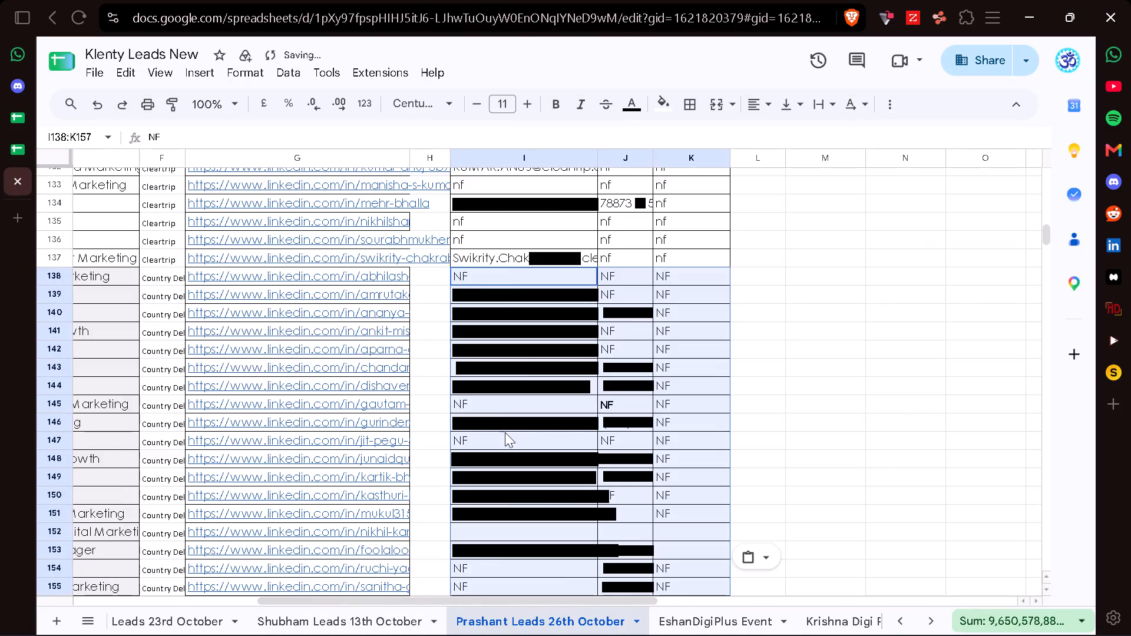
Select A158 for the next contacts, close the Country Delight research, and open the Crocs Contact Map through the AR Master Sheet.
{"action": "scroll", "coordinate": [505, 432], "scroll_direction": "down", "scroll_amount": 3}
{"action": "scroll", "coordinate": [505, 432], "scroll_direction": "right", "scroll_amount": 8}
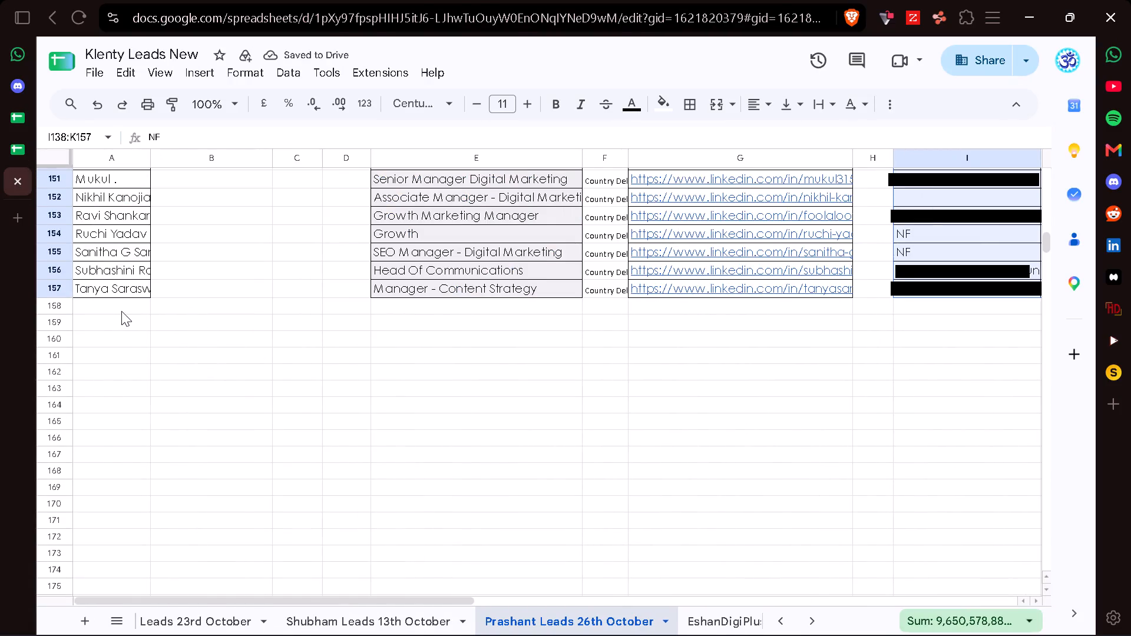
{"action": "left_click", "coordinate": [121, 311]}
{"action": "left_click", "coordinate": [14, 145]}
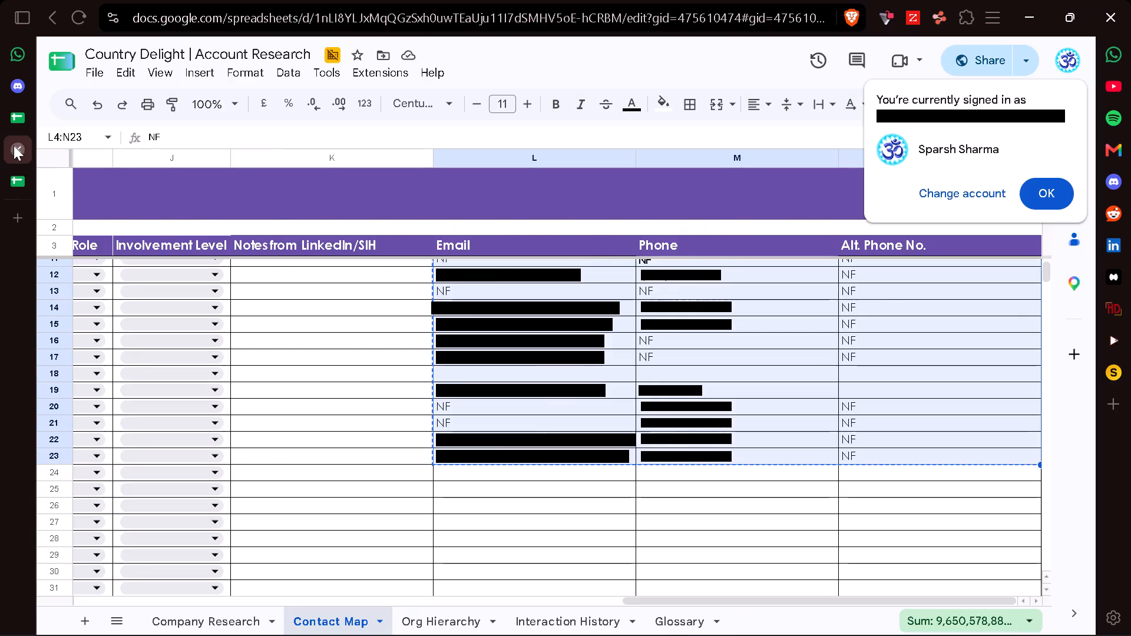
{"action": "left_click", "coordinate": [14, 145]}
{"action": "left_click", "coordinate": [22, 113]}
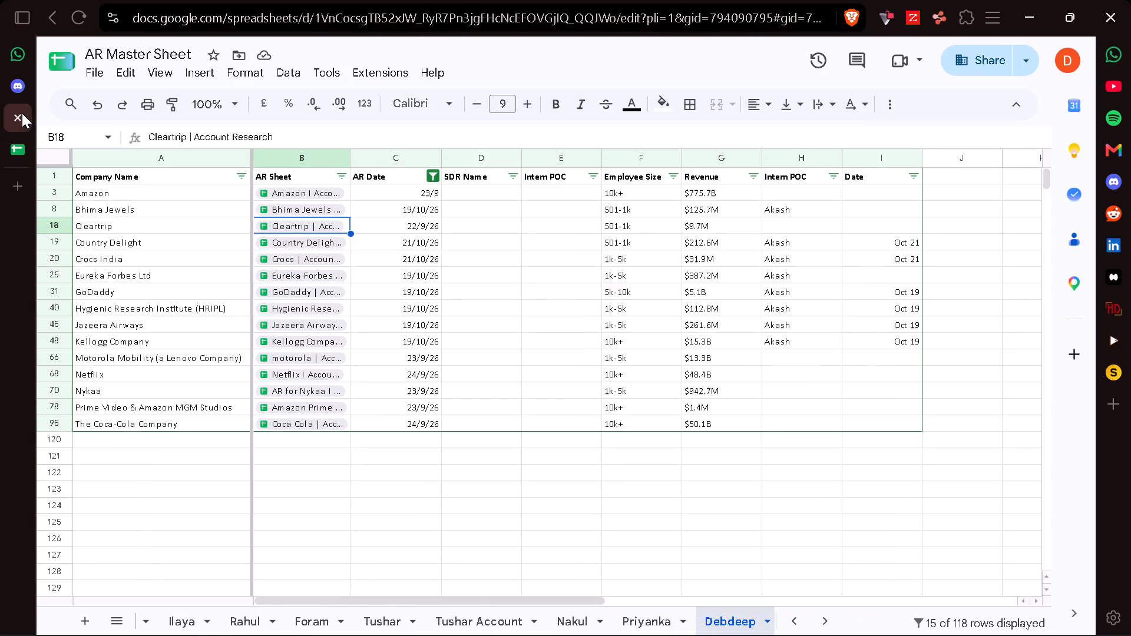
{"action": "left_click", "coordinate": [358, 289]}
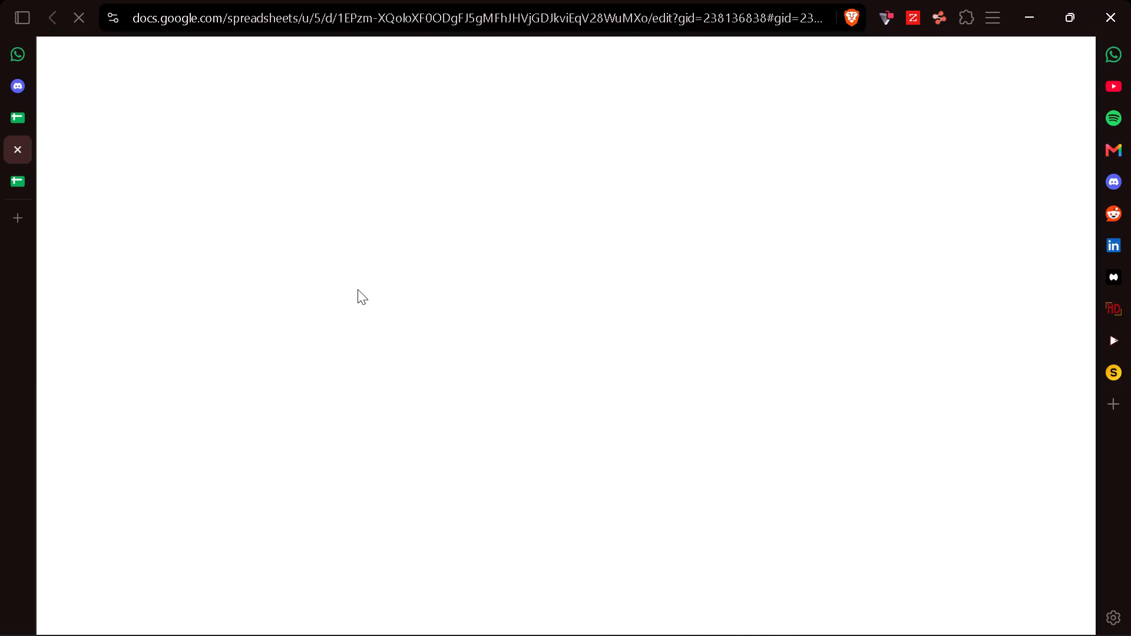
{"action": "left_click", "coordinate": [331, 621]}
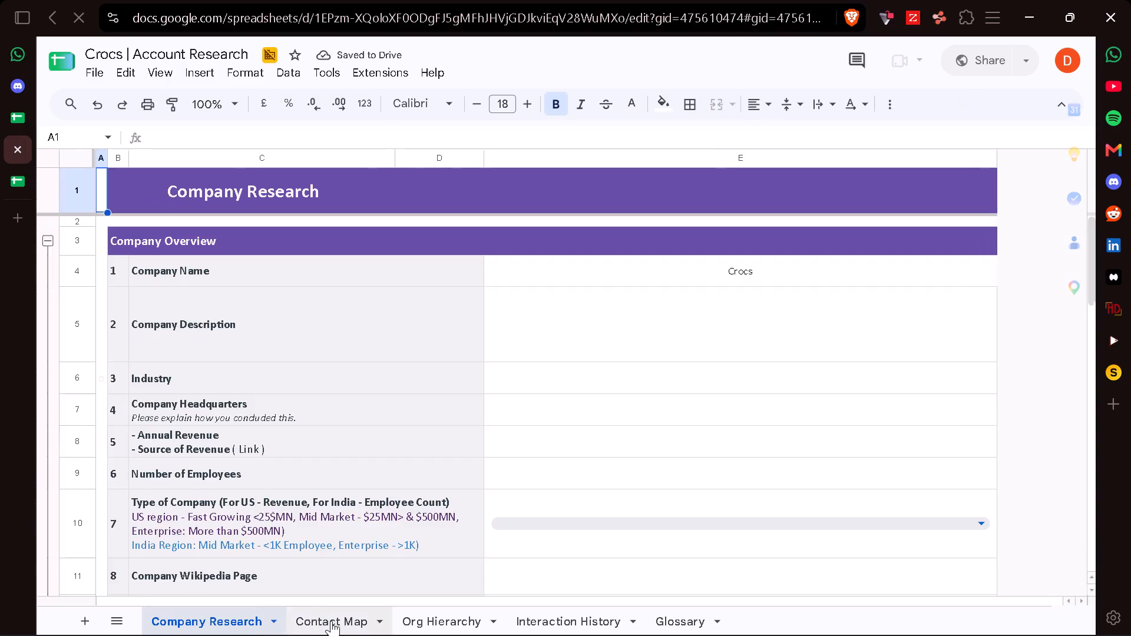
{"action": "scroll", "coordinate": [308, 415], "scroll_direction": "right", "scroll_amount": 2}
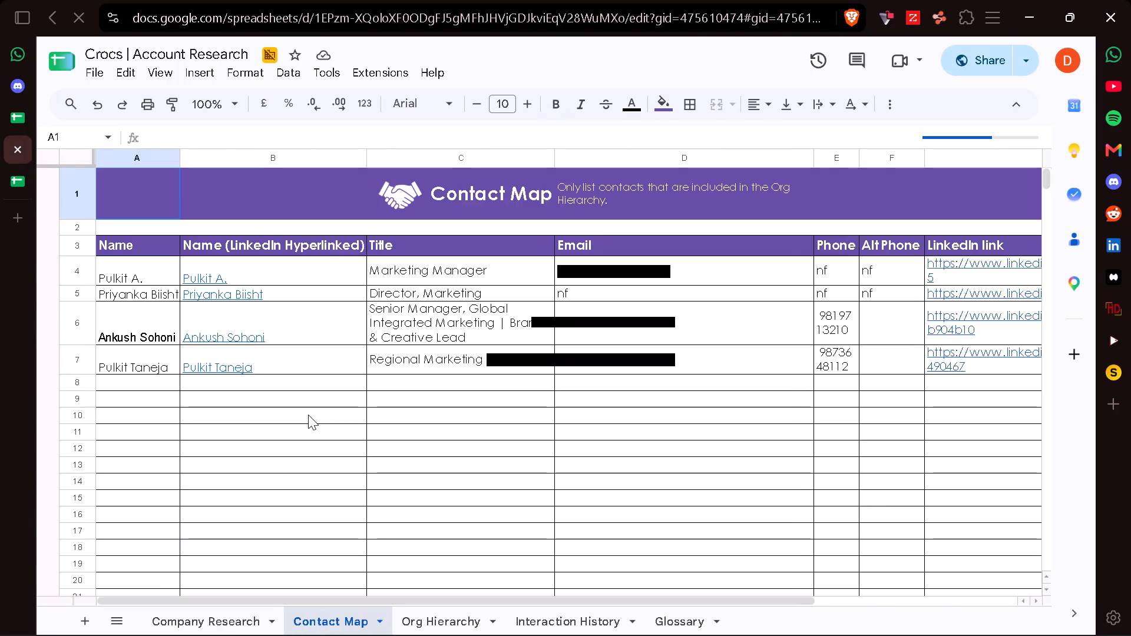
{"action": "scroll", "coordinate": [308, 415], "scroll_direction": "right", "scroll_amount": 1}
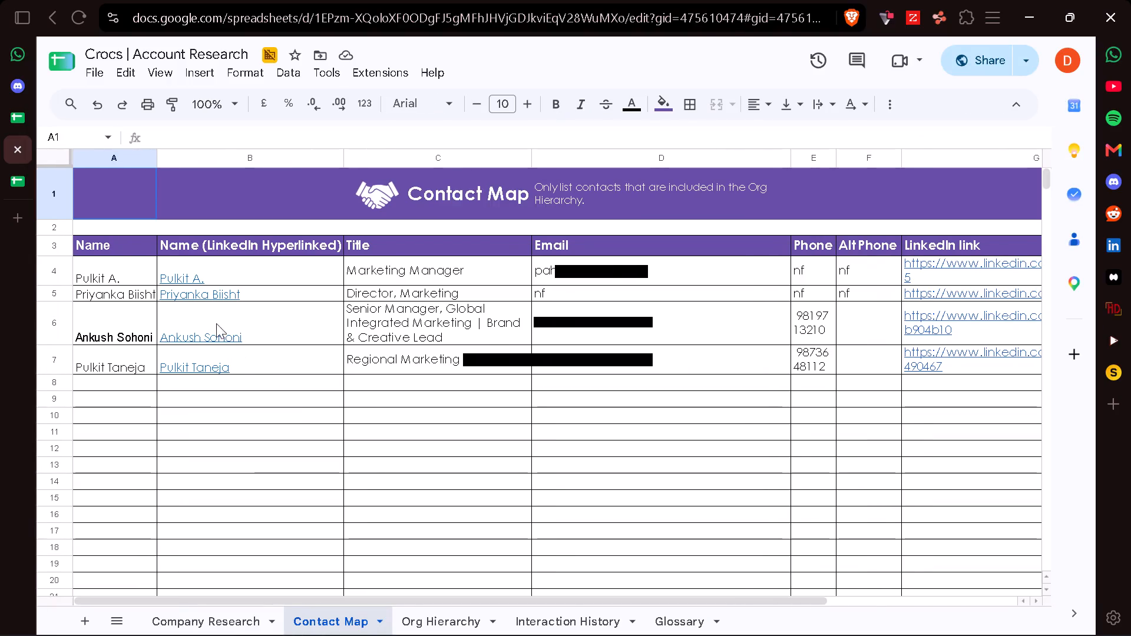
Sort the Crocs contacts in A4:H7 of the Contact Map by Column A, A to Z.
{"action": "key", "text": "ctrl+shift+Down"}
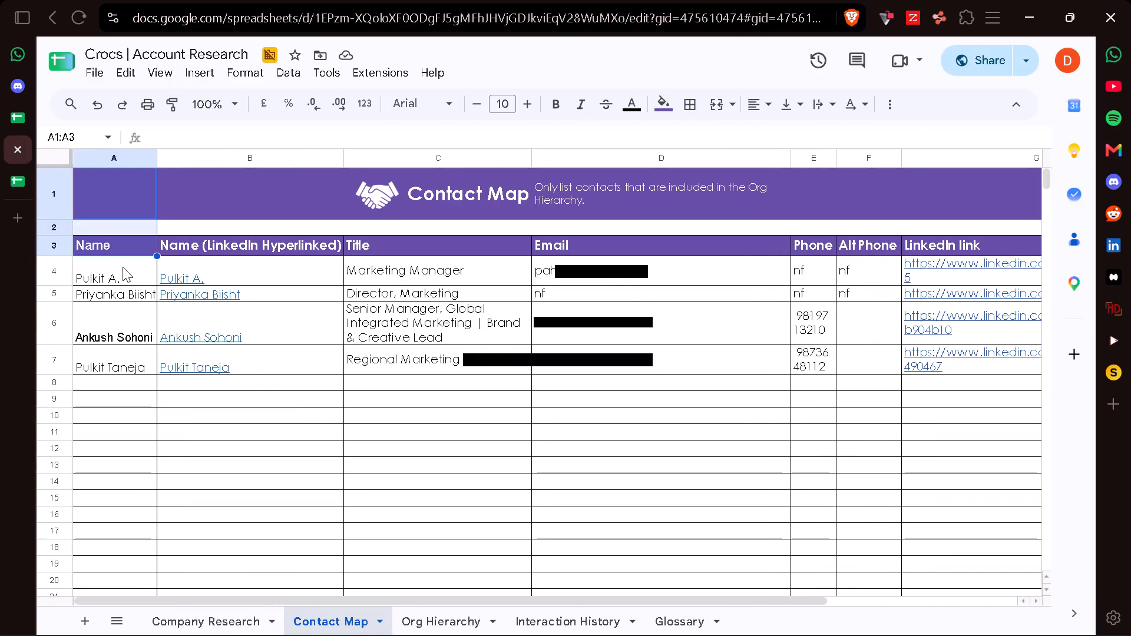
{"action": "left_click", "coordinate": [123, 267]}
{"action": "key", "text": "ctrl+shift+Down"}
{"action": "key", "text": "ctrl+shift+Right"}
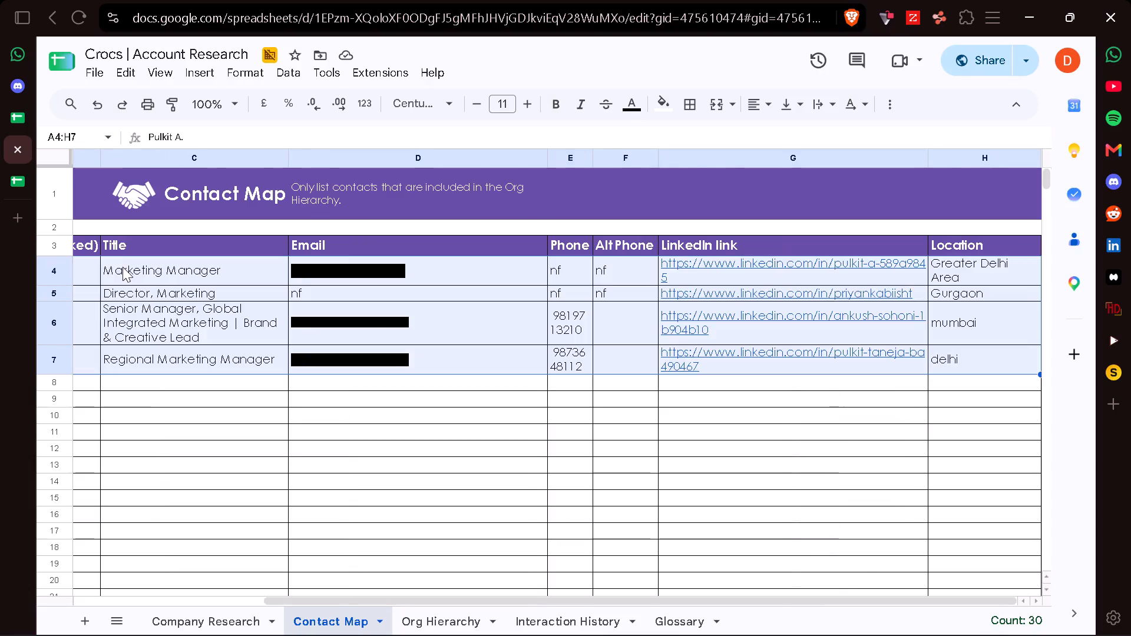
{"action": "key", "text": "ctrl+shift+Right"}
{"action": "right_click", "coordinate": [123, 267]}
{"action": "scroll", "coordinate": [164, 378], "scroll_direction": "down", "scroll_amount": 4}
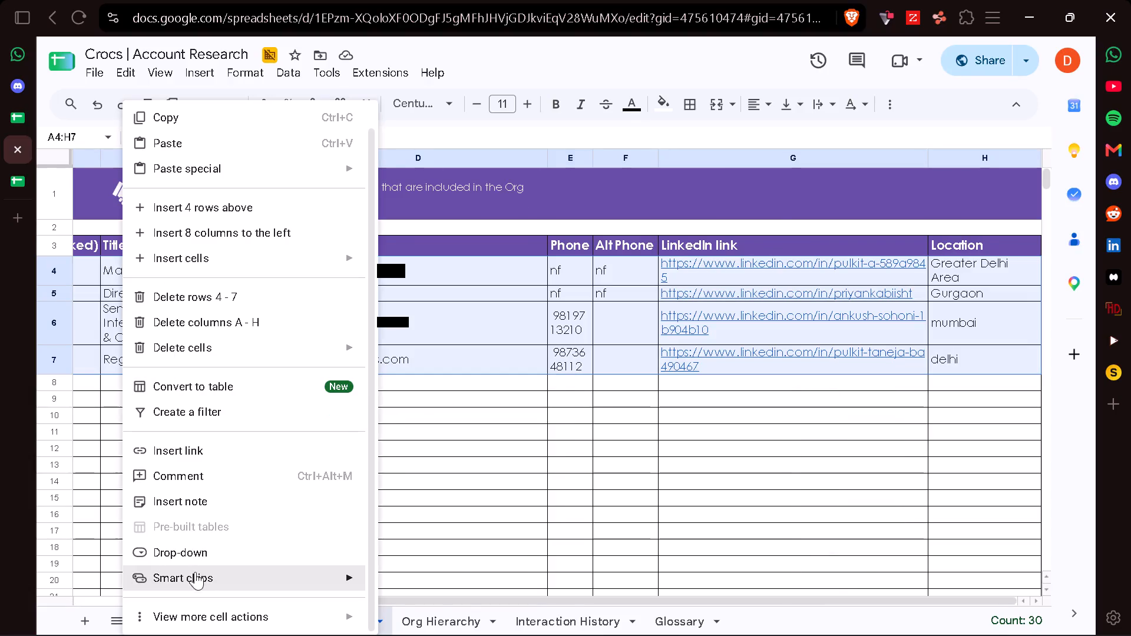
{"action": "left_click", "coordinate": [414, 544]}
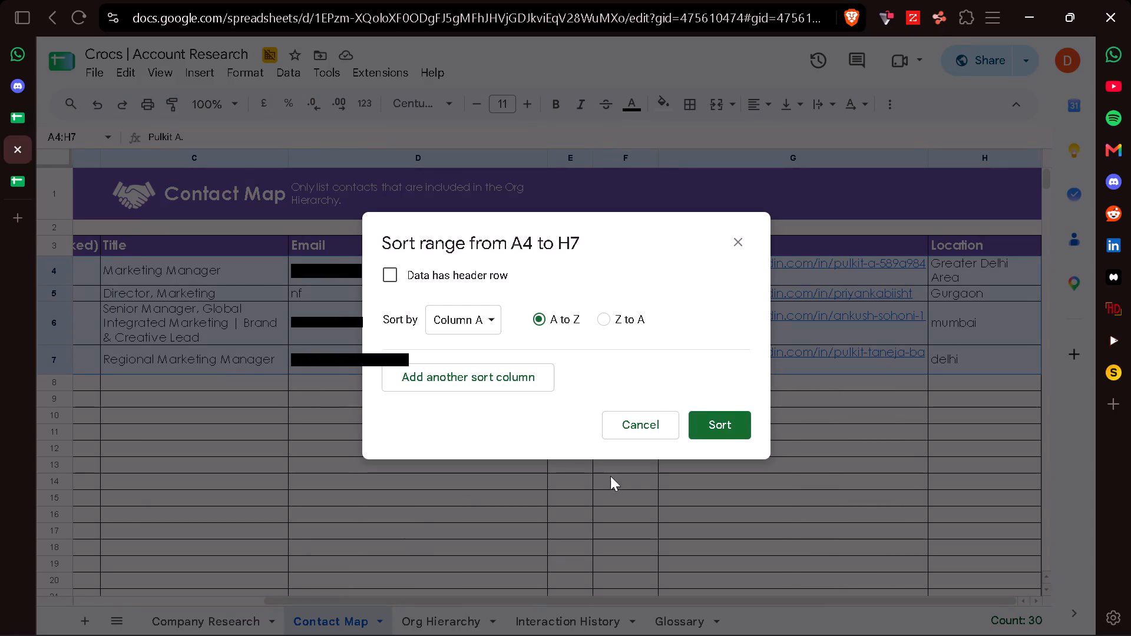
{"action": "left_click", "coordinate": [697, 423]}
Copy the Crocs contact names in A4:A7 into the Prashant Leads 26th October sheet starting at A158.
{"action": "scroll", "coordinate": [280, 469], "scroll_direction": "right", "scroll_amount": 6}
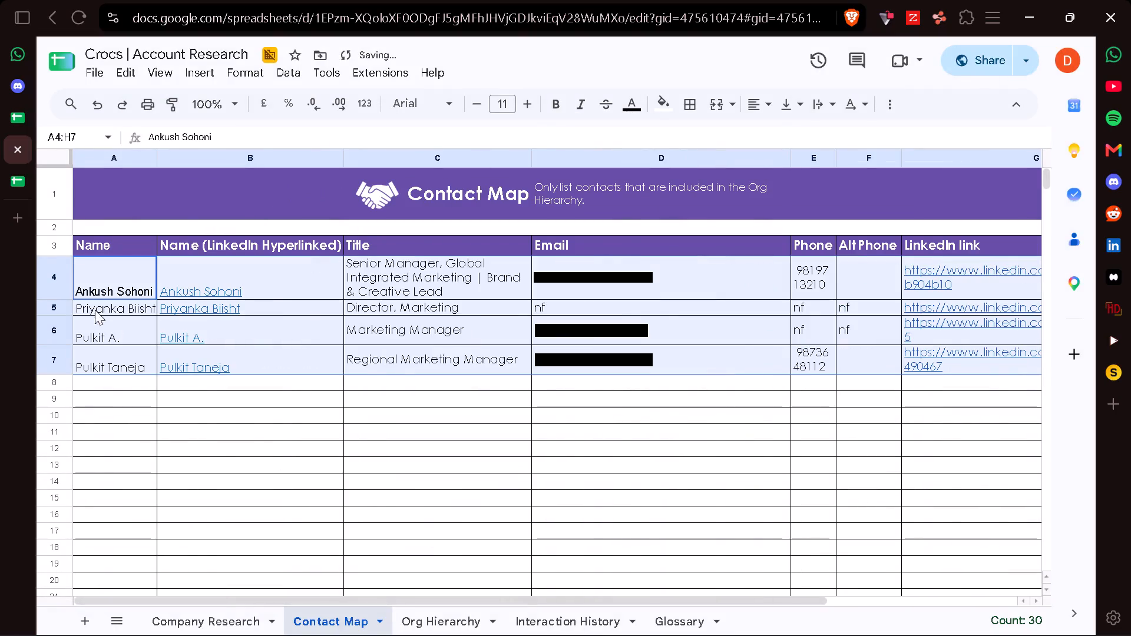
{"action": "left_click", "coordinate": [112, 265]}
{"action": "key", "text": "ctrl+shift+Down"}
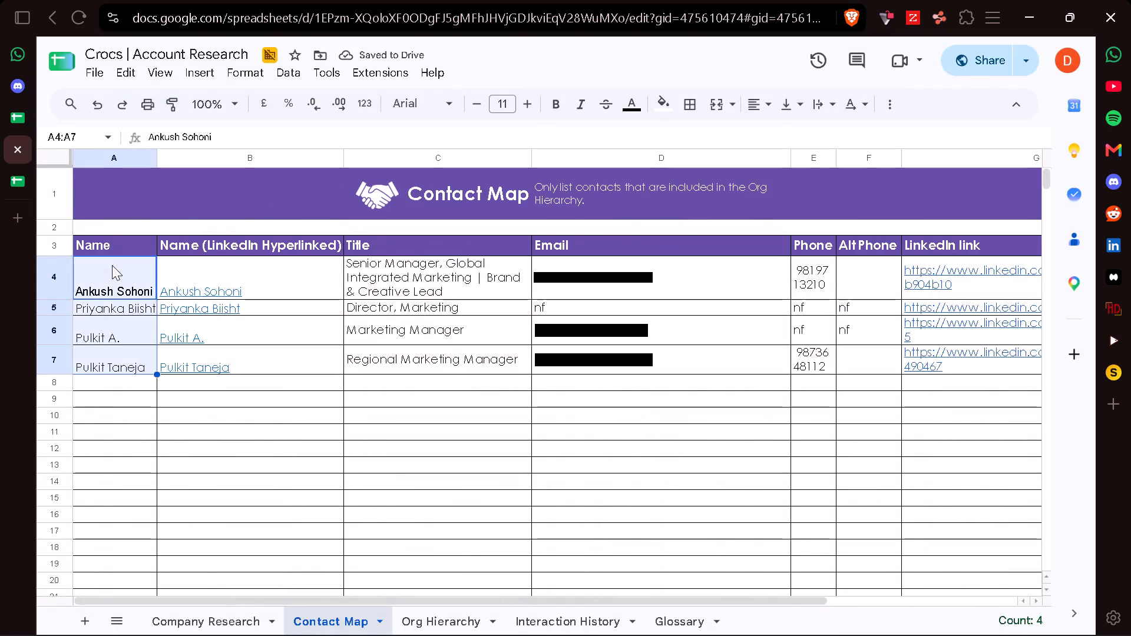
{"action": "key", "text": "ctrl+c"}
{"action": "left_click", "coordinate": [14, 173]}
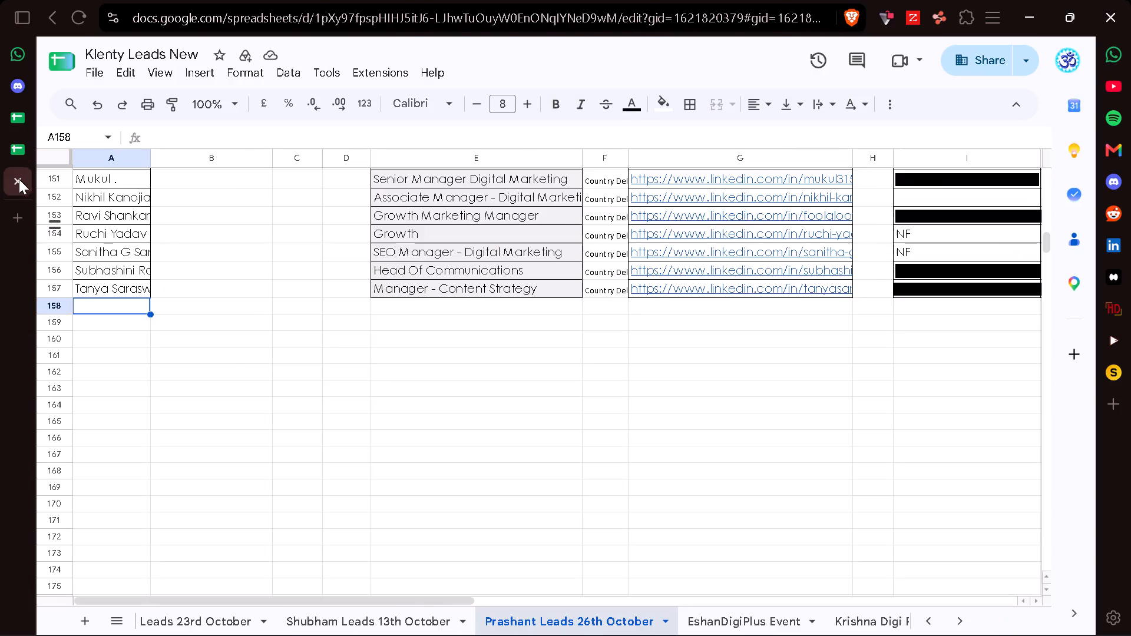
{"action": "key", "text": "ctrl+v"}
Select E158 as the destination for the titles and copy C4:C7 from the Crocs Contact Map.
{"action": "key", "text": "Right"}
{"action": "key", "text": "Right"}
{"action": "key", "text": "Right"}
{"action": "key", "text": "Right"}
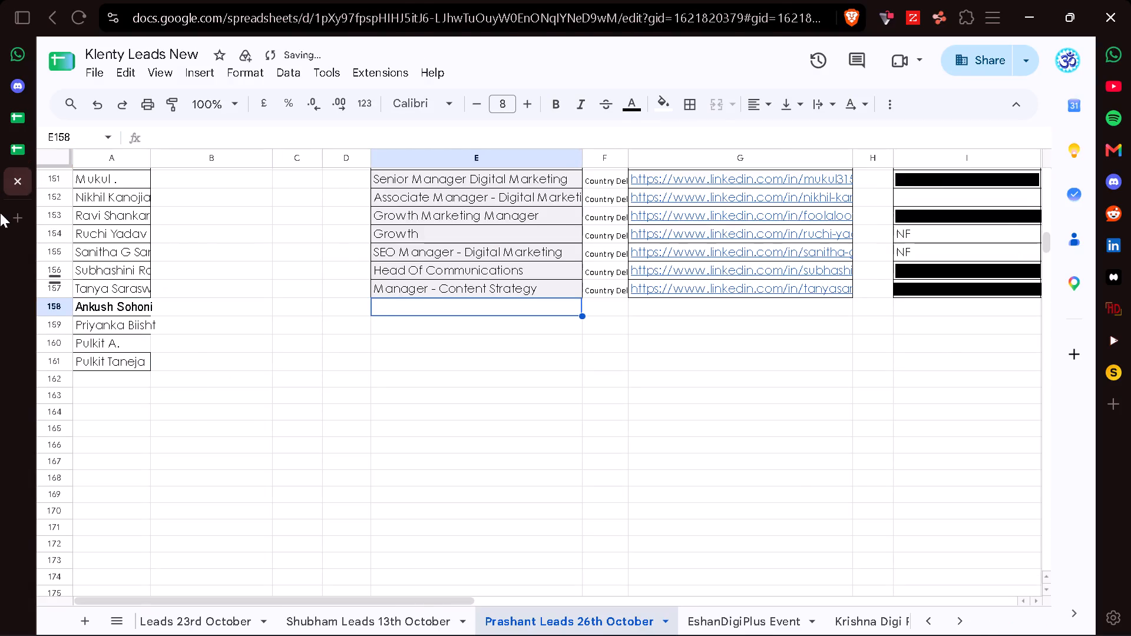
{"action": "left_click", "coordinate": [18, 146]}
{"action": "left_click", "coordinate": [436, 268]}
{"action": "key", "text": "ctrl+shift+Down"}
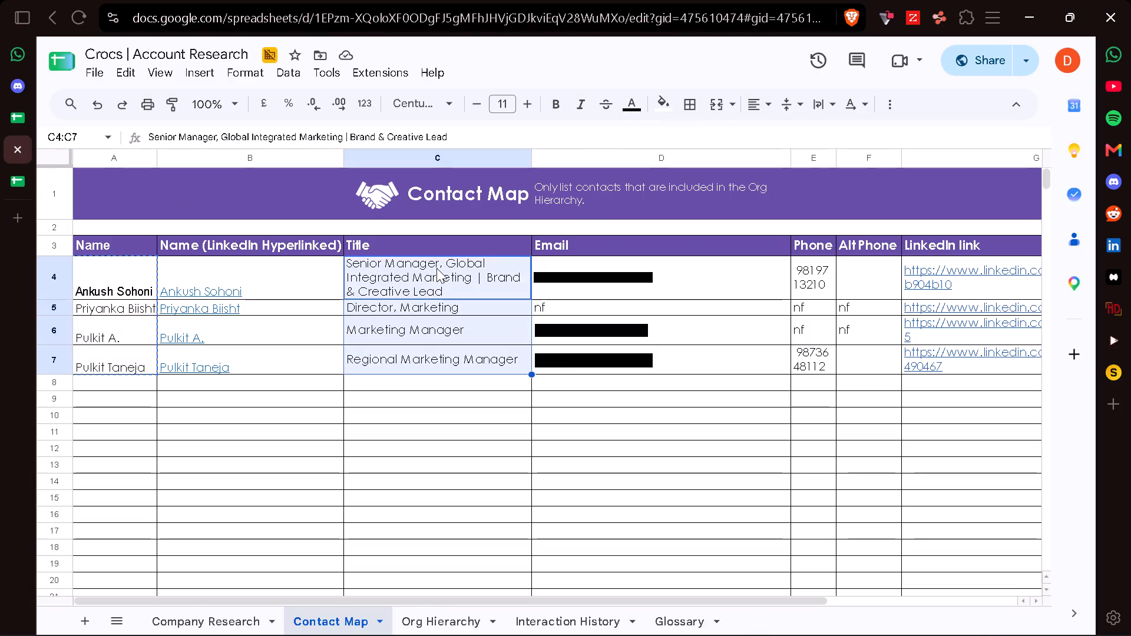
{"action": "key", "text": "ctrl+c"}
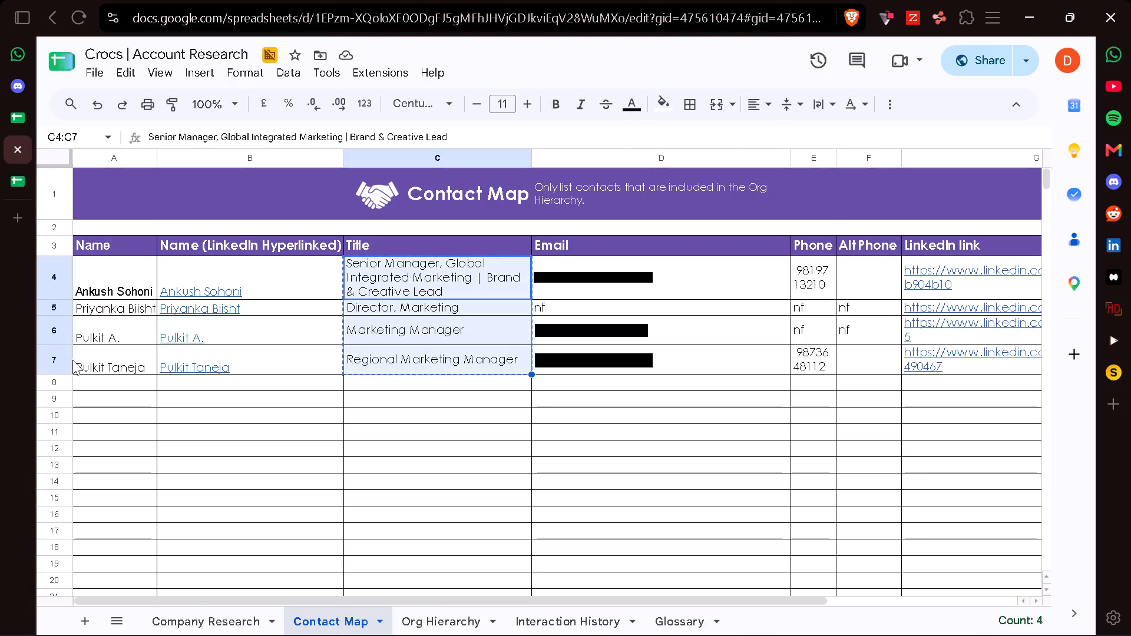
Delete row 7, the Regional Marketing Manager contact, from the Crocs Contact Map.
{"action": "left_click", "coordinate": [56, 360]}
{"action": "right_click", "coordinate": [56, 360]}
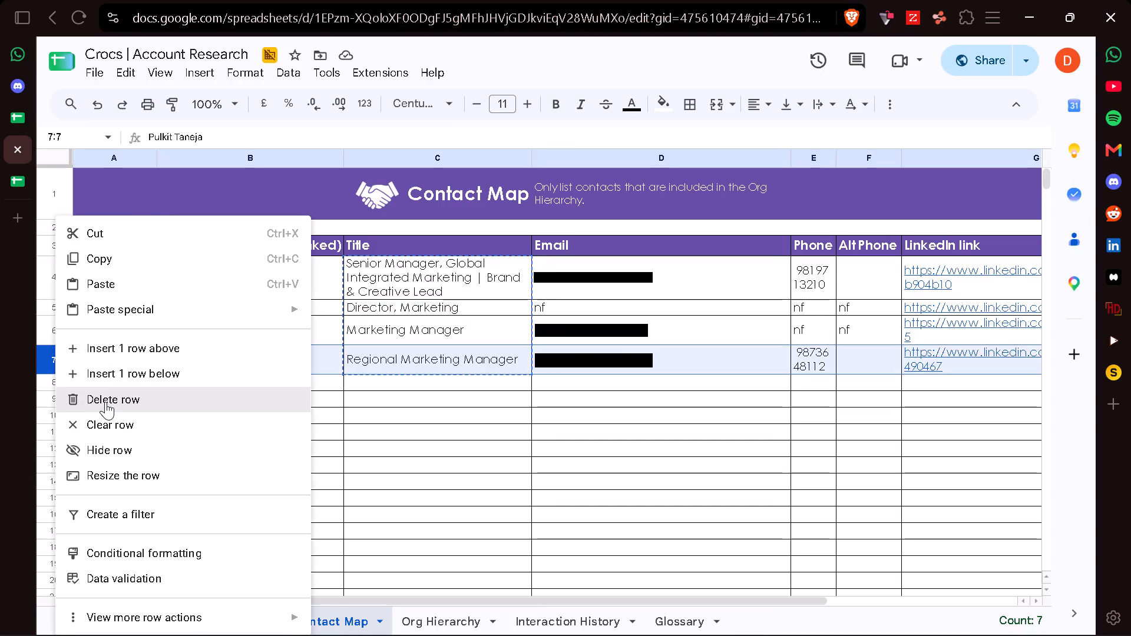
{"action": "left_click", "coordinate": [106, 401]}
Copy the titles in C4:C6 of the Crocs Contact Map into the Prashant Leads 26th October sheet starting at E158.
{"action": "left_click", "coordinate": [378, 274]}
{"action": "key", "text": "shift+Down"}
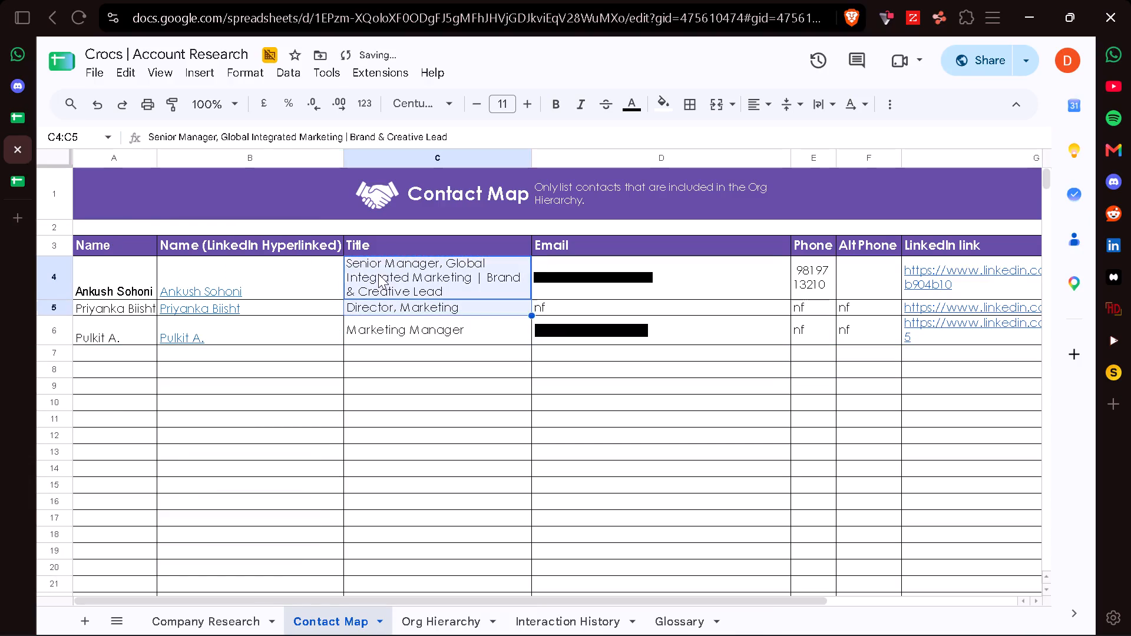
{"action": "key", "text": "shift+Down"}
{"action": "key", "text": "ctrl+c"}
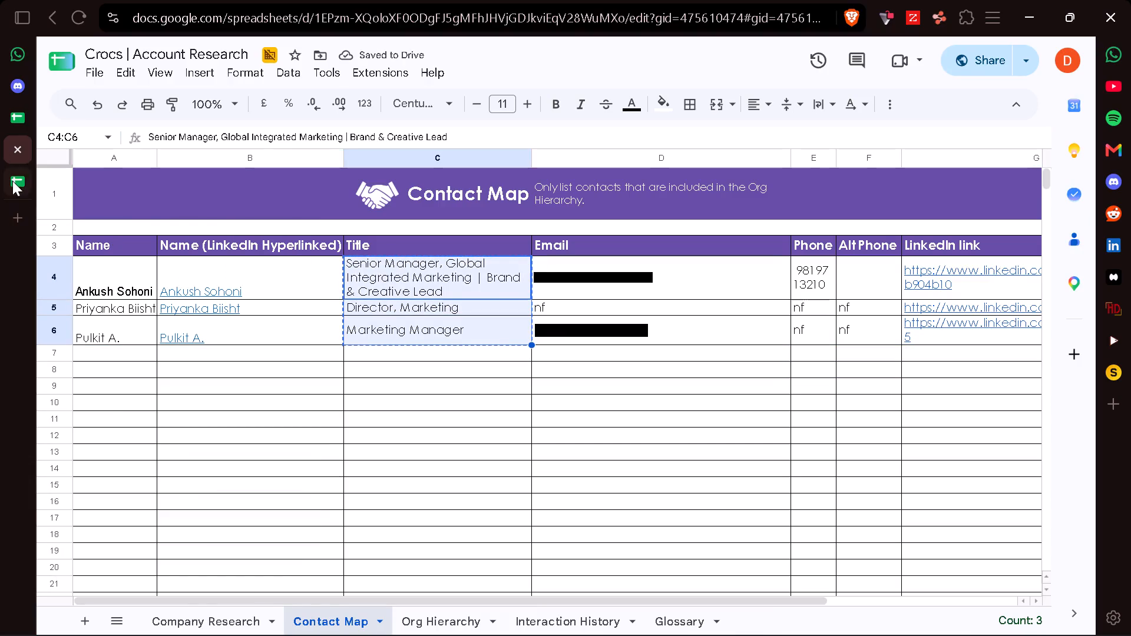
{"action": "left_click", "coordinate": [12, 181]}
{"action": "key", "text": "ctrl+v"}
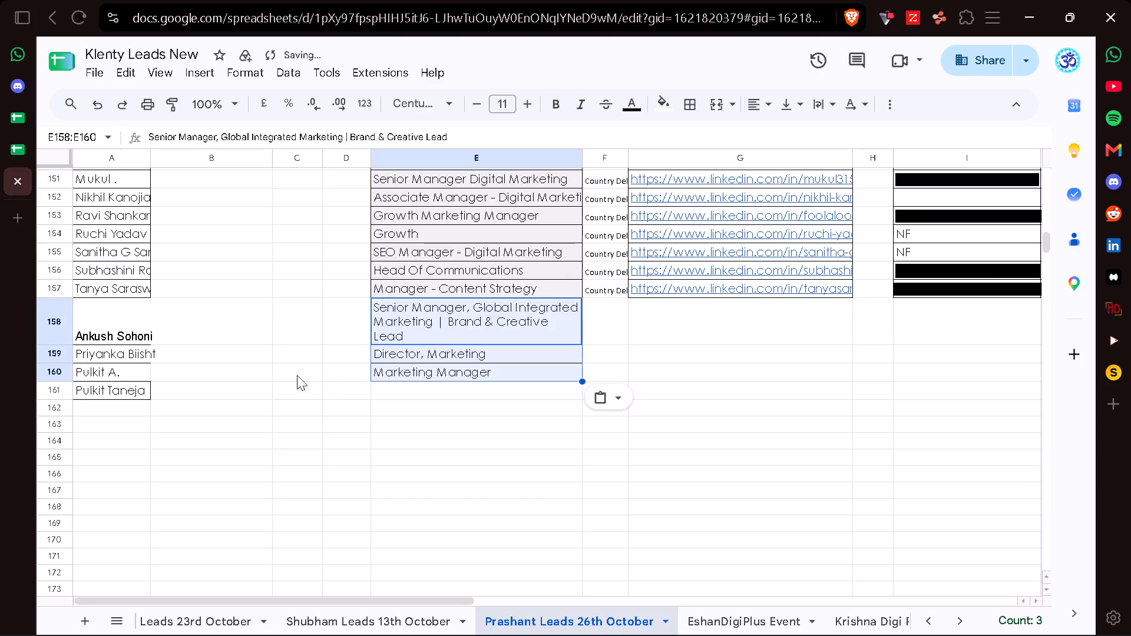
Delete row 161, the leftover fourth Crocs contact, from the Prashant Leads 26th October sheet.
{"action": "left_click", "coordinate": [48, 387]}
{"action": "right_click", "coordinate": [48, 387]}
{"action": "left_click", "coordinate": [83, 391]}
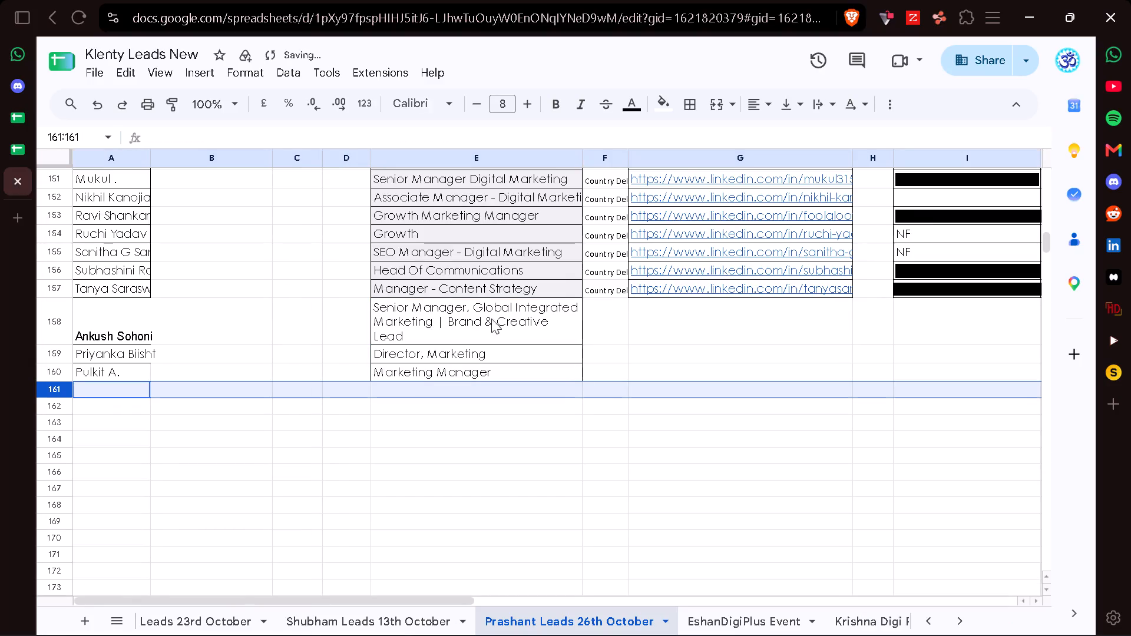
Enter the company name Crocs in F158 and fill it down through F160.
{"action": "left_click", "coordinate": [601, 314]}
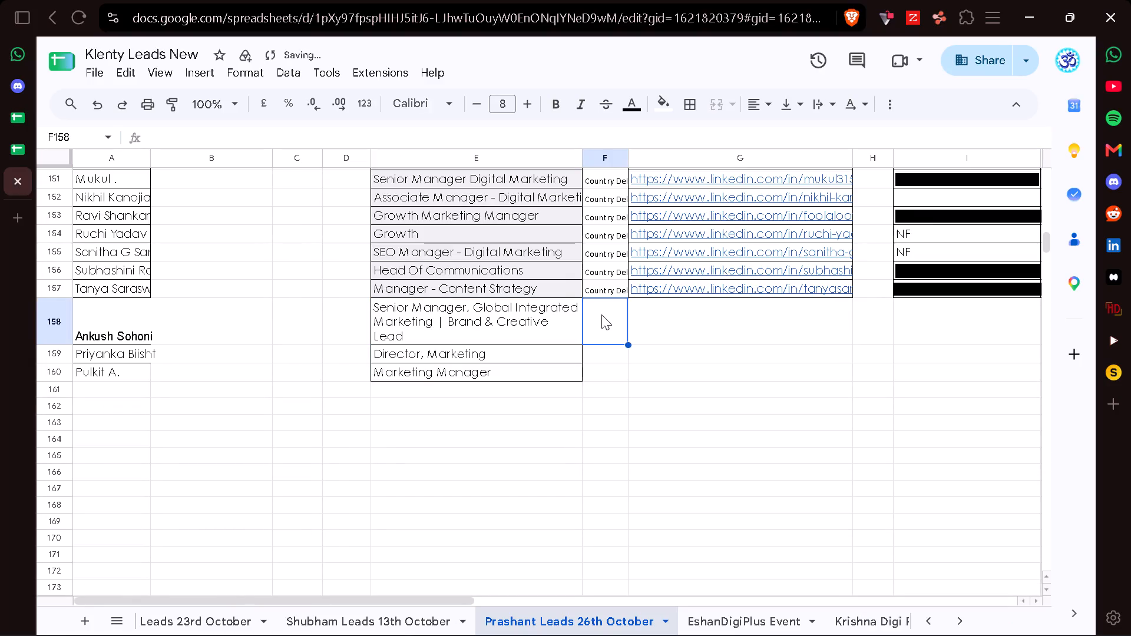
{"action": "type", "text": "Crocs"}
{"action": "key", "text": "Return"}
{"action": "key", "text": "Up"}
{"action": "left_click_drag", "start_coordinate": [628, 343], "coordinate": [625, 374]}
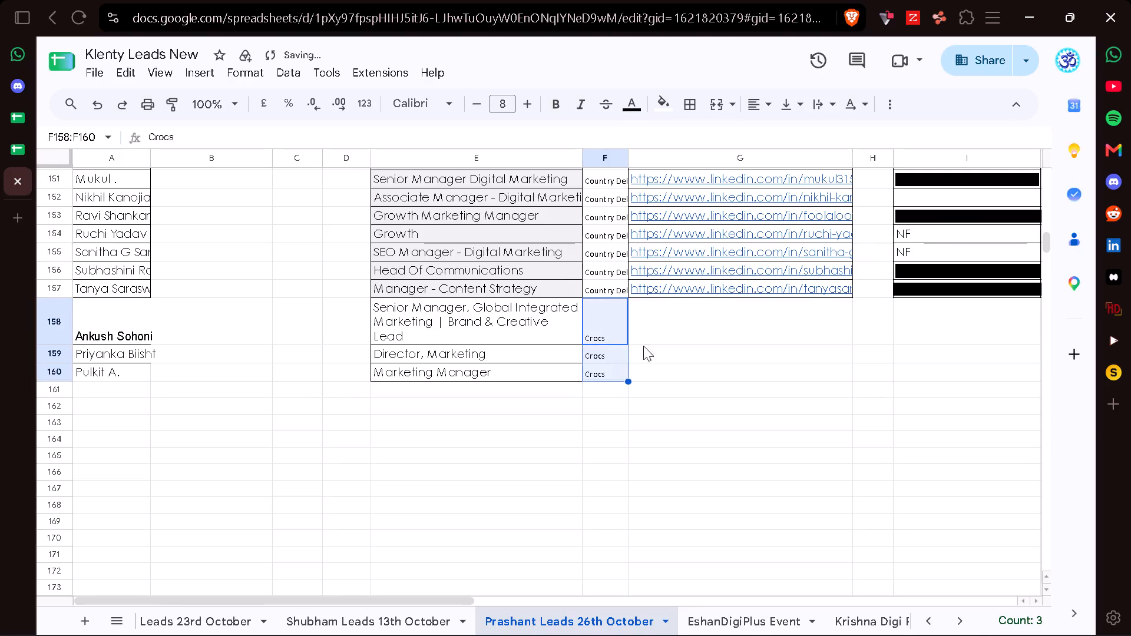
Review the LinkedIn link and Location columns of the Crocs Contact Map, then return to G158 in the Prashant Leads 26th October sheet.
{"action": "left_click", "coordinate": [657, 313]}
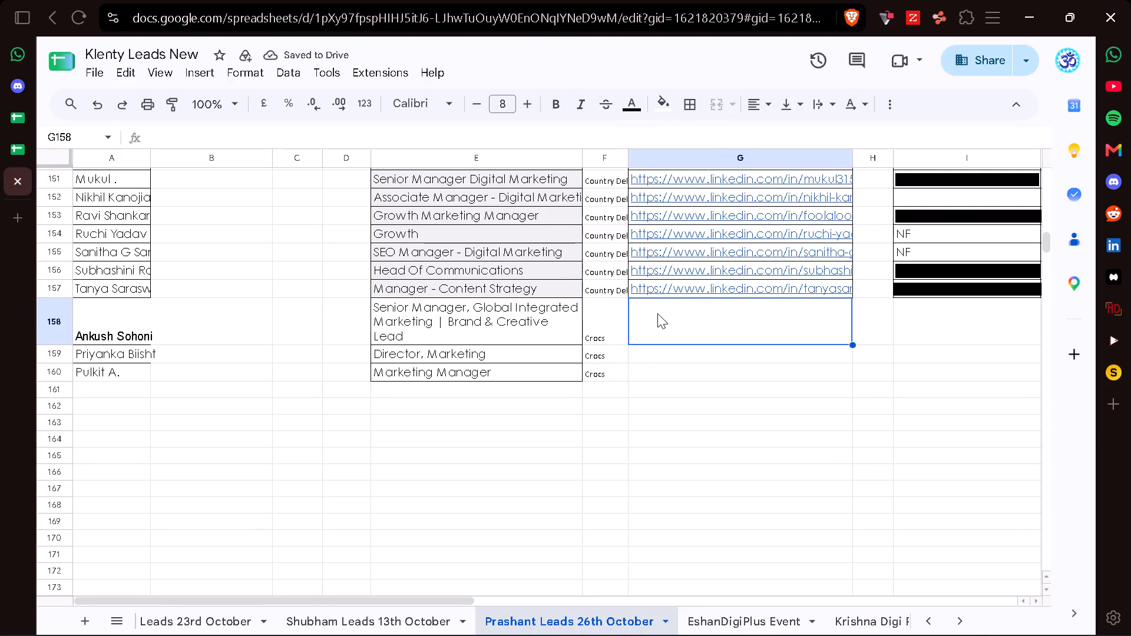
{"action": "left_click", "coordinate": [22, 152]}
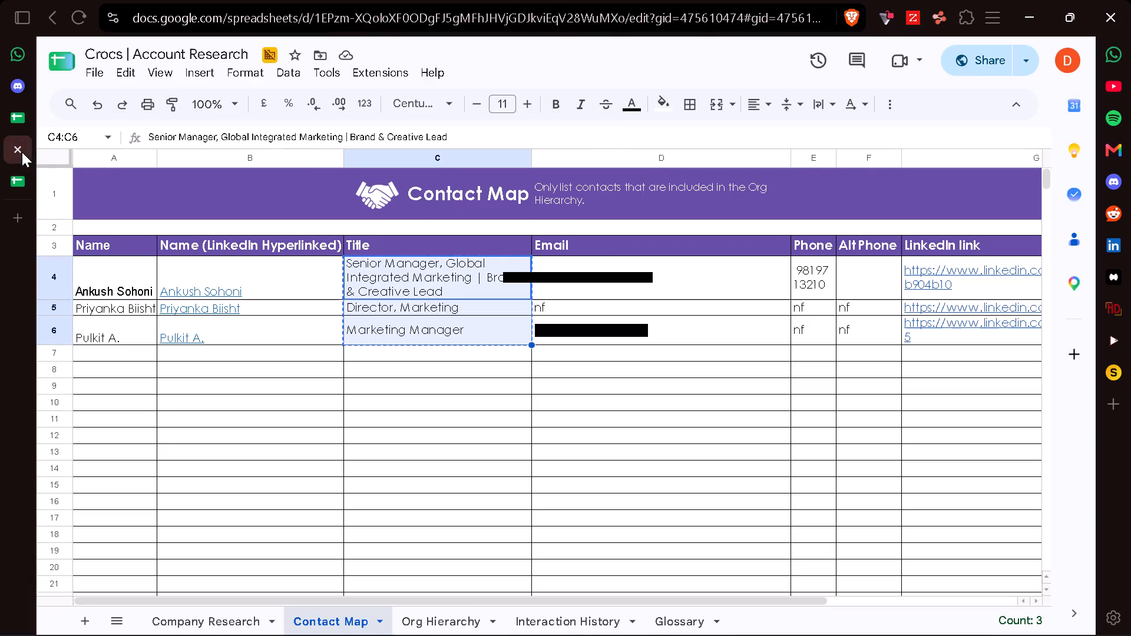
{"action": "scroll", "coordinate": [738, 302], "scroll_direction": "left", "scroll_amount": 2}
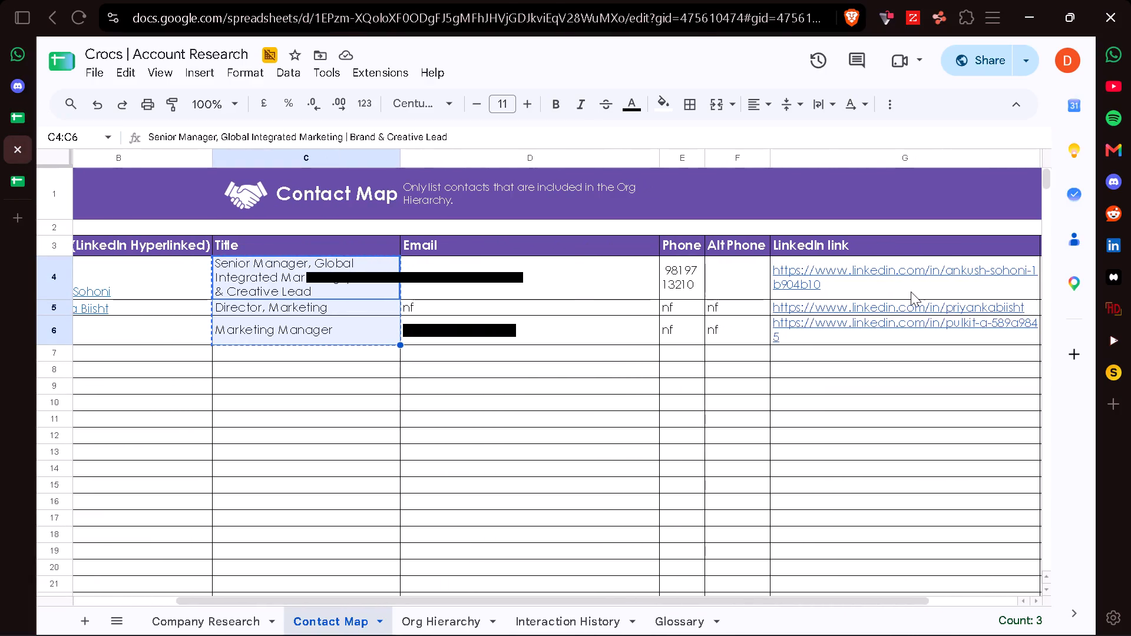
{"action": "left_click", "coordinate": [911, 291]}
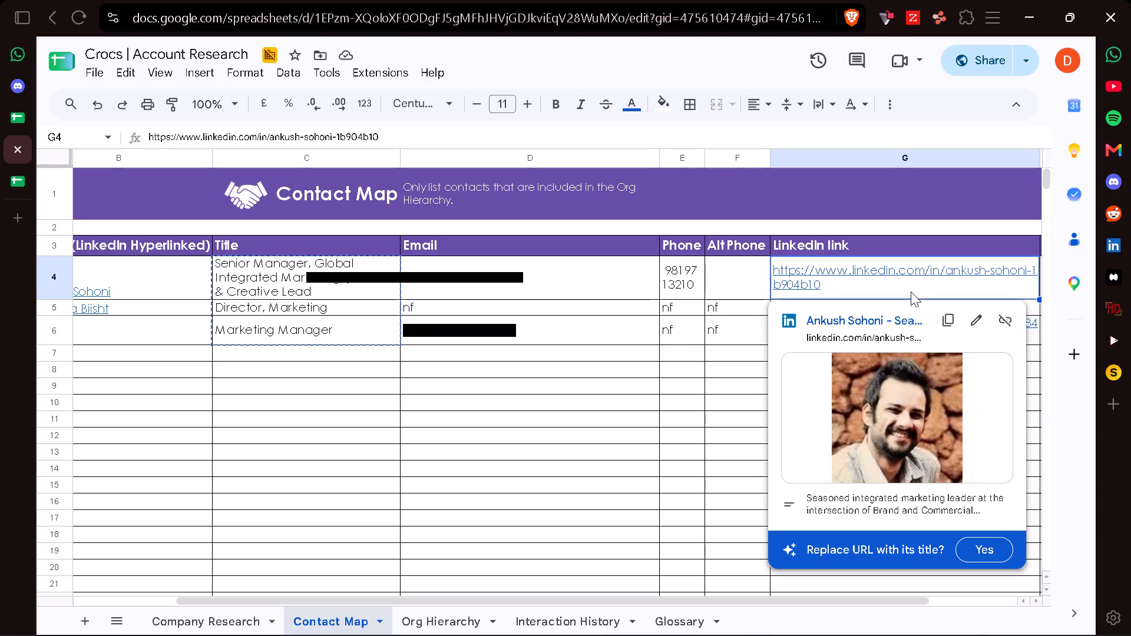
{"action": "scroll", "coordinate": [911, 291], "scroll_direction": "left", "scroll_amount": 3}
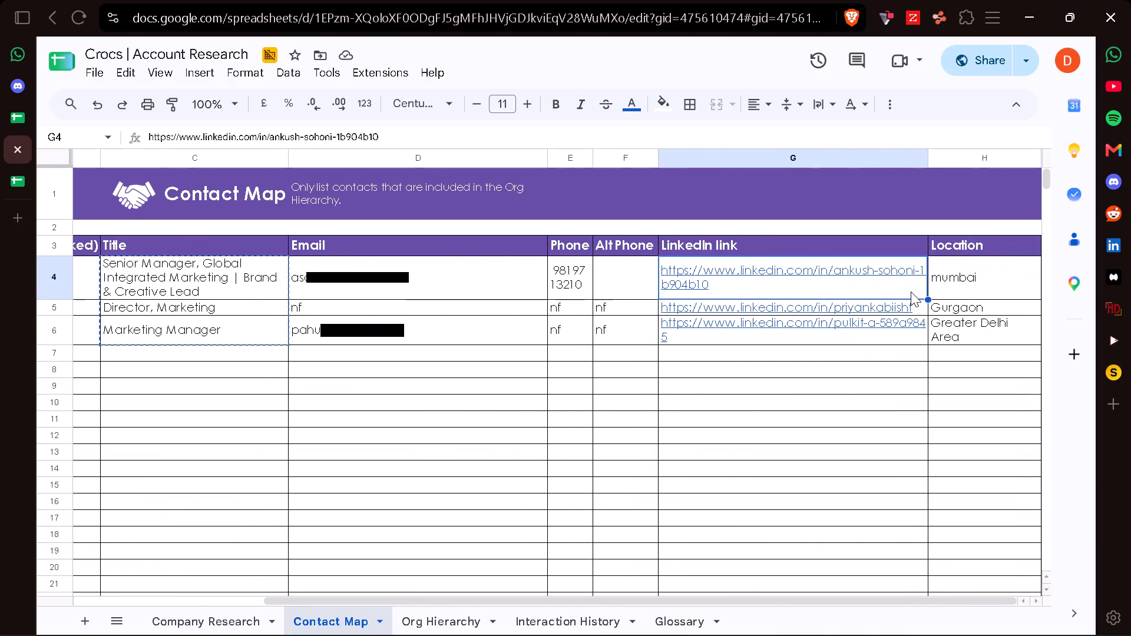
{"action": "left_click", "coordinate": [21, 173]}
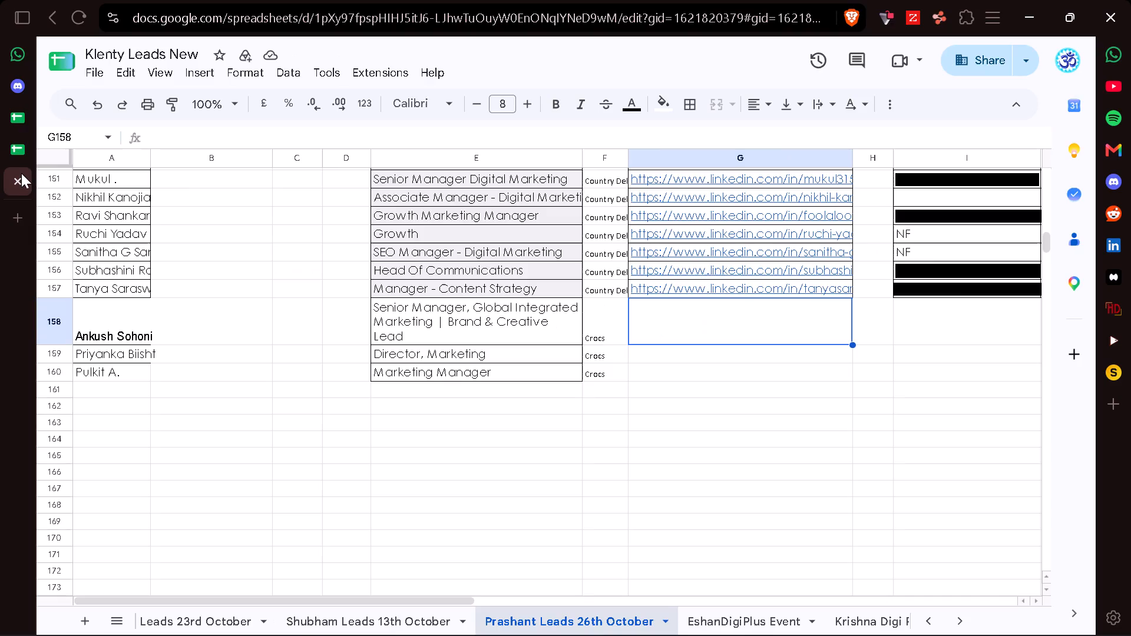
Switch to the AR Master Sheet and view its Priyanka sheet.
{"action": "left_click", "coordinate": [21, 110]}
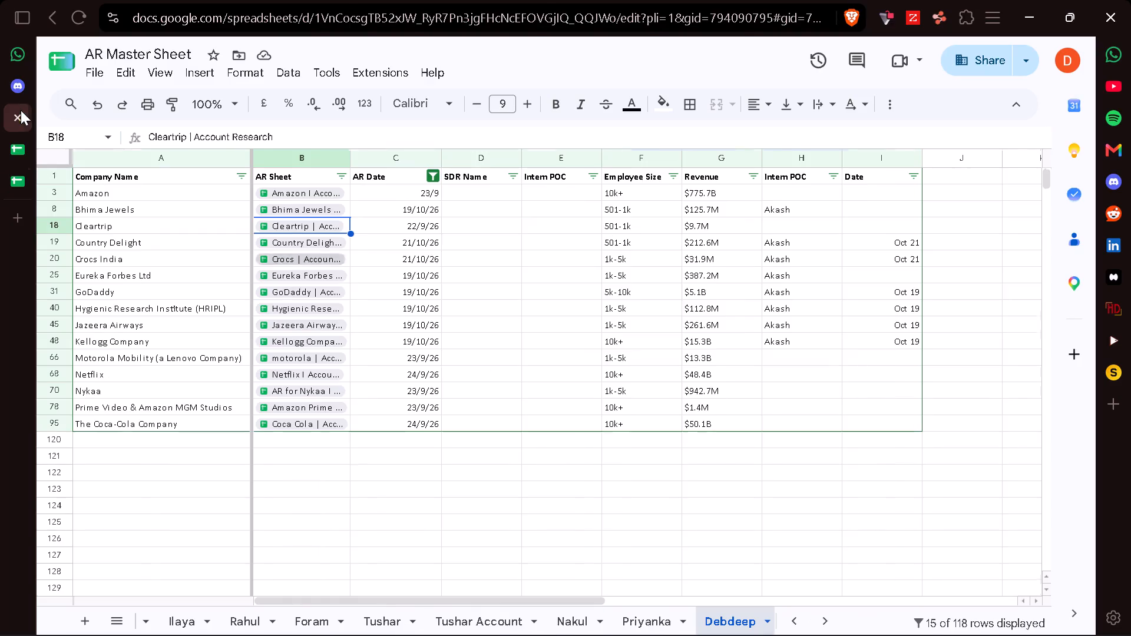
{"action": "left_click", "coordinate": [639, 624]}
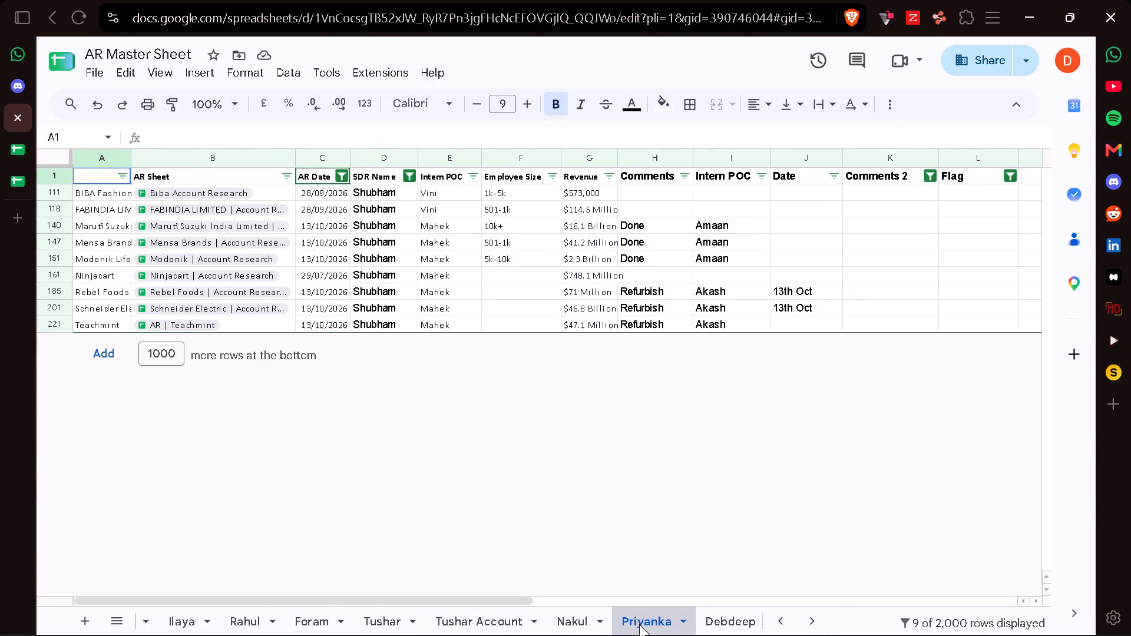
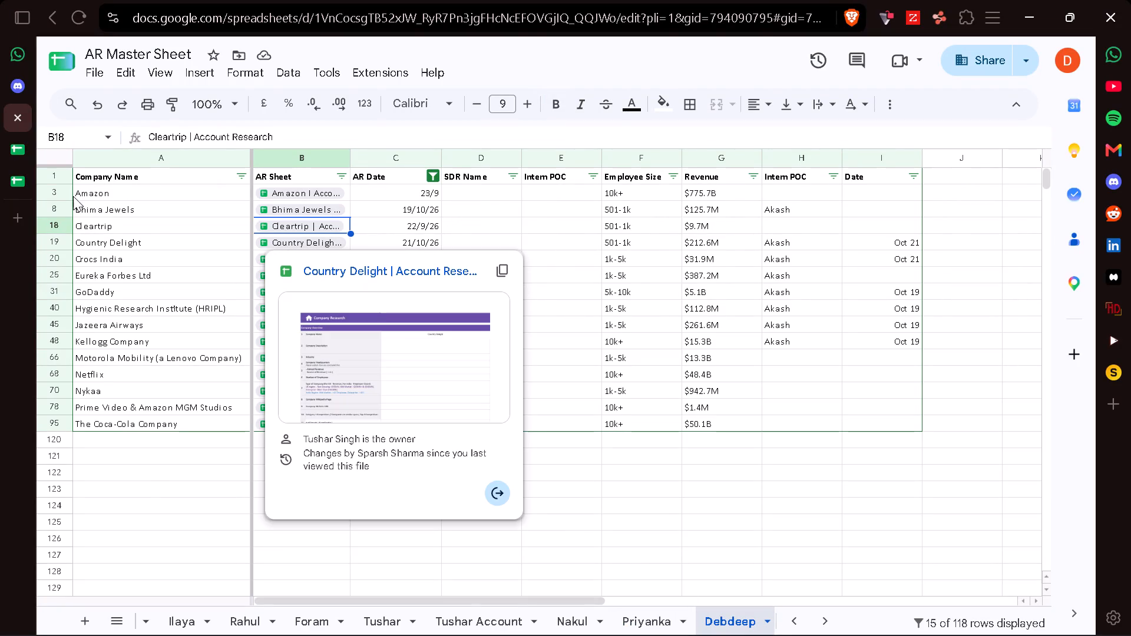
Copy the Crocs Contact Map's LinkedIn links G4:G6 into G158:G160 of the Prashant Leads 26th October sheet.
{"action": "left_click", "coordinate": [12, 173]}
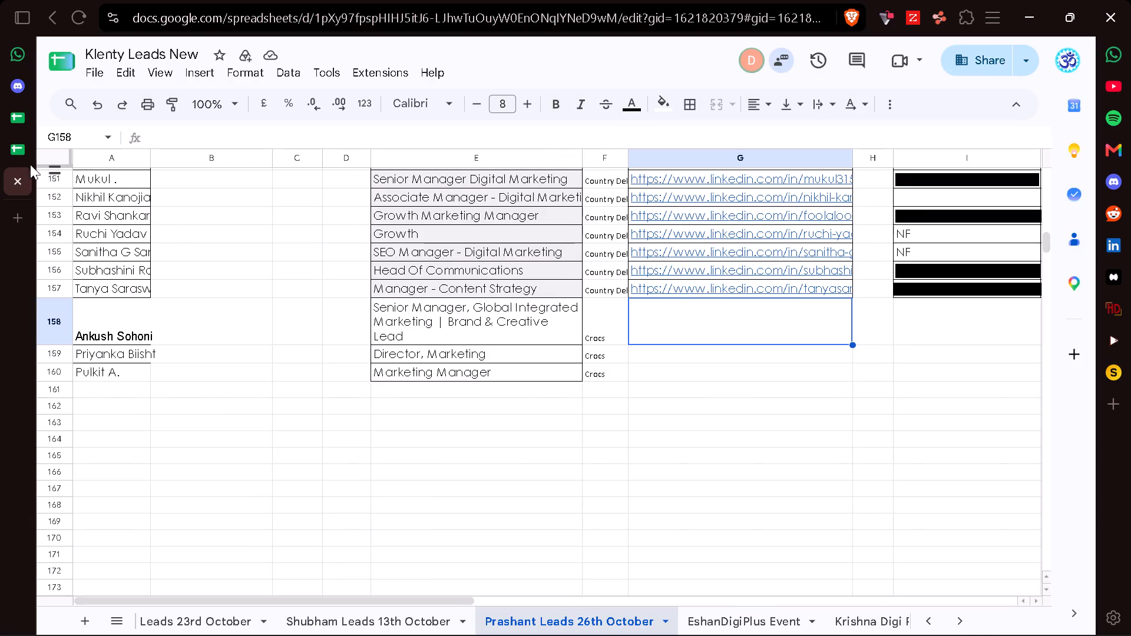
{"action": "left_click", "coordinate": [18, 157]}
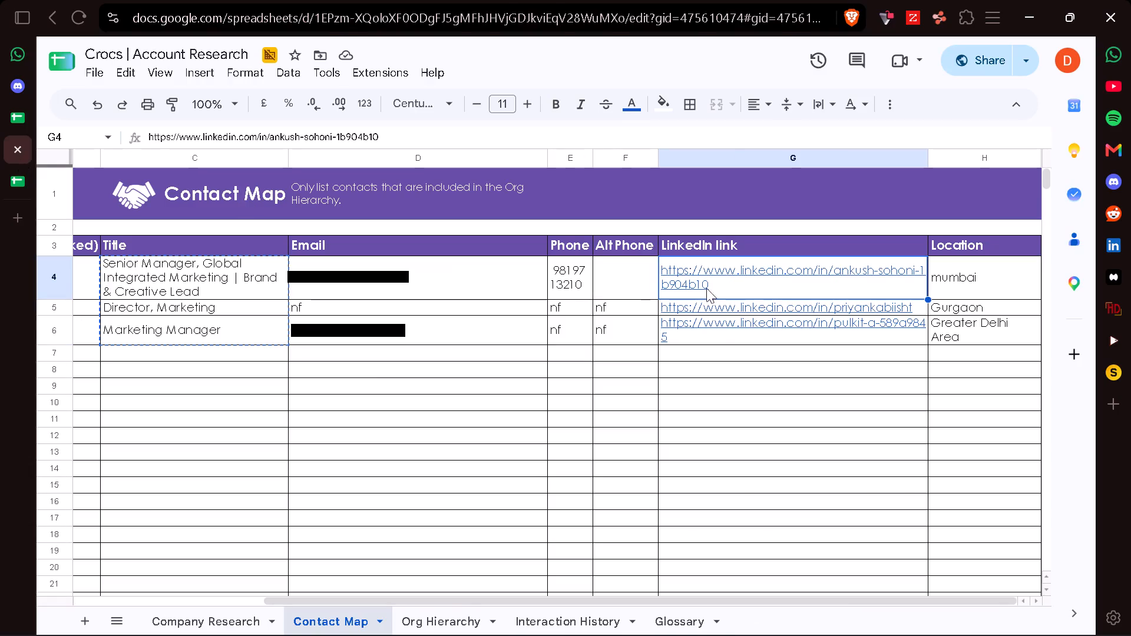
{"action": "left_click", "coordinate": [779, 287]}
{"action": "key", "text": "ctrl+shift+Down"}
{"action": "key", "text": "ctrl+c"}
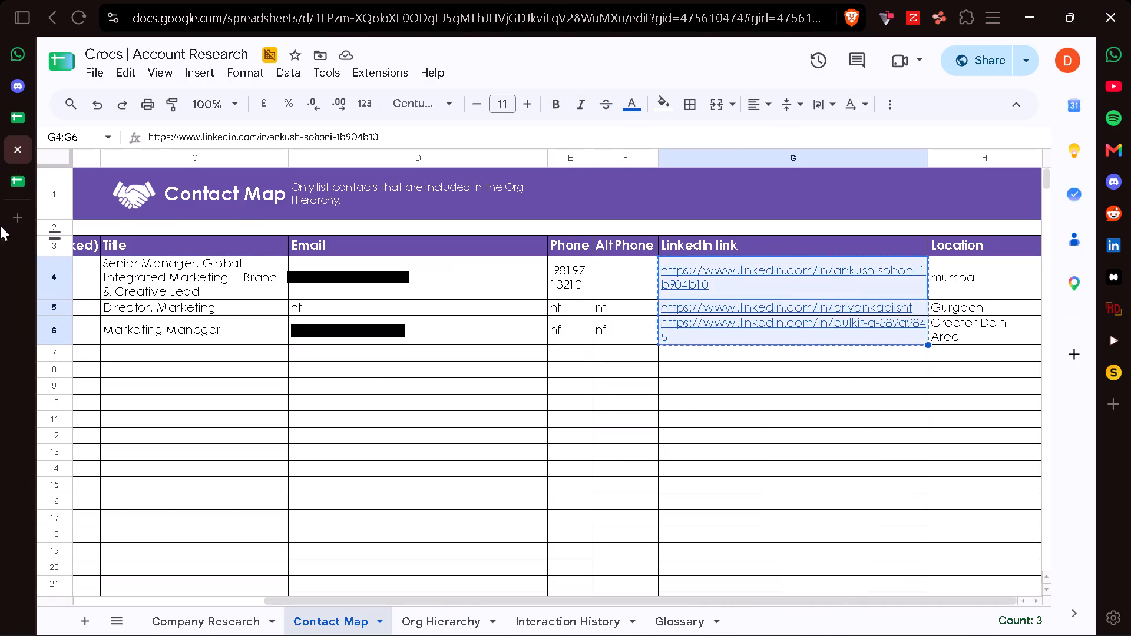
{"action": "left_click", "coordinate": [12, 175]}
{"action": "key", "text": "ctrl+v"}
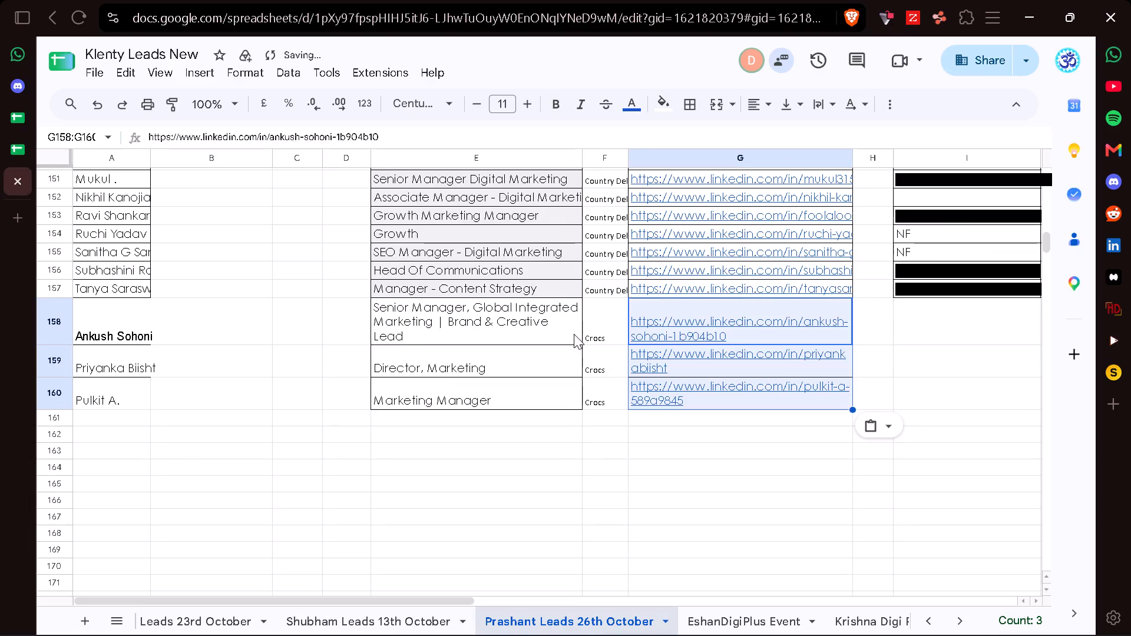
Copy the Crocs Contact Map's Email, Phone and Alt Phone cells D4:F6 into I158:K160 of the Prashant Leads 26th October sheet.
{"action": "scroll", "coordinate": [696, 346], "scroll_direction": "left", "scroll_amount": 3}
{"action": "left_click", "coordinate": [680, 406]}
{"action": "scroll", "coordinate": [680, 406], "scroll_direction": "down", "scroll_amount": 1}
{"action": "scroll", "coordinate": [680, 406], "scroll_direction": "left", "scroll_amount": 1}
{"action": "left_click", "coordinate": [17, 140]}
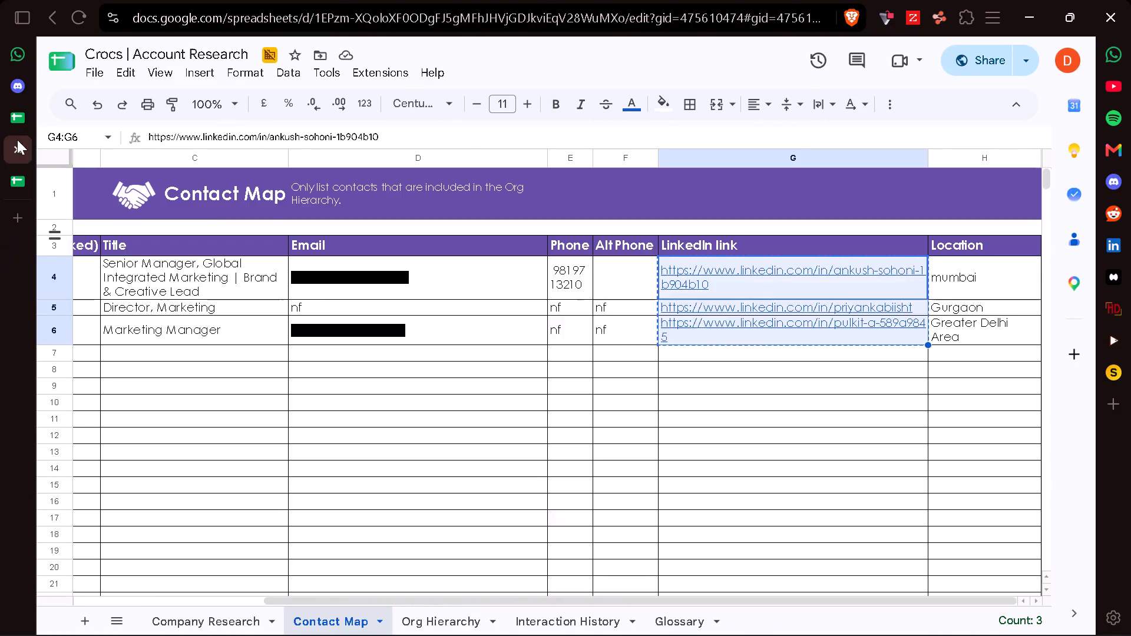
{"action": "left_click", "coordinate": [412, 268]}
{"action": "key", "text": "shift+Right"}
{"action": "key", "text": "shift+Right"}
{"action": "key", "text": "shift+Down"}
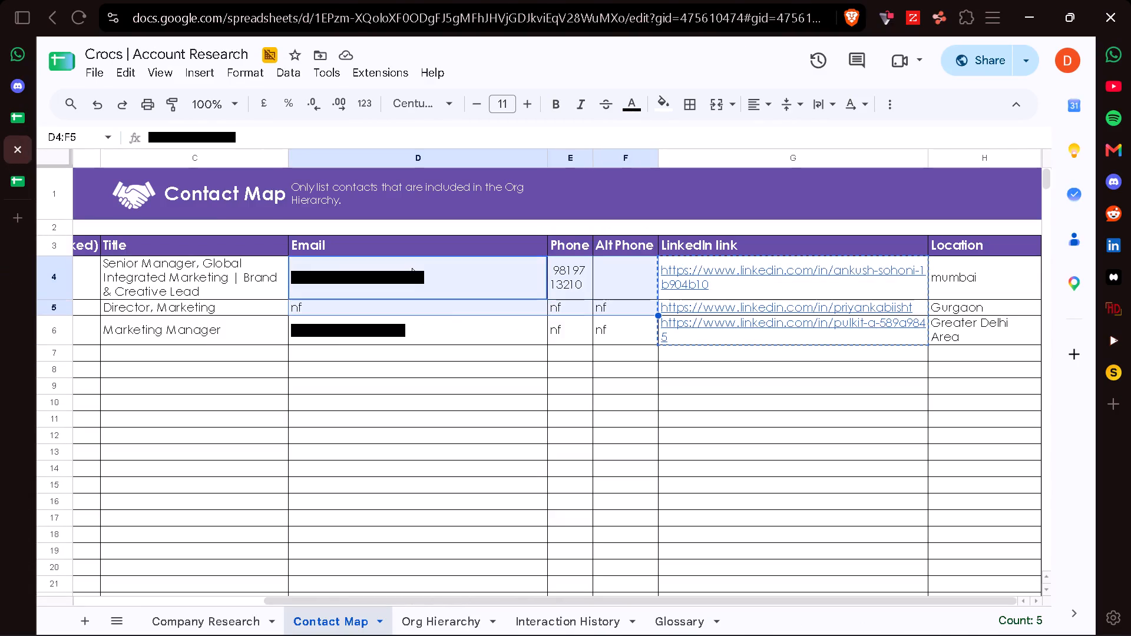
{"action": "key", "text": "ctrl+shift+Down"}
{"action": "key", "text": "ctrl+c"}
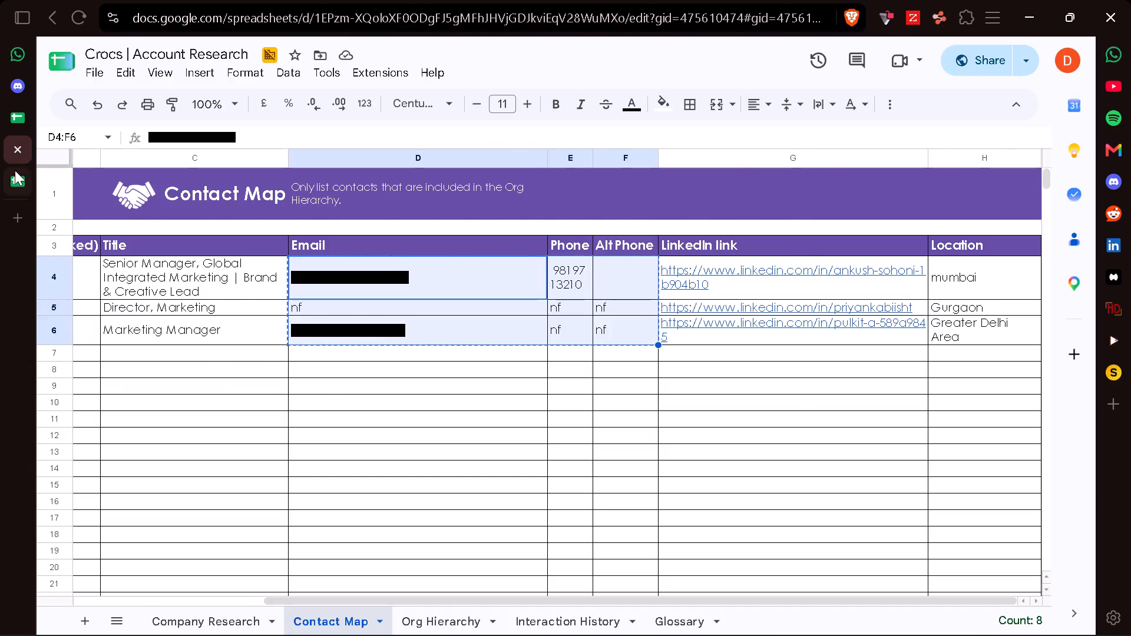
{"action": "left_click", "coordinate": [15, 170]}
{"action": "key", "text": "ctrl+v"}
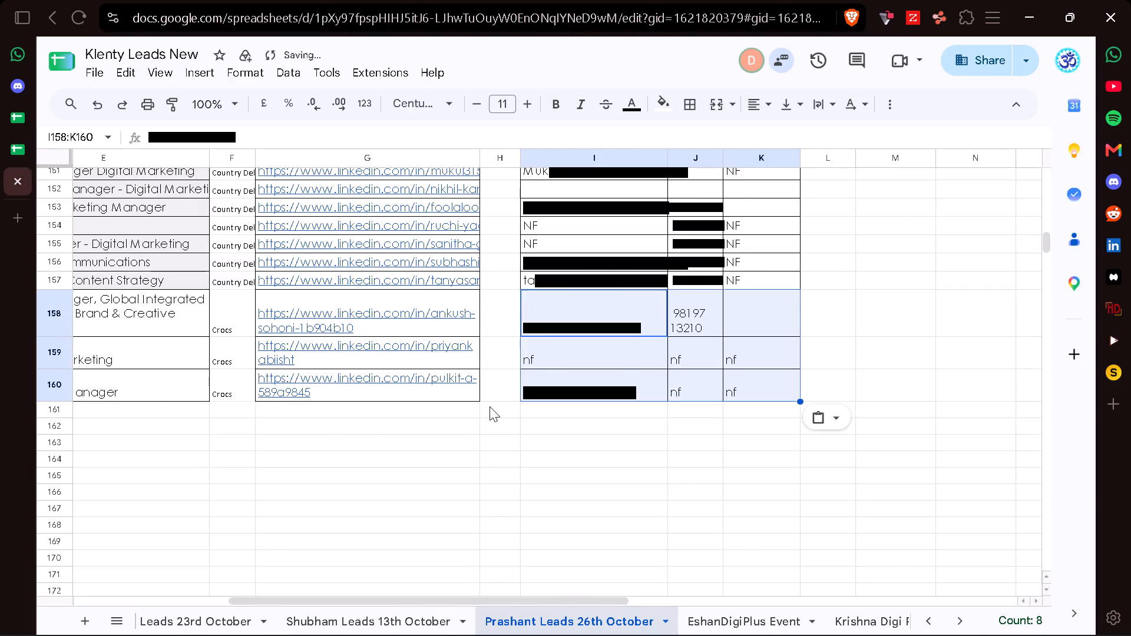
Select A161 as the next empty row in the Prashant Leads 26th October sheet and close the Crocs account research.
{"action": "scroll", "coordinate": [490, 406], "scroll_direction": "right", "scroll_amount": 8}
{"action": "left_click", "coordinate": [89, 404]}
{"action": "scroll", "coordinate": [89, 404], "scroll_direction": "down", "scroll_amount": 1}
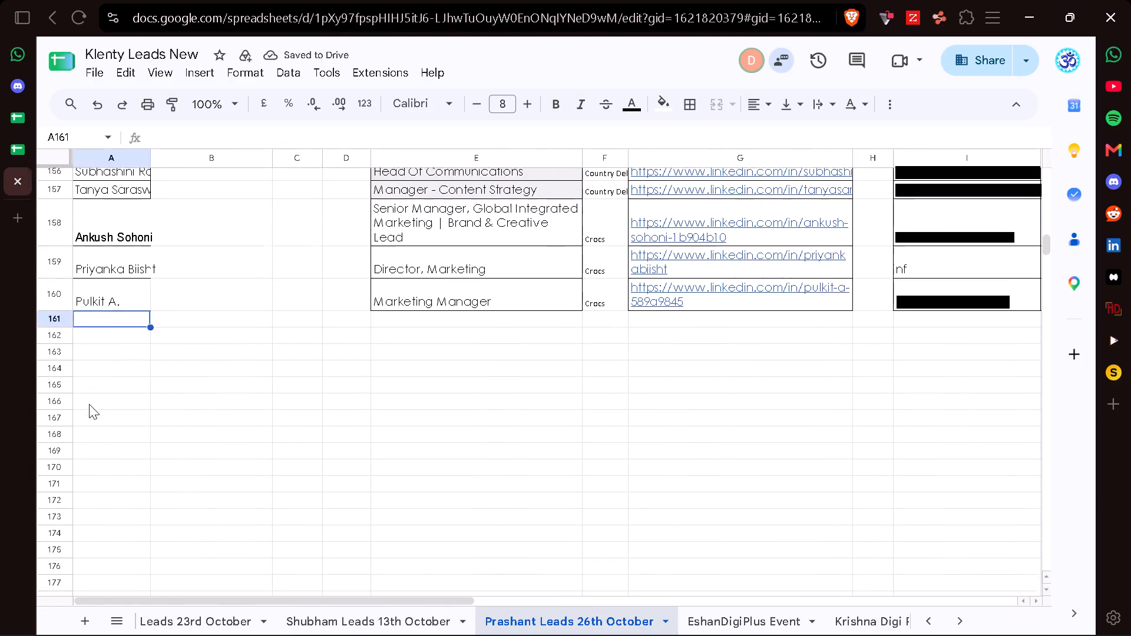
{"action": "scroll", "coordinate": [89, 404], "scroll_direction": "down", "scroll_amount": 1}
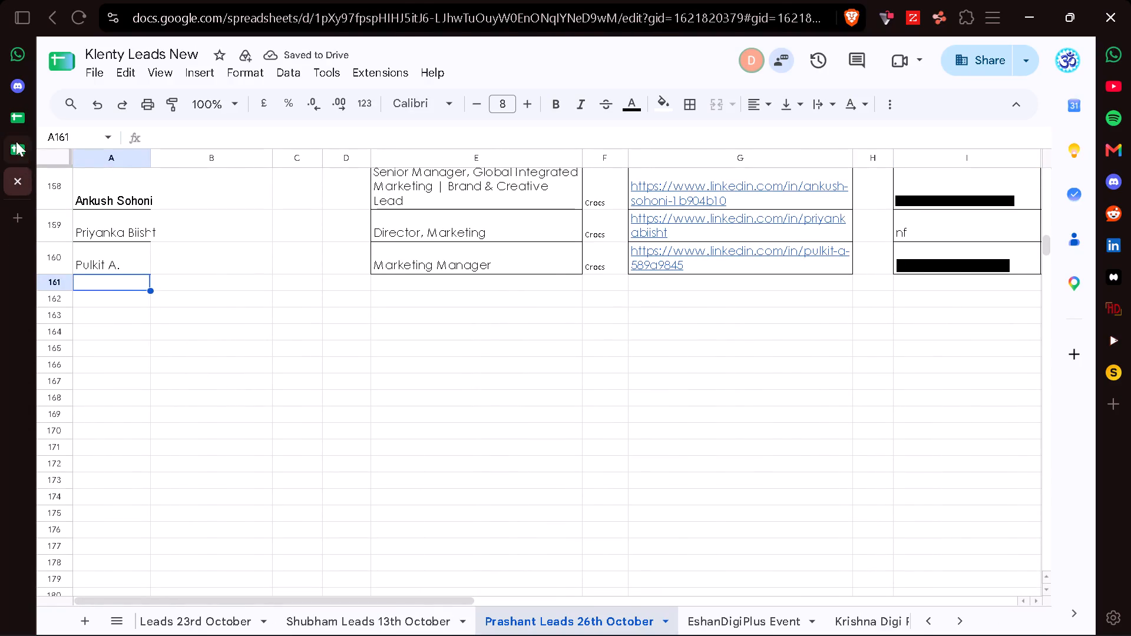
{"action": "left_click", "coordinate": [16, 141]}
{"action": "left_click", "coordinate": [17, 148]}
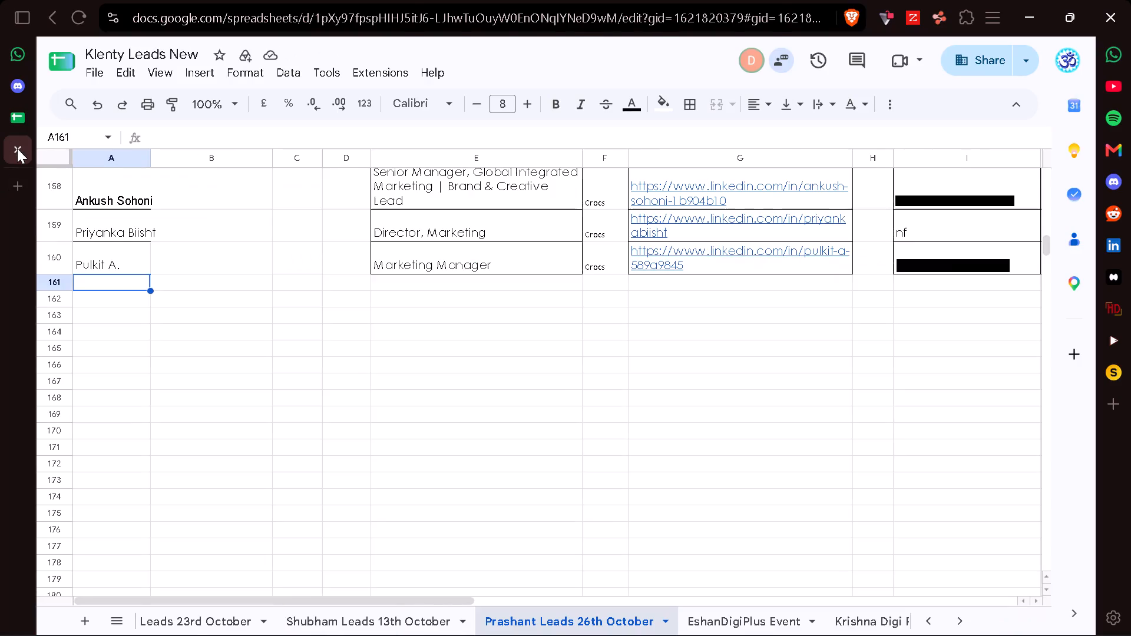
Open the Eureka Forbes Ltd account research from the AR Master Sheet and show its Contact Map.
{"action": "left_click", "coordinate": [18, 118]}
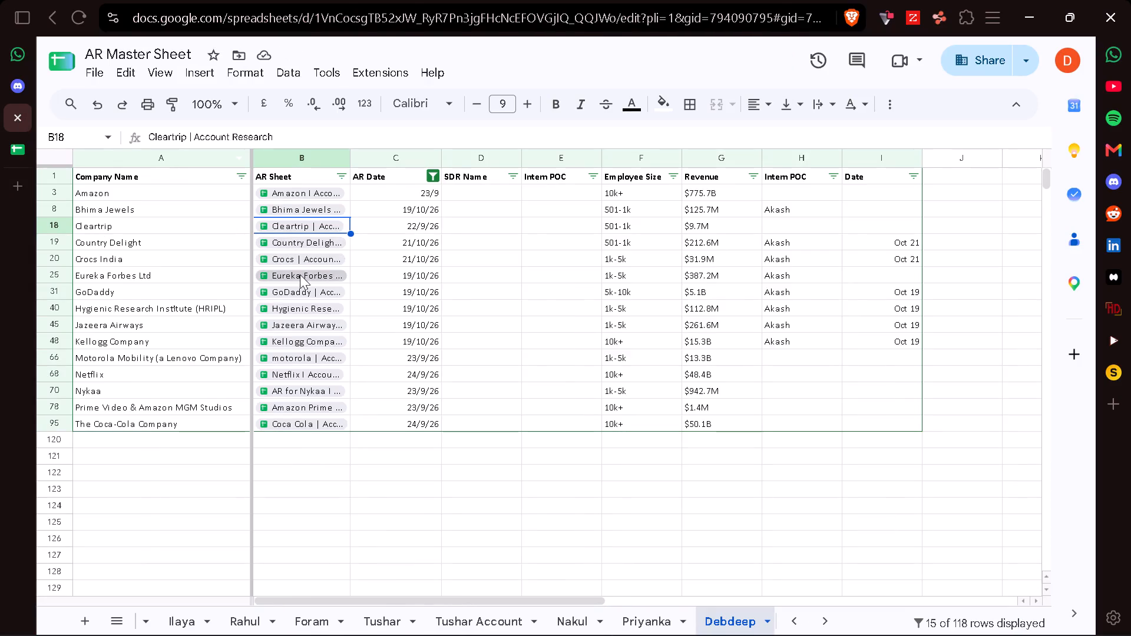
{"action": "left_click", "coordinate": [345, 299]}
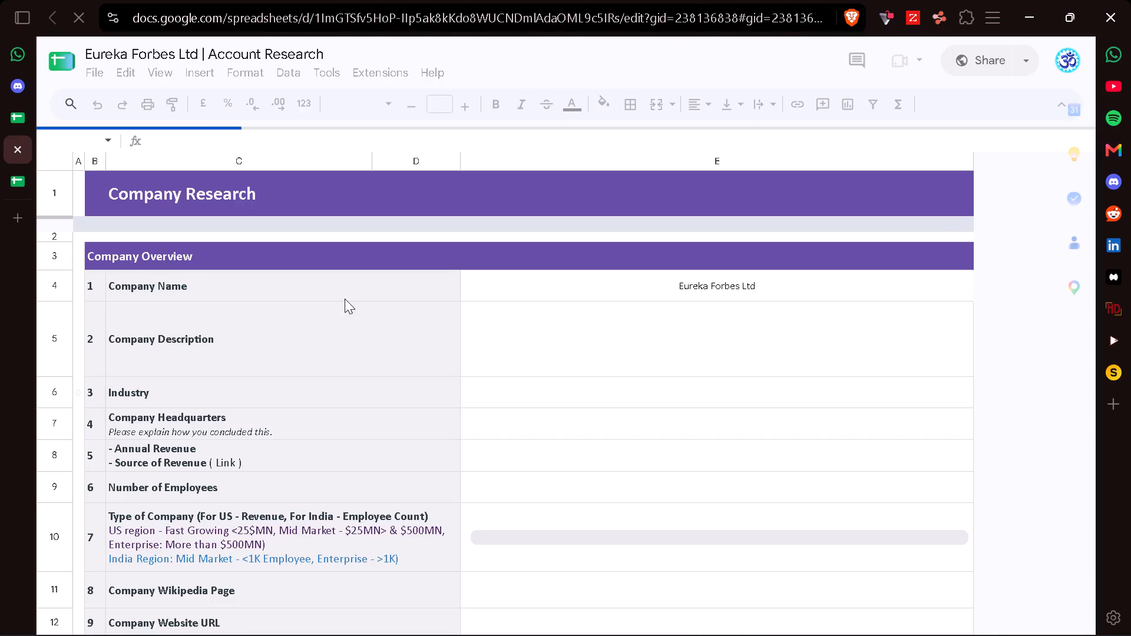
{"action": "left_click", "coordinate": [340, 622]}
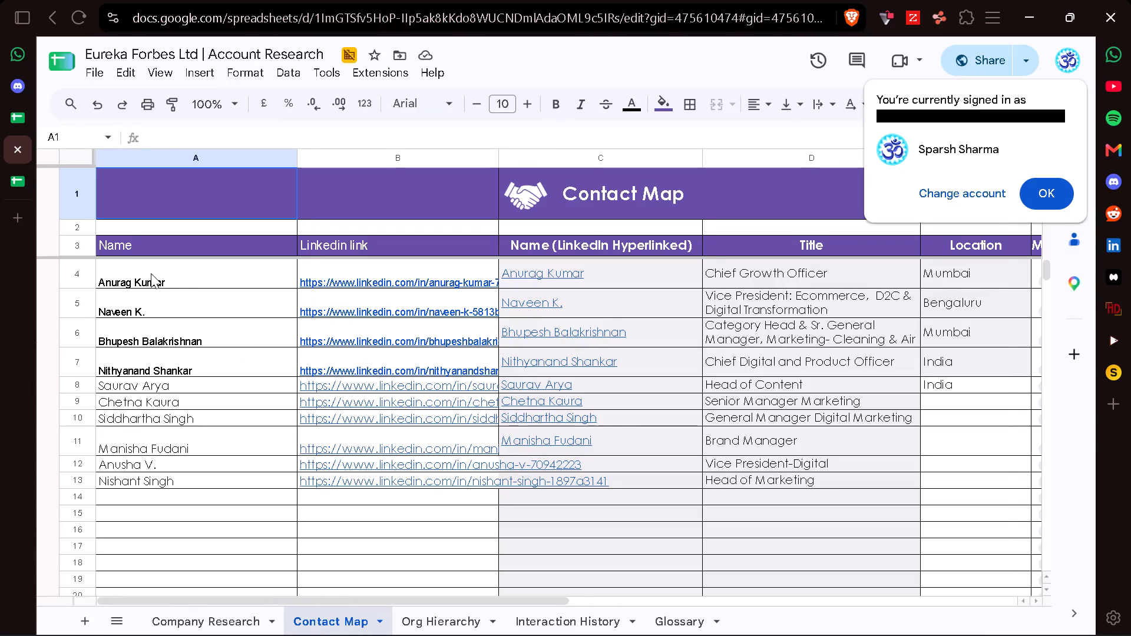
Sort the Eureka Forbes Contact Map range A4:K13 by column A from A to Z and dismiss the account notice.
{"action": "left_click", "coordinate": [151, 273]}
{"action": "key", "text": "ctrl+shift+Down"}
{"action": "key", "text": "ctrl+shift+Right"}
{"action": "key", "text": "ctrl+shift+Right"}
{"action": "key", "text": "ctrl+shift+Right"}
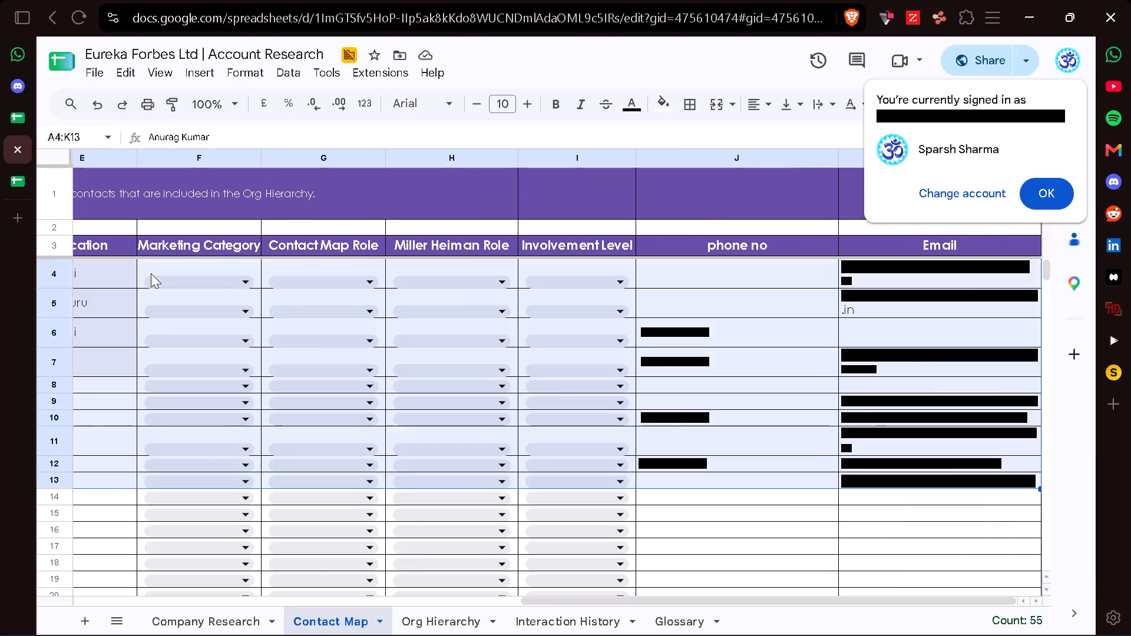
{"action": "key", "text": "ctrl+shift+Right"}
{"action": "right_click", "coordinate": [151, 273]}
{"action": "scroll", "coordinate": [198, 446], "scroll_direction": "down", "scroll_amount": 4}
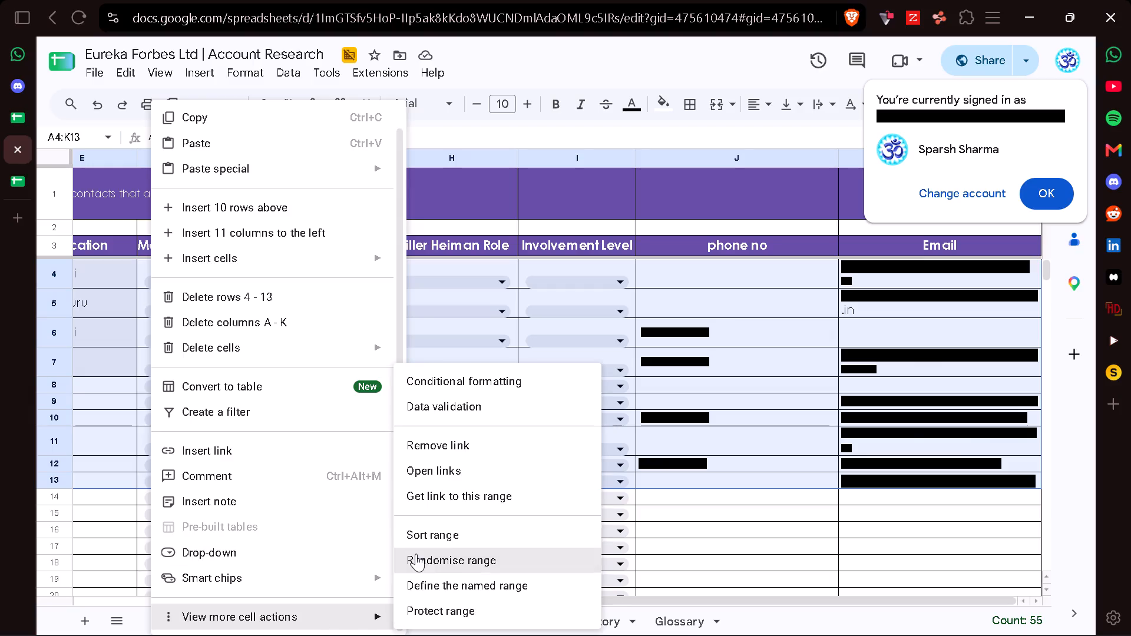
{"action": "left_click", "coordinate": [423, 542]}
{"action": "left_click", "coordinate": [716, 430]}
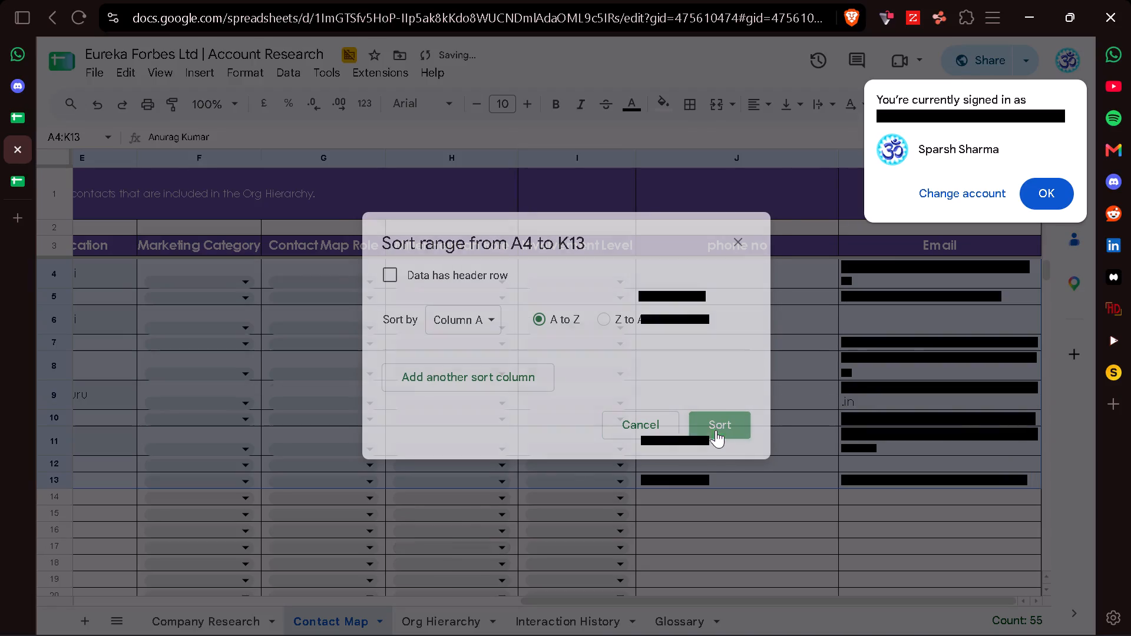
{"action": "left_click", "coordinate": [1046, 198]}
Copy the Eureka Forbes contact names A4:A13 into A161:A170 of the Prashant Leads 26th October sheet.
{"action": "scroll", "coordinate": [368, 419], "scroll_direction": "right", "scroll_amount": 8}
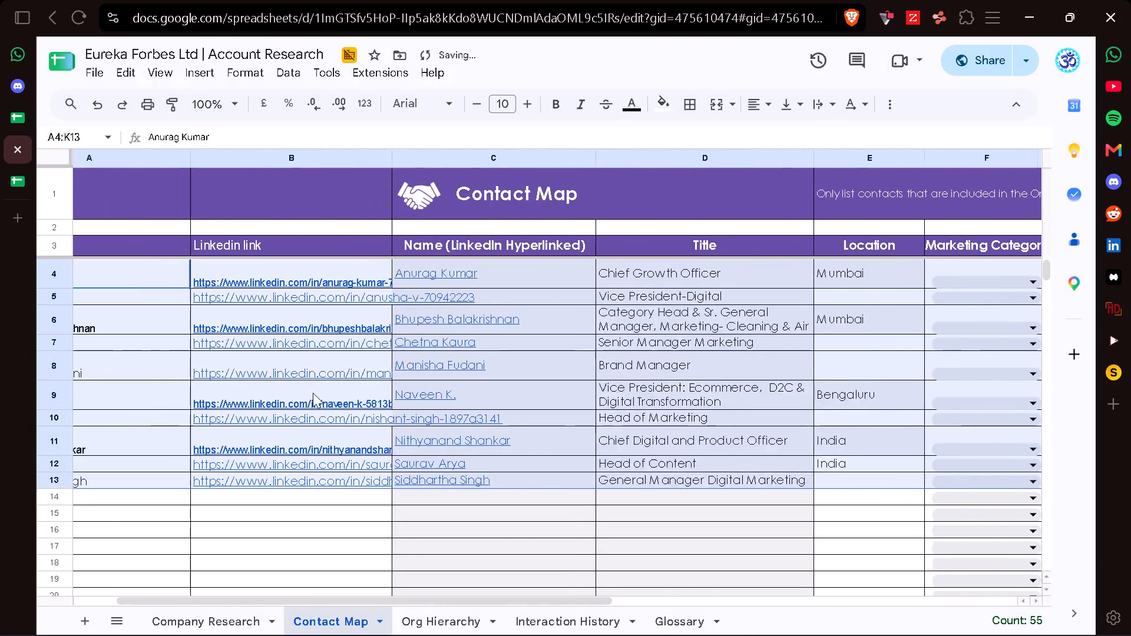
{"action": "scroll", "coordinate": [170, 320], "scroll_direction": "right", "scroll_amount": 6}
{"action": "left_click", "coordinate": [154, 274]}
{"action": "key", "text": "ctrl+shift+Down"}
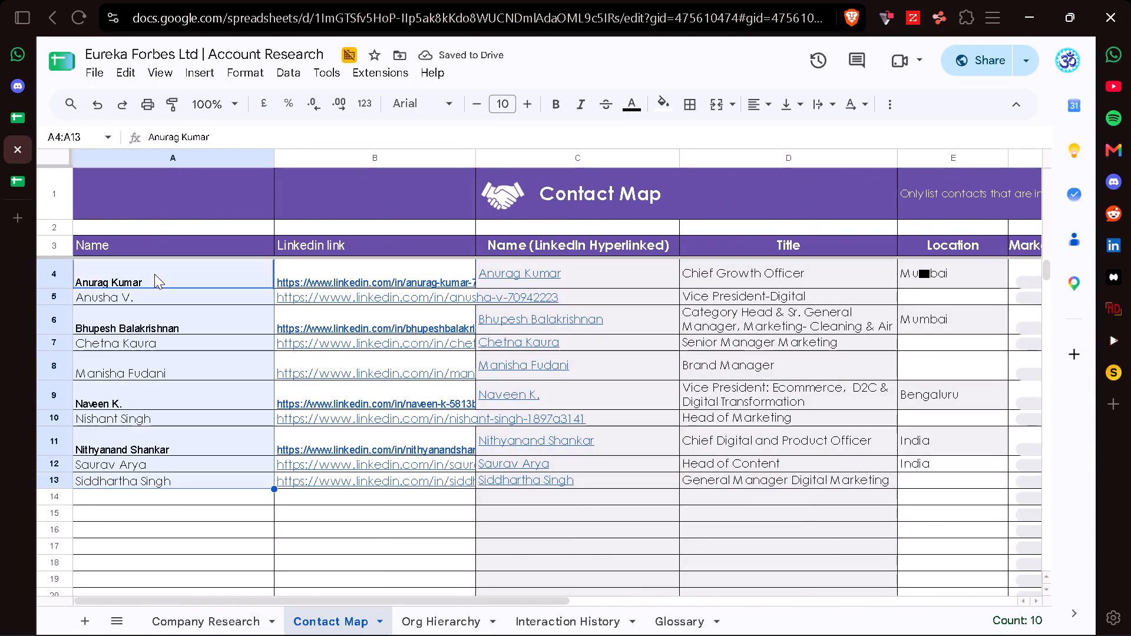
{"action": "key", "text": "ctrl+c"}
{"action": "left_click", "coordinate": [12, 171]}
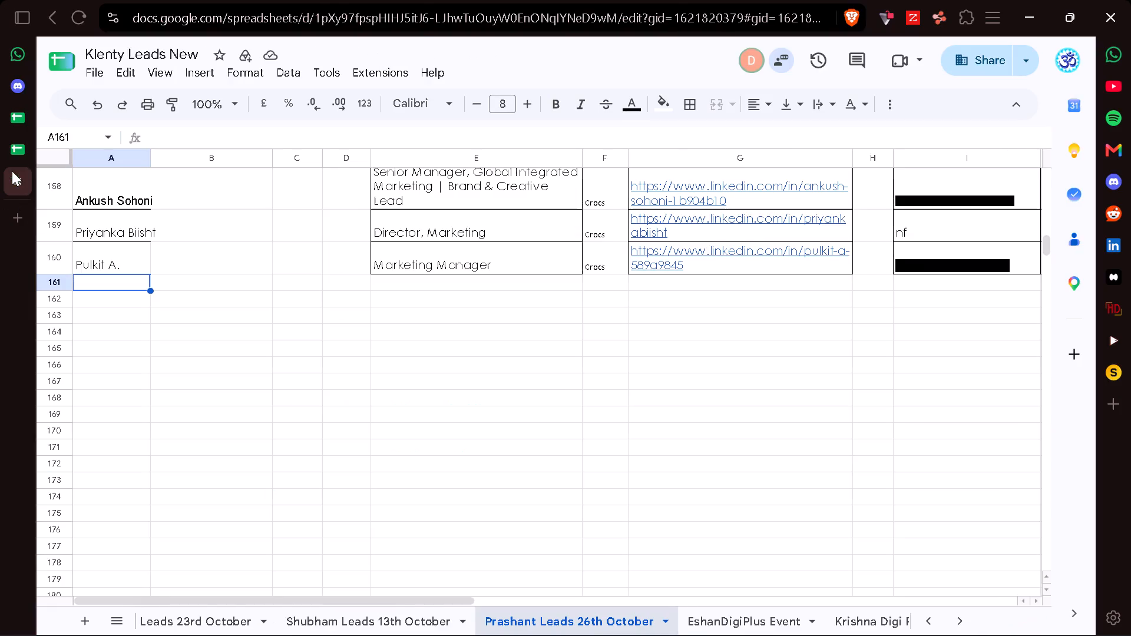
{"action": "key", "text": "ctrl+v"}
Copy the Eureka Forbes LinkedIn links B4:B13 into G161:G170 of the Prashant Leads 26th October sheet.
{"action": "key", "text": "Right"}
{"action": "key", "text": "Right"}
{"action": "key", "text": "Right"}
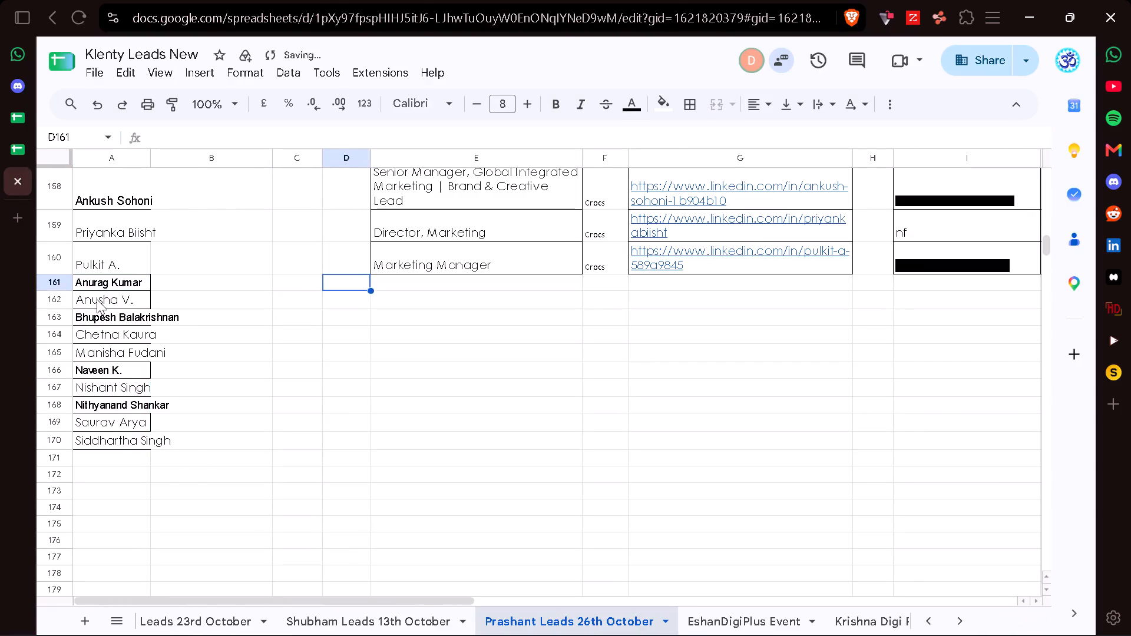
{"action": "key", "text": "Right"}
{"action": "left_click", "coordinate": [21, 154]}
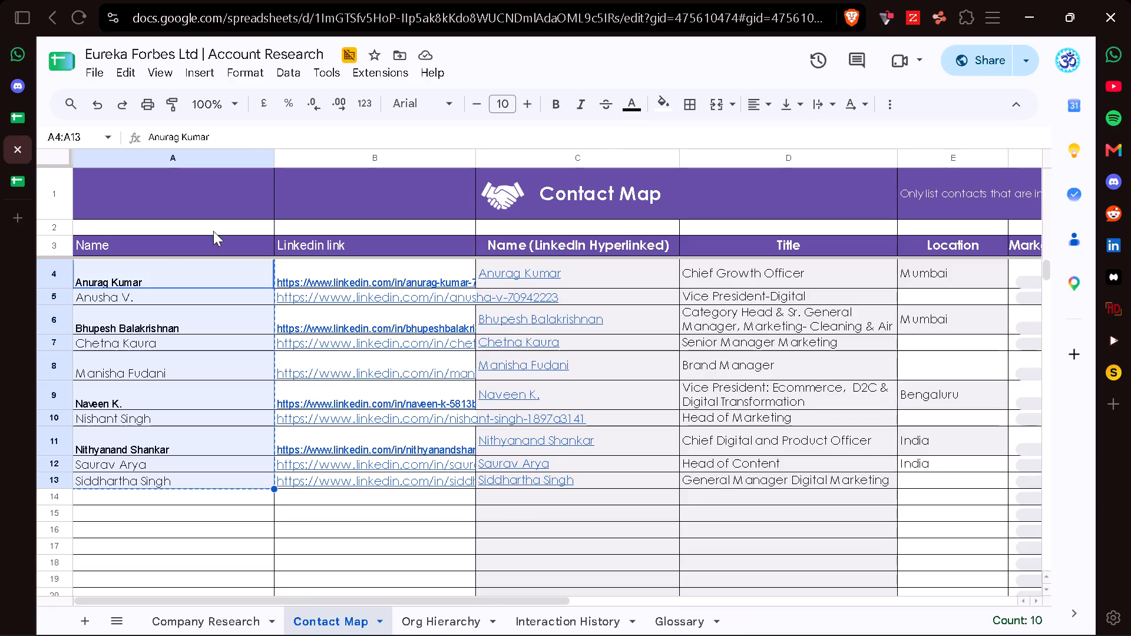
{"action": "left_click", "coordinate": [350, 269]}
{"action": "key", "text": "ctrl+shift+Down"}
{"action": "key", "text": "ctrl+c"}
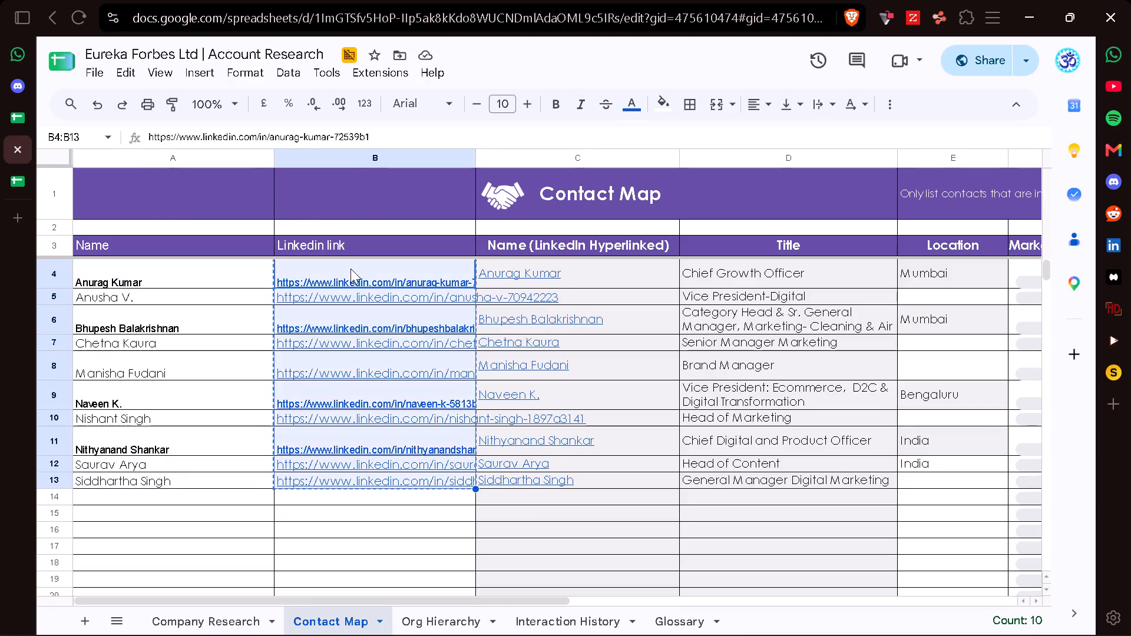
{"action": "left_click", "coordinate": [16, 178]}
{"action": "scroll", "coordinate": [577, 382], "scroll_direction": "left", "scroll_amount": 6}
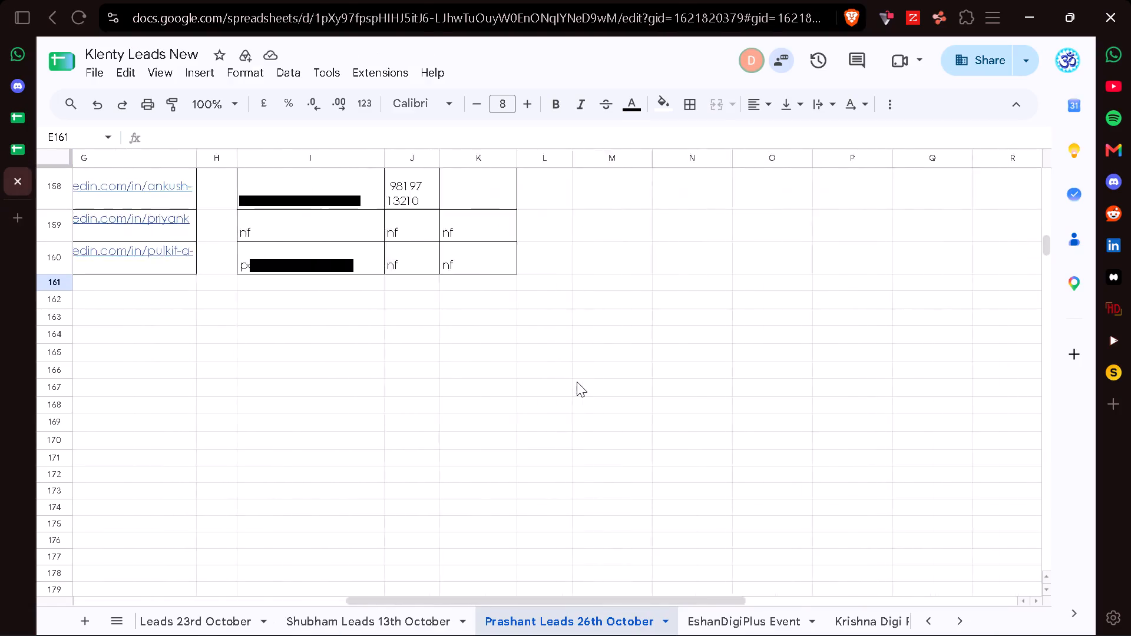
{"action": "scroll", "coordinate": [436, 323], "scroll_direction": "right", "scroll_amount": 5}
{"action": "left_click", "coordinate": [375, 283]}
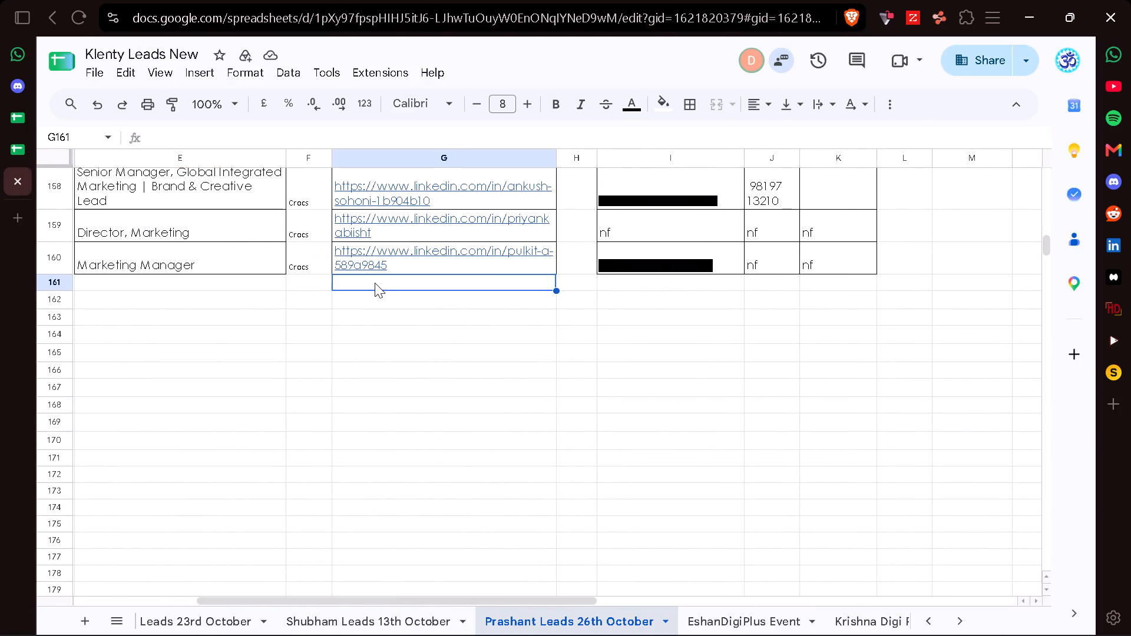
{"action": "key", "text": "ctrl+v"}
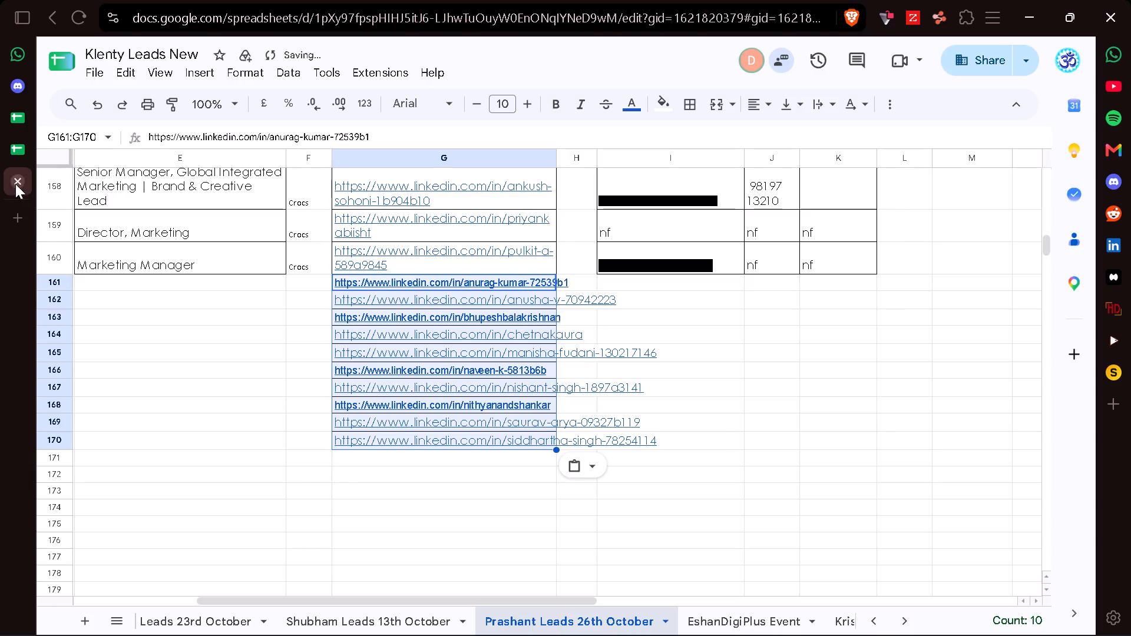
Copy the Eureka Forbes contact titles D4:D13 into E161:E170 of the Prashant Leads 26th October sheet.
{"action": "left_click", "coordinate": [21, 153]}
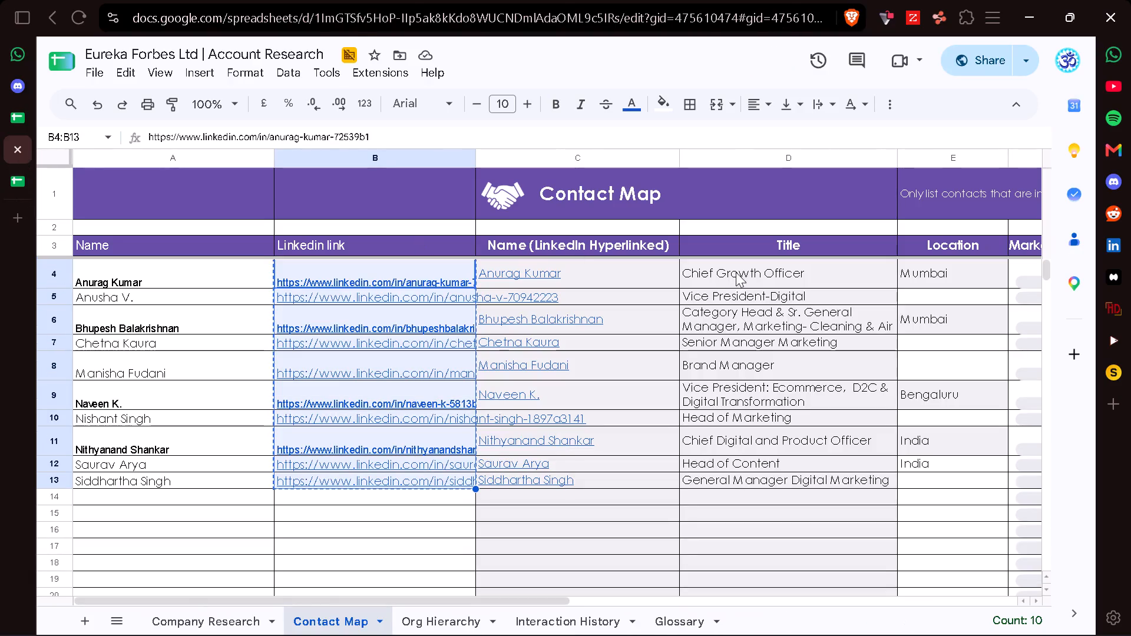
{"action": "left_click", "coordinate": [753, 274]}
{"action": "key", "text": "ctrl+shift+Down"}
{"action": "key", "text": "ctrl+c"}
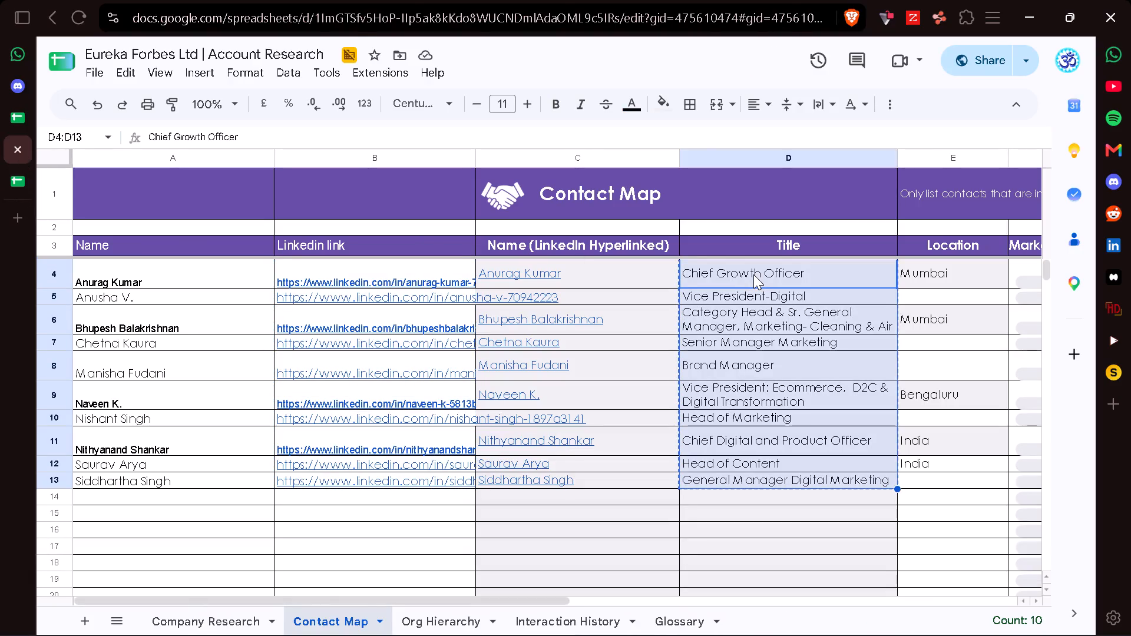
{"action": "left_click", "coordinate": [4, 174]}
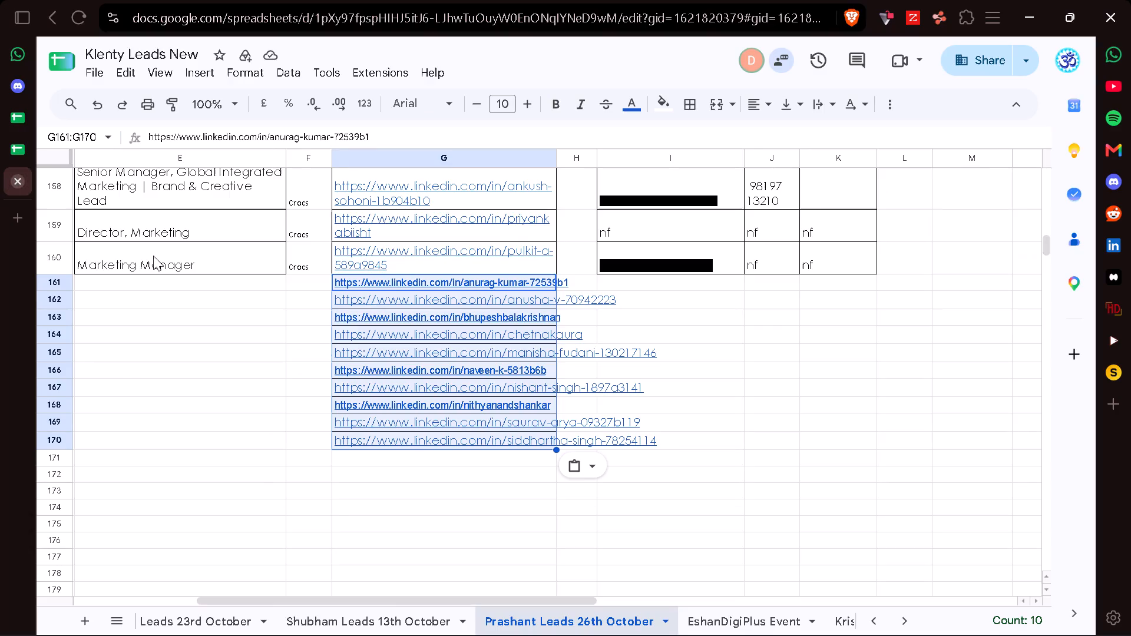
{"action": "left_click", "coordinate": [203, 285]}
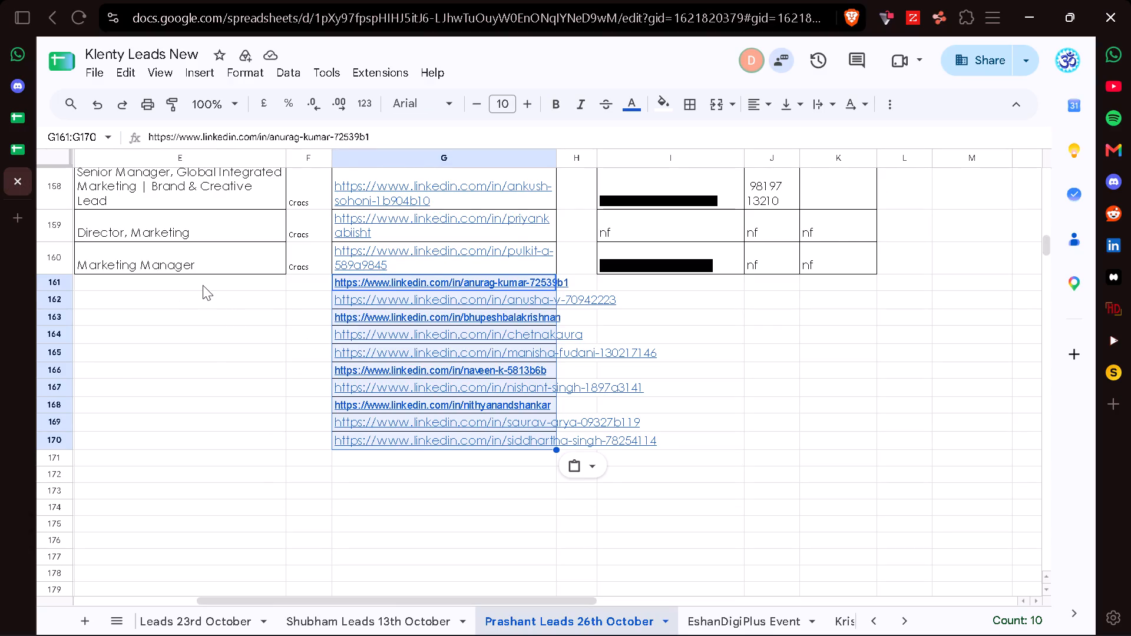
{"action": "key", "text": "ctrl+v"}
Enter the company name Eureka Forbes Ltd in F161 and fill it down through F170.
{"action": "scroll", "coordinate": [203, 285], "scroll_direction": "right", "scroll_amount": 5}
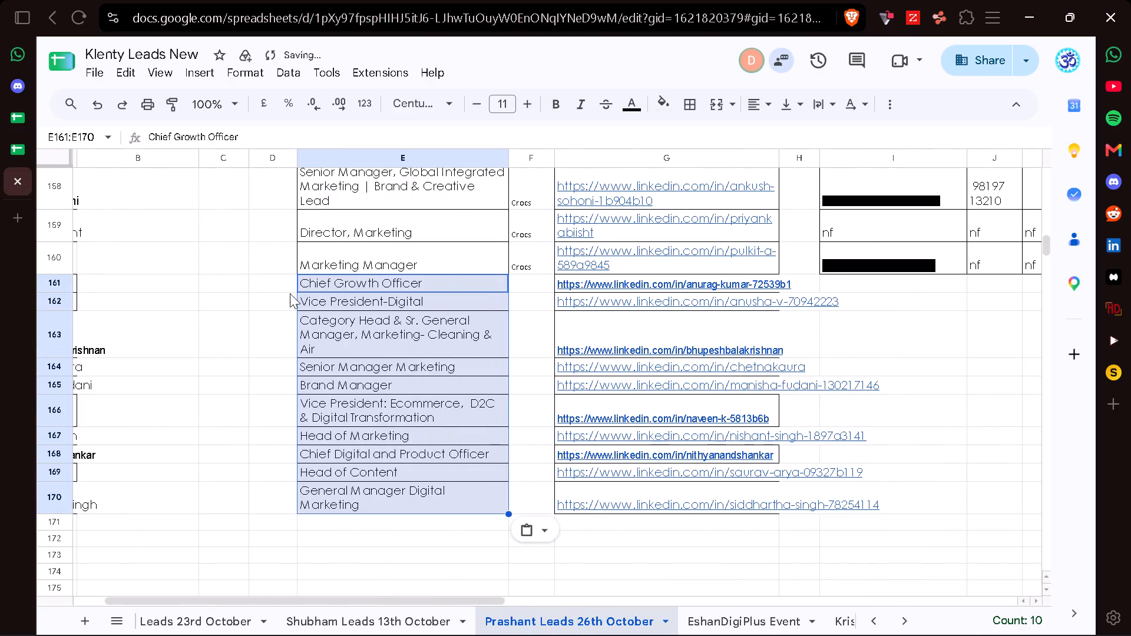
{"action": "left_click", "coordinate": [596, 296]}
{"action": "key", "text": "Up"}
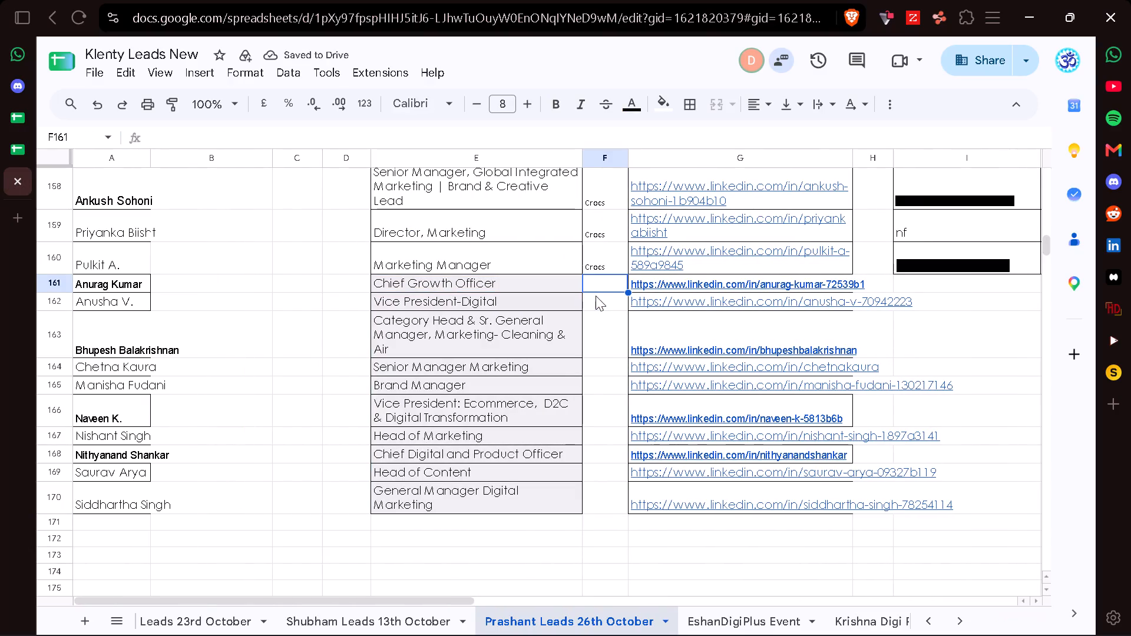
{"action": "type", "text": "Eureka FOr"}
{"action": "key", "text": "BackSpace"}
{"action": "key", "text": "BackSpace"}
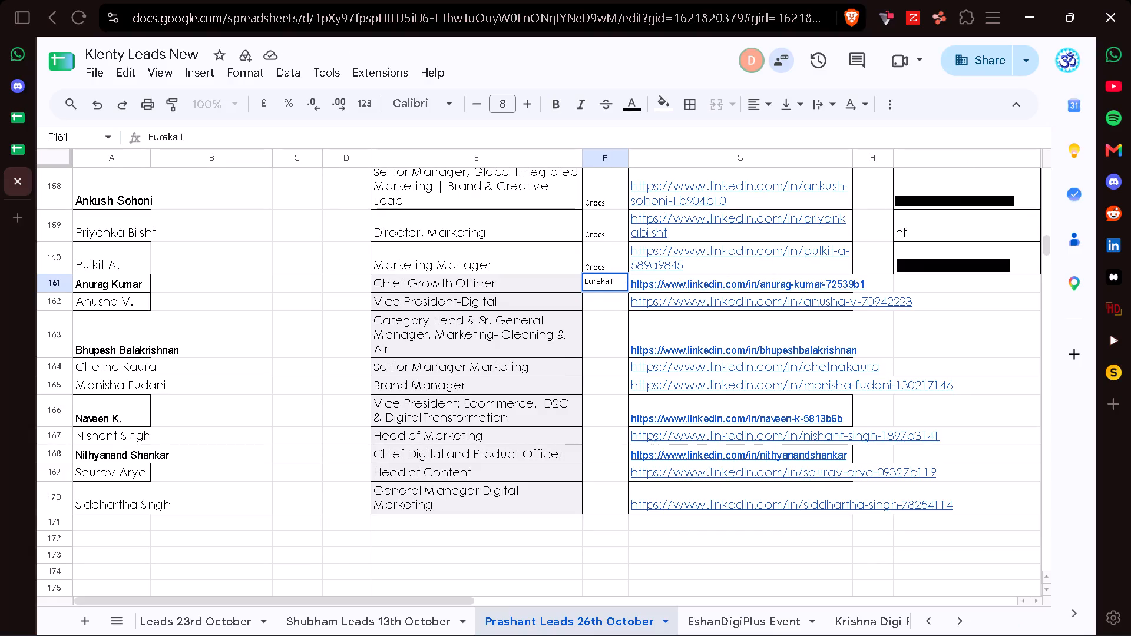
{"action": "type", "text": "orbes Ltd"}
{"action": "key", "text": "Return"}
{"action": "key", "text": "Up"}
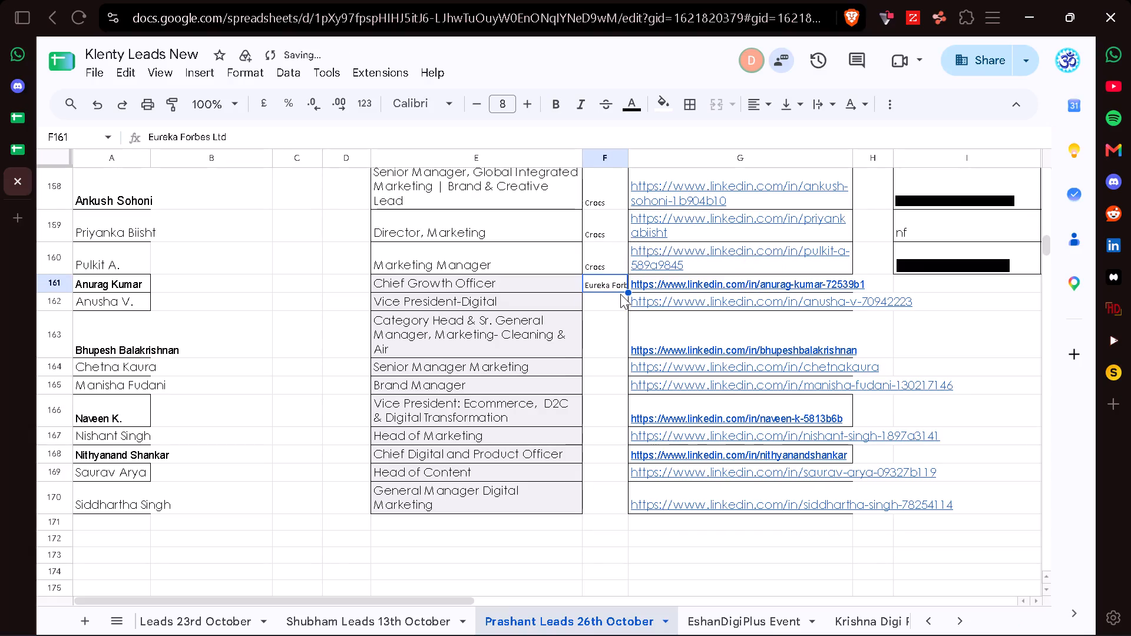
{"action": "left_click_drag", "start_coordinate": [627, 293], "coordinate": [623, 511]}
{"action": "scroll", "coordinate": [623, 511], "scroll_direction": "left", "scroll_amount": 3}
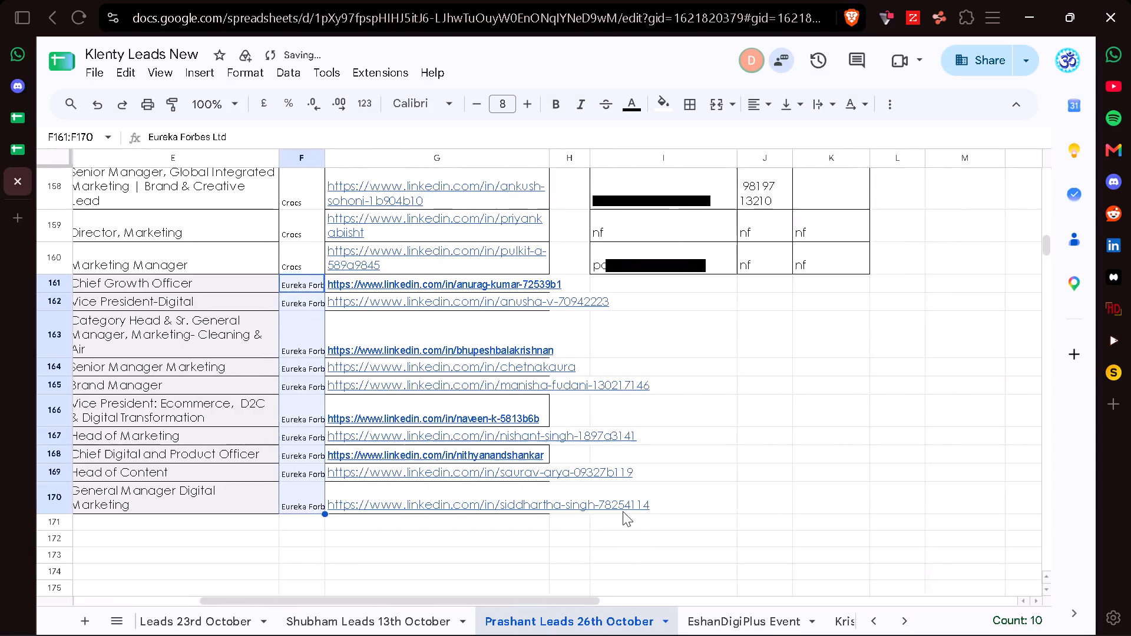
Copy the Eureka Forbes contact emails K4:K13 into I161:I170 of the Prashant Leads 26th October sheet.
{"action": "left_click", "coordinate": [597, 283]}
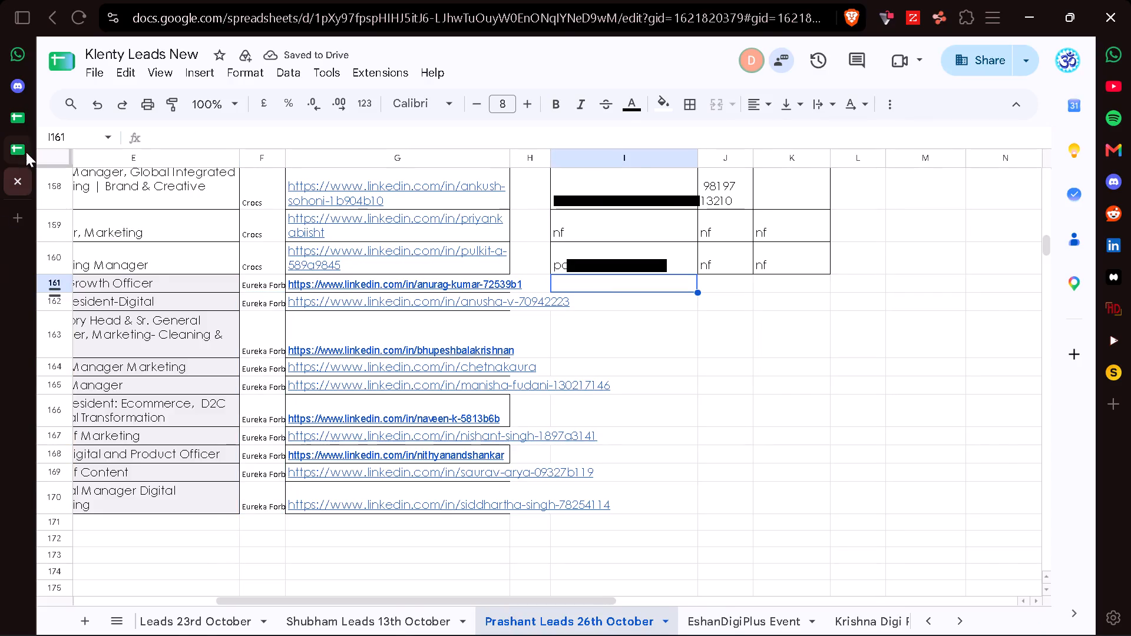
{"action": "left_click", "coordinate": [26, 151]}
{"action": "scroll", "coordinate": [724, 353], "scroll_direction": "left", "scroll_amount": 4}
{"action": "scroll", "coordinate": [671, 286], "scroll_direction": "left", "scroll_amount": 5}
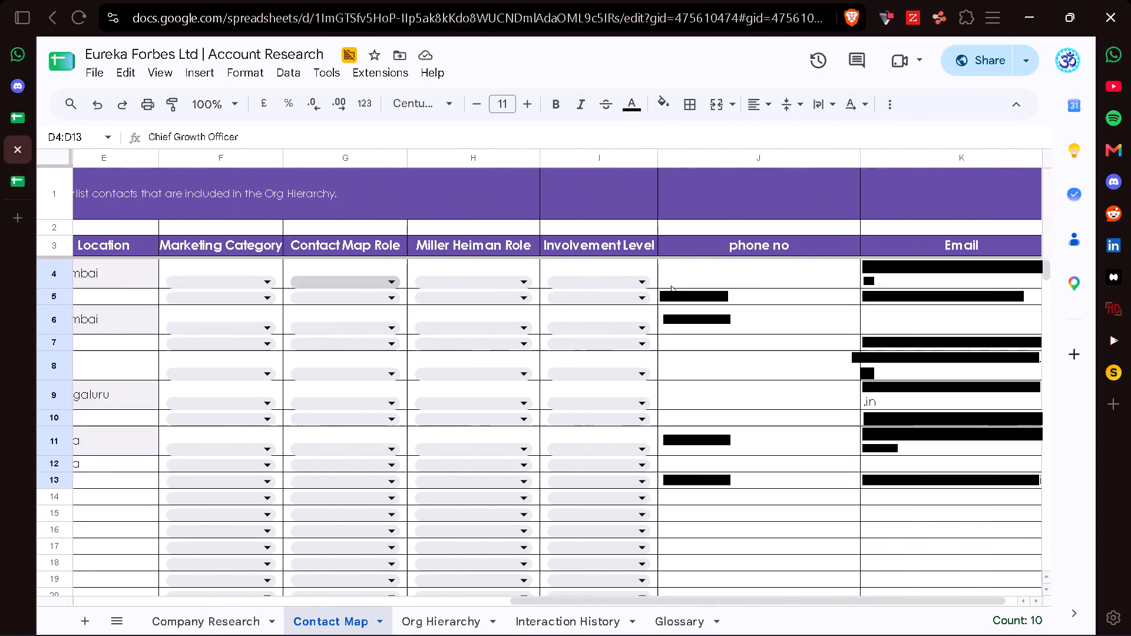
{"action": "left_click", "coordinate": [735, 270]}
{"action": "key", "text": "shift+Right"}
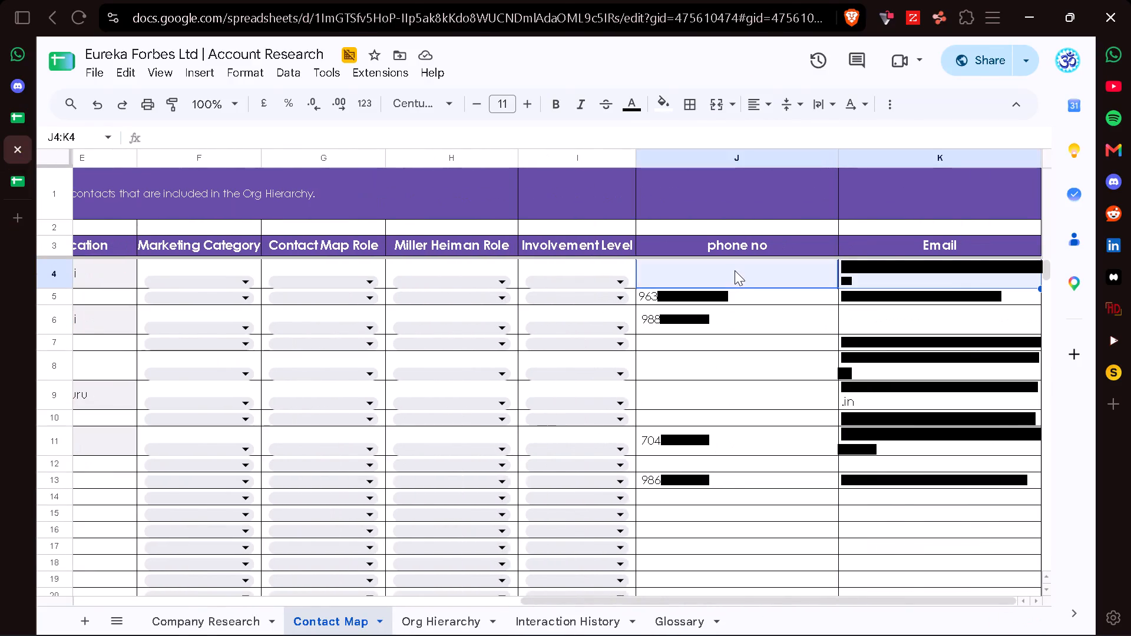
{"action": "left_click", "coordinate": [861, 270]}
{"action": "key", "text": "ctrl+shift+Down"}
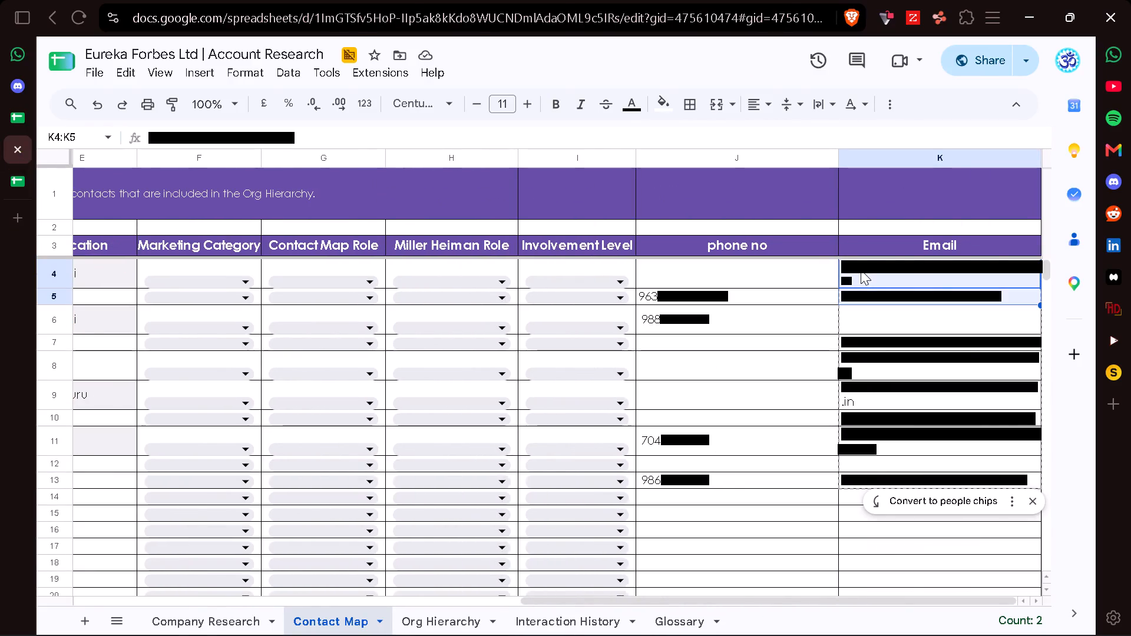
{"action": "key", "text": "ctrl+shift+Down"}
{"action": "key", "text": "ctrl+shift+Down"}
{"action": "key", "text": "ctrl+shift+Down"}
{"action": "key", "text": "ctrl+shift+Down"}
{"action": "key", "text": "ctrl+shift+Up"}
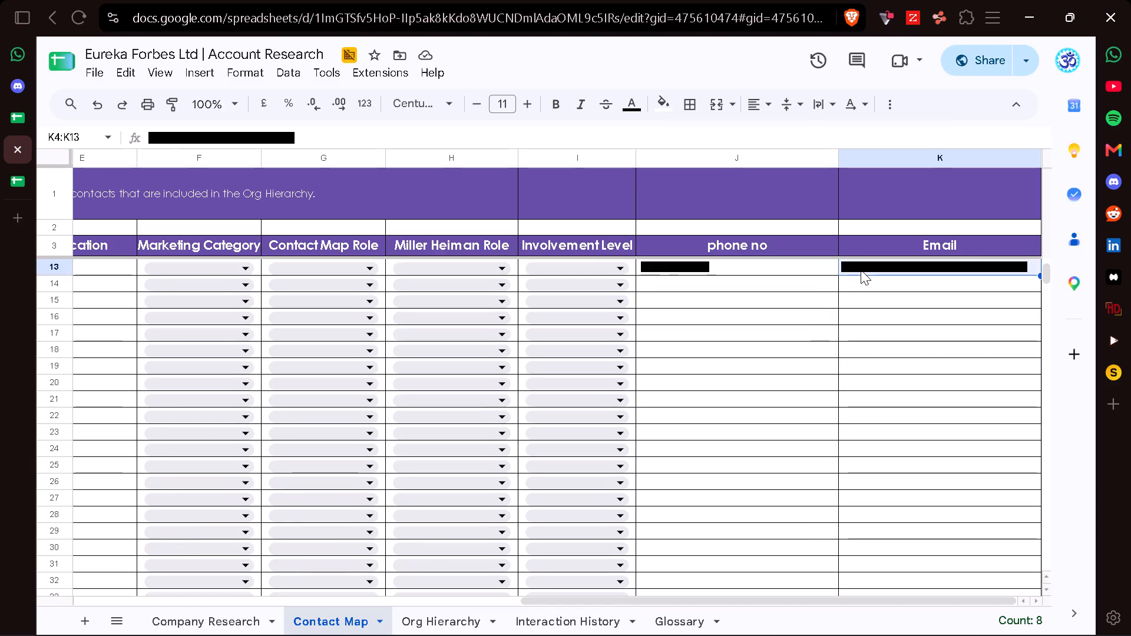
{"action": "key", "text": "ctrl+c"}
{"action": "scroll", "coordinate": [861, 270], "scroll_direction": "up", "scroll_amount": 7}
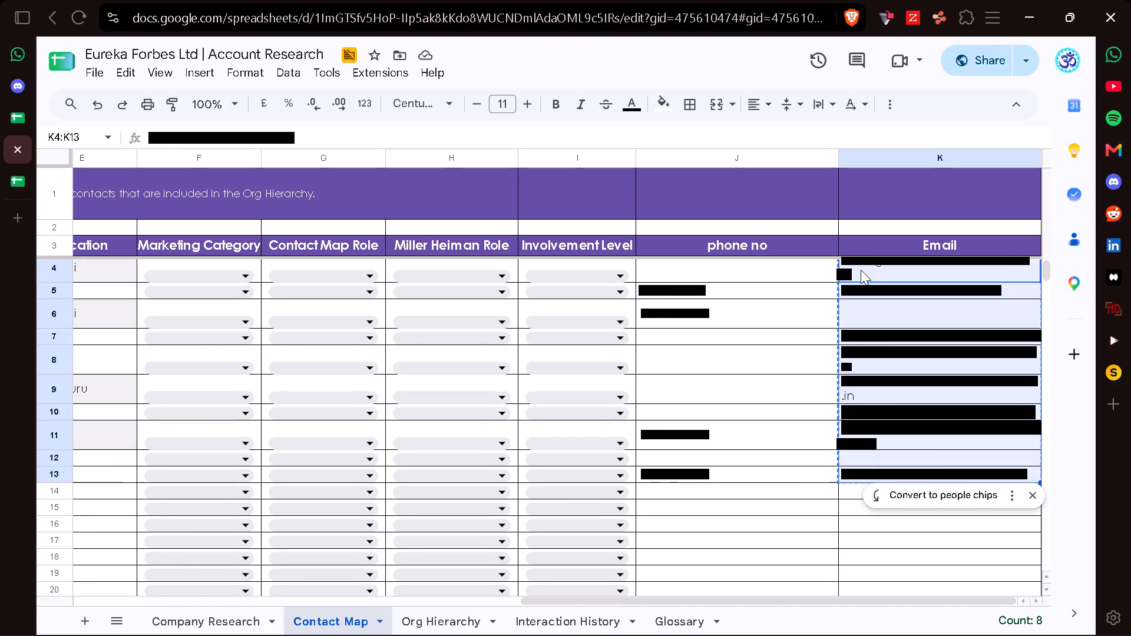
{"action": "left_click", "coordinate": [7, 179]}
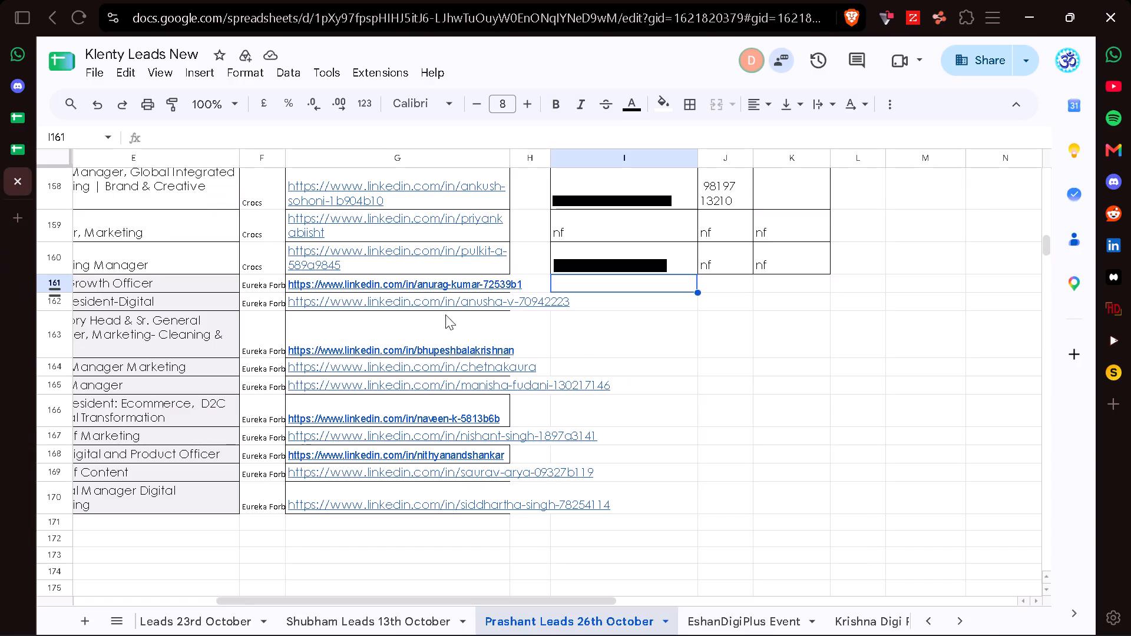
{"action": "key", "text": "ctrl+v"}
Copy the Eureka Forbes phone numbers J4:J13 into J161:J170 of the Prashant Leads 26th October sheet.
{"action": "key", "text": "Right"}
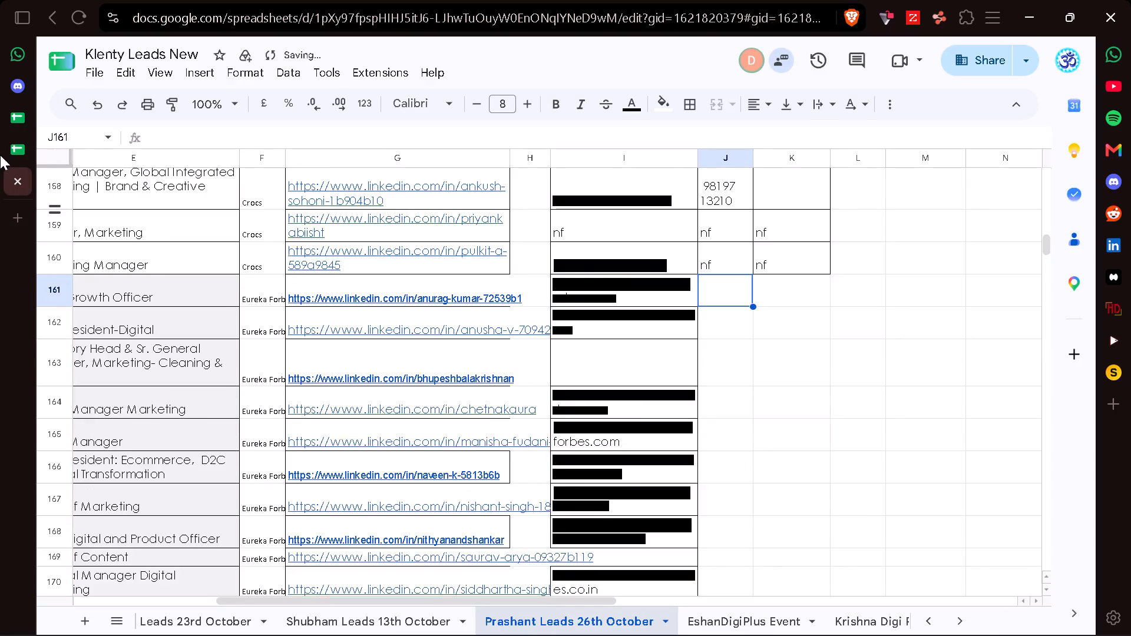
{"action": "left_click", "coordinate": [16, 150]}
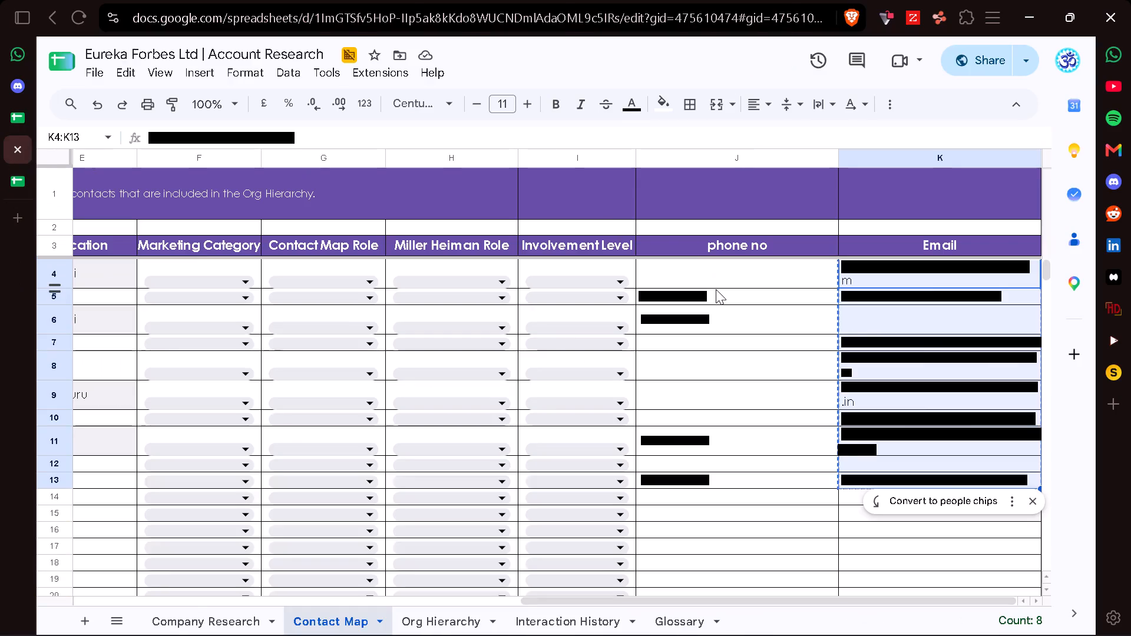
{"action": "left_click", "coordinate": [716, 289]}
{"action": "key", "text": "ctrl+shift+Down"}
{"action": "key", "text": "ctrl+shift+Down"}
{"action": "key", "text": "ctrl+shift+Down"}
{"action": "key", "text": "ctrl+shift+Down"}
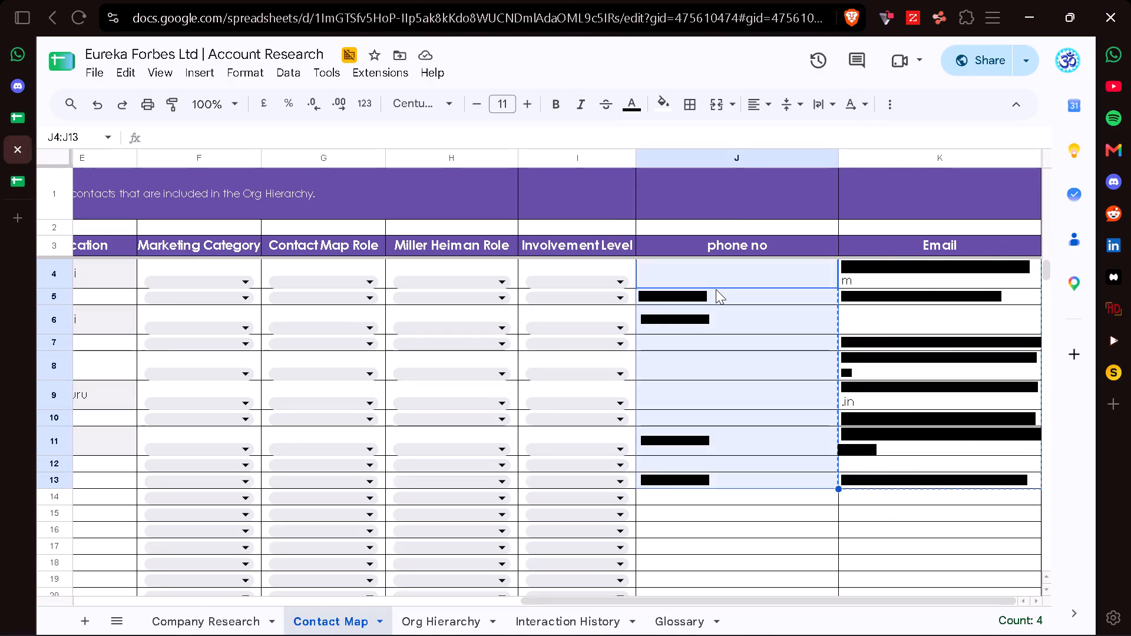
{"action": "key", "text": "ctrl+c"}
{"action": "left_click", "coordinate": [14, 189]}
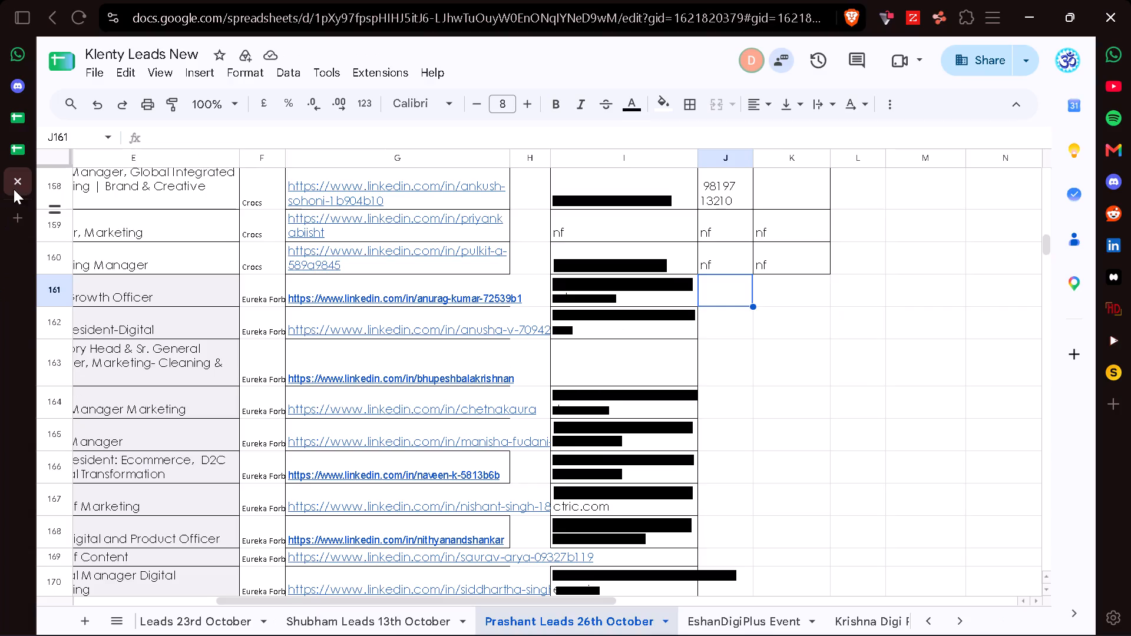
{"action": "key", "text": "ctrl+v"}
Select A171 in the Prashant Leads 26th October sheet and close the Eureka Forbes account research spreadsheet.
{"action": "scroll", "coordinate": [758, 409], "scroll_direction": "right", "scroll_amount": 3}
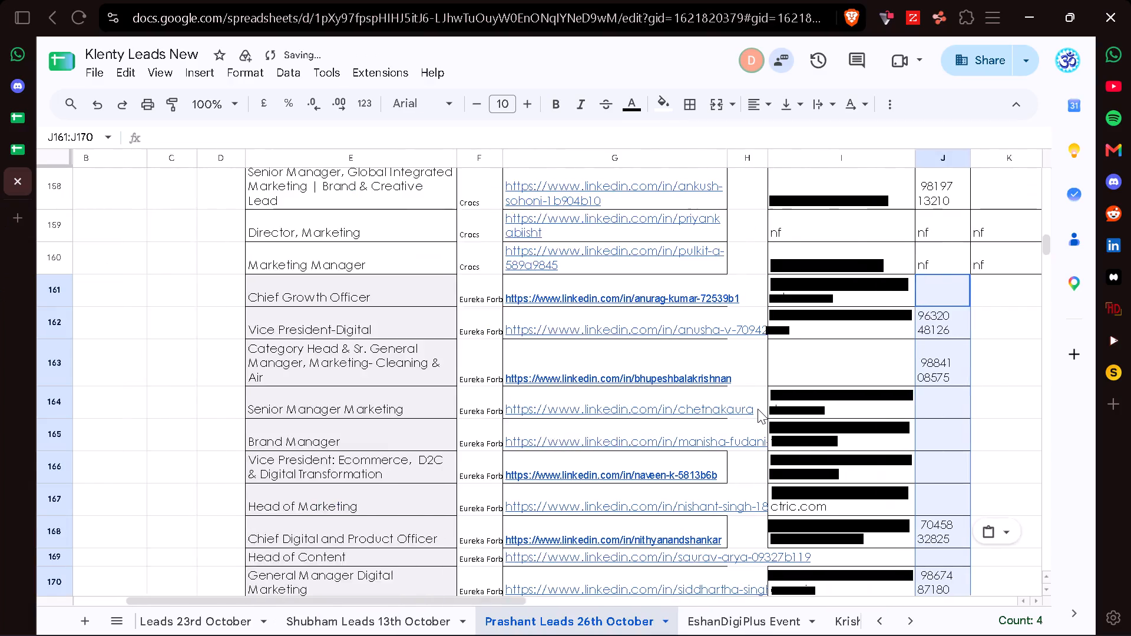
{"action": "scroll", "coordinate": [758, 409], "scroll_direction": "right", "scroll_amount": 3}
{"action": "scroll", "coordinate": [758, 409], "scroll_direction": "down", "scroll_amount": 3}
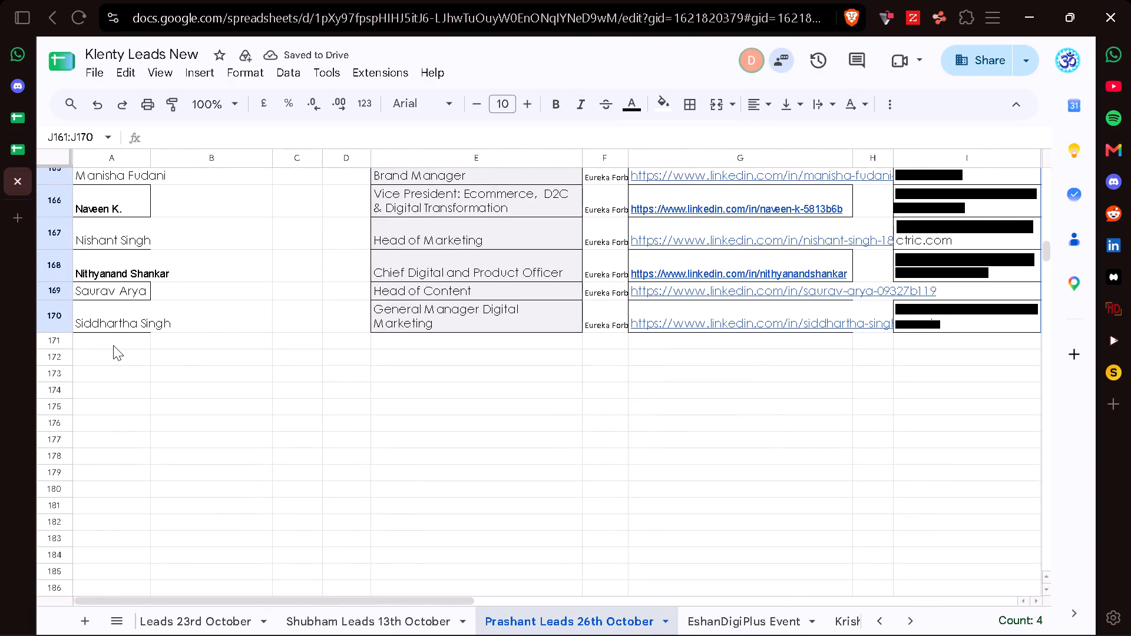
{"action": "left_click", "coordinate": [109, 344]}
{"action": "scroll", "coordinate": [109, 344], "scroll_direction": "down", "scroll_amount": 1}
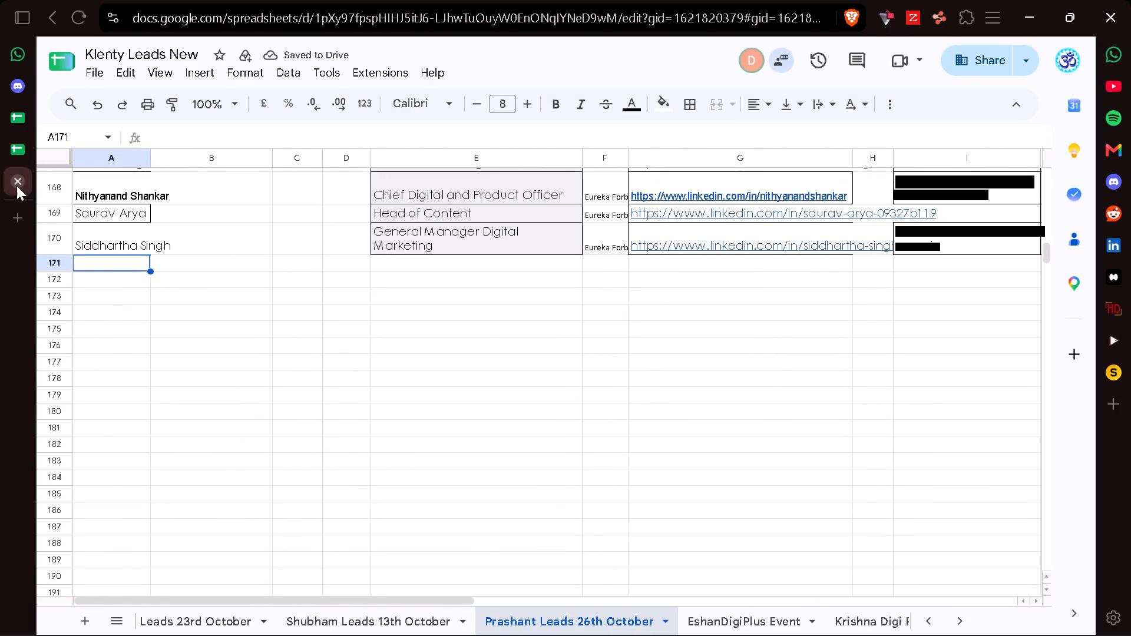
{"action": "left_click", "coordinate": [16, 153]}
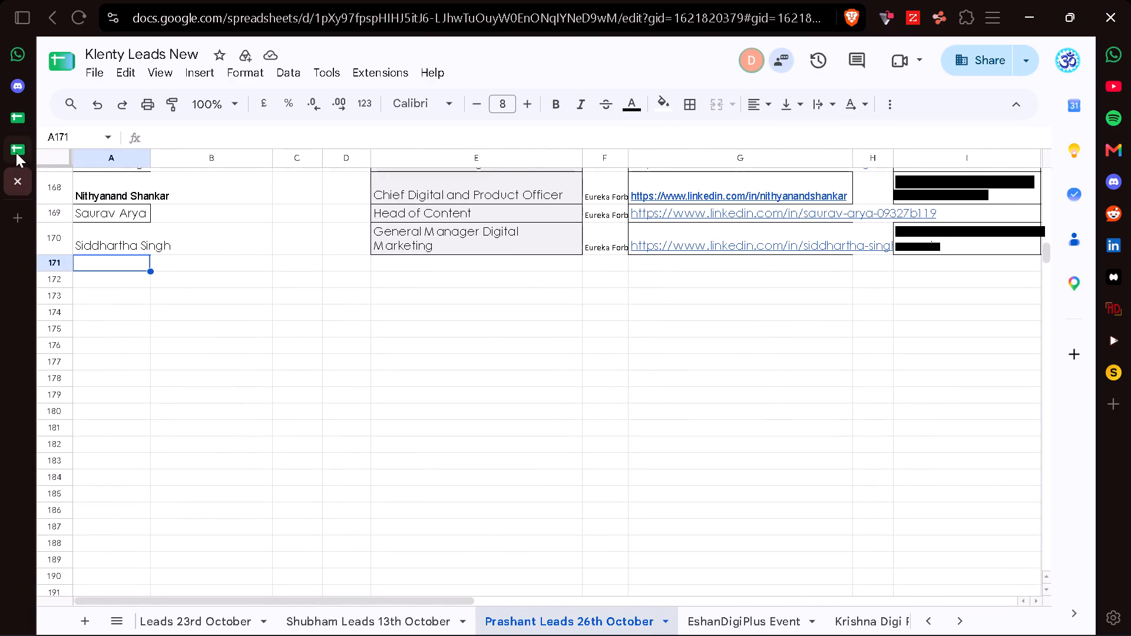
{"action": "left_click", "coordinate": [18, 146]}
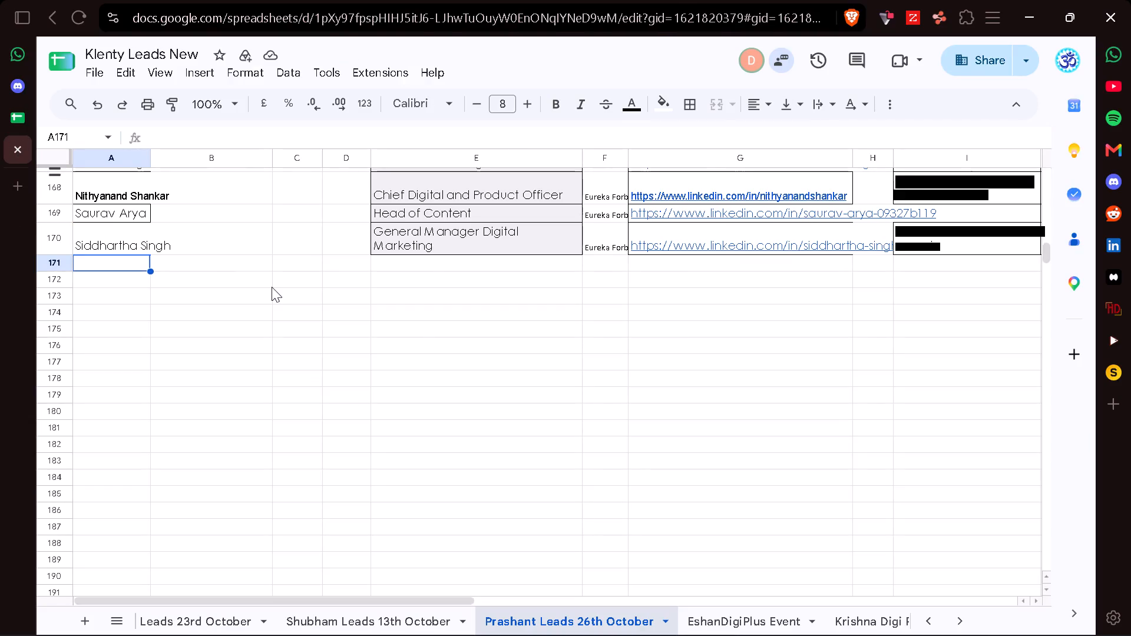
Open the GoDaddy account research linked in the AR Master Sheet and go to its Contact Map.
{"action": "left_click", "coordinate": [21, 109]}
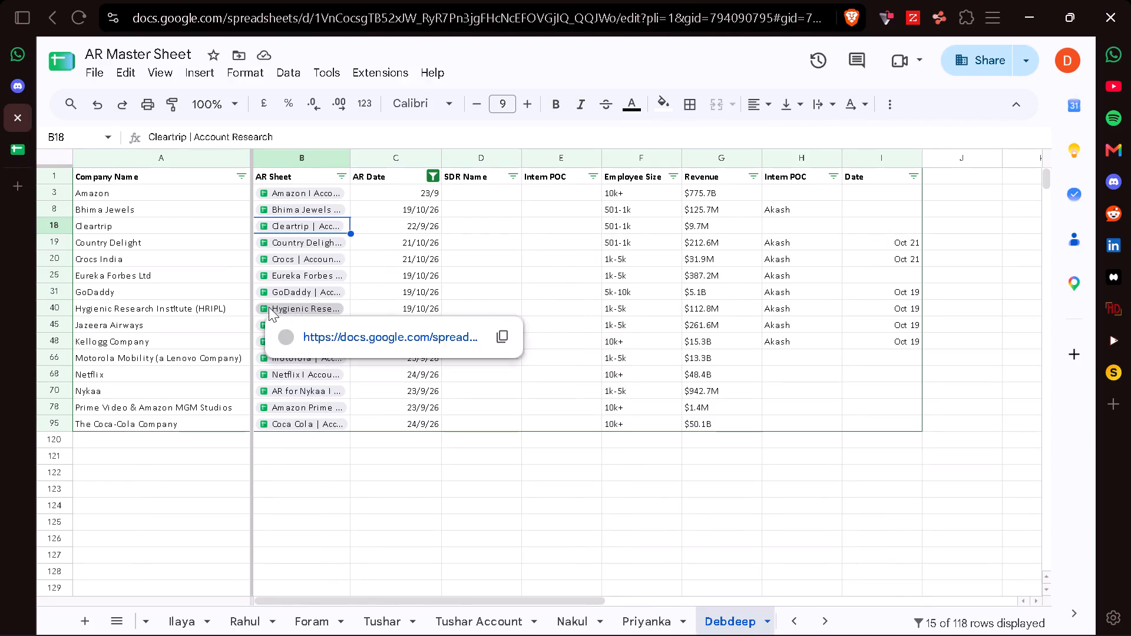
{"action": "key", "text": "Down"}
{"action": "key", "text": "Down"}
{"action": "key", "text": "Down"}
{"action": "key", "text": "Down"}
{"action": "scroll", "coordinate": [193, 274], "scroll_direction": "down", "scroll_amount": 1}
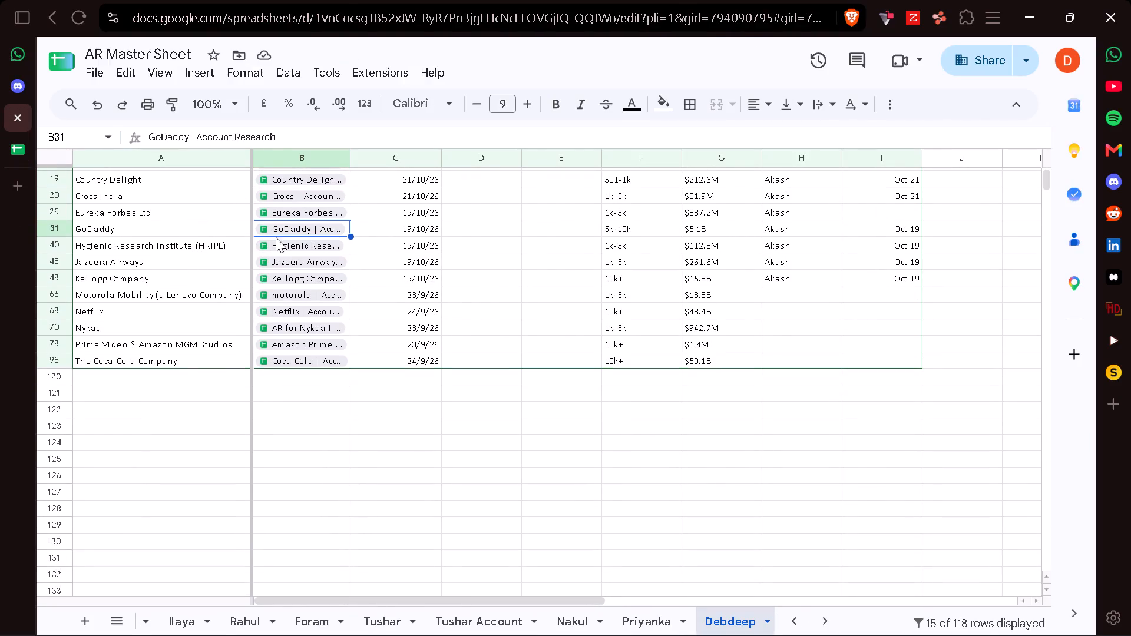
{"action": "left_click", "coordinate": [356, 263]}
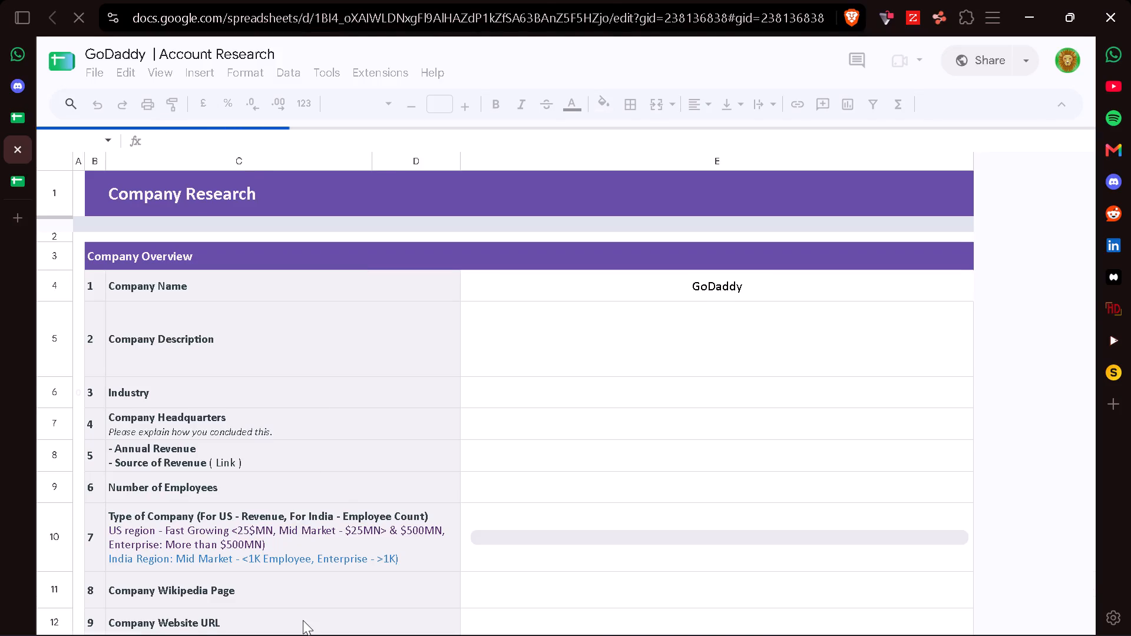
{"action": "left_click", "coordinate": [303, 620]}
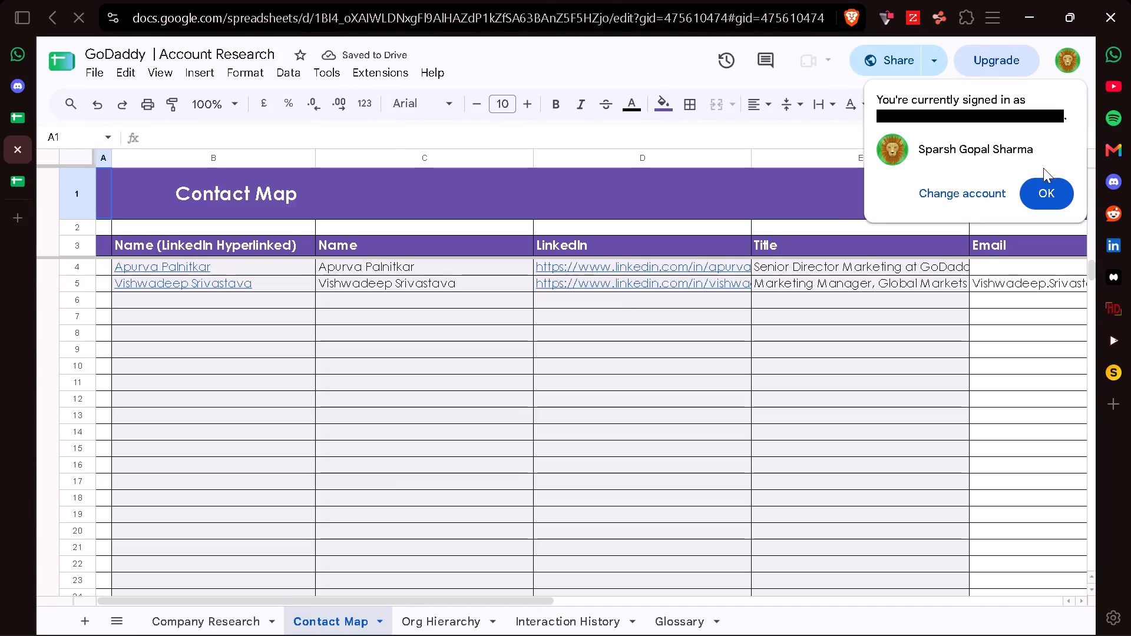
{"action": "left_click", "coordinate": [1048, 195]}
Copy the GoDaddy contact names C4:C5 into A171:A172 of the Prashant Leads 26th October sheet.
{"action": "scroll", "coordinate": [373, 352], "scroll_direction": "right", "scroll_amount": 1}
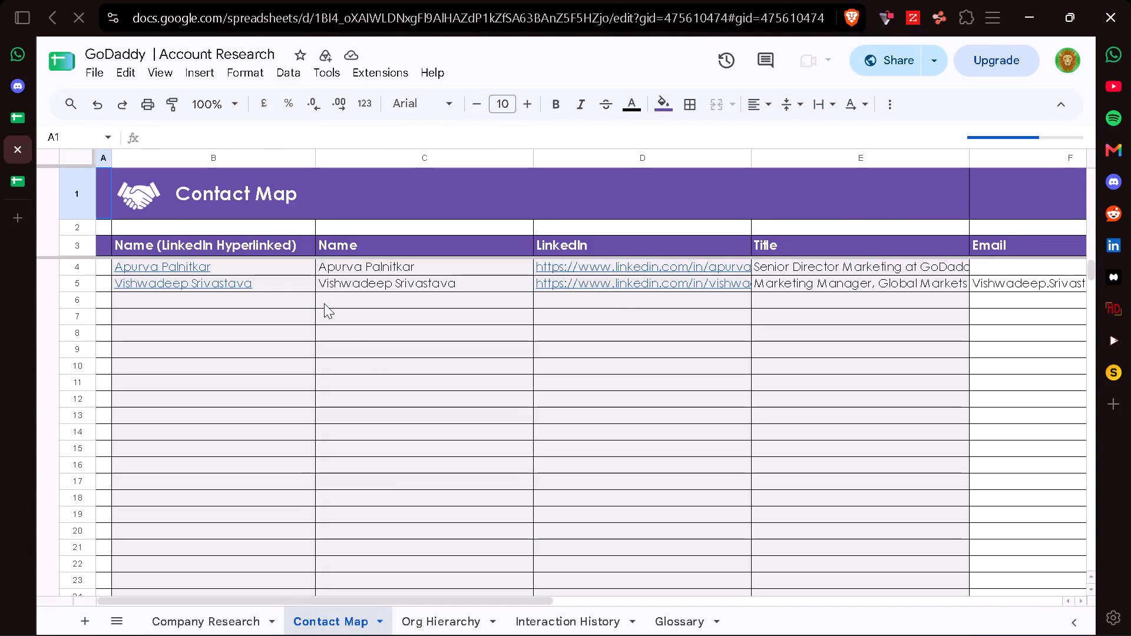
{"action": "scroll", "coordinate": [267, 265], "scroll_direction": "left", "scroll_amount": 2}
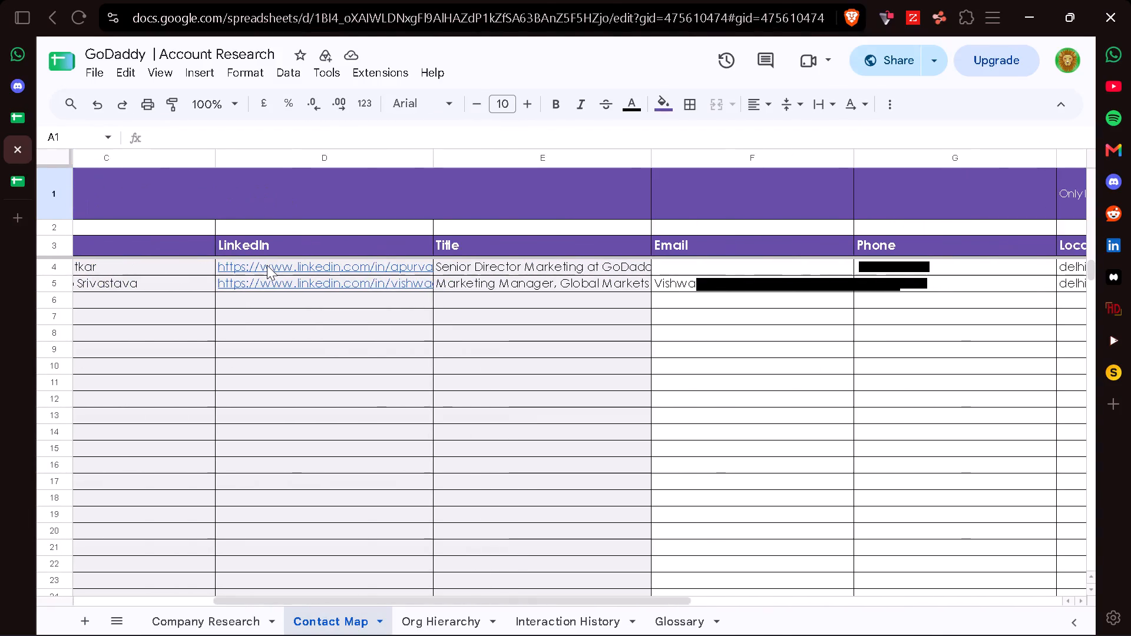
{"action": "scroll", "coordinate": [267, 265], "scroll_direction": "right", "scroll_amount": 5}
{"action": "left_click", "coordinate": [251, 266]}
{"action": "key", "text": "ctrl+shift+Down"}
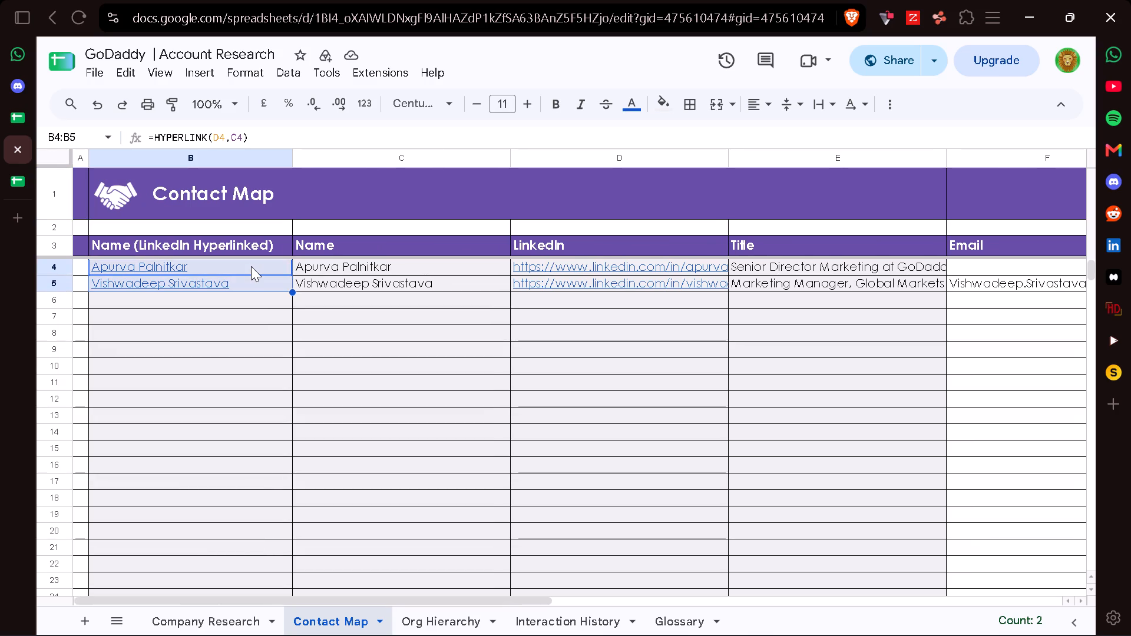
{"action": "scroll", "coordinate": [251, 266], "scroll_direction": "right", "scroll_amount": 1}
{"action": "left_click", "coordinate": [366, 261]}
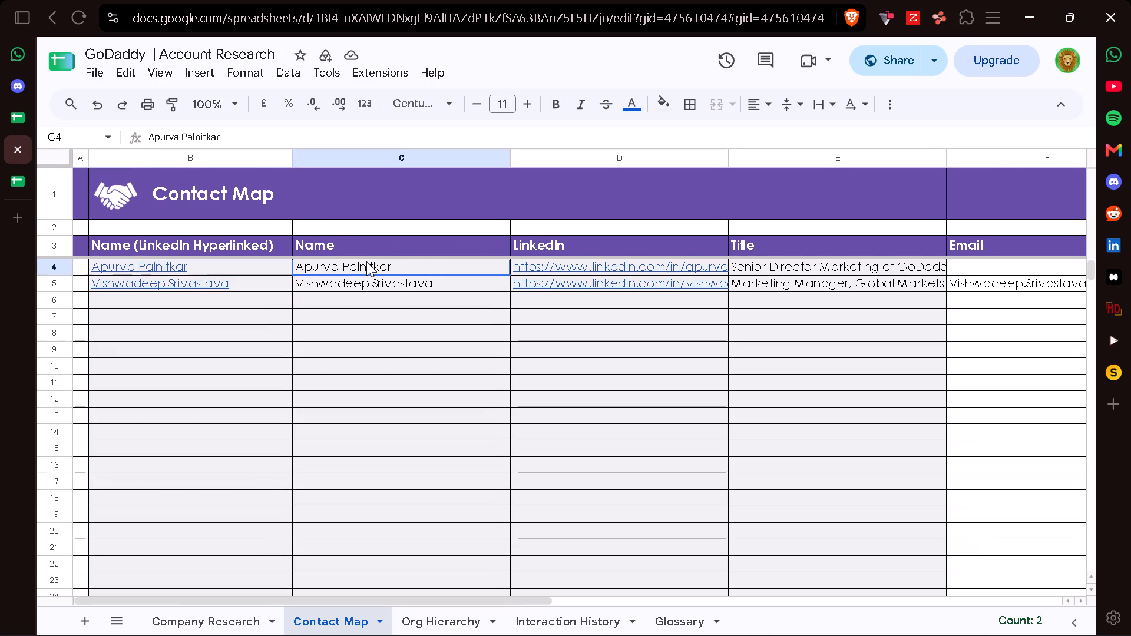
{"action": "key", "text": "shift+Down"}
{"action": "key", "text": "ctrl+c"}
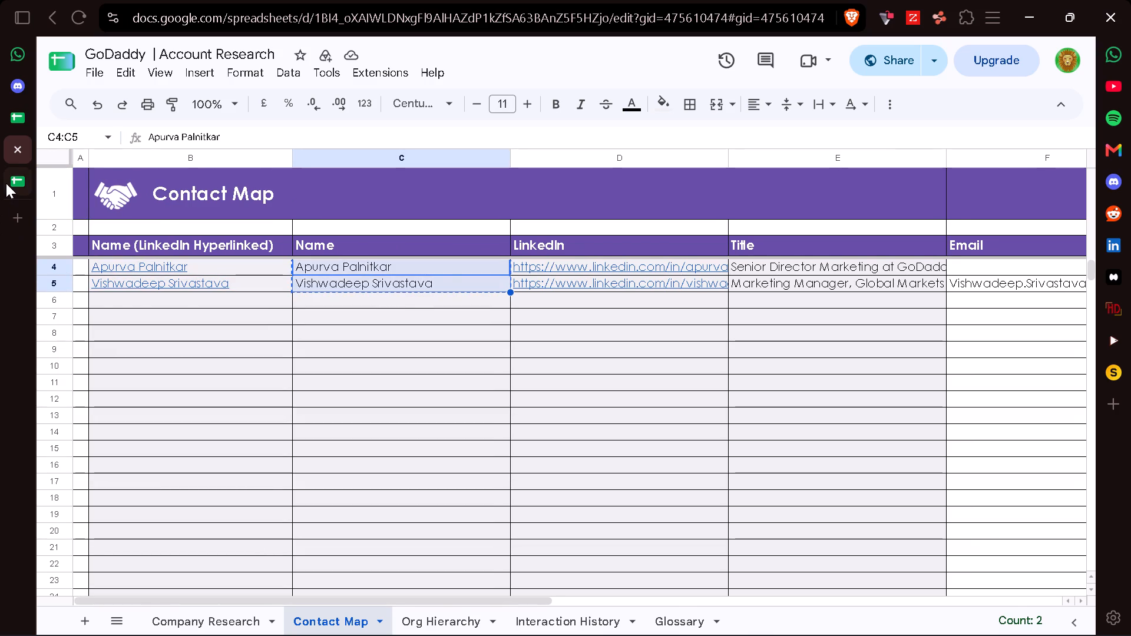
{"action": "left_click", "coordinate": [6, 183]}
{"action": "key", "text": "ctrl+v"}
Copy the GoDaddy contact titles E4:E5 into E171:E172 of the Prashant Leads 26th October sheet.
{"action": "key", "text": "Right"}
{"action": "key", "text": "Right"}
{"action": "key", "text": "Right"}
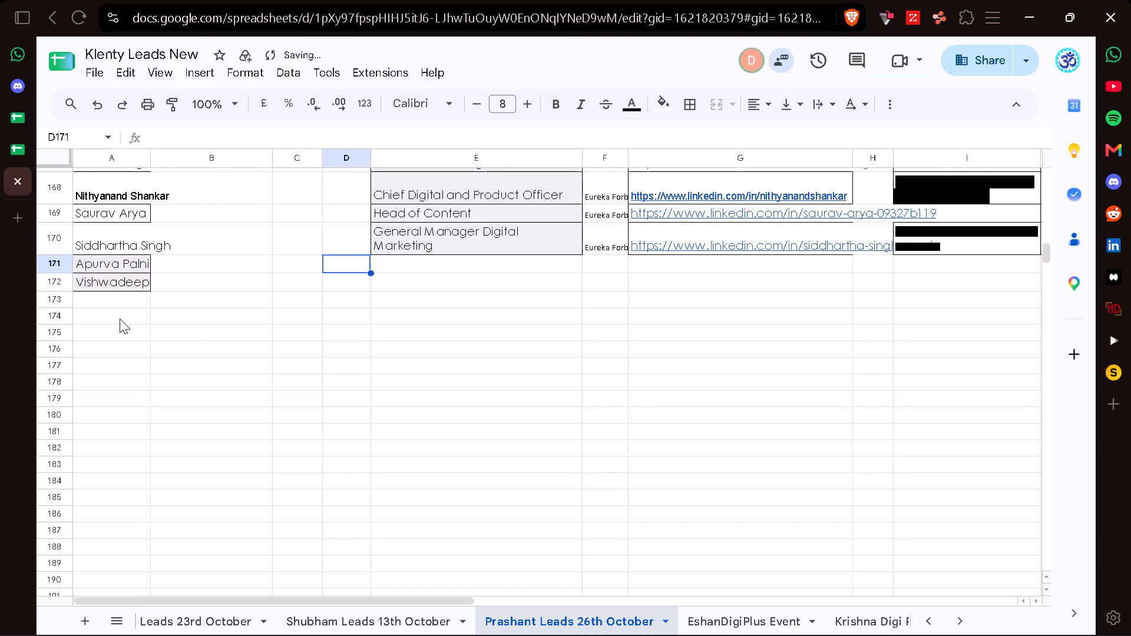
{"action": "key", "text": "Right"}
{"action": "left_click", "coordinate": [15, 159]}
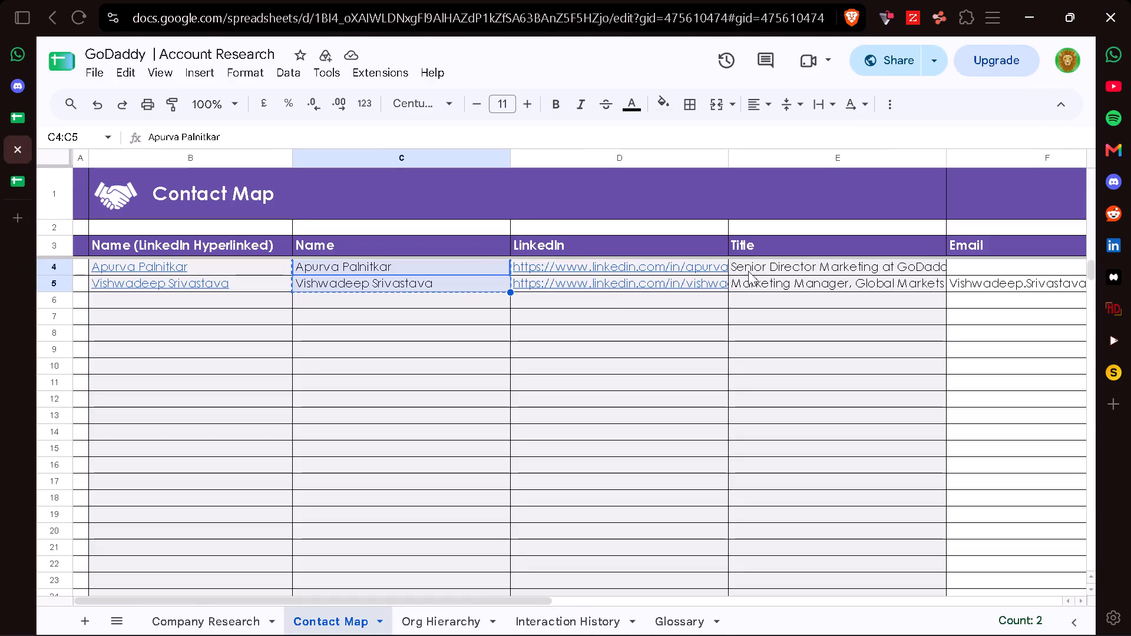
{"action": "left_click", "coordinate": [765, 265]}
{"action": "key", "text": "shift+Down"}
{"action": "key", "text": "ctrl+c"}
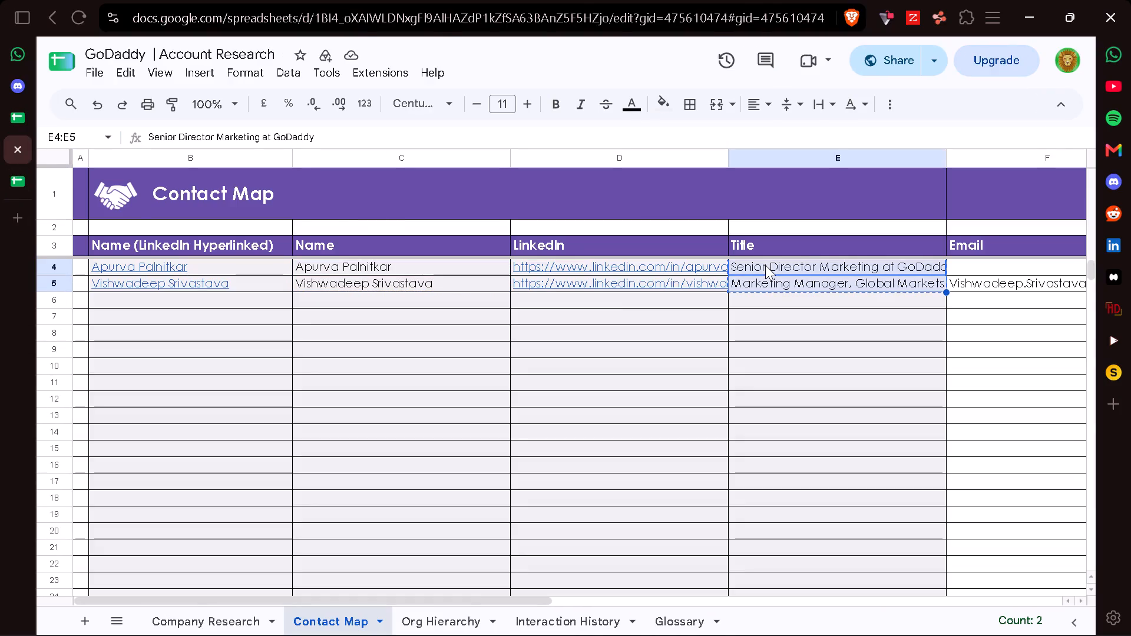
{"action": "left_click", "coordinate": [11, 175]}
{"action": "key", "text": "ctrl+v"}
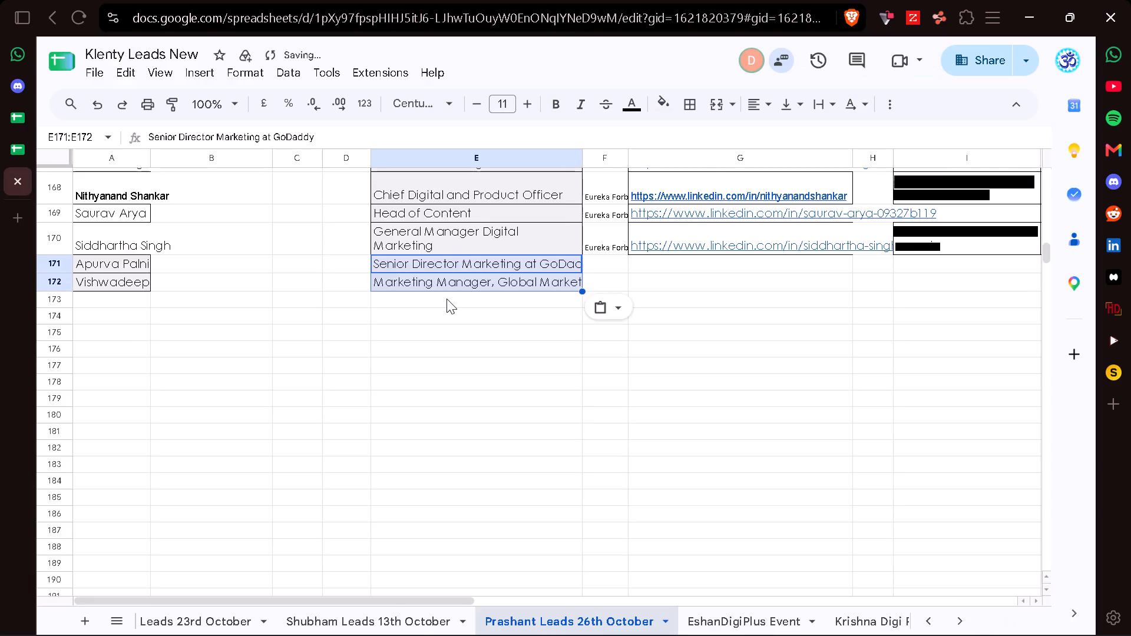
Enter the company name GoDaddy in F171 and fill it down through F172.
{"action": "key", "text": "Right"}
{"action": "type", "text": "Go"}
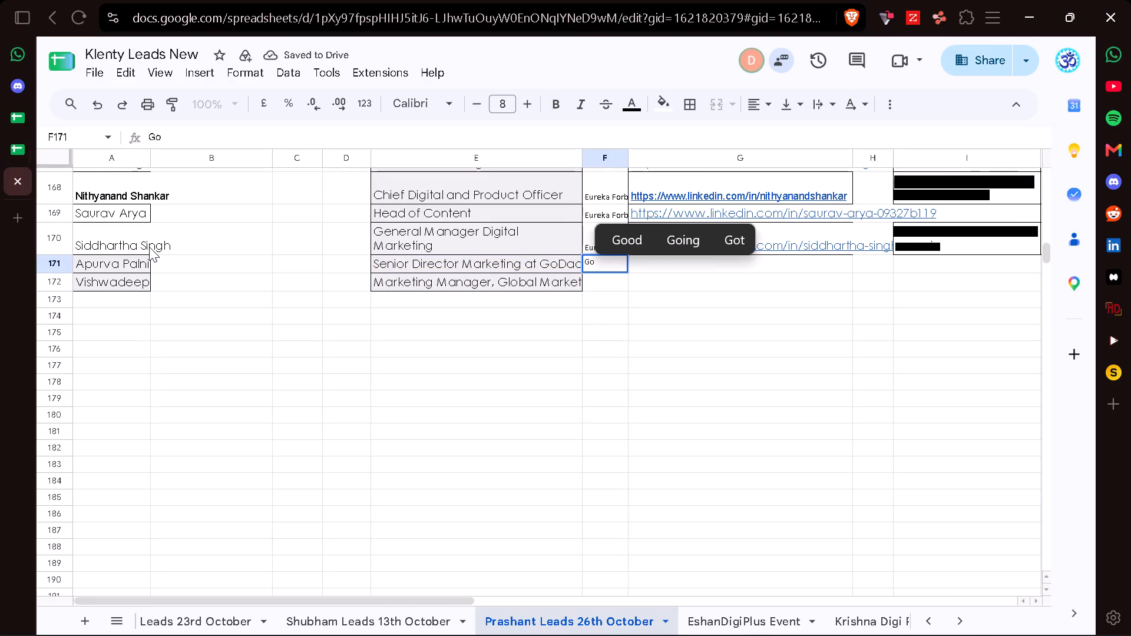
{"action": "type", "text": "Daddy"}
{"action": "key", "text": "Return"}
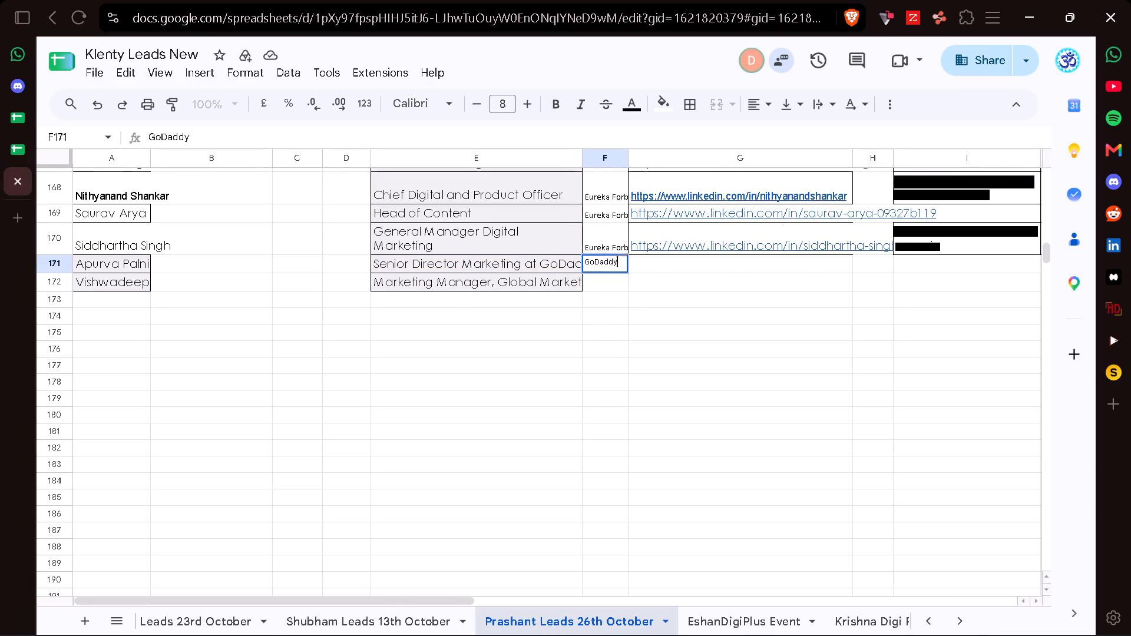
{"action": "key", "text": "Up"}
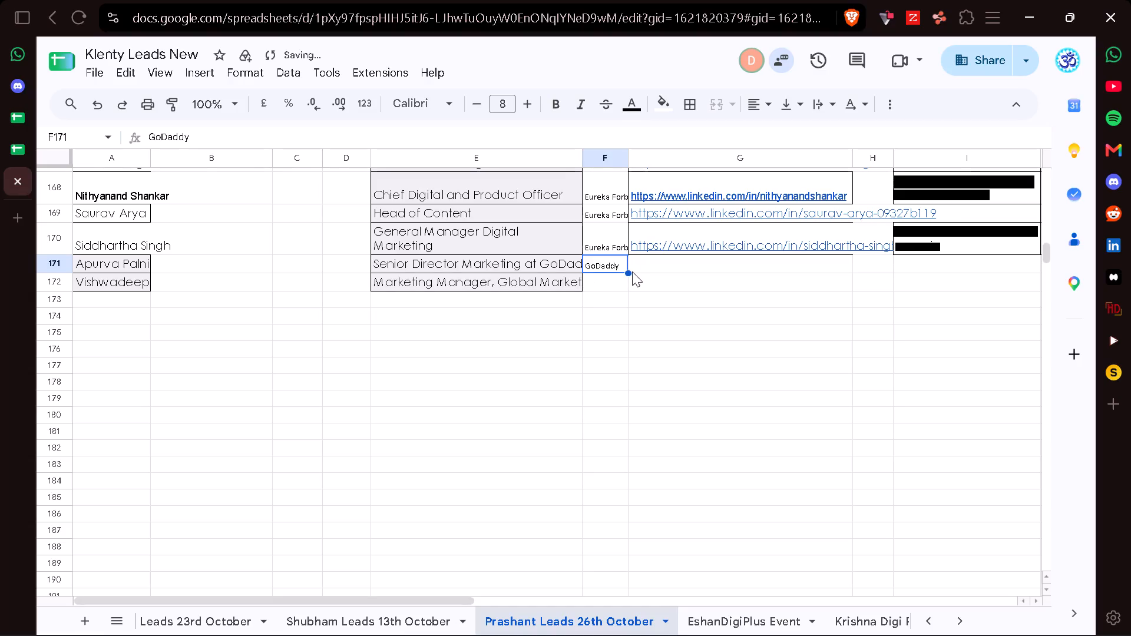
{"action": "left_click_drag", "start_coordinate": [629, 272], "coordinate": [629, 279]}
Copy the GoDaddy contact emails and phone numbers F4:G5 into I171:J172 of the Prashant Leads 26th October sheet.
{"action": "scroll", "coordinate": [629, 279], "scroll_direction": "left", "scroll_amount": 3}
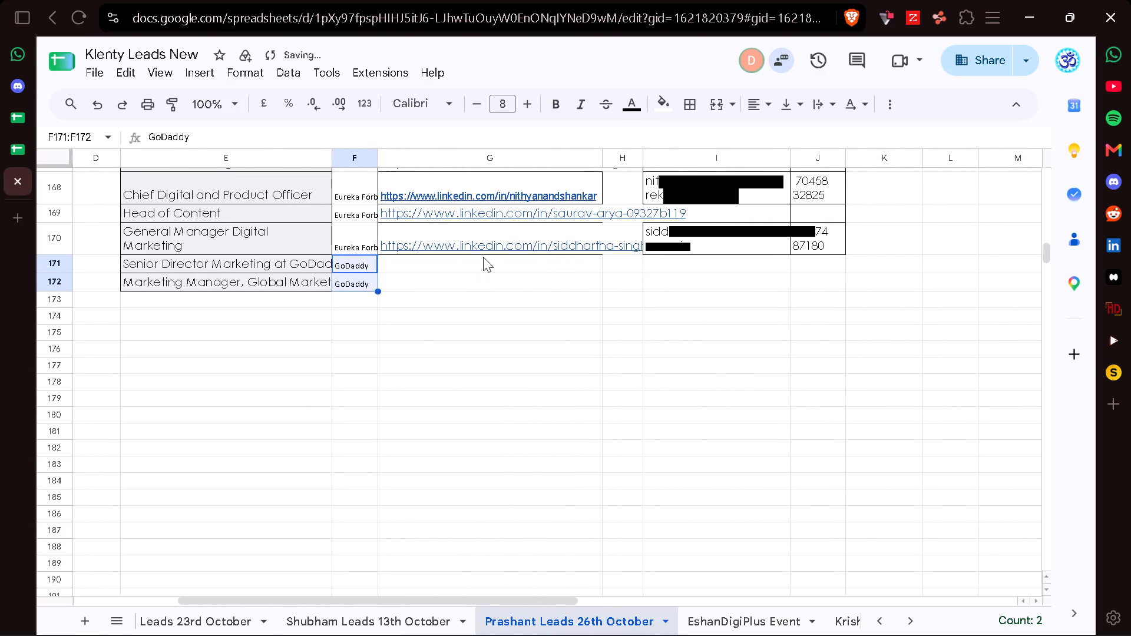
{"action": "left_click", "coordinate": [483, 257]}
{"action": "left_click", "coordinate": [19, 143]}
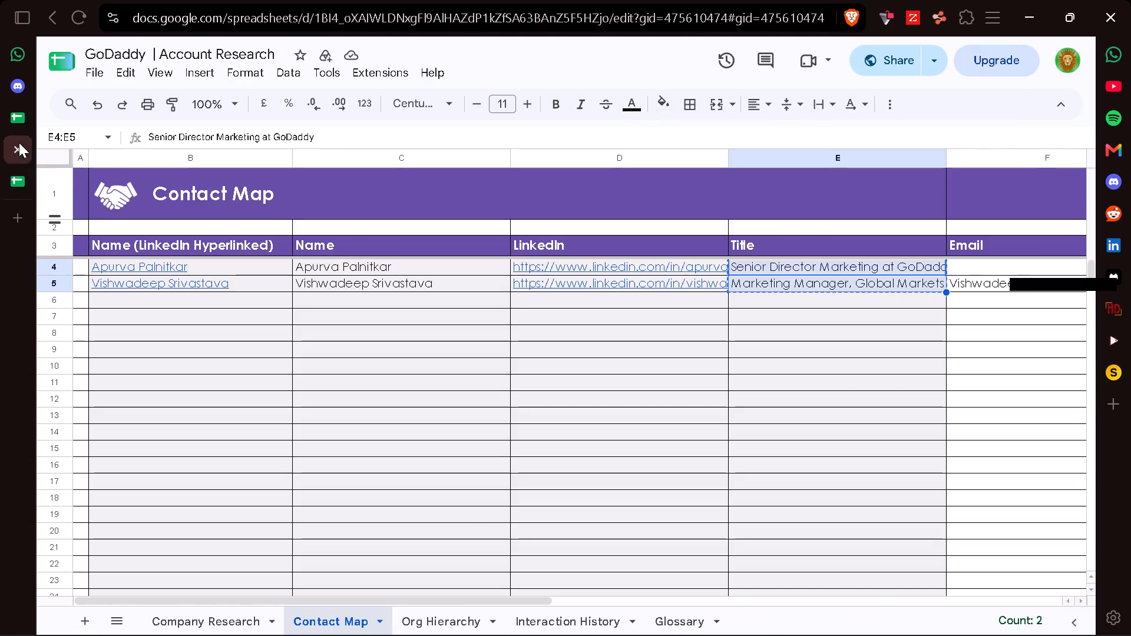
{"action": "scroll", "coordinate": [379, 253], "scroll_direction": "left", "scroll_amount": 4}
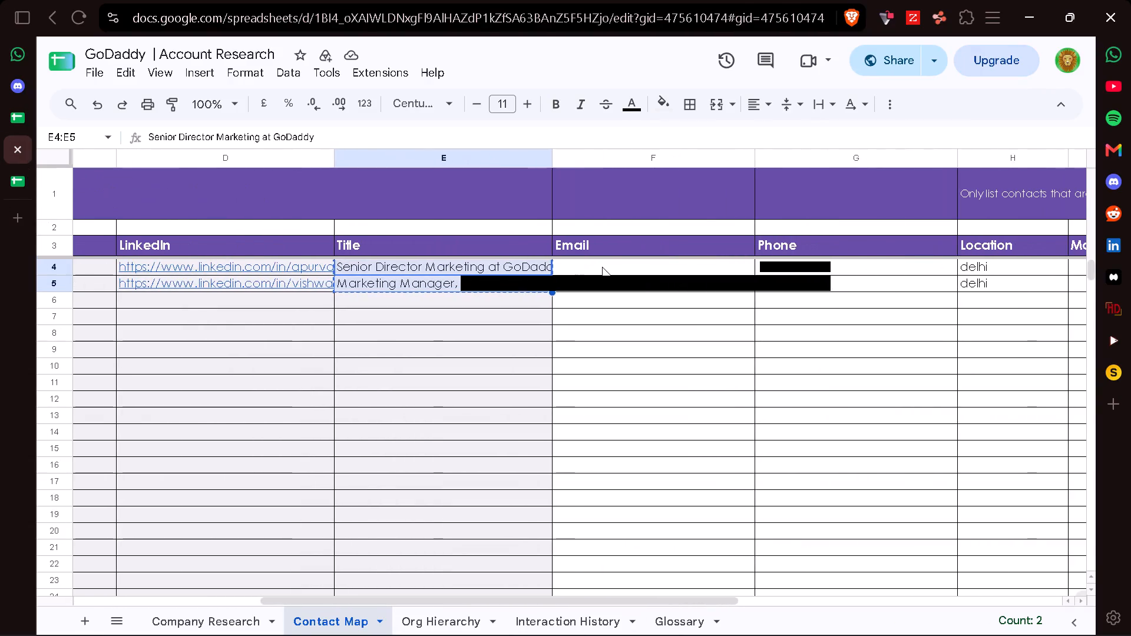
{"action": "left_click", "coordinate": [604, 267]}
{"action": "key", "text": "shift+Right"}
{"action": "key", "text": "shift+Right"}
{"action": "key", "text": "shift+Left"}
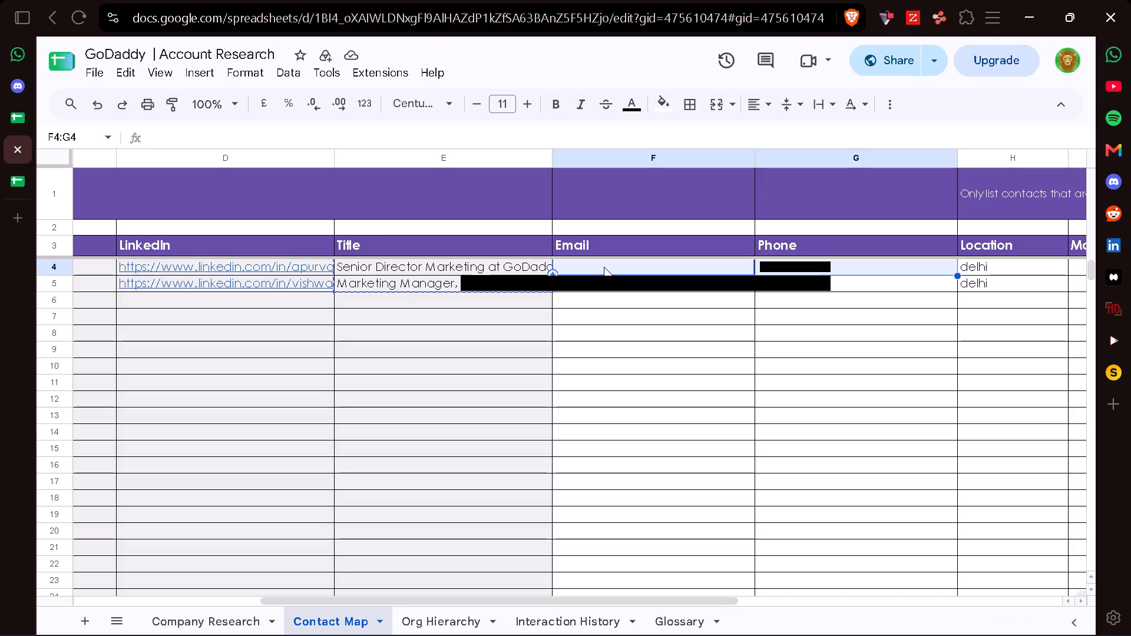
{"action": "key", "text": "ctrl+shift+Down"}
{"action": "key", "text": "ctrl+c"}
{"action": "scroll", "coordinate": [604, 267], "scroll_direction": "left", "scroll_amount": 3}
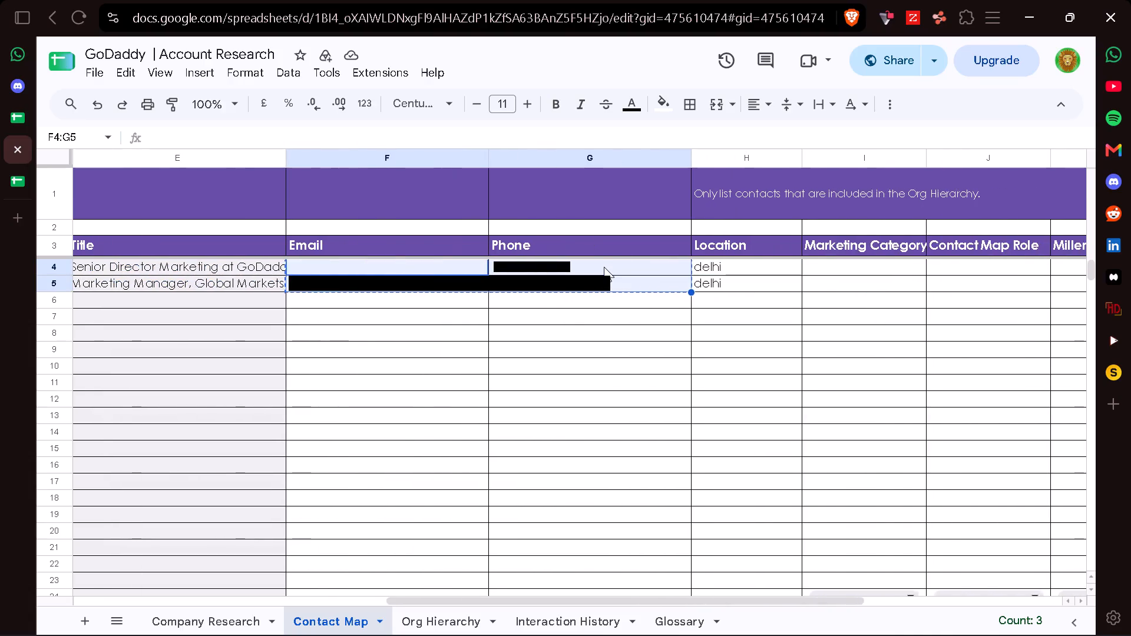
{"action": "scroll", "coordinate": [604, 267], "scroll_direction": "right", "scroll_amount": 5}
{"action": "left_click", "coordinate": [22, 196]}
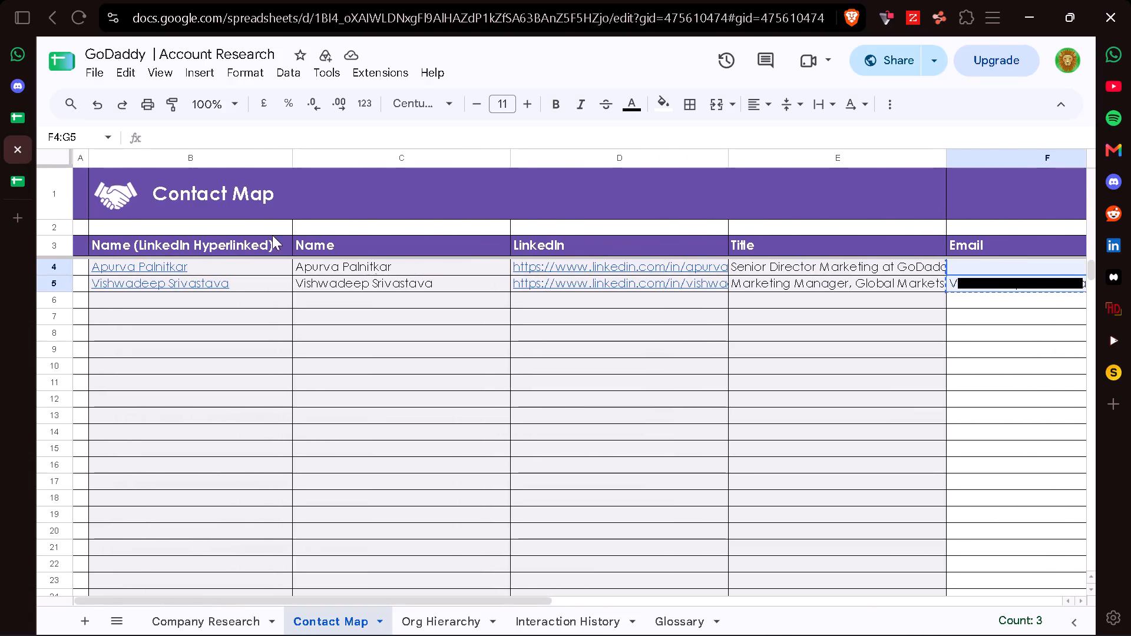
{"action": "left_click", "coordinate": [29, 177]}
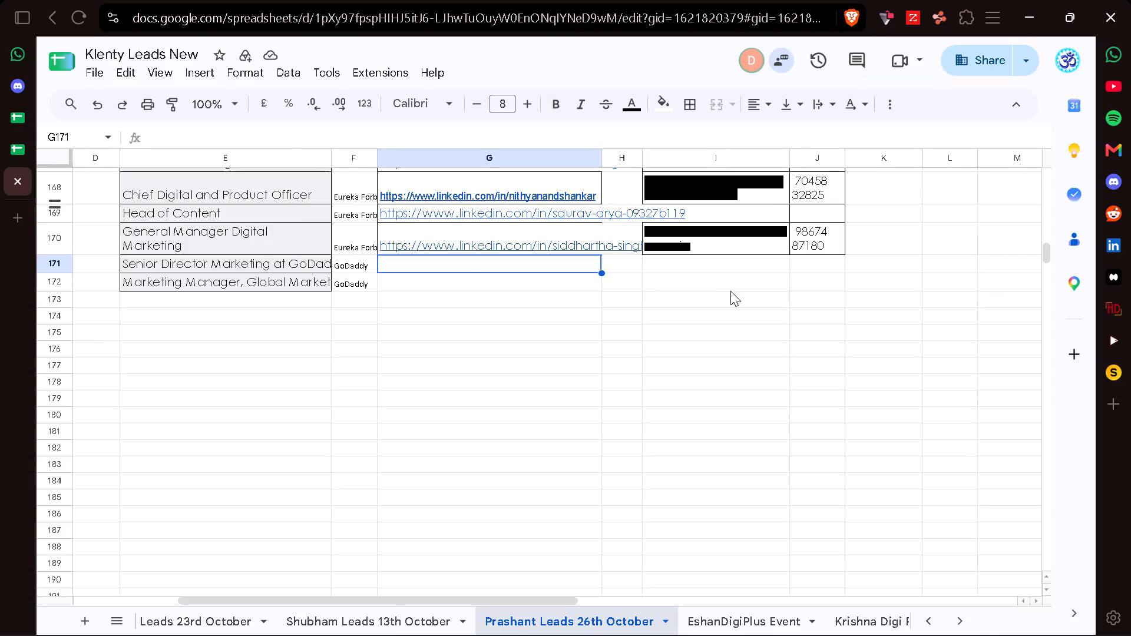
{"action": "left_click", "coordinate": [661, 266]}
{"action": "key", "text": "ctrl+v"}
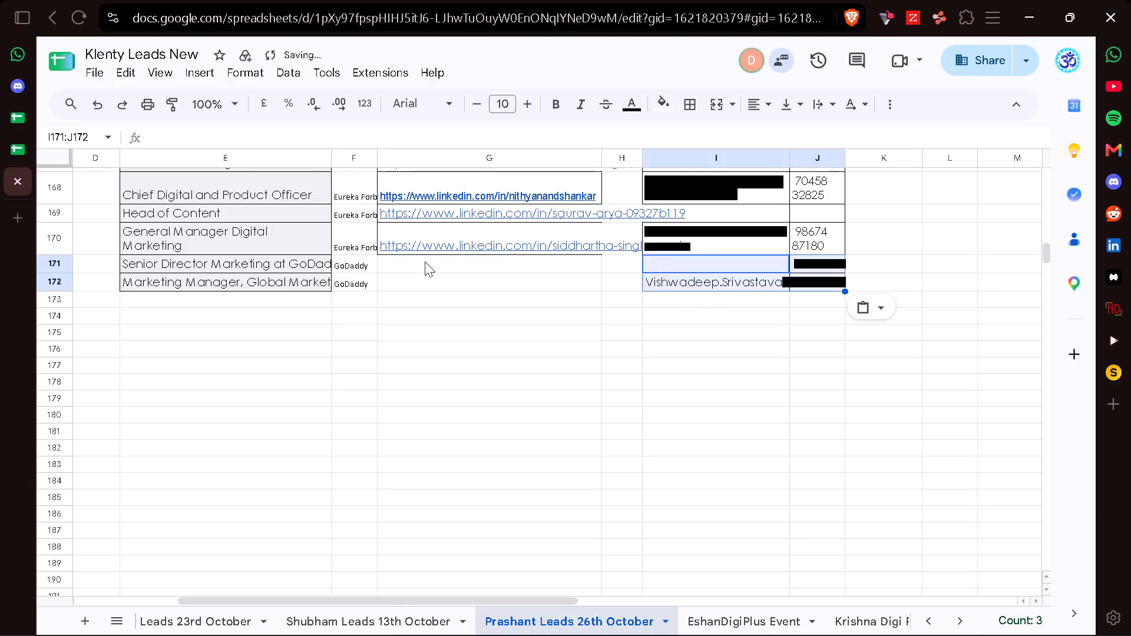
Copy the GoDaddy LinkedIn links D4:D5 into G171:G172 of the Prashant Leads 26th October sheet.
{"action": "left_click", "coordinate": [385, 257]}
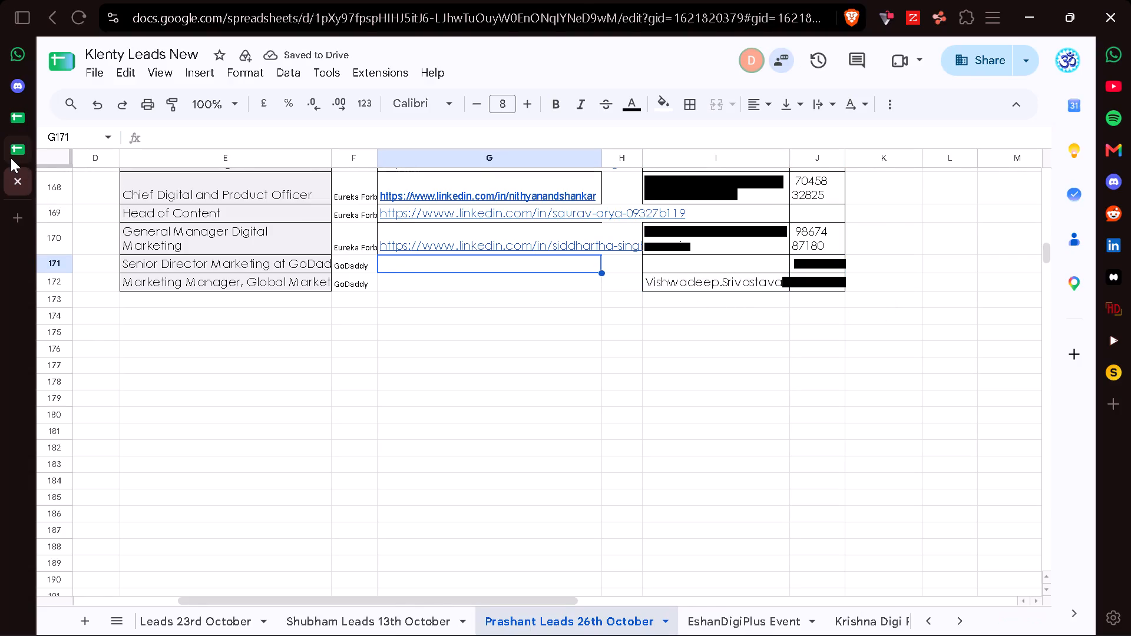
{"action": "left_click", "coordinate": [11, 158]}
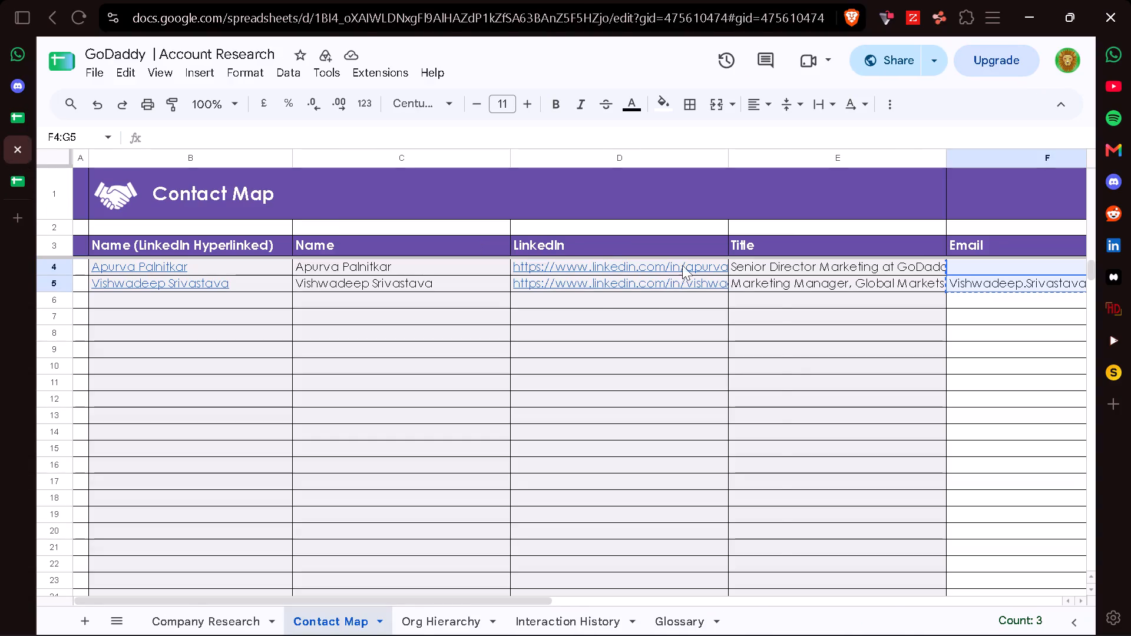
{"action": "left_click", "coordinate": [666, 263]}
{"action": "key", "text": "shift+Down"}
{"action": "key", "text": "ctrl+c"}
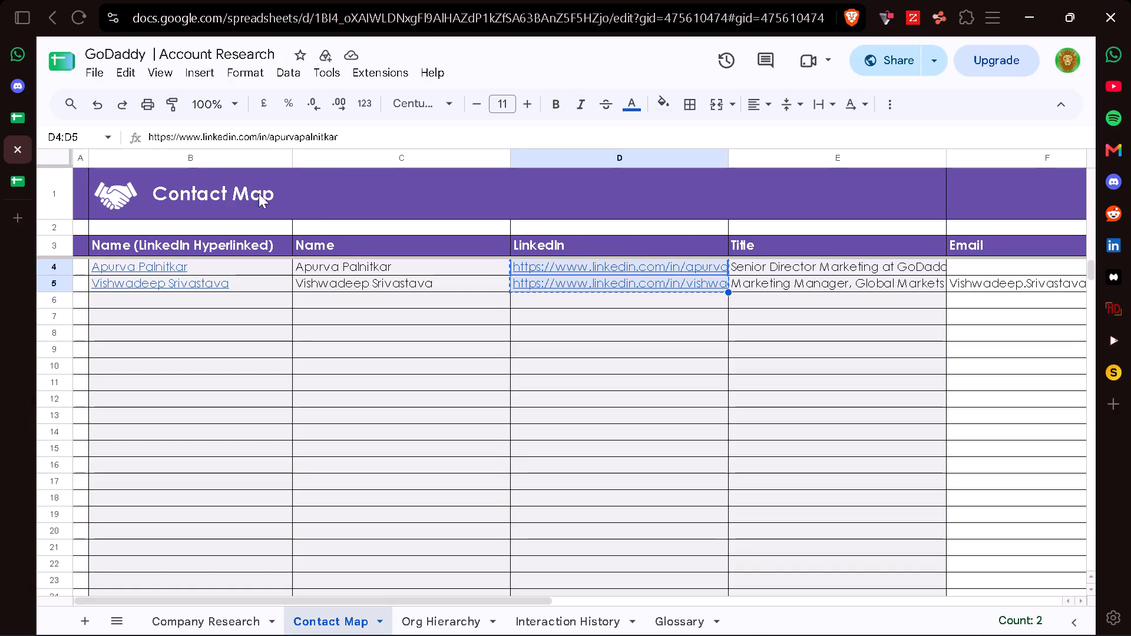
{"action": "left_click", "coordinate": [15, 181]}
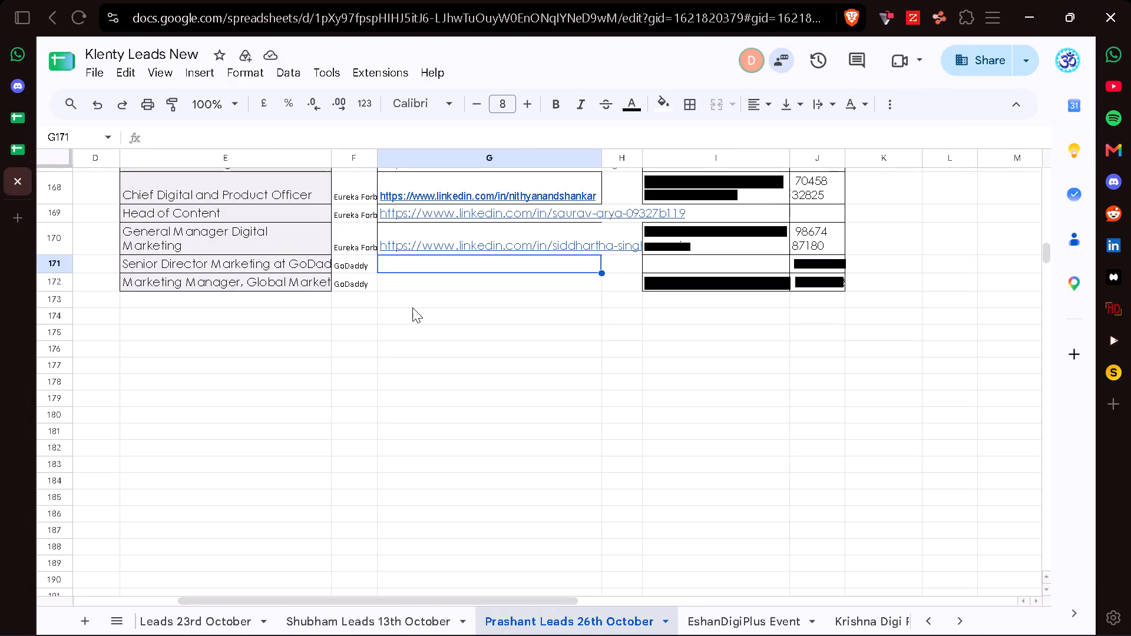
{"action": "key", "text": "ctrl+v"}
{"action": "scroll", "coordinate": [412, 307], "scroll_direction": "right", "scroll_amount": 5}
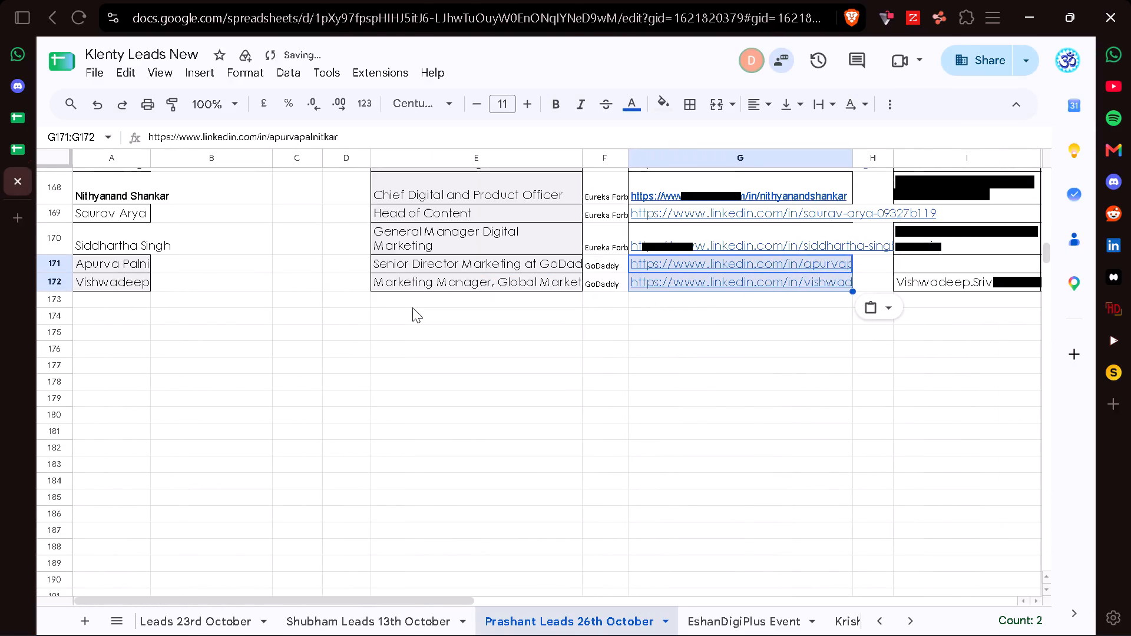
Select A173 in the leads sheet as the start for more contacts and close the GoDaddy account research.
{"action": "left_click", "coordinate": [120, 302]}
{"action": "scroll", "coordinate": [120, 302], "scroll_direction": "down", "scroll_amount": 1}
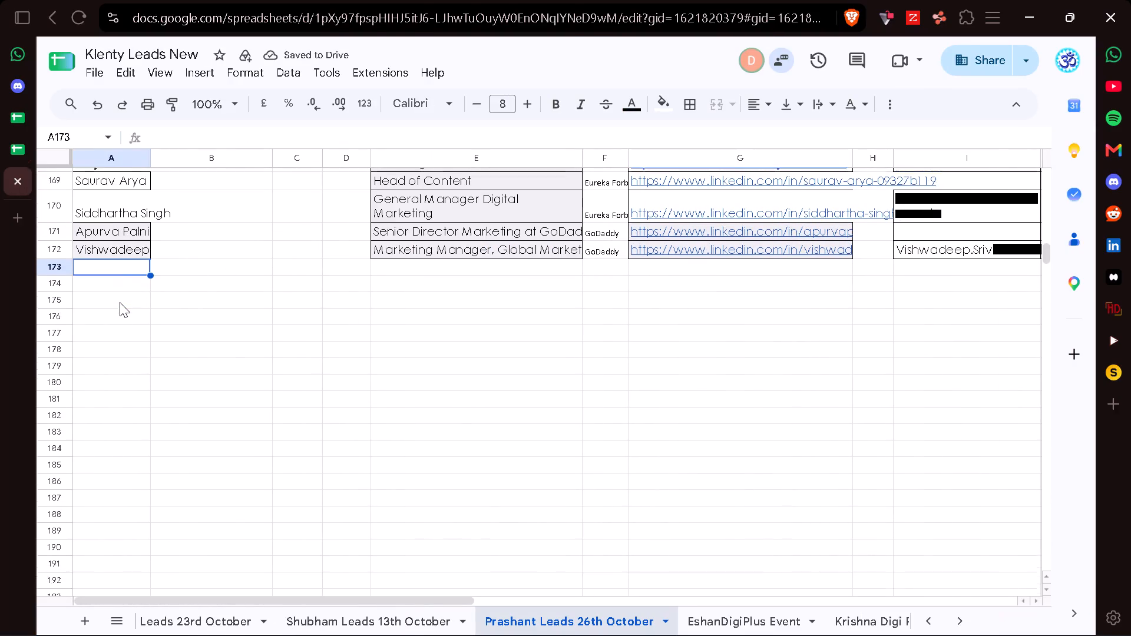
{"action": "scroll", "coordinate": [120, 302], "scroll_direction": "down", "scroll_amount": 1}
{"action": "left_click", "coordinate": [18, 147]}
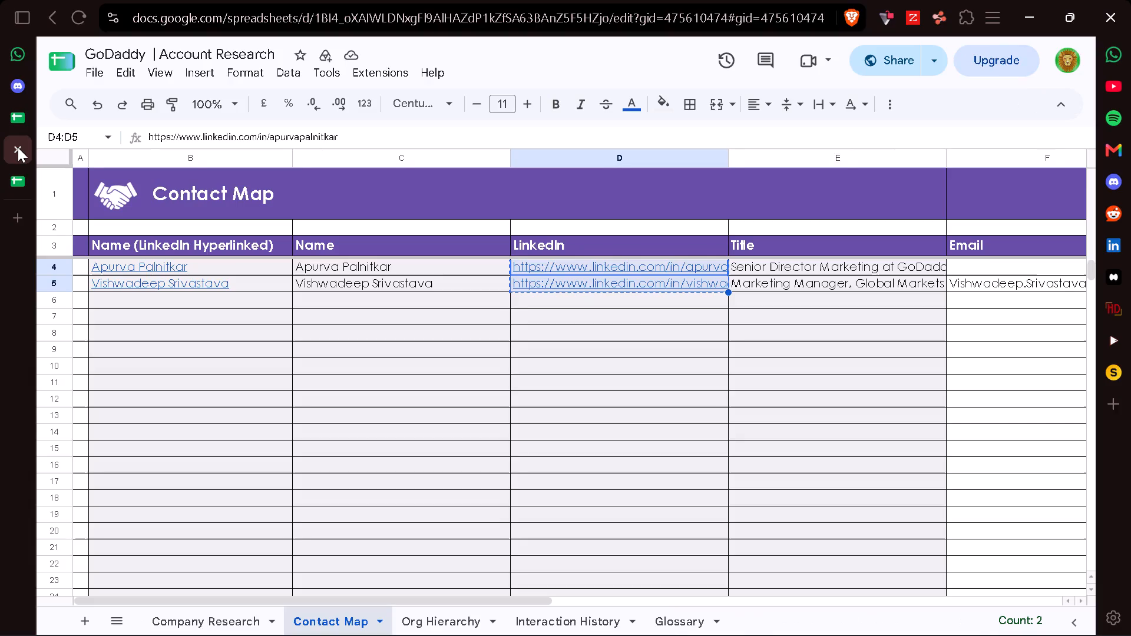
{"action": "left_click", "coordinate": [17, 178]}
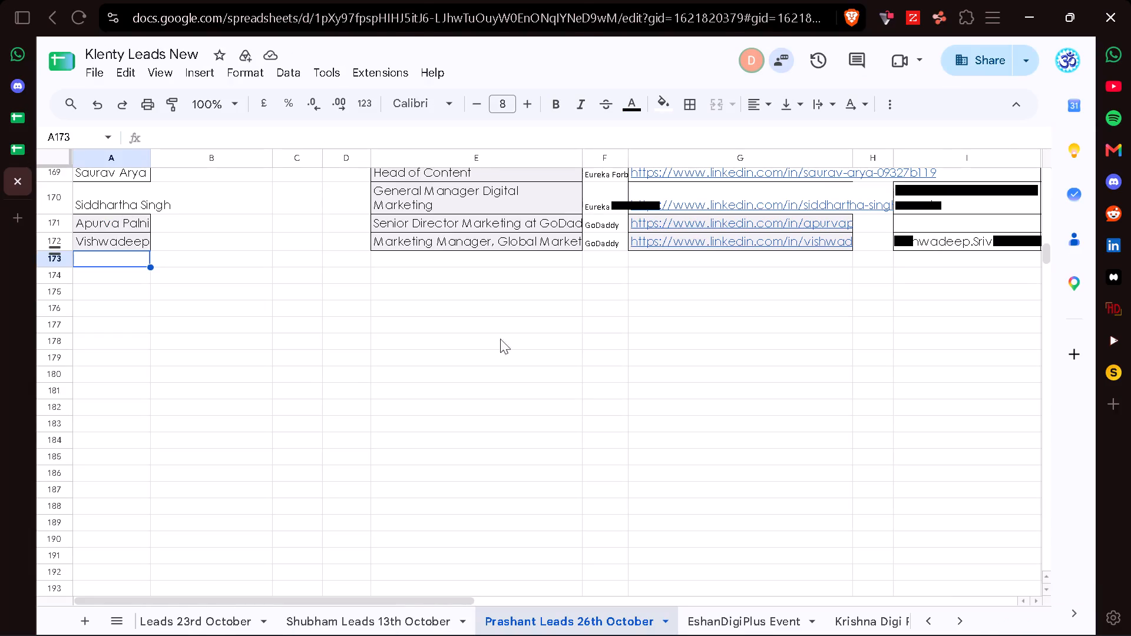
{"action": "left_click", "coordinate": [22, 144]}
{"action": "left_click", "coordinate": [11, 148]}
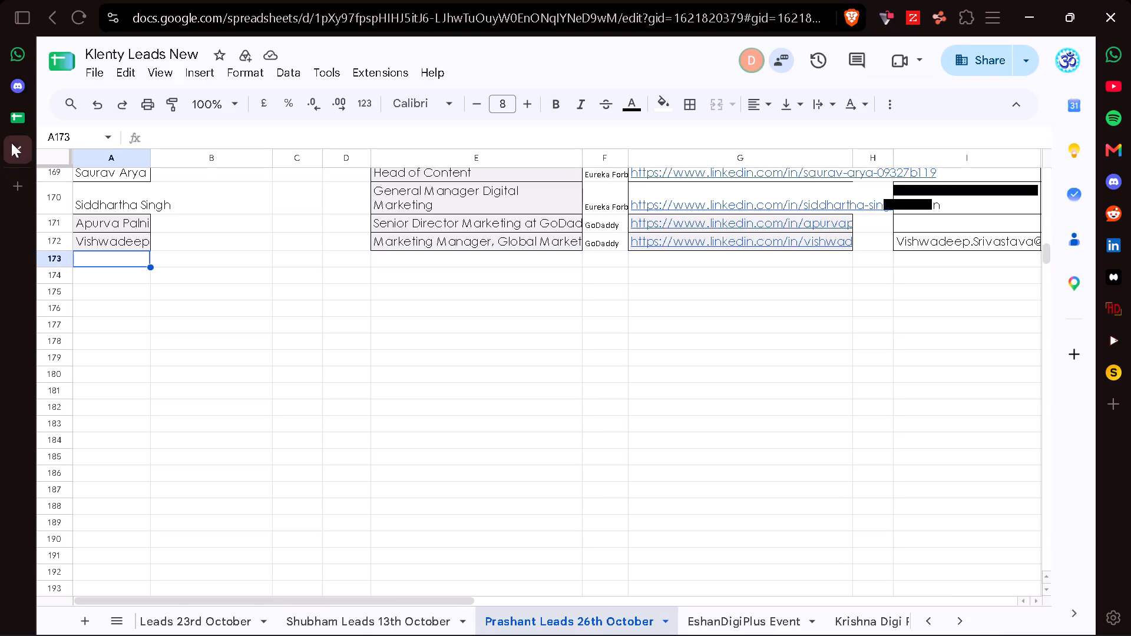
Open the Hygienic Research Institute (HRIPL) account research linked in the AR Master Sheet and go to its Contact Map.
{"action": "left_click", "coordinate": [16, 121]}
{"action": "key", "text": "Down"}
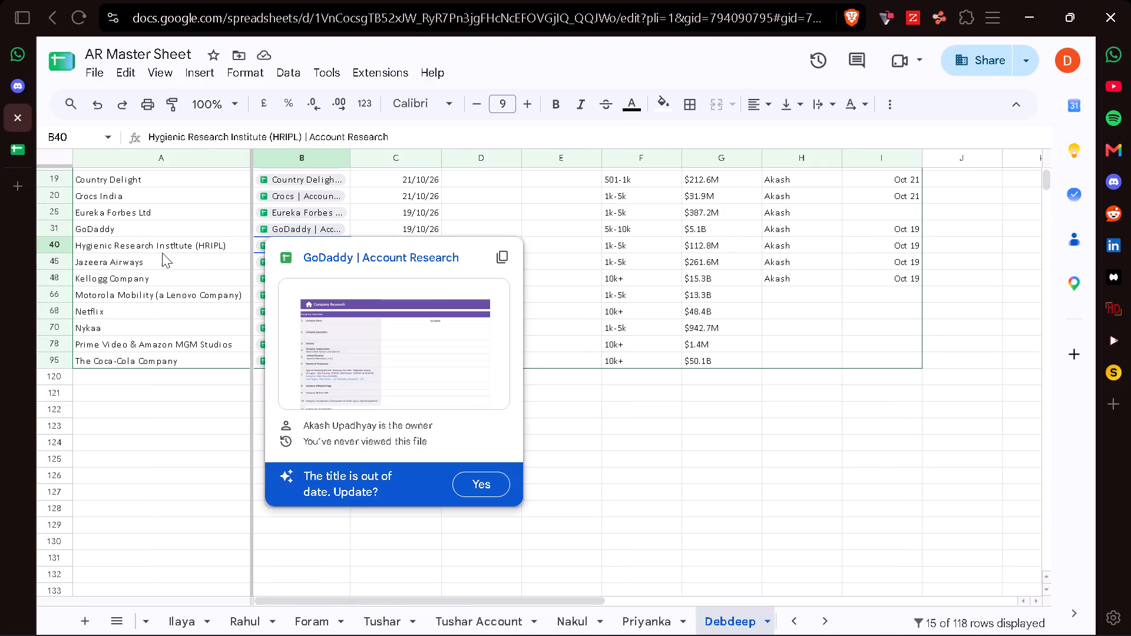
{"action": "left_click", "coordinate": [160, 252]}
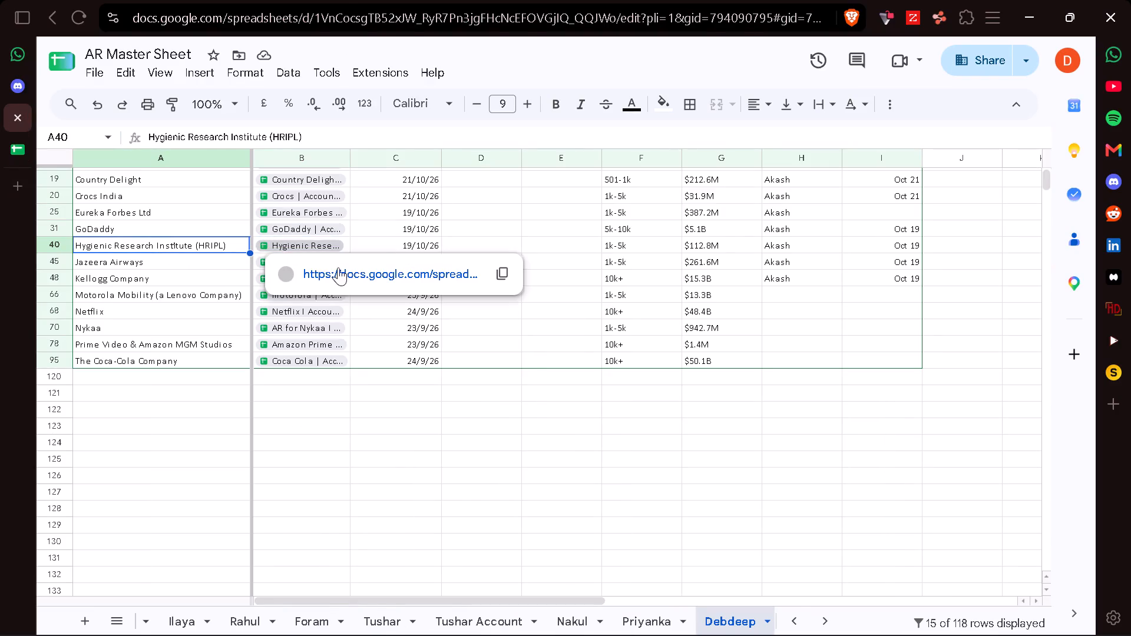
{"action": "left_click", "coordinate": [340, 269]}
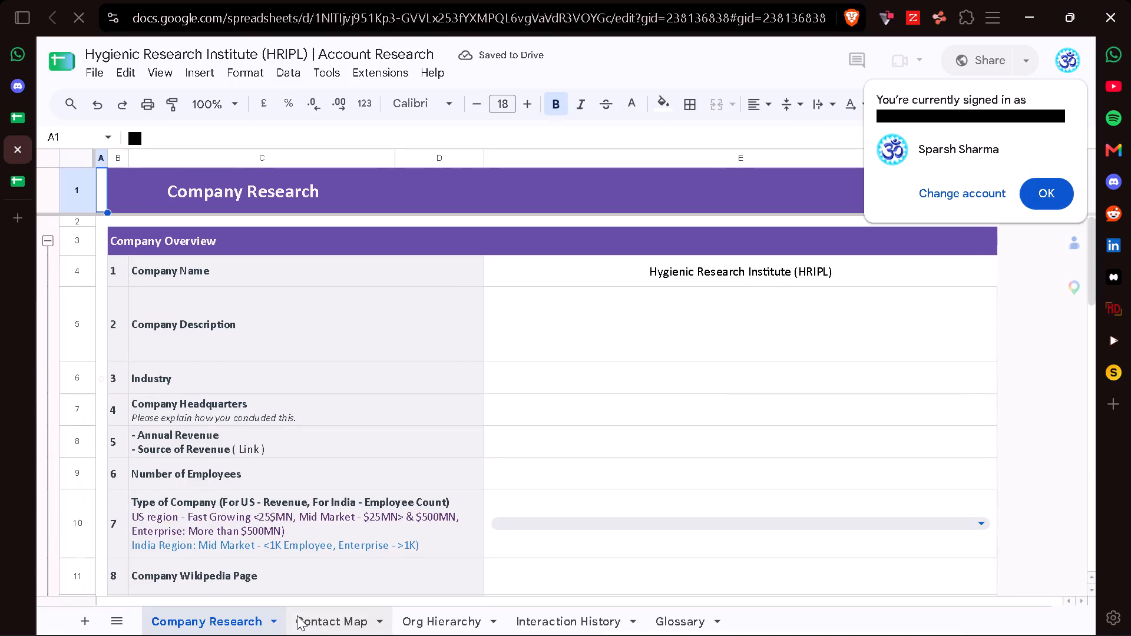
{"action": "left_click", "coordinate": [319, 618]}
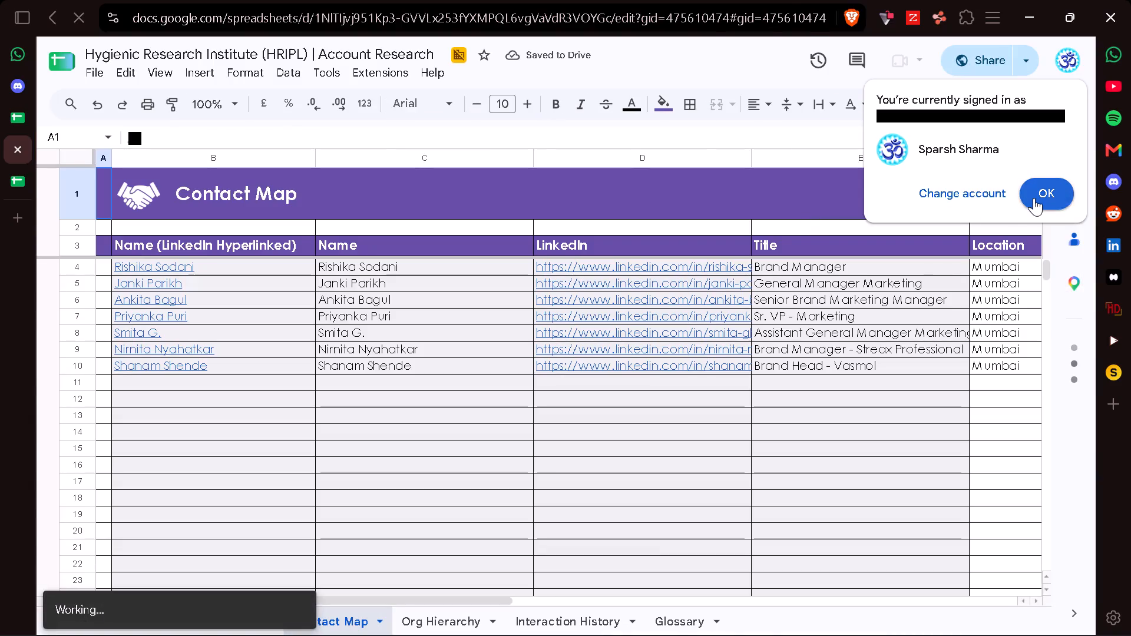
{"action": "left_click", "coordinate": [1034, 198]}
Sort the HRIPL contact range B4:M10 by the name column from A to Z.
{"action": "scroll", "coordinate": [844, 379], "scroll_direction": "left", "scroll_amount": 8}
{"action": "scroll", "coordinate": [844, 379], "scroll_direction": "right", "scroll_amount": 2}
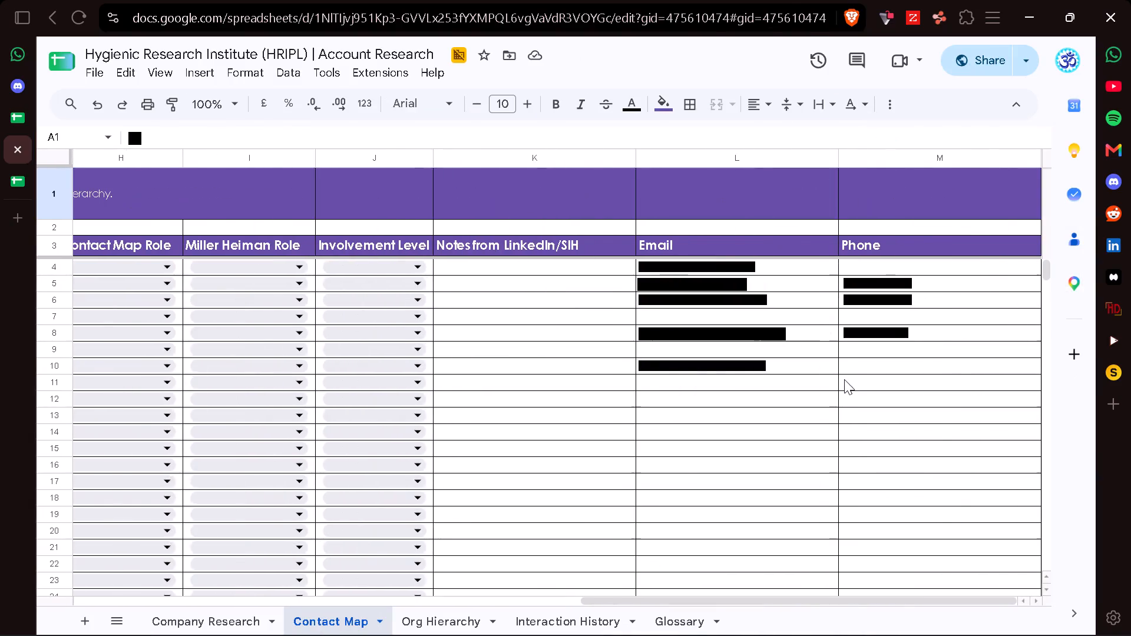
{"action": "scroll", "coordinate": [844, 379], "scroll_direction": "right", "scroll_amount": 9}
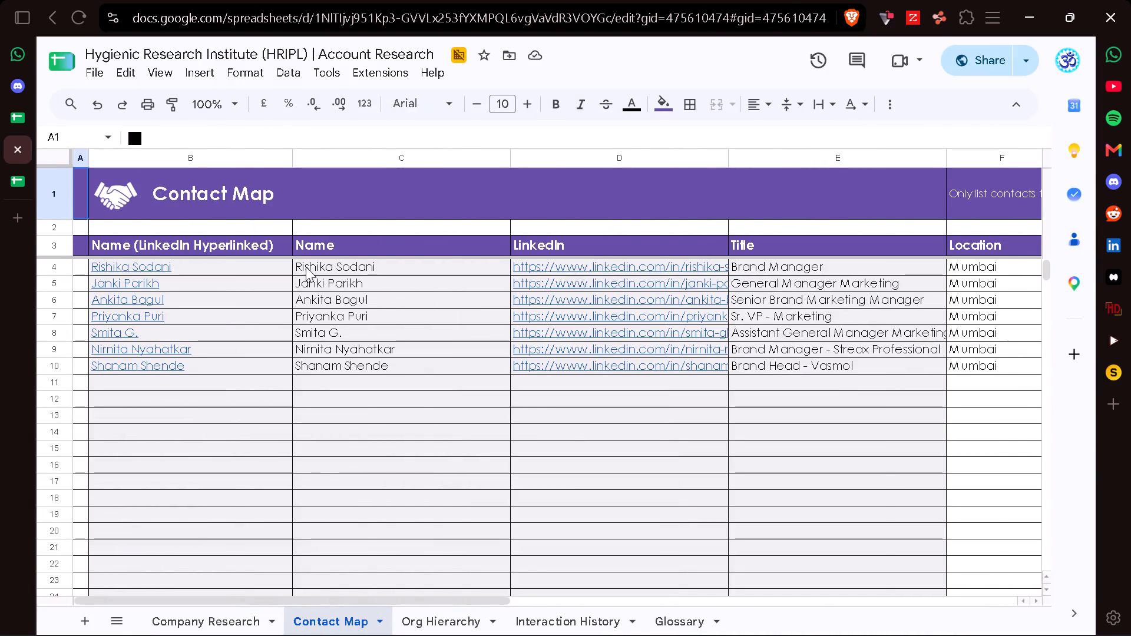
{"action": "left_click", "coordinate": [309, 267]}
{"action": "left_click", "coordinate": [207, 267]}
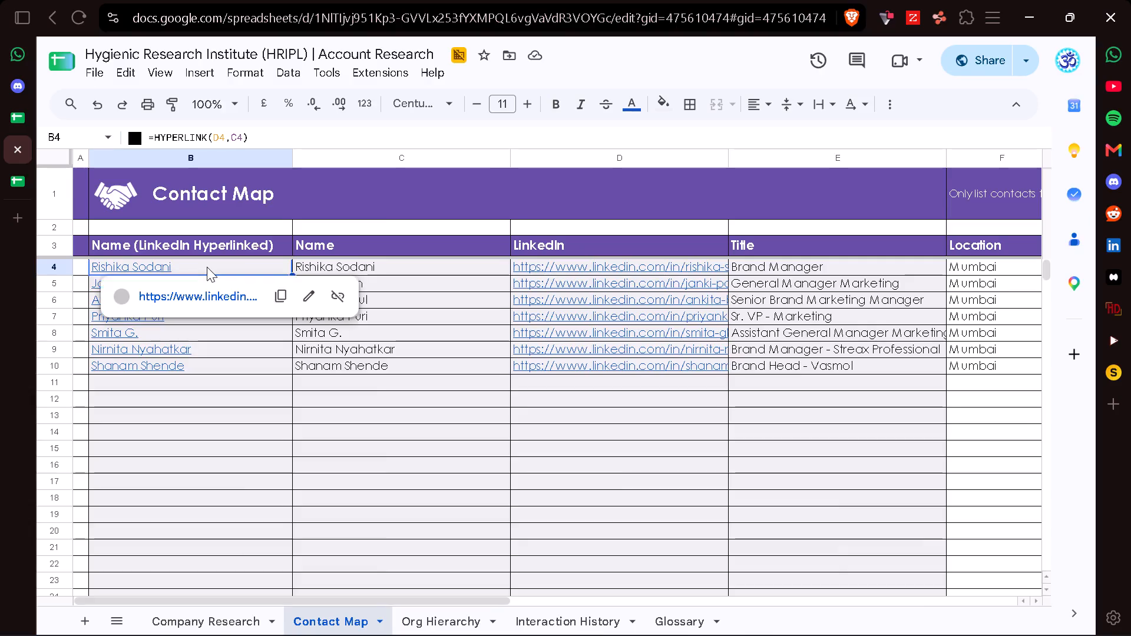
{"action": "key", "text": "ctrl+shift+Down"}
{"action": "key", "text": "ctrl+shift+Right"}
{"action": "key", "text": "ctrl+shift+Right"}
{"action": "key", "text": "ctrl+shift+Right"}
{"action": "key", "text": "ctrl+shift+Right"}
{"action": "right_click", "coordinate": [207, 267]}
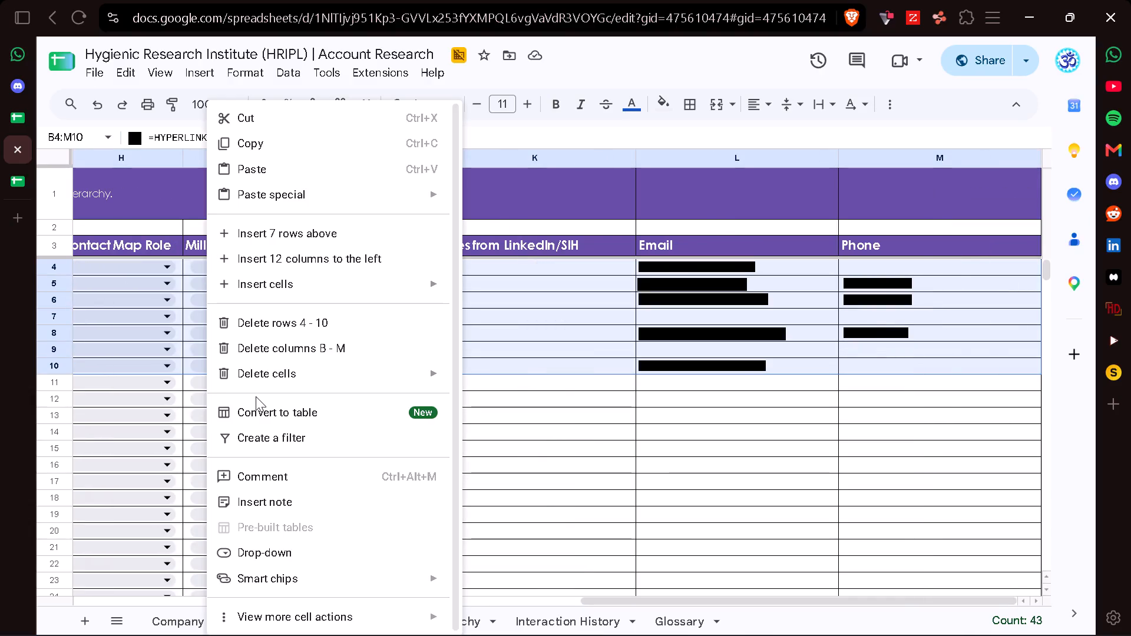
{"action": "scroll", "coordinate": [256, 396], "scroll_direction": "down", "scroll_amount": 5}
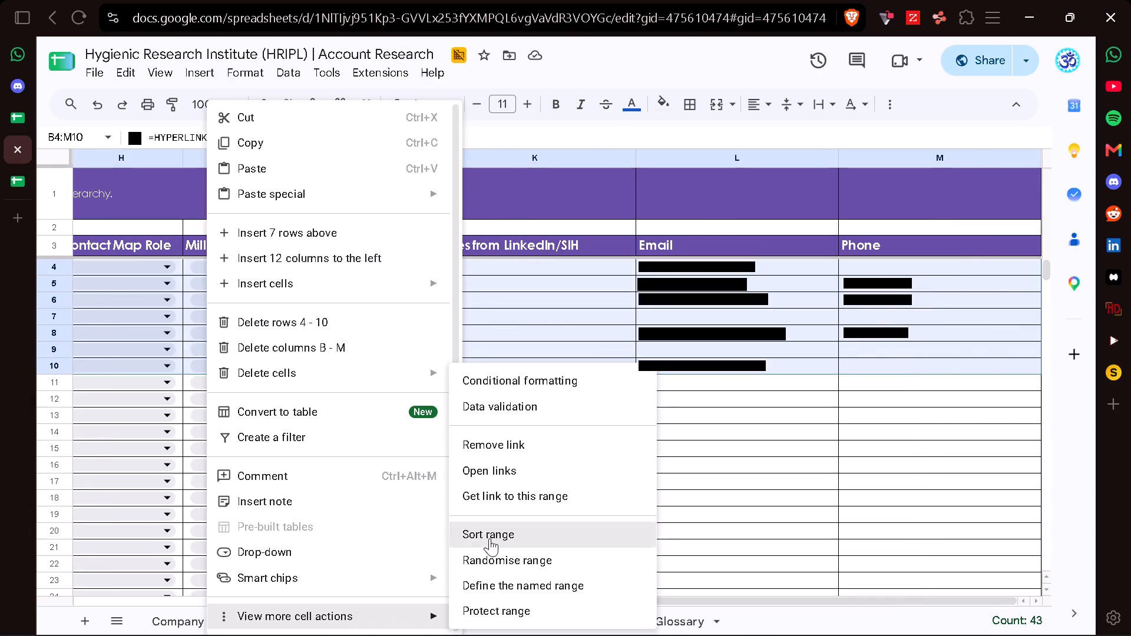
{"action": "left_click", "coordinate": [492, 535]}
{"action": "left_click", "coordinate": [727, 422]}
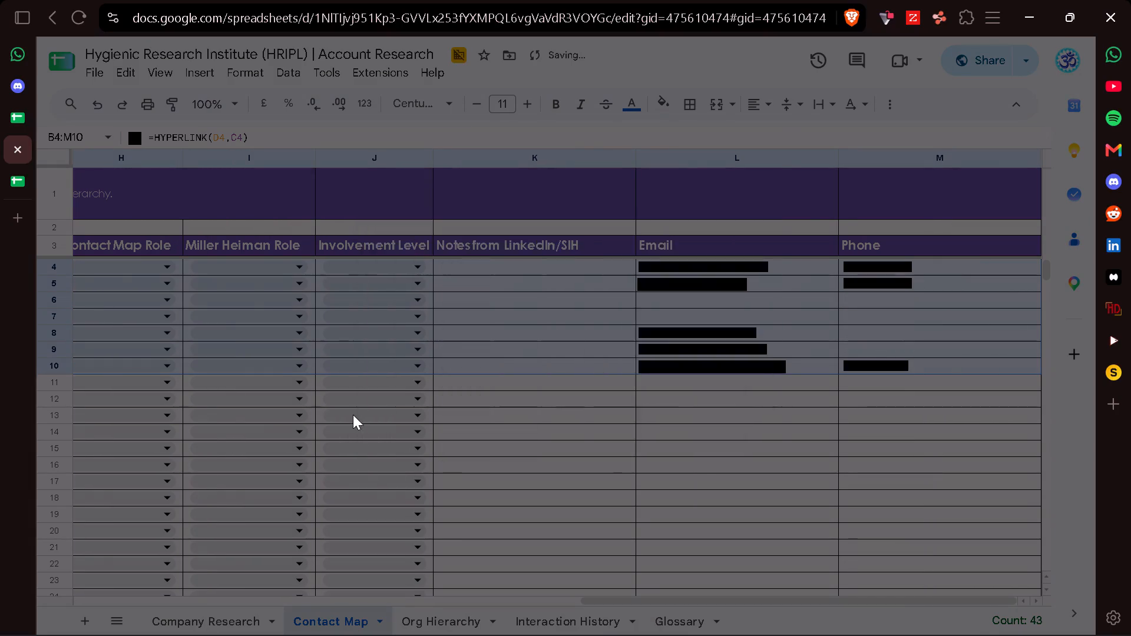
Copy the HRIPL contact names C4:C10 into A173:A179 of the Prashant Leads 26th October sheet.
{"action": "scroll", "coordinate": [353, 415], "scroll_direction": "right", "scroll_amount": 7}
{"action": "scroll", "coordinate": [197, 246], "scroll_direction": "right", "scroll_amount": 6}
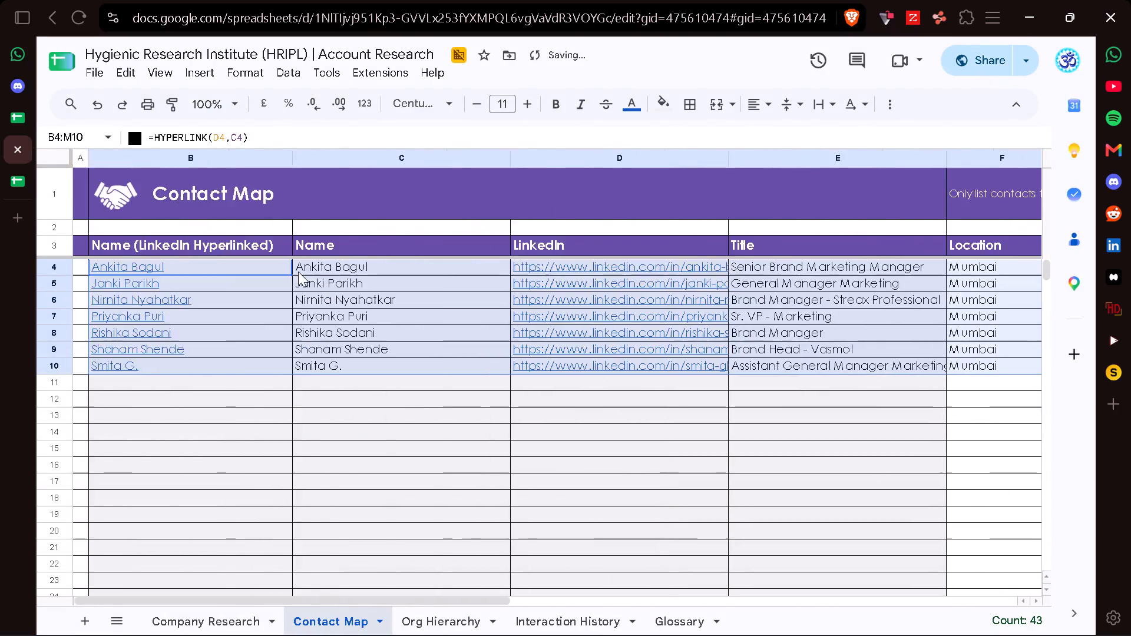
{"action": "left_click", "coordinate": [298, 271]}
{"action": "key", "text": "ctrl+shift+Down"}
{"action": "key", "text": "ctrl+c"}
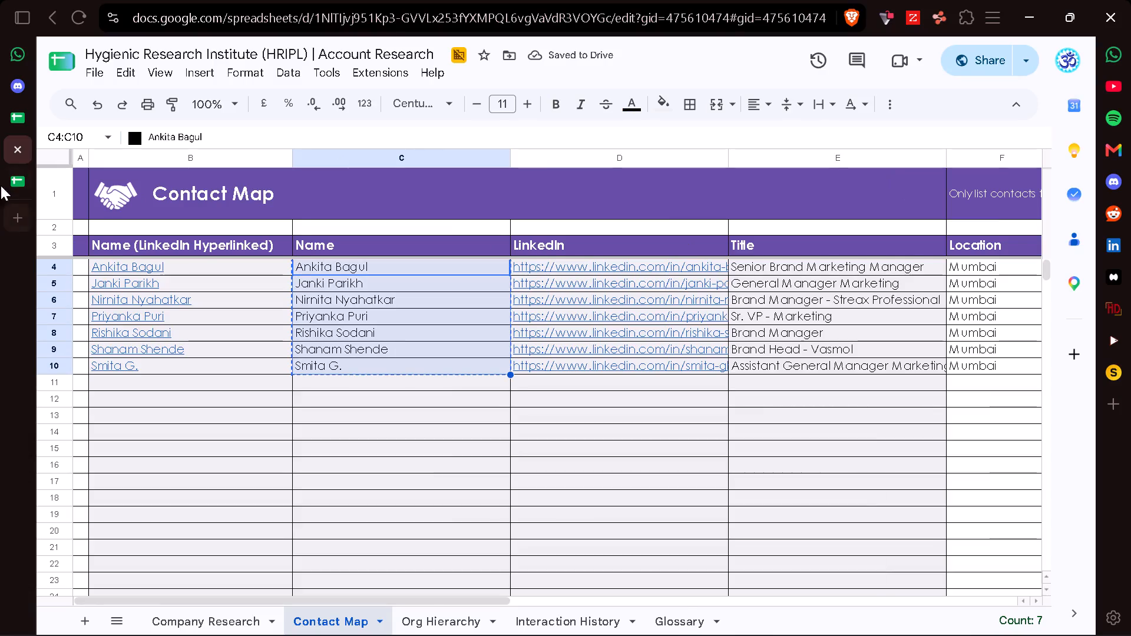
{"action": "left_click", "coordinate": [11, 179]}
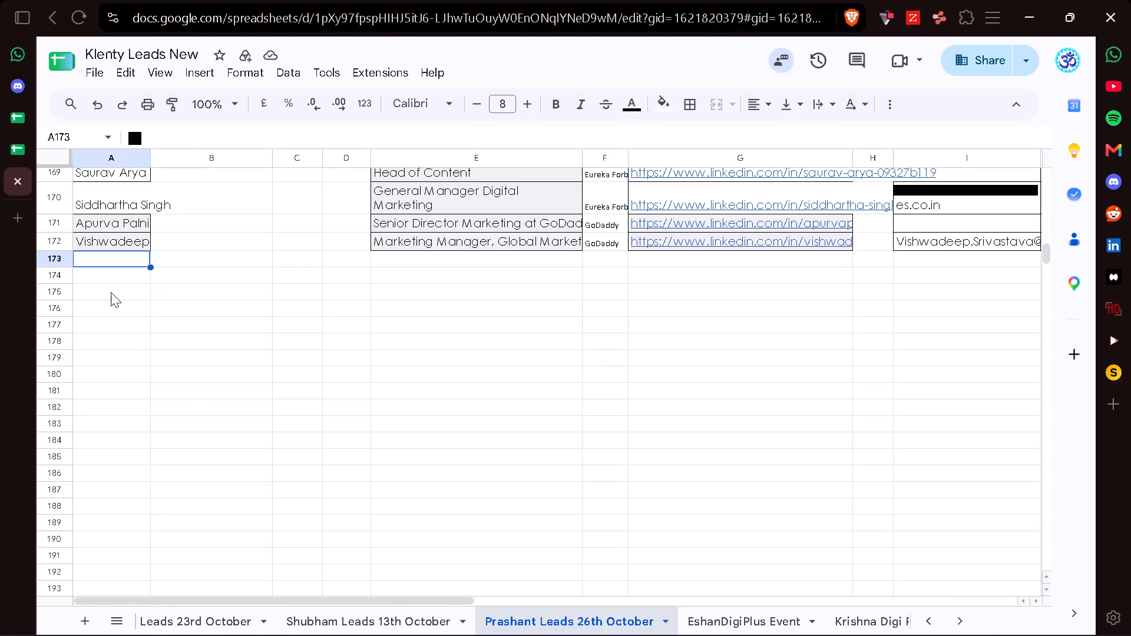
{"action": "key", "text": "ctrl+v"}
Copy the HRIPL contact titles E4:E10 into E173:E179 of the Prashant Leads 26th October sheet.
{"action": "key", "text": "Right"}
{"action": "key", "text": "Right"}
{"action": "key", "text": "Right"}
{"action": "key", "text": "Right"}
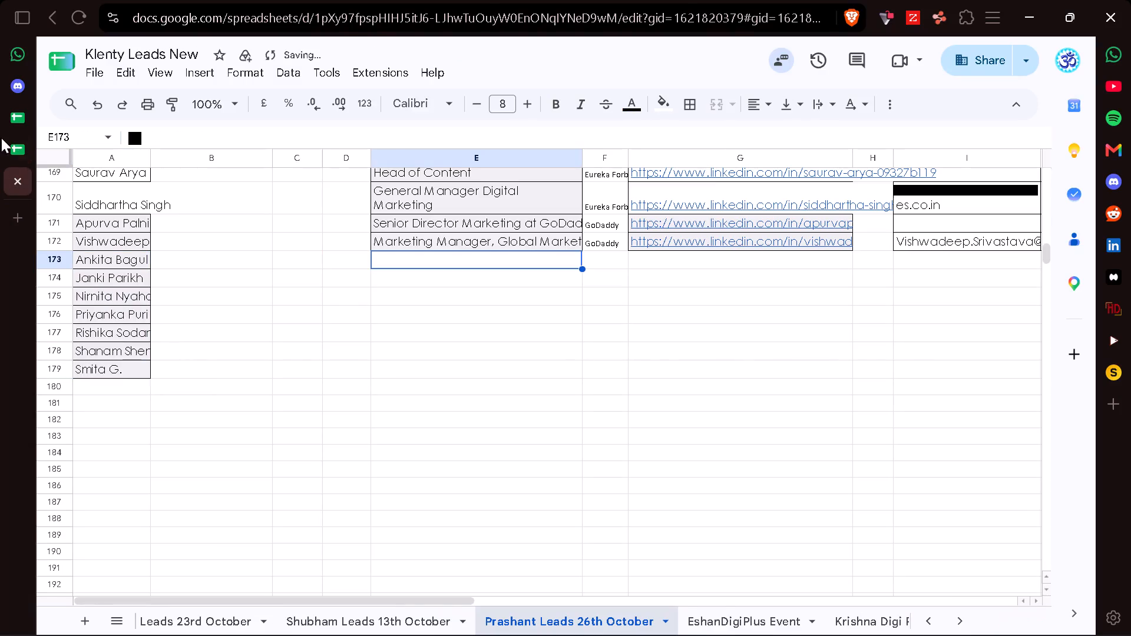
{"action": "left_click", "coordinate": [16, 144]}
{"action": "left_click", "coordinate": [757, 263]}
{"action": "key", "text": "ctrl+shift+Down"}
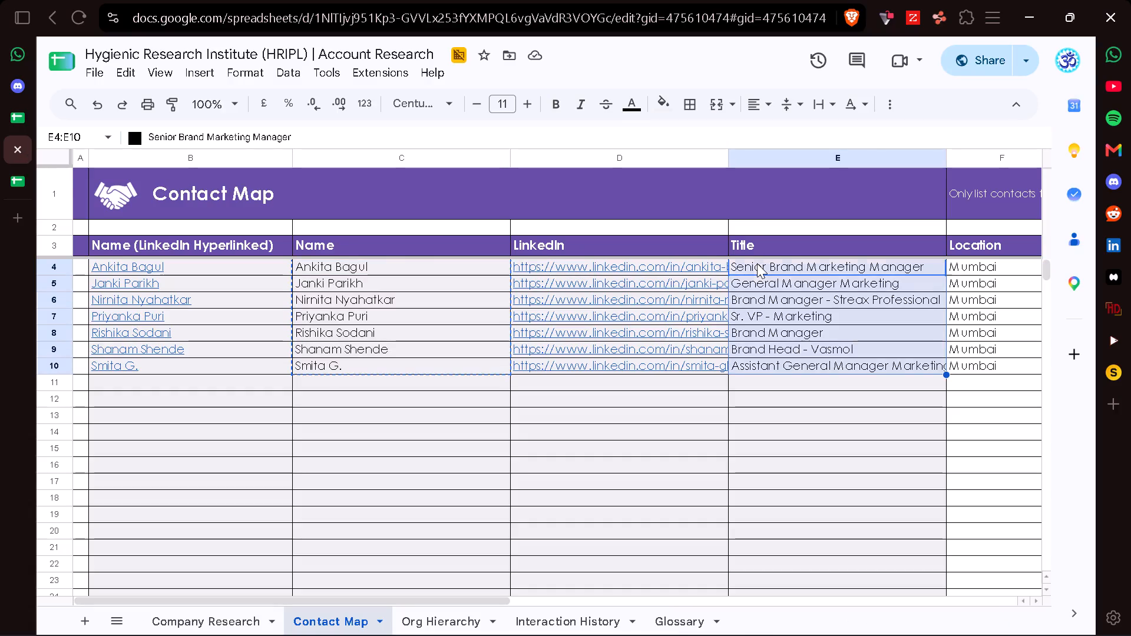
{"action": "key", "text": "ctrl+c"}
{"action": "left_click", "coordinate": [14, 184]}
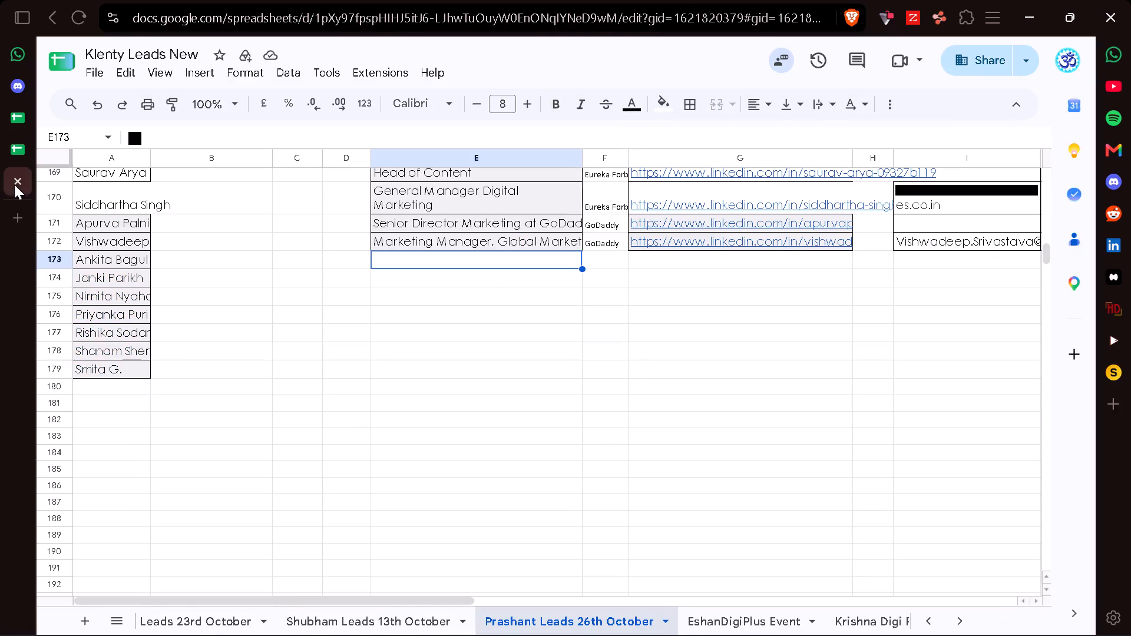
{"action": "key", "text": "ctrl+v"}
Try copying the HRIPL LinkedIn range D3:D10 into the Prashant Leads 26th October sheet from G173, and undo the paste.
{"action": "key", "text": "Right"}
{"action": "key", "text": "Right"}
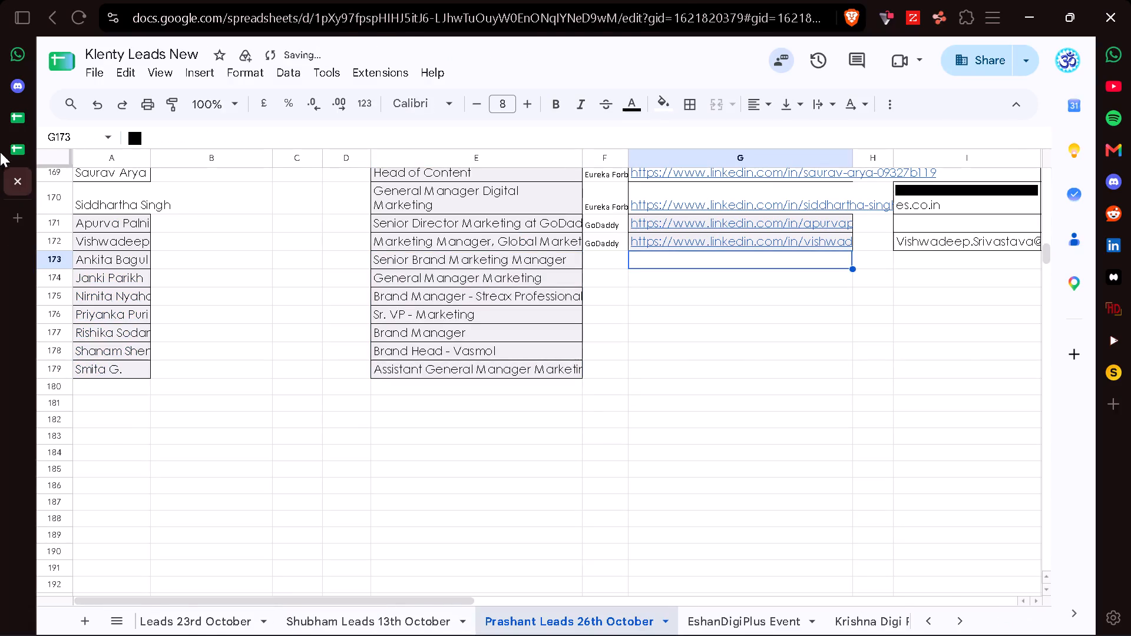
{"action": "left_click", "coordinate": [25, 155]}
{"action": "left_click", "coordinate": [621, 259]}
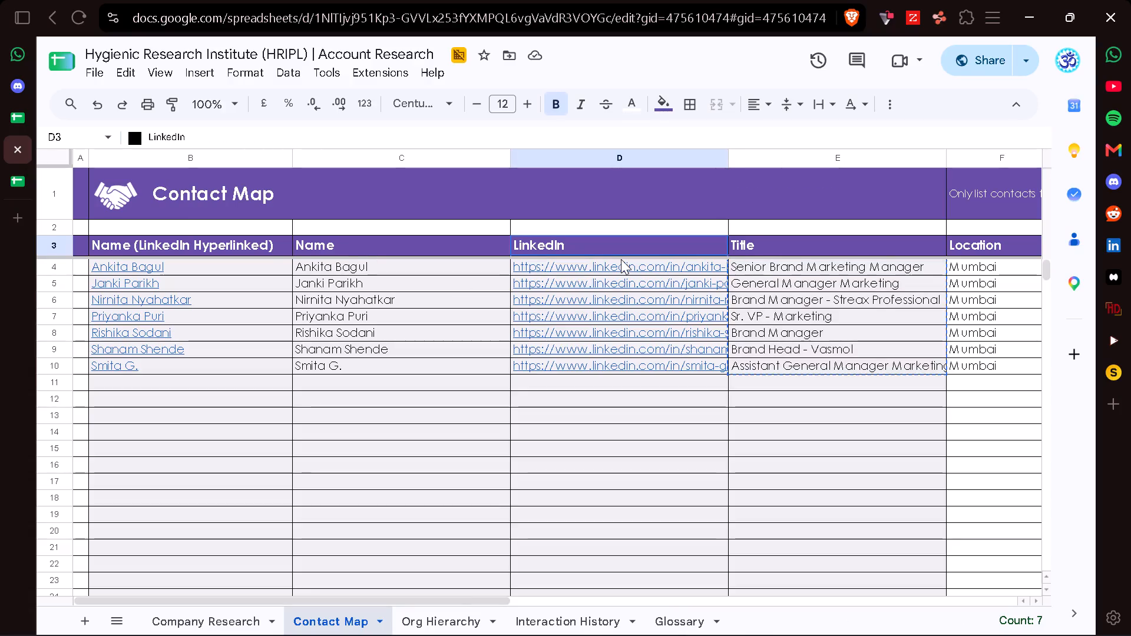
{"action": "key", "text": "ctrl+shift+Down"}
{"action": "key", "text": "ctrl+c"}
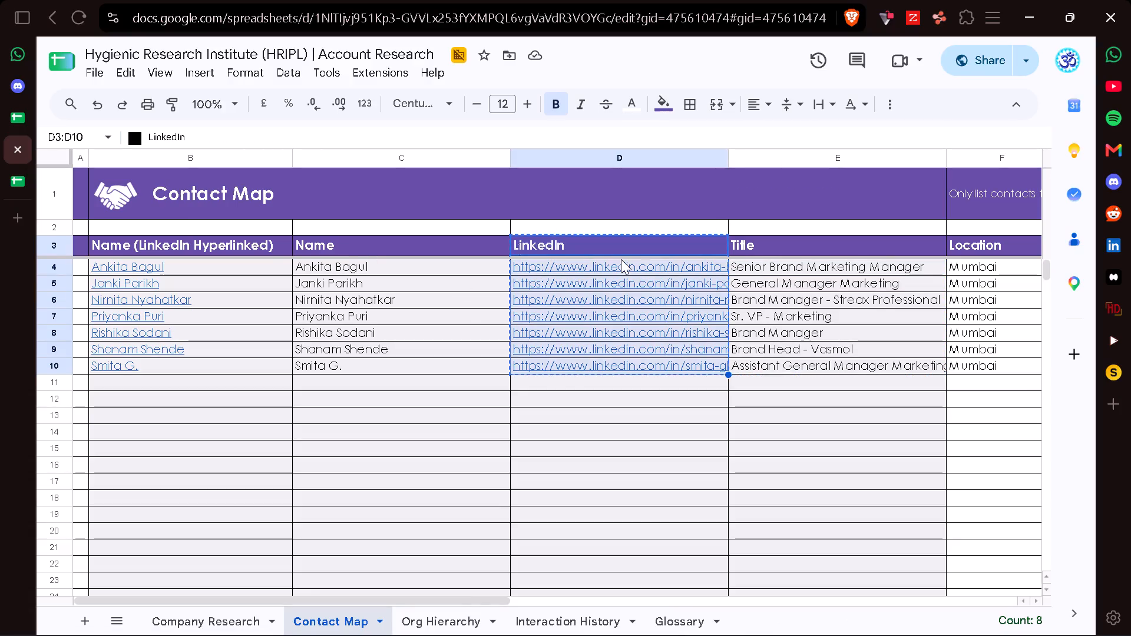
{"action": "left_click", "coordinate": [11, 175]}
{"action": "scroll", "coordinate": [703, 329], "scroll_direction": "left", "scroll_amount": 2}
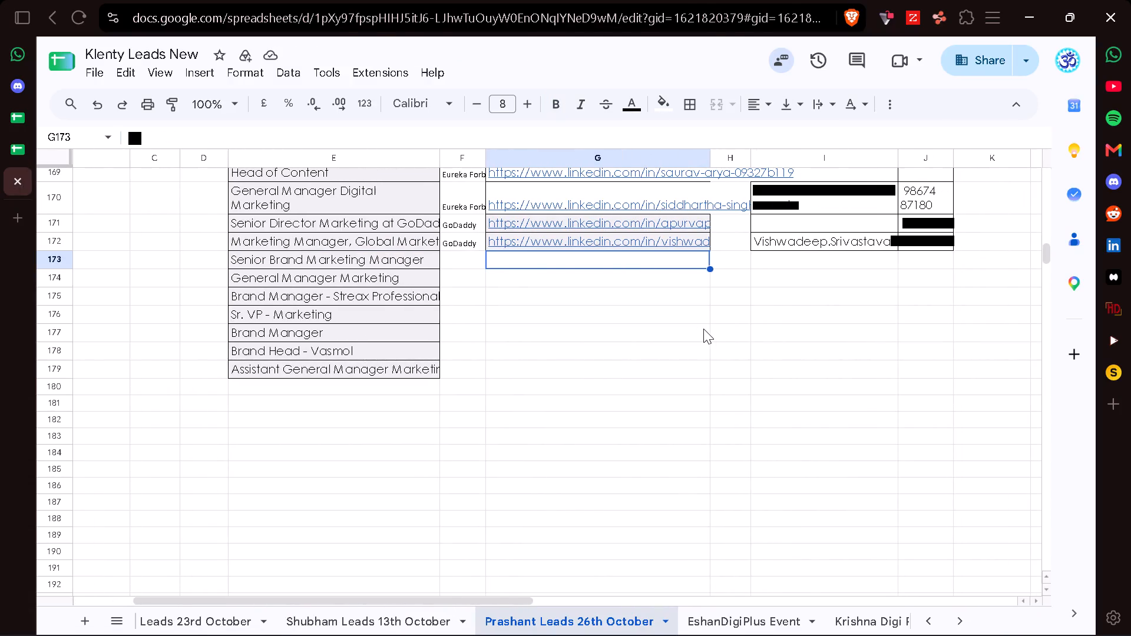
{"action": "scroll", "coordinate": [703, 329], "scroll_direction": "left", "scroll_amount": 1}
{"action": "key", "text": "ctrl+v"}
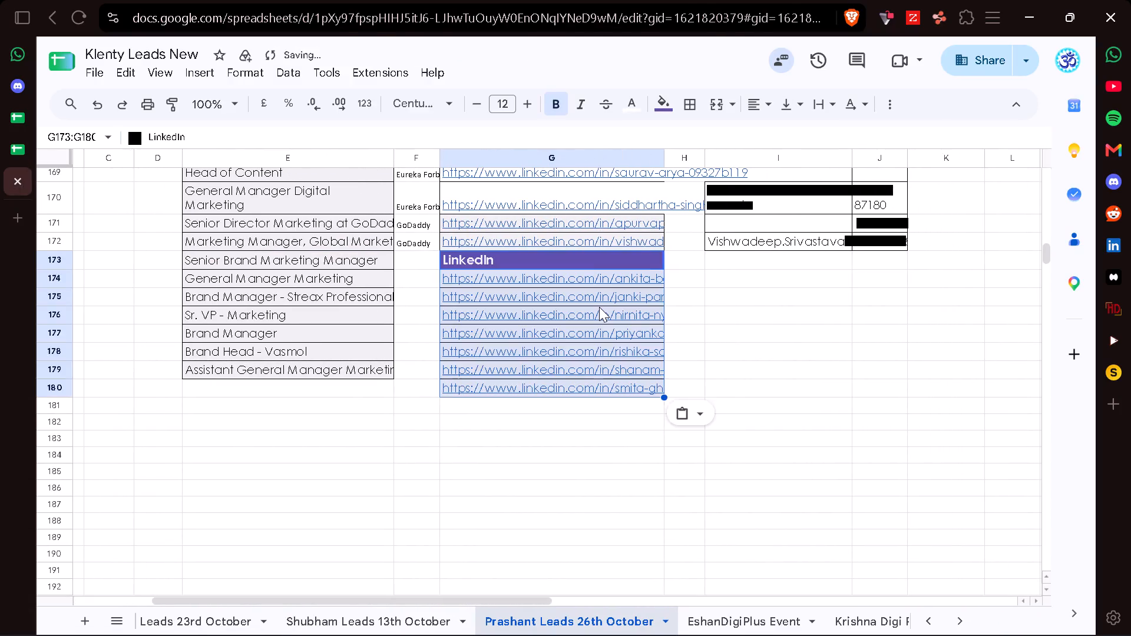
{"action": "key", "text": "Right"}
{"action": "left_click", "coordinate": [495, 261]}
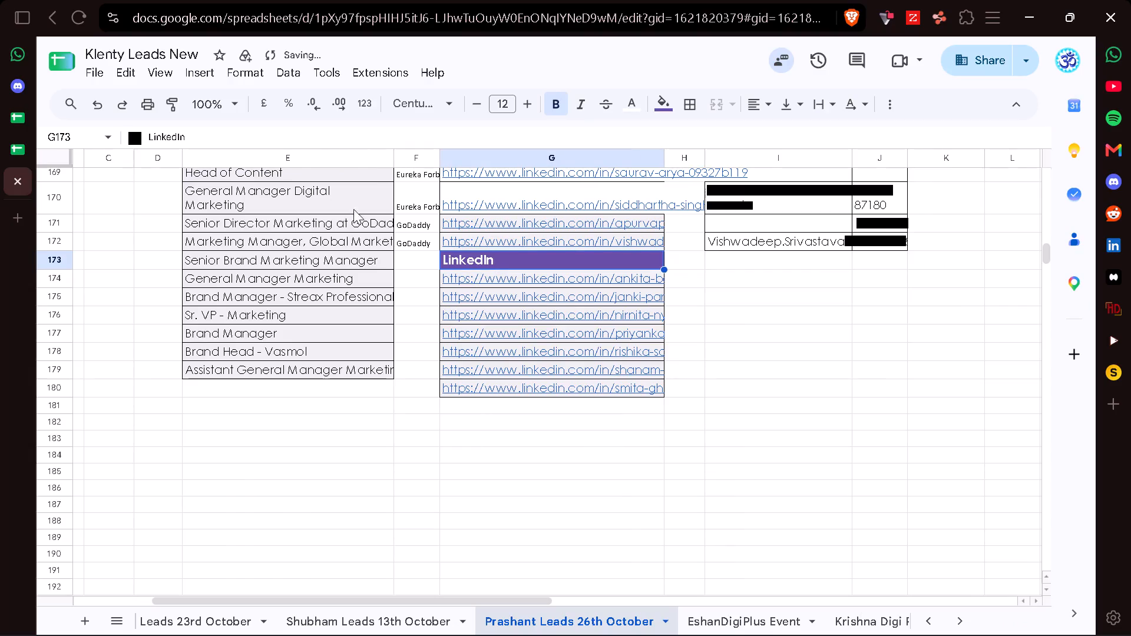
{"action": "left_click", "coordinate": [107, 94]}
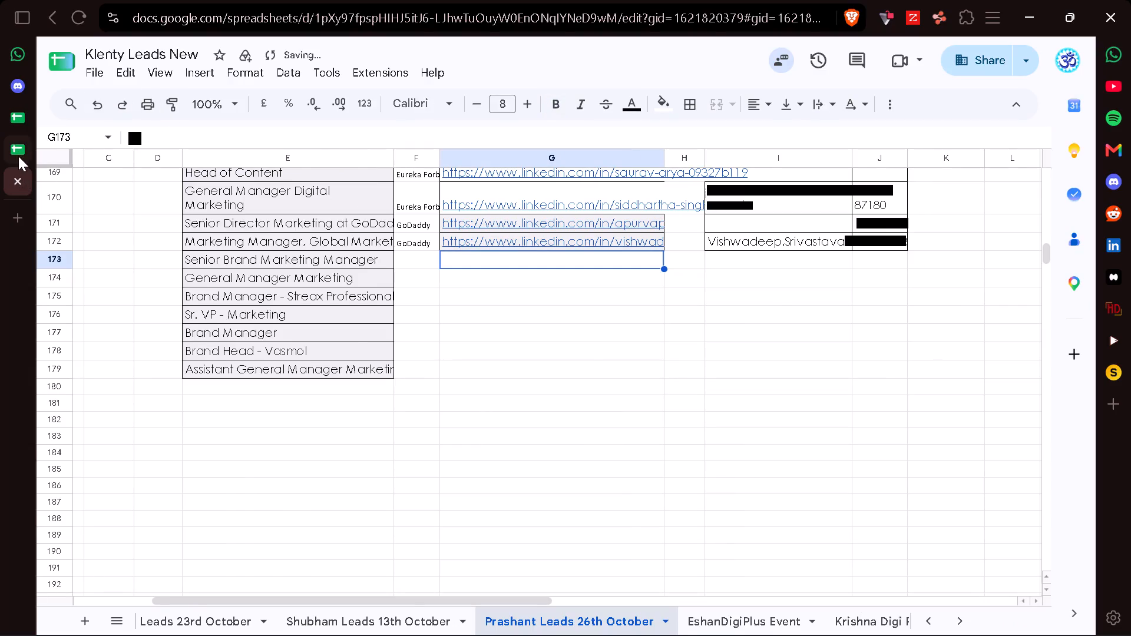
Copy the HRIPL LinkedIn links D4:D10 into G173:G179 of the Prashant Leads 26th October sheet.
{"action": "left_click", "coordinate": [18, 156]}
{"action": "left_click", "coordinate": [577, 266]}
{"action": "key", "text": "ctrl+shift+Down"}
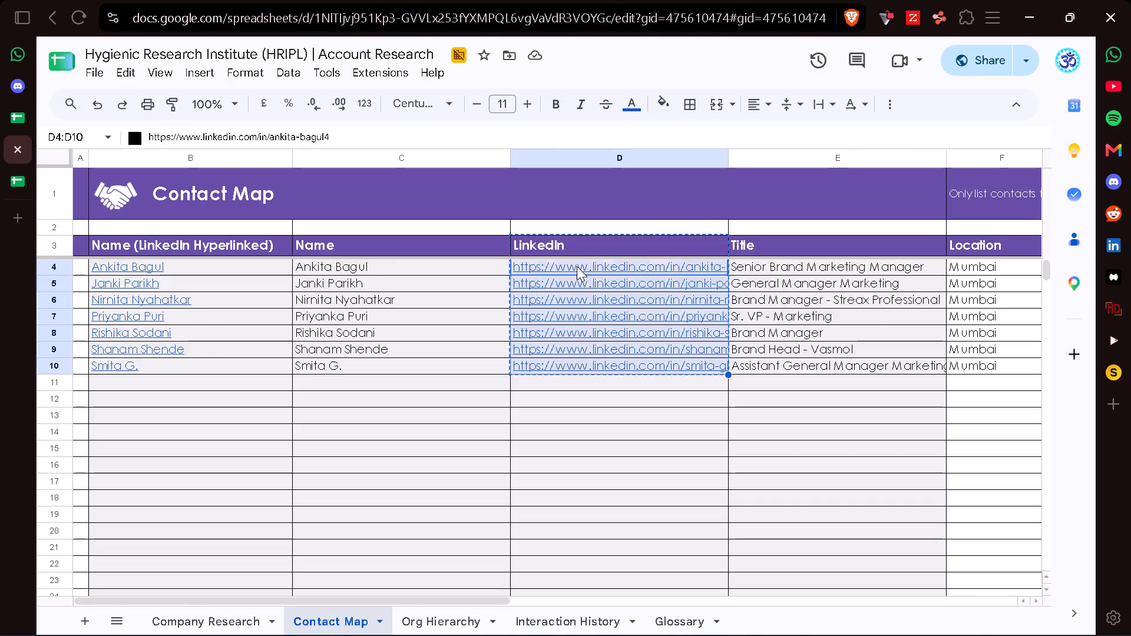
{"action": "key", "text": "ctrl+c"}
{"action": "left_click", "coordinate": [14, 171]}
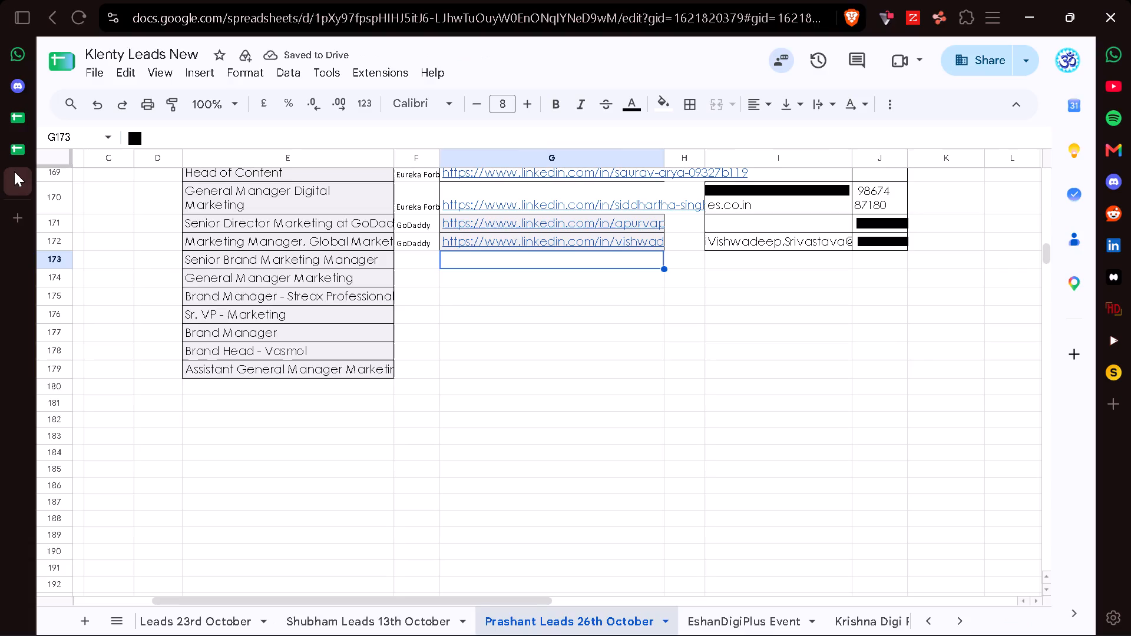
{"action": "key", "text": "ctrl+v"}
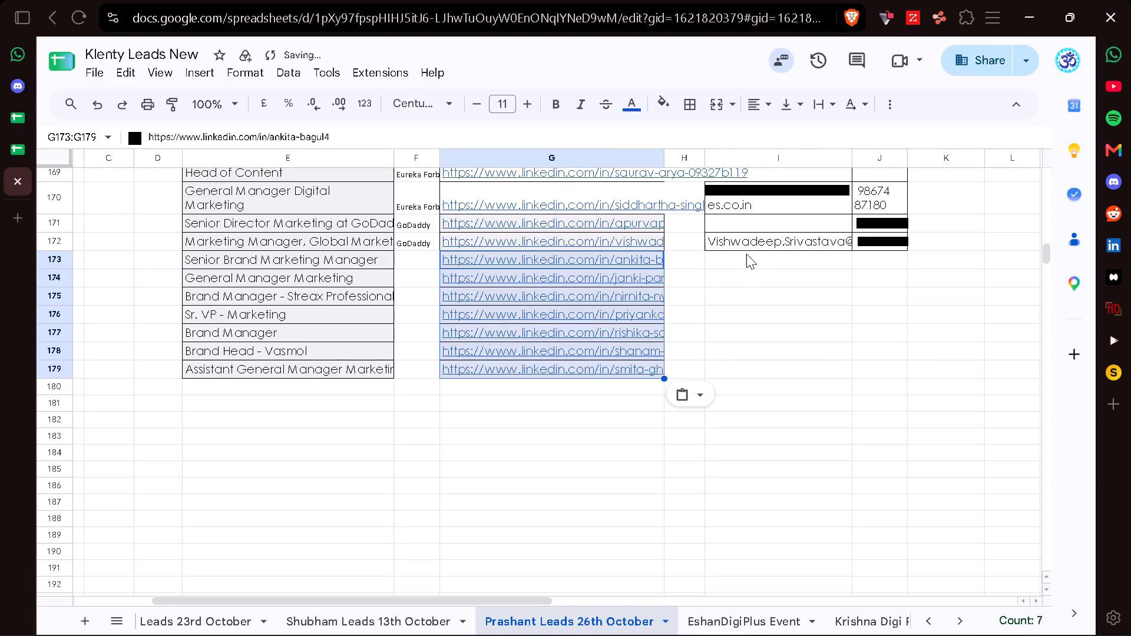
Copy the HRIPL emails and phone numbers L4:M10 into I173:J179 of the Prashant Leads 26th October sheet.
{"action": "left_click", "coordinate": [746, 254]}
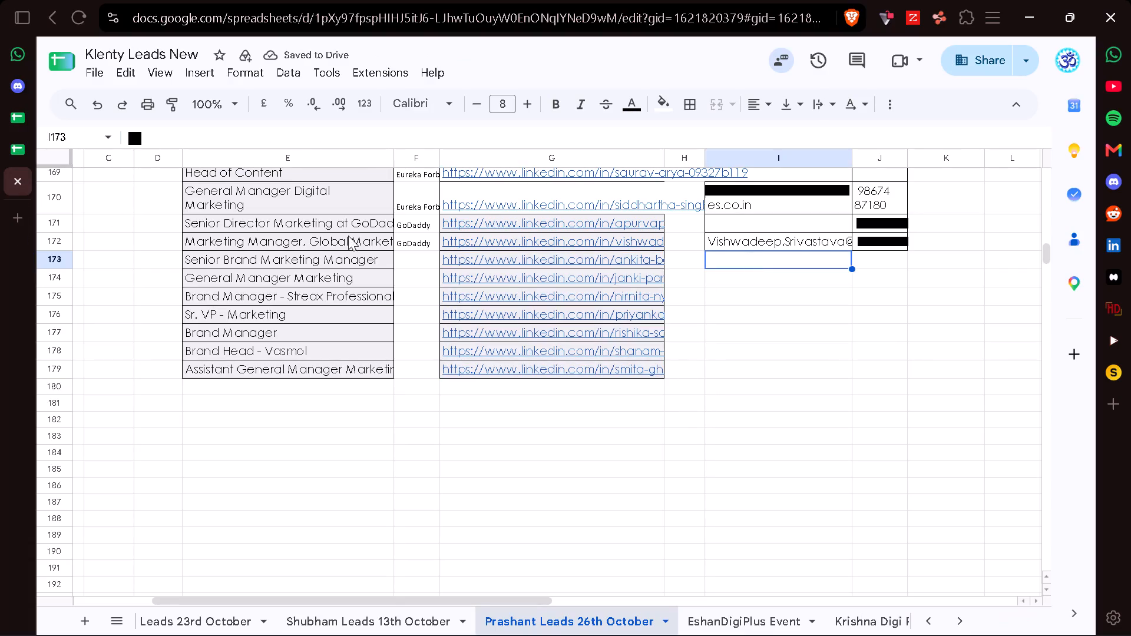
{"action": "left_click", "coordinate": [15, 154]}
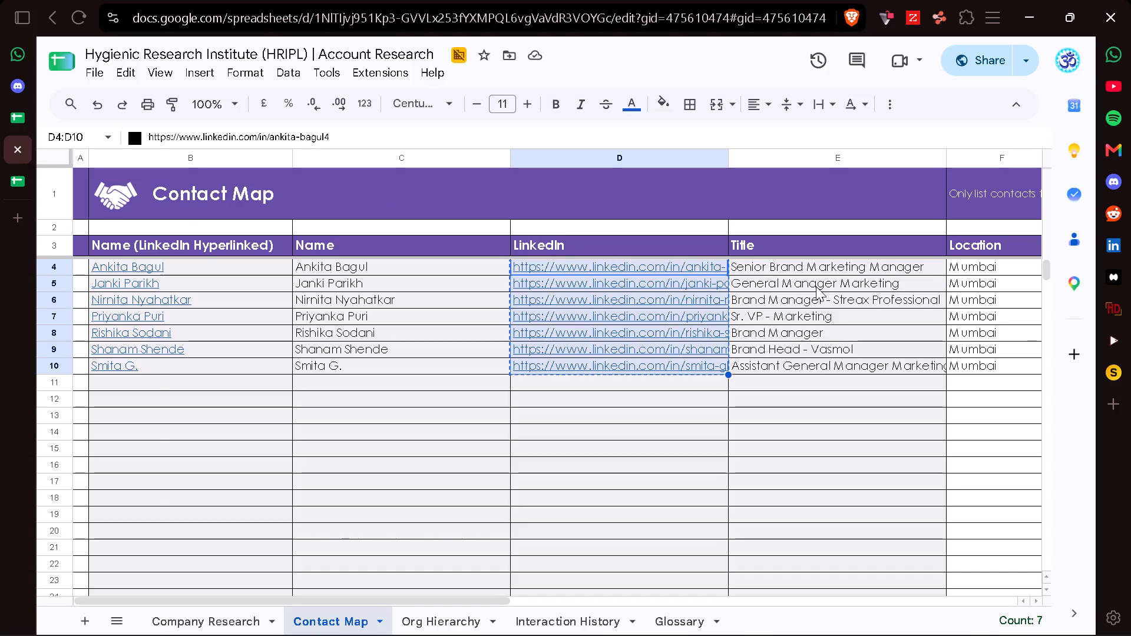
{"action": "scroll", "coordinate": [816, 286], "scroll_direction": "left", "scroll_amount": 10}
{"action": "left_click", "coordinate": [748, 271]}
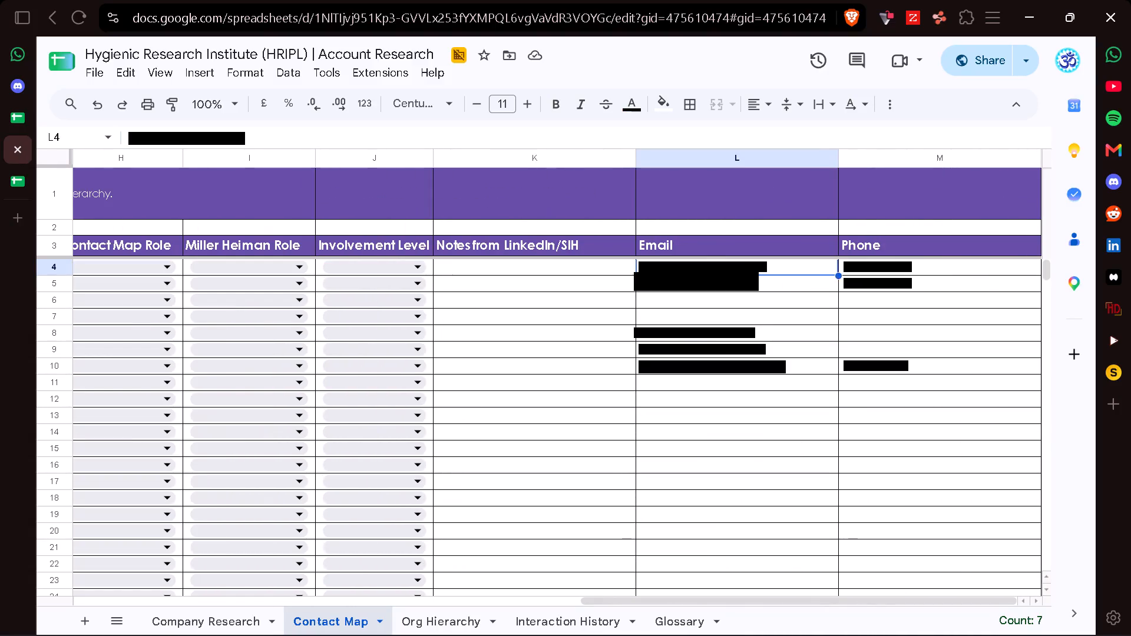
{"action": "key", "text": "shift+Right"}
{"action": "key", "text": "ctrl+shift+Down"}
{"action": "key", "text": "ctrl+shift+Down"}
{"action": "key", "text": "ctrl+shift+Down"}
{"action": "key", "text": "ctrl+c"}
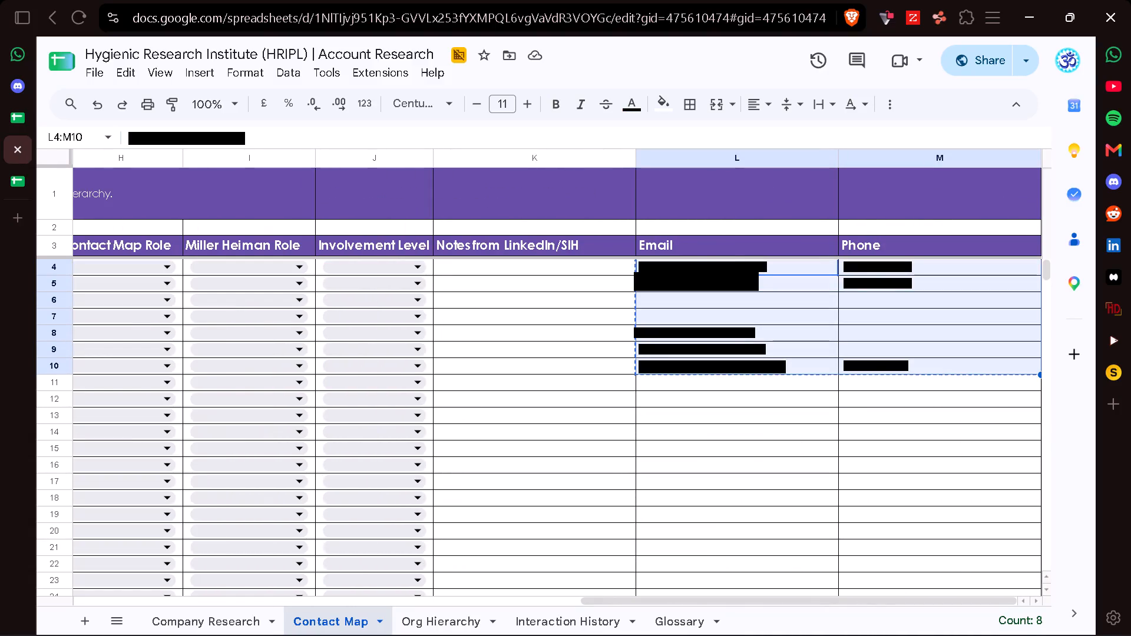
{"action": "left_click", "coordinate": [16, 175]}
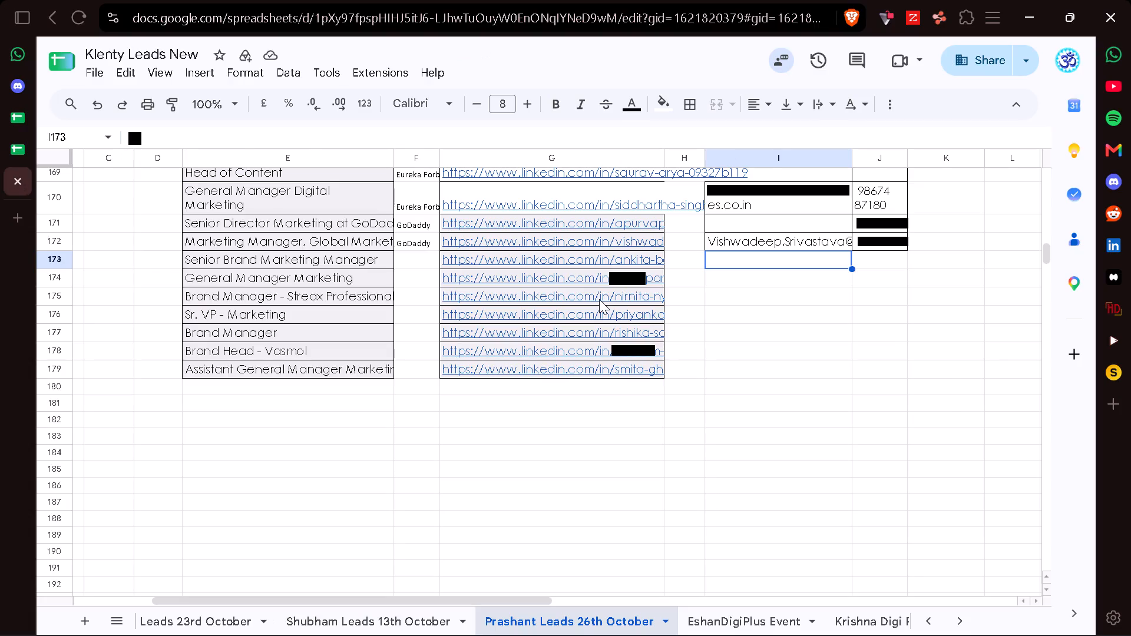
{"action": "key", "text": "ctrl+v"}
Copy the company name Hygienic Research Institute (HRIPL) from the AR Master Sheet into F173 and fill it down to F179.
{"action": "scroll", "coordinate": [497, 341], "scroll_direction": "right", "scroll_amount": 4}
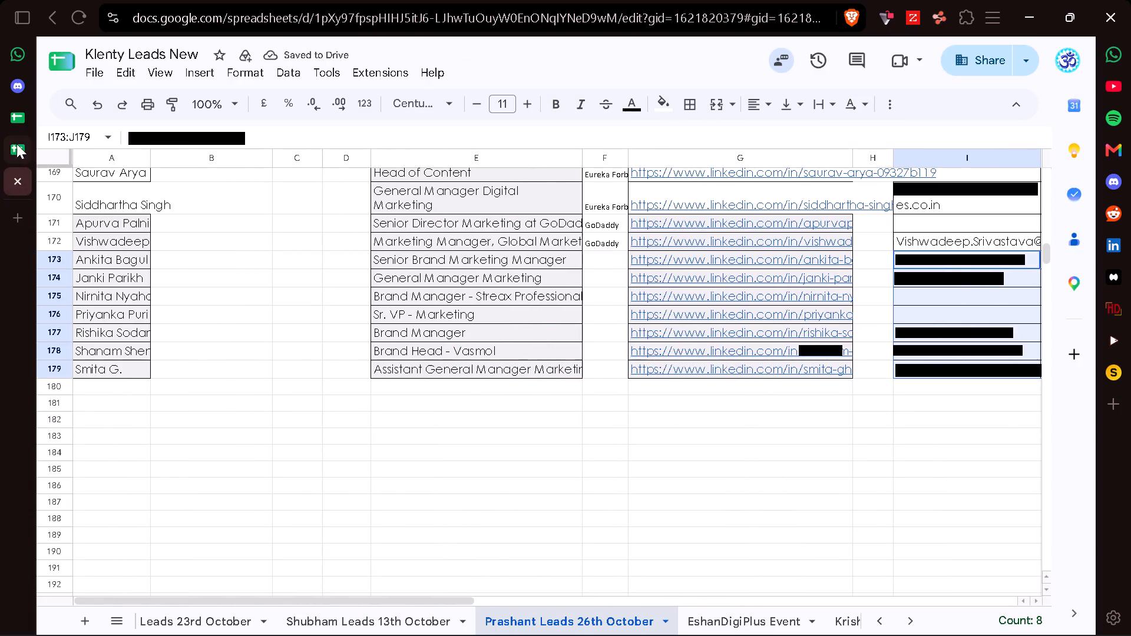
{"action": "left_click", "coordinate": [16, 144]}
{"action": "left_click", "coordinate": [14, 122]}
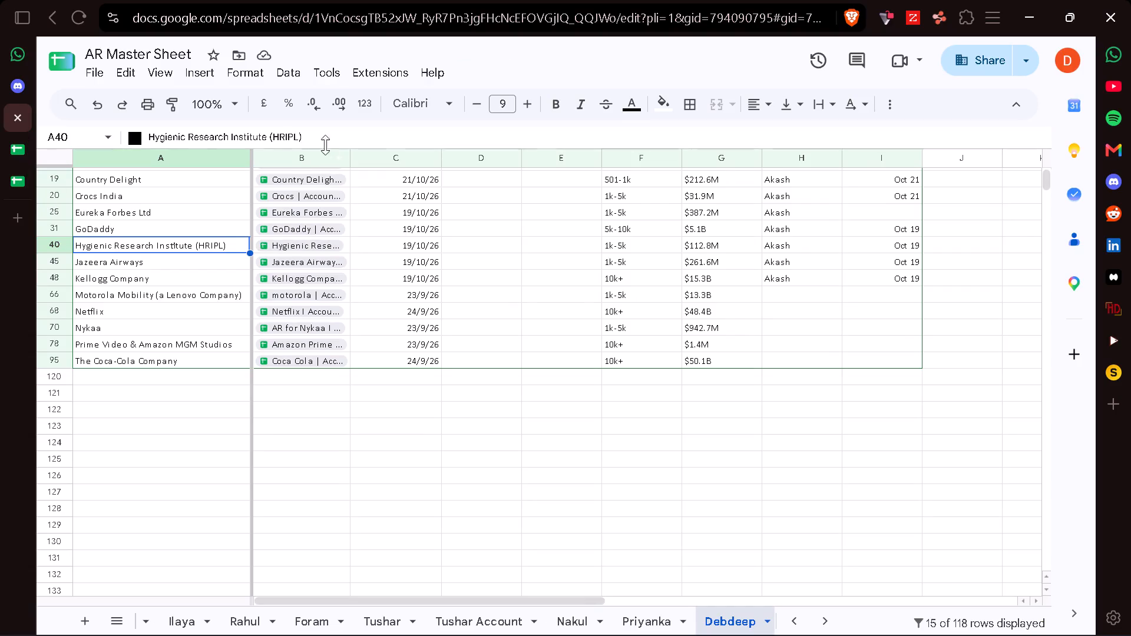
{"action": "left_click_drag", "start_coordinate": [319, 140], "coordinate": [148, 135]}
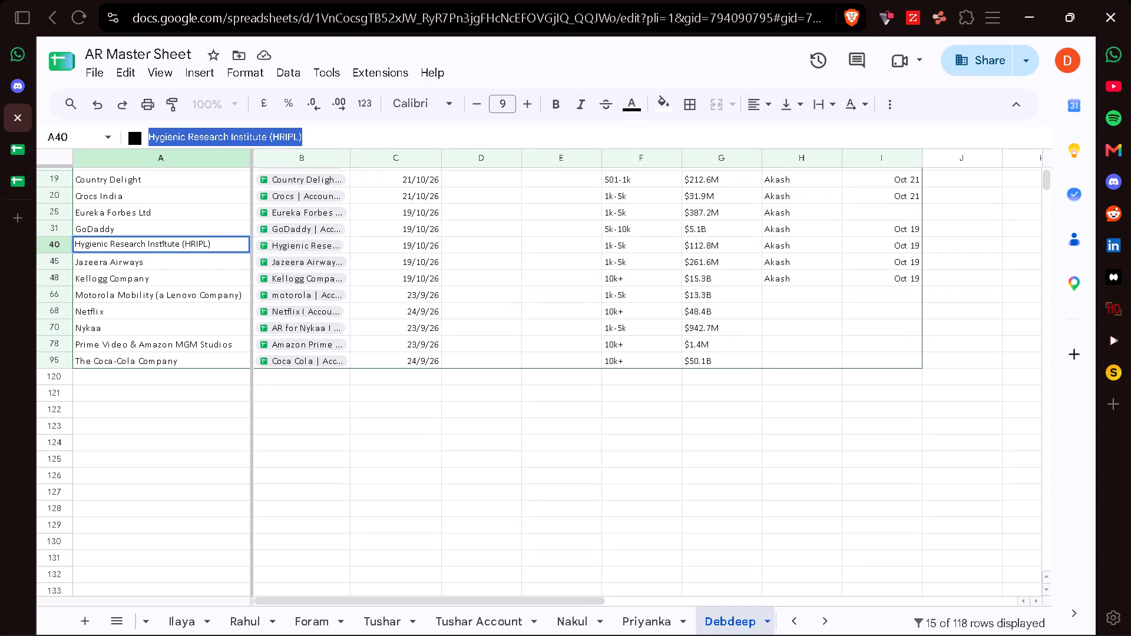
{"action": "key", "text": "ctrl+c"}
{"action": "left_click", "coordinate": [6, 171]}
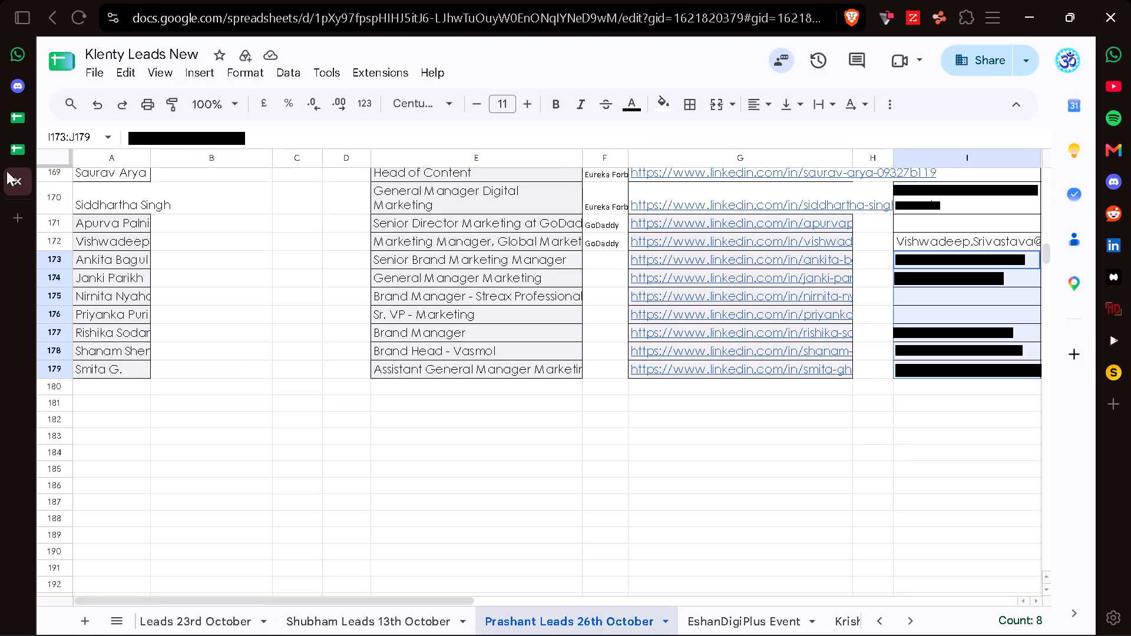
{"action": "left_click", "coordinate": [596, 261]}
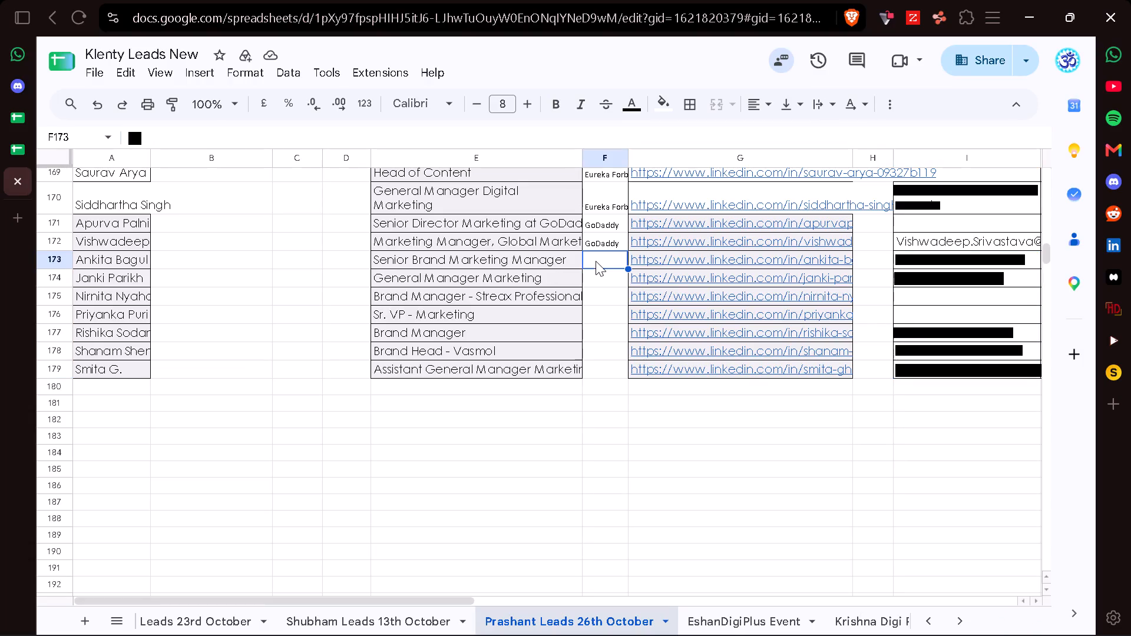
{"action": "key", "text": "ctrl+v"}
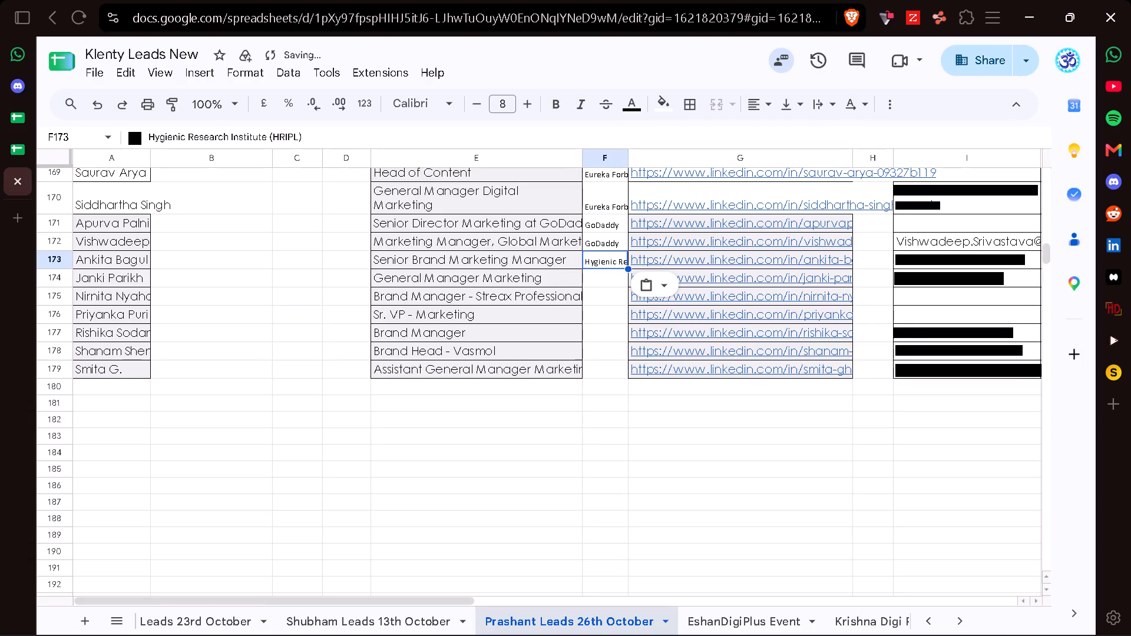
{"action": "left_click_drag", "start_coordinate": [627, 268], "coordinate": [626, 377]}
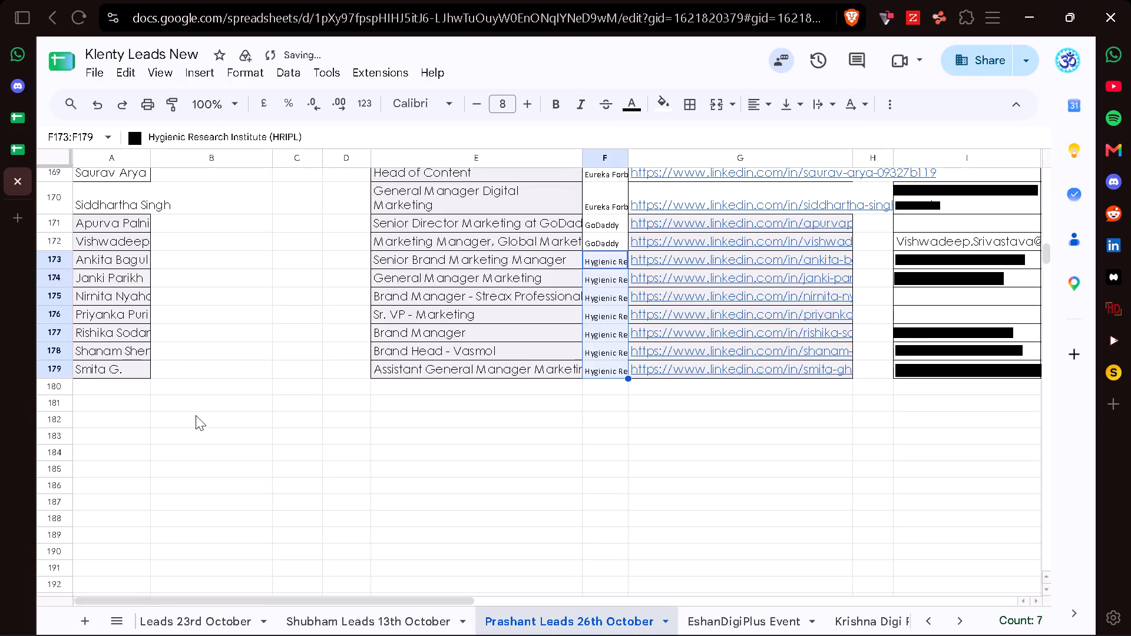
Check the new HRIPL rows, close the HRIPL account research and return to the AR Master Sheet.
{"action": "left_click", "coordinate": [117, 390]}
{"action": "scroll", "coordinate": [117, 390], "scroll_direction": "down", "scroll_amount": 1}
{"action": "scroll", "coordinate": [527, 406], "scroll_direction": "right", "scroll_amount": 1}
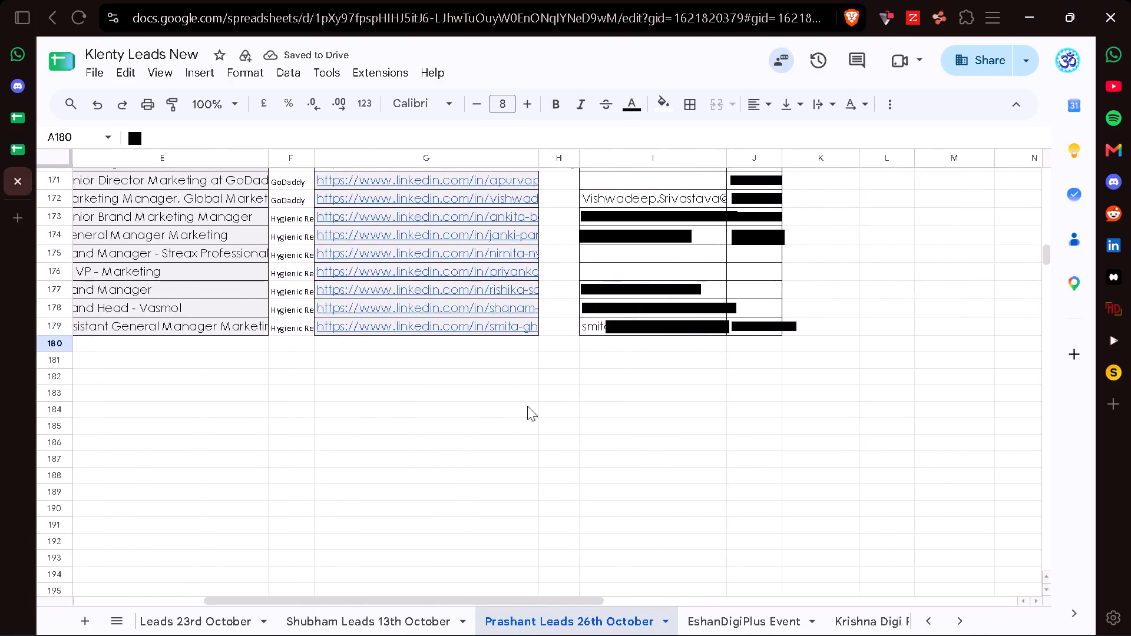
{"action": "scroll", "coordinate": [527, 406], "scroll_direction": "right", "scroll_amount": 1}
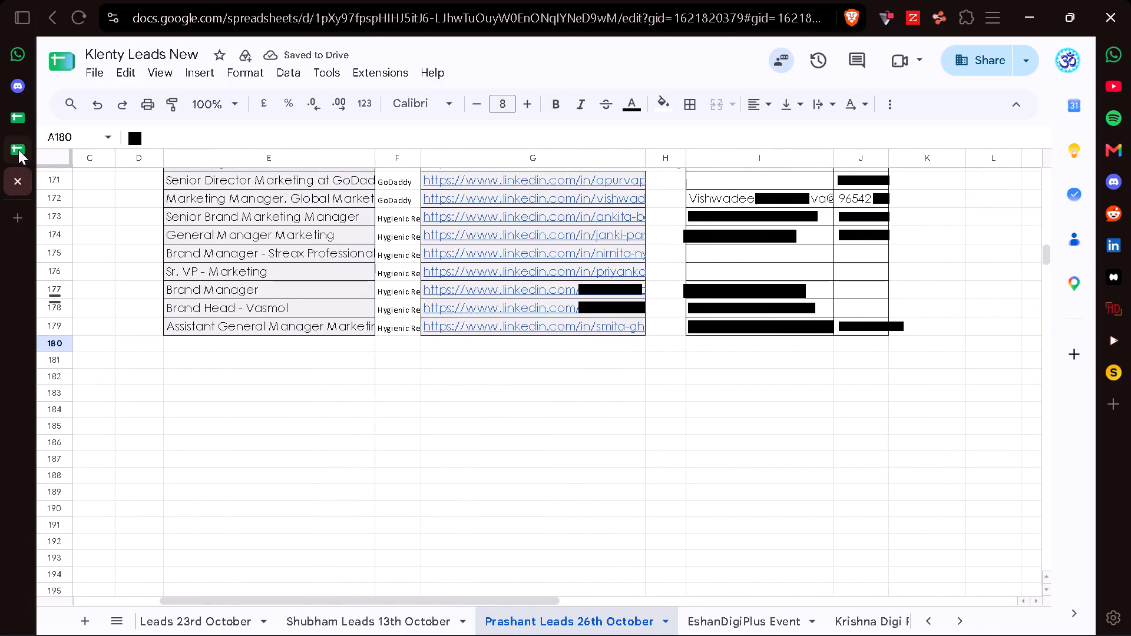
{"action": "left_click", "coordinate": [18, 150]}
{"action": "left_click", "coordinate": [19, 149]}
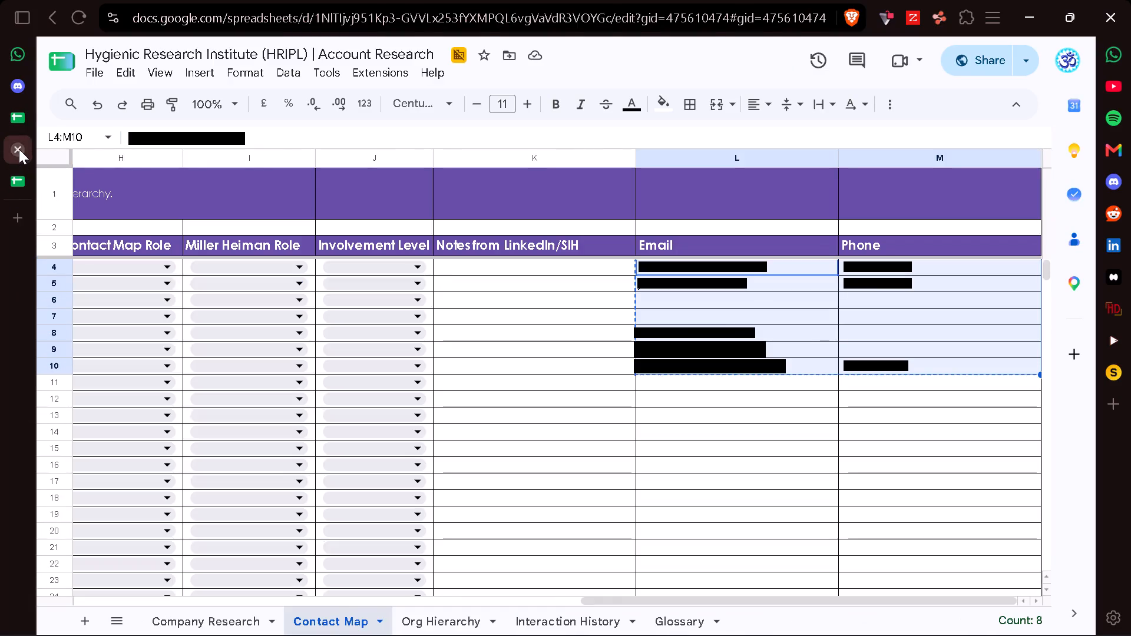
{"action": "left_click", "coordinate": [16, 104]}
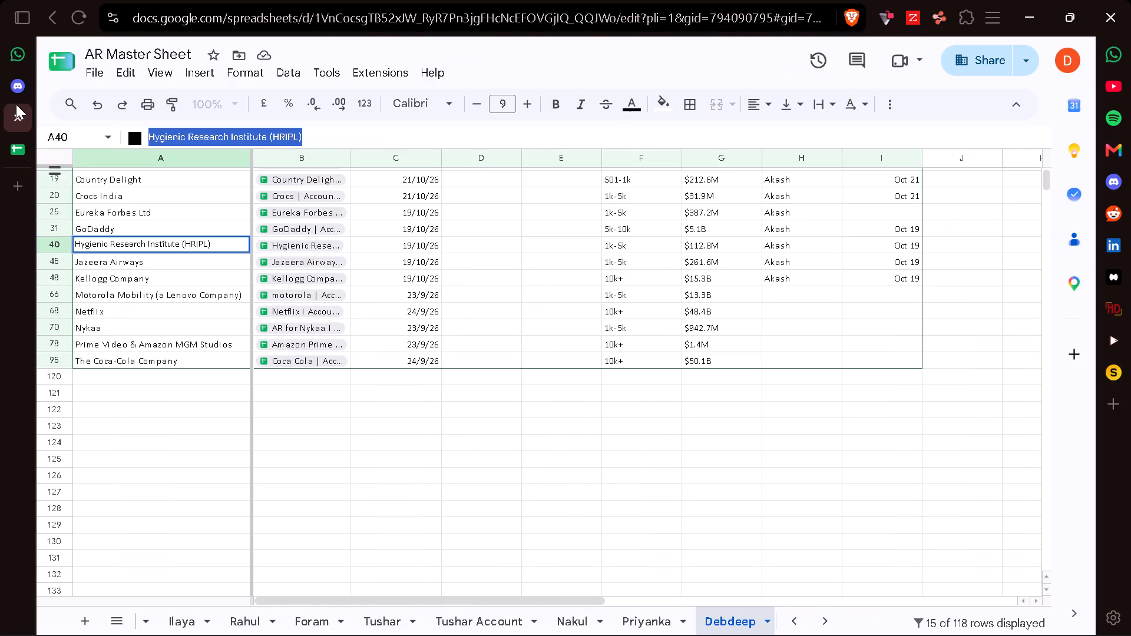
Open the Jazeera Airways account research linked in the AR Master Sheet and go to its Contact Map.
{"action": "scroll", "coordinate": [286, 302], "scroll_direction": "right", "scroll_amount": 5}
{"action": "key", "text": "Down"}
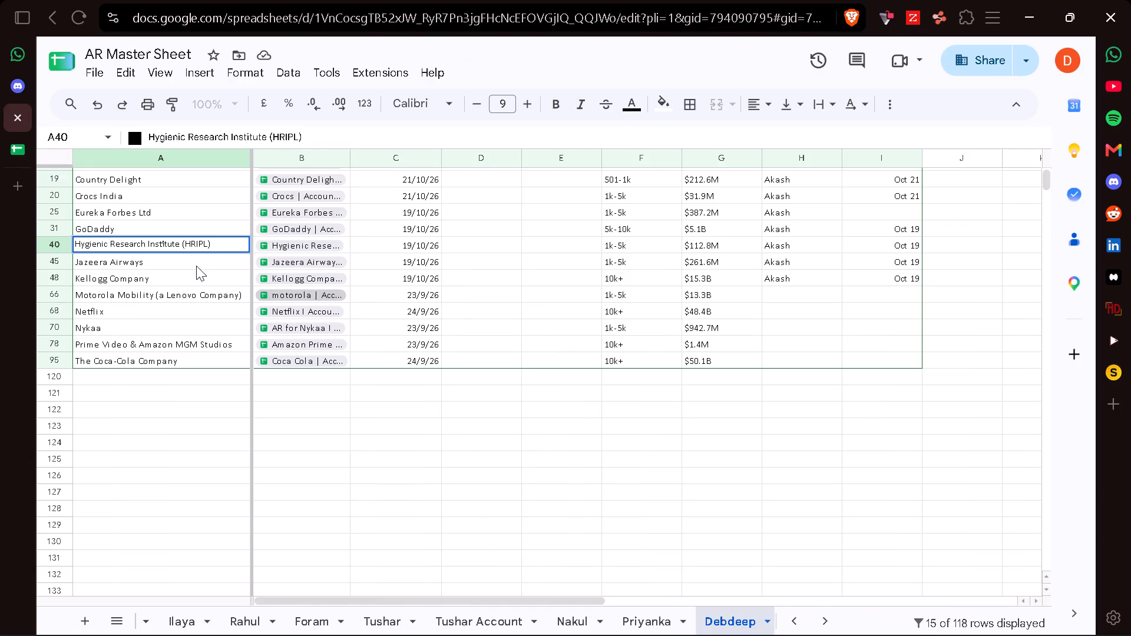
{"action": "left_click", "coordinate": [154, 256]}
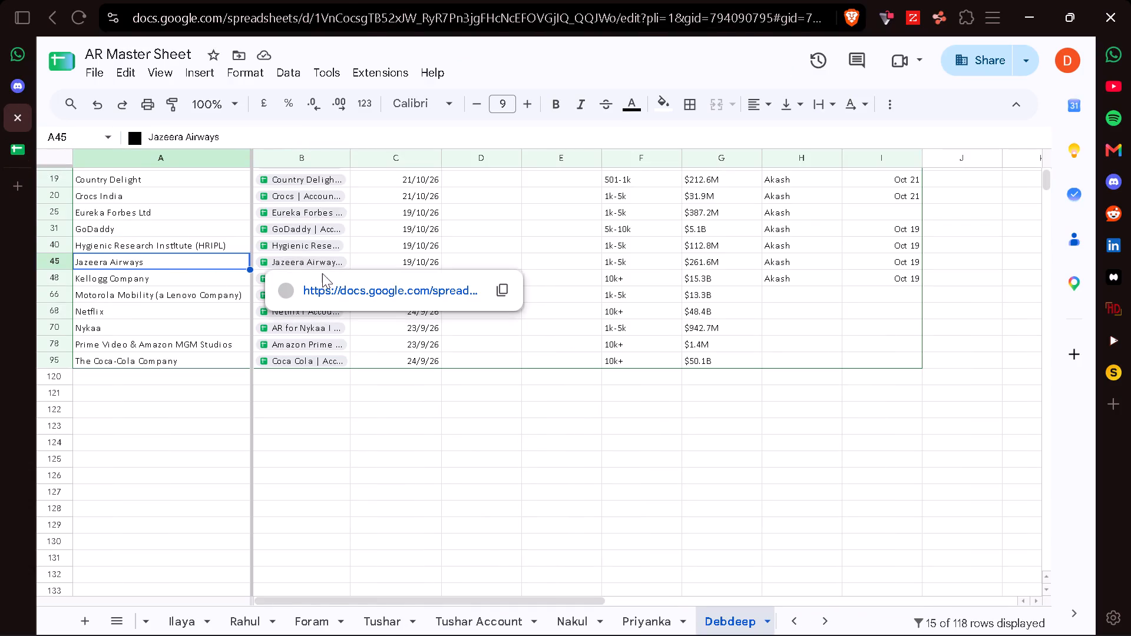
{"action": "left_click", "coordinate": [350, 292]}
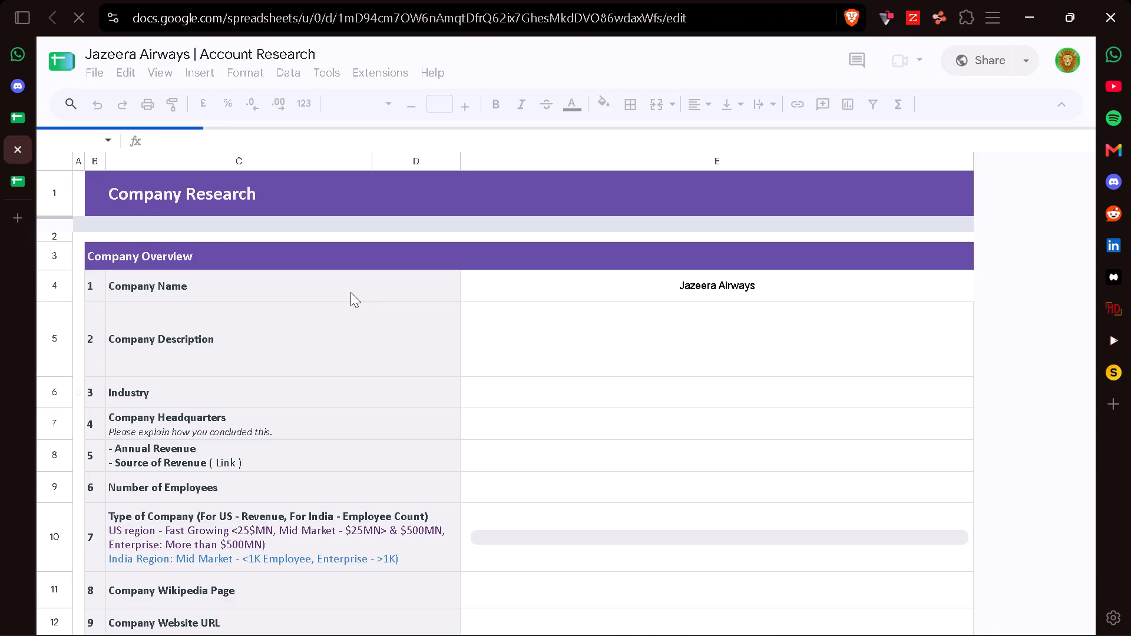
{"action": "left_click", "coordinate": [313, 622]}
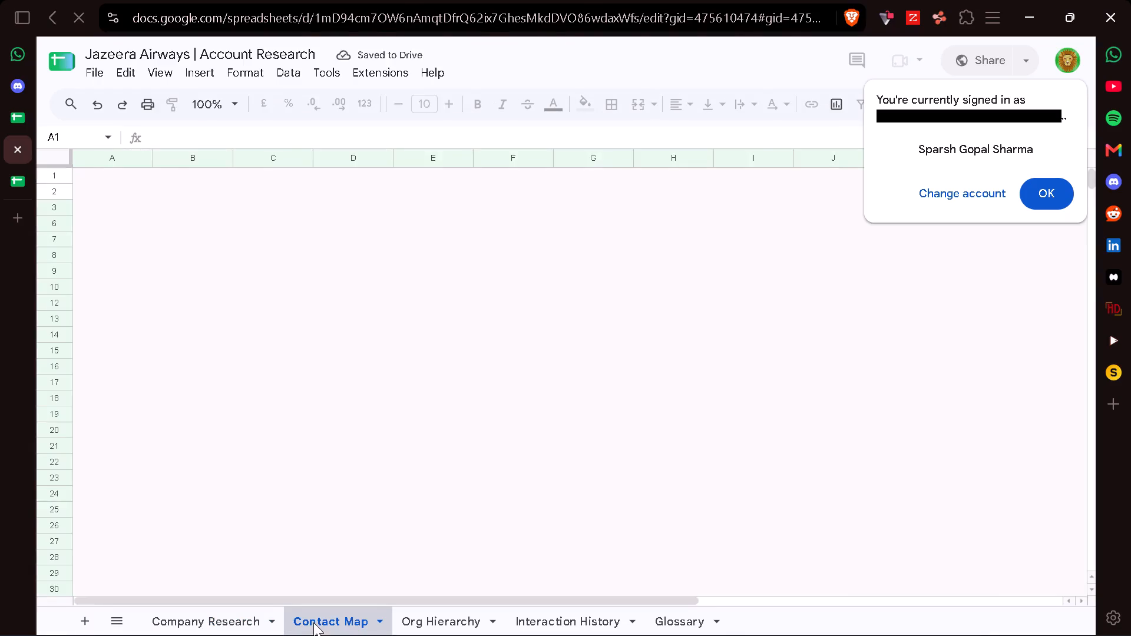
{"action": "left_click", "coordinate": [1046, 191]}
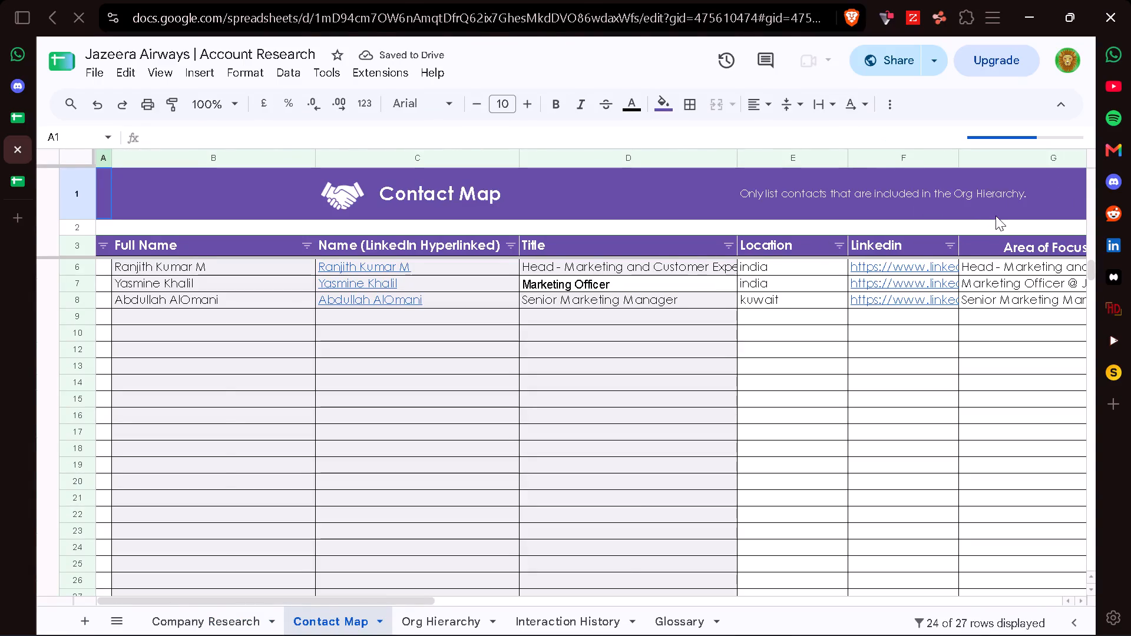
Check the Email and Phone columns of the Jazeera Airways Contact Map and close that account research.
{"action": "scroll", "coordinate": [850, 323], "scroll_direction": "left", "scroll_amount": 11}
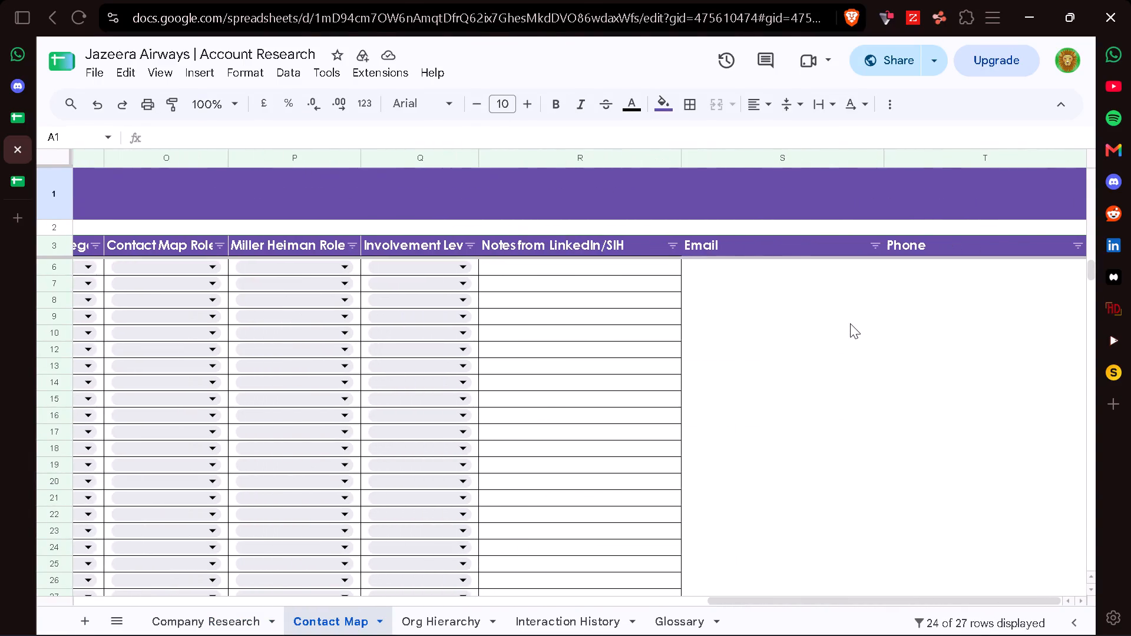
{"action": "scroll", "coordinate": [850, 323], "scroll_direction": "left", "scroll_amount": 3}
{"action": "scroll", "coordinate": [850, 323], "scroll_direction": "right", "scroll_amount": 12}
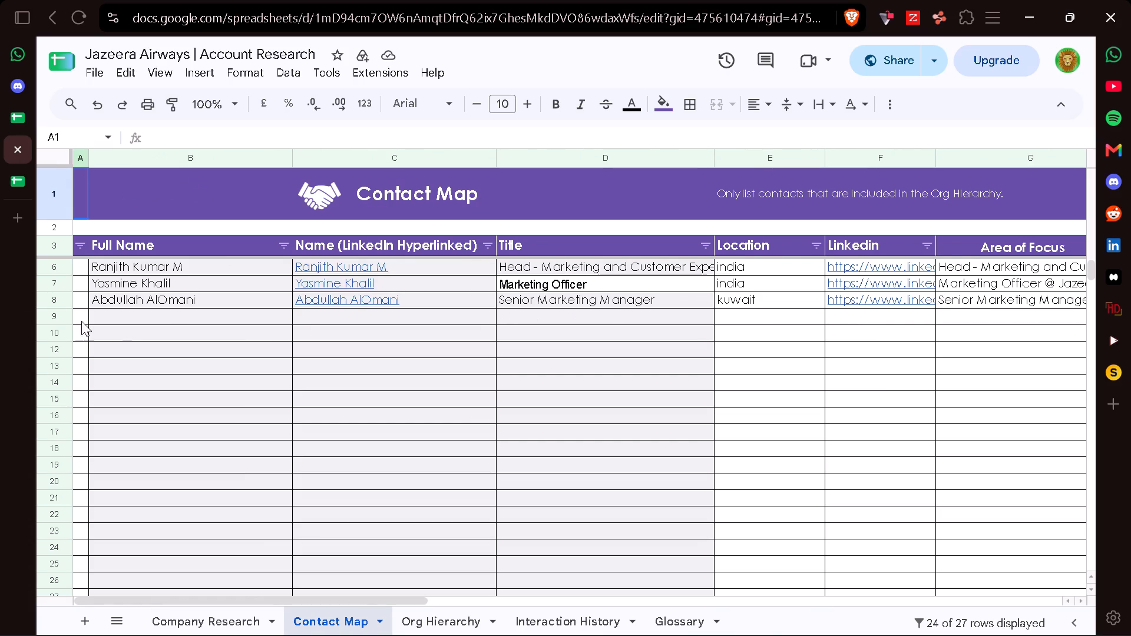
{"action": "left_click", "coordinate": [17, 152]}
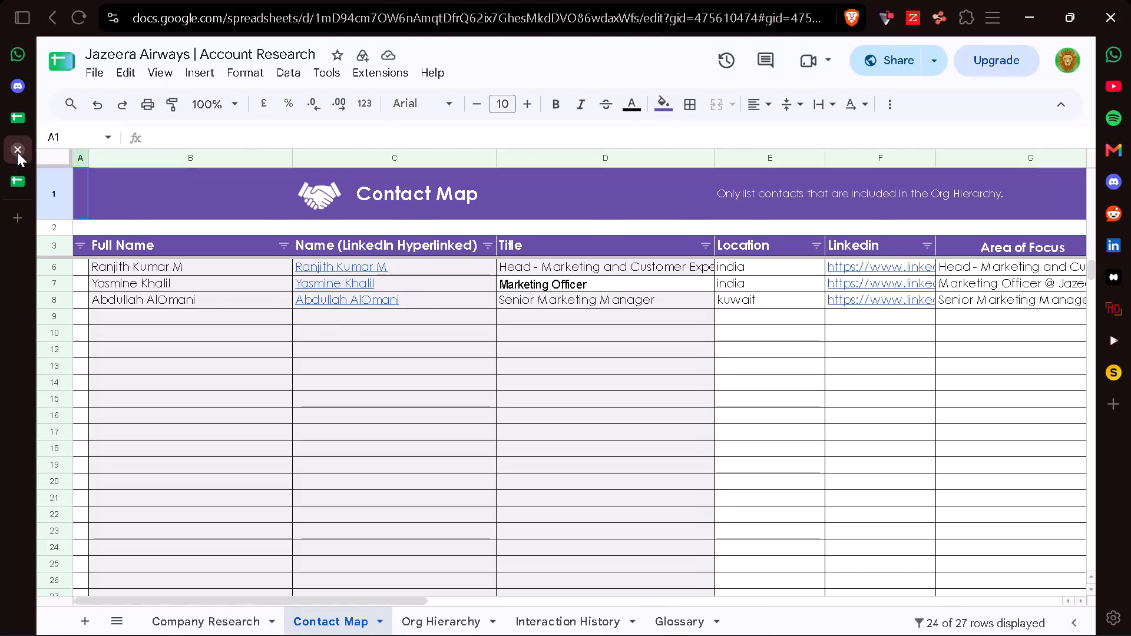
Open the Kellogg Company account research linked in the AR Master Sheet and check its Contact Map's Email and Phone columns.
{"action": "key", "text": "Down"}
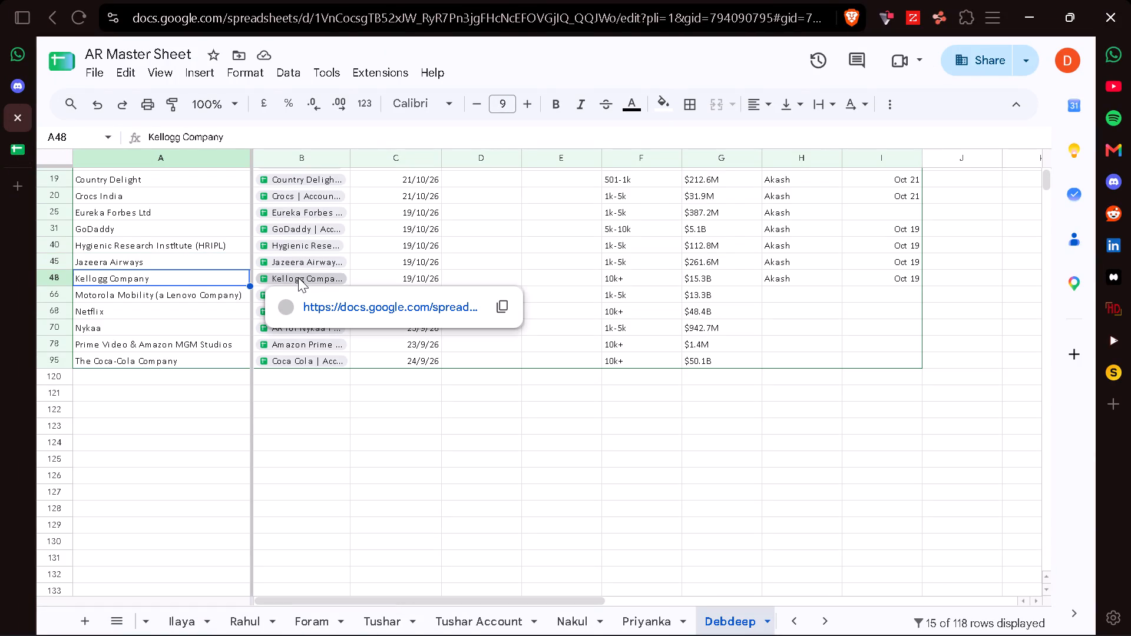
{"action": "left_click", "coordinate": [371, 309]}
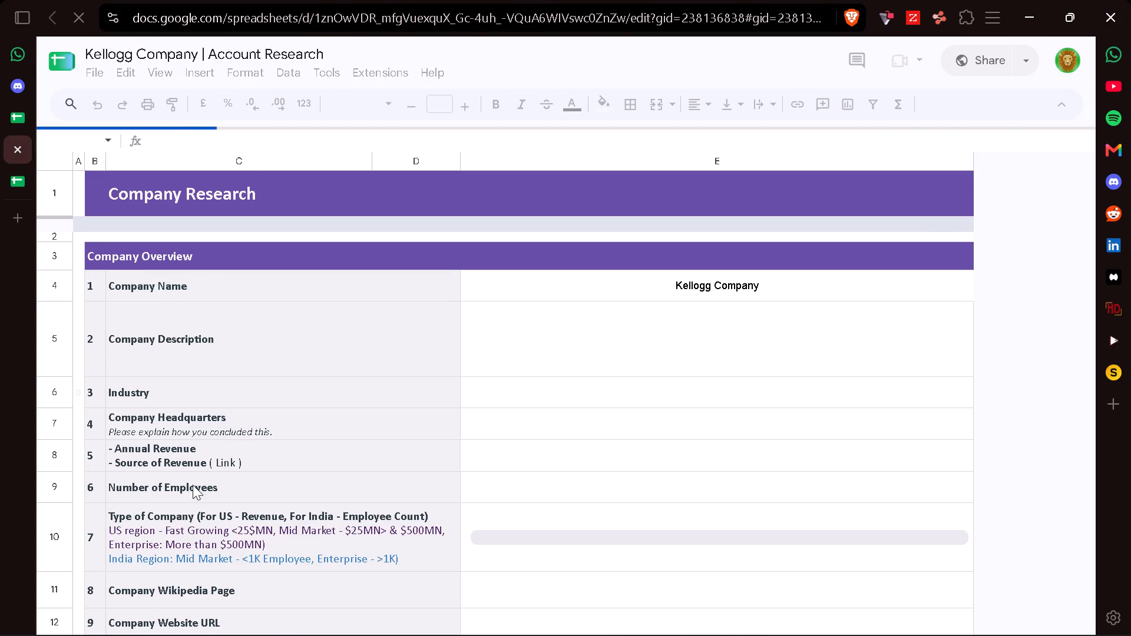
{"action": "left_click", "coordinate": [325, 620]}
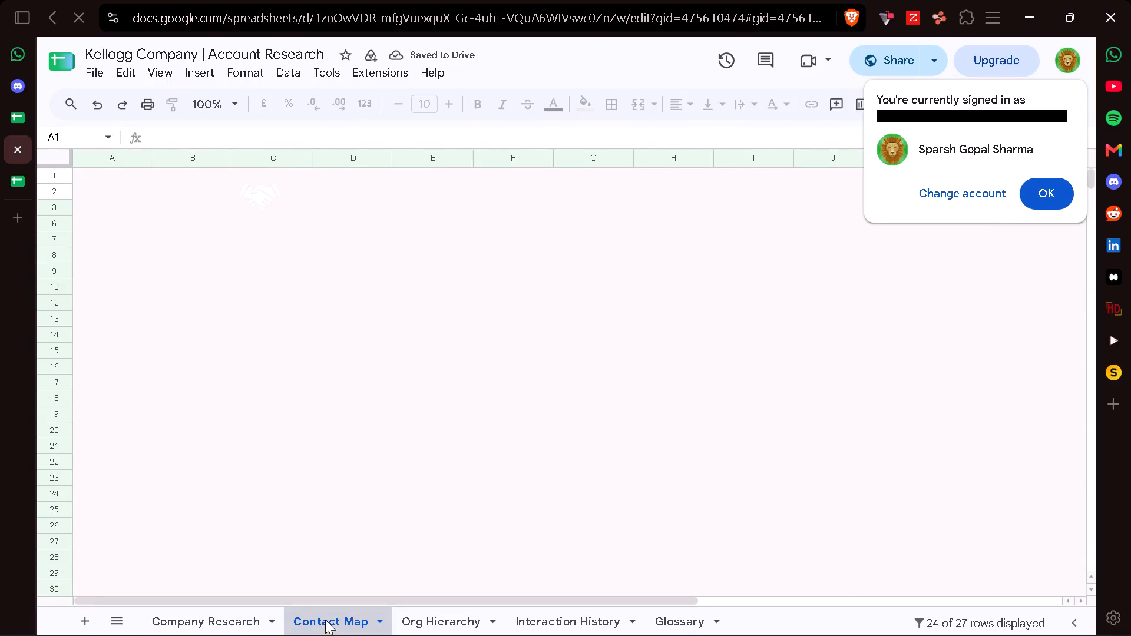
{"action": "left_click", "coordinate": [1043, 193]}
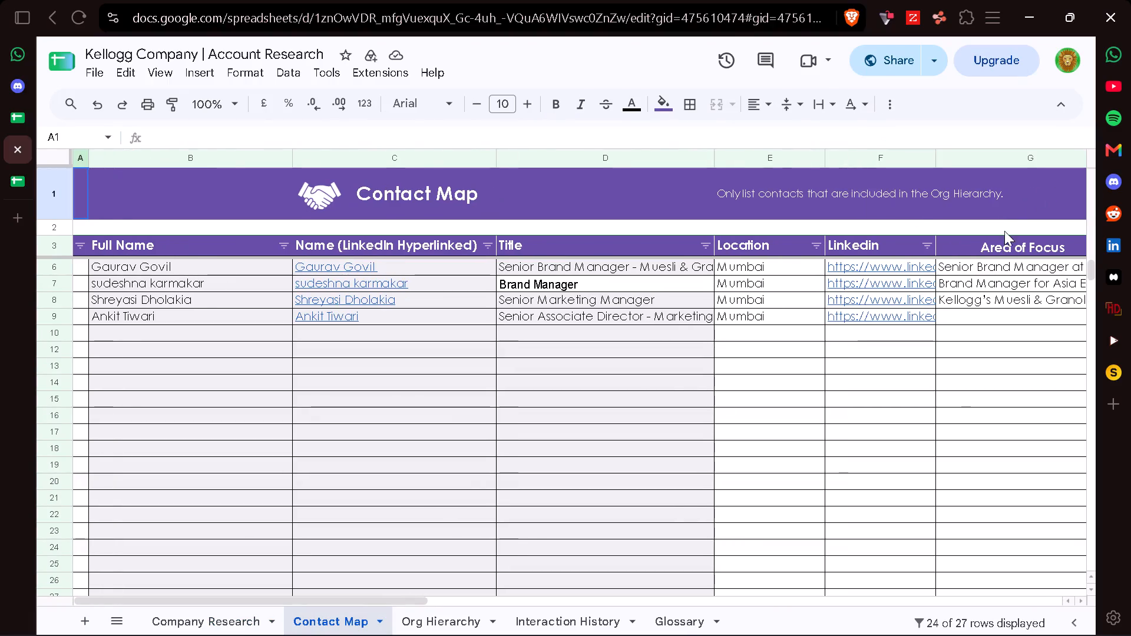
{"action": "scroll", "coordinate": [871, 362], "scroll_direction": "left", "scroll_amount": 7}
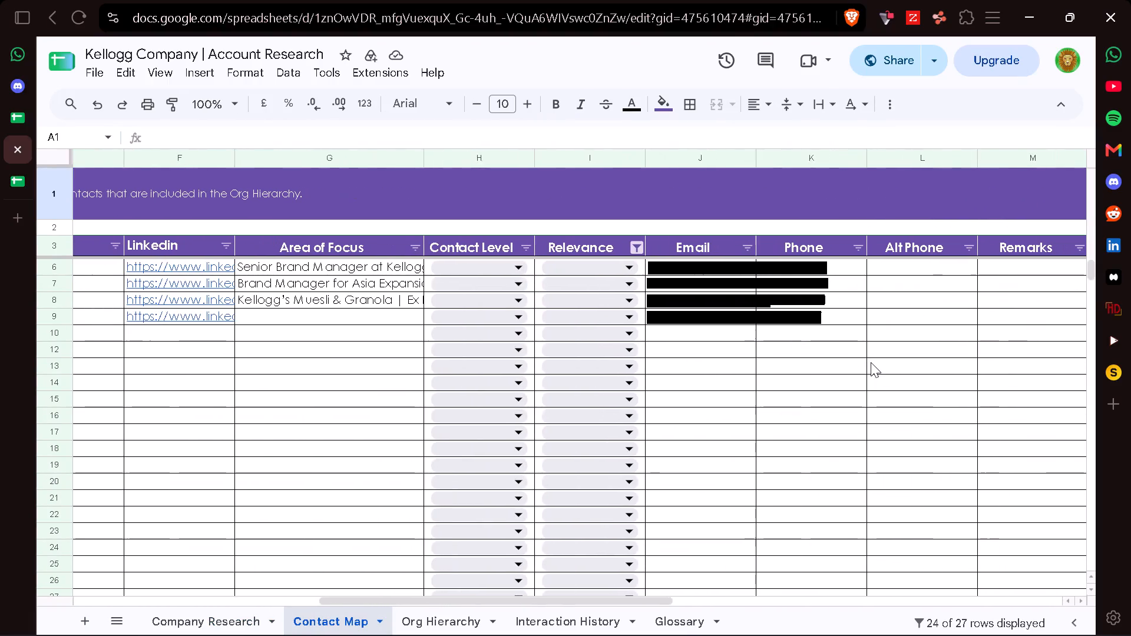
{"action": "scroll", "coordinate": [871, 362], "scroll_direction": "right", "scroll_amount": 9}
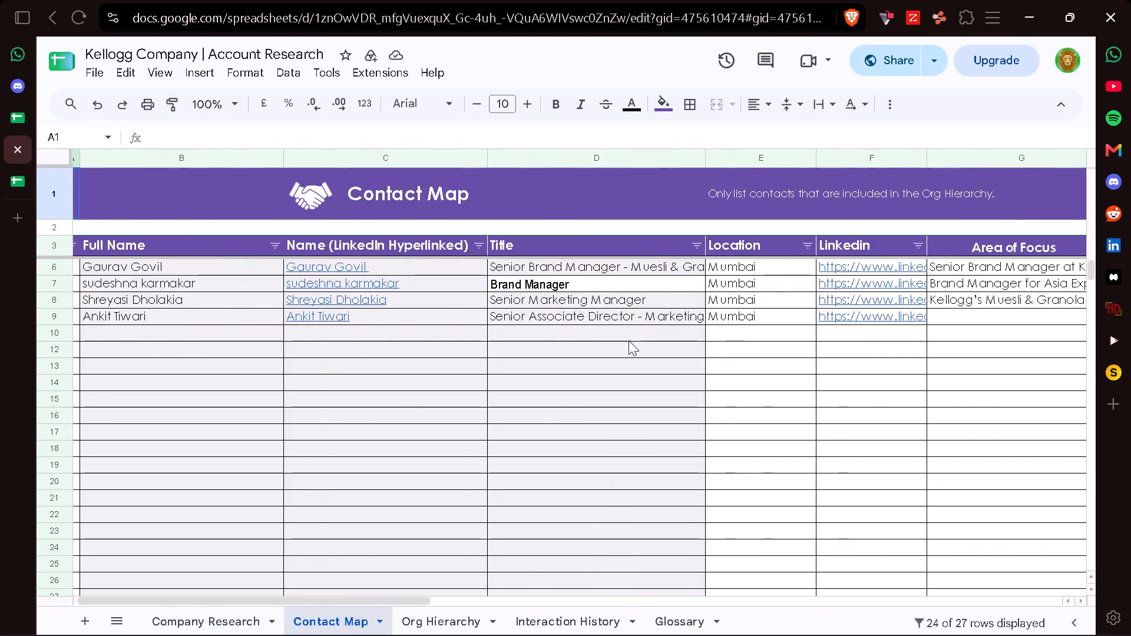
Sort the Kellogg Contact Map range B6:T9 by Full Name from A to Z.
{"action": "left_click", "coordinate": [152, 266]}
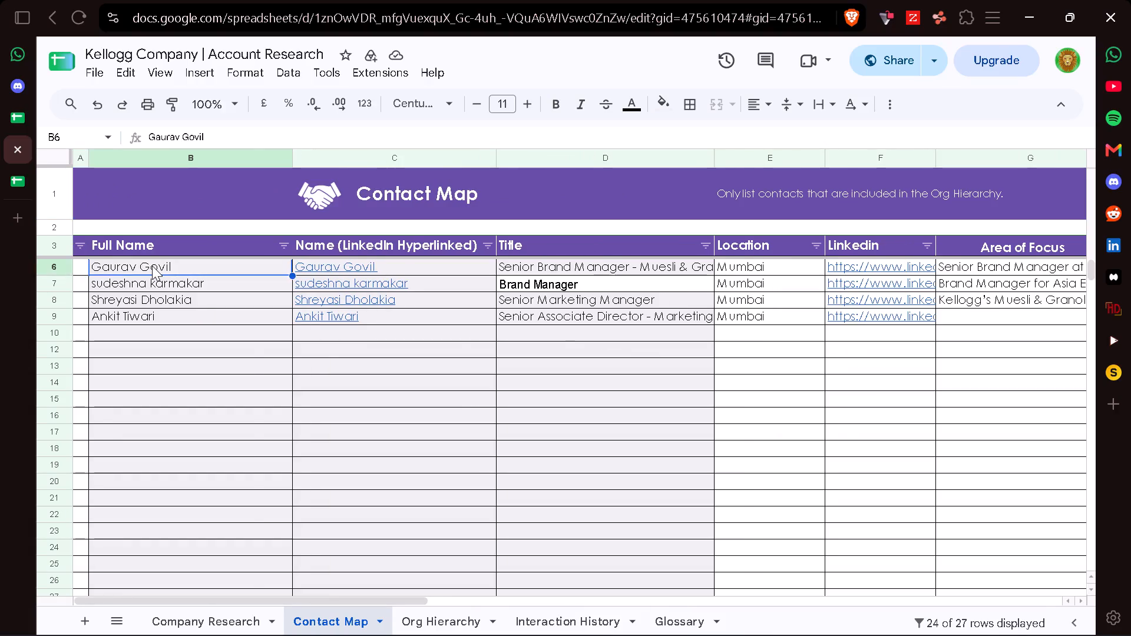
{"action": "key", "text": "ctrl+shift+Down"}
{"action": "key", "text": "ctrl+shift+Right"}
{"action": "key", "text": "ctrl+shift+Right"}
{"action": "key", "text": "ctrl+shift+Right"}
{"action": "key", "text": "ctrl+shift+Right"}
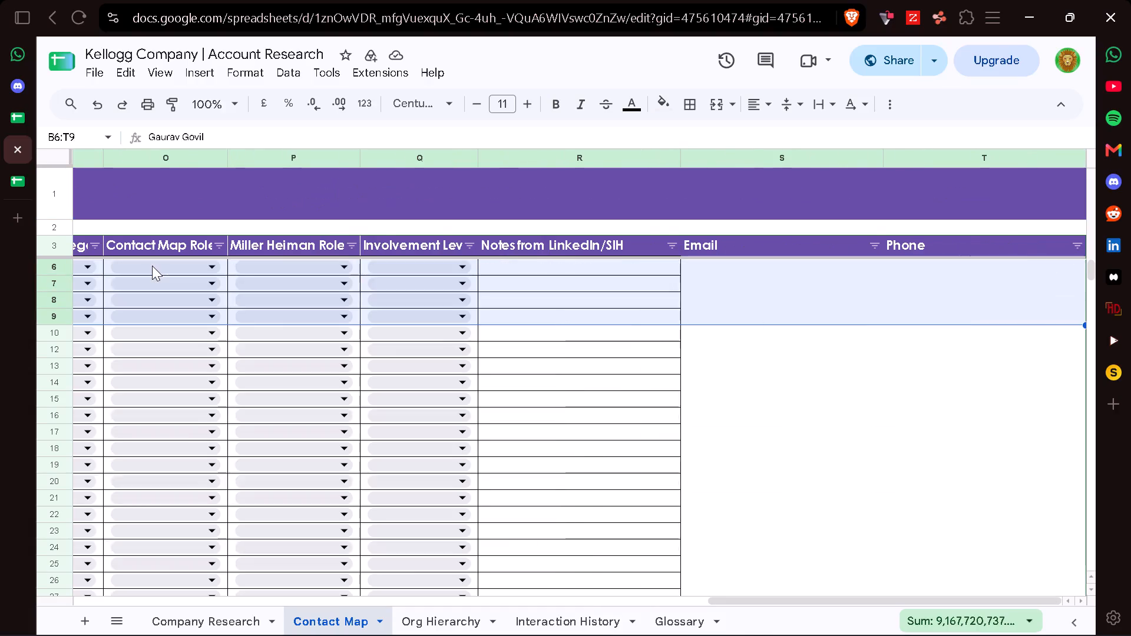
{"action": "key", "text": "ctrl+shift+Right"}
{"action": "right_click", "coordinate": [152, 266]}
{"action": "scroll", "coordinate": [254, 516], "scroll_direction": "down", "scroll_amount": 5}
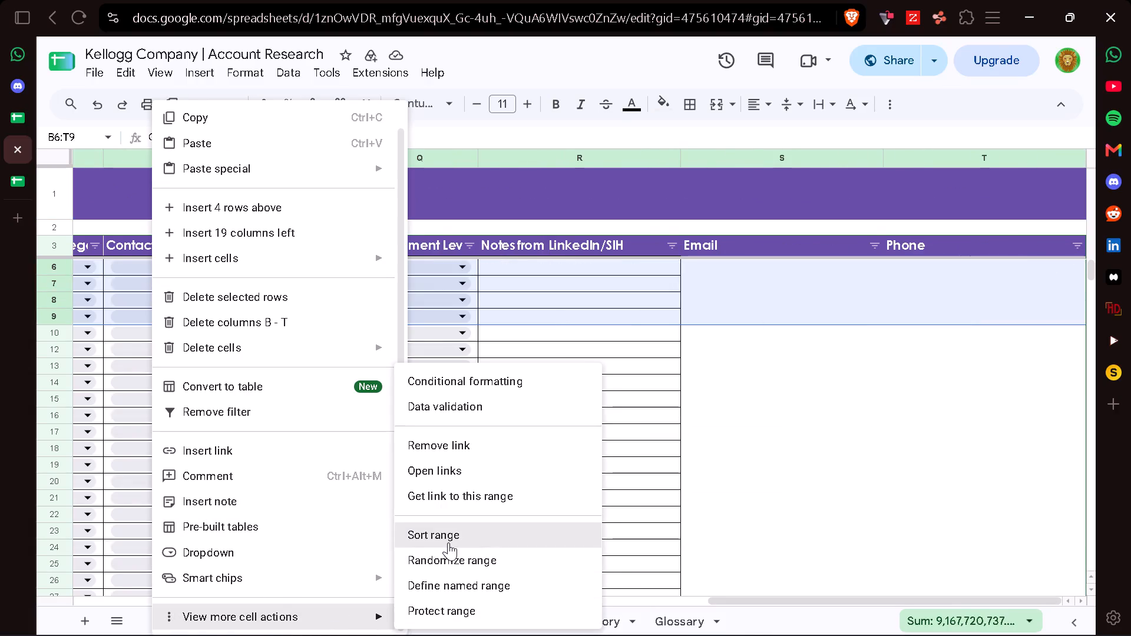
{"action": "left_click", "coordinate": [448, 542]}
{"action": "left_click", "coordinate": [695, 419]}
Copy the Kellogg full names B6:B9 into Prashant Leads 26th October starting at A180.
{"action": "scroll", "coordinate": [366, 381], "scroll_direction": "right", "scroll_amount": 5}
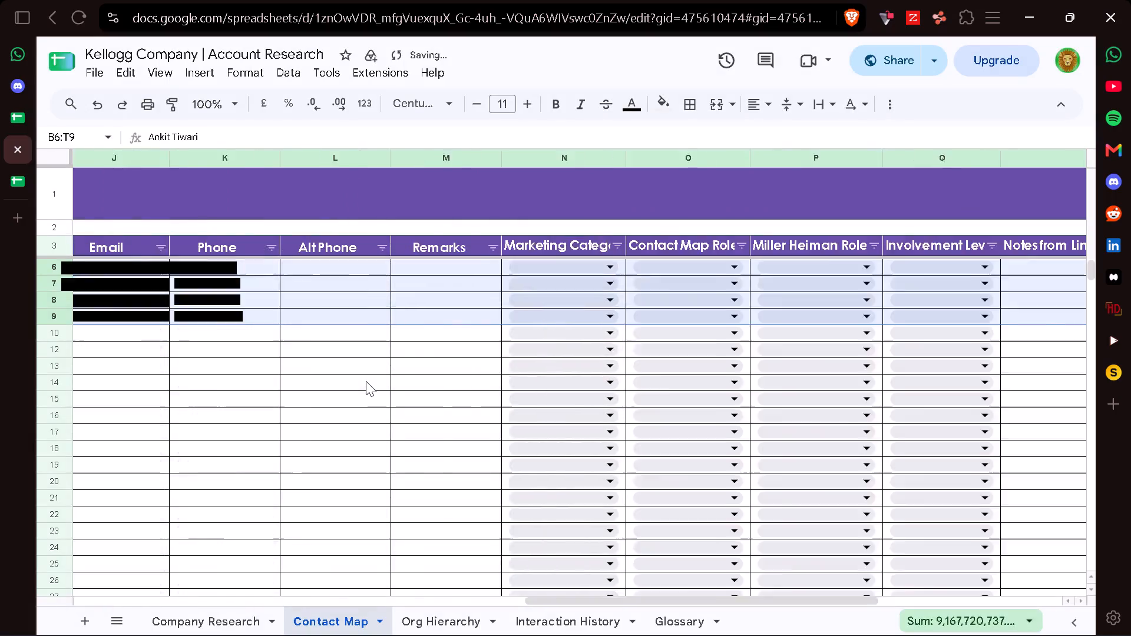
{"action": "scroll", "coordinate": [366, 381], "scroll_direction": "right", "scroll_amount": 7}
{"action": "left_click", "coordinate": [173, 265]}
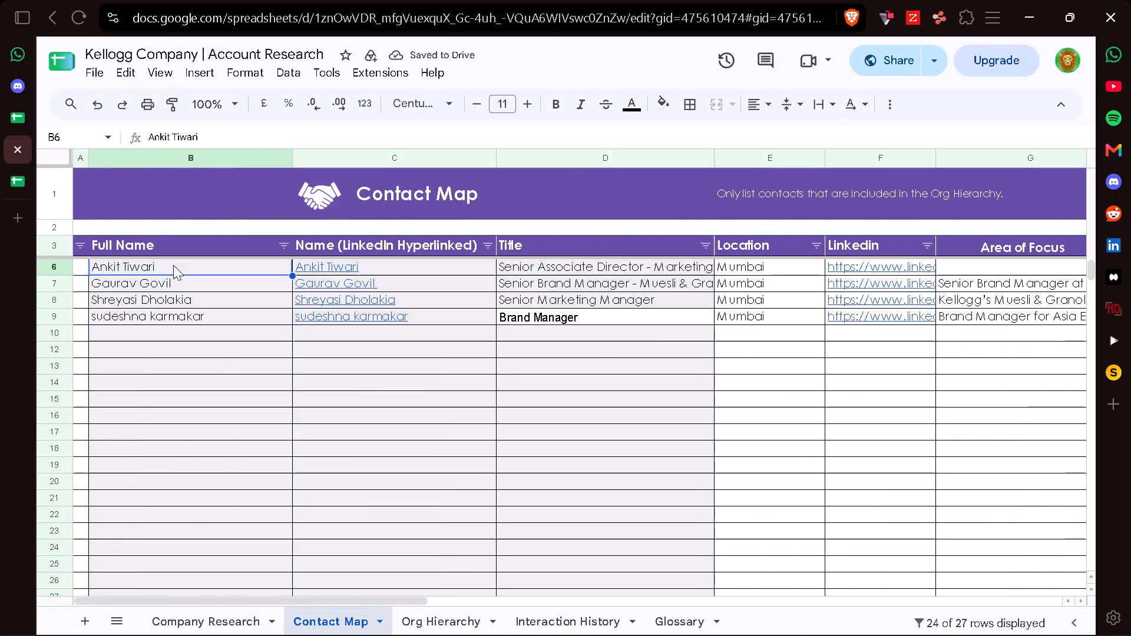
{"action": "key", "text": "ctrl+shift+Down"}
{"action": "key", "text": "ctrl+c"}
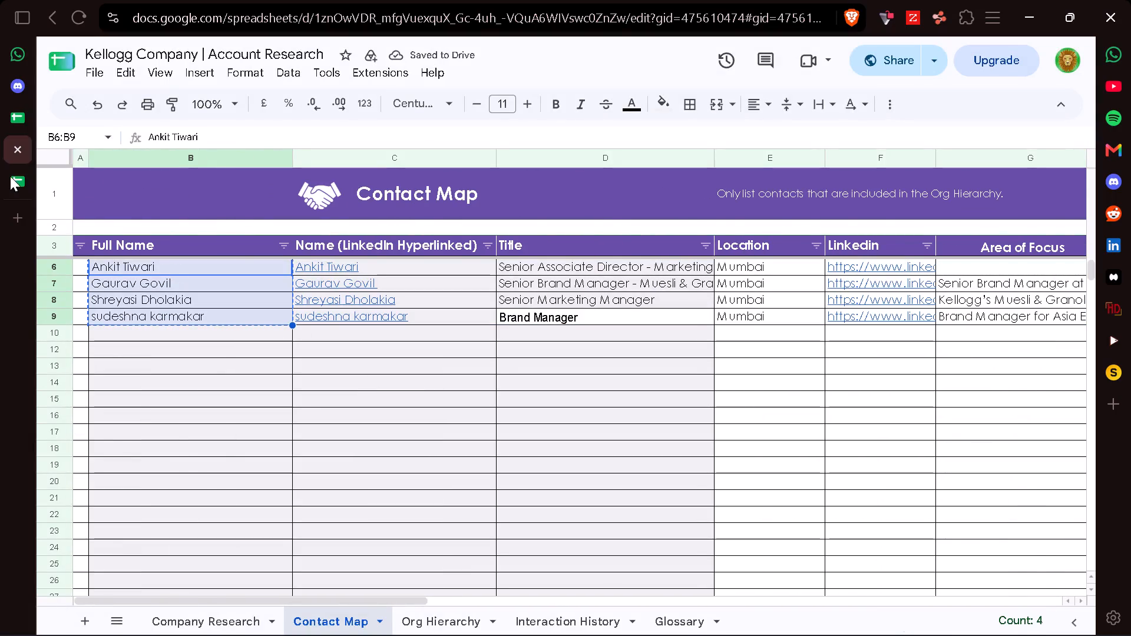
{"action": "left_click", "coordinate": [10, 176]}
{"action": "scroll", "coordinate": [214, 355], "scroll_direction": "right", "scroll_amount": 8}
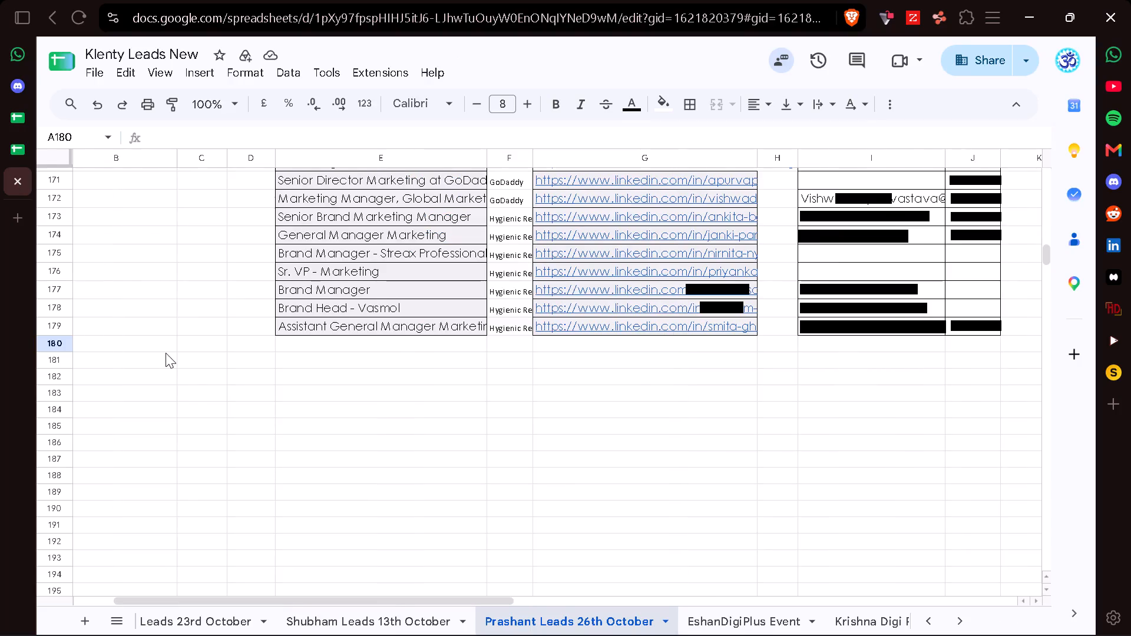
{"action": "key", "text": "ctrl+v"}
Copy the Kellogg contact titles D6:D9 into Prashant Leads 26th October starting at E180.
{"action": "key", "text": "Right"}
{"action": "key", "text": "Right"}
{"action": "key", "text": "Right"}
{"action": "key", "text": "Right"}
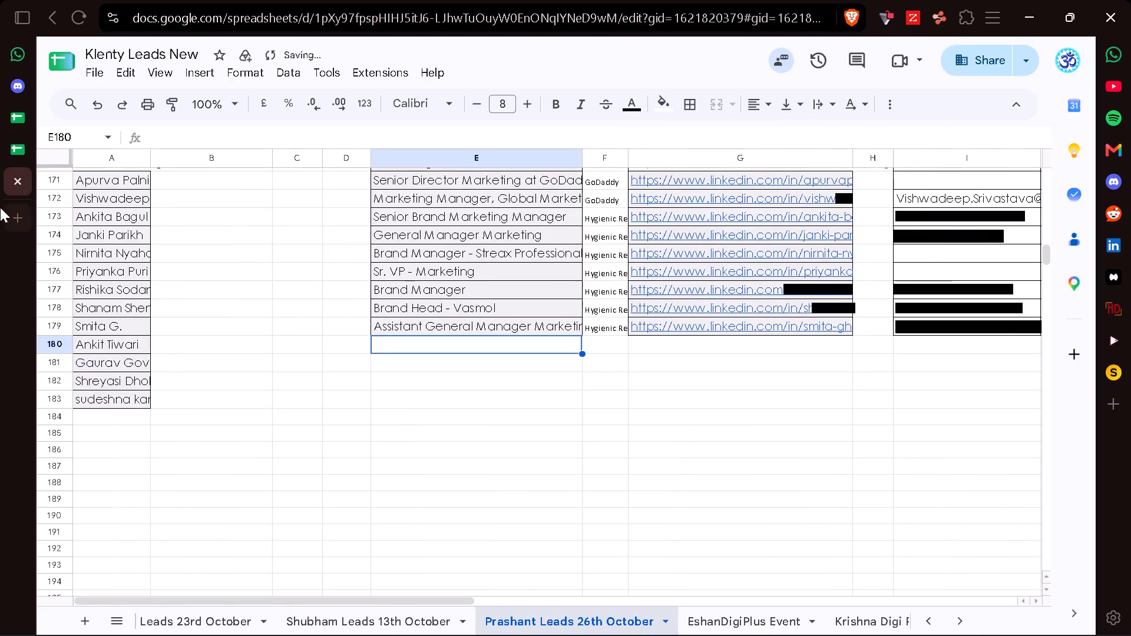
{"action": "left_click", "coordinate": [17, 140]}
{"action": "left_click", "coordinate": [562, 268]}
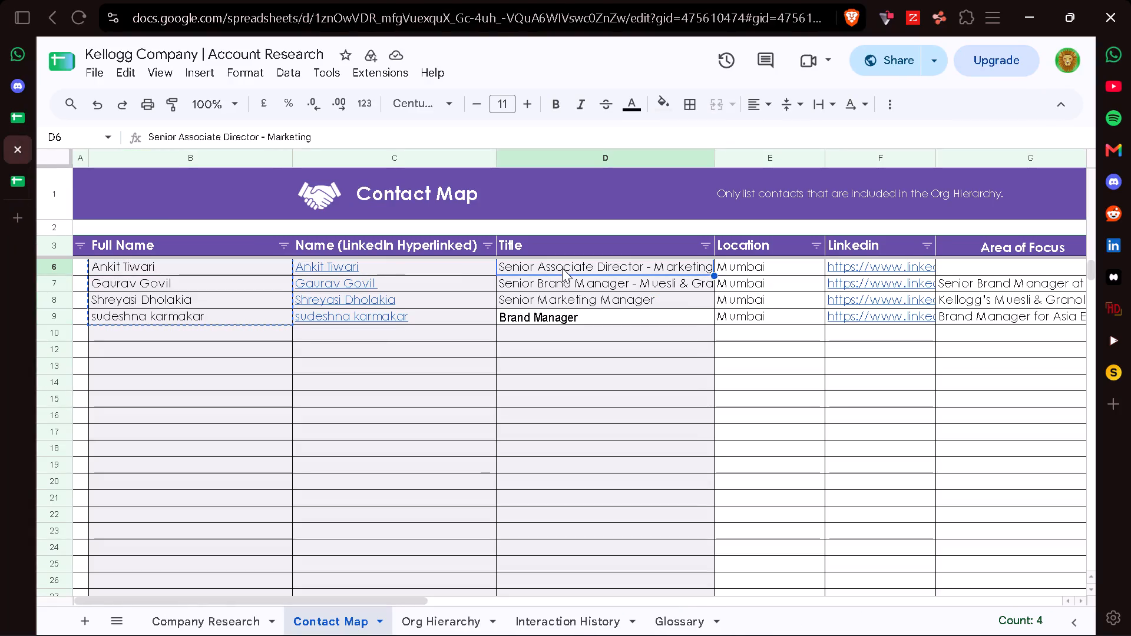
{"action": "key", "text": "ctrl+shift+Down"}
{"action": "key", "text": "ctrl+c"}
{"action": "left_click", "coordinate": [19, 184]}
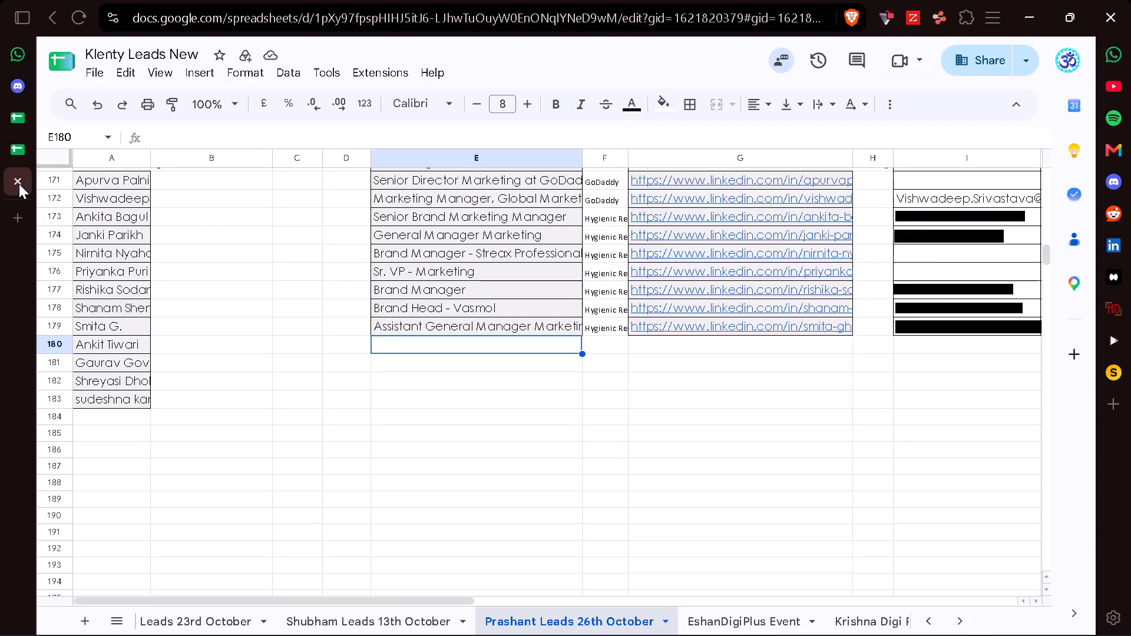
{"action": "key", "text": "ctrl+v"}
Copy the company name Kellogg Company from the account research title into F180 and fill it down to F183.
{"action": "key", "text": "Right"}
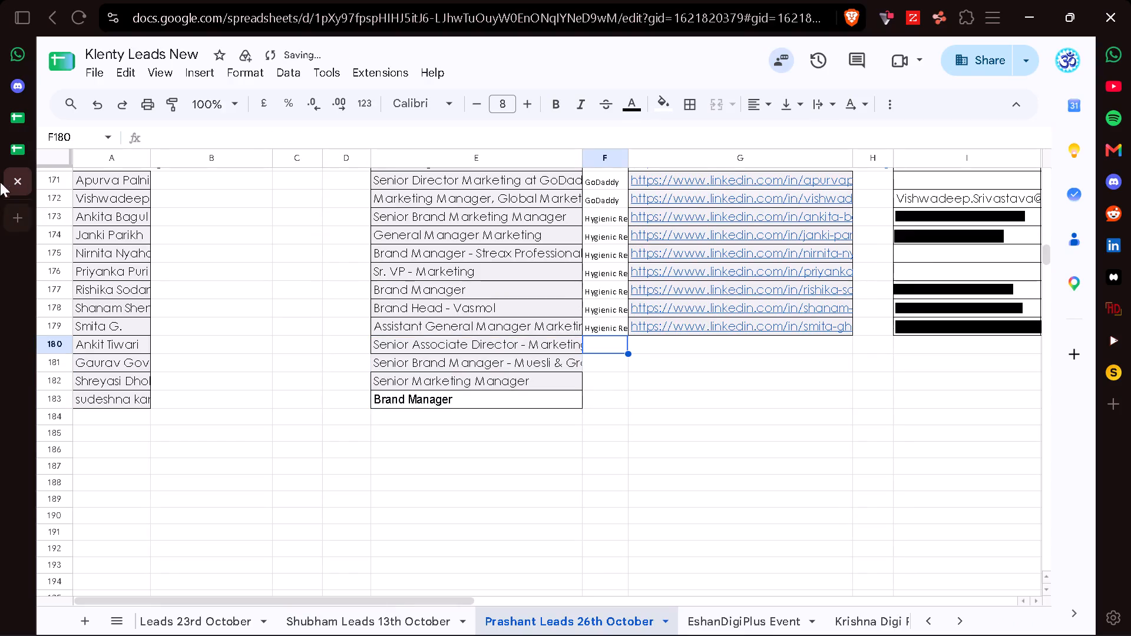
{"action": "left_click", "coordinate": [21, 151]}
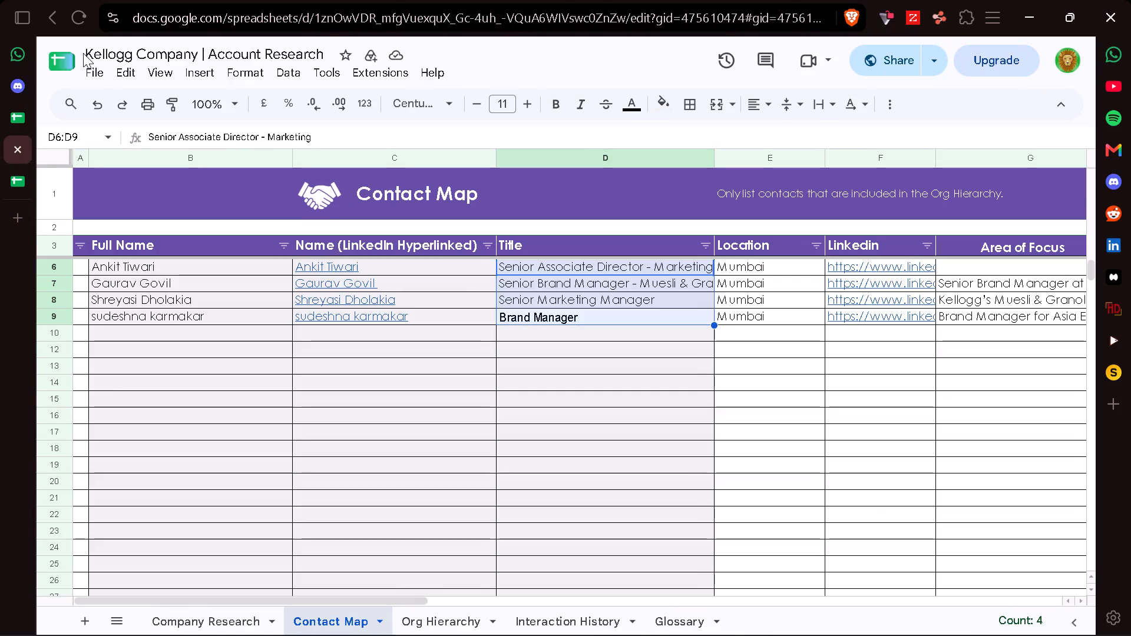
{"action": "left_click", "coordinate": [85, 50]}
{"action": "left_click", "coordinate": [87, 51]}
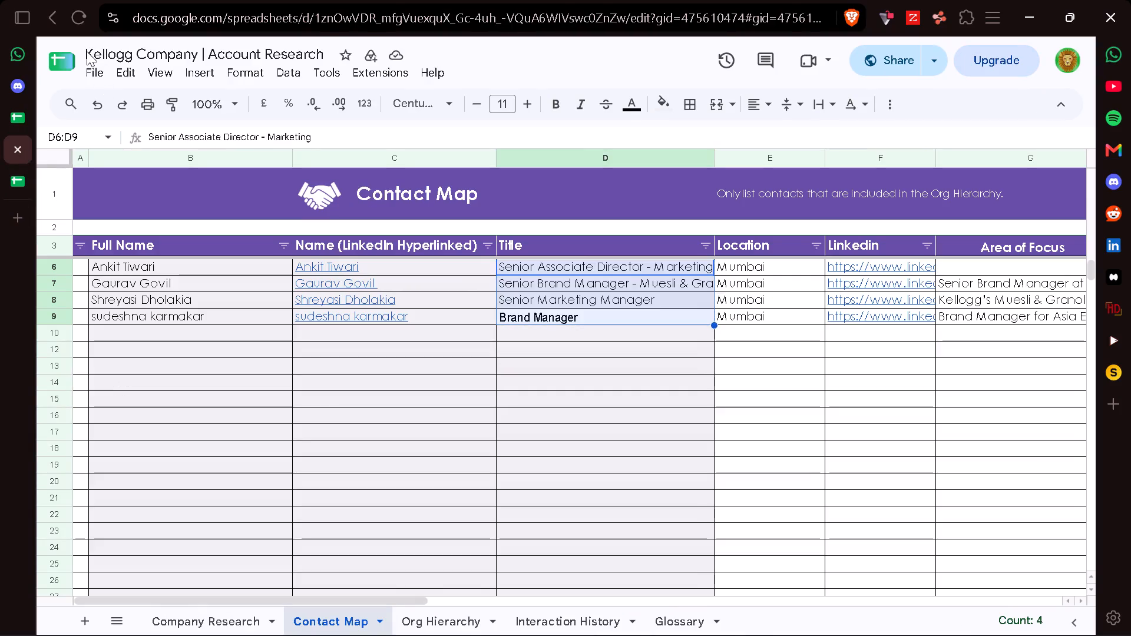
{"action": "left_click_drag", "start_coordinate": [195, 52], "coordinate": [104, 55]}
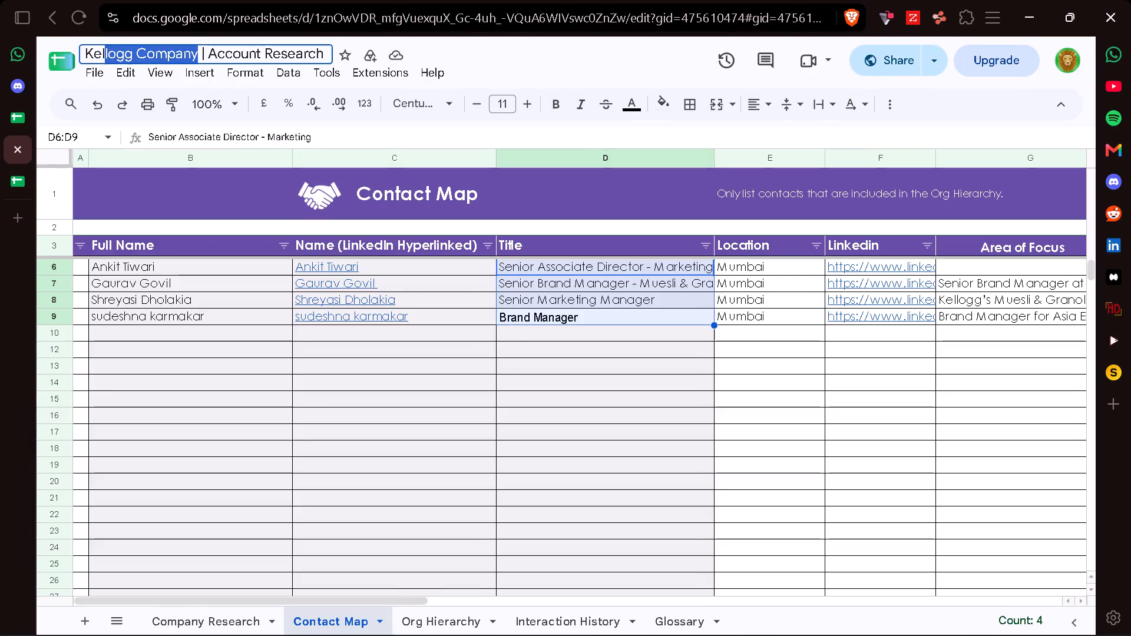
{"action": "left_click_drag", "start_coordinate": [104, 55], "coordinate": [83, 55]}
{"action": "key", "text": "ctrl+c"}
{"action": "left_click", "coordinate": [15, 169]}
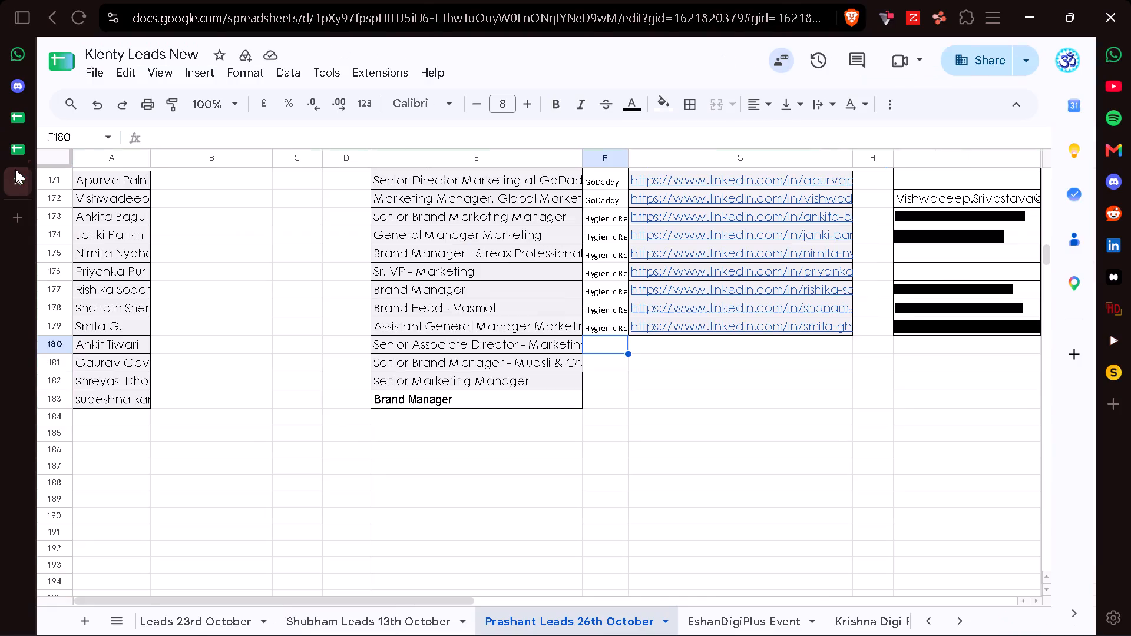
{"action": "key", "text": "ctrl+v"}
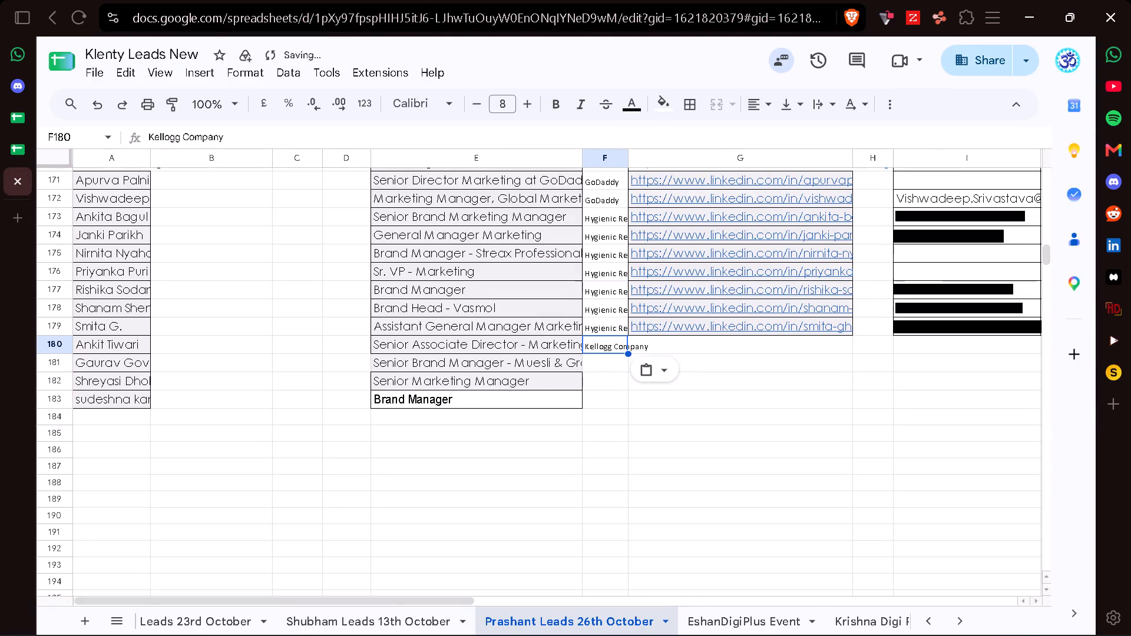
{"action": "left_click_drag", "start_coordinate": [626, 355], "coordinate": [630, 403]}
Select G180 in the leads sheet as the destination and copy the LinkedIn links F6:F9 from the Kellogg Contact Map.
{"action": "left_click", "coordinate": [686, 355]}
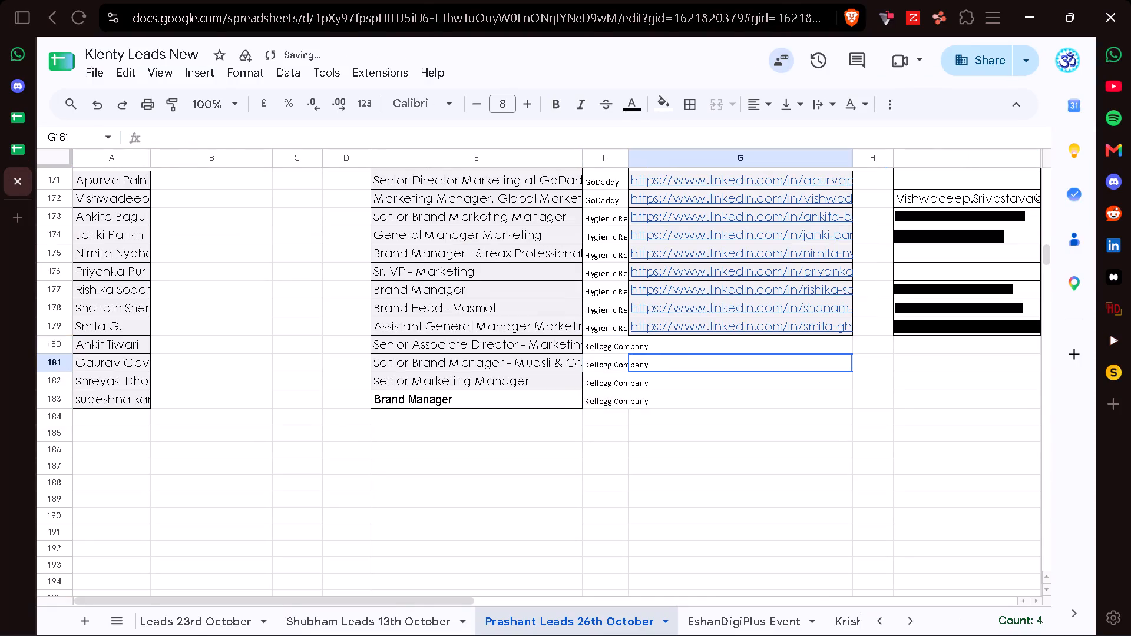
{"action": "key", "text": "Up"}
{"action": "left_click", "coordinate": [16, 155]}
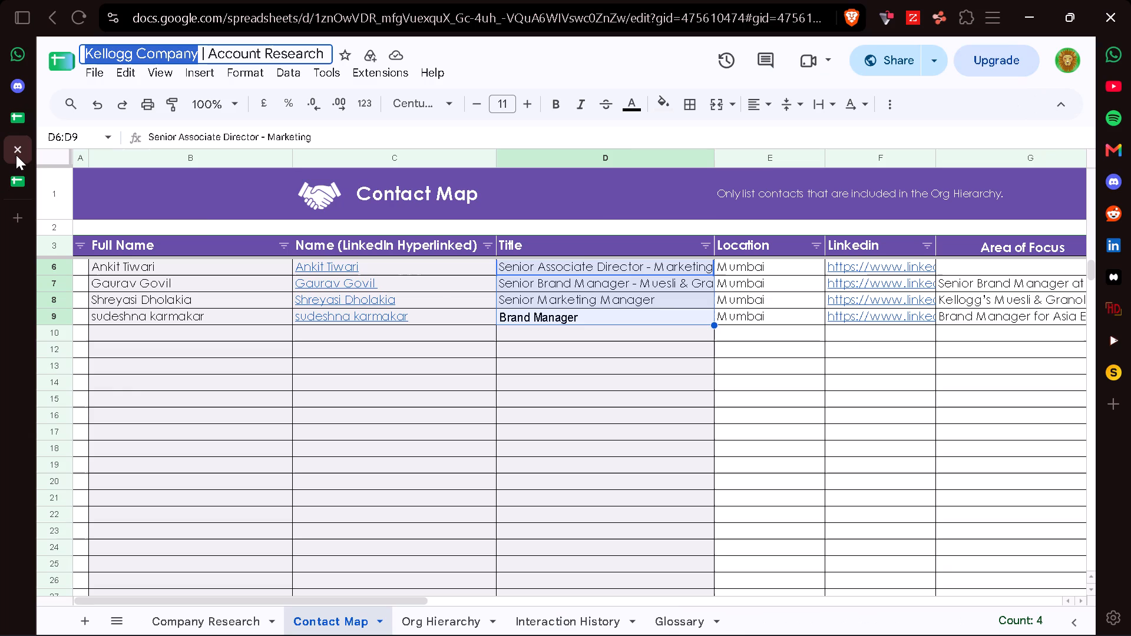
{"action": "left_click", "coordinate": [889, 269]}
{"action": "key", "text": "ctrl+shift+Down"}
{"action": "key", "text": "ctrl+c"}
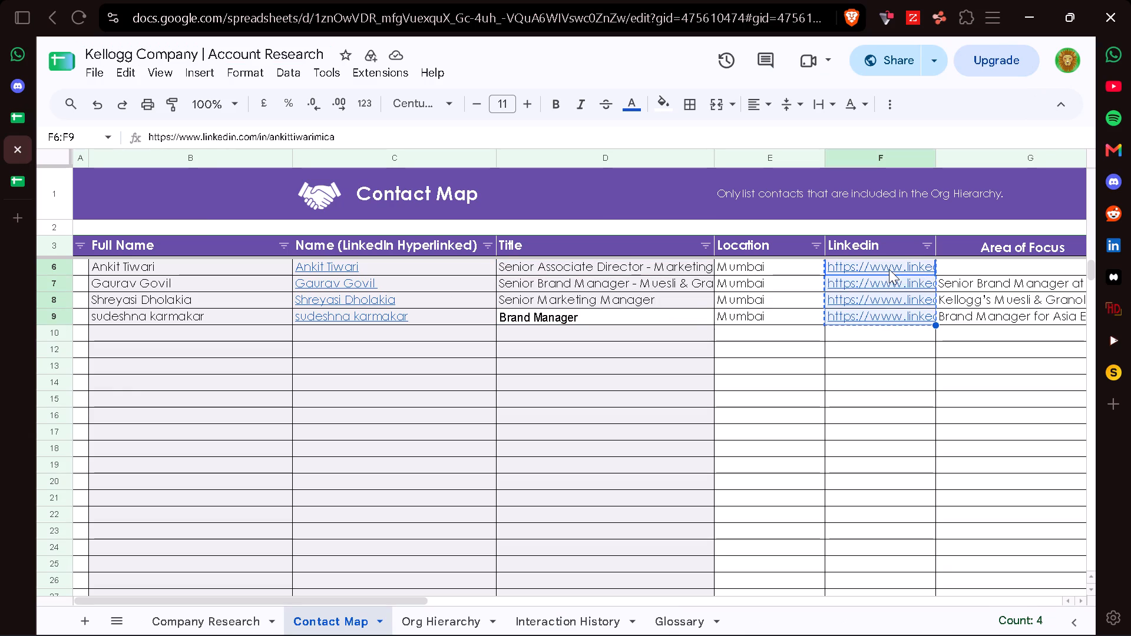
Remove the filter from the Kellogg Contact Map and check the title and relevance of the contact in row 11.
{"action": "left_click", "coordinate": [893, 108]}
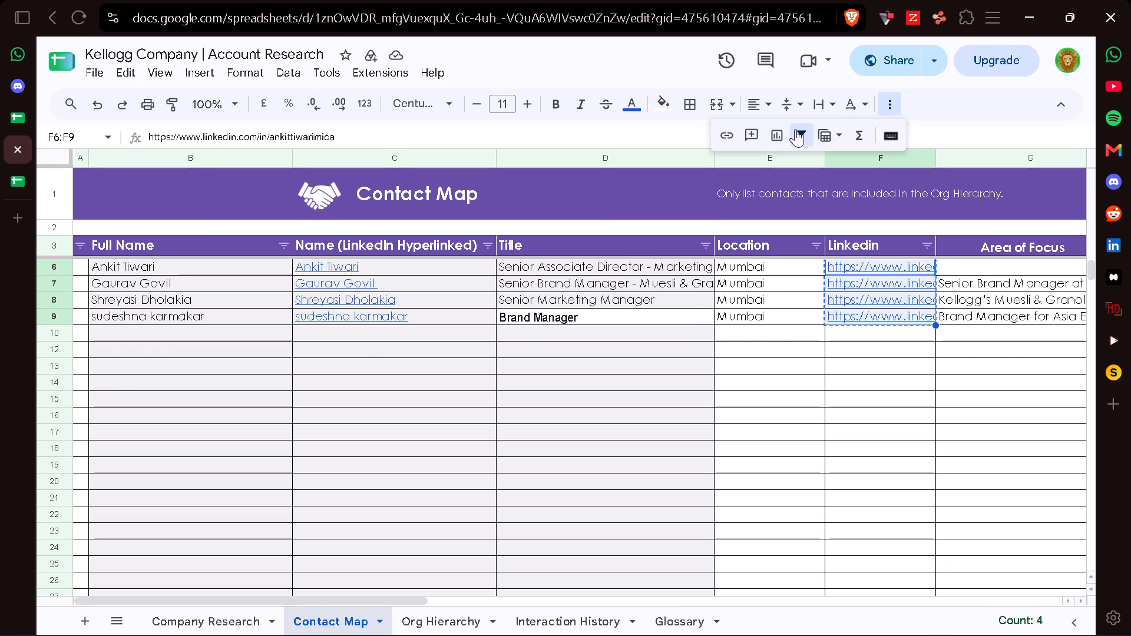
{"action": "left_click", "coordinate": [795, 129]}
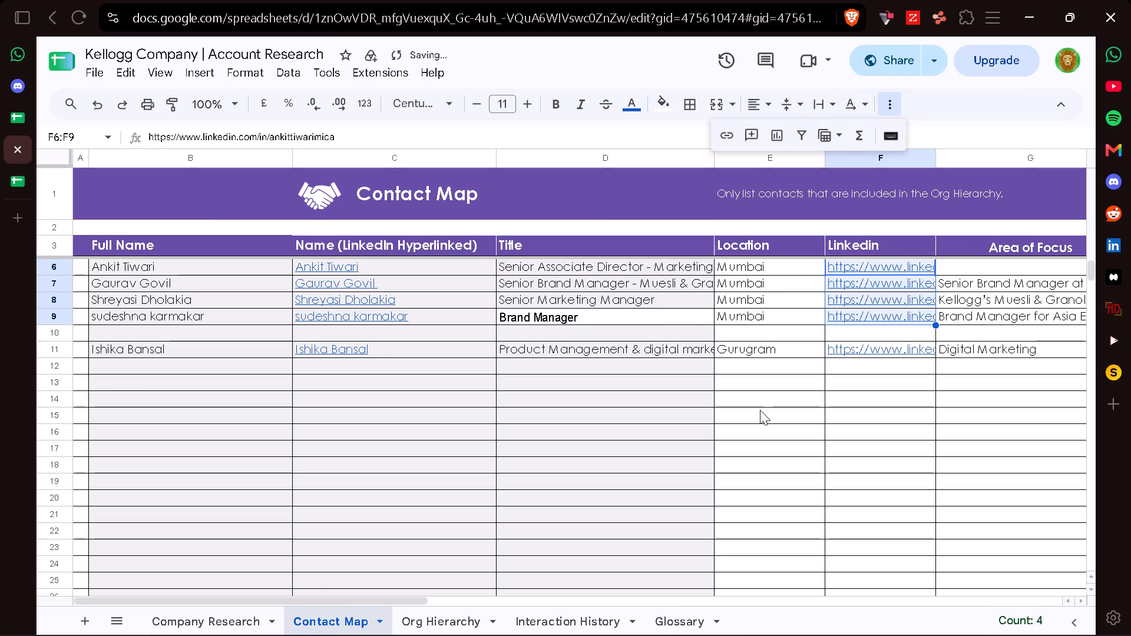
{"action": "left_click", "coordinate": [604, 349]}
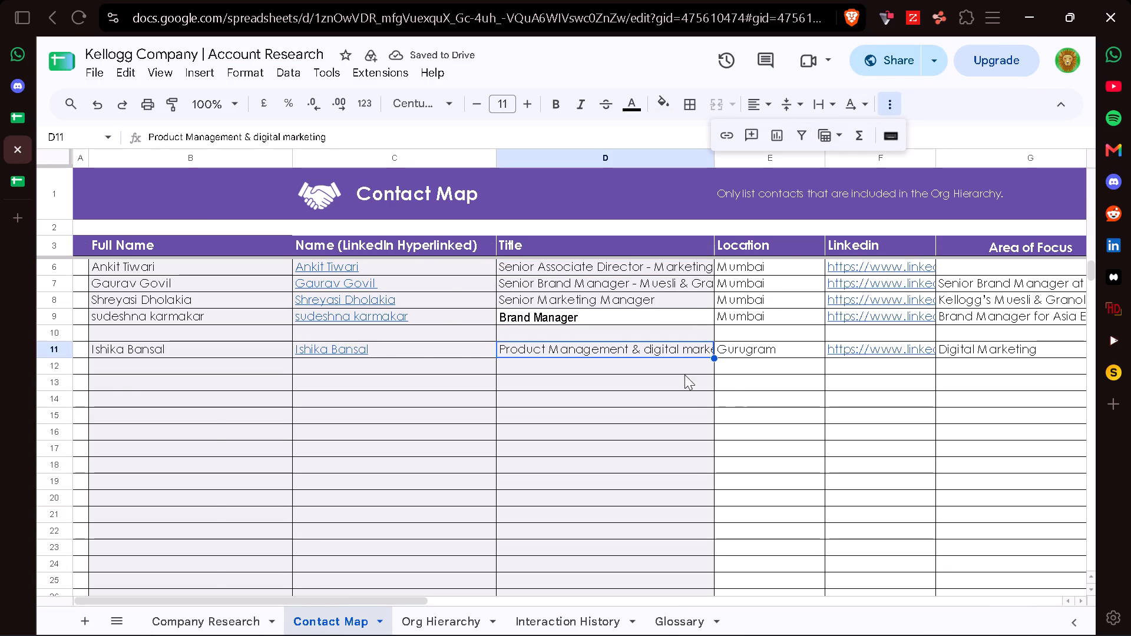
{"action": "scroll", "coordinate": [734, 388], "scroll_direction": "left", "scroll_amount": 4}
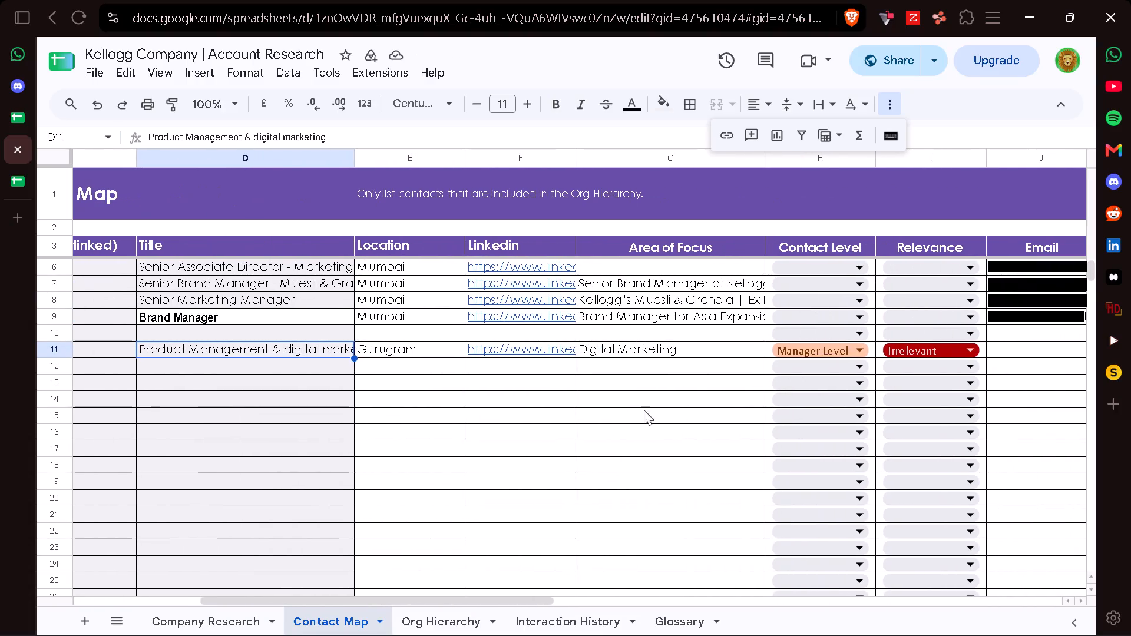
Paste the copied Kellogg LinkedIn links into G180:G183 of Prashant Leads 26th October.
{"action": "left_click", "coordinate": [16, 184]}
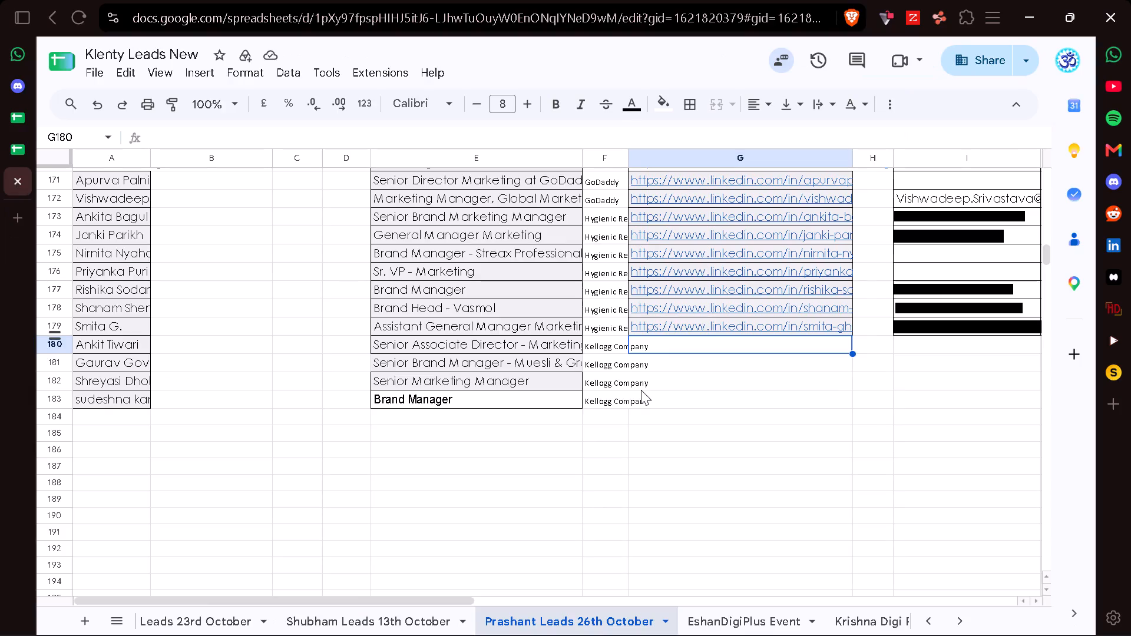
{"action": "key", "text": "ctrl+v"}
Copy the Kellogg emails and phone numbers J6:K9 into Prashant Leads 26th October at I180:J183.
{"action": "scroll", "coordinate": [641, 390], "scroll_direction": "left", "scroll_amount": 3}
{"action": "left_click", "coordinate": [638, 347]}
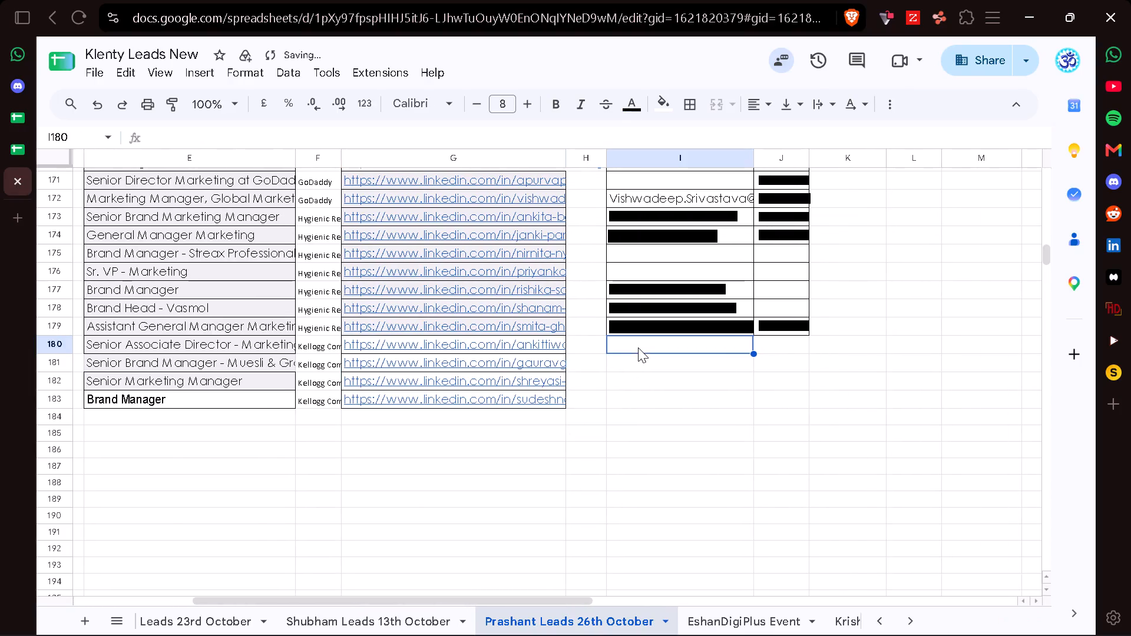
{"action": "left_click", "coordinate": [18, 143]}
{"action": "scroll", "coordinate": [785, 287], "scroll_direction": "left", "scroll_amount": 3}
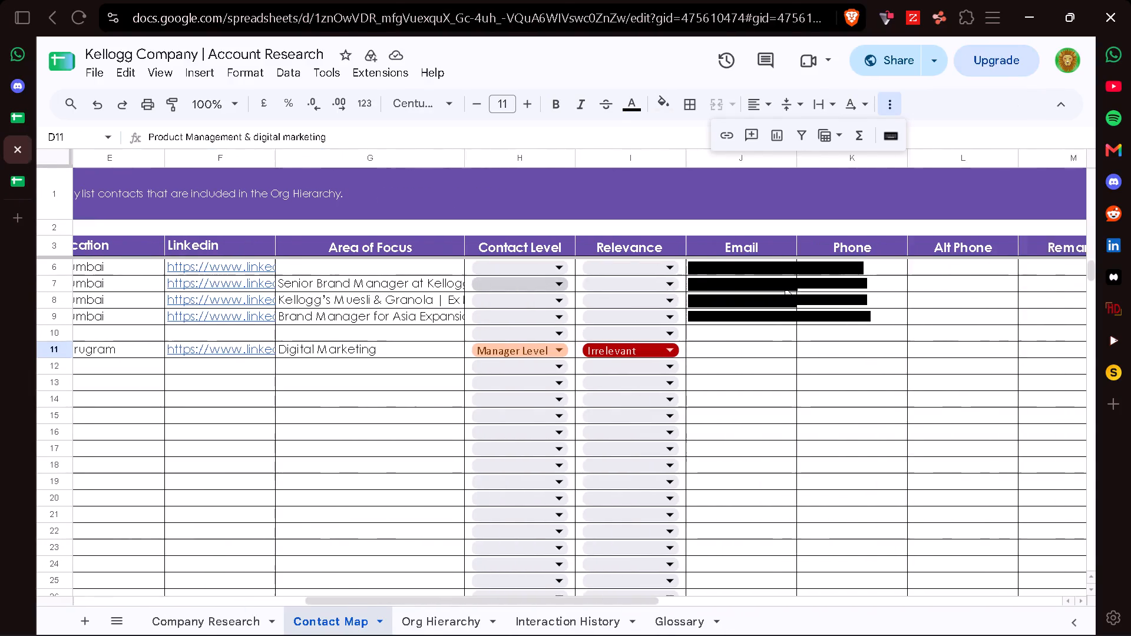
{"action": "left_click", "coordinate": [719, 276]}
{"action": "key", "text": "shift+Right"}
{"action": "key", "text": "ctrl+shift+Down"}
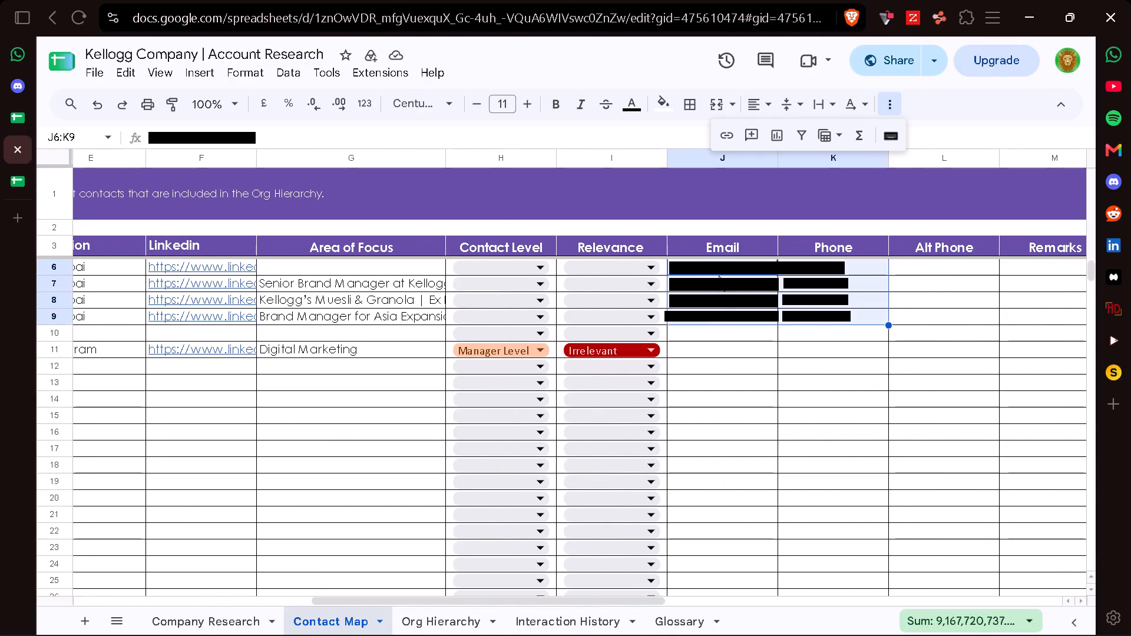
{"action": "key", "text": "ctrl+c"}
{"action": "left_click", "coordinate": [4, 173]}
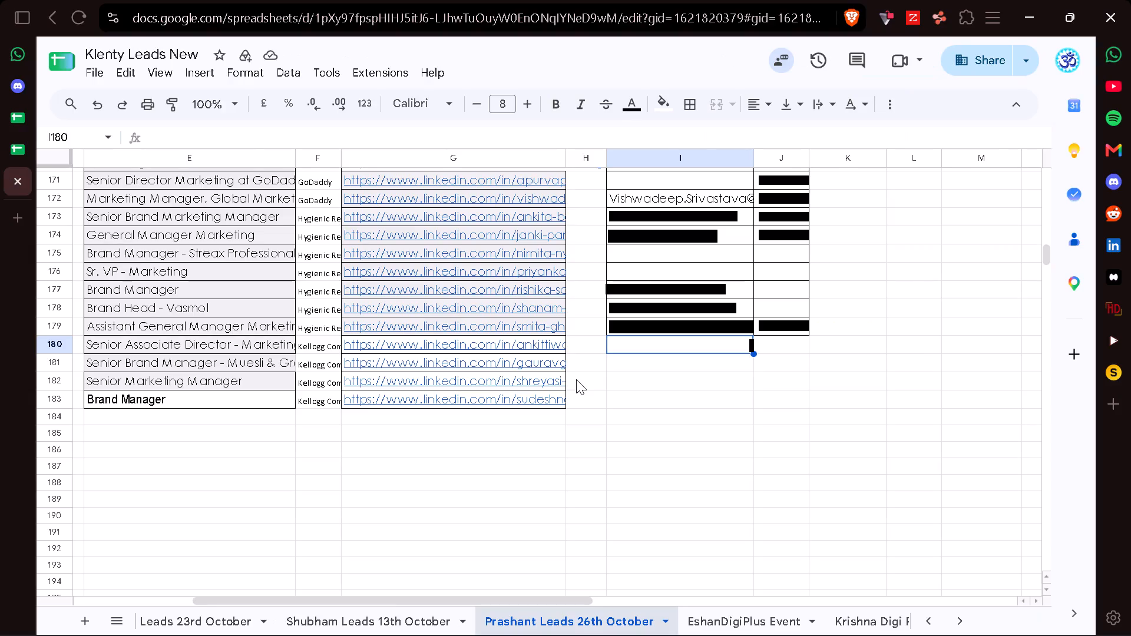
{"action": "key", "text": "ctrl+v"}
{"action": "scroll", "coordinate": [453, 444], "scroll_direction": "right", "scroll_amount": 8}
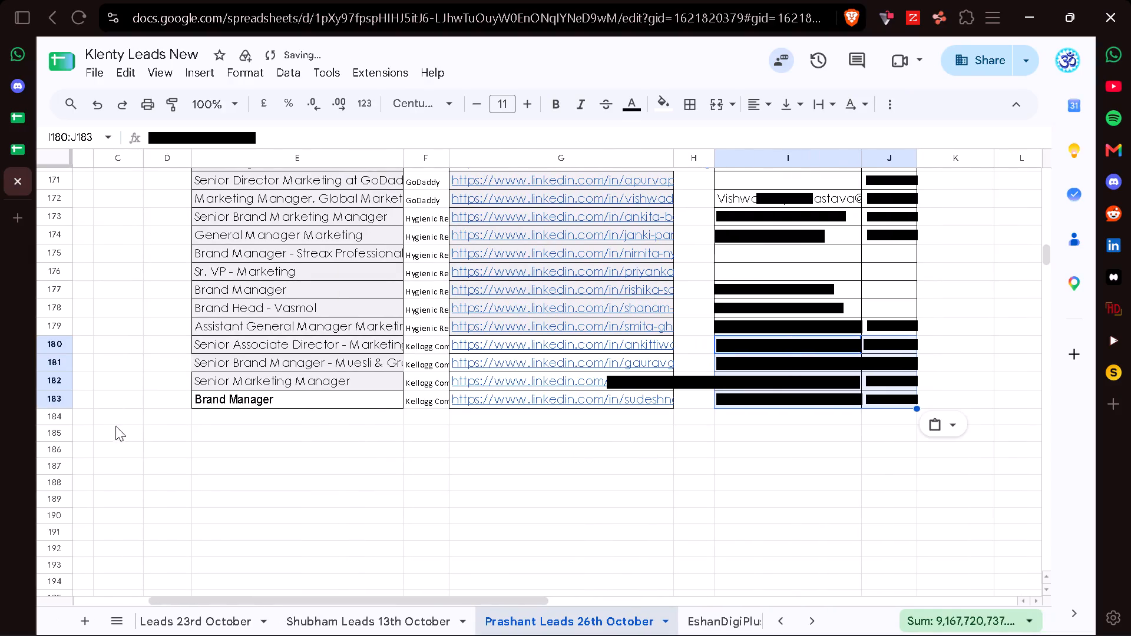
Select A184 in the leads sheet, close the Kellogg workbook and open the Motorola account research from the AR Master Sheet.
{"action": "left_click", "coordinate": [100, 418]}
{"action": "scroll", "coordinate": [100, 418], "scroll_direction": "down", "scroll_amount": 1}
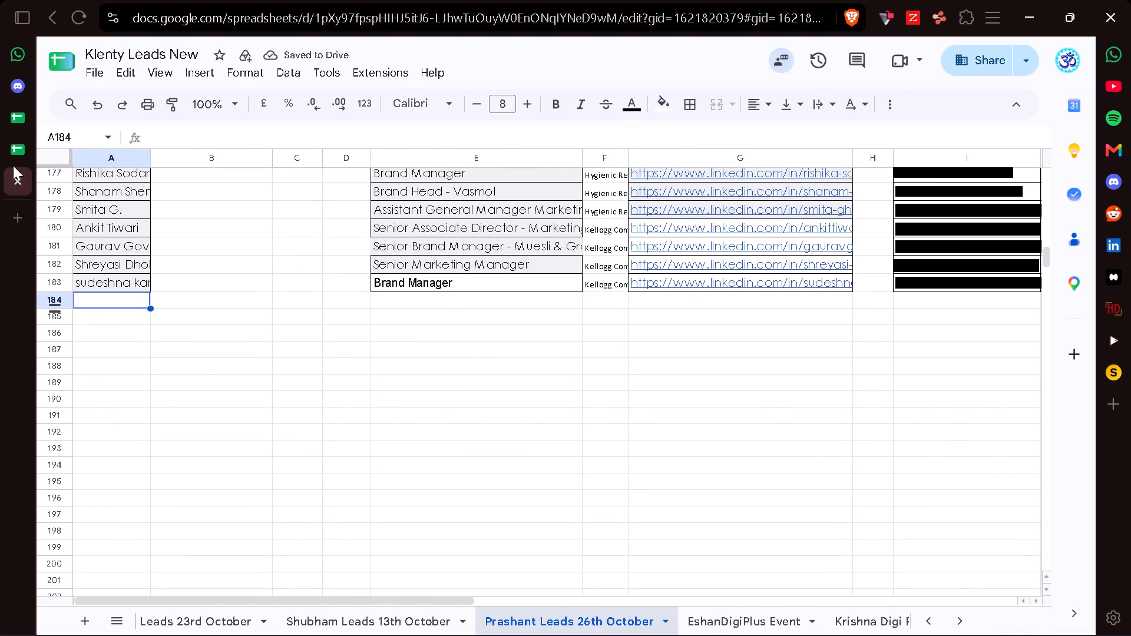
{"action": "left_click", "coordinate": [18, 151]}
{"action": "left_click", "coordinate": [18, 151]}
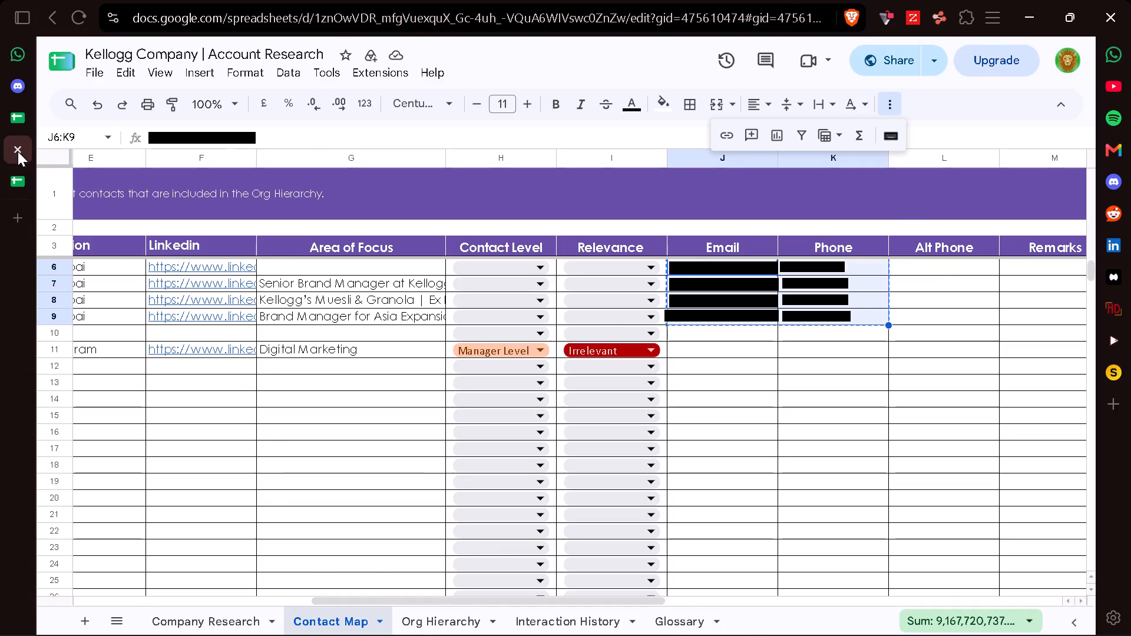
{"action": "left_click", "coordinate": [20, 119]}
{"action": "key", "text": "Down"}
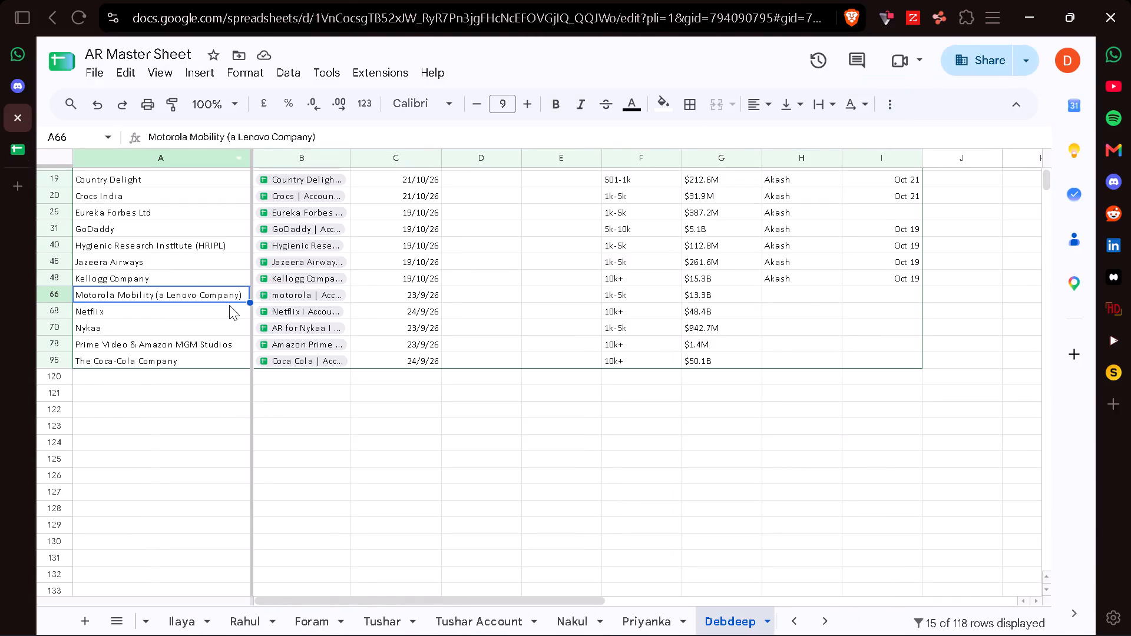
{"action": "left_click", "coordinate": [362, 325]}
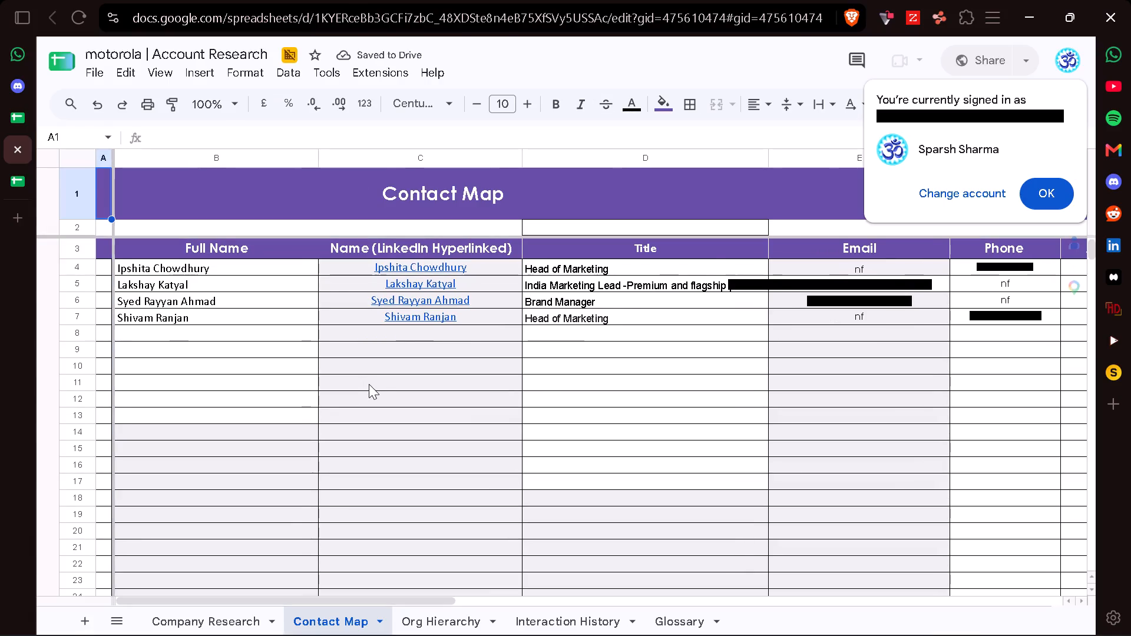
{"action": "left_click", "coordinate": [1048, 194]}
Sort the Motorola Contact Map rows B4:Q7 alphabetically by full name, A to Z.
{"action": "scroll", "coordinate": [617, 343], "scroll_direction": "left", "scroll_amount": 1}
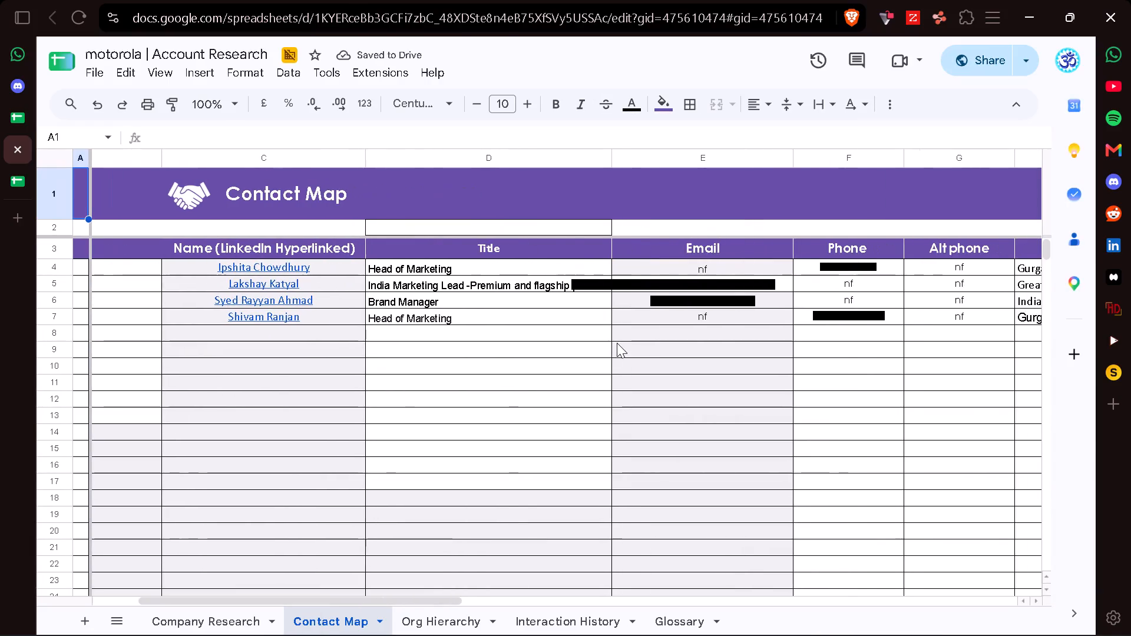
{"action": "scroll", "coordinate": [617, 343], "scroll_direction": "right", "scroll_amount": 5}
{"action": "left_click", "coordinate": [190, 270]}
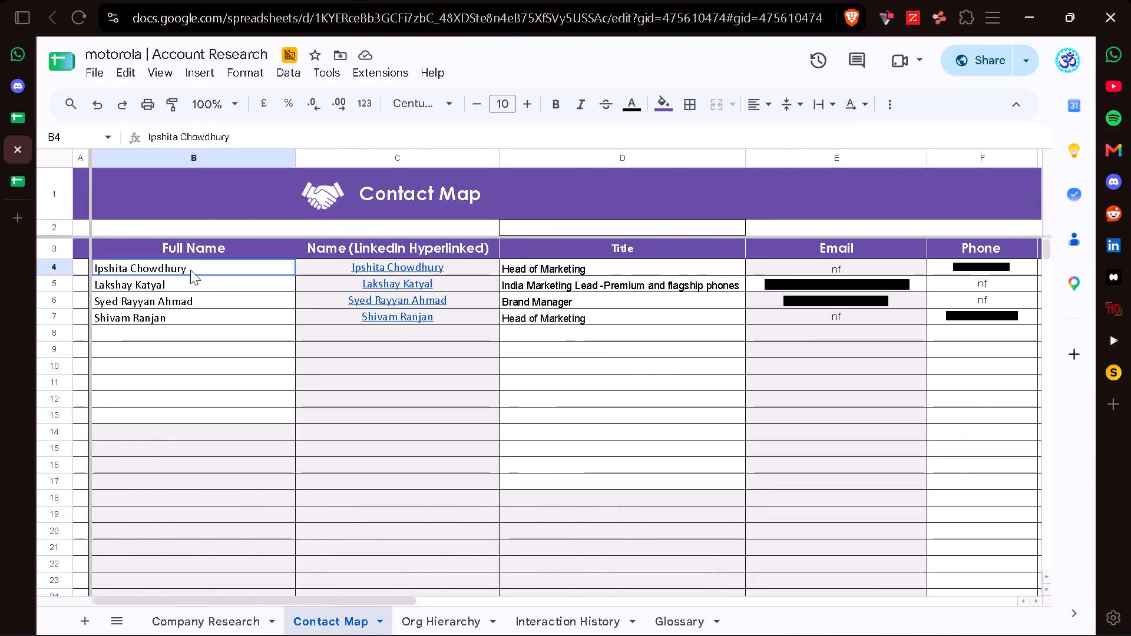
{"action": "key", "text": "ctrl+shift+Down"}
{"action": "key", "text": "ctrl+shift+Right"}
{"action": "key", "text": "ctrl+shift+Right"}
{"action": "key", "text": "ctrl+shift+Right"}
{"action": "right_click", "coordinate": [190, 270]}
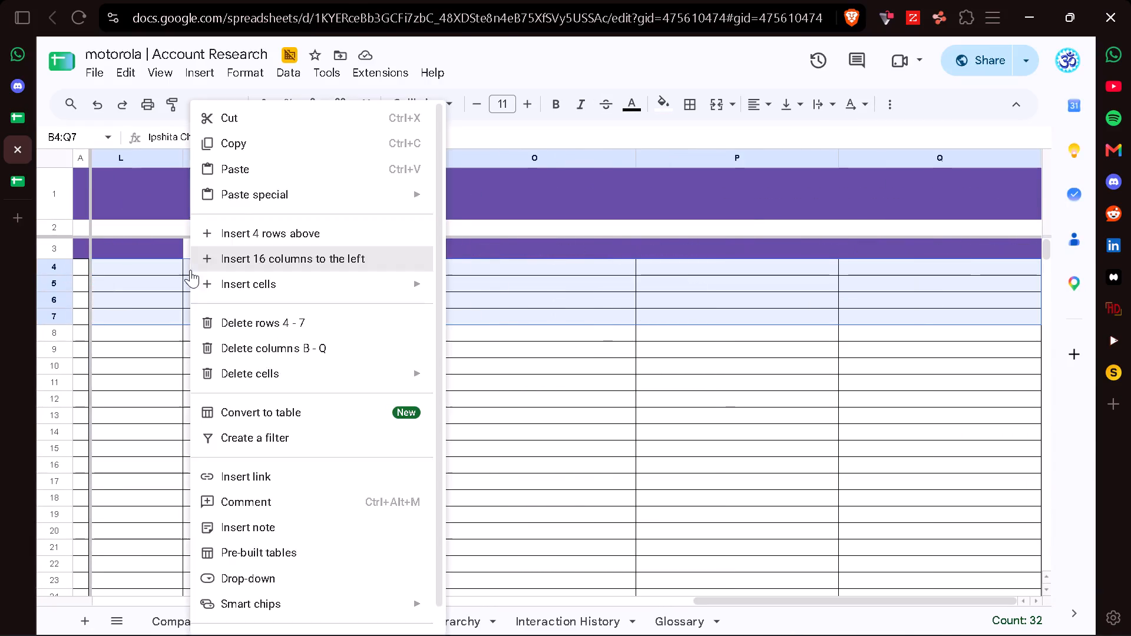
{"action": "scroll", "coordinate": [280, 538], "scroll_direction": "down", "scroll_amount": 5}
{"action": "left_click", "coordinate": [496, 529]}
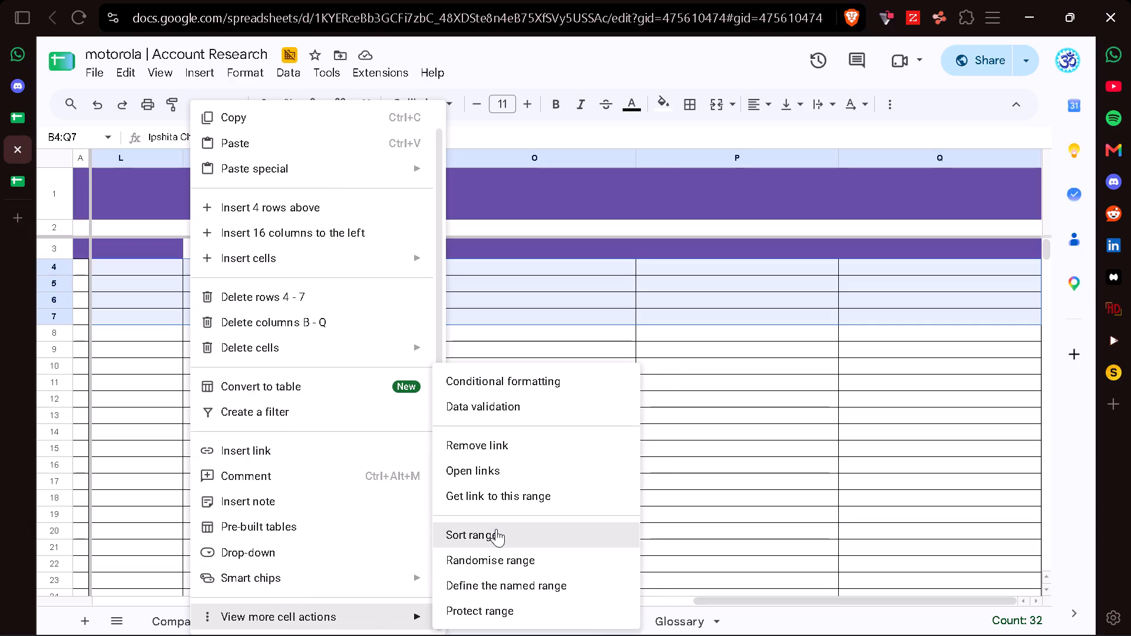
{"action": "left_click", "coordinate": [692, 432]}
Copy the Motorola full names B4:B7 into Prashant Leads 26th October at A184:A187.
{"action": "scroll", "coordinate": [316, 428], "scroll_direction": "right", "scroll_amount": 7}
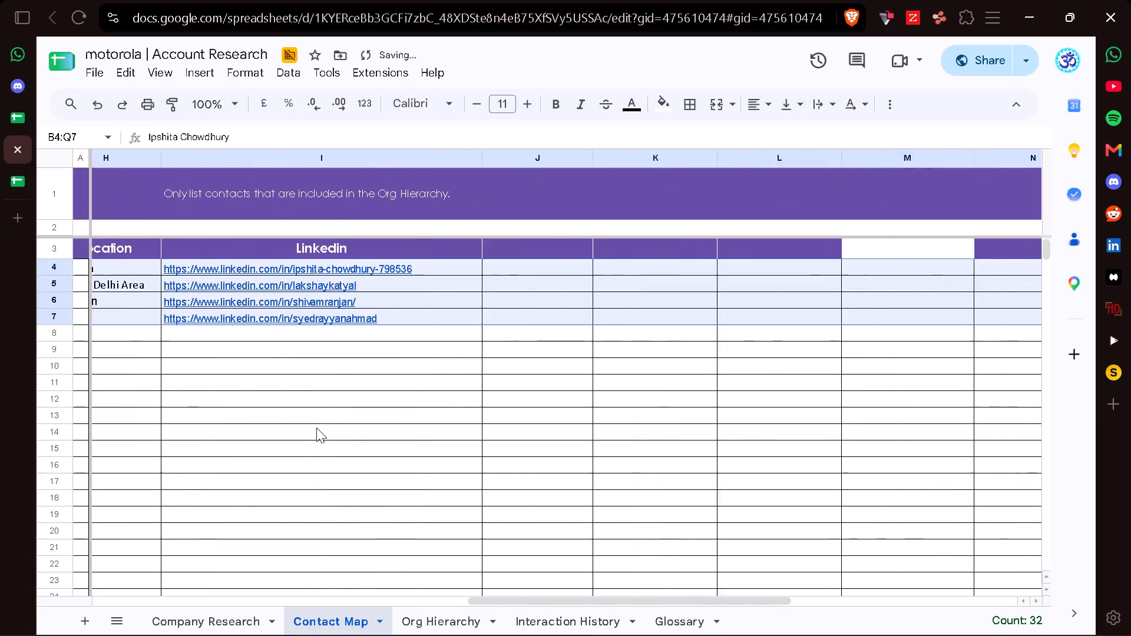
{"action": "scroll", "coordinate": [316, 428], "scroll_direction": "right", "scroll_amount": 5}
{"action": "left_click", "coordinate": [194, 270]}
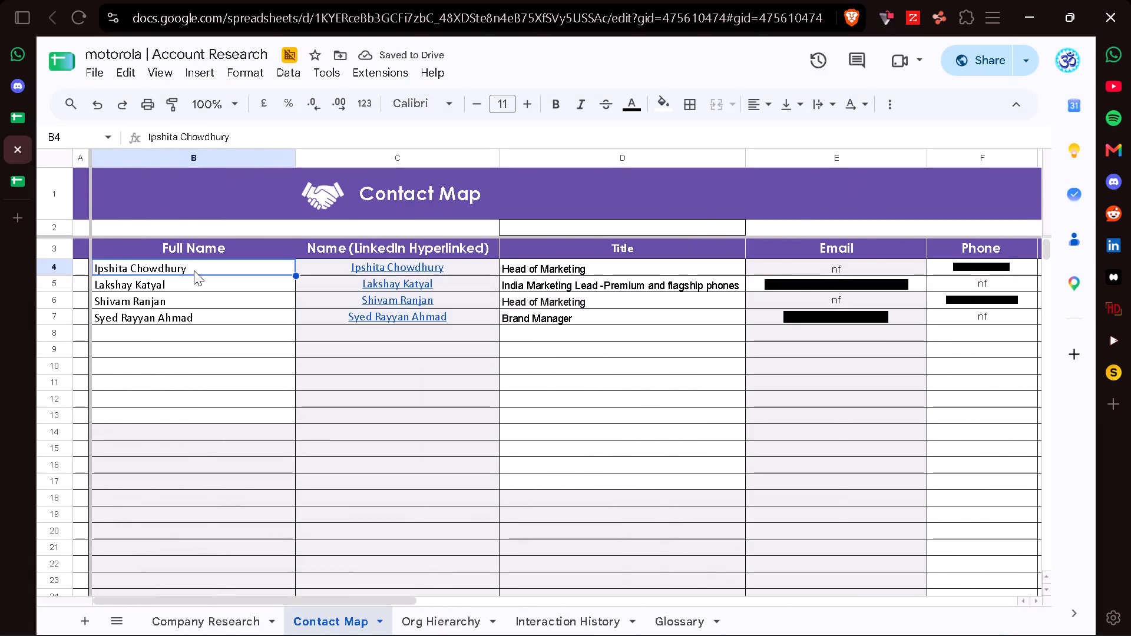
{"action": "key", "text": "ctrl+shift+Down"}
{"action": "key", "text": "ctrl+c"}
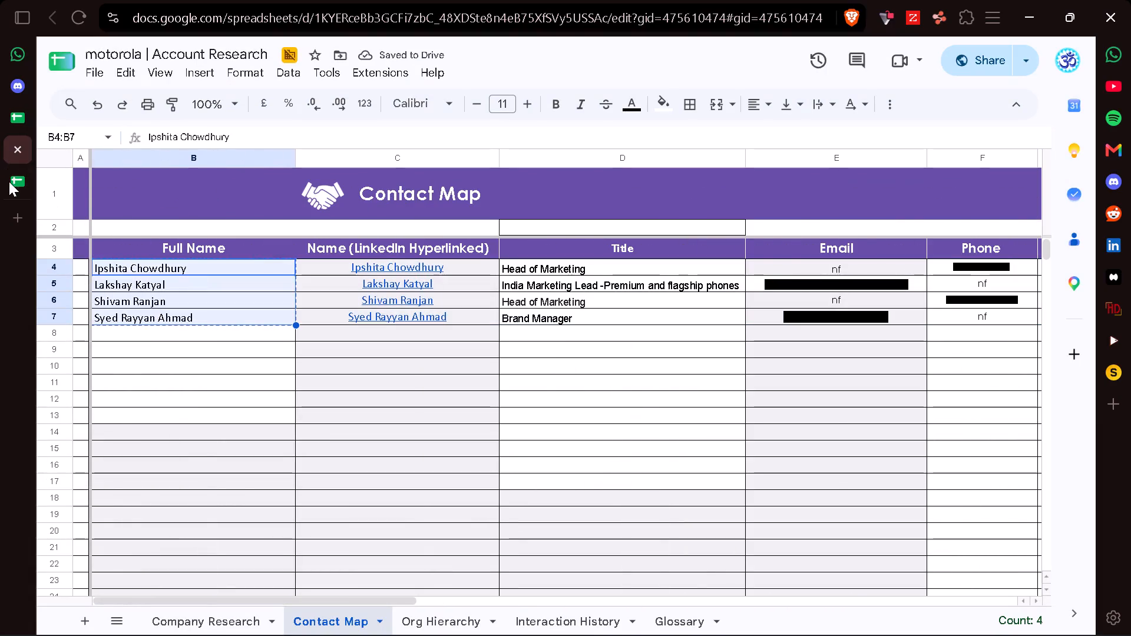
{"action": "left_click", "coordinate": [9, 181]}
{"action": "key", "text": "ctrl+v"}
Copy the Motorola titles D4:D7 into Prashant Leads 26th October at E184:E187.
{"action": "key", "text": "Right"}
{"action": "key", "text": "Right"}
{"action": "key", "text": "Right"}
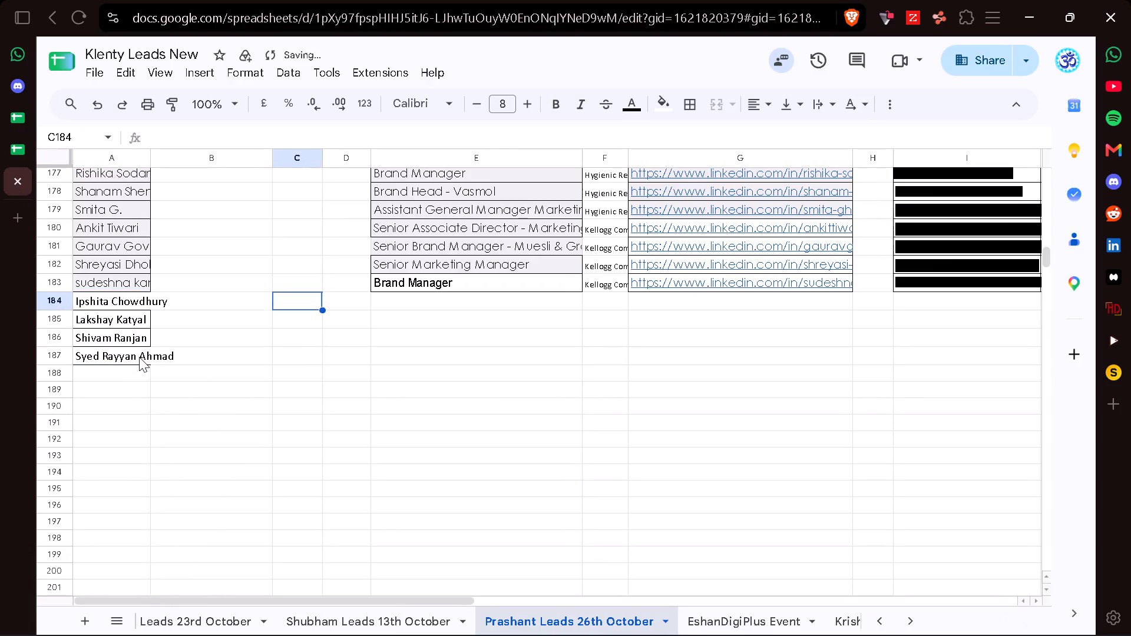
{"action": "key", "text": "Right"}
{"action": "left_click", "coordinate": [14, 146]}
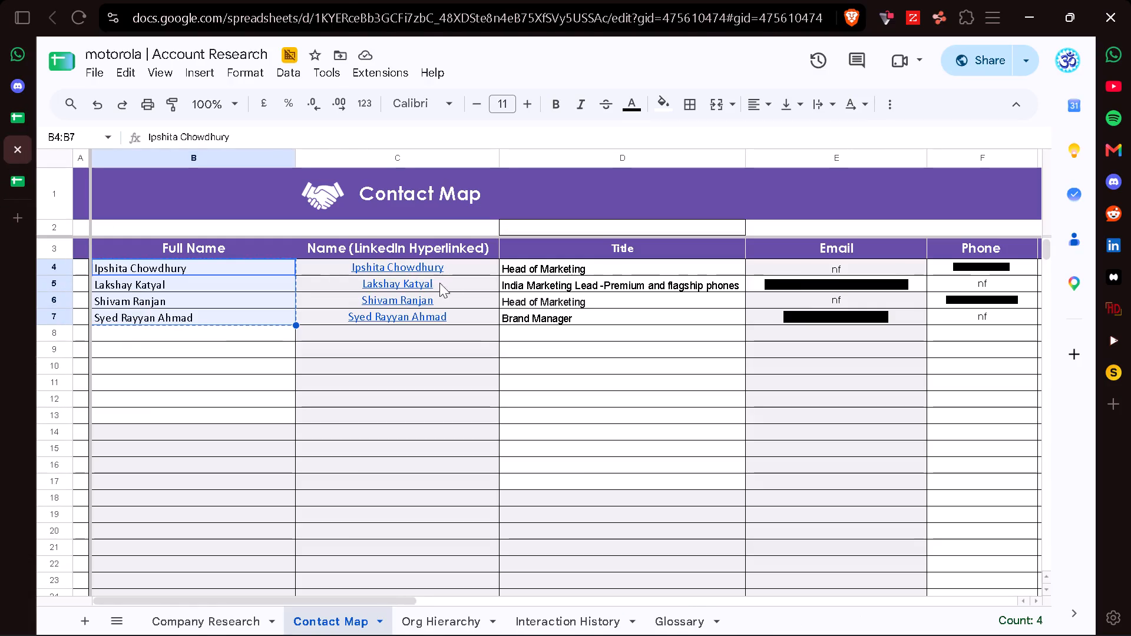
{"action": "left_click", "coordinate": [512, 269]}
{"action": "key", "text": "ctrl+shift+Down"}
{"action": "key", "text": "ctrl+c"}
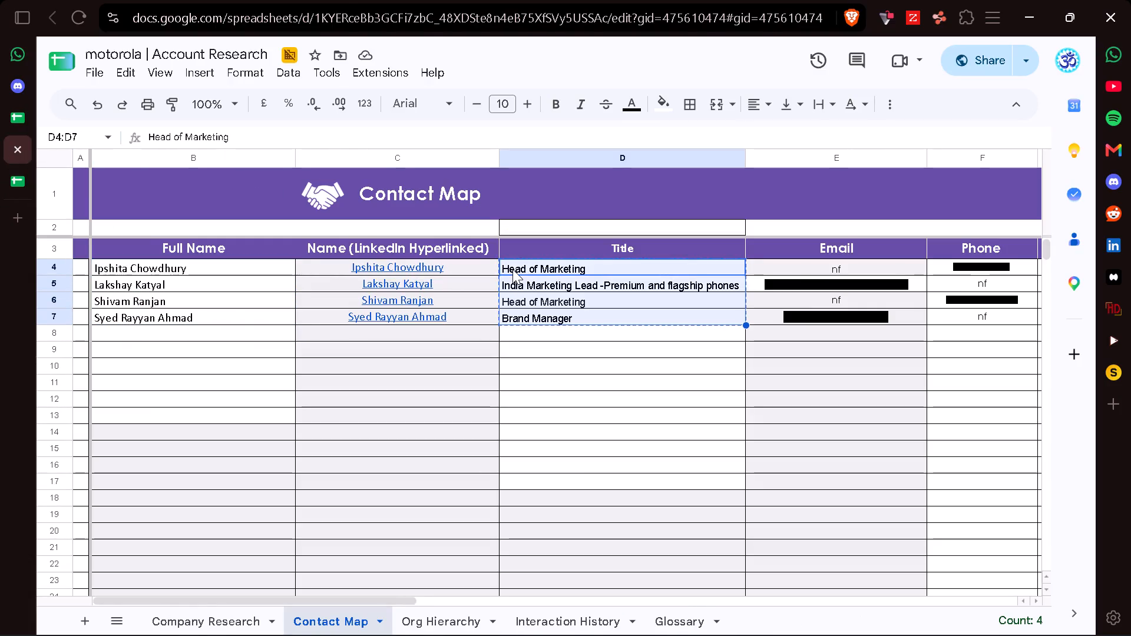
{"action": "left_click", "coordinate": [9, 182]}
{"action": "key", "text": "ctrl+v"}
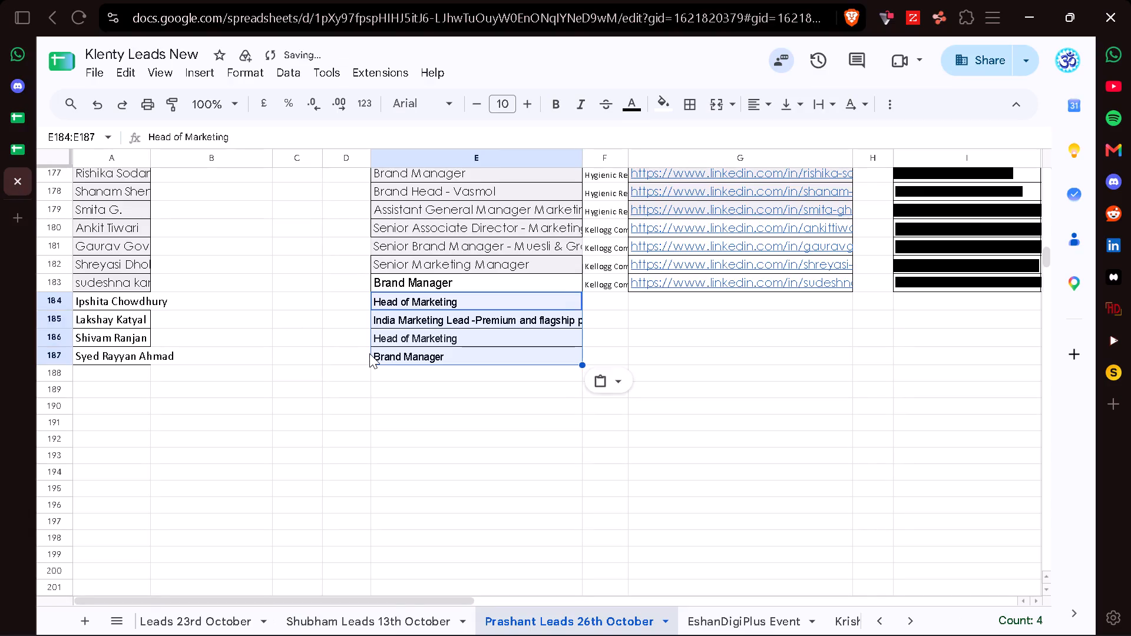
Enter the company name Motorola in F184 and fill it down to F187.
{"action": "key", "text": "Right"}
{"action": "key", "text": "Right"}
{"action": "key", "text": "Left"}
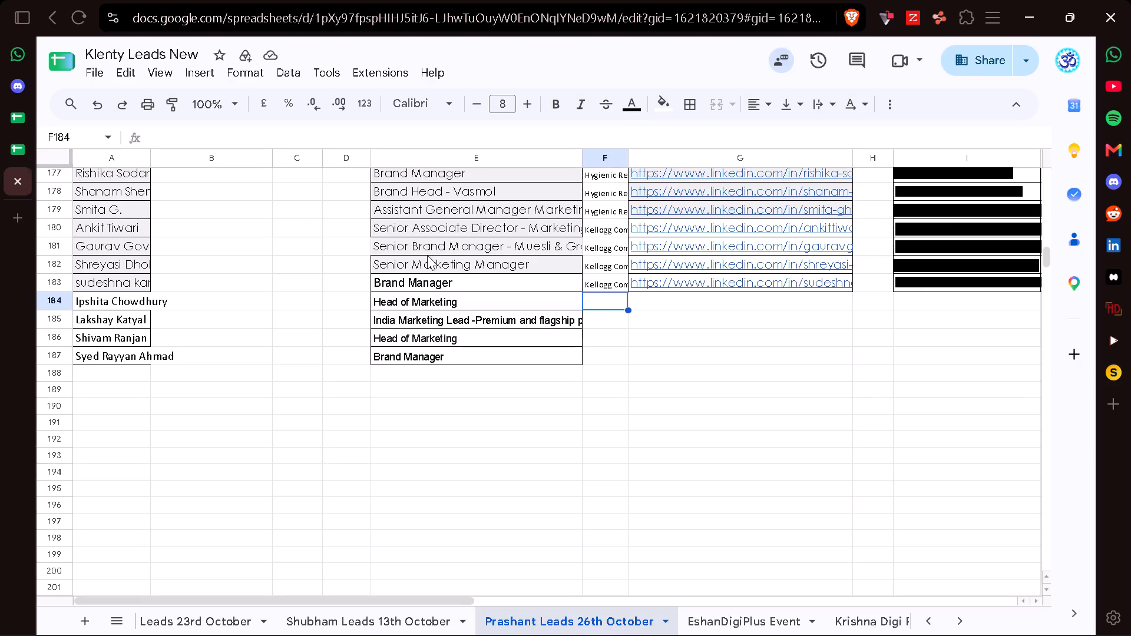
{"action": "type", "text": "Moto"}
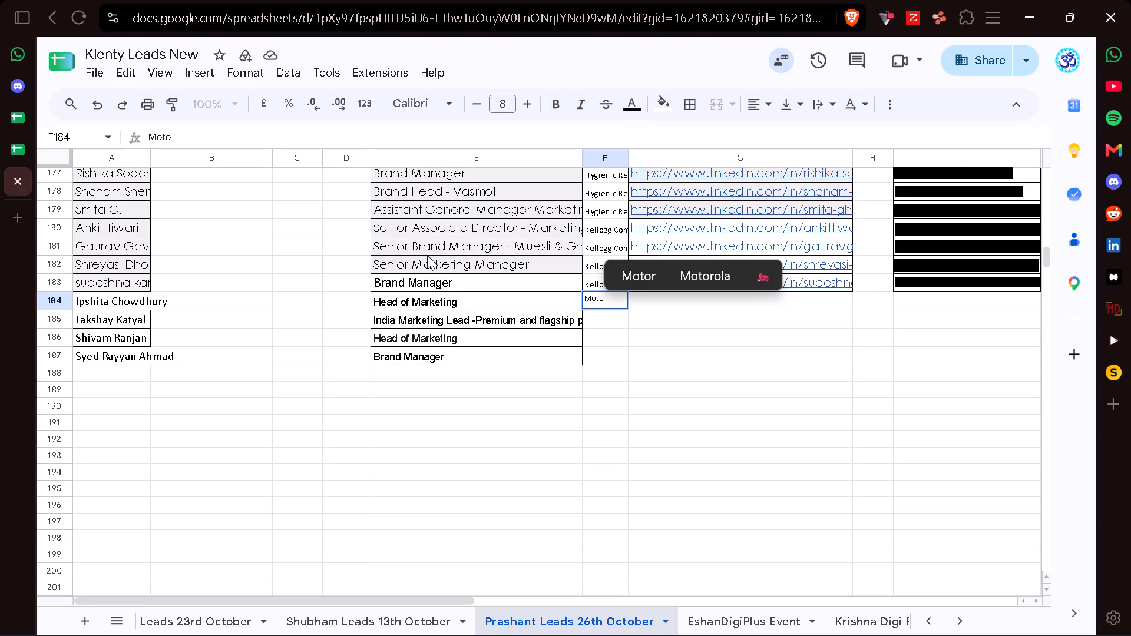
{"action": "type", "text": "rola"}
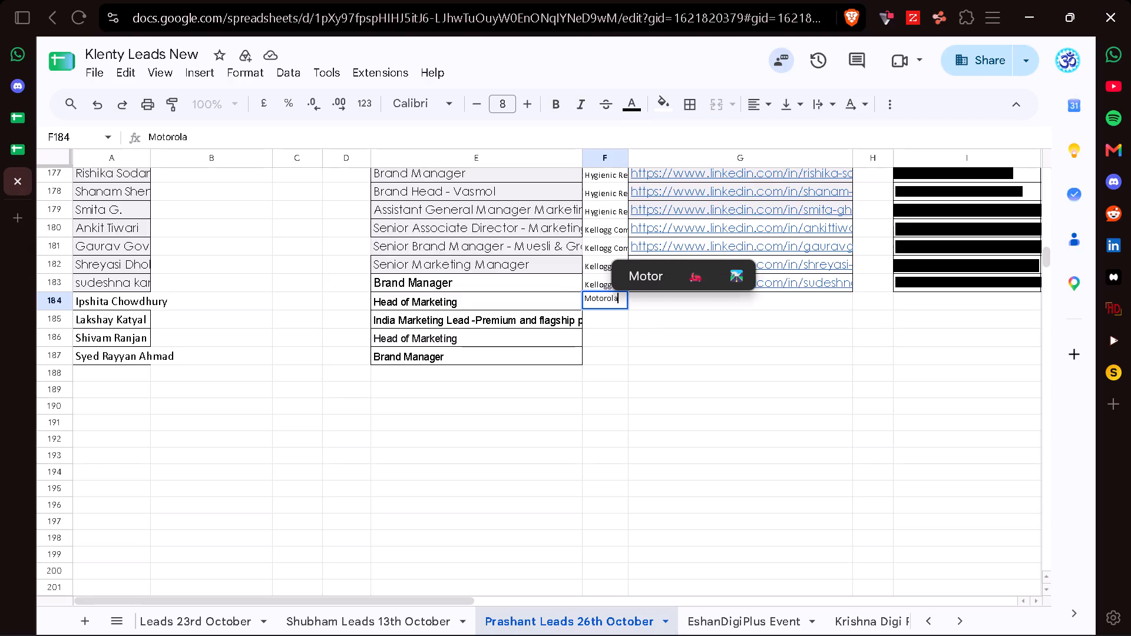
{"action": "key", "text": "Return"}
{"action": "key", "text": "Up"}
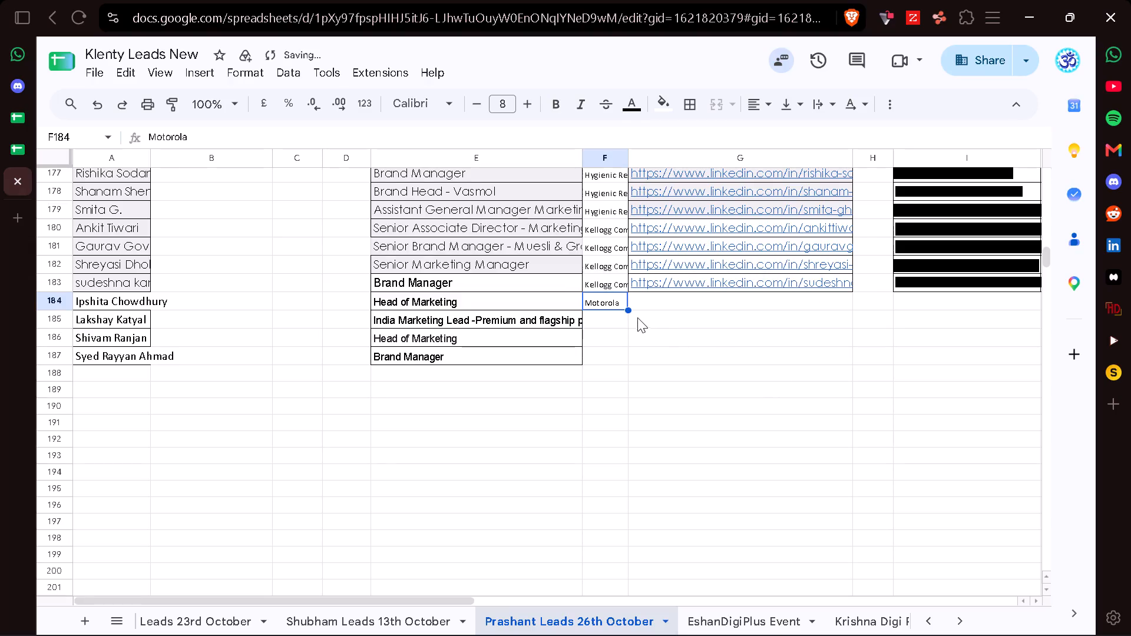
{"action": "left_click_drag", "start_coordinate": [627, 309], "coordinate": [626, 361]}
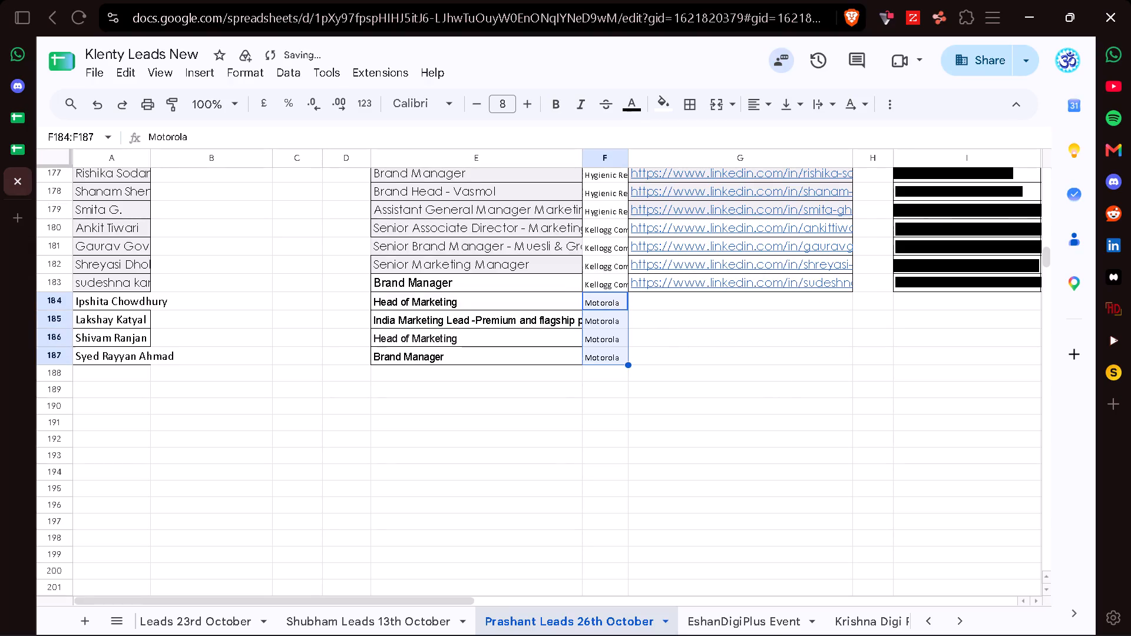
Copy the Motorola LinkedIn links I4:I7 into Prashant Leads 26th October at G184:G187.
{"action": "left_click", "coordinate": [662, 299]}
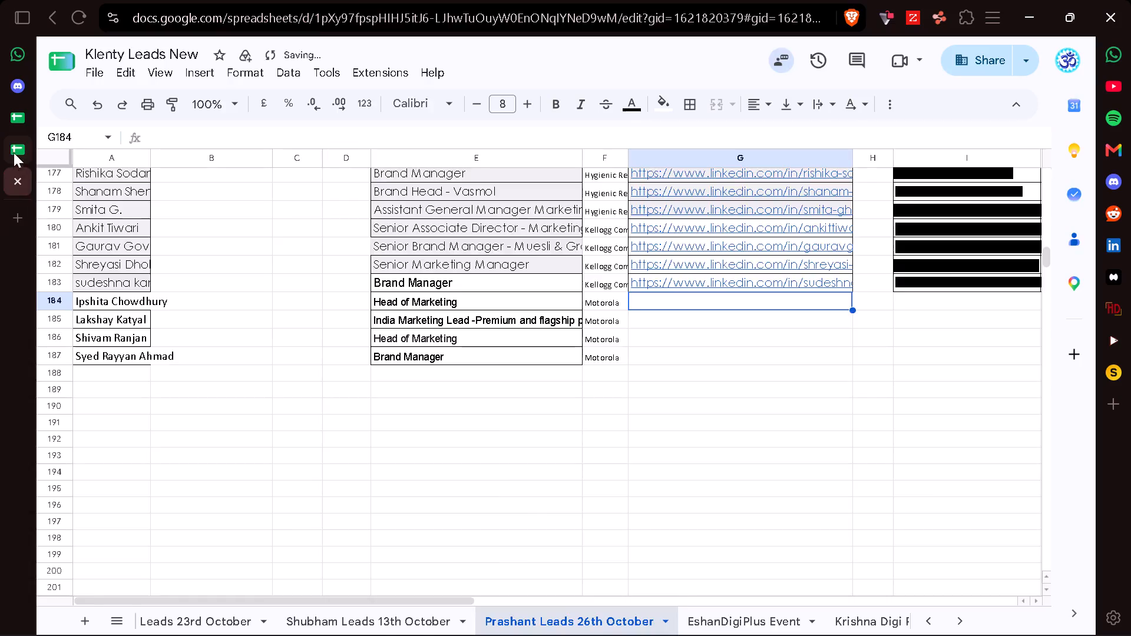
{"action": "left_click", "coordinate": [14, 149]}
{"action": "scroll", "coordinate": [742, 386], "scroll_direction": "left", "scroll_amount": 5}
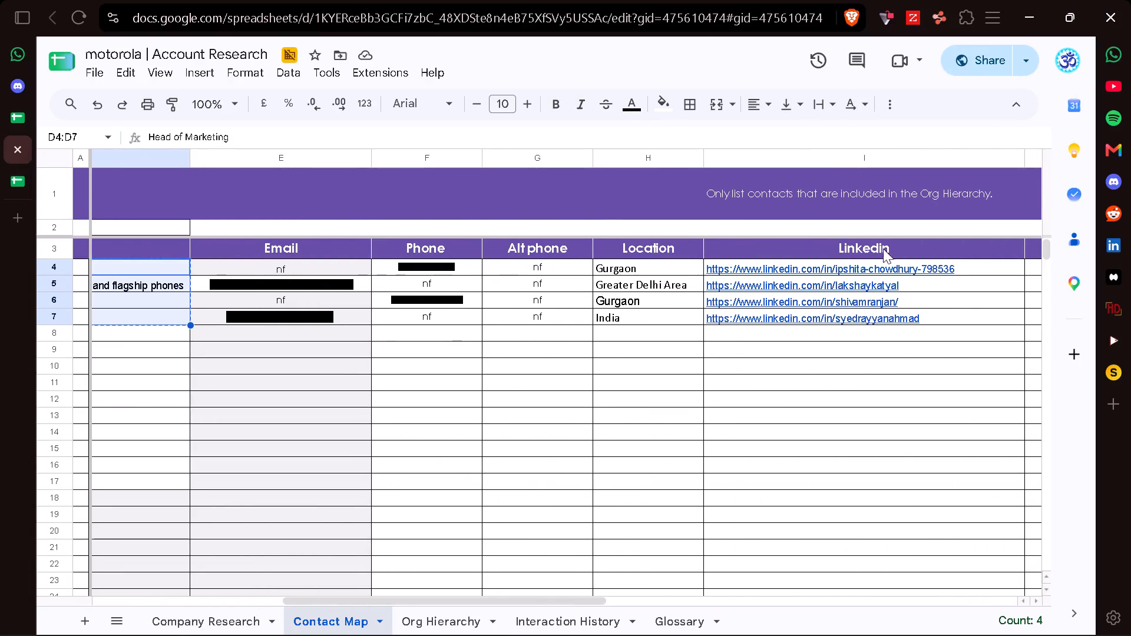
{"action": "left_click", "coordinate": [931, 273]}
{"action": "key", "text": "ctrl+shift+Down"}
{"action": "key", "text": "ctrl+c"}
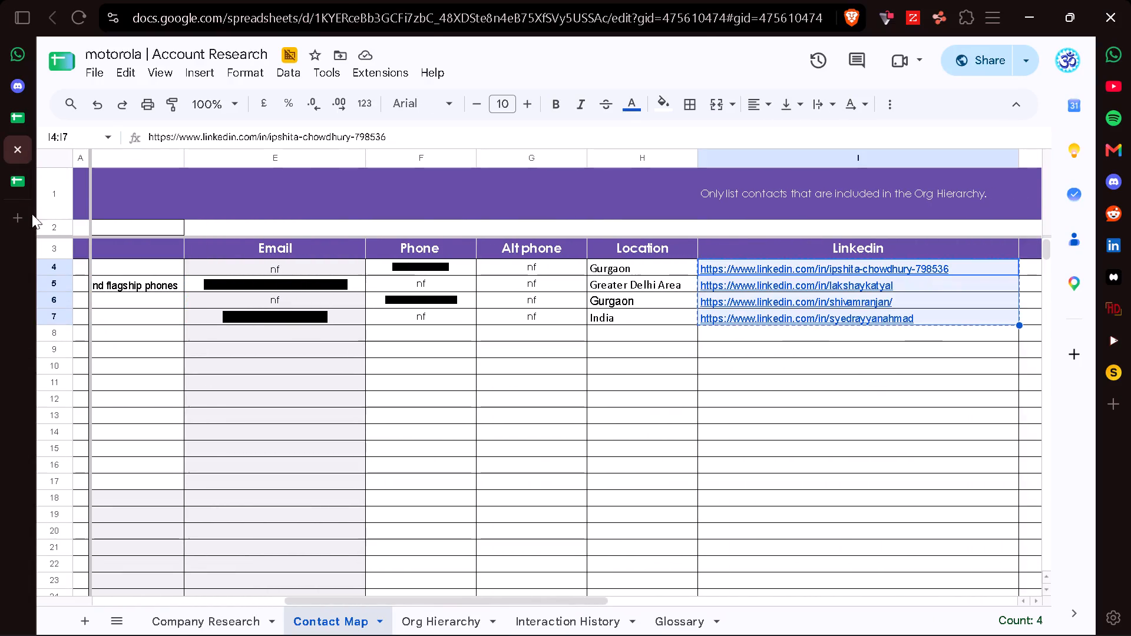
{"action": "left_click", "coordinate": [15, 177]}
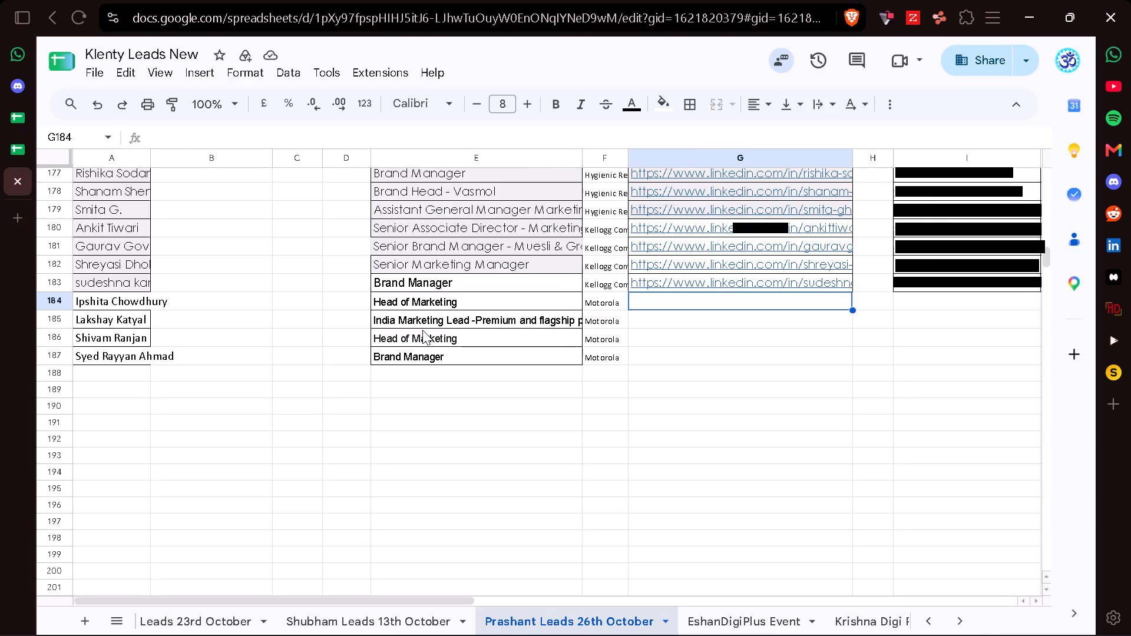
{"action": "key", "text": "ctrl+v"}
Select I184 in the leads sheet as the destination and return to the Motorola Contact Map.
{"action": "key", "text": "Right"}
{"action": "key", "text": "Right"}
{"action": "scroll", "coordinate": [422, 330], "scroll_direction": "left", "scroll_amount": 3}
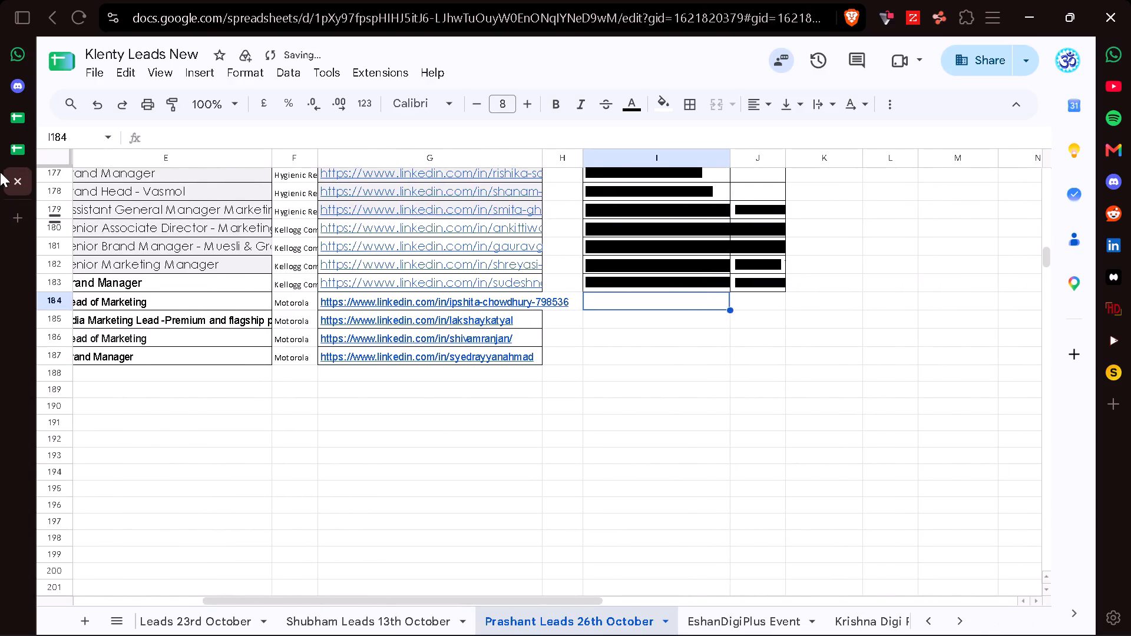
{"action": "left_click", "coordinate": [12, 165]}
{"action": "left_click", "coordinate": [14, 163]}
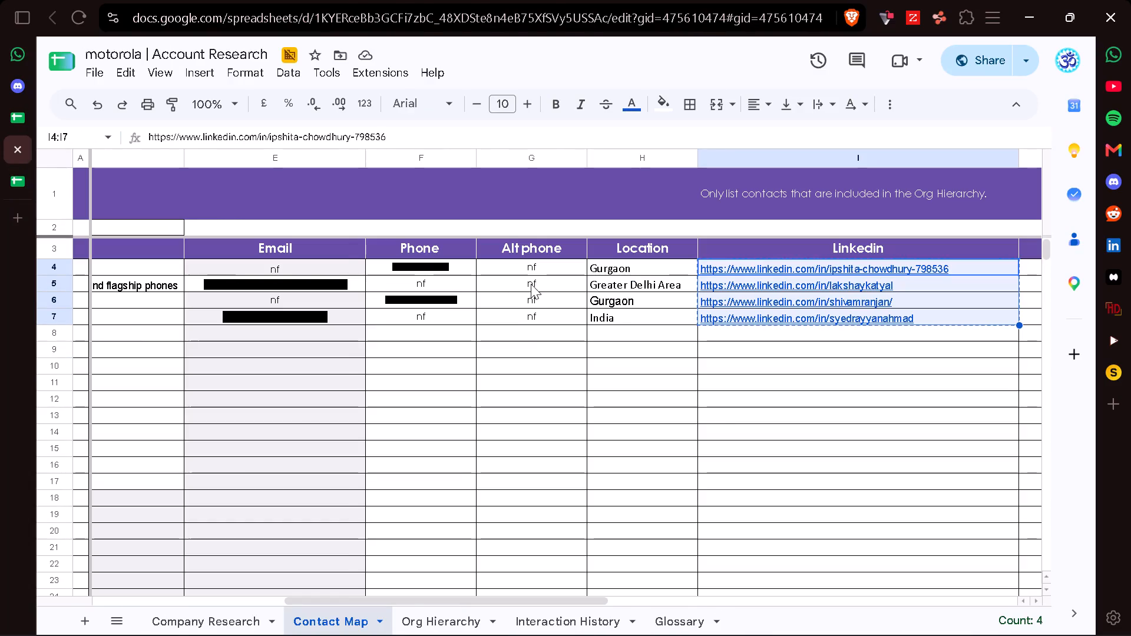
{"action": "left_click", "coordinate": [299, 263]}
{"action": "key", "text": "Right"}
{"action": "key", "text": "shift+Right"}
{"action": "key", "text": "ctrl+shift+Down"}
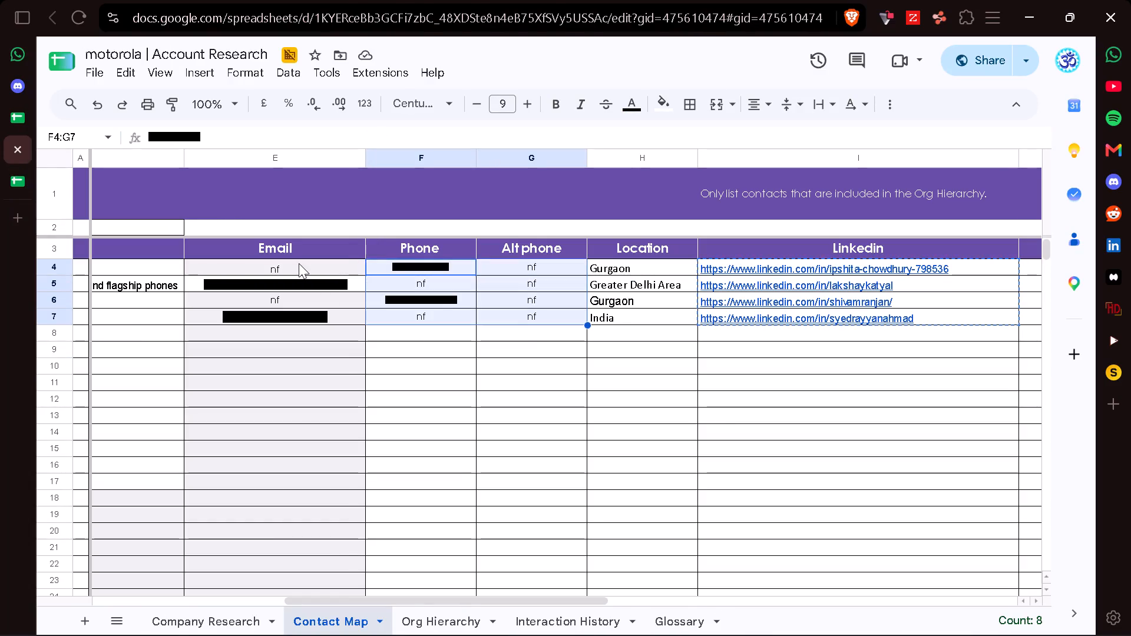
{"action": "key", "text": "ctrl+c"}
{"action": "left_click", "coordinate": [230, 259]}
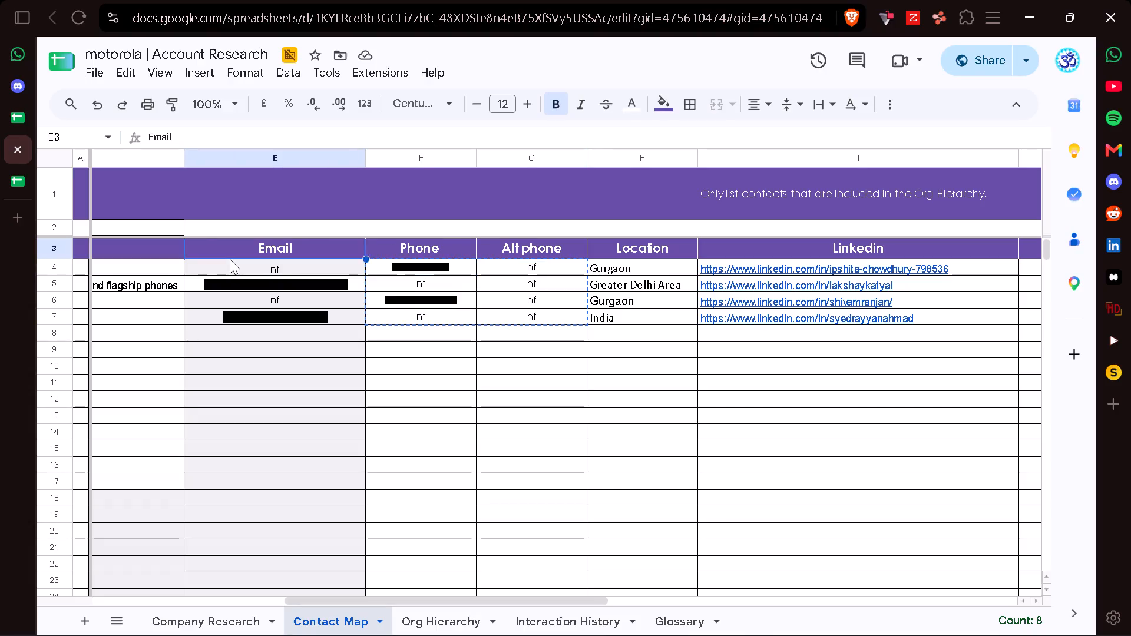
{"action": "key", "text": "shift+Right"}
Copy the Motorola emails, phones and alternate phones E4:G7 into Prashant Leads 26th October at I184:K187.
{"action": "left_click", "coordinate": [250, 264]}
{"action": "key", "text": "shift+Right"}
{"action": "key", "text": "shift+Right"}
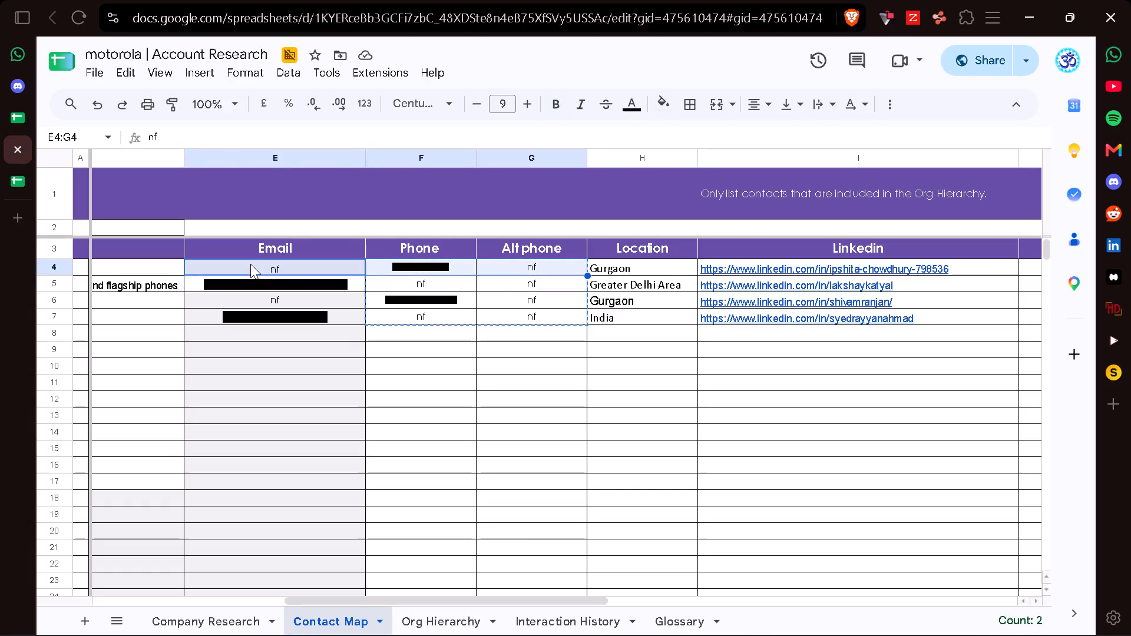
{"action": "key", "text": "ctrl+shift+Down"}
{"action": "key", "text": "ctrl+c"}
{"action": "left_click", "coordinate": [12, 185]}
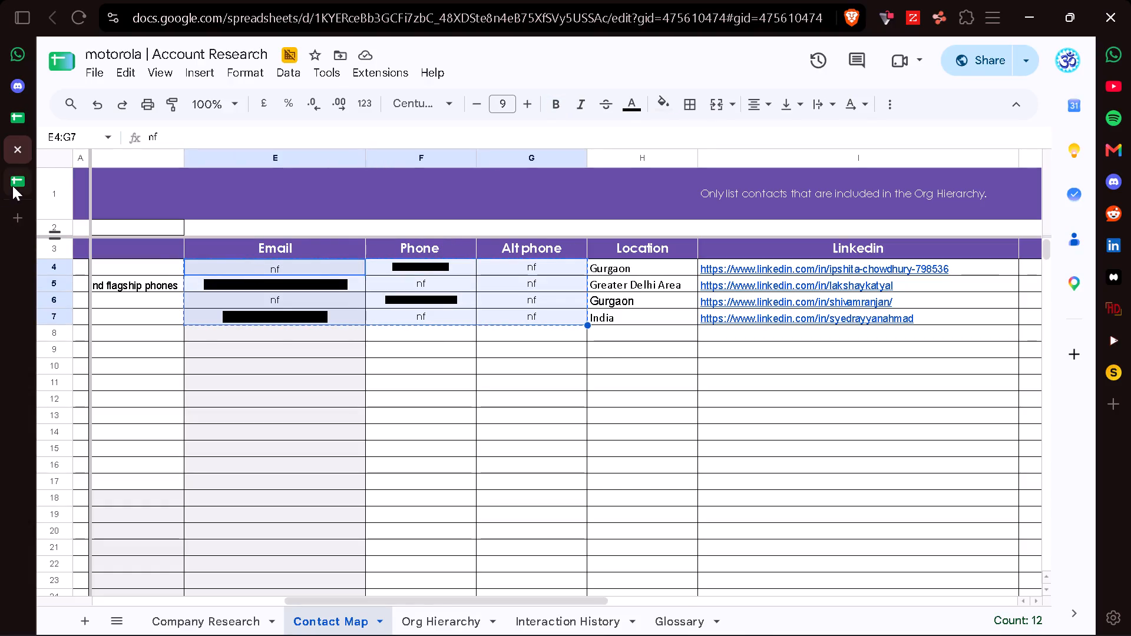
{"action": "key", "text": "ctrl+v"}
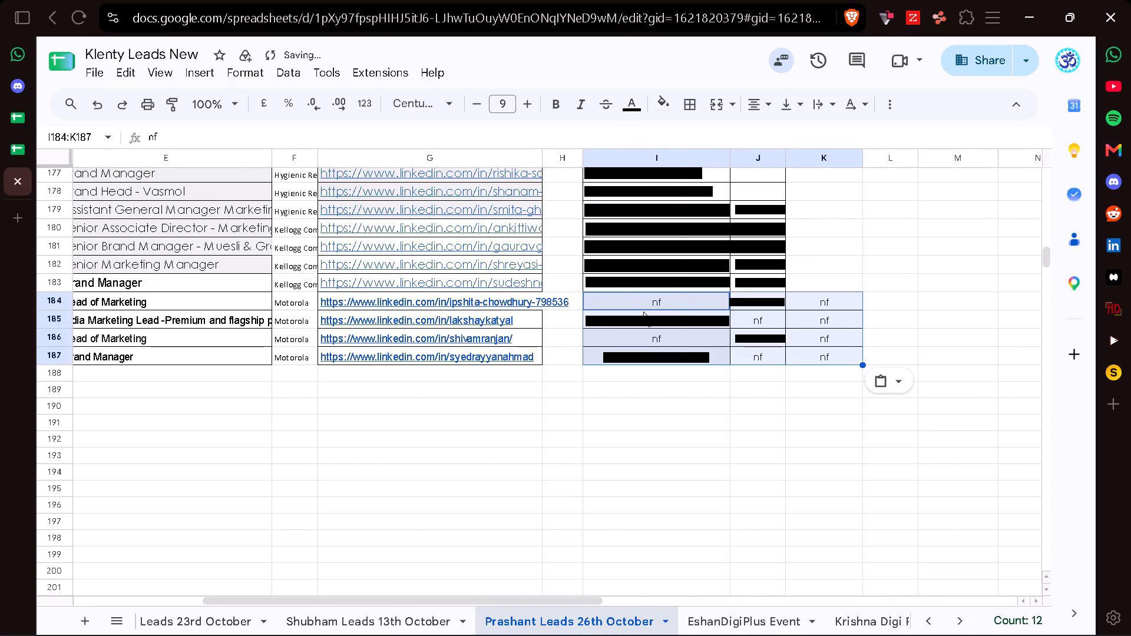
Select A188 in Prashant Leads 26th October as the next destination and close the Motorola account research file.
{"action": "scroll", "coordinate": [643, 312], "scroll_direction": "right", "scroll_amount": 6}
{"action": "scroll", "coordinate": [643, 312], "scroll_direction": "down", "scroll_amount": 1}
{"action": "scroll", "coordinate": [316, 352], "scroll_direction": "right", "scroll_amount": 3}
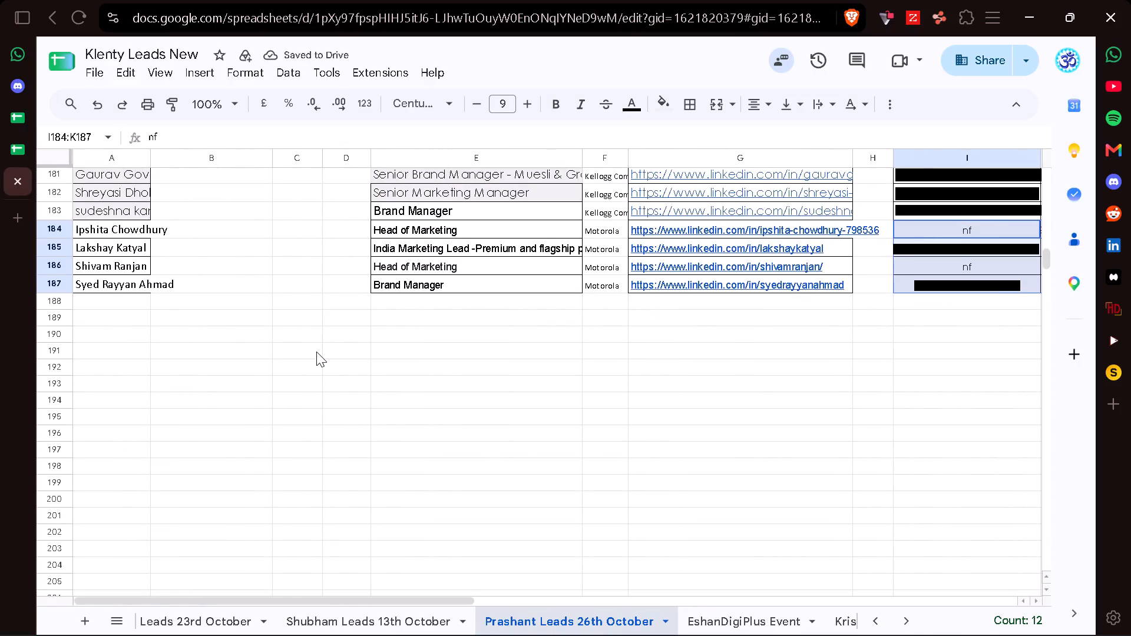
{"action": "left_click", "coordinate": [99, 300]}
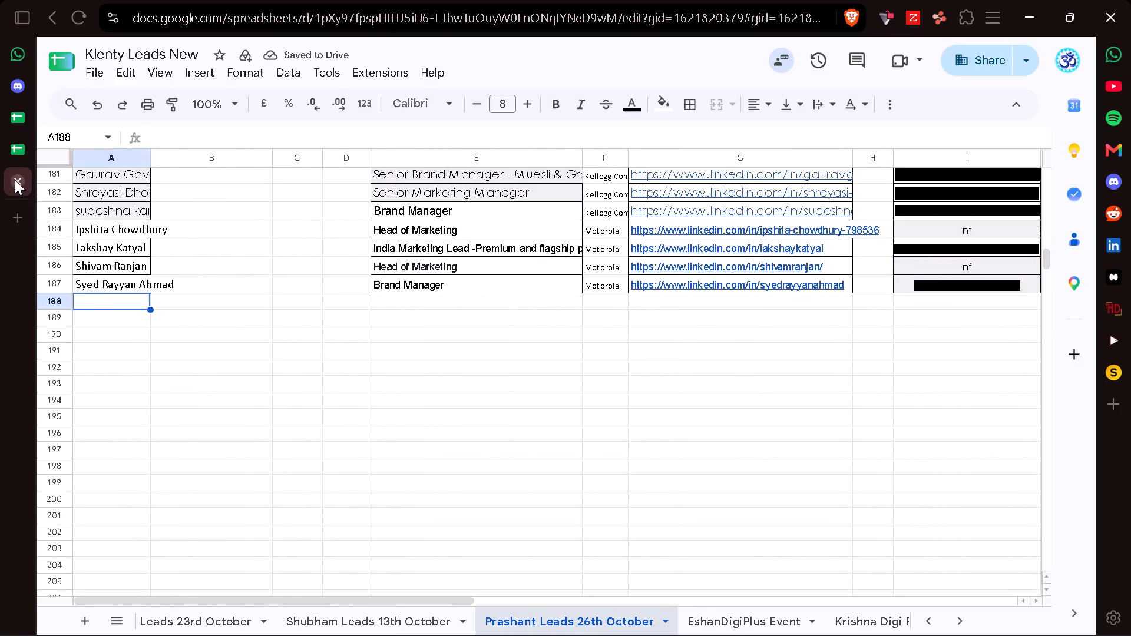
{"action": "left_click", "coordinate": [19, 147]}
{"action": "left_click", "coordinate": [19, 147]}
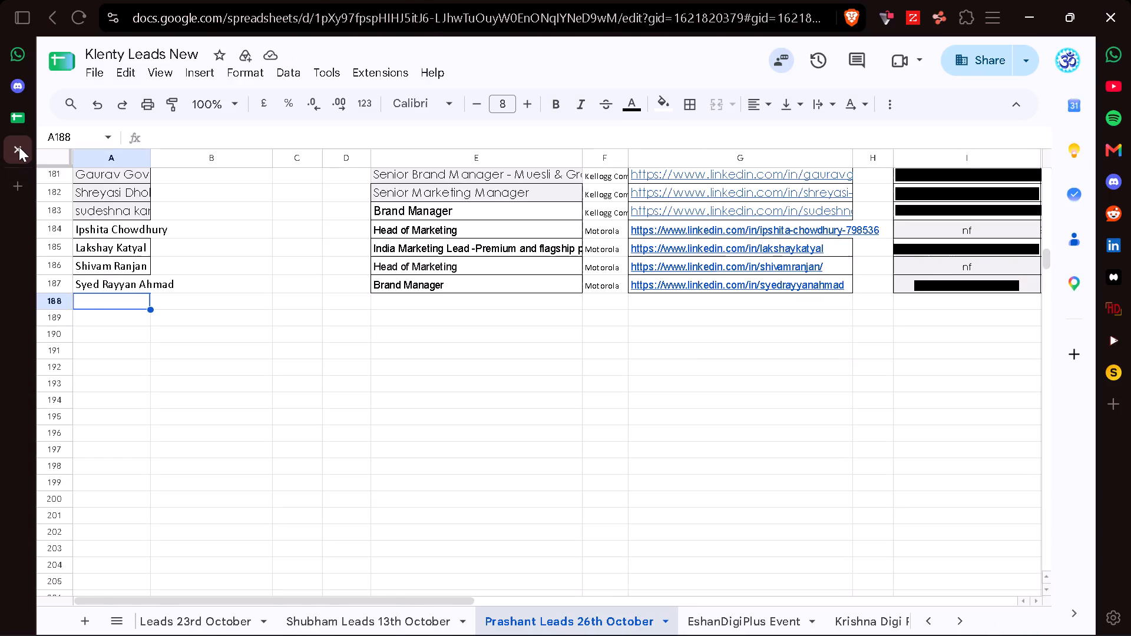
Open the Netflix account research file from the AR Master Sheet and show its Contact Map.
{"action": "left_click", "coordinate": [21, 126]}
{"action": "key", "text": "Down"}
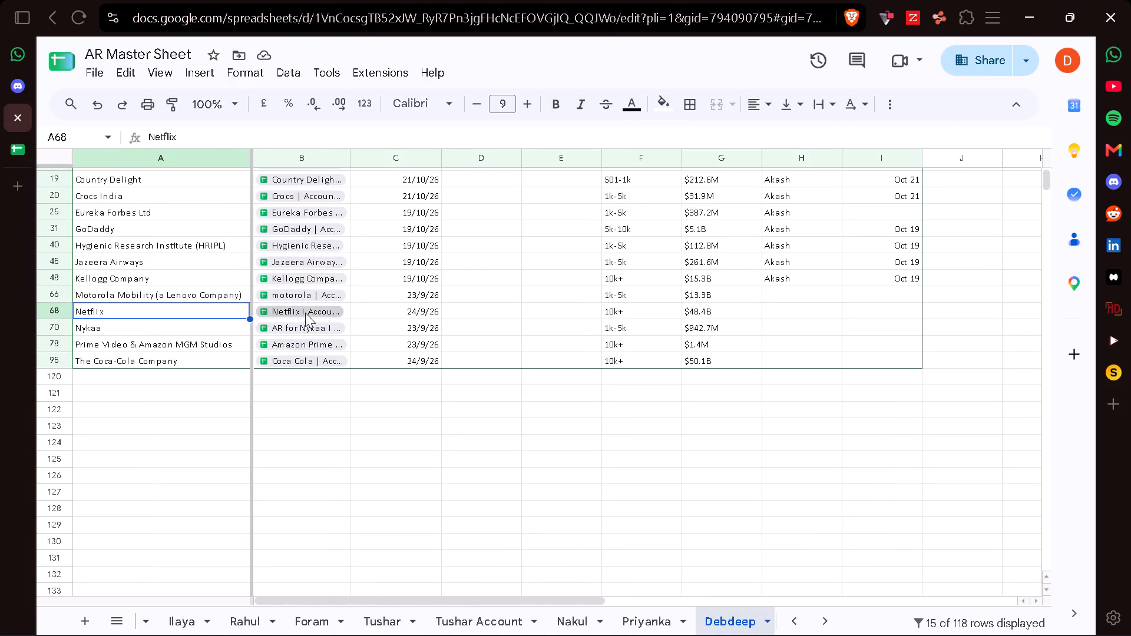
{"action": "left_click", "coordinate": [348, 338]}
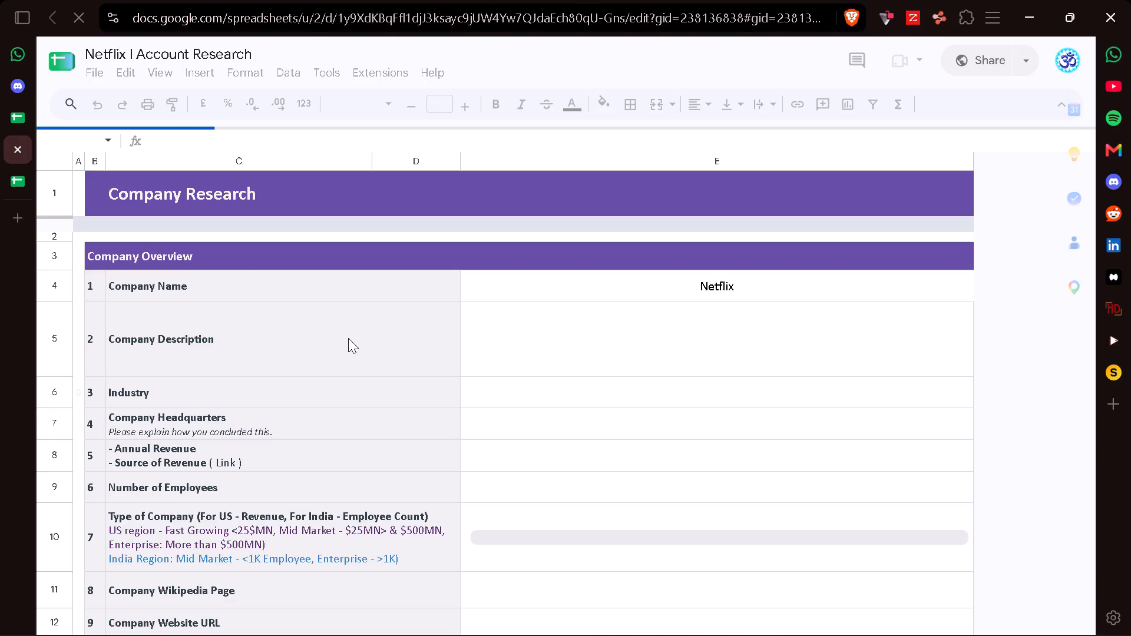
{"action": "left_click", "coordinate": [315, 624]}
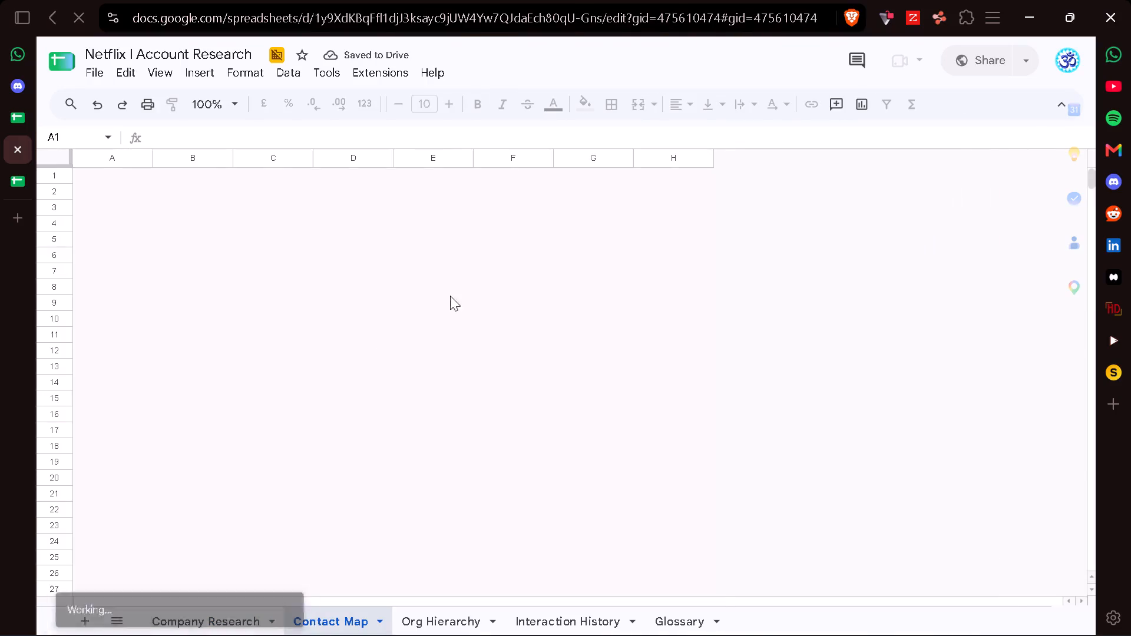
{"action": "scroll", "coordinate": [547, 276], "scroll_direction": "right", "scroll_amount": 1}
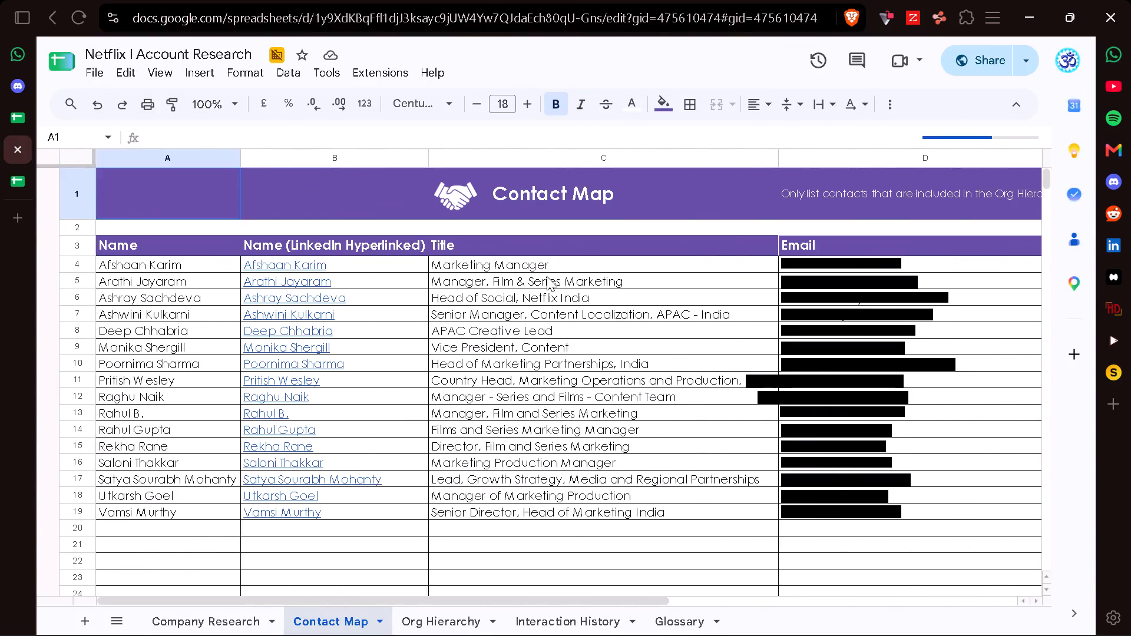
Copy the Netflix contact names A4:A19 into Prashant Leads 26th October at A188:A203.
{"action": "left_click", "coordinate": [158, 266]}
{"action": "key", "text": "ctrl+shift+Down"}
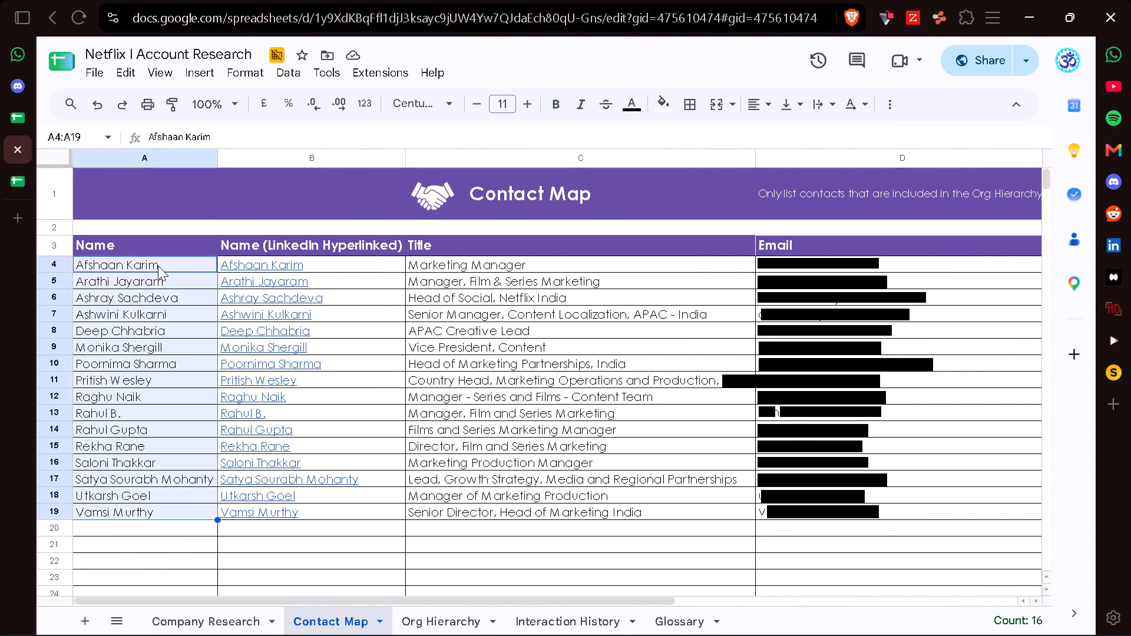
{"action": "key", "text": "ctrl+c"}
{"action": "left_click", "coordinate": [14, 170]}
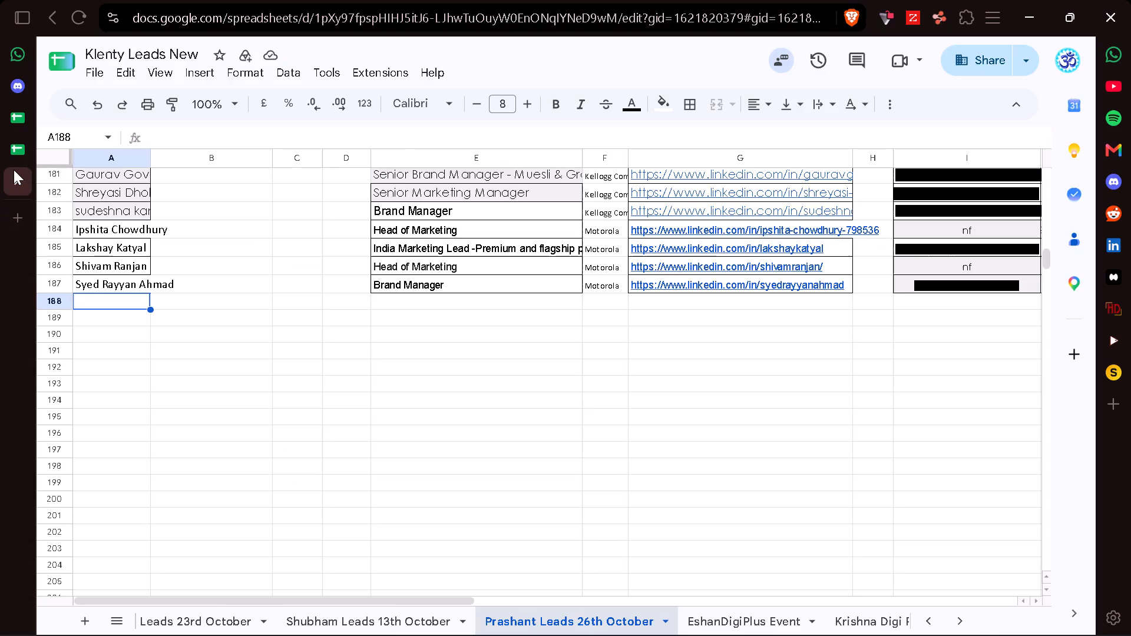
{"action": "key", "text": "ctrl+v"}
Copy the Netflix titles C4:C19 from the Contact Map into Prashant Leads 26th October at E188:E203.
{"action": "left_click", "coordinate": [407, 296]}
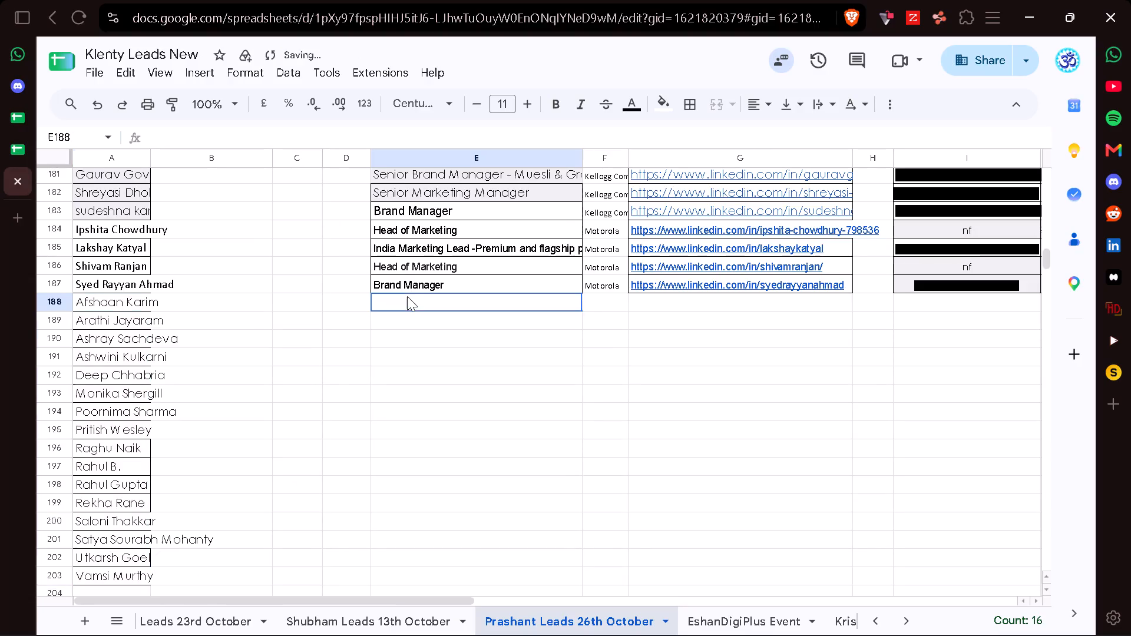
{"action": "left_click", "coordinate": [16, 145]}
{"action": "left_click", "coordinate": [472, 264]}
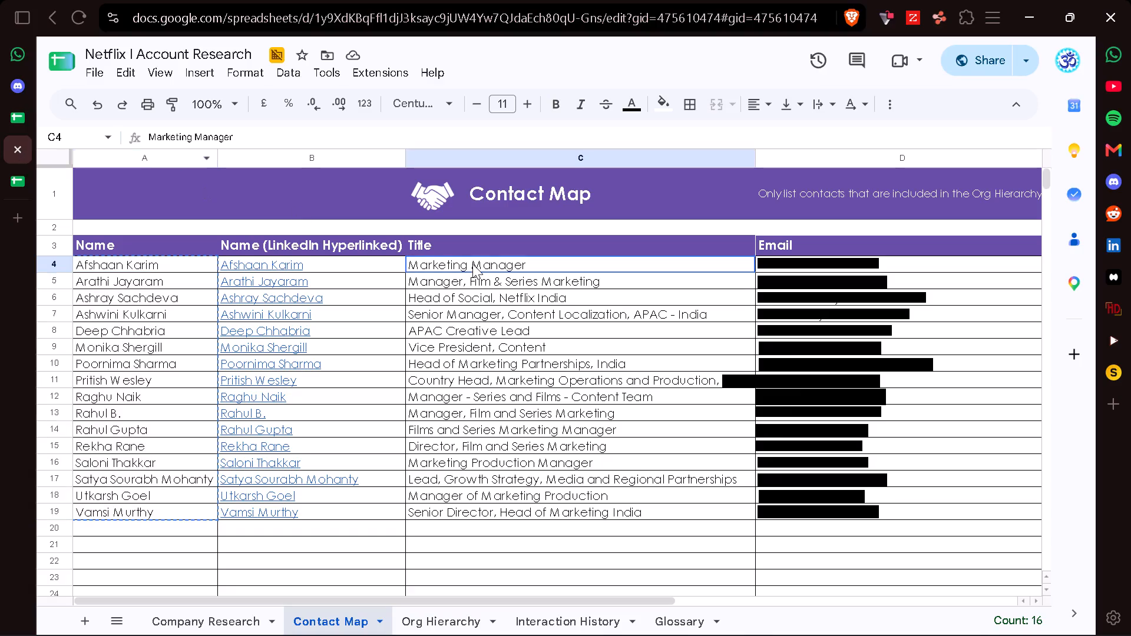
{"action": "key", "text": "ctrl+shift+Down"}
{"action": "key", "text": "ctrl+c"}
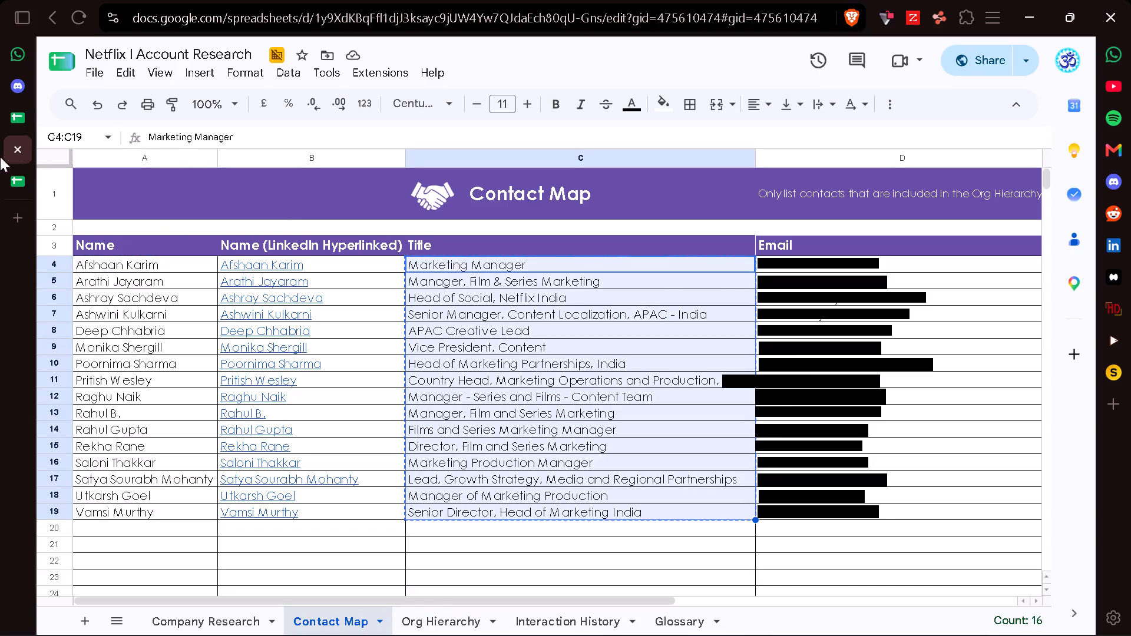
{"action": "left_click", "coordinate": [10, 180]}
{"action": "key", "text": "ctrl+v"}
Enter the company name Netflix in F188 and fill it down to F203.
{"action": "key", "text": "Right"}
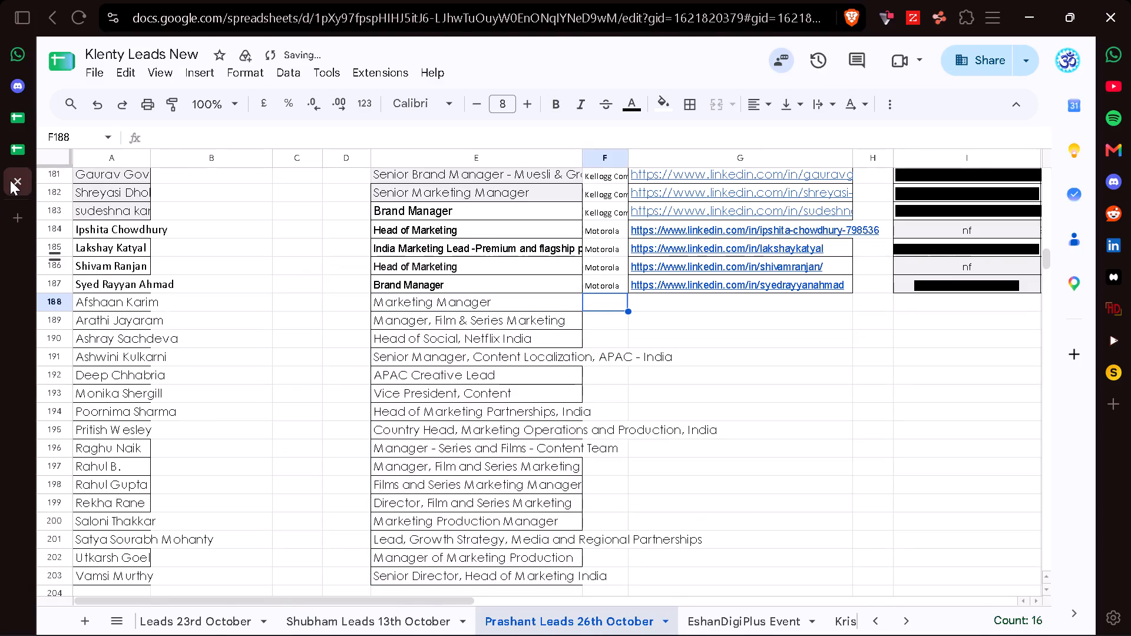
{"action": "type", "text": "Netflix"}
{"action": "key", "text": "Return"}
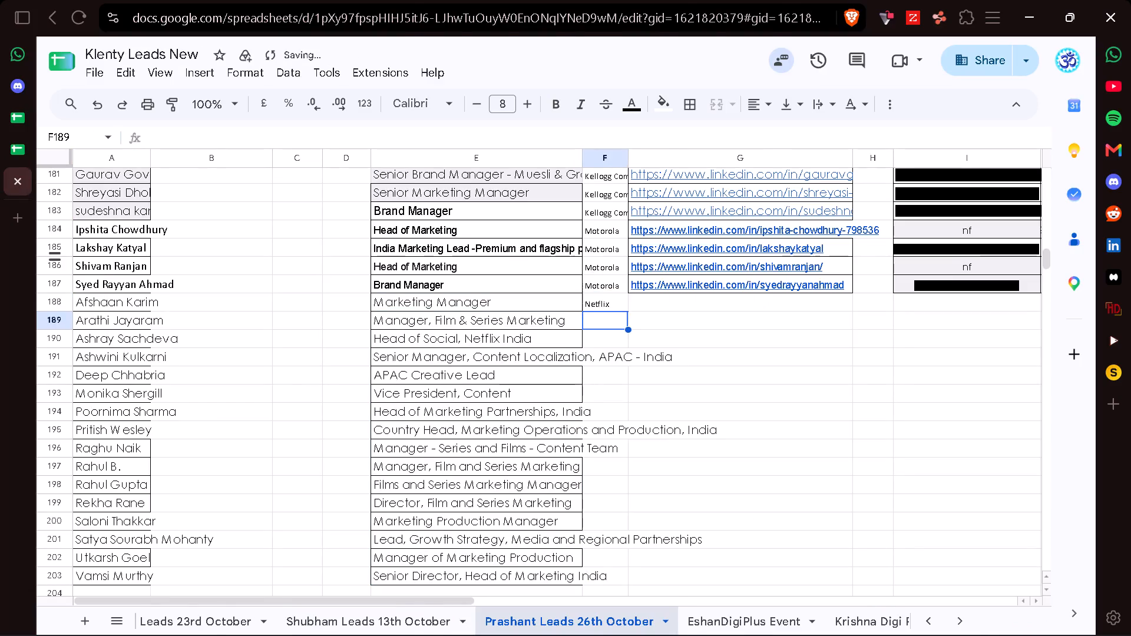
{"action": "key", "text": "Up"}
{"action": "left_click_drag", "start_coordinate": [627, 310], "coordinate": [626, 327]}
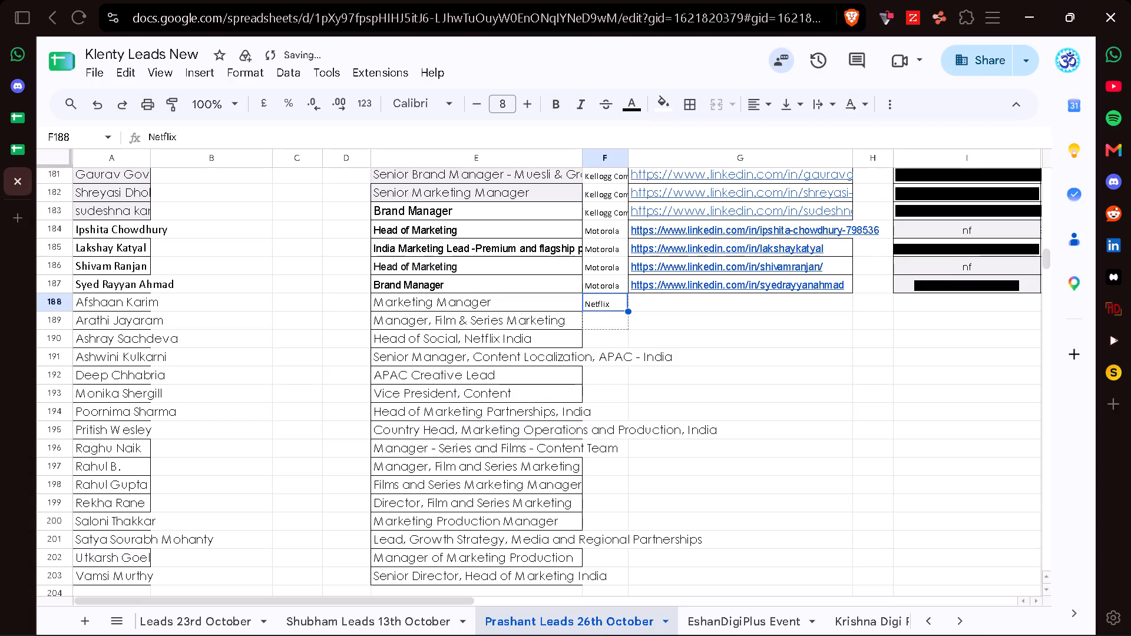
{"action": "left_click_drag", "start_coordinate": [626, 327], "coordinate": [614, 408]}
{"action": "scroll", "coordinate": [614, 408], "scroll_direction": "up", "scroll_amount": 1}
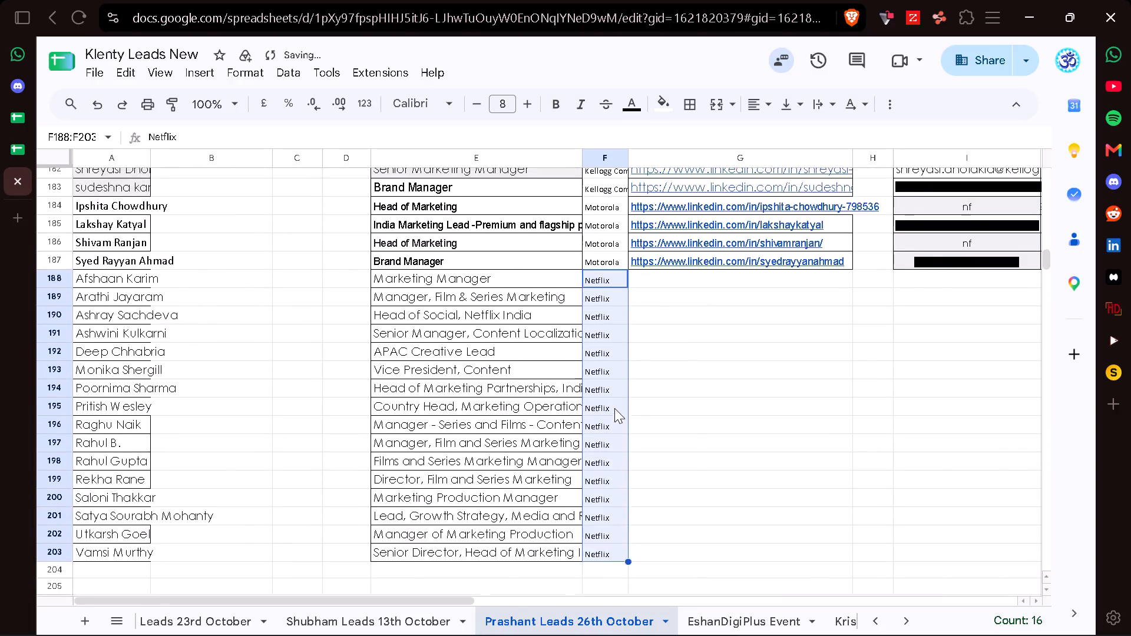
{"action": "scroll", "coordinate": [614, 408], "scroll_direction": "up", "scroll_amount": 1}
Copy the emails, phones and alternate phones D4:F19 from the Netflix Contact Map.
{"action": "left_click", "coordinate": [552, 280]}
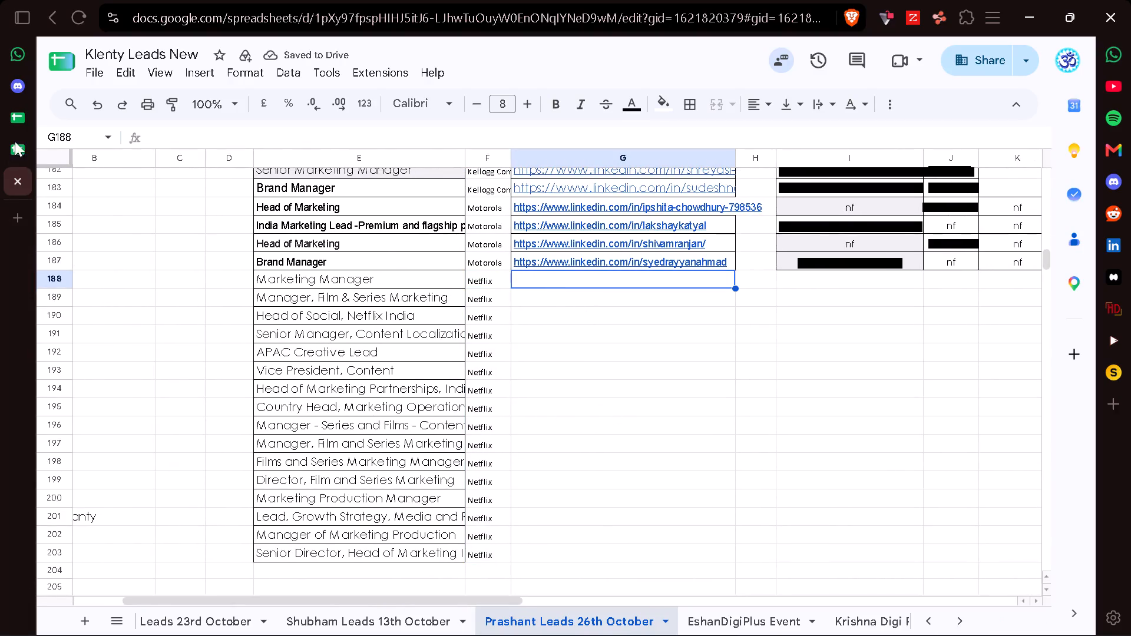
{"action": "left_click", "coordinate": [15, 141]}
{"action": "scroll", "coordinate": [808, 277], "scroll_direction": "left", "scroll_amount": 3}
{"action": "left_click", "coordinate": [598, 269]}
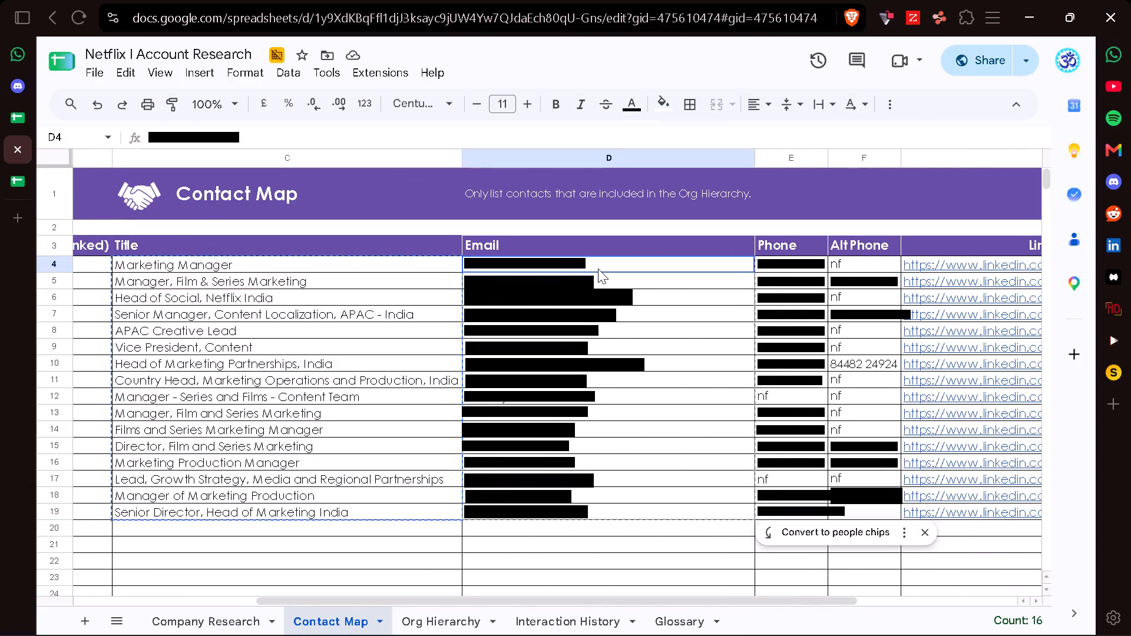
{"action": "key", "text": "shift+Right"}
{"action": "key", "text": "shift+Right"}
{"action": "key", "text": "ctrl+shift+Down"}
{"action": "key", "text": "ctrl+c"}
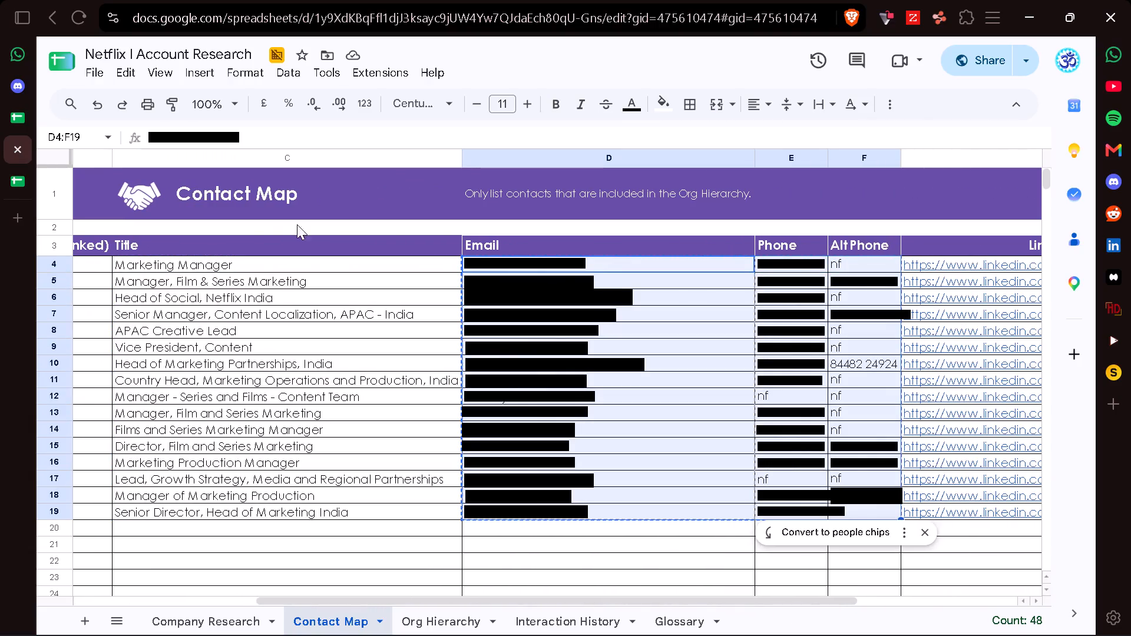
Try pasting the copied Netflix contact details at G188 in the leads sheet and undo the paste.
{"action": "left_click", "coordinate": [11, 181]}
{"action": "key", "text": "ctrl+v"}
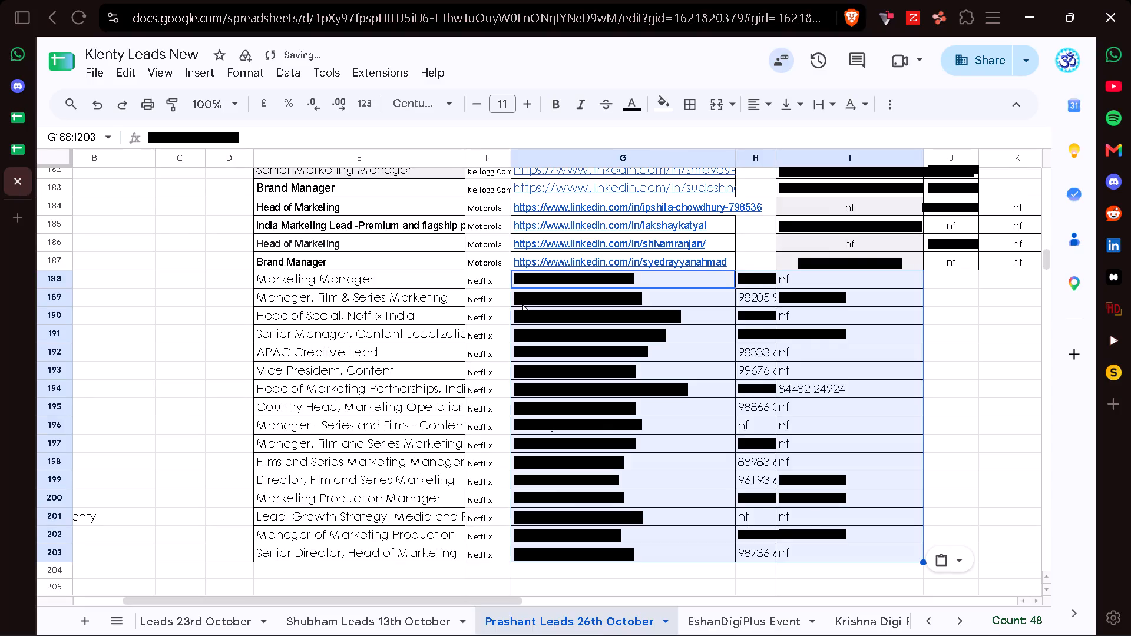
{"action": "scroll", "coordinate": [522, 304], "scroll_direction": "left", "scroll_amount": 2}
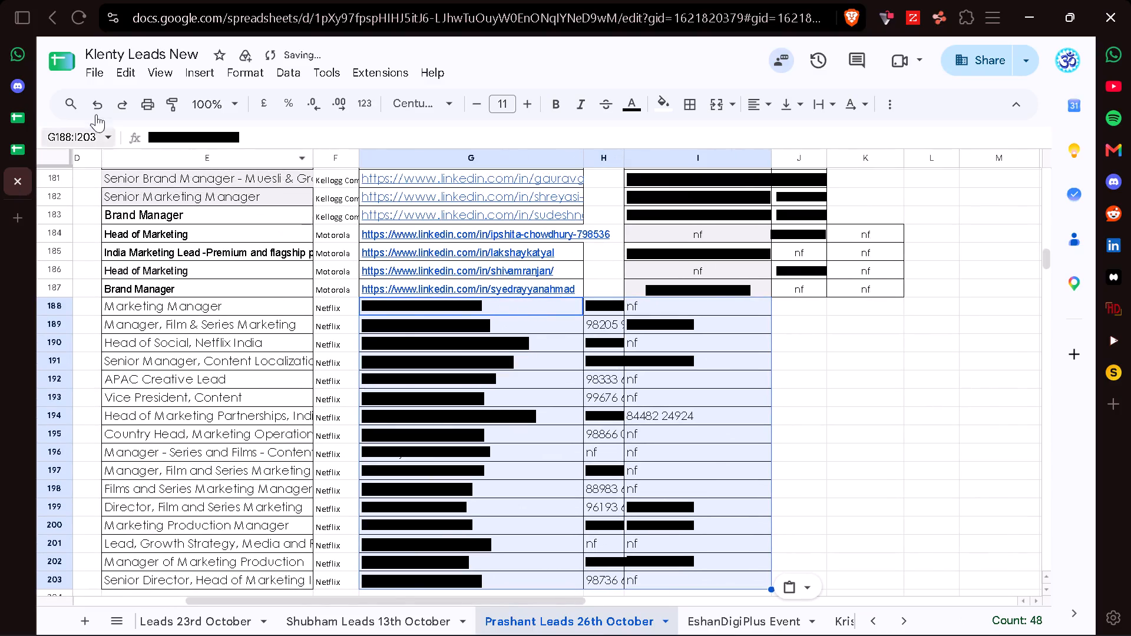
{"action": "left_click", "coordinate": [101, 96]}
Paste the copied Netflix emails, phones and alternate phones into Prashant Leads 26th October at I188:K203.
{"action": "left_click", "coordinate": [658, 316]}
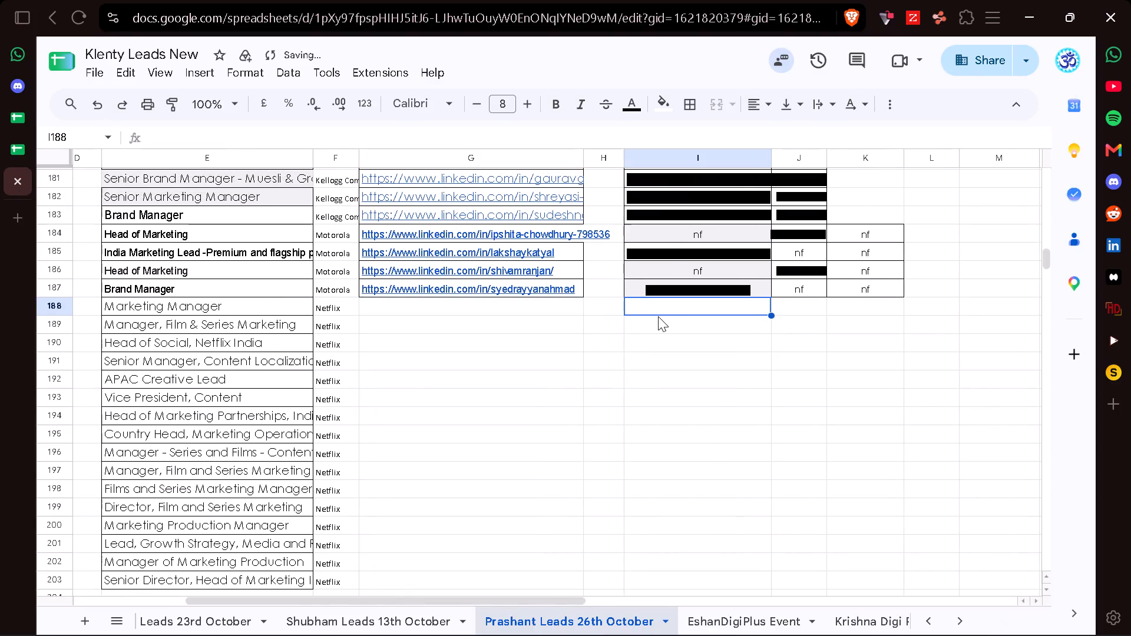
{"action": "key", "text": "ctrl+v"}
Copy the Netflix LinkedIn links G4:G19 into Prashant Leads 26th October at G188:G203, closing the Netflix file.
{"action": "left_click", "coordinate": [383, 306]}
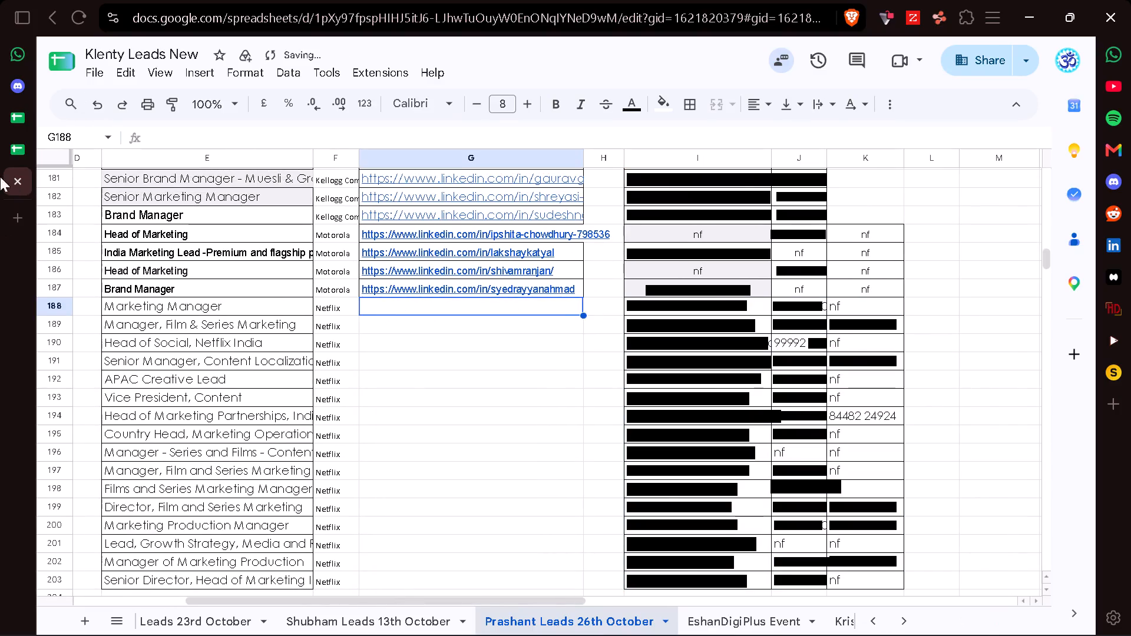
{"action": "left_click", "coordinate": [6, 148]}
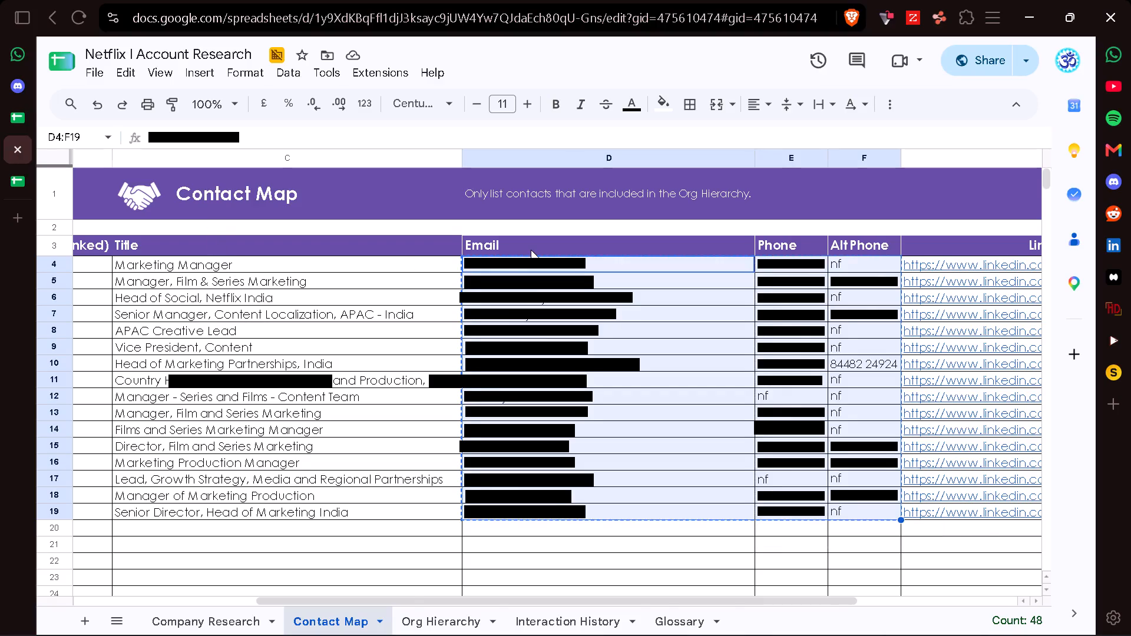
{"action": "scroll", "coordinate": [531, 250], "scroll_direction": "left", "scroll_amount": 3}
{"action": "left_click", "coordinate": [697, 262]}
{"action": "key", "text": "ctrl+shift+Down"}
{"action": "key", "text": "ctrl+c"}
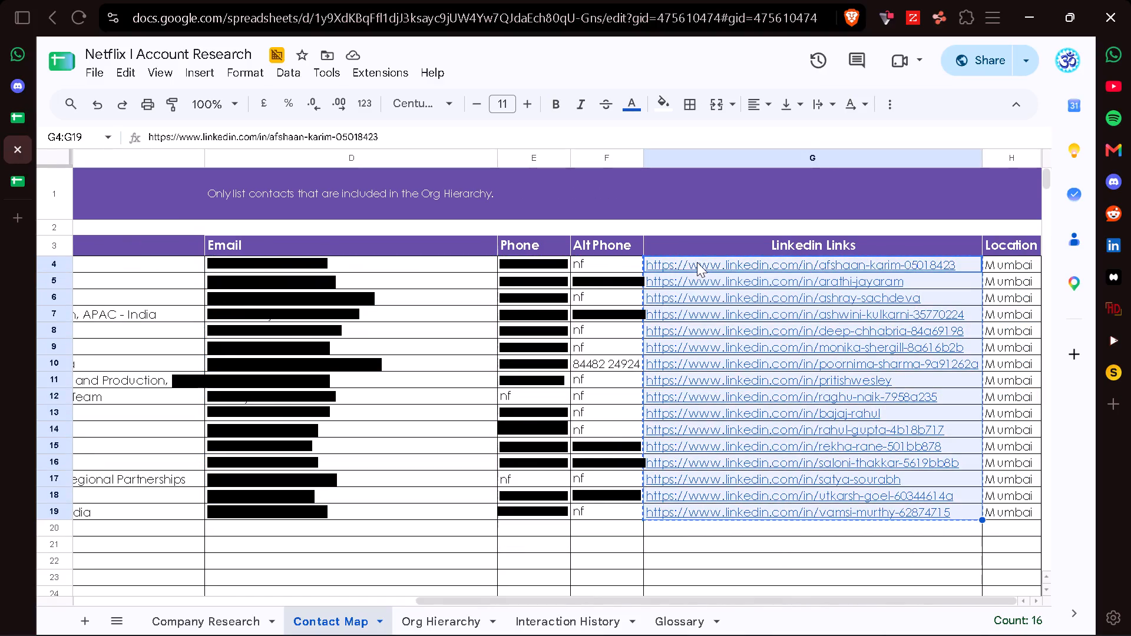
{"action": "left_click", "coordinate": [15, 148]}
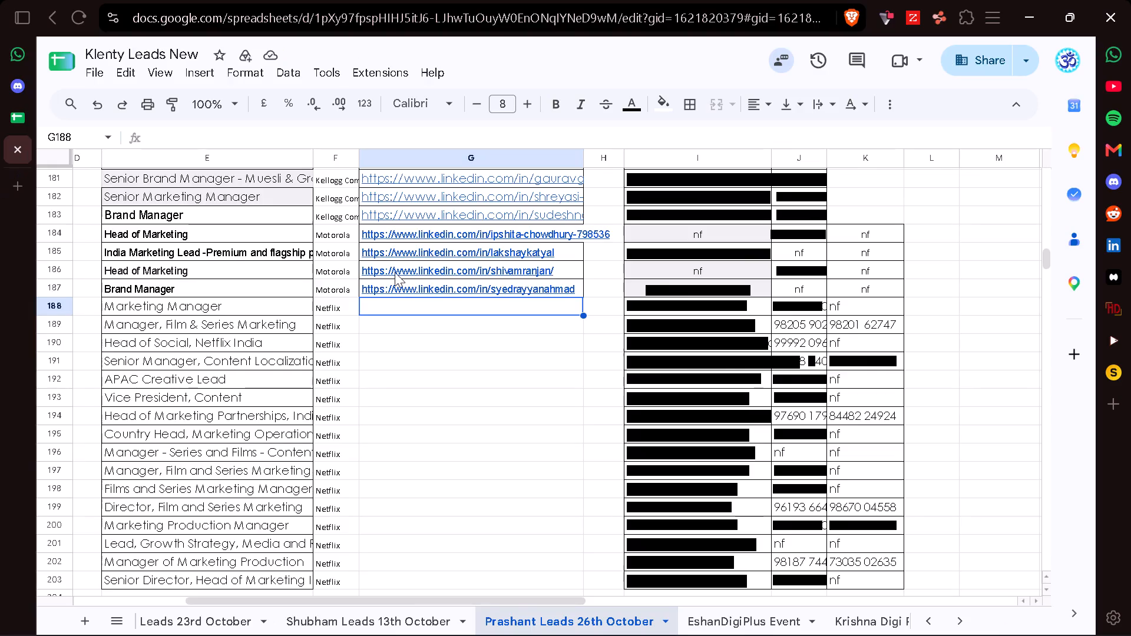
{"action": "key", "text": "ctrl+v"}
Select A204 in the leads sheet as the next destination and open the Nykaa Contact Map from the AR Master Sheet.
{"action": "scroll", "coordinate": [428, 335], "scroll_direction": "down", "scroll_amount": 3}
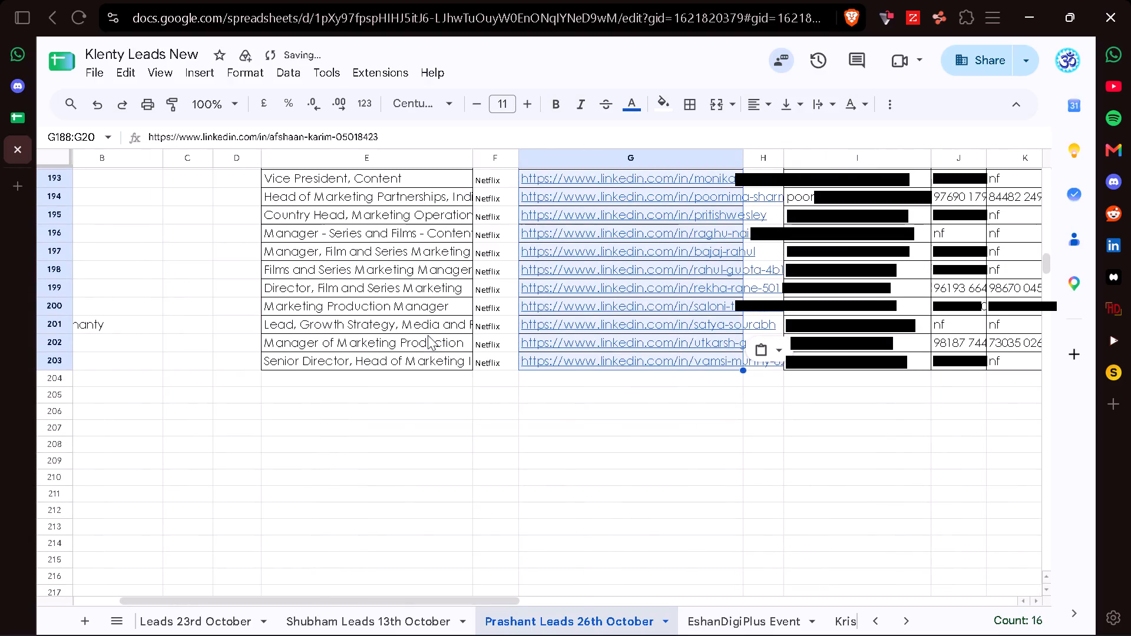
{"action": "left_click", "coordinate": [119, 379]}
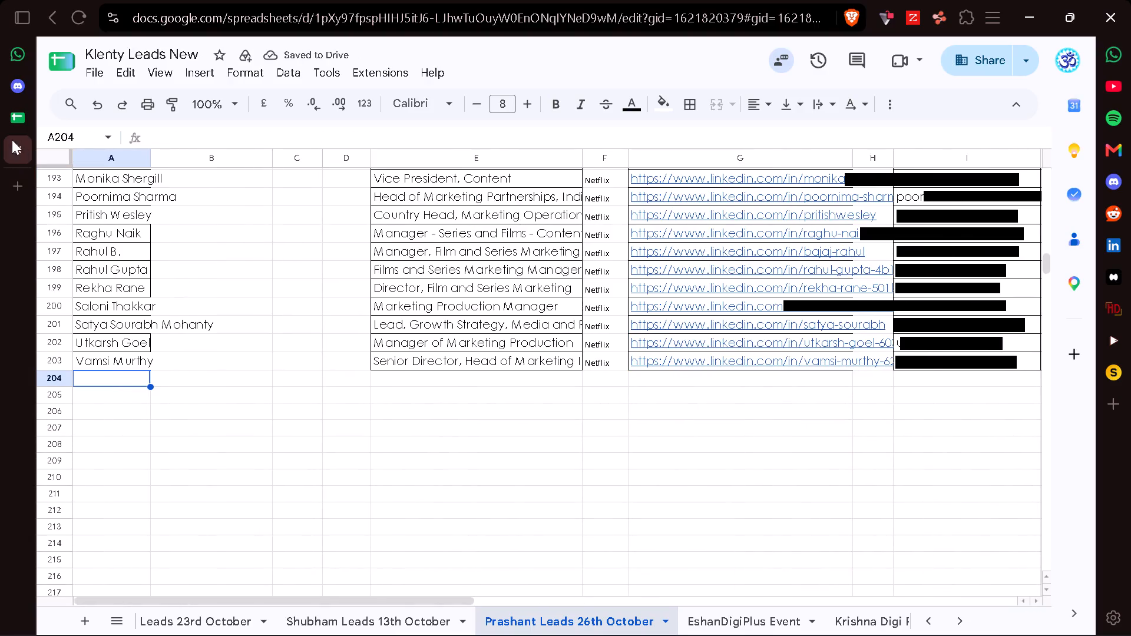
{"action": "left_click", "coordinate": [15, 123]}
{"action": "key", "text": "Down"}
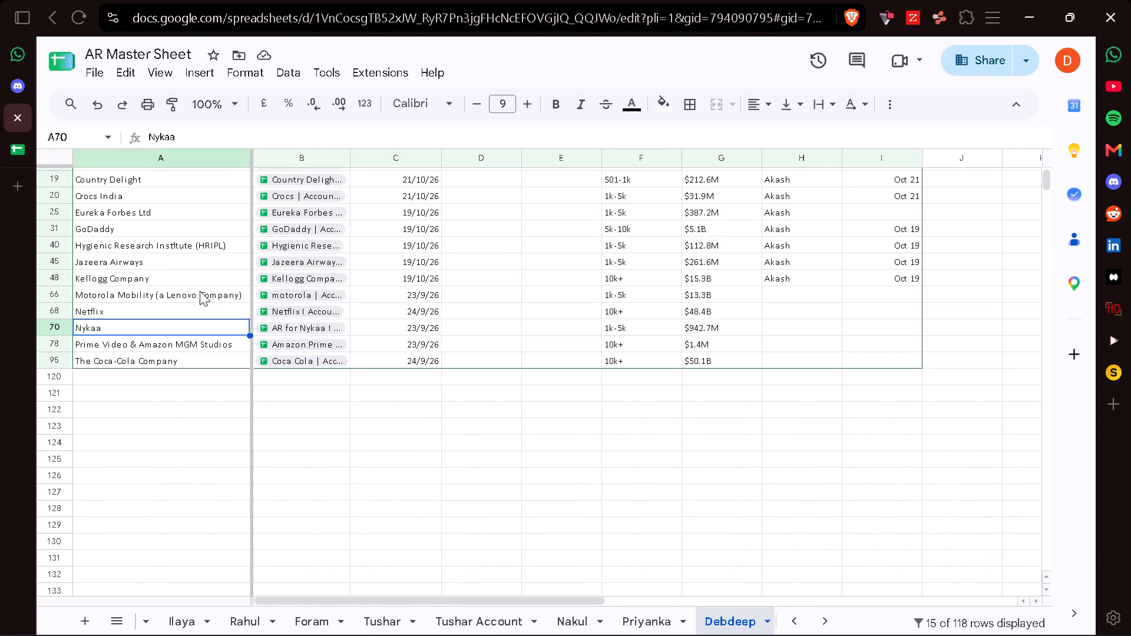
{"action": "left_click", "coordinate": [352, 355]}
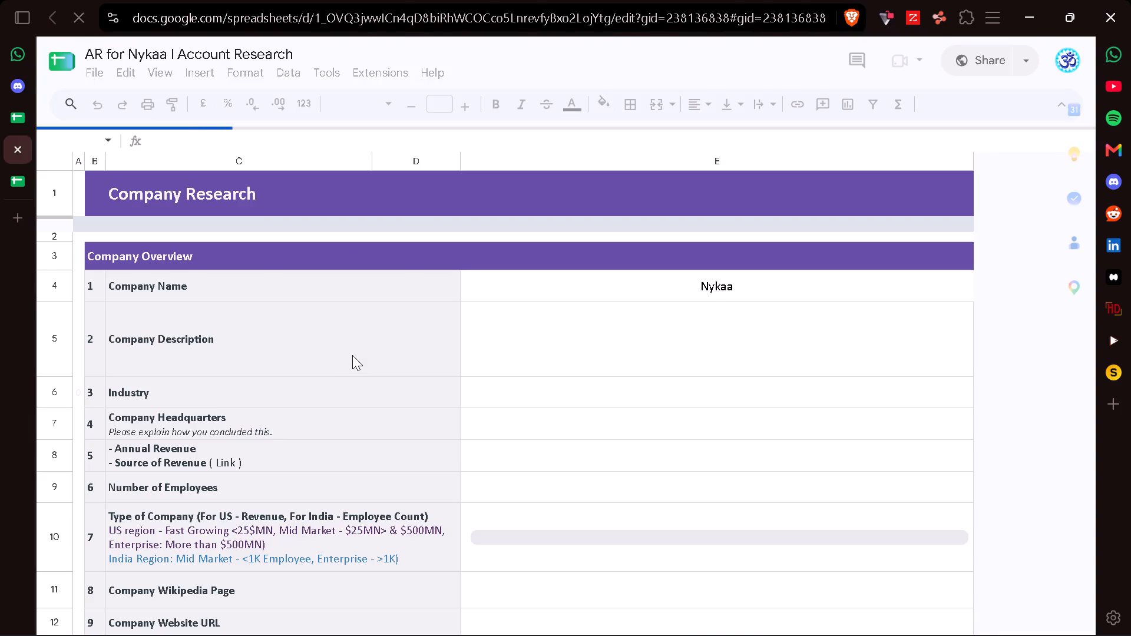
{"action": "left_click", "coordinate": [320, 622]}
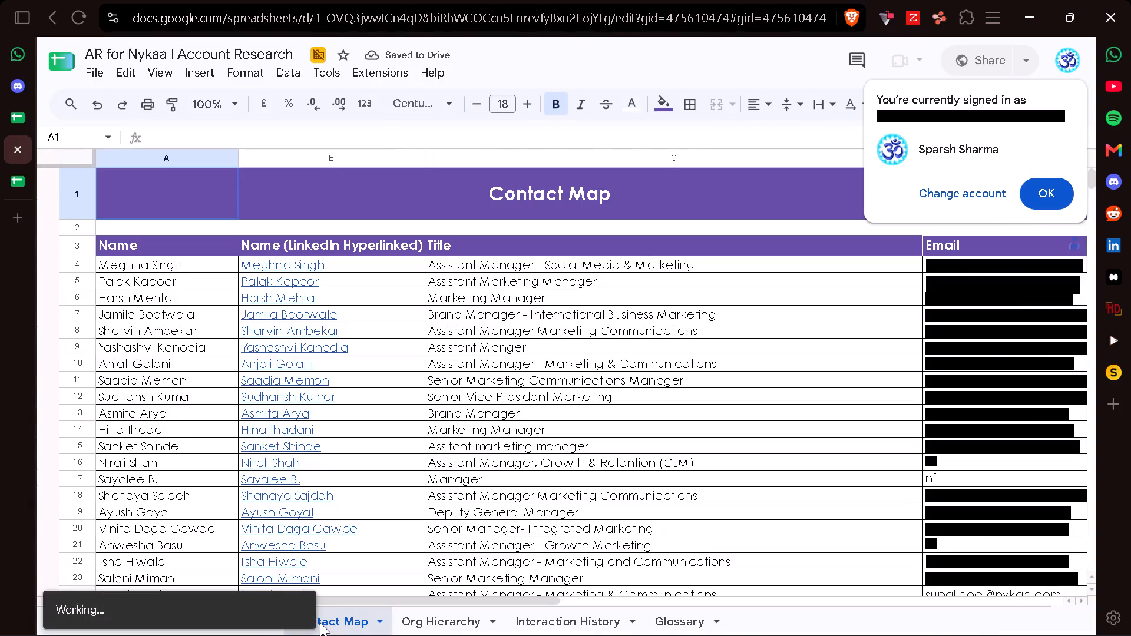
{"action": "scroll", "coordinate": [462, 458], "scroll_direction": "right", "scroll_amount": 3}
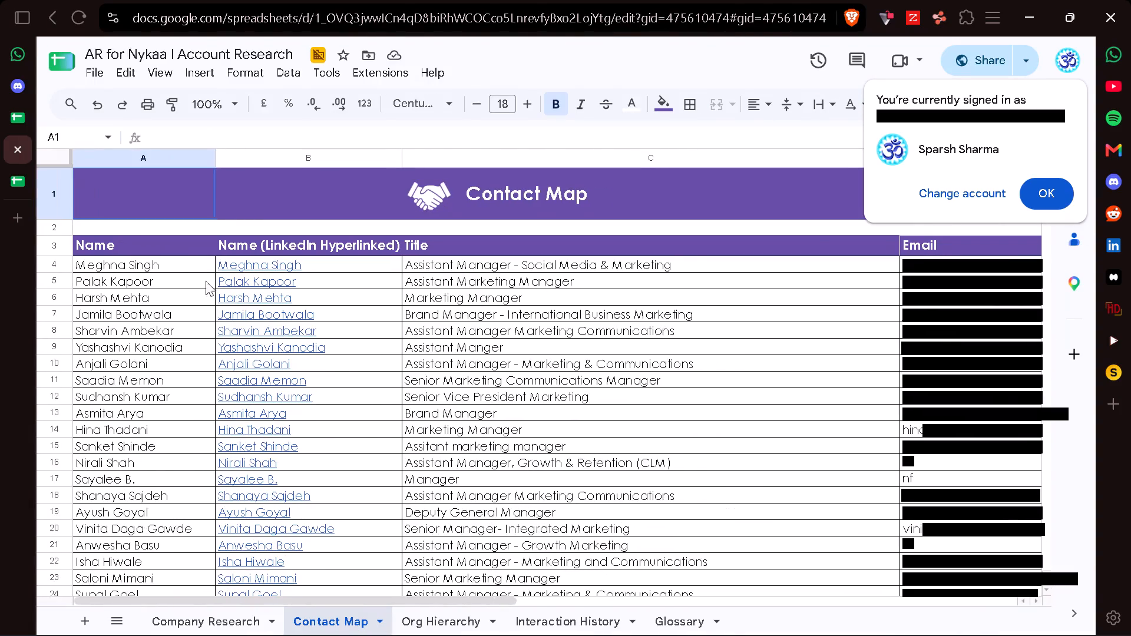
Sort the Nykaa Contact Map range A4:H52 by column A from A to Z and dismiss the signed-in account notice.
{"action": "left_click", "coordinate": [155, 264]}
{"action": "key", "text": "ctrl+shift+Down"}
{"action": "key", "text": "ctrl+shift+Right"}
{"action": "key", "text": "ctrl+shift+Right"}
{"action": "key", "text": "ctrl+shift+Right"}
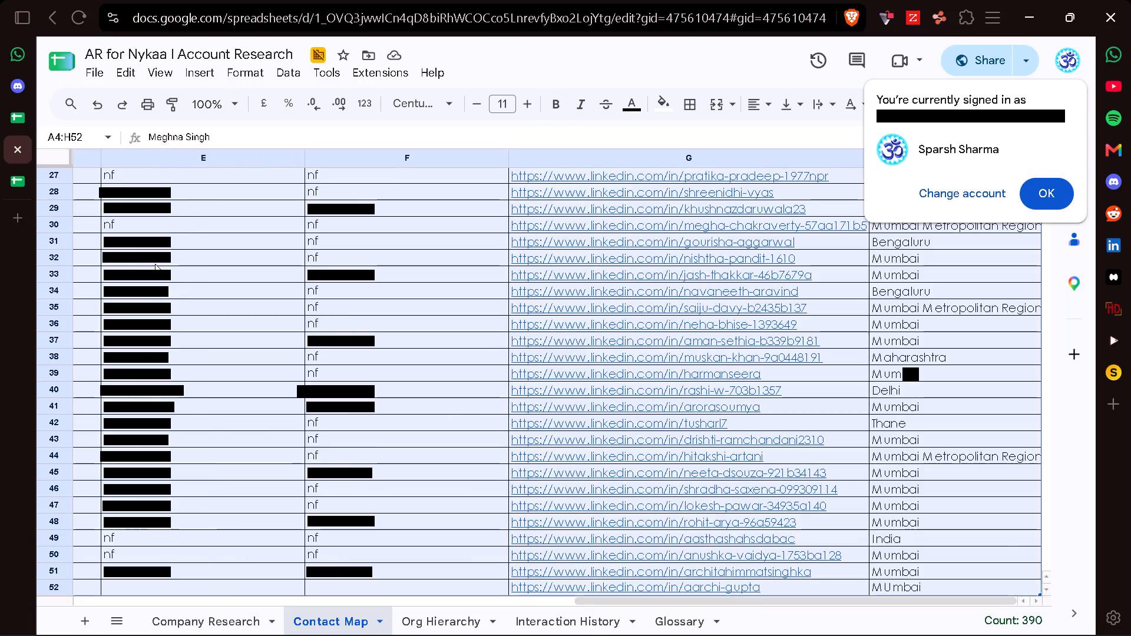
{"action": "scroll", "coordinate": [155, 264], "scroll_direction": "down", "scroll_amount": 1}
{"action": "right_click", "coordinate": [155, 264]}
{"action": "scroll", "coordinate": [229, 536], "scroll_direction": "down", "scroll_amount": 5}
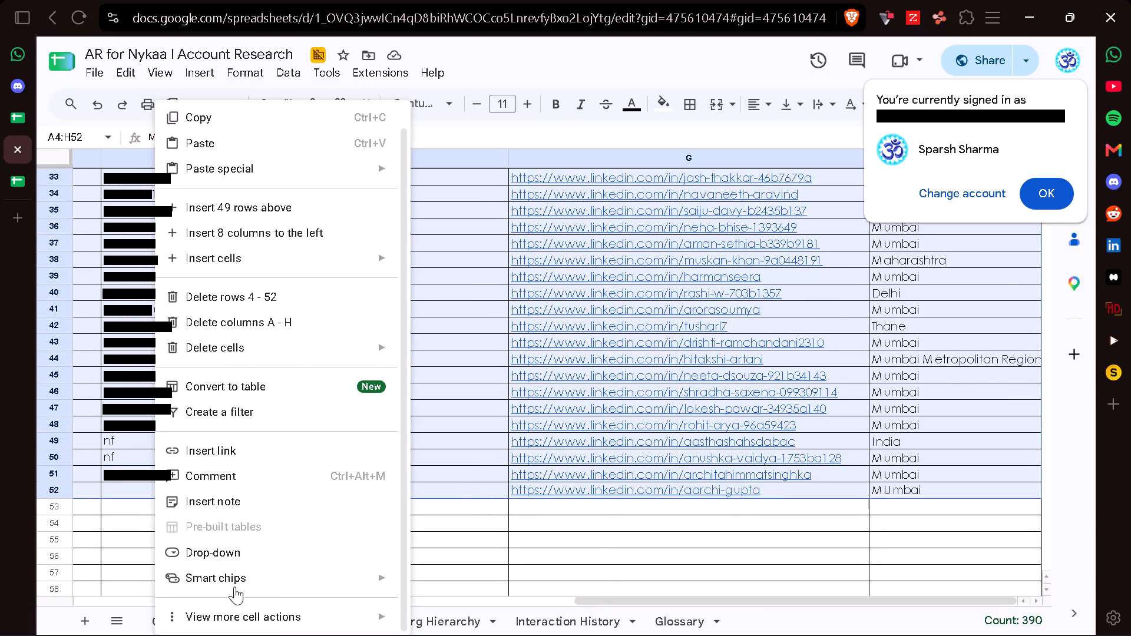
{"action": "left_click", "coordinate": [450, 527]}
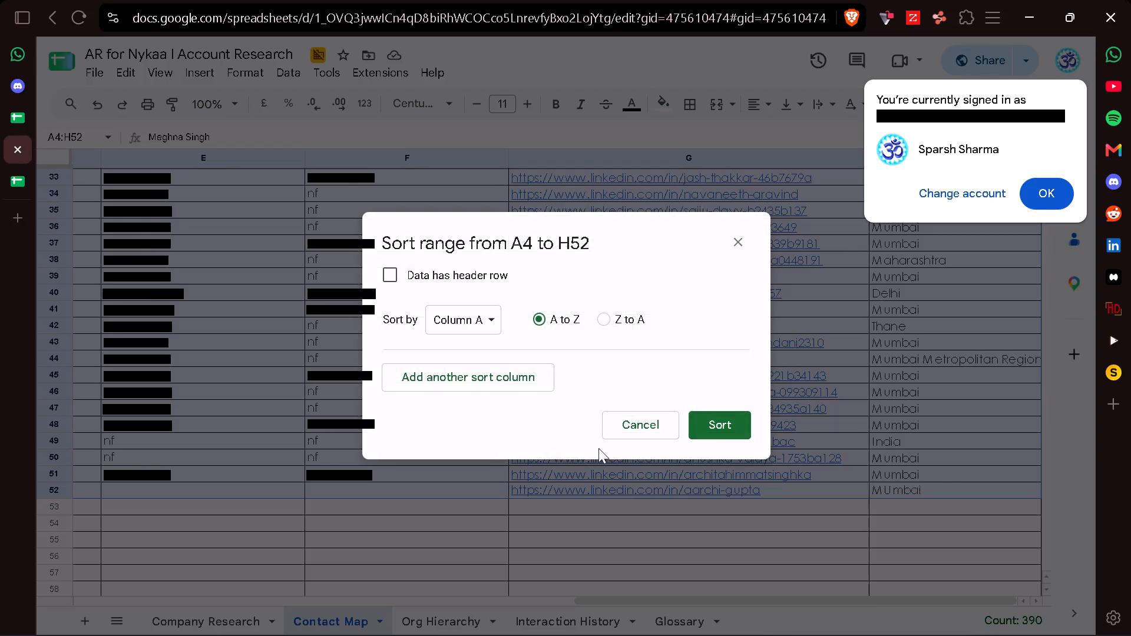
{"action": "left_click", "coordinate": [713, 425]}
{"action": "left_click", "coordinate": [1041, 183]}
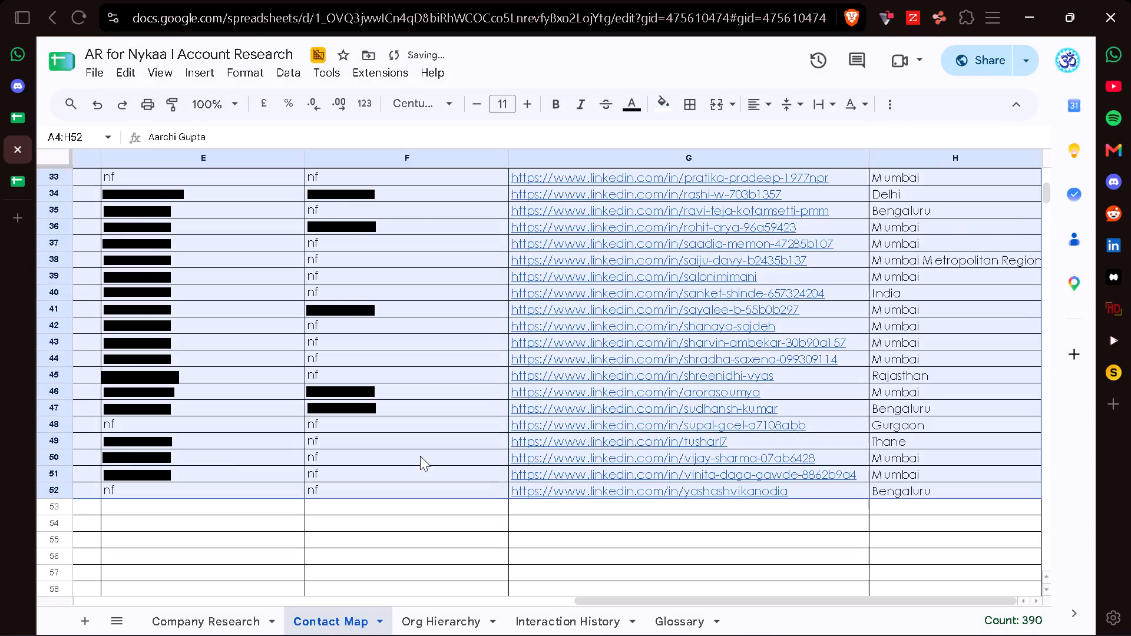
Copy the Nykaa contact names A4:A52 into Prashant Leads 26th October at A204:A252.
{"action": "scroll", "coordinate": [420, 456], "scroll_direction": "right", "scroll_amount": 4}
{"action": "scroll", "coordinate": [420, 456], "scroll_direction": "up", "scroll_amount": 3}
{"action": "scroll", "coordinate": [420, 456], "scroll_direction": "right", "scroll_amount": 4}
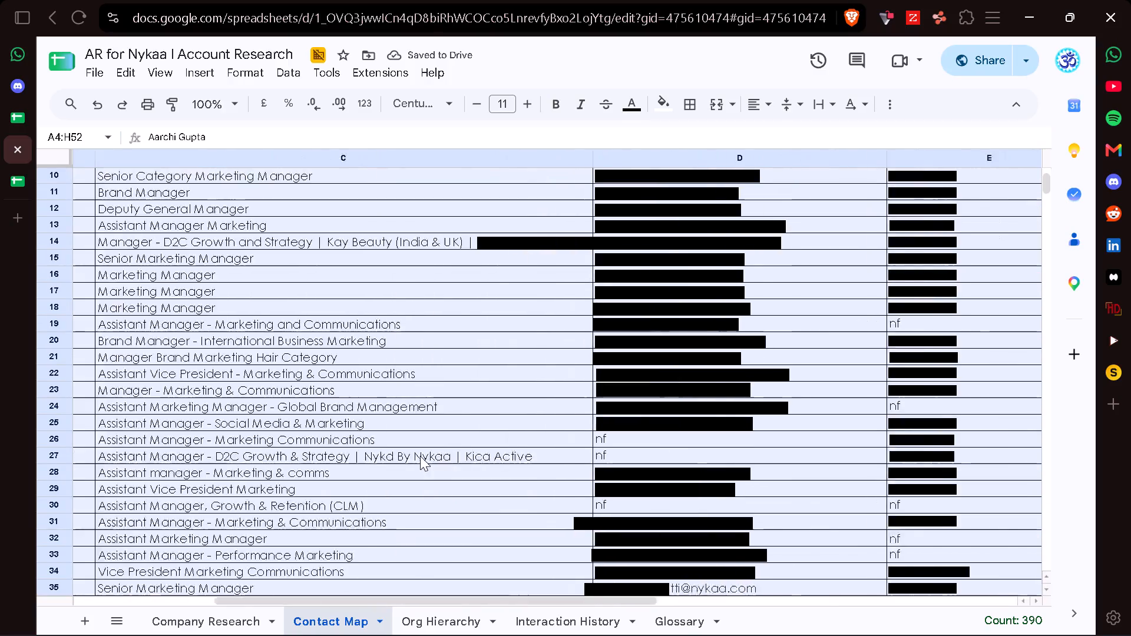
{"action": "scroll", "coordinate": [420, 456], "scroll_direction": "up", "scroll_amount": 4}
{"action": "scroll", "coordinate": [420, 456], "scroll_direction": "right", "scroll_amount": 4}
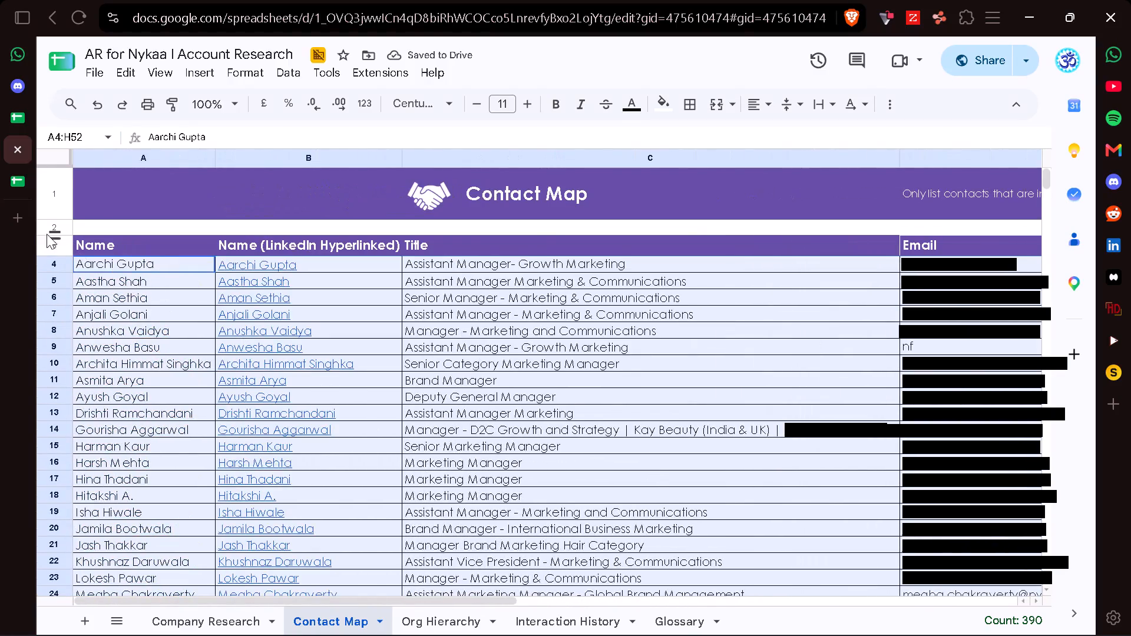
{"action": "left_click", "coordinate": [124, 263]}
{"action": "key", "text": "ctrl+shift+Down"}
{"action": "key", "text": "ctrl+c"}
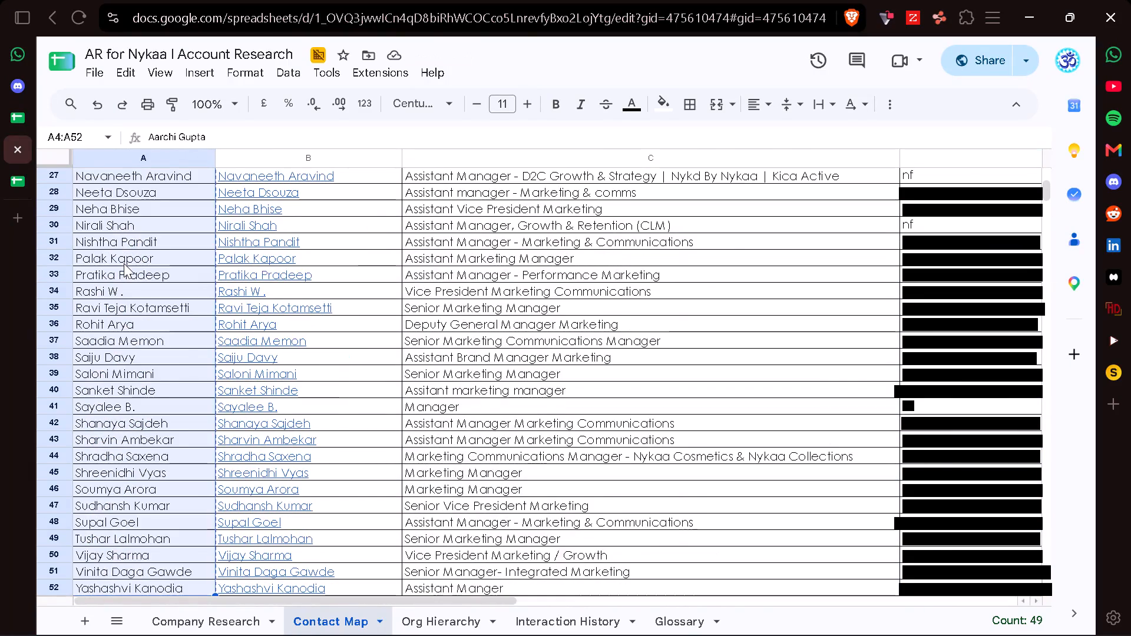
{"action": "scroll", "coordinate": [124, 263], "scroll_direction": "down", "scroll_amount": 1}
{"action": "left_click", "coordinate": [24, 177]}
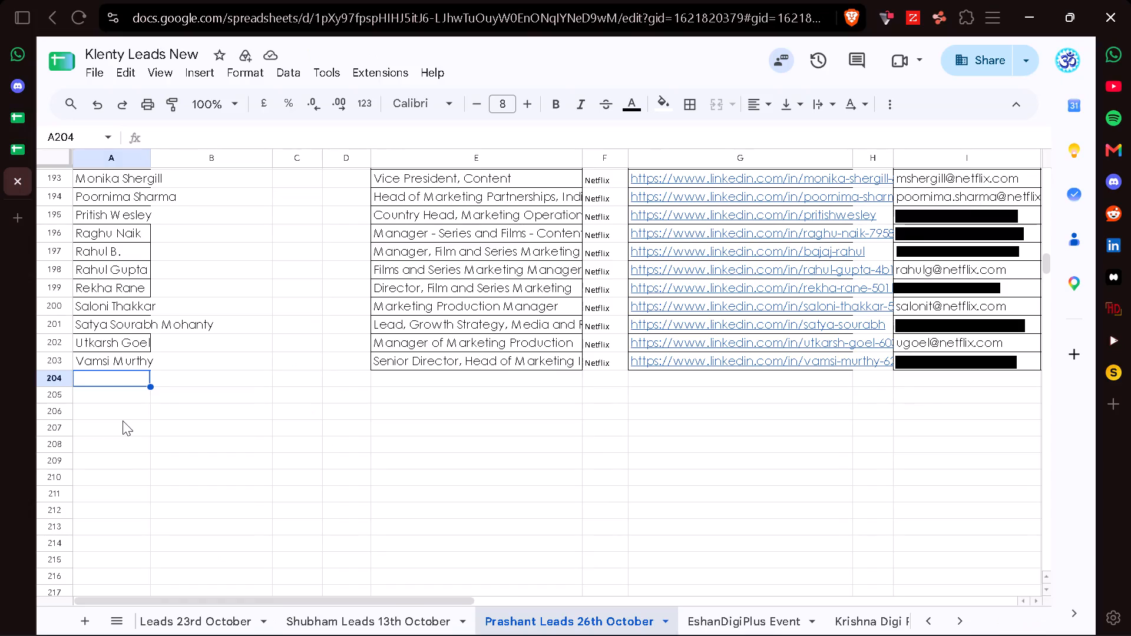
{"action": "key", "text": "ctrl+v"}
{"action": "scroll", "coordinate": [123, 420], "scroll_direction": "down", "scroll_amount": 3}
{"action": "scroll", "coordinate": [123, 420], "scroll_direction": "up", "scroll_amount": 2}
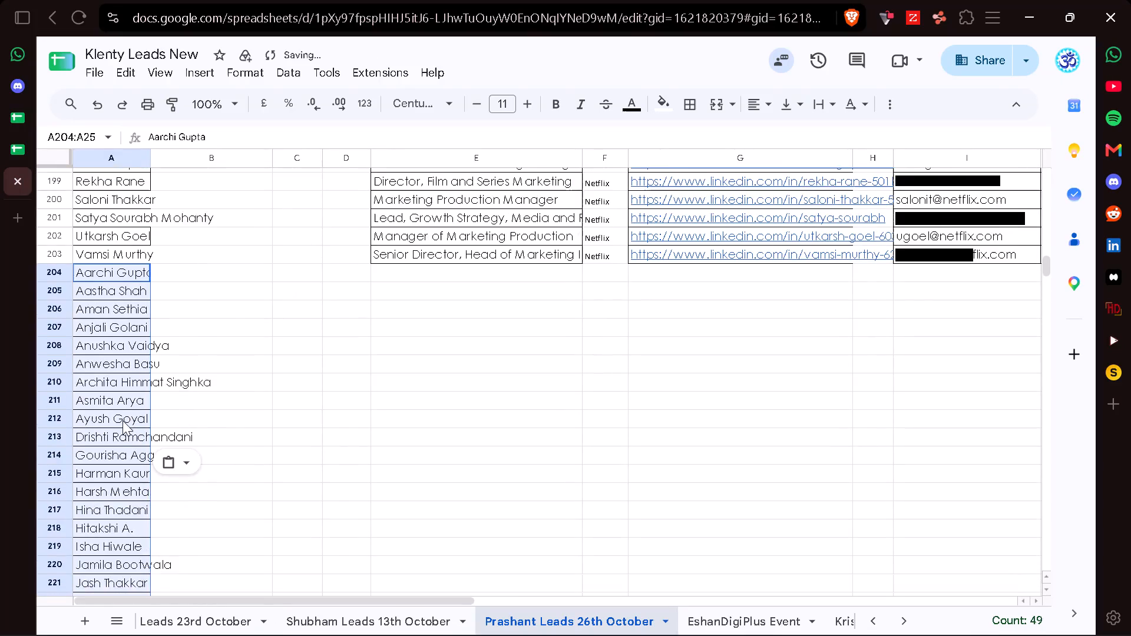
Copy the Nykaa job titles C4:C52 into Prashant Leads 26th October at E204:E252.
{"action": "key", "text": "Right"}
{"action": "key", "text": "Right"}
{"action": "key", "text": "Right"}
{"action": "key", "text": "Right"}
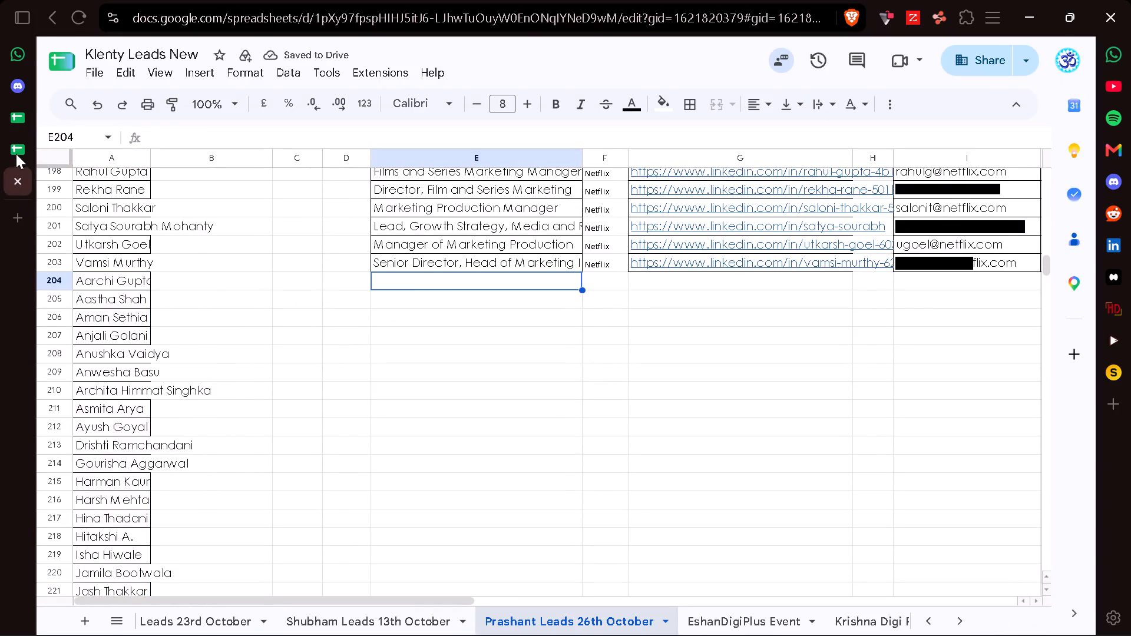
{"action": "left_click", "coordinate": [16, 154]}
{"action": "scroll", "coordinate": [373, 244], "scroll_direction": "up", "scroll_amount": 7}
{"action": "left_click", "coordinate": [445, 269]}
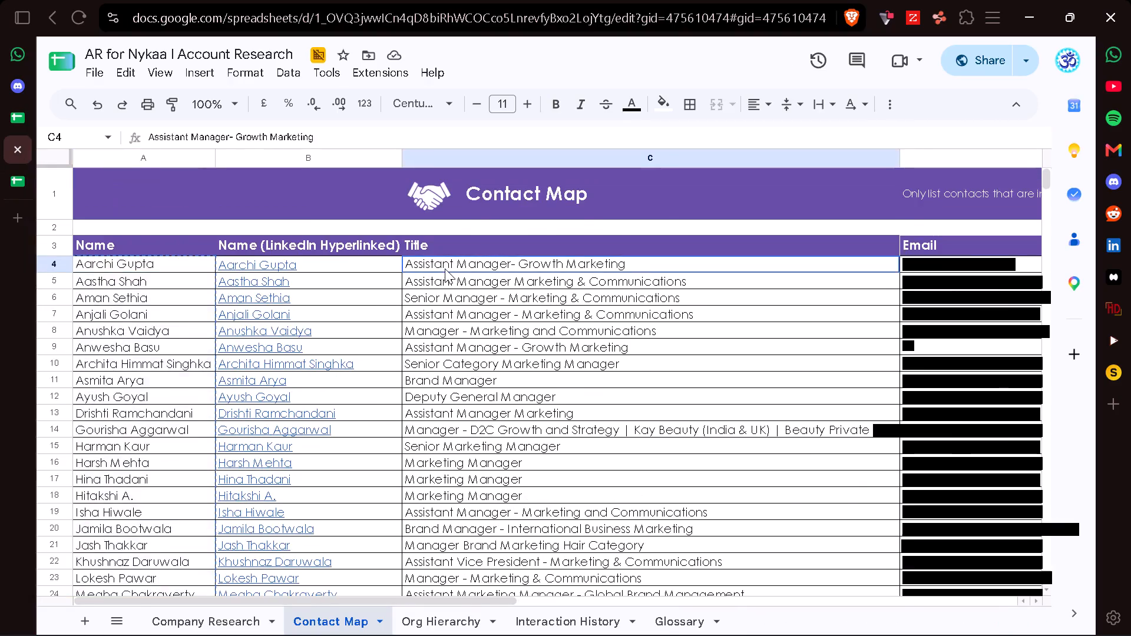
{"action": "key", "text": "ctrl+shift+Down"}
{"action": "key", "text": "ctrl+c"}
{"action": "left_click", "coordinate": [15, 171]}
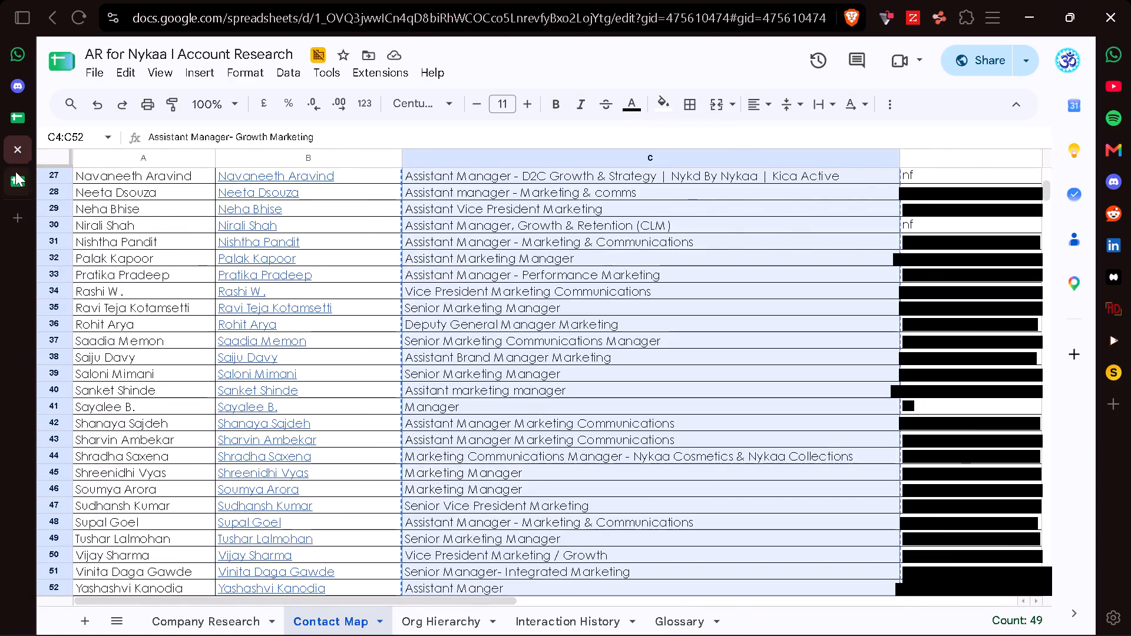
{"action": "key", "text": "ctrl+v"}
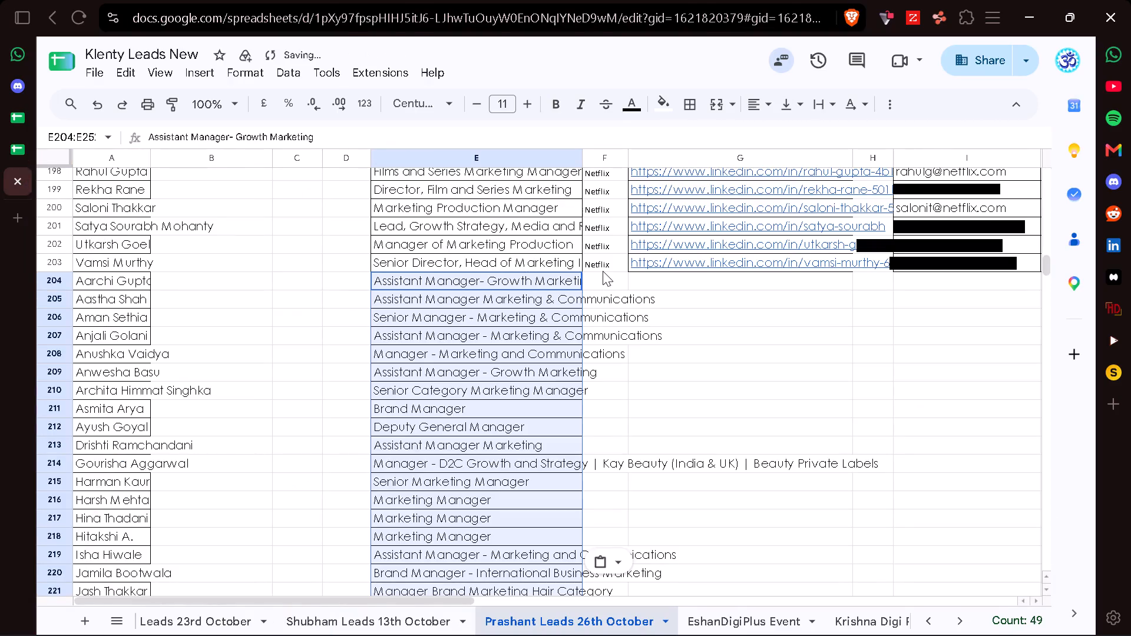
Enter the company name Nykaa in F204 and fill it down to F252 alongside the new contacts.
{"action": "left_click", "coordinate": [602, 275]}
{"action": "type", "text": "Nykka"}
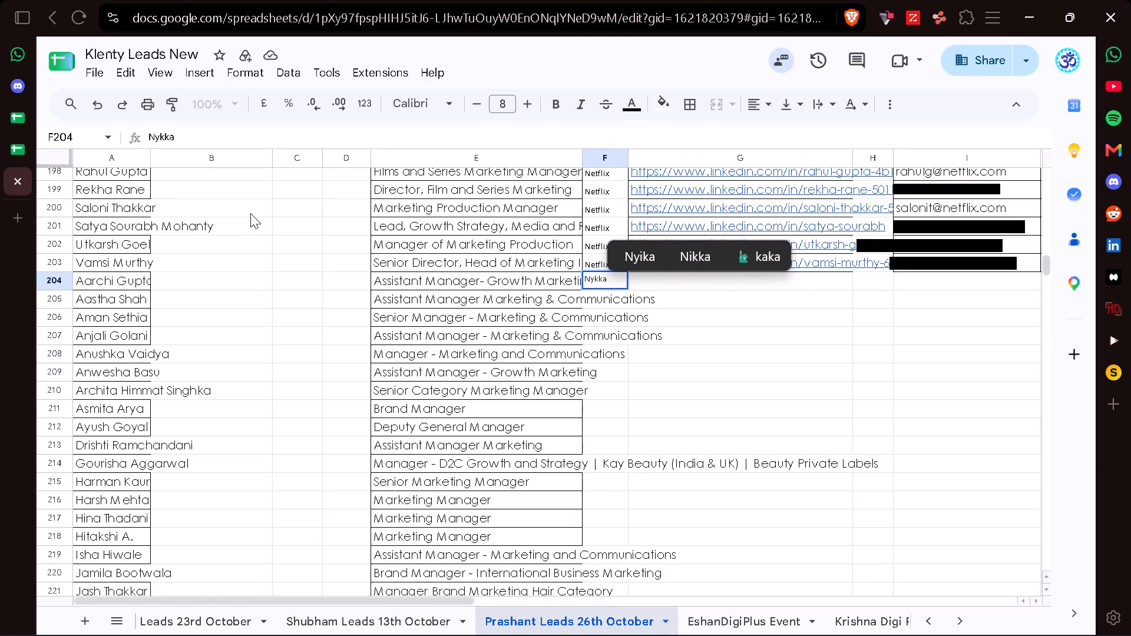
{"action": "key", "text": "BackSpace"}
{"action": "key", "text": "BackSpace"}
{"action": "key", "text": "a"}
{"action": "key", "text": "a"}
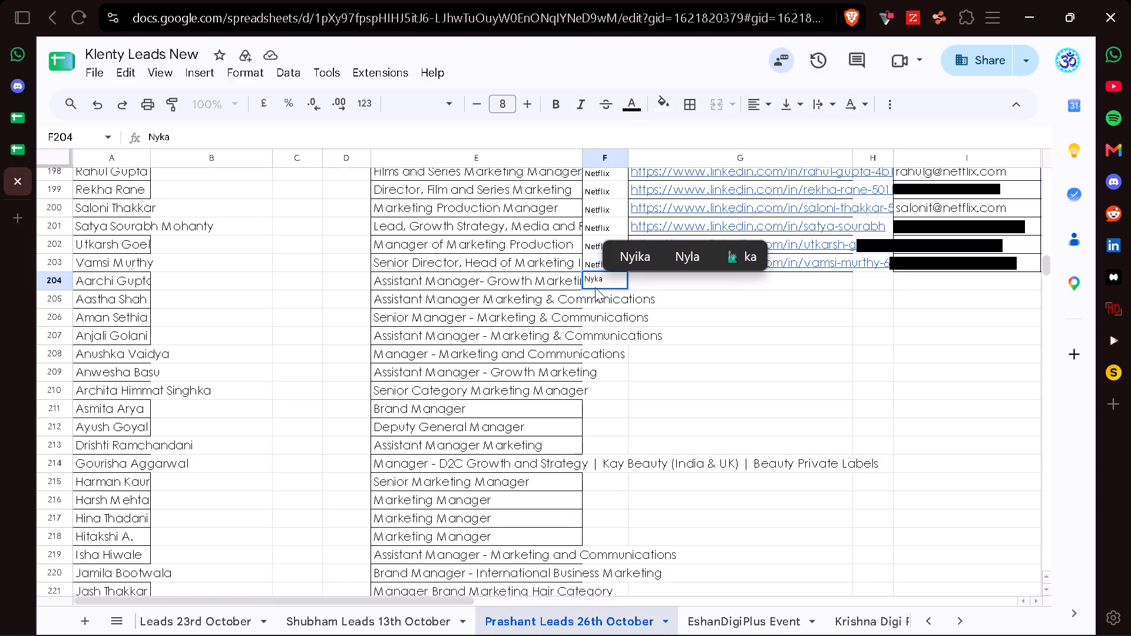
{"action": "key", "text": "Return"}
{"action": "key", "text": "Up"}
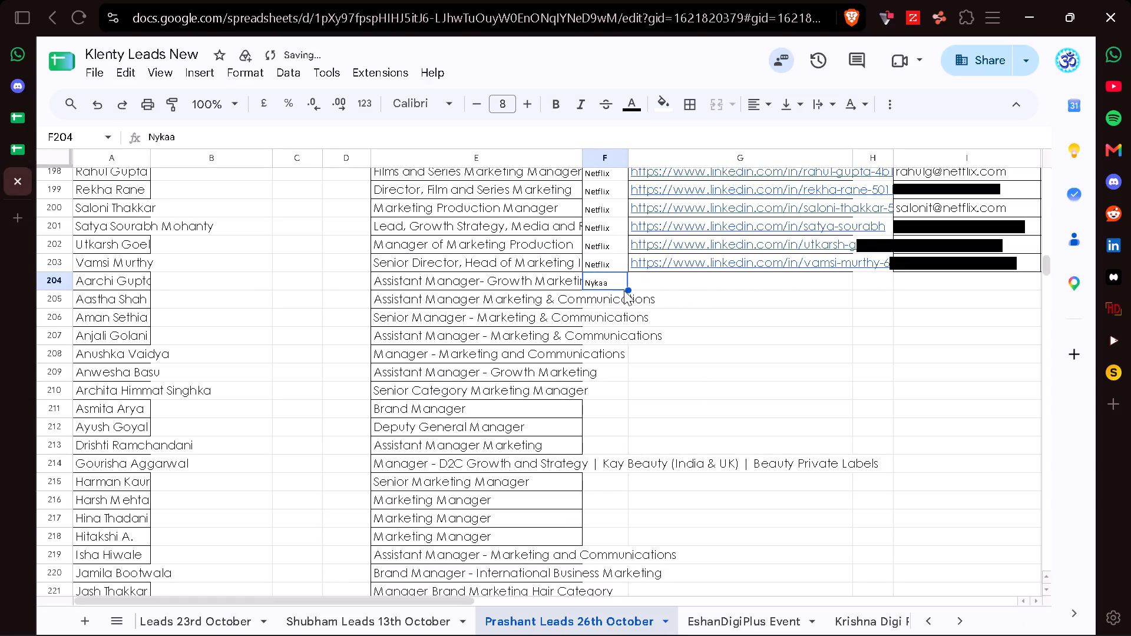
{"action": "left_click_drag", "start_coordinate": [629, 290], "coordinate": [653, 622]}
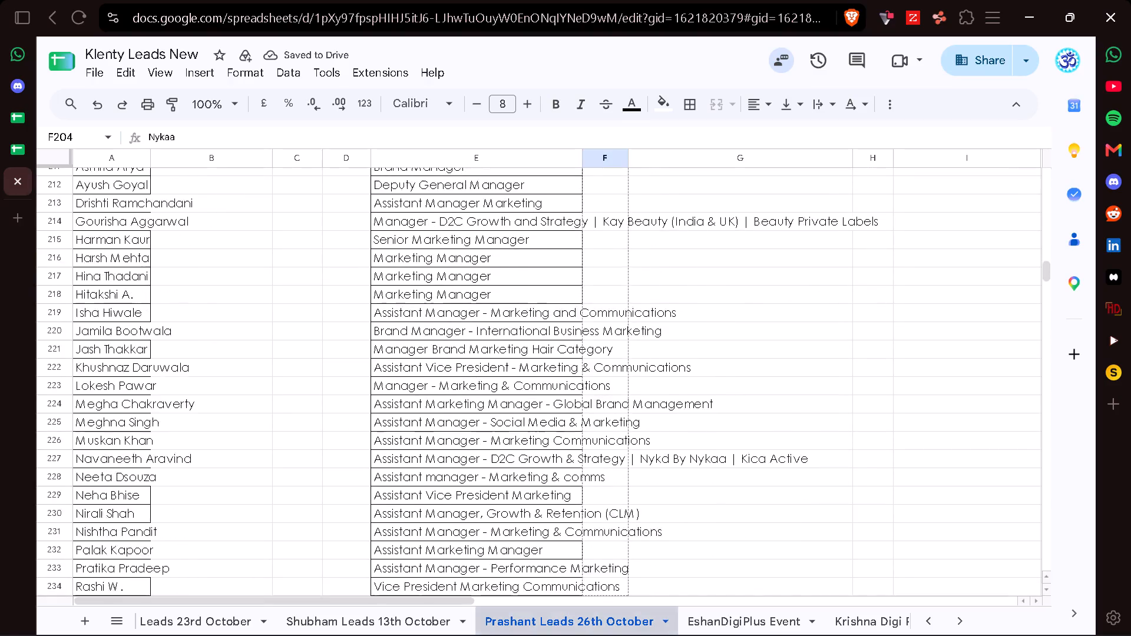
{"action": "left_click_drag", "start_coordinate": [653, 622], "coordinate": [594, 582]}
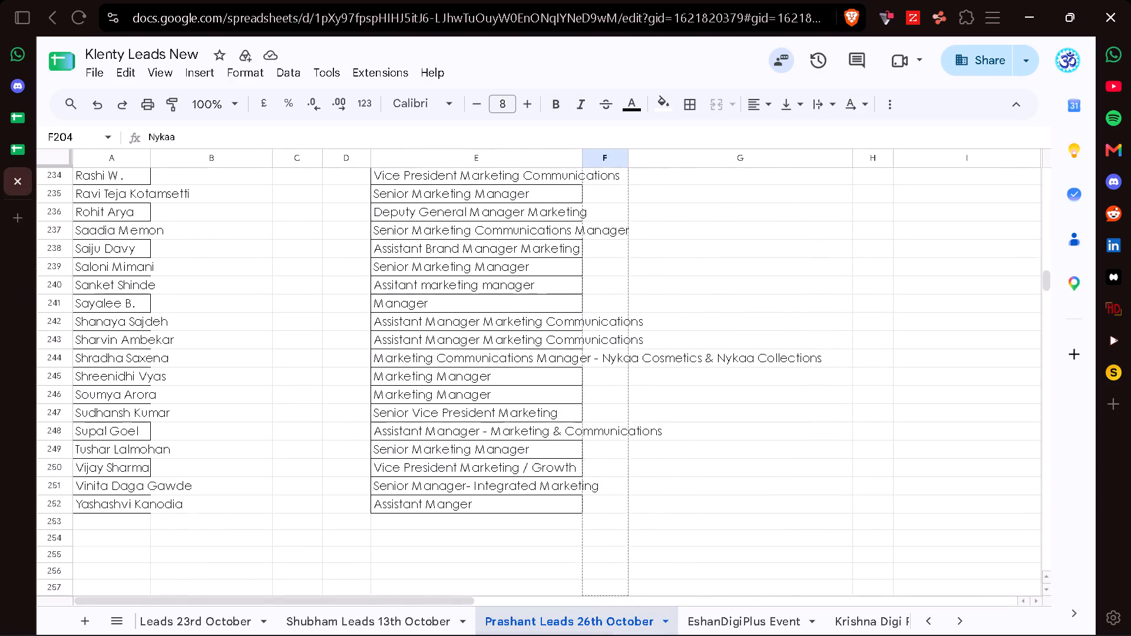
{"action": "left_click_drag", "start_coordinate": [594, 582], "coordinate": [579, 508]}
Copy the Nykaa LinkedIn links G4:G52 into Prashant Leads 26th October at G204:G252.
{"action": "scroll", "coordinate": [744, 254], "scroll_direction": "up", "scroll_amount": 3}
{"action": "scroll", "coordinate": [693, 254], "scroll_direction": "up", "scroll_amount": 1}
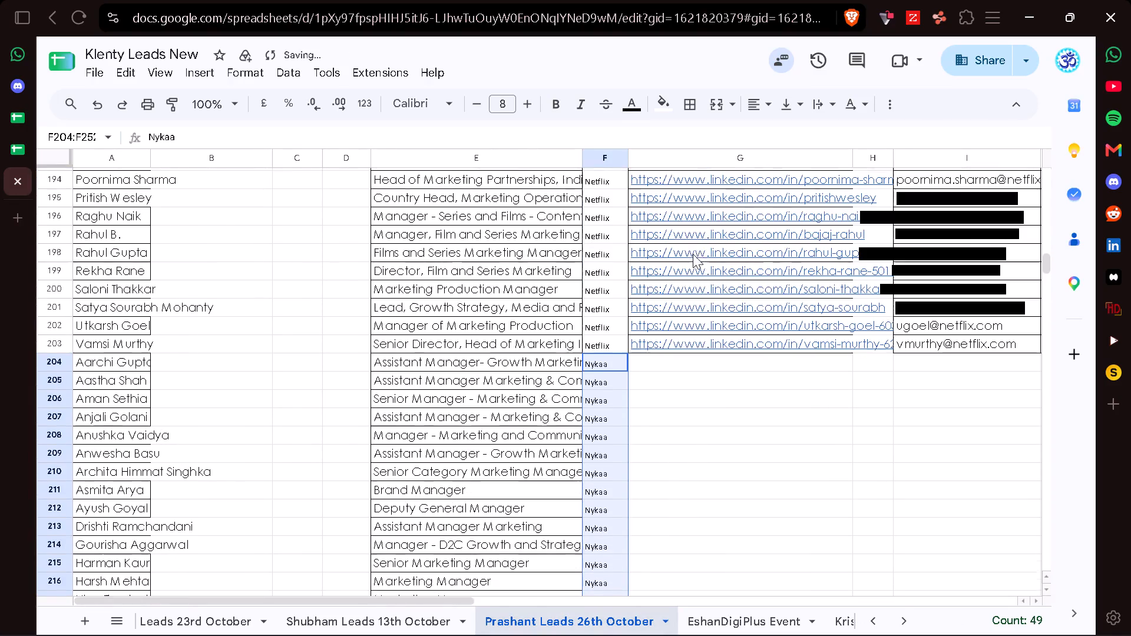
{"action": "left_click", "coordinate": [690, 368]}
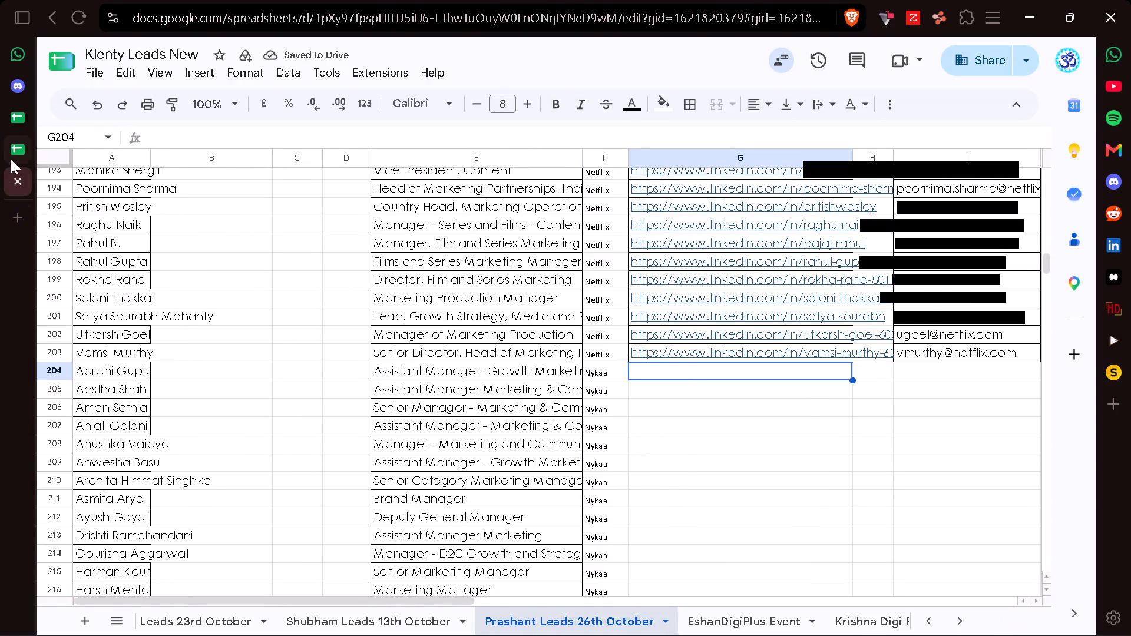
{"action": "left_click", "coordinate": [11, 159]}
{"action": "scroll", "coordinate": [584, 286], "scroll_direction": "left", "scroll_amount": 7}
{"action": "scroll", "coordinate": [584, 286], "scroll_direction": "up", "scroll_amount": 6}
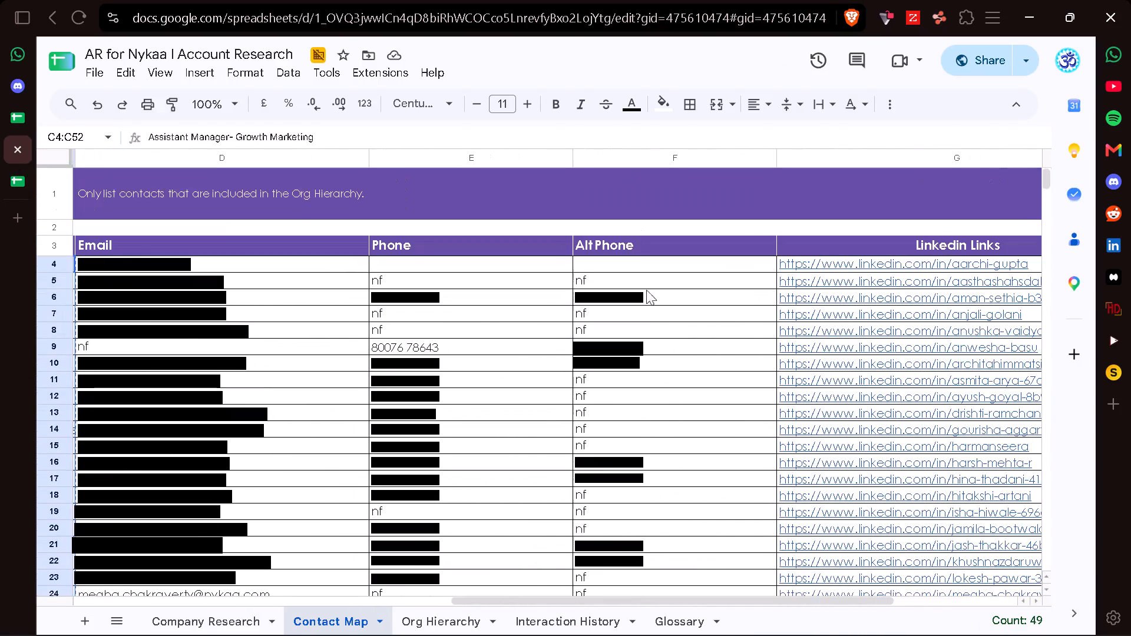
{"action": "left_click", "coordinate": [890, 264]}
{"action": "key", "text": "ctrl+shift+Down"}
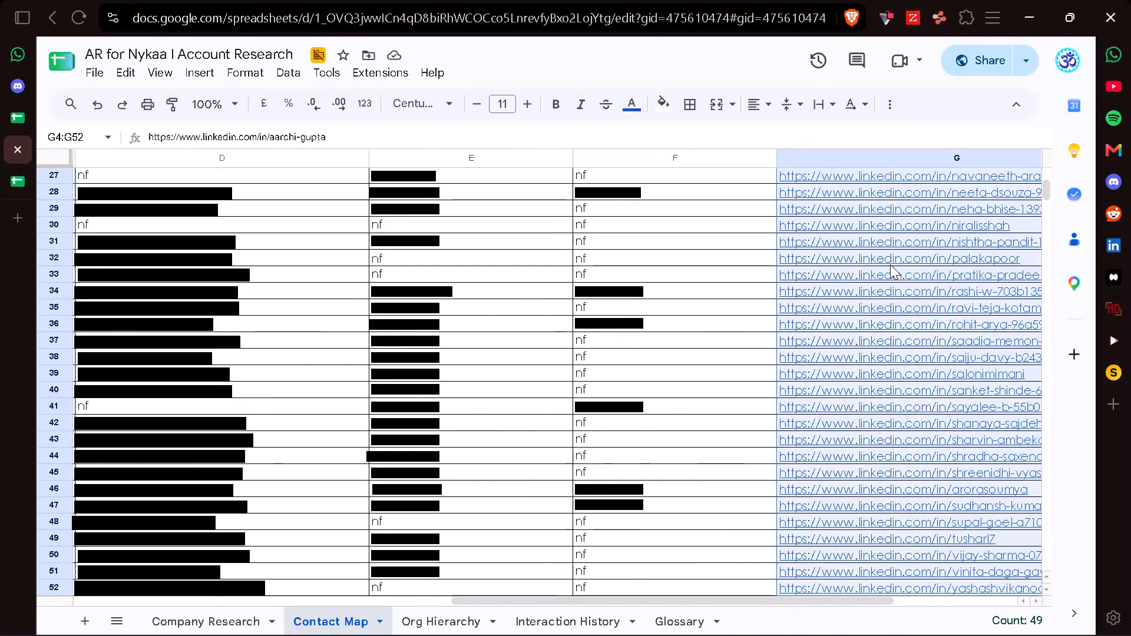
{"action": "key", "text": "ctrl+c"}
{"action": "scroll", "coordinate": [890, 264], "scroll_direction": "down", "scroll_amount": 1}
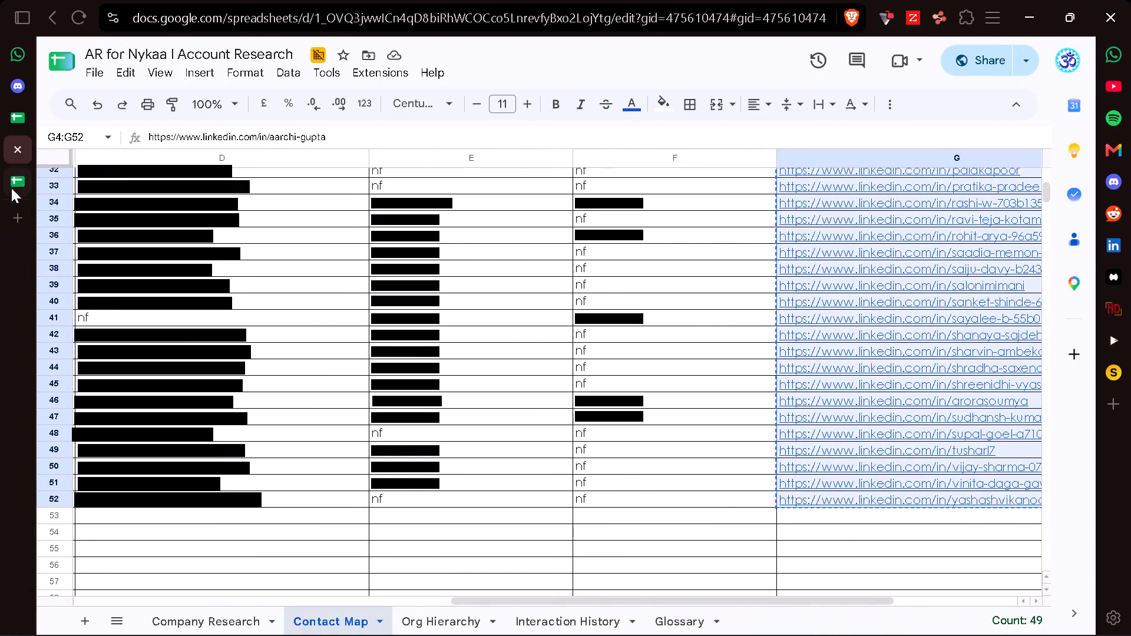
{"action": "left_click", "coordinate": [13, 187]}
{"action": "key", "text": "ctrl+v"}
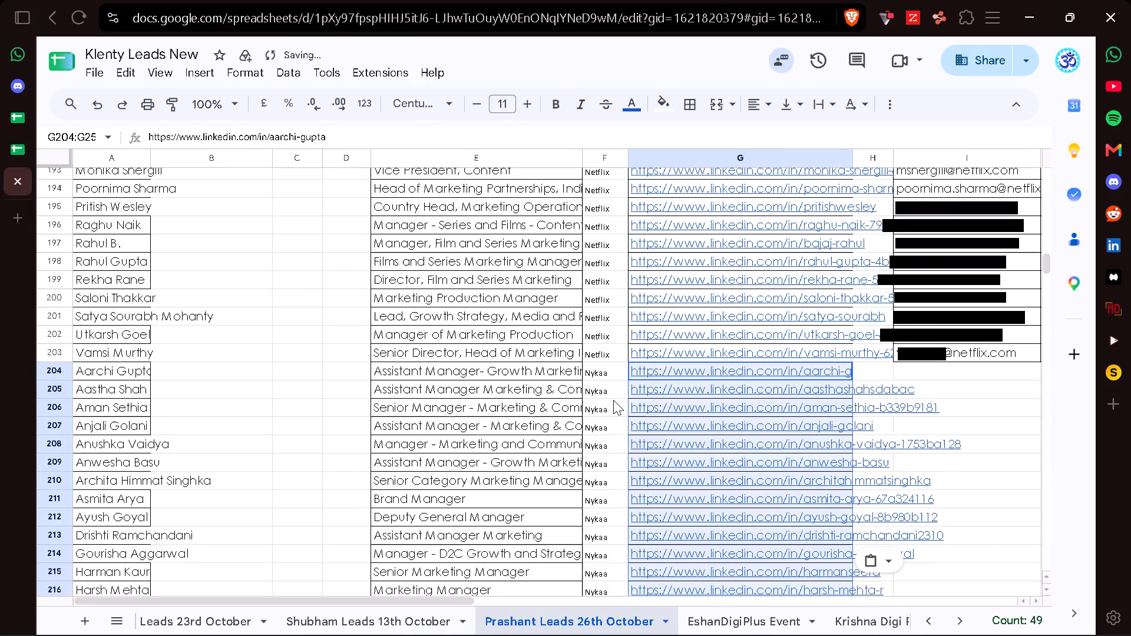
Copy the Nykaa emails, phones and alternate phones D4:F52 into Prashant Leads 26th October at I204:K252.
{"action": "scroll", "coordinate": [613, 400], "scroll_direction": "left", "scroll_amount": 3}
{"action": "scroll", "coordinate": [613, 400], "scroll_direction": "down", "scroll_amount": 1}
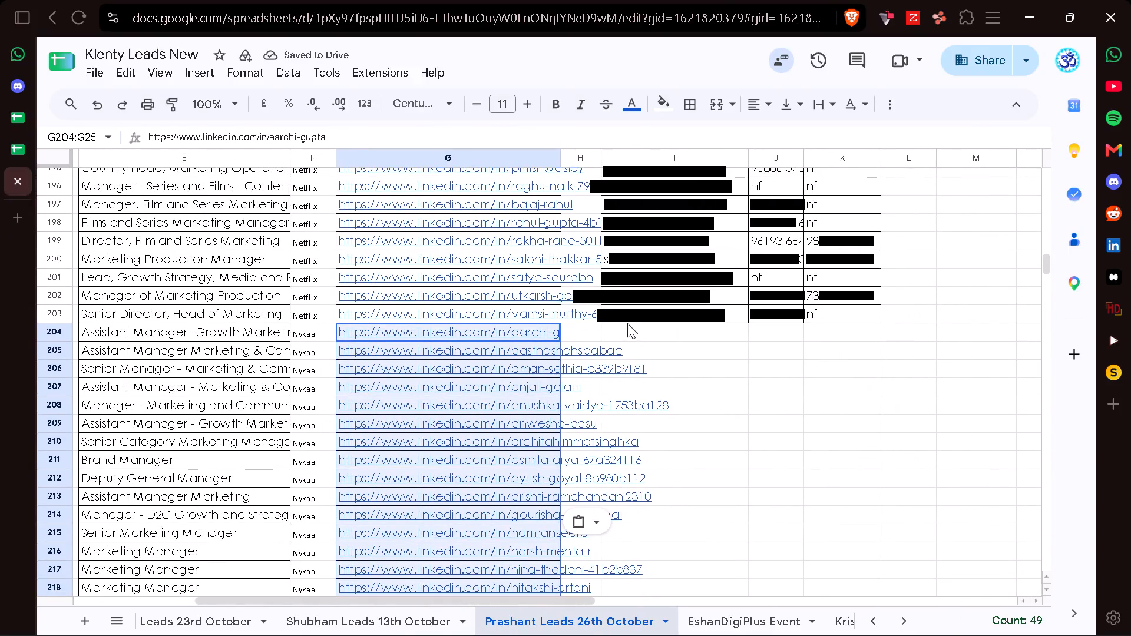
{"action": "left_click", "coordinate": [627, 323]}
{"action": "key", "text": "Down"}
{"action": "left_click", "coordinate": [19, 150]}
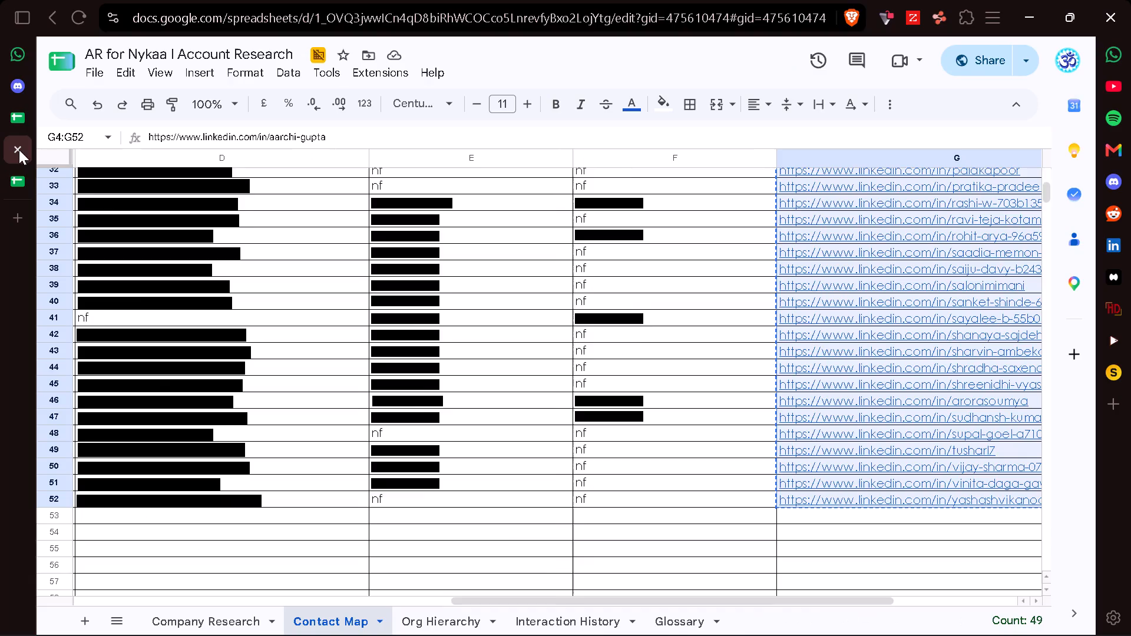
{"action": "scroll", "coordinate": [454, 211], "scroll_direction": "up", "scroll_amount": 7}
{"action": "left_click", "coordinate": [283, 262]}
{"action": "key", "text": "shift+Right"}
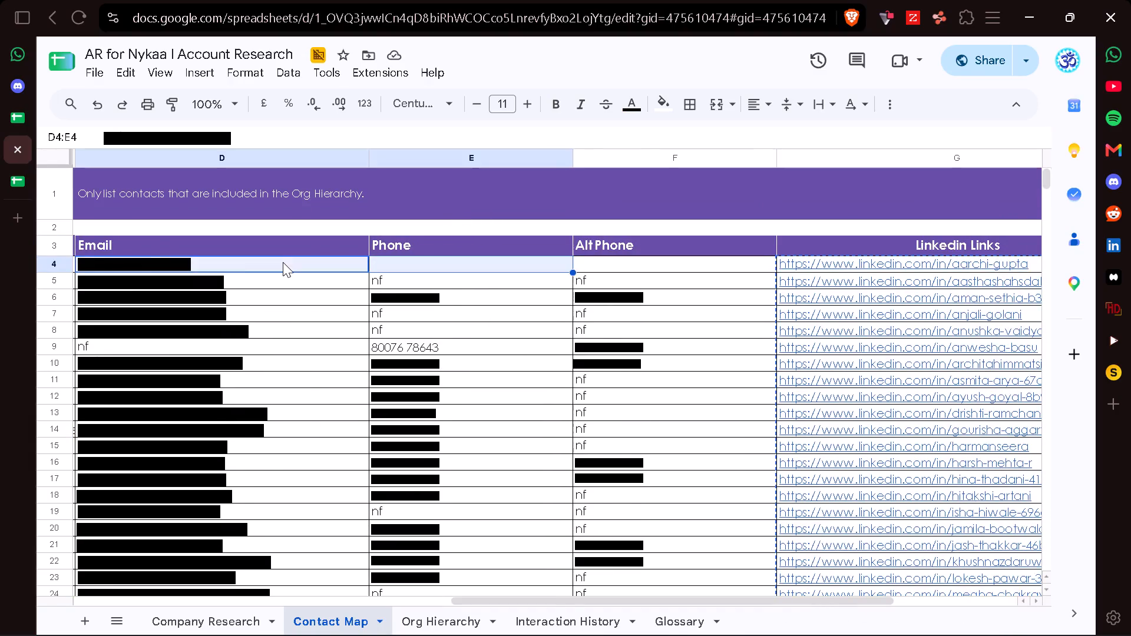
{"action": "key", "text": "shift+Right"}
{"action": "key", "text": "ctrl+shift+Down"}
{"action": "key", "text": "ctrl+c"}
{"action": "scroll", "coordinate": [283, 262], "scroll_direction": "down", "scroll_amount": 1}
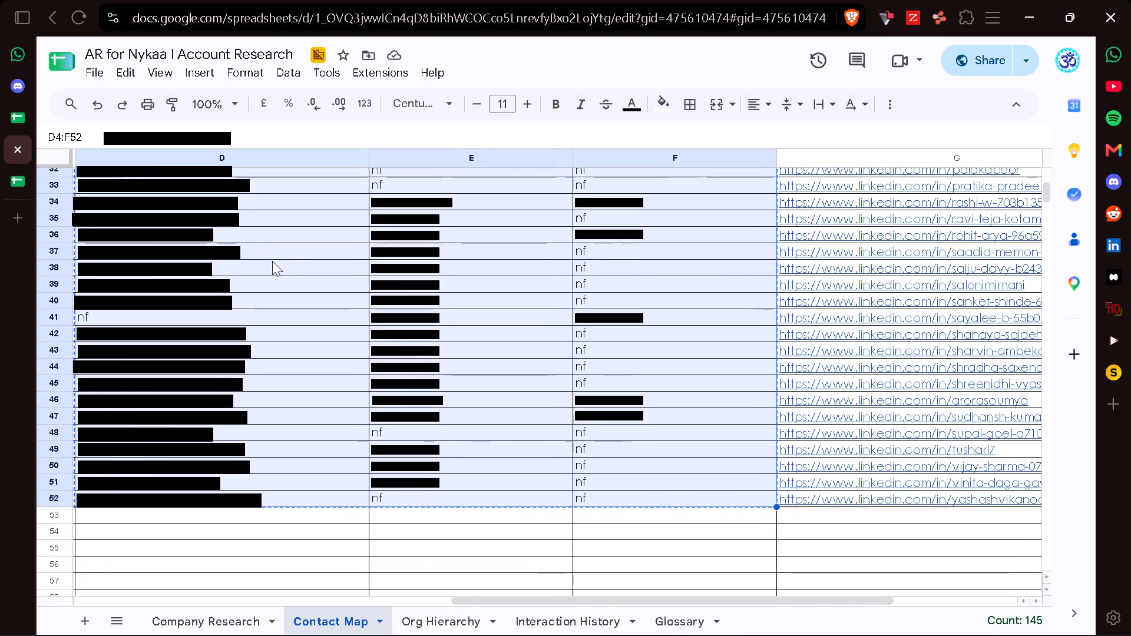
{"action": "left_click", "coordinate": [24, 181]}
{"action": "key", "text": "ctrl+v"}
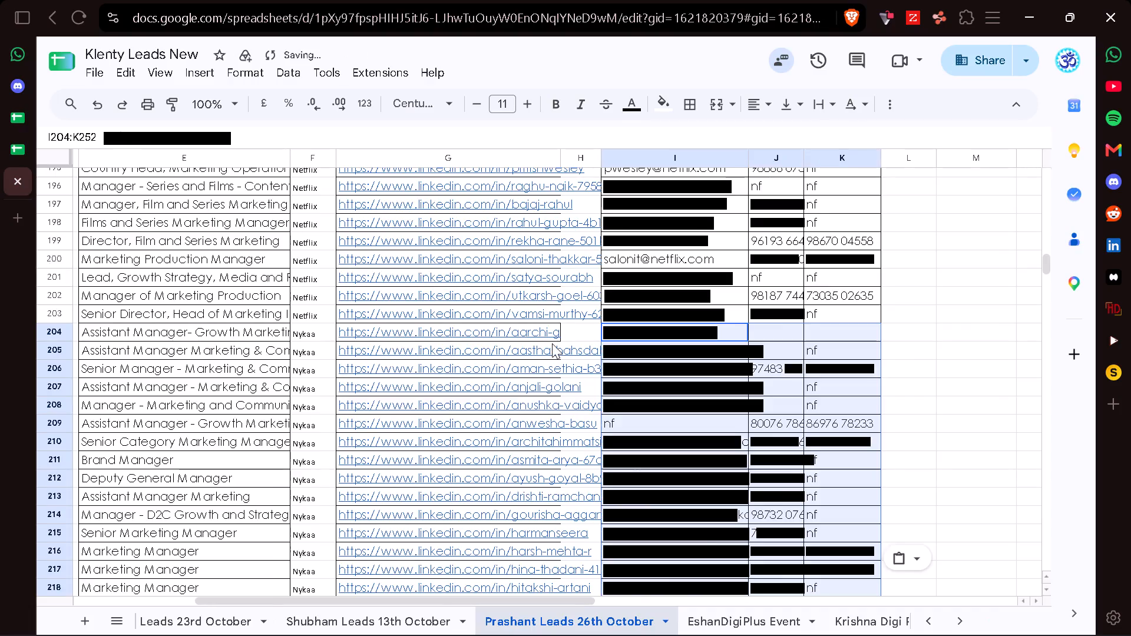
Close the Nykaa file and open the Contact Map of Prime Video & Amazon MGM Studios from the AR Master Sheet.
{"action": "scroll", "coordinate": [552, 343], "scroll_direction": "down", "scroll_amount": 3}
{"action": "scroll", "coordinate": [487, 452], "scroll_direction": "down", "scroll_amount": 2}
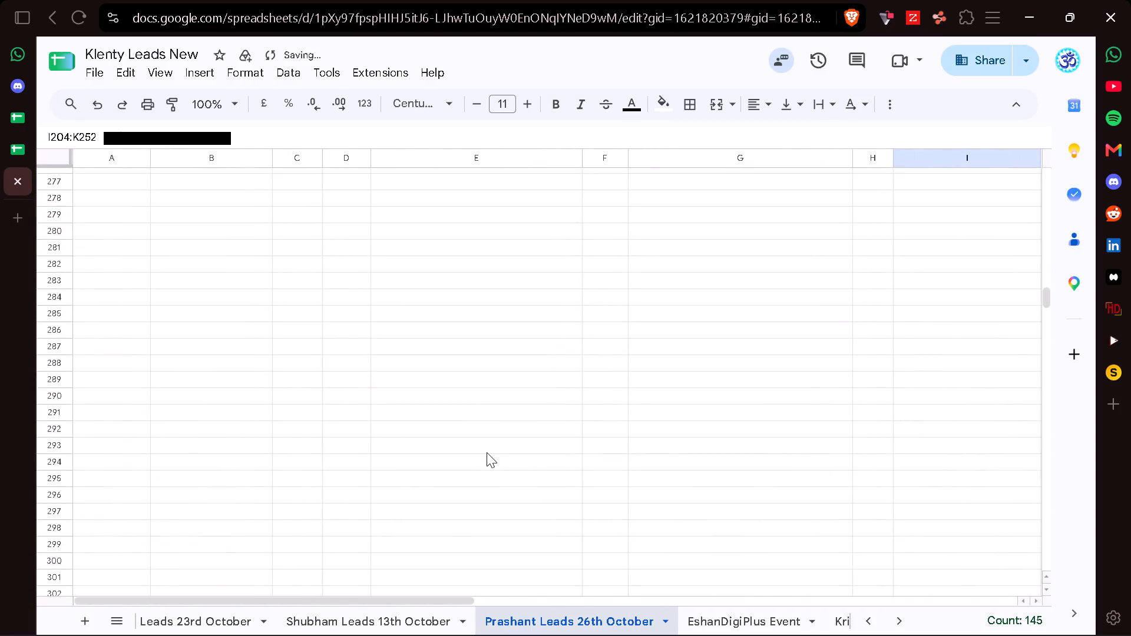
{"action": "scroll", "coordinate": [487, 452], "scroll_direction": "down", "scroll_amount": 1}
{"action": "scroll", "coordinate": [487, 452], "scroll_direction": "up", "scroll_amount": 6}
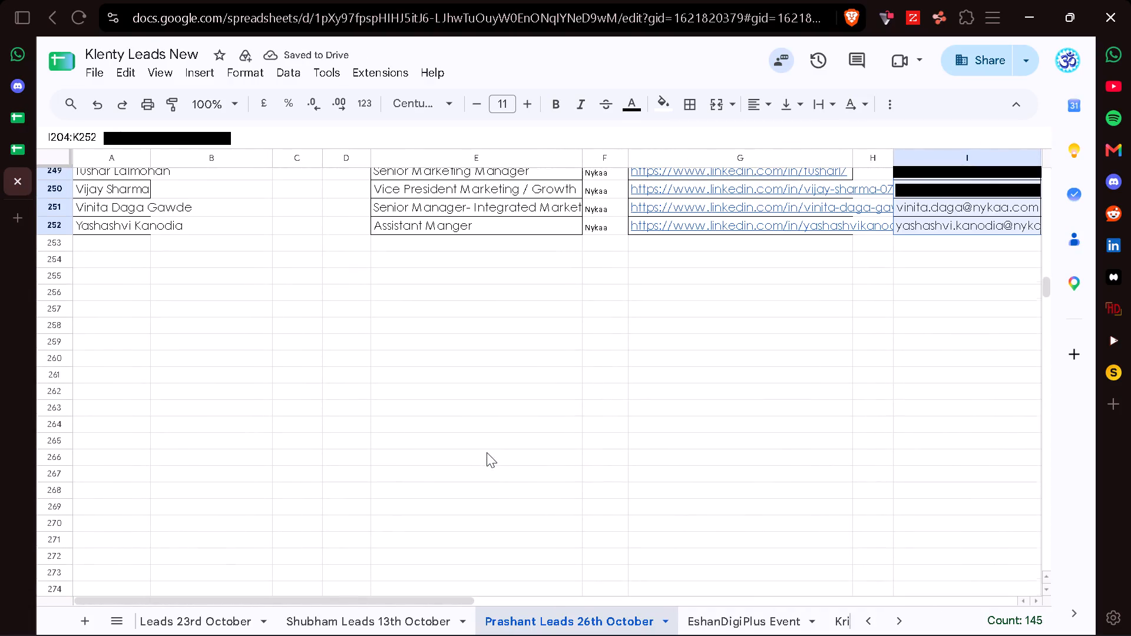
{"action": "scroll", "coordinate": [487, 452], "scroll_direction": "up", "scroll_amount": 1}
{"action": "left_click", "coordinate": [9, 144]}
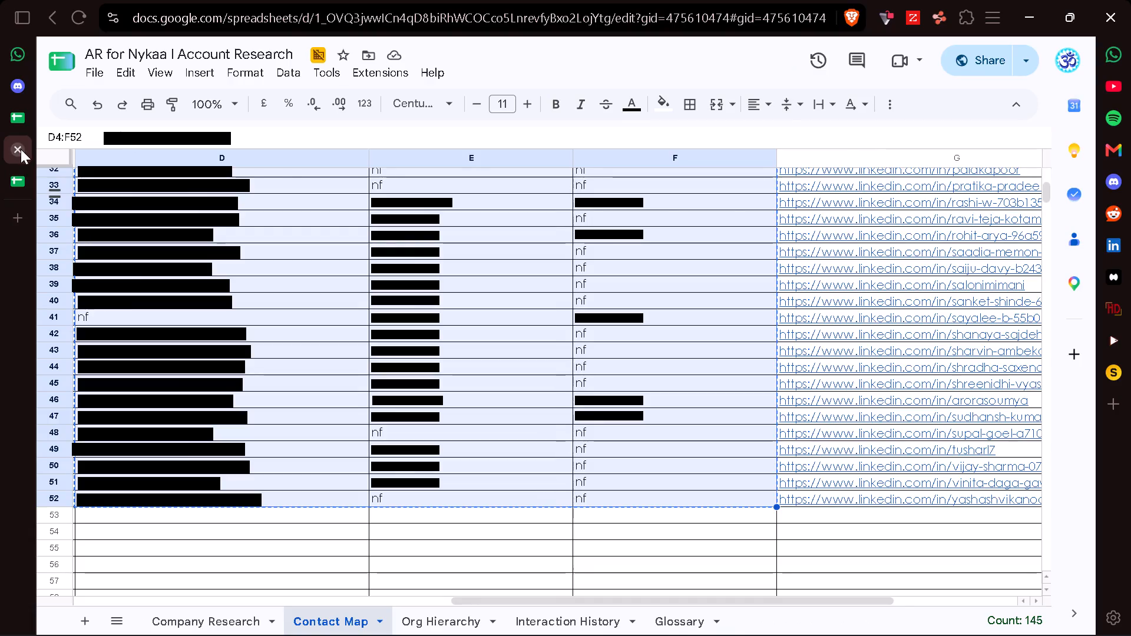
{"action": "left_click", "coordinate": [21, 149]}
{"action": "left_click", "coordinate": [21, 125]}
{"action": "key", "text": "Down"}
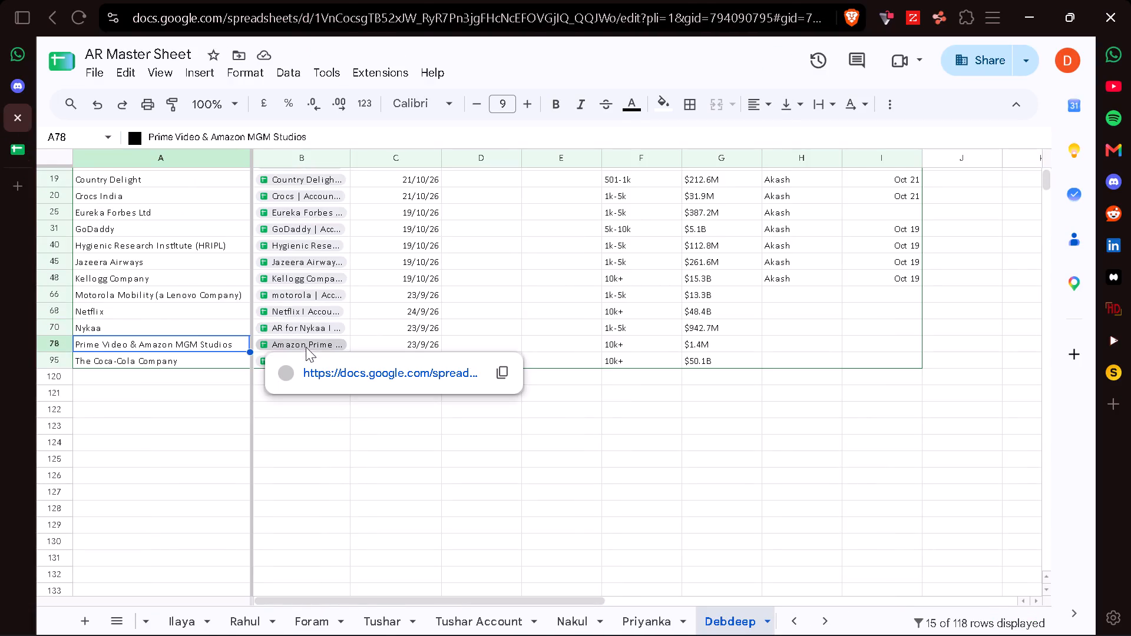
{"action": "left_click", "coordinate": [338, 373]}
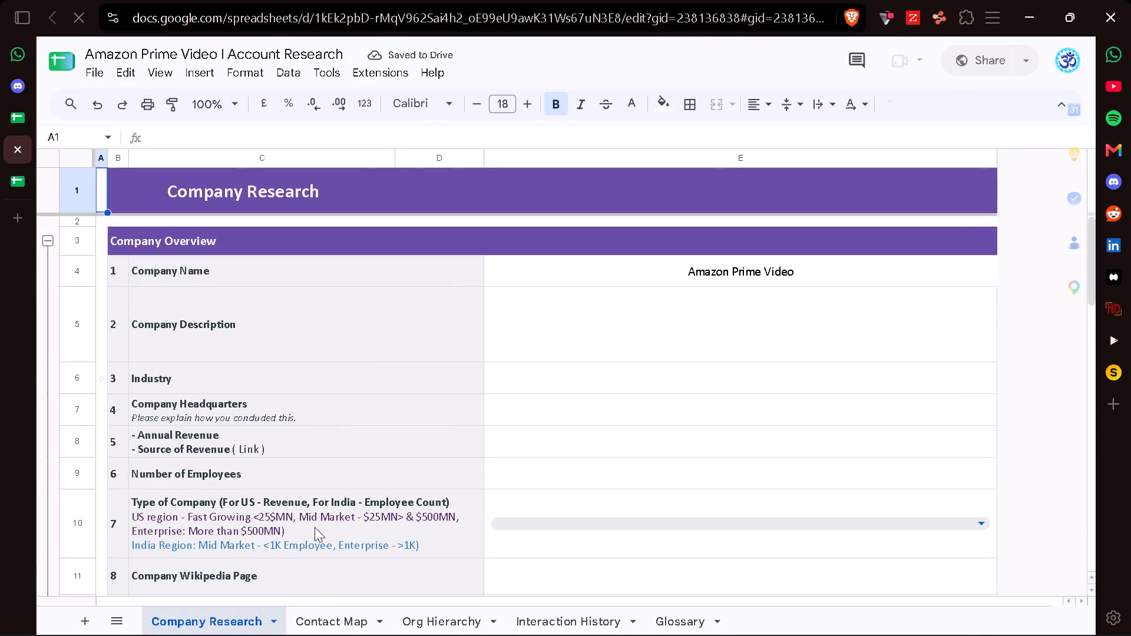
{"action": "left_click", "coordinate": [328, 620]}
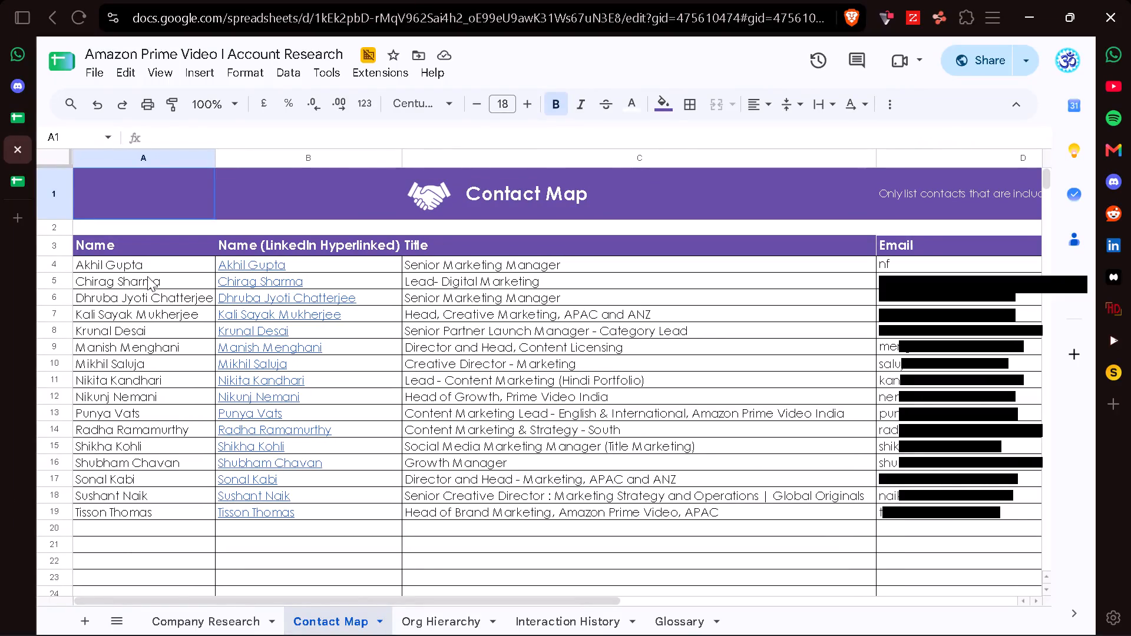
Copy the Amazon Prime Video contact names A4:A19 into Prashant Leads 26th October at A253:A268.
{"action": "left_click", "coordinate": [147, 274]}
{"action": "key", "text": "ctrl+shift+Down"}
{"action": "key", "text": "ctrl+c"}
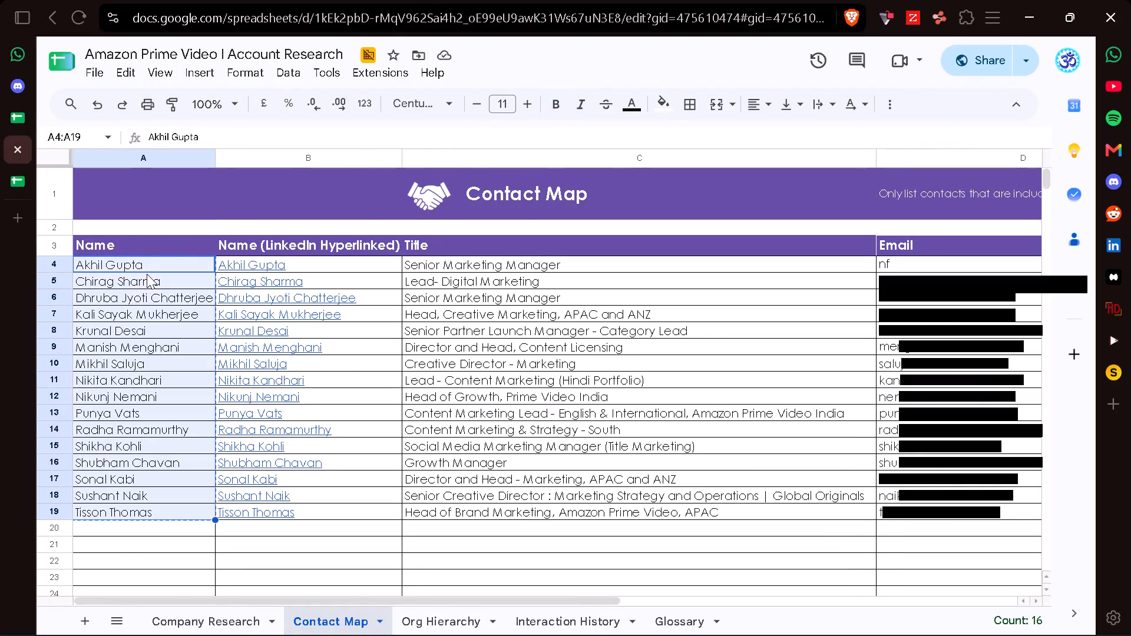
{"action": "left_click", "coordinate": [6, 178]}
{"action": "left_click", "coordinate": [110, 247]}
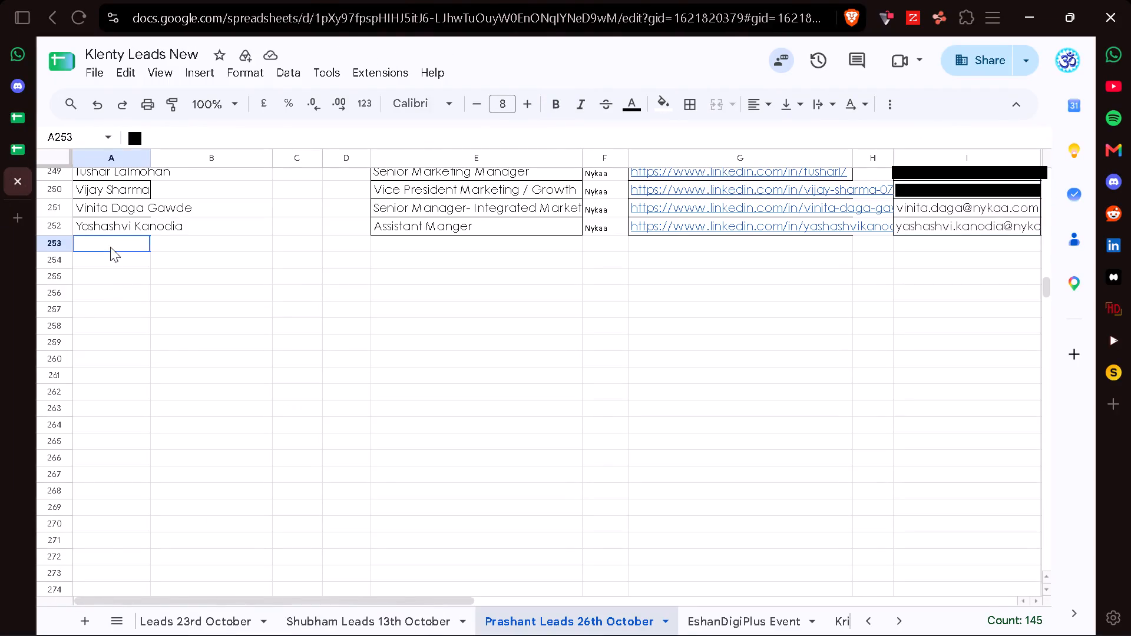
{"action": "key", "text": "ctrl+v"}
Copy the Amazon Prime Video job titles C4:C19 into Prashant Leads 26th October at E253:E268.
{"action": "key", "text": "Right"}
{"action": "key", "text": "Right"}
{"action": "key", "text": "Right"}
{"action": "key", "text": "Right"}
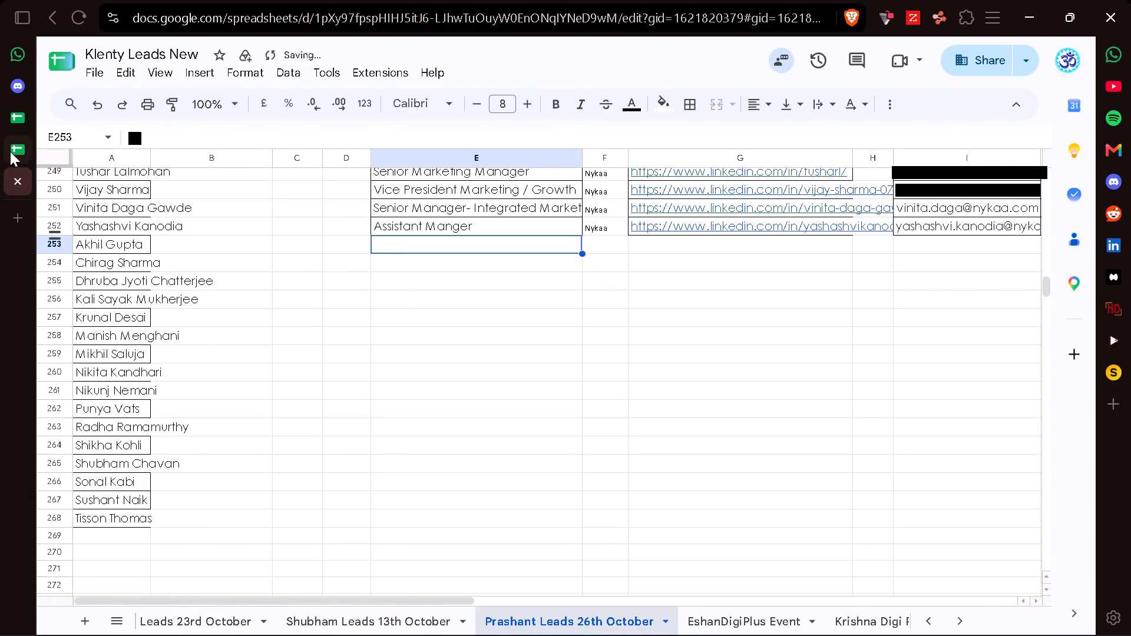
{"action": "left_click", "coordinate": [10, 151]}
{"action": "left_click", "coordinate": [442, 257]}
{"action": "key", "text": "Down"}
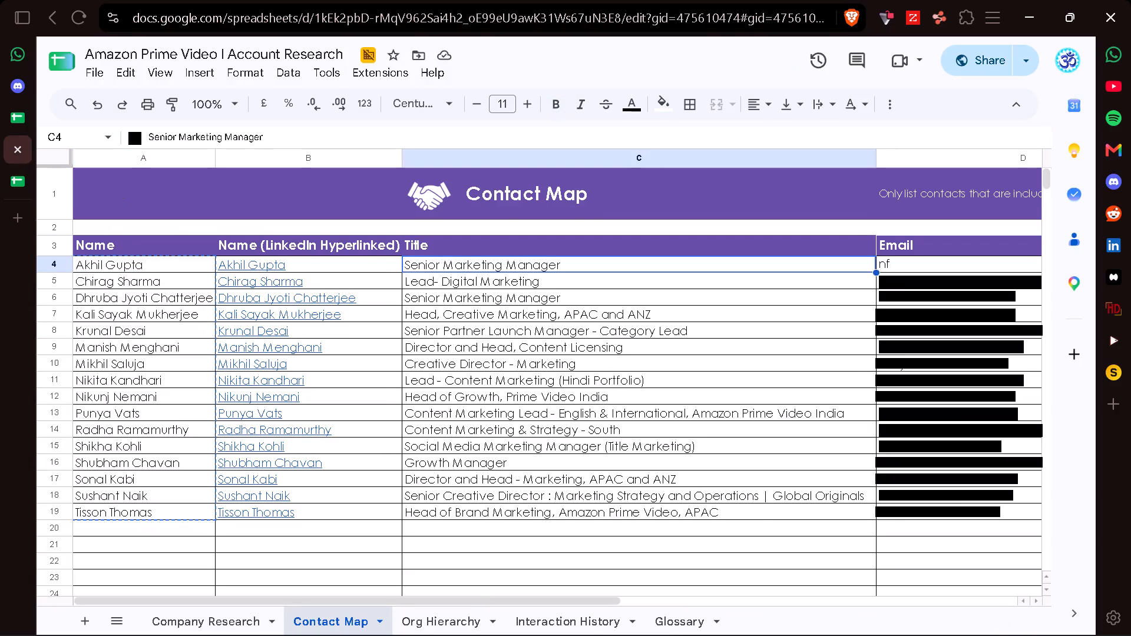
{"action": "key", "text": "ctrl+shift+Down"}
{"action": "key", "text": "ctrl+c"}
{"action": "left_click", "coordinate": [14, 180]}
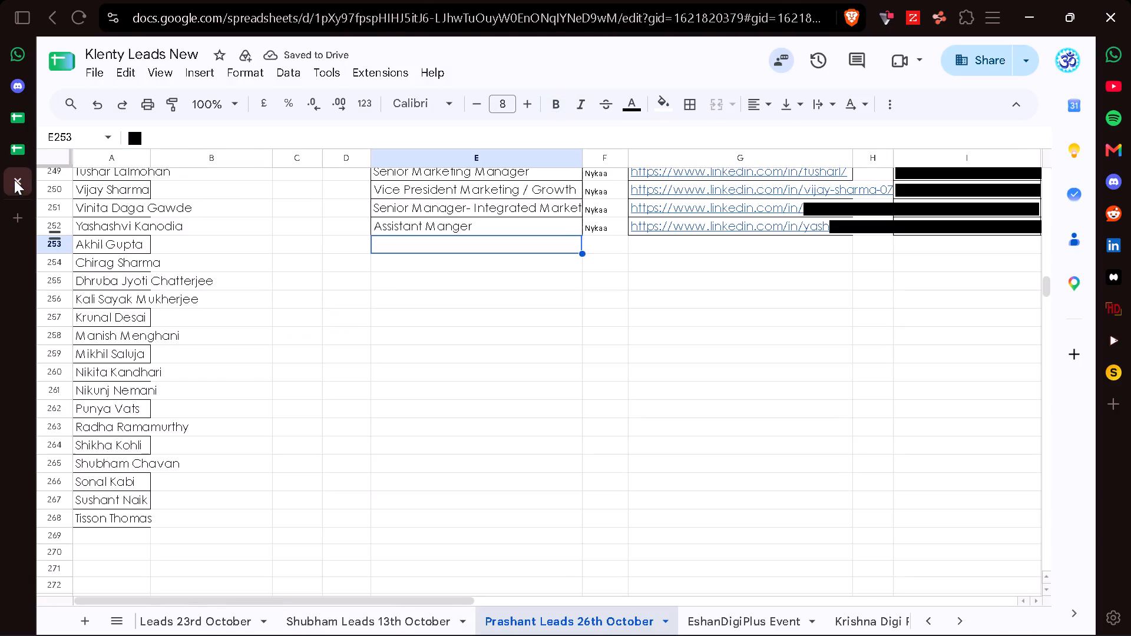
{"action": "key", "text": "ctrl+v"}
Enter the company name Amazon Pime Video in F253 and fill it down to F268 alongside the new contacts.
{"action": "left_click", "coordinate": [600, 242]}
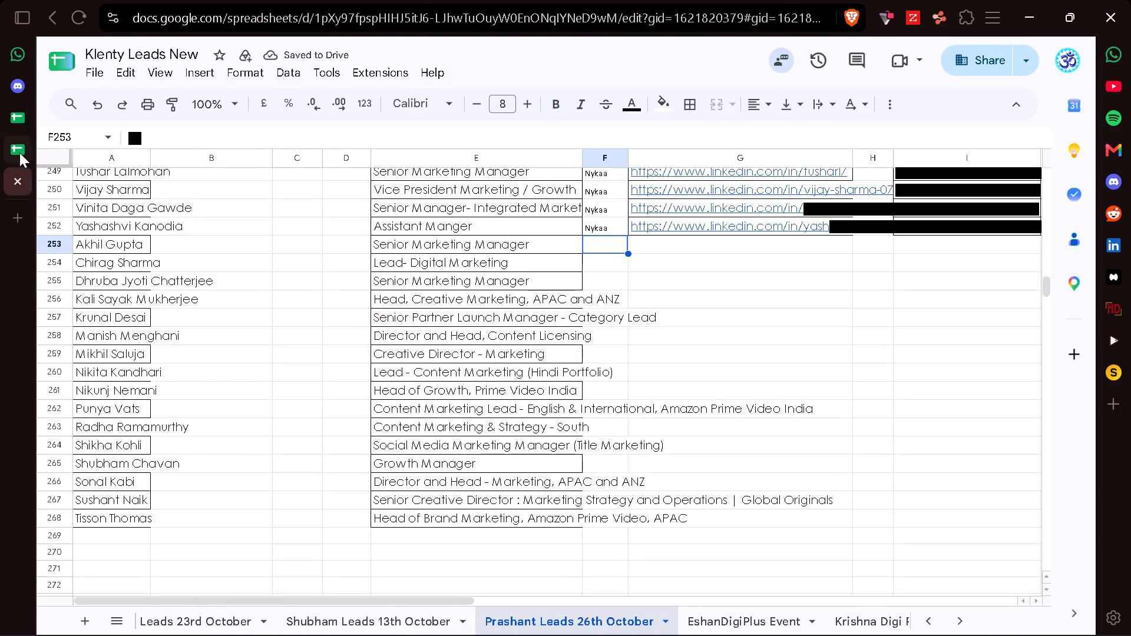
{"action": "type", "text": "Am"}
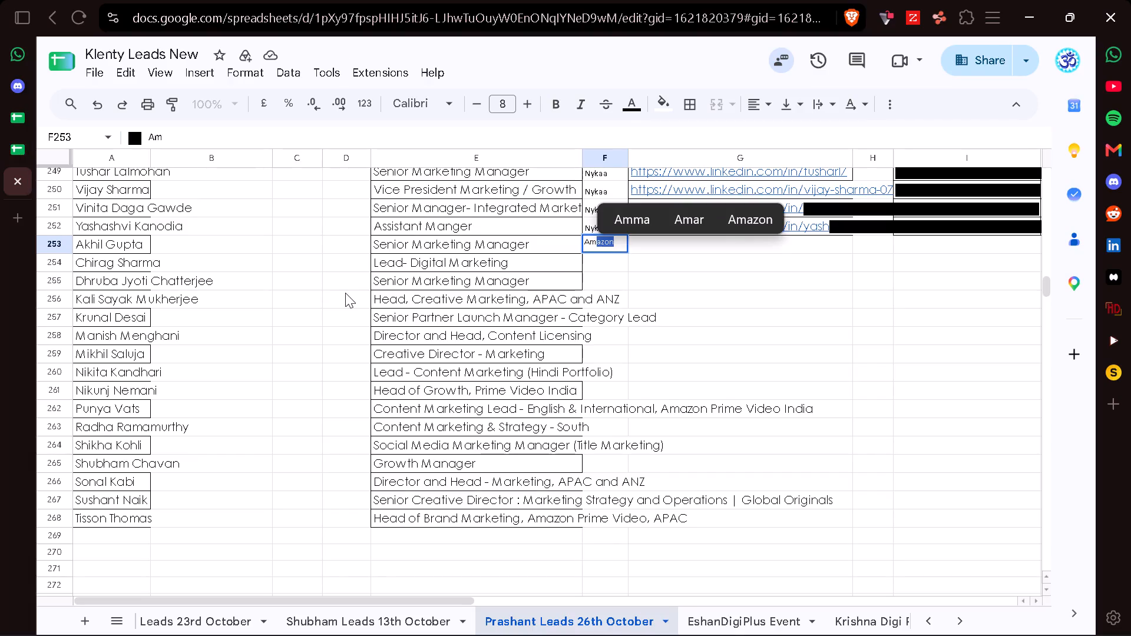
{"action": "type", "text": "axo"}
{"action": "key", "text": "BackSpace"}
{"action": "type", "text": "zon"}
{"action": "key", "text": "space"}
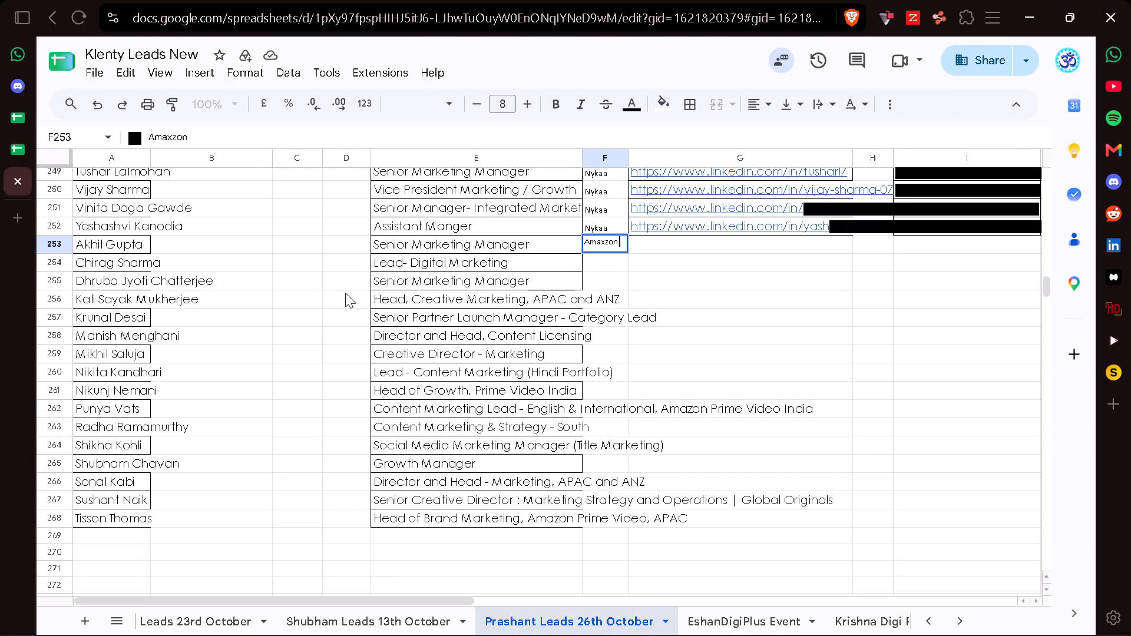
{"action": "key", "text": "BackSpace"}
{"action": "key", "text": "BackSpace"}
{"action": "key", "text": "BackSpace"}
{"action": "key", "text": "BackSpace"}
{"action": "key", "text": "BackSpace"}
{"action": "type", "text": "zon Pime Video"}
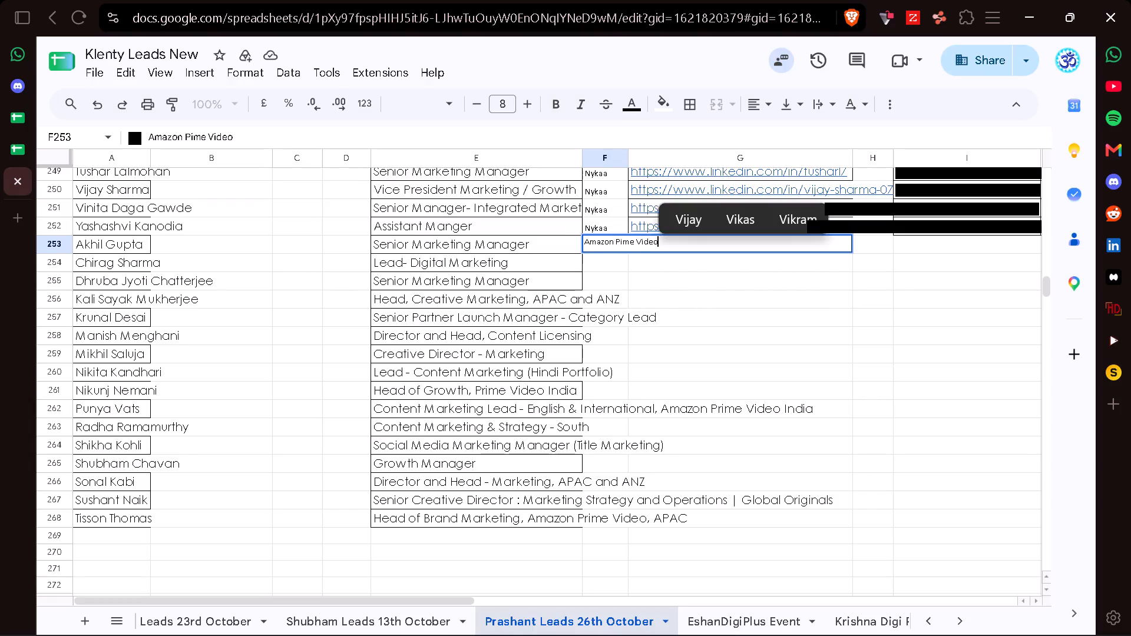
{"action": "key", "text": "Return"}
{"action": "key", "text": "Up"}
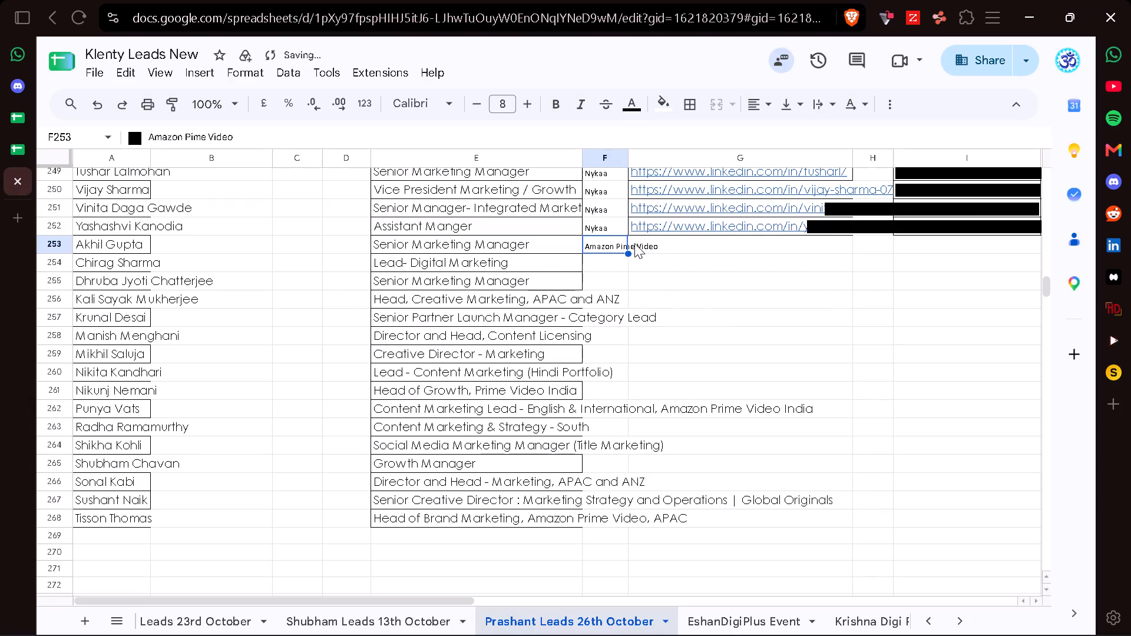
{"action": "left_click_drag", "start_coordinate": [627, 253], "coordinate": [631, 529]}
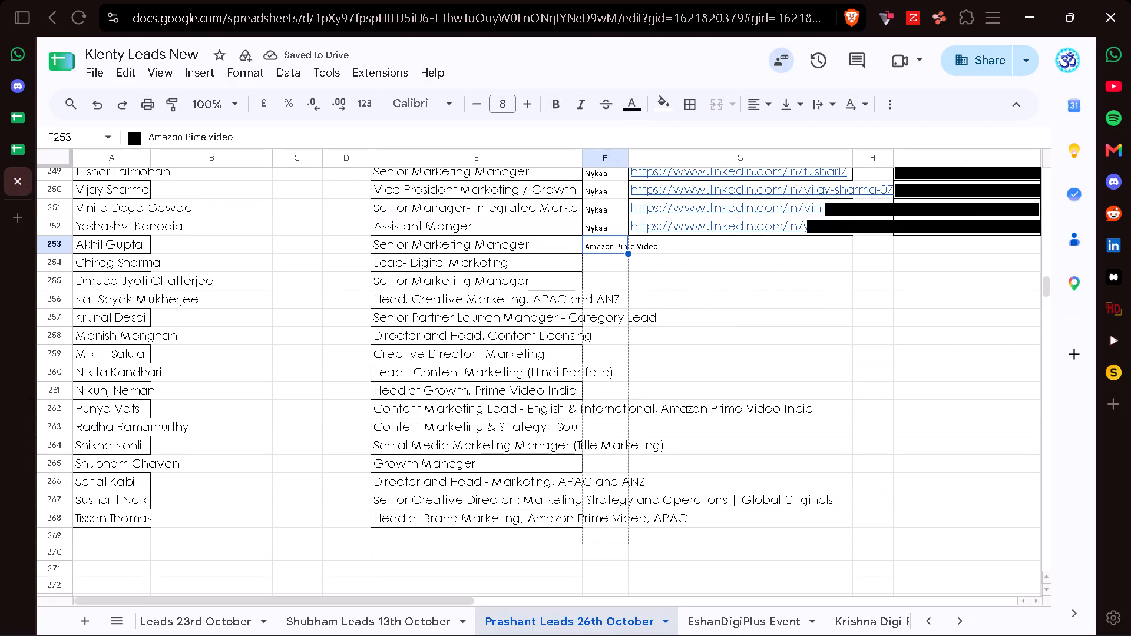
{"action": "left_click_drag", "start_coordinate": [631, 529], "coordinate": [627, 525]}
Copy the Amazon Prime Video emails, phones and alternate phones D4:F19 into Prashant Leads 26th October at I253:K268.
{"action": "left_click", "coordinate": [716, 244]}
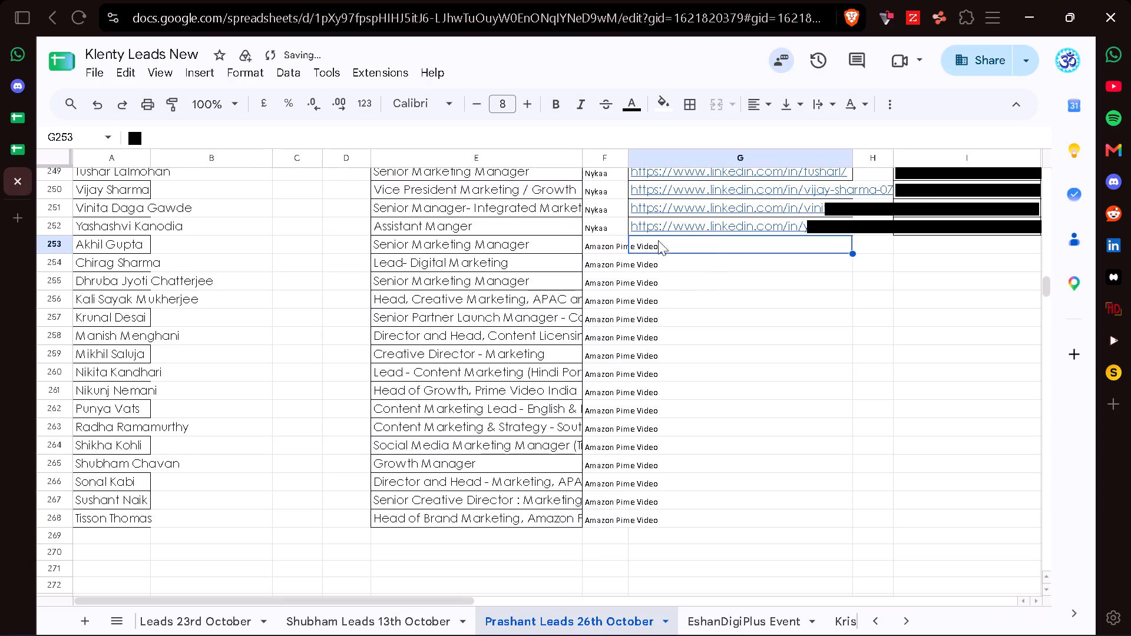
{"action": "left_click", "coordinate": [14, 154]}
{"action": "scroll", "coordinate": [653, 296], "scroll_direction": "left", "scroll_amount": 3}
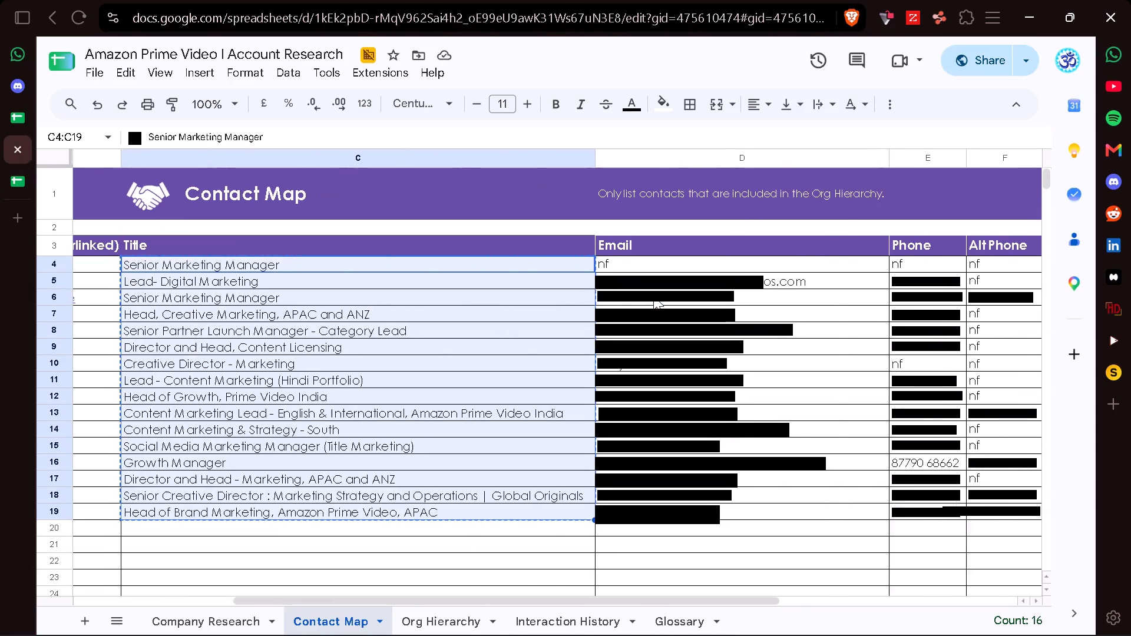
{"action": "scroll", "coordinate": [653, 296], "scroll_direction": "left", "scroll_amount": 1}
{"action": "left_click", "coordinate": [623, 259]}
{"action": "key", "text": "shift+Right"}
{"action": "key", "text": "shift+Right"}
{"action": "key", "text": "ctrl+shift+Down"}
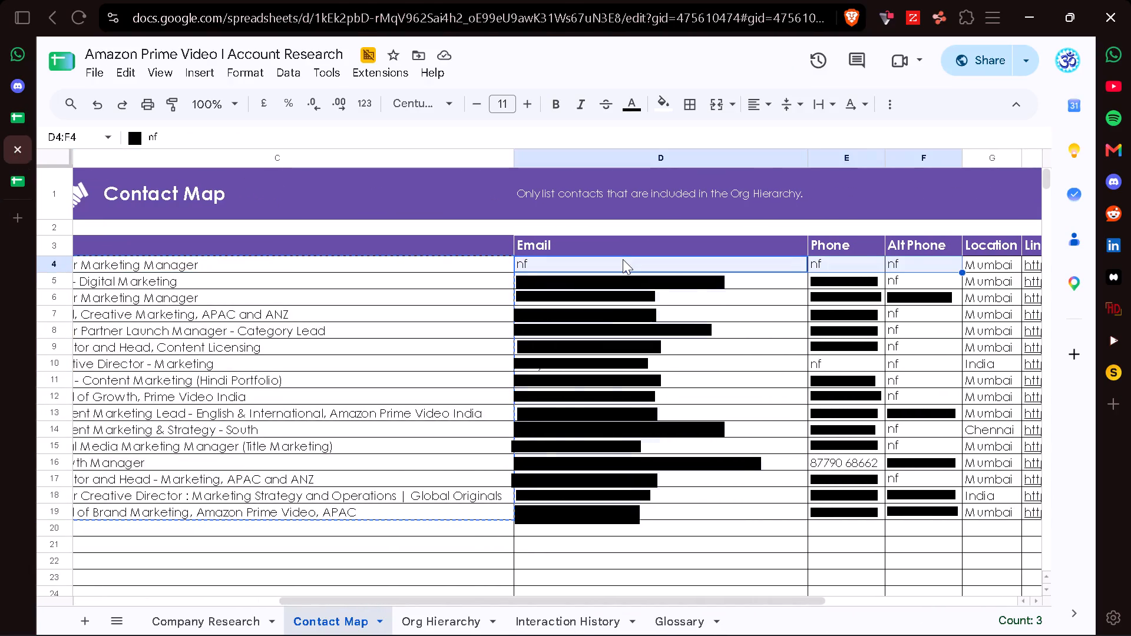
{"action": "key", "text": "ctrl+c"}
{"action": "left_click", "coordinate": [22, 187]}
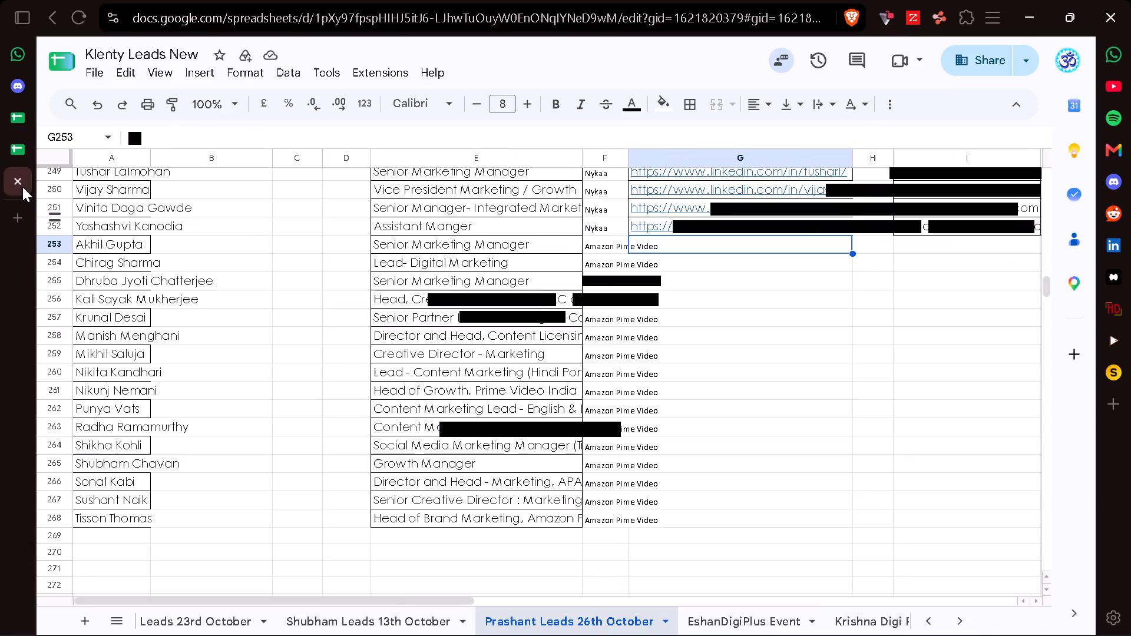
{"action": "key", "text": "ctrl+v"}
{"action": "scroll", "coordinate": [543, 302], "scroll_direction": "left", "scroll_amount": 4}
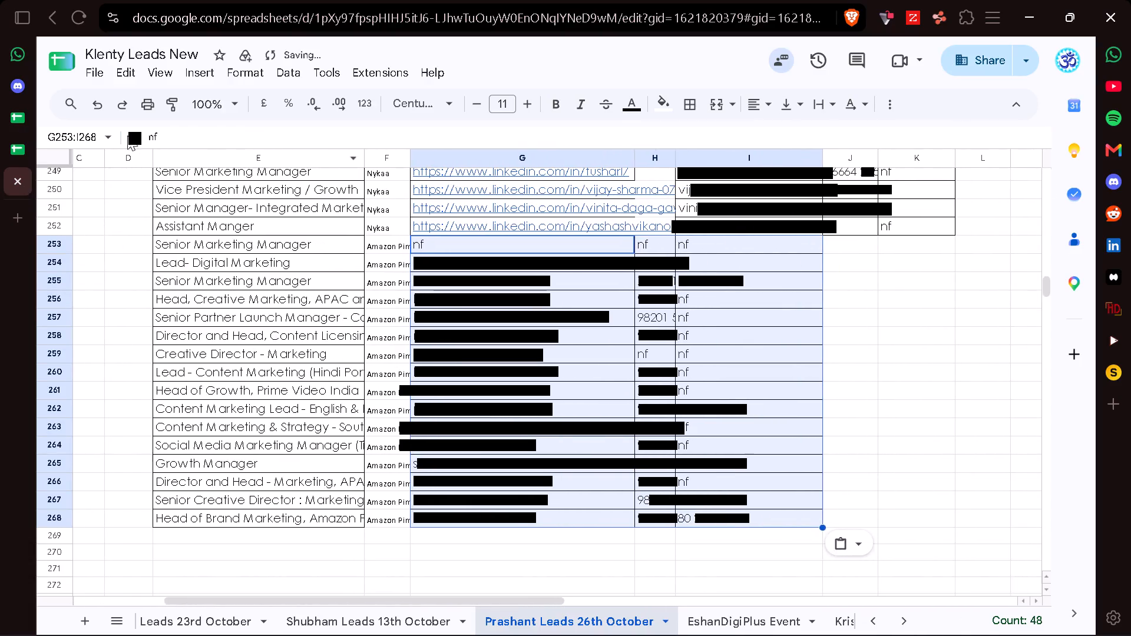
{"action": "left_click", "coordinate": [102, 94]}
{"action": "left_click", "coordinate": [702, 249]}
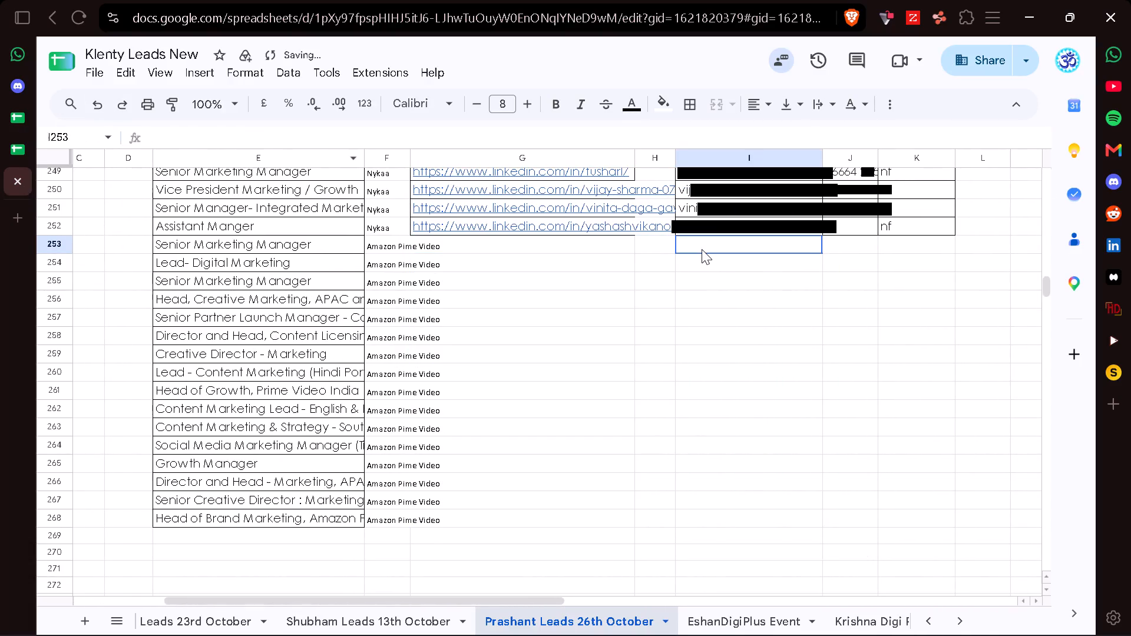
{"action": "key", "text": "ctrl+v"}
Copy the Amazon Prime Video LinkedIn links H4:H19 into Prashant Leads 26th October at G253:G268.
{"action": "left_click", "coordinate": [18, 154]}
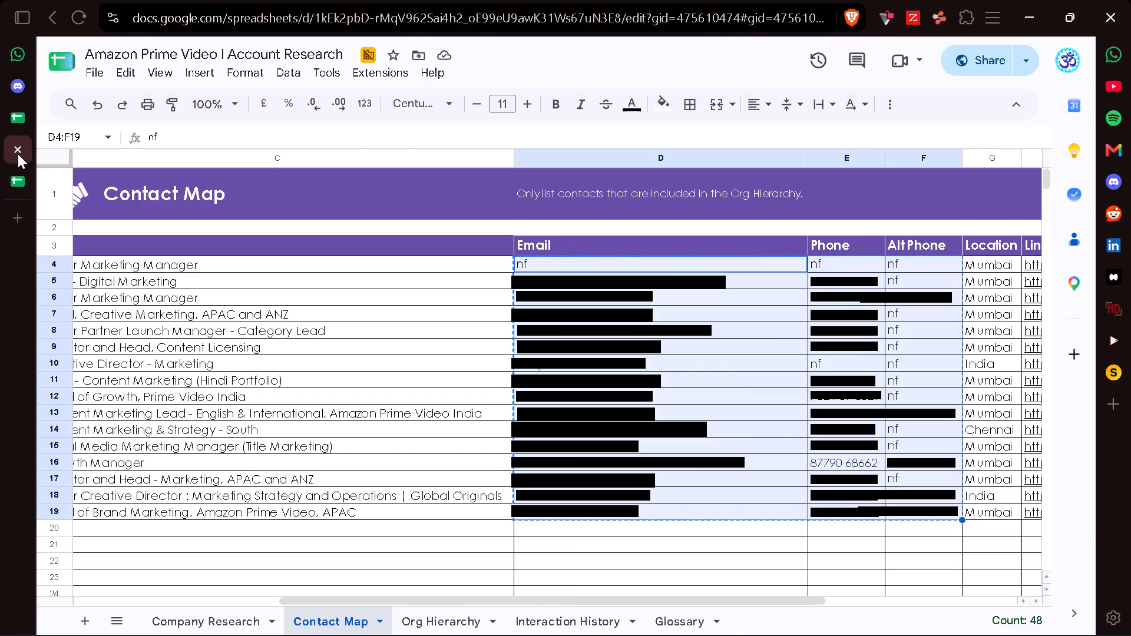
{"action": "scroll", "coordinate": [766, 331], "scroll_direction": "left", "scroll_amount": 5}
{"action": "left_click", "coordinate": [885, 260]}
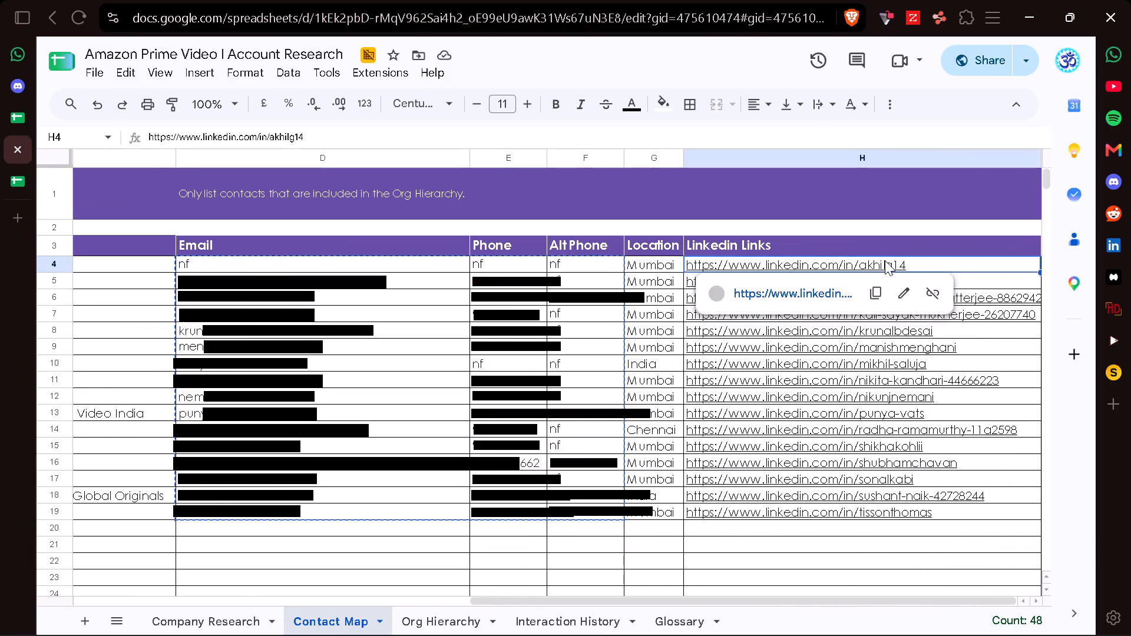
{"action": "key", "text": "shift+Down"}
{"action": "key", "text": "ctrl+shift+Down"}
{"action": "key", "text": "ctrl+c"}
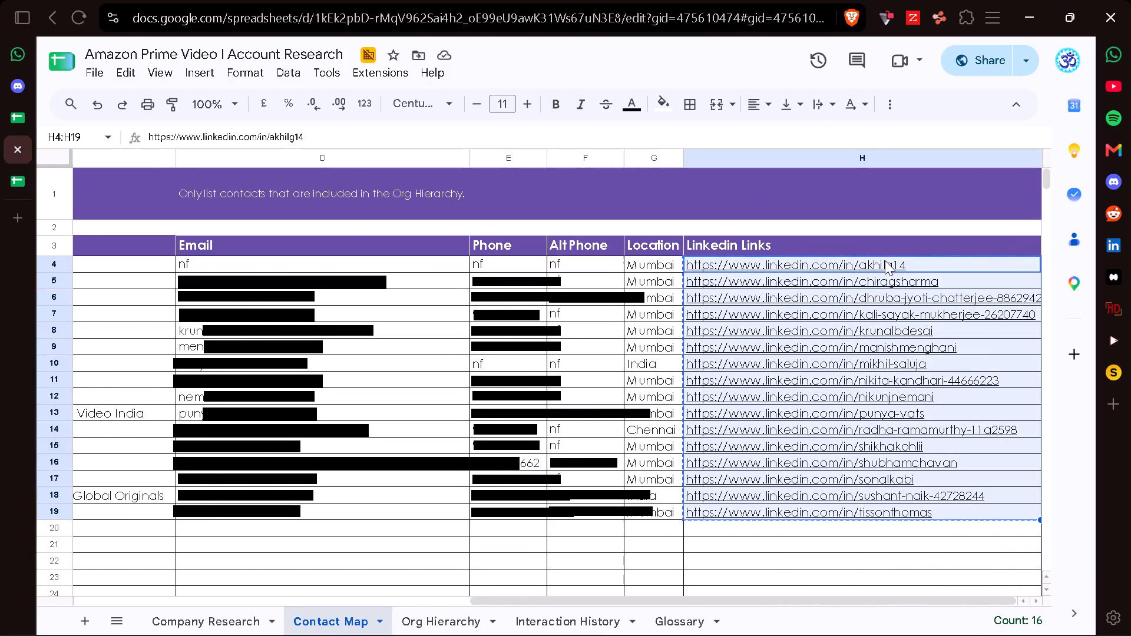
{"action": "left_click", "coordinate": [16, 180]}
{"action": "left_click", "coordinate": [478, 249]}
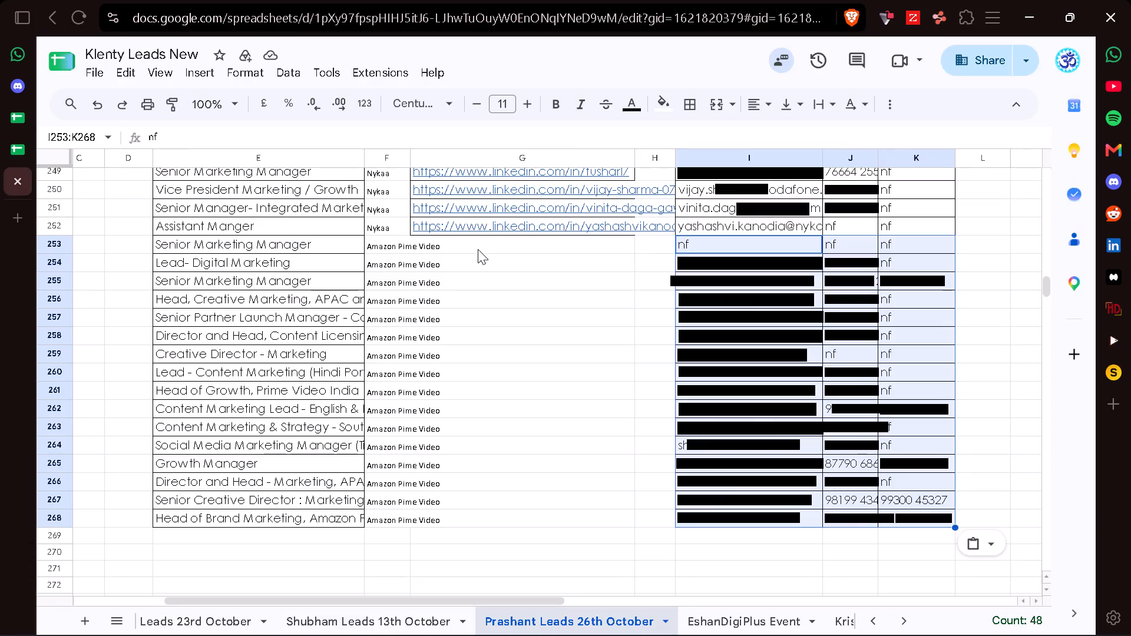
{"action": "key", "text": "ctrl+v"}
Enter Pras near the top of the Tag column in Prashant Leads 26th October.
{"action": "scroll", "coordinate": [438, 291], "scroll_direction": "right", "scroll_amount": 3}
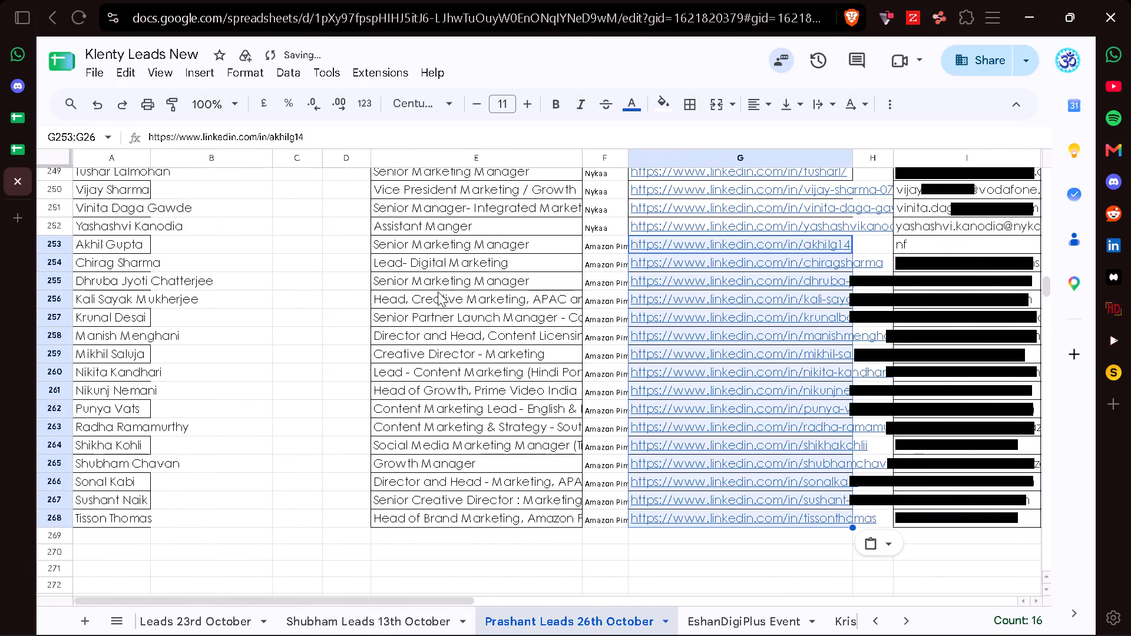
{"action": "scroll", "coordinate": [438, 291], "scroll_direction": "right", "scroll_amount": 2}
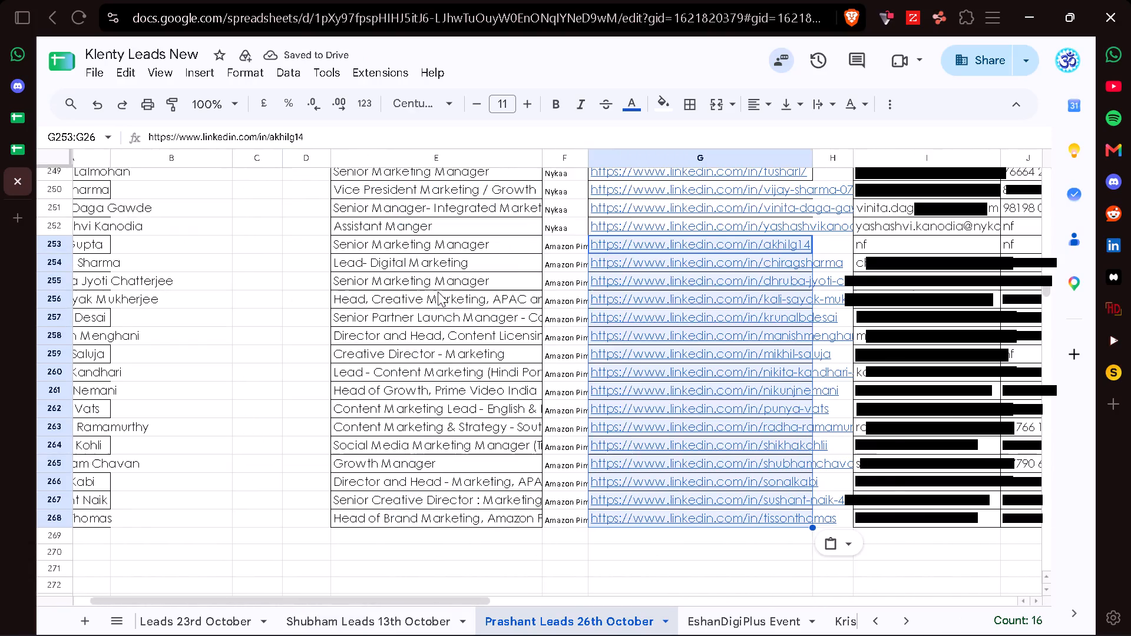
{"action": "scroll", "coordinate": [153, 277], "scroll_direction": "up", "scroll_amount": 13}
{"action": "scroll", "coordinate": [153, 277], "scroll_direction": "right", "scroll_amount": 4}
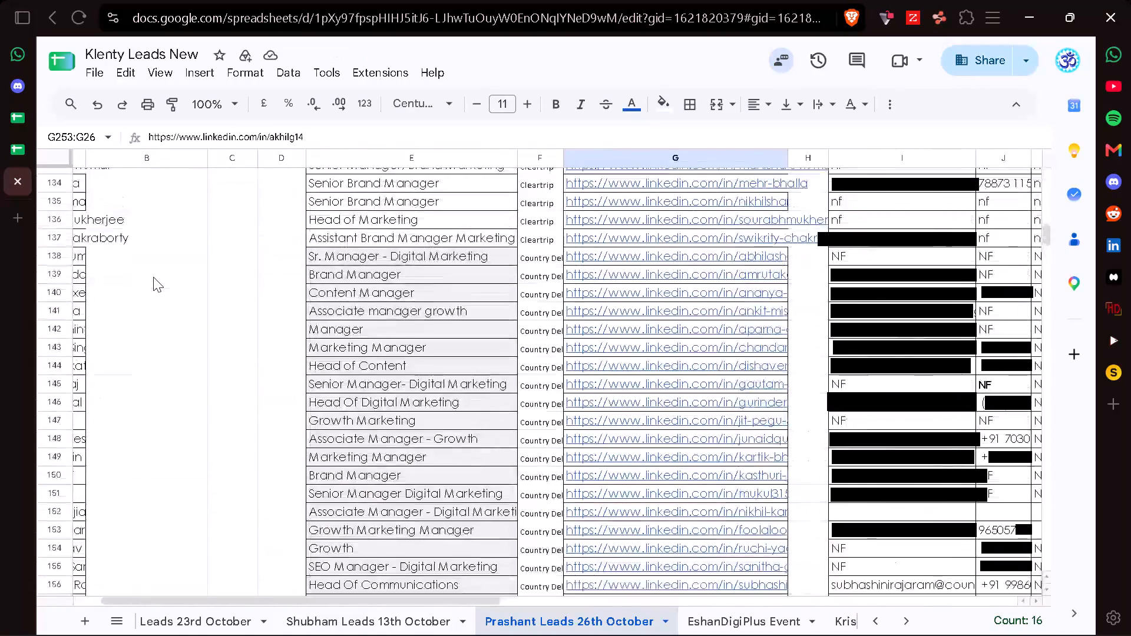
{"action": "scroll", "coordinate": [153, 277], "scroll_direction": "up", "scroll_amount": 4}
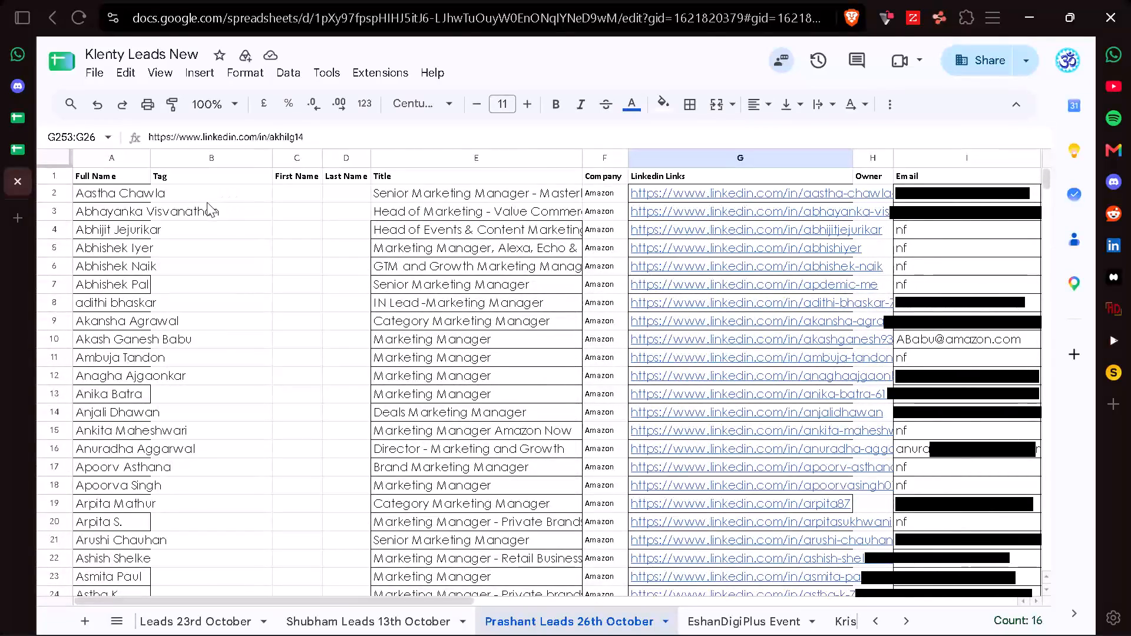
{"action": "left_click", "coordinate": [207, 202]}
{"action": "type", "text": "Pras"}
Close the Amazon Prime Video file and return to the AR Master Sheet.
{"action": "left_click", "coordinate": [14, 149]}
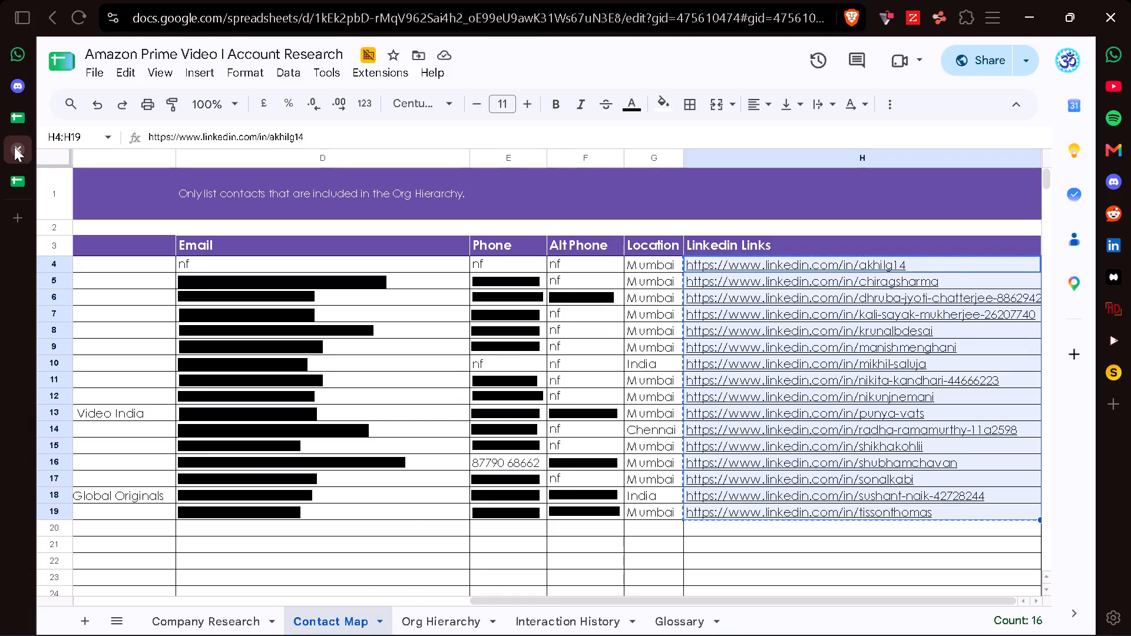
{"action": "left_click", "coordinate": [14, 147]}
{"action": "left_click", "coordinate": [14, 122]}
Add a bold Comments header in J1 of the Debdeep sheet, beside the Date column.
{"action": "scroll", "coordinate": [544, 199], "scroll_direction": "up", "scroll_amount": 2}
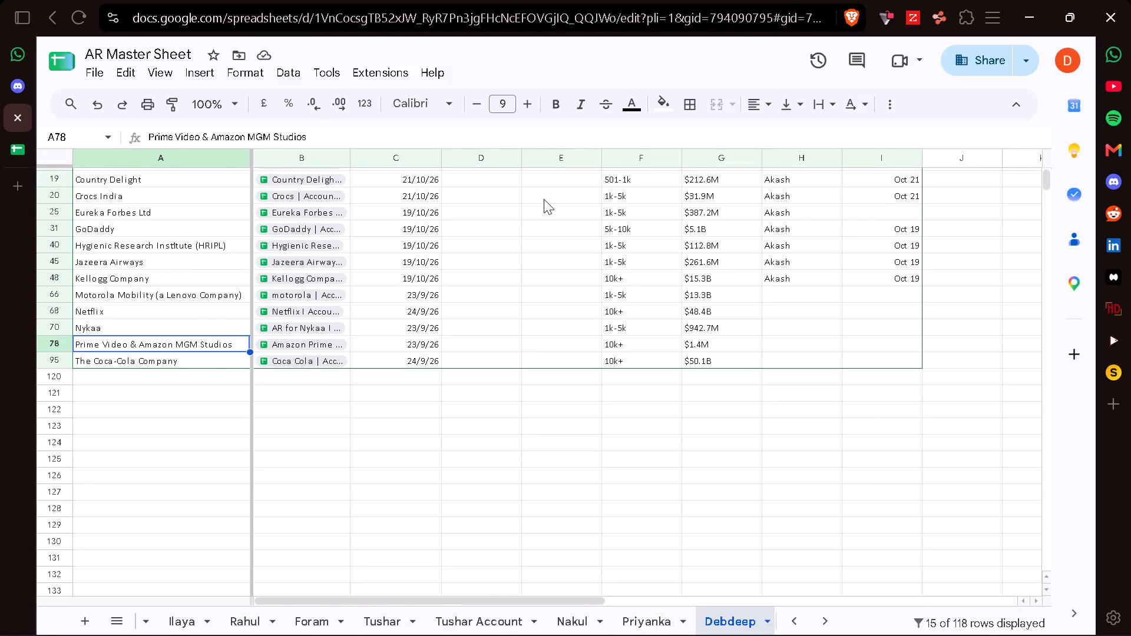
{"action": "scroll", "coordinate": [544, 199], "scroll_direction": "up", "scroll_amount": 3}
{"action": "left_click", "coordinate": [941, 179]}
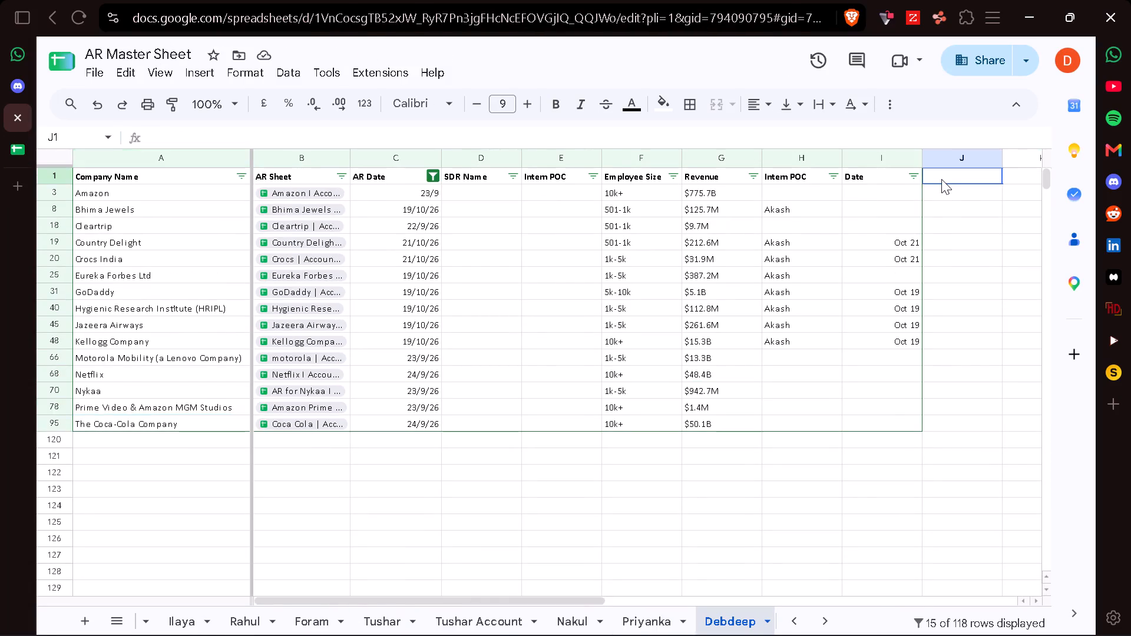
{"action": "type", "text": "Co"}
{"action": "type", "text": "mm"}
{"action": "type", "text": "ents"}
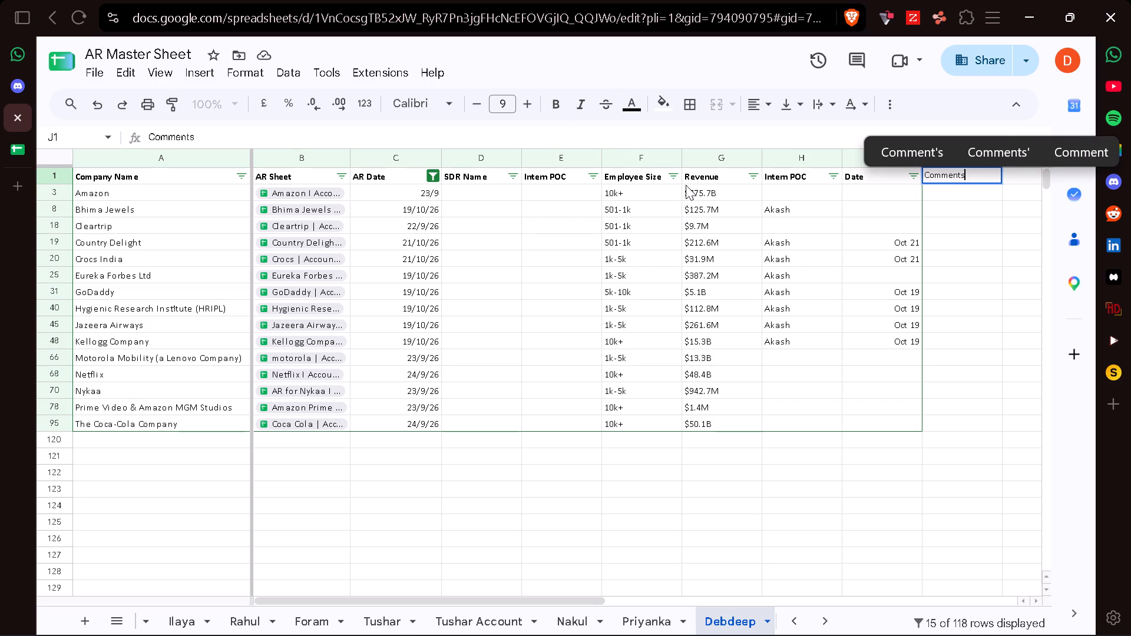
{"action": "left_click", "coordinate": [709, 178]}
{"action": "key", "text": "Right"}
{"action": "key", "text": "Right"}
{"action": "key", "text": "Right"}
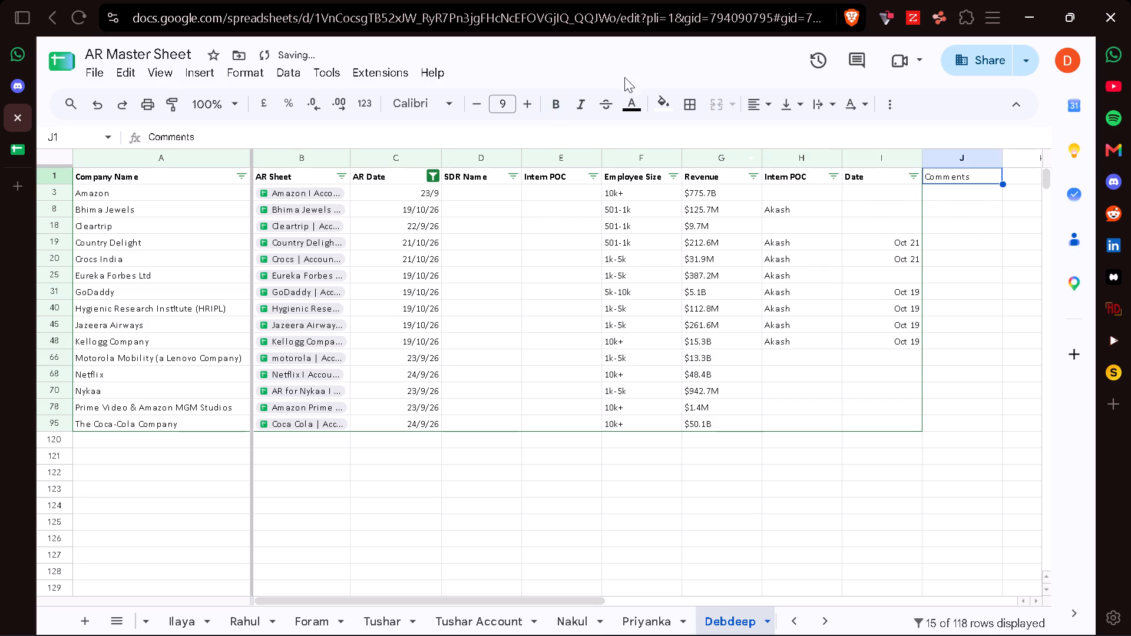
{"action": "left_click", "coordinate": [547, 105]}
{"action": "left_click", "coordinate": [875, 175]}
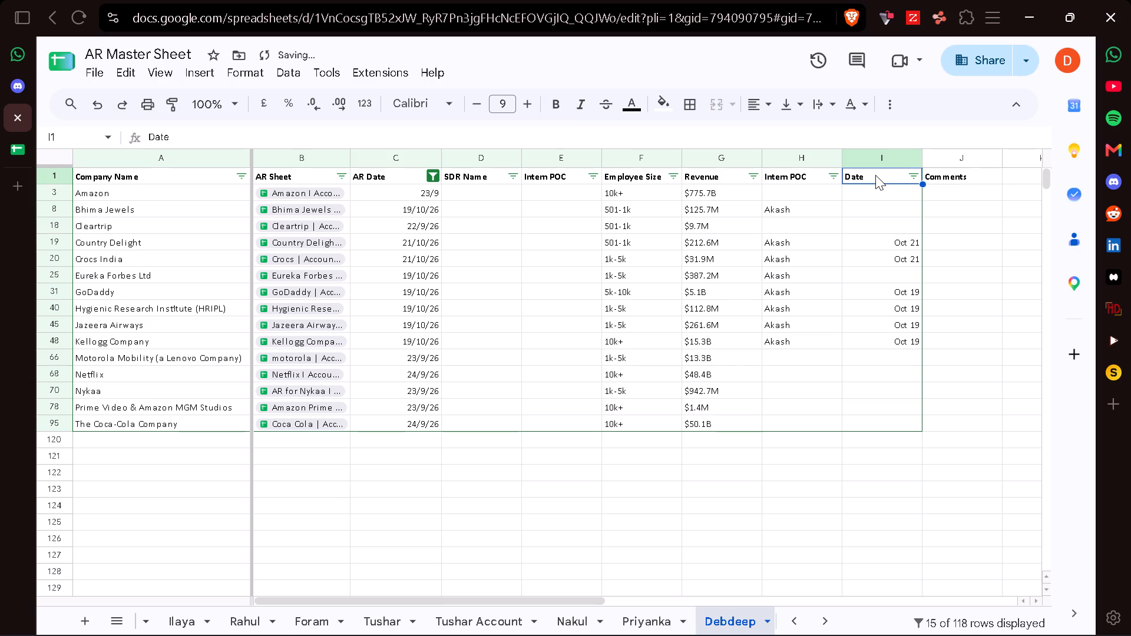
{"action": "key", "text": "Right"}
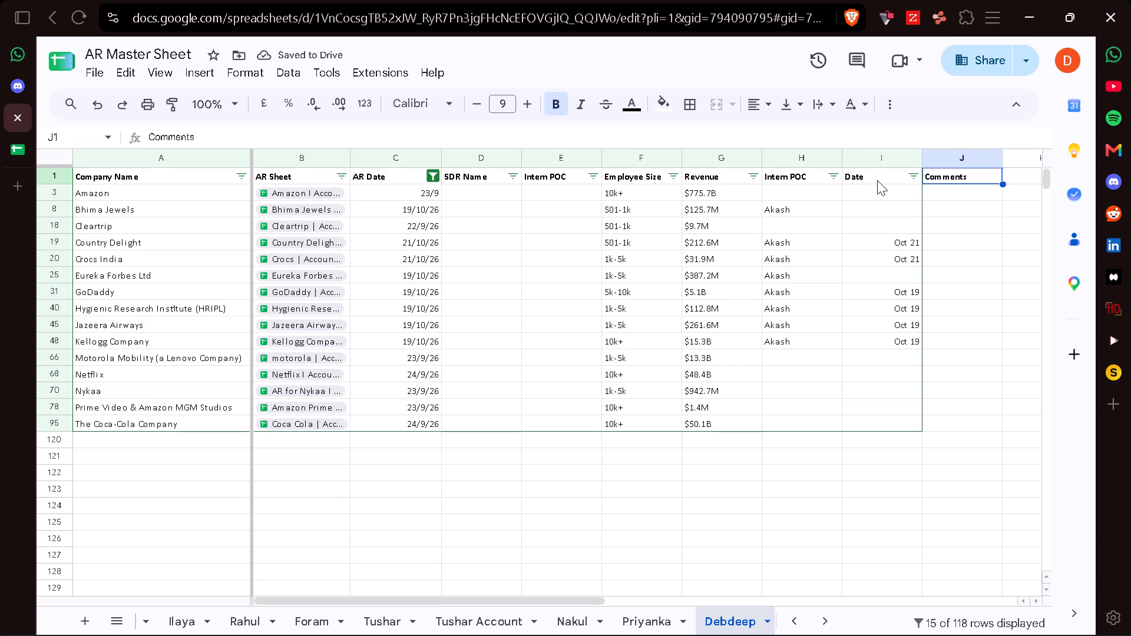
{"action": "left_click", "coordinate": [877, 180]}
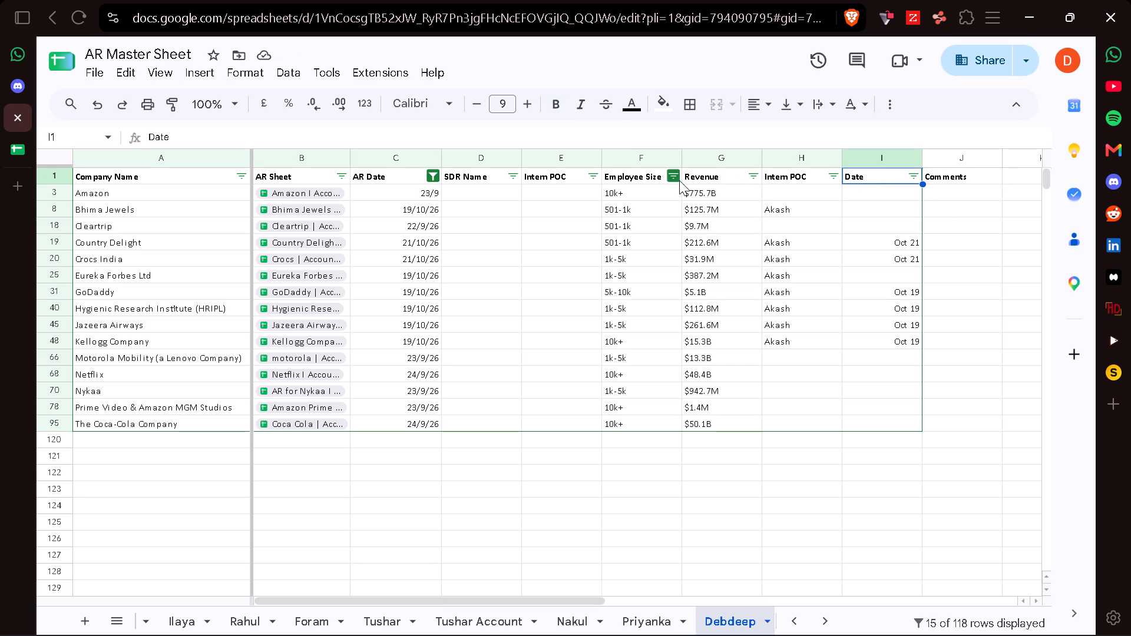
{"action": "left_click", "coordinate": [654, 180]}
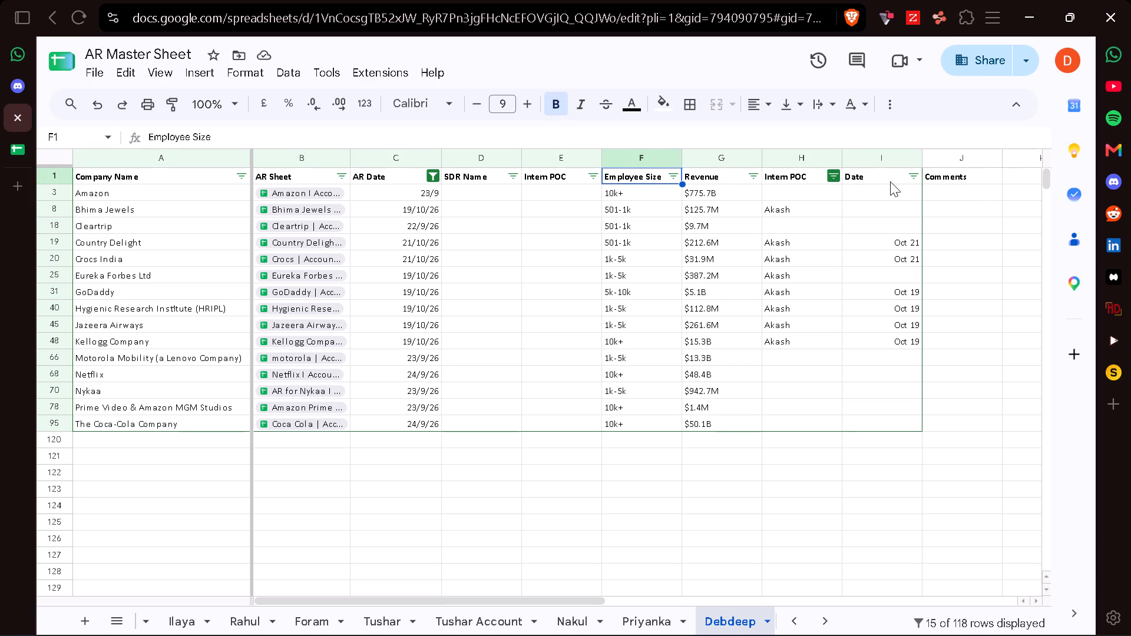
Enter Uploaded on Klenty in the Comments column for Amazon and fill it down through Prime Video & Amazon MGM Studios, J3:J78.
{"action": "left_click", "coordinate": [947, 180]}
{"action": "left_click", "coordinate": [941, 191]}
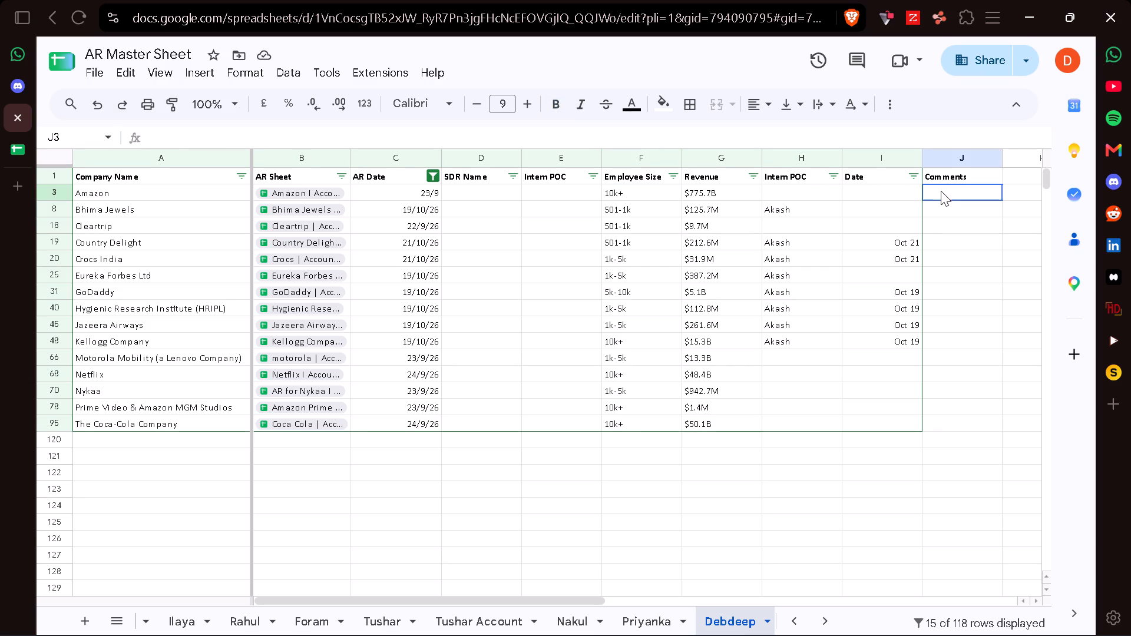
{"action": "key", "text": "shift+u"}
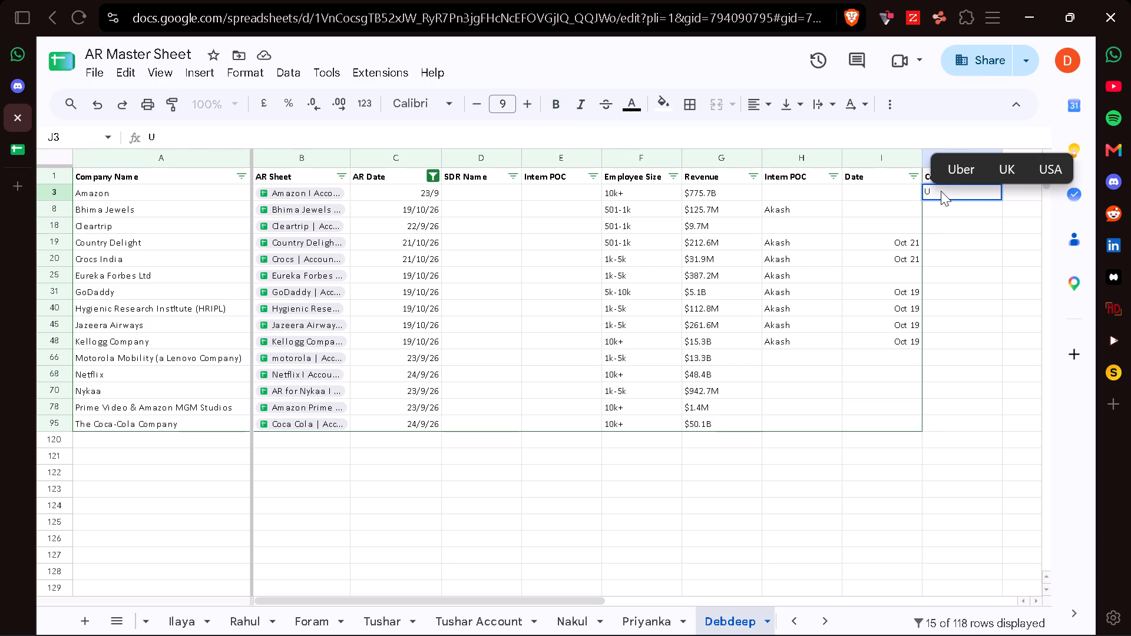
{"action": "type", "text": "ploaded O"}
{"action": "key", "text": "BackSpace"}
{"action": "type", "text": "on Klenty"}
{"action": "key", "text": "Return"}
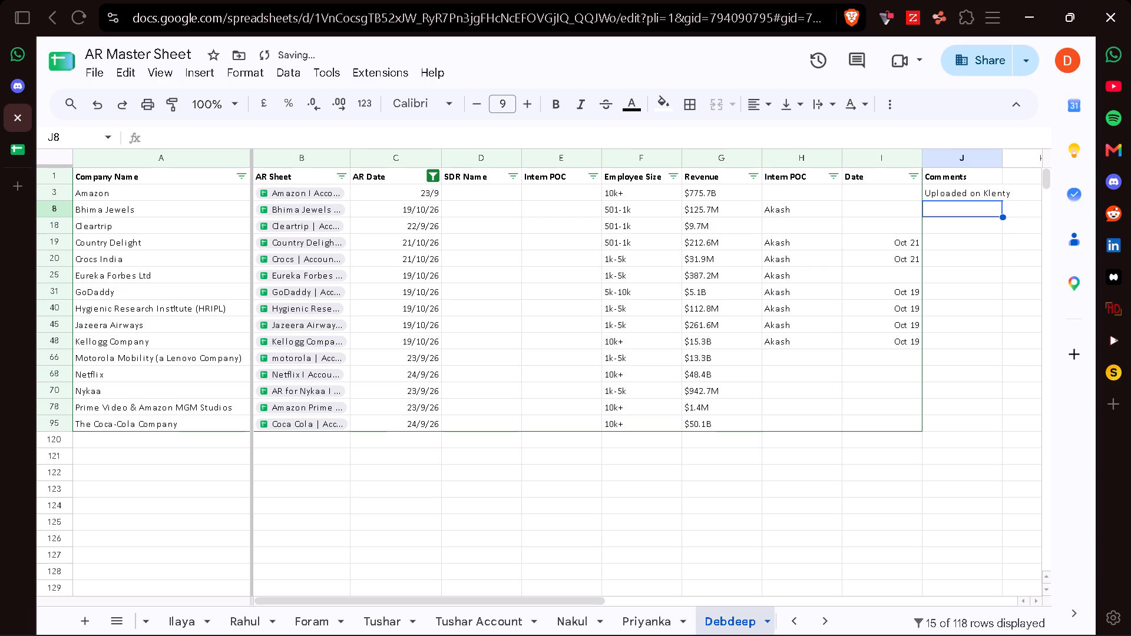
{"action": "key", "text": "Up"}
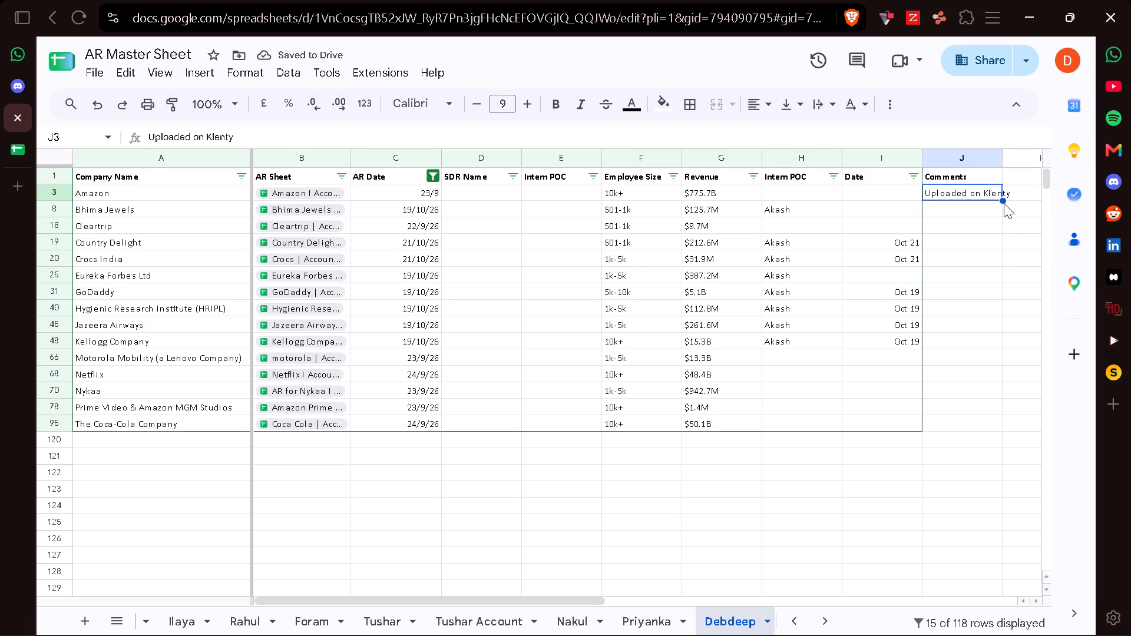
{"action": "left_click_drag", "start_coordinate": [1003, 201], "coordinate": [989, 412]}
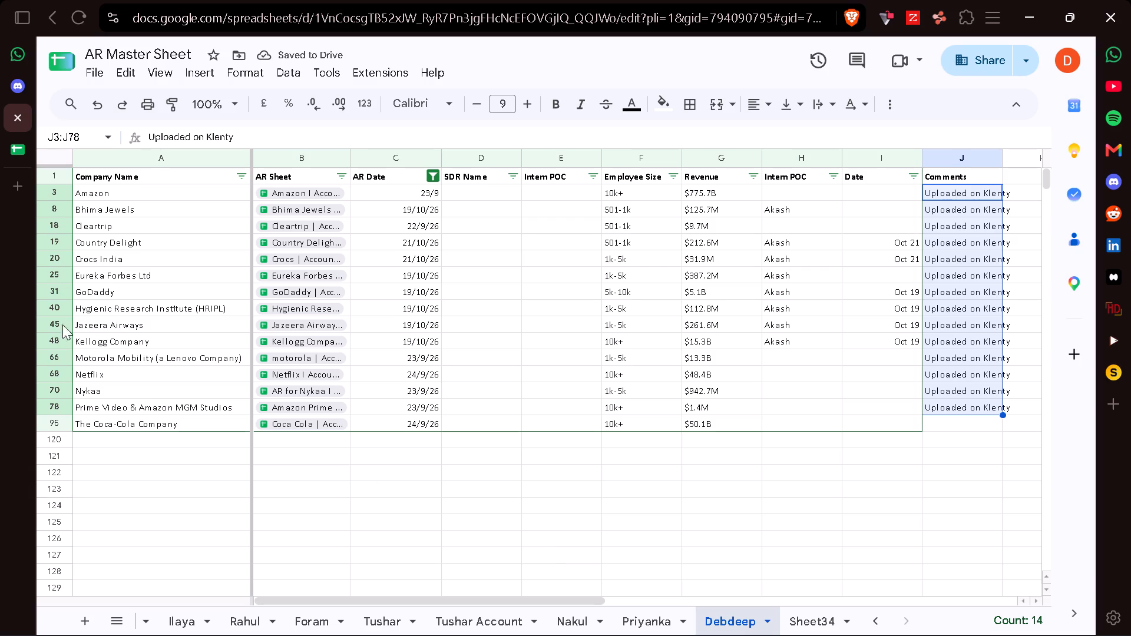
Return to Klenty Leads New and complete the tag in B2 as Prashant_Leads_26th_October.
{"action": "left_click", "coordinate": [18, 149]}
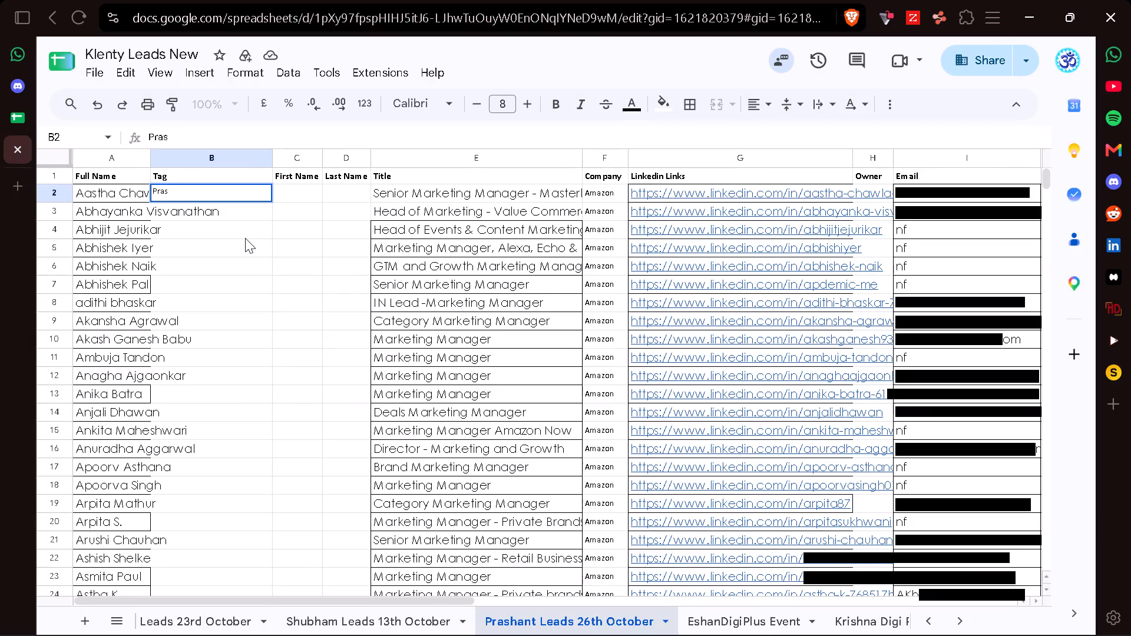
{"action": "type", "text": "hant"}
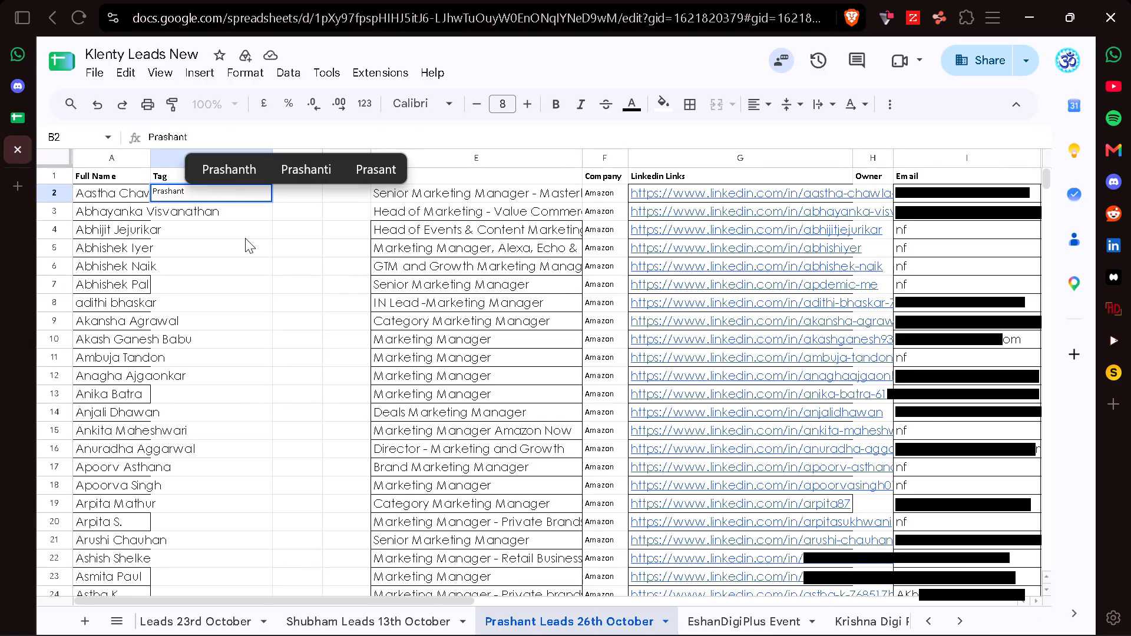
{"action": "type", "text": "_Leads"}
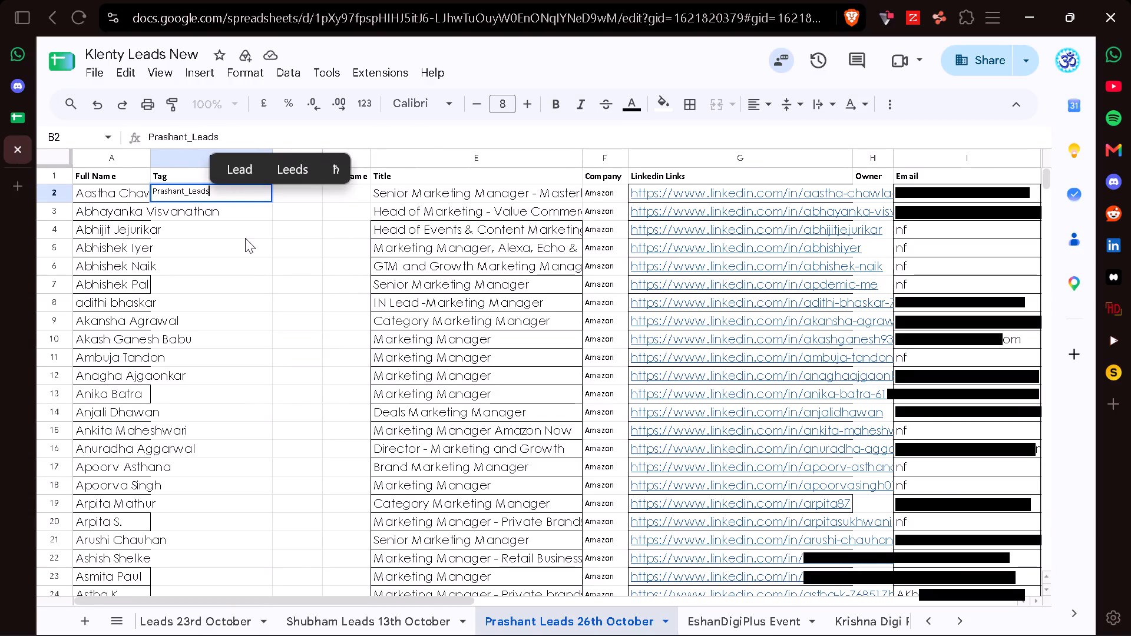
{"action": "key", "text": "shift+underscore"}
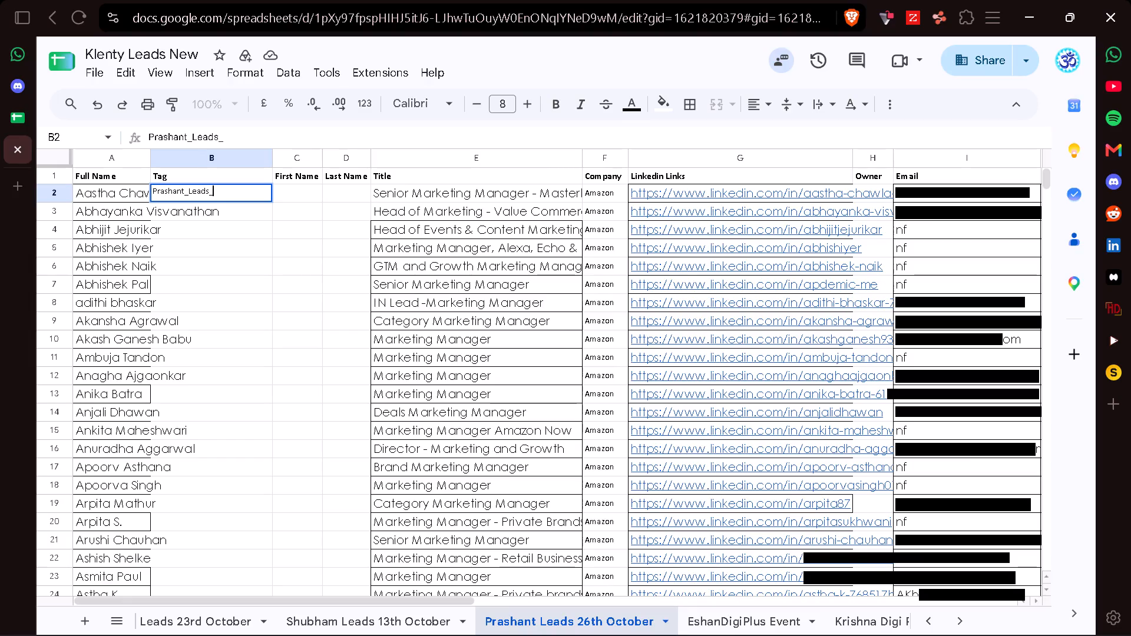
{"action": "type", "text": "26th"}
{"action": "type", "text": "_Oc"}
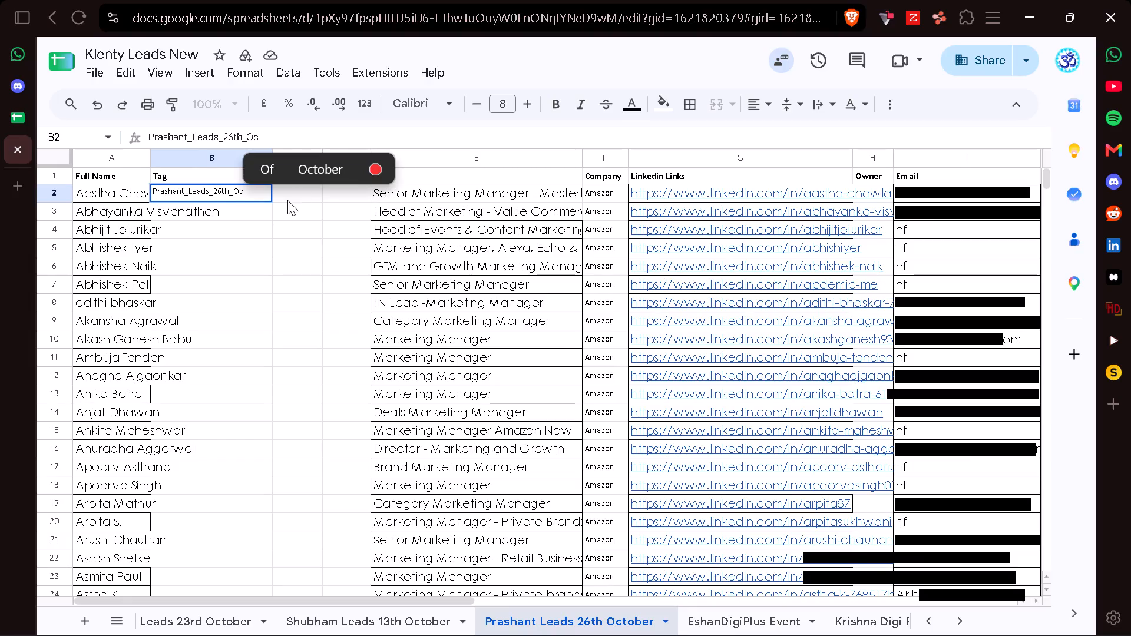
{"action": "left_click", "coordinate": [309, 166]}
{"action": "key", "text": "Return"}
{"action": "key", "text": "Up"}
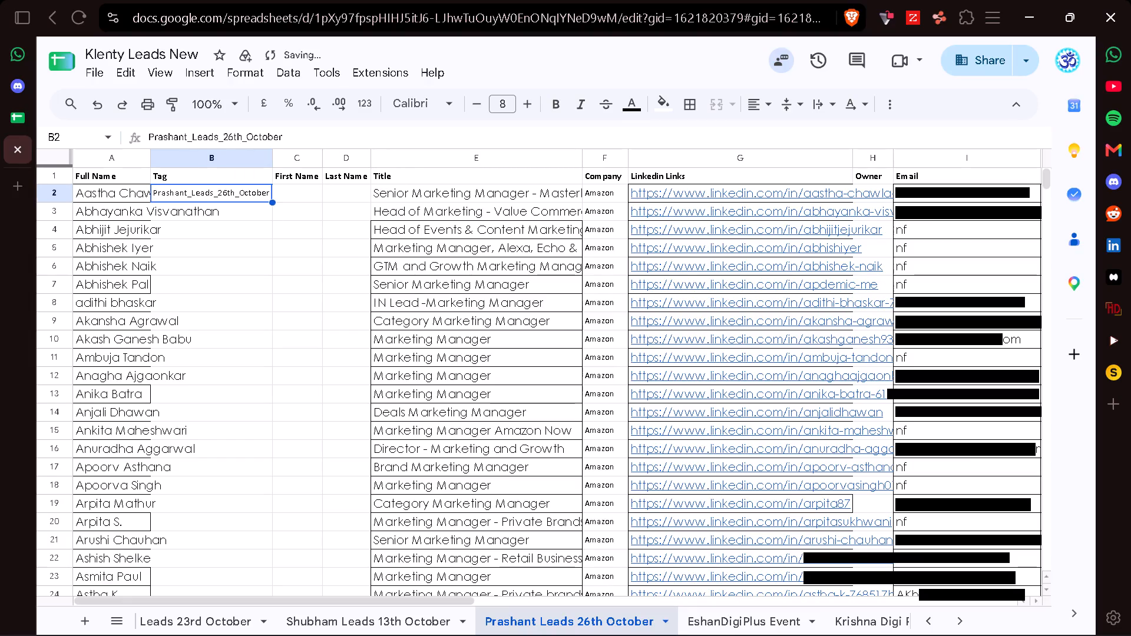
Copy the tag in B2 down the Tag column to all remaining leads, B3:B268.
{"action": "key", "text": "ctrl+c"}
{"action": "left_click", "coordinate": [246, 208]}
{"action": "key", "text": "shift+Down"}
{"action": "key", "text": "shift+Down"}
{"action": "key", "text": "shift+Down"}
{"action": "key", "text": "shift+Down"}
{"action": "key", "text": "shift+Down"}
{"action": "key", "text": "shift+Down"}
{"action": "key", "text": "shift+Down"}
{"action": "key", "text": "shift+Down"}
{"action": "key", "text": "shift+Down"}
{"action": "key", "text": "shift+Down"}
{"action": "key", "text": "shift+Down"}
{"action": "key", "text": "shift+Down"}
{"action": "key", "text": "shift+Down"}
{"action": "key", "text": "shift+Down"}
{"action": "key", "text": "shift+Down"}
{"action": "key", "text": "shift+Down"}
{"action": "key", "text": "shift+Down"}
{"action": "key", "text": "shift+Down"}
{"action": "key", "text": "shift+Down"}
{"action": "key", "text": "shift+Down"}
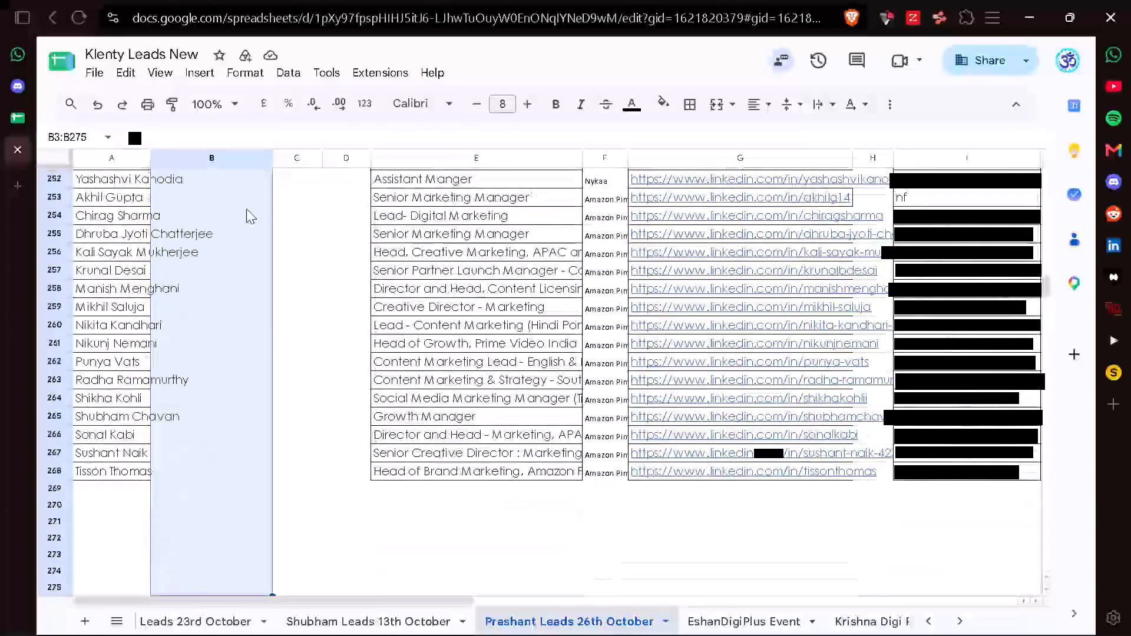
{"action": "key", "text": "shift+Up"}
{"action": "key", "text": "shift+Up"}
{"action": "key", "text": "shift+Up"}
{"action": "key", "text": "shift+Up"}
{"action": "key", "text": "shift+Up"}
{"action": "key", "text": "shift+Up"}
{"action": "key", "text": "shift+Up"}
{"action": "key", "text": "shift+Up"}
{"action": "key", "text": "shift+Up"}
{"action": "key", "text": "shift+Up"}
{"action": "key", "text": "shift+Up"}
{"action": "key", "text": "shift+Up"}
{"action": "key", "text": "shift+Up"}
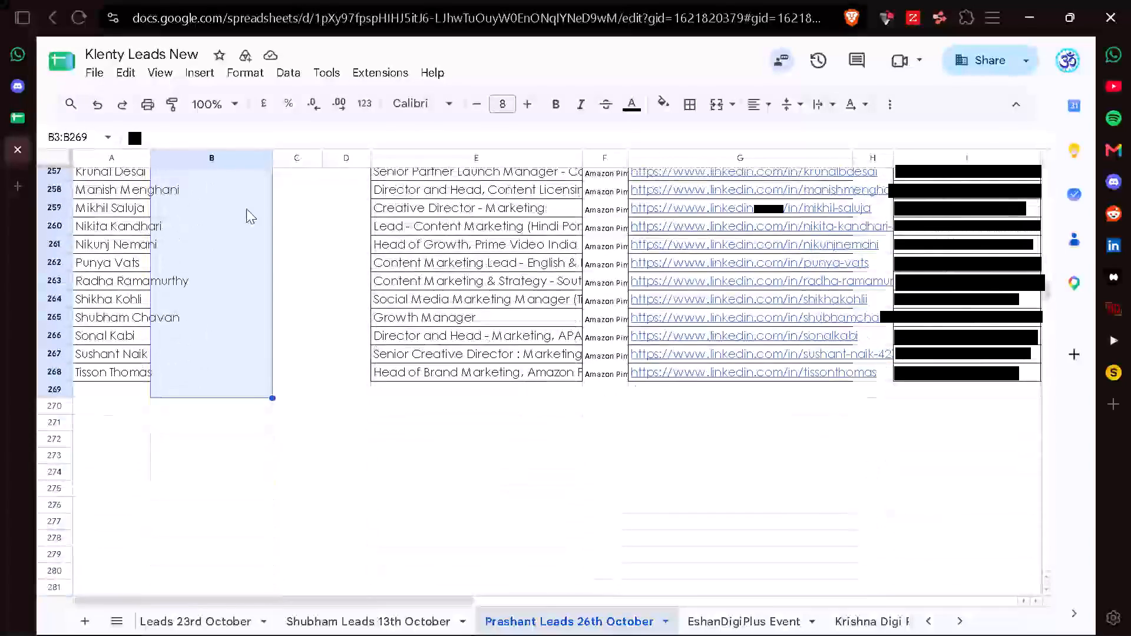
{"action": "key", "text": "ctrl+v"}
{"action": "scroll", "coordinate": [246, 208], "scroll_direction": "up", "scroll_amount": 19}
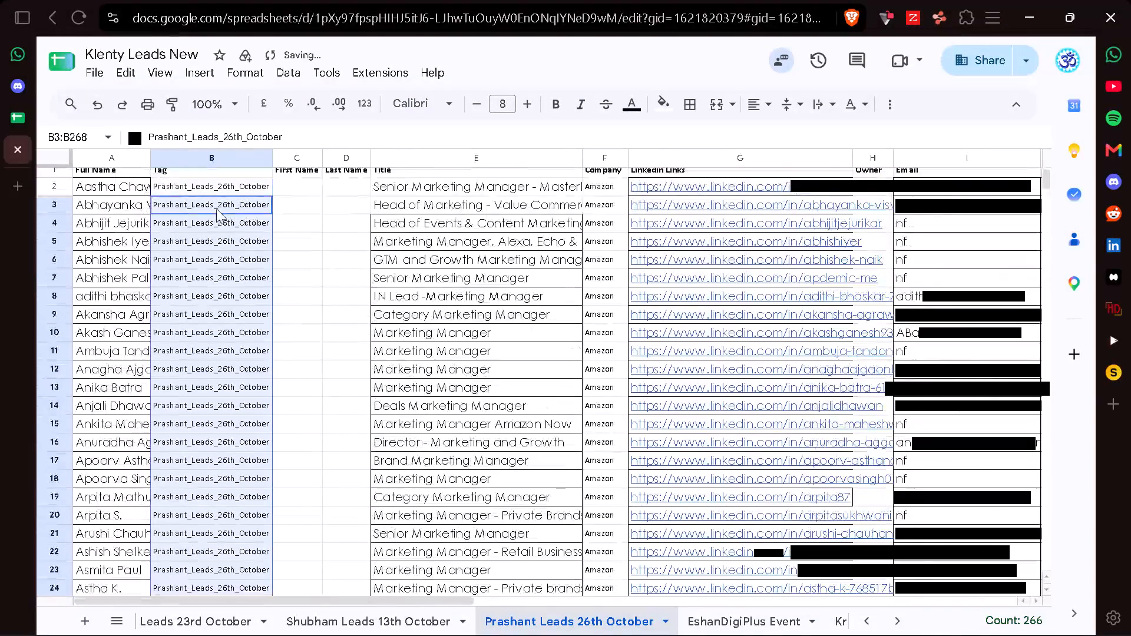
Set the font of all lead rows, A2:K268, to Calibri size 8.
{"action": "left_click", "coordinate": [120, 196]}
{"action": "key", "text": "ctrl+shift+Down"}
{"action": "key", "text": "ctrl+shift+Right"}
{"action": "key", "text": "ctrl+shift+Right"}
{"action": "key", "text": "ctrl+shift+Right"}
{"action": "key", "text": "ctrl+shift+Right"}
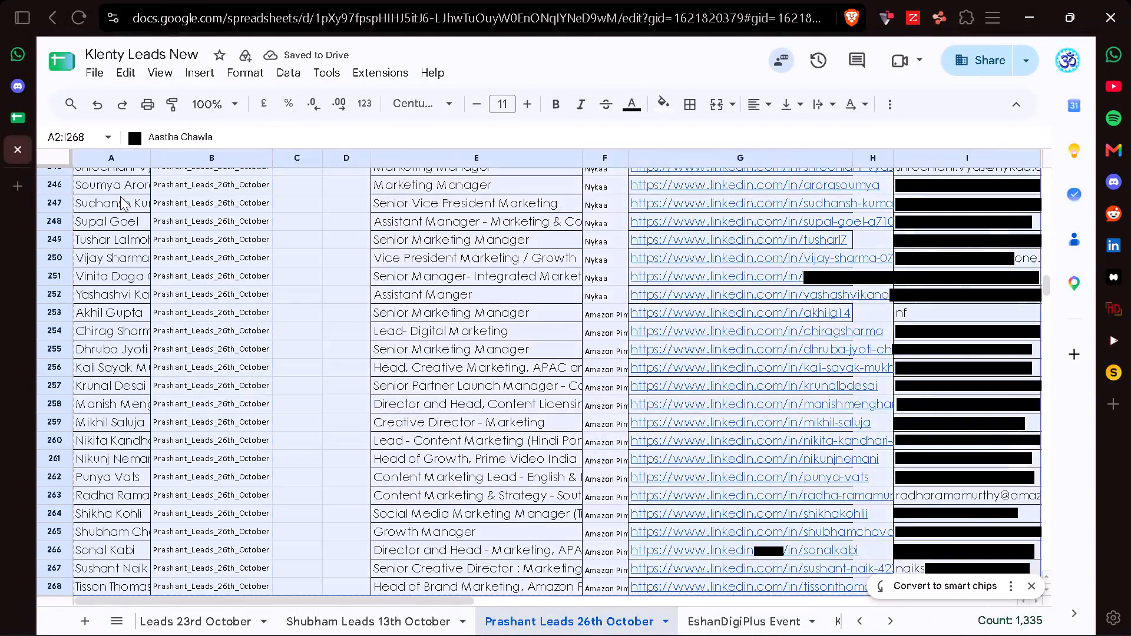
{"action": "key", "text": "ctrl+shift+Right"}
{"action": "key", "text": "ctrl+shift+Right"}
{"action": "key", "text": "ctrl+shift+Left"}
{"action": "scroll", "coordinate": [120, 196], "scroll_direction": "right", "scroll_amount": 6}
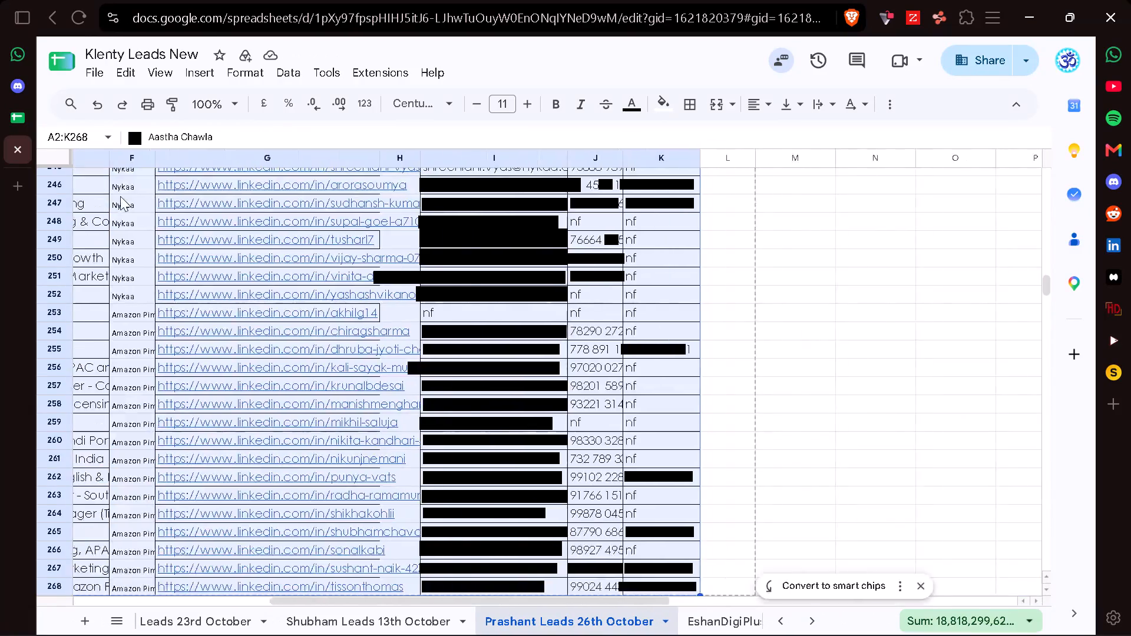
{"action": "scroll", "coordinate": [120, 196], "scroll_direction": "right", "scroll_amount": 7}
{"action": "triple_click", "coordinate": [476, 100]}
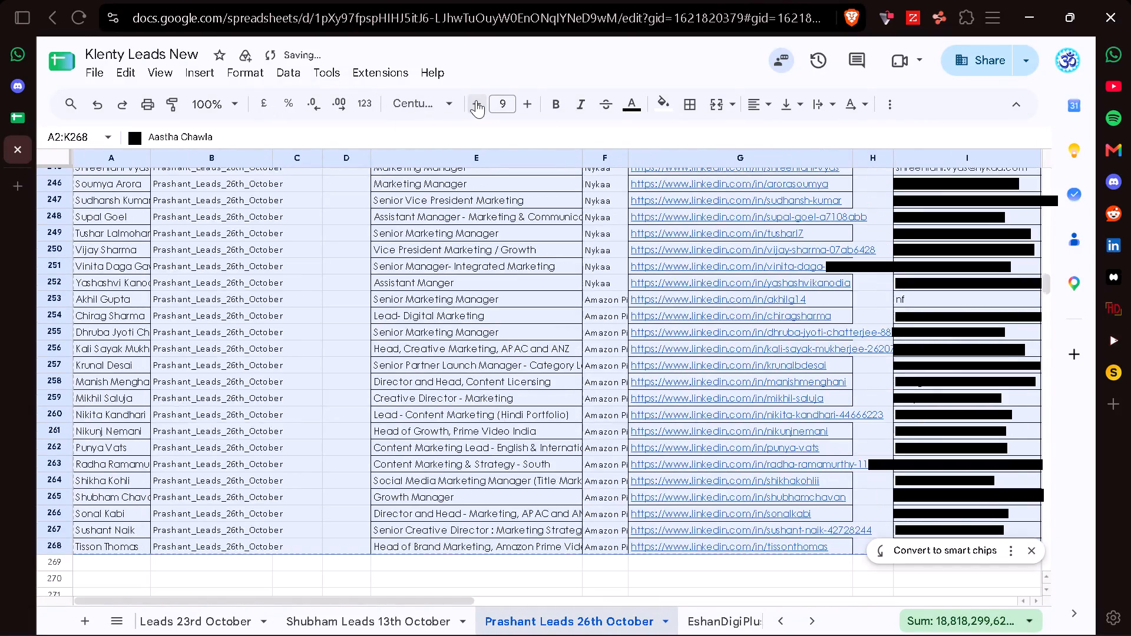
{"action": "left_click", "coordinate": [439, 107]}
{"action": "left_click", "coordinate": [429, 260]}
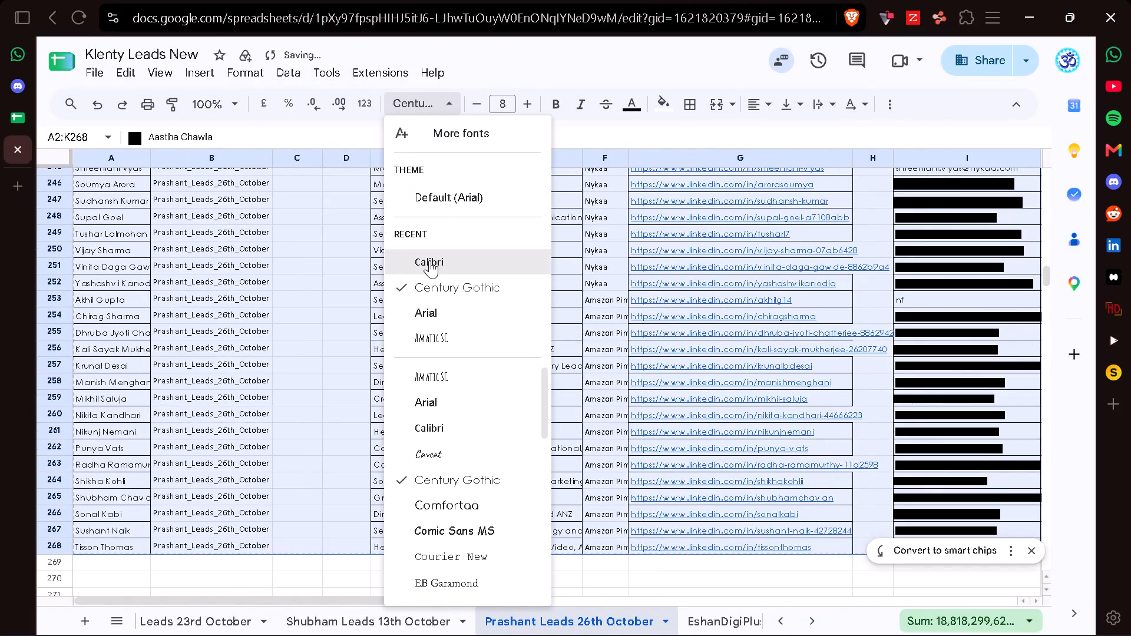
Align the contents of lead rows A2:K268 vertically to the middle.
{"action": "left_click", "coordinate": [792, 99]}
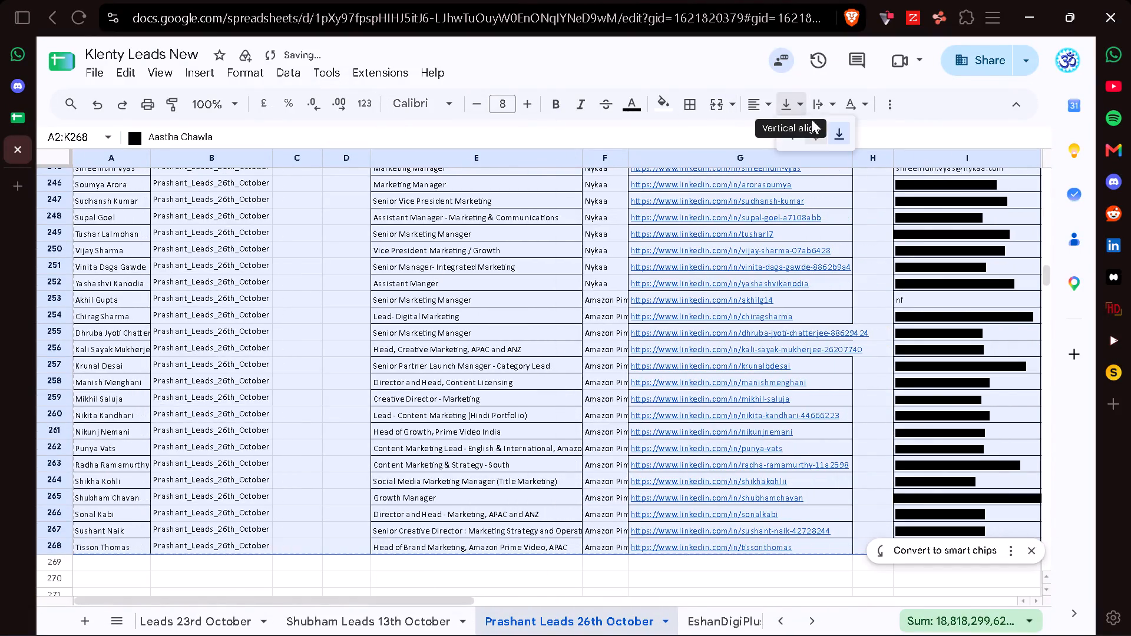
{"action": "left_click", "coordinate": [819, 130]}
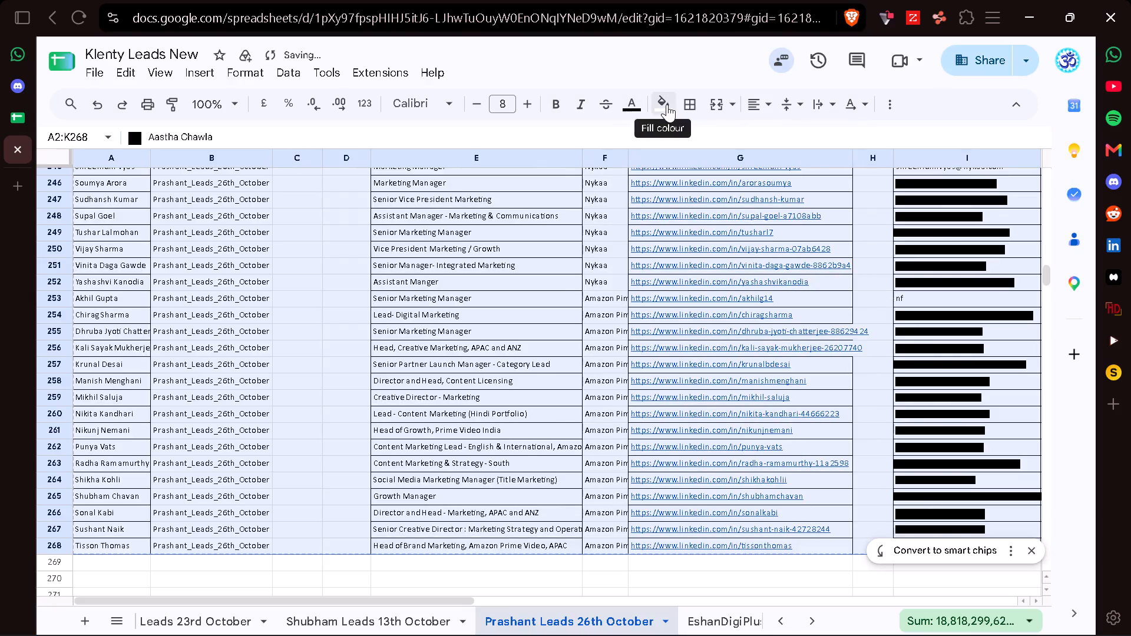
Reset the fill and text colours of lead rows A2:K268, leaving the text without strike-through.
{"action": "left_click", "coordinate": [667, 104]}
{"action": "left_click", "coordinate": [684, 128]}
{"action": "left_click_drag", "start_coordinate": [644, 111], "coordinate": [616, 104]}
{"action": "left_click", "coordinate": [616, 104]}
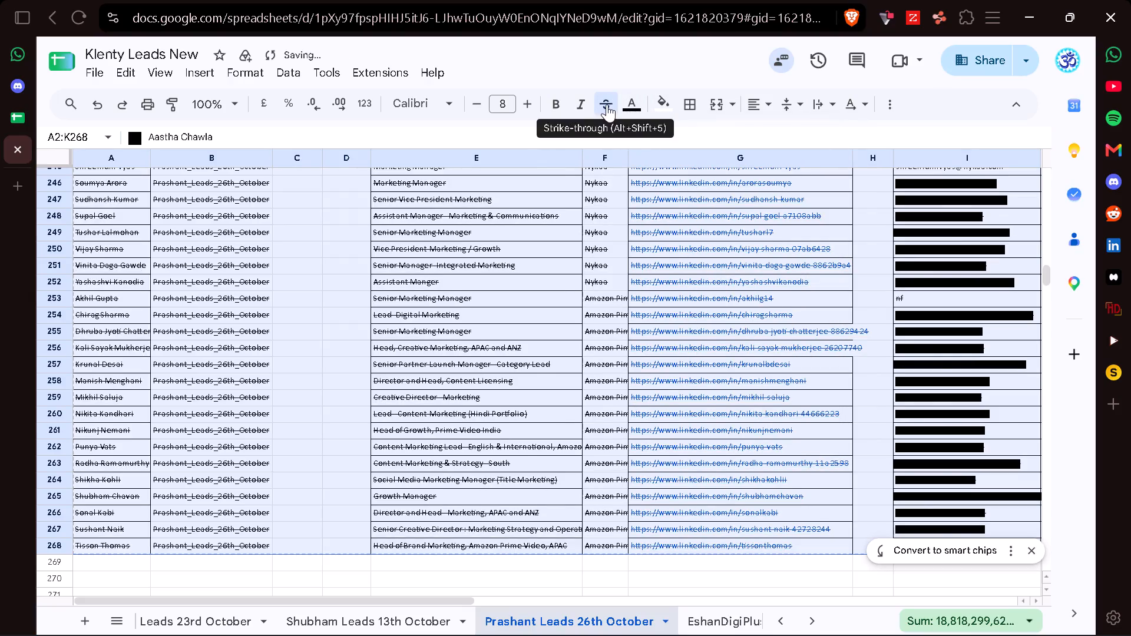
{"action": "left_click", "coordinate": [607, 104]}
{"action": "left_click", "coordinate": [640, 101]}
{"action": "left_click", "coordinate": [653, 127]}
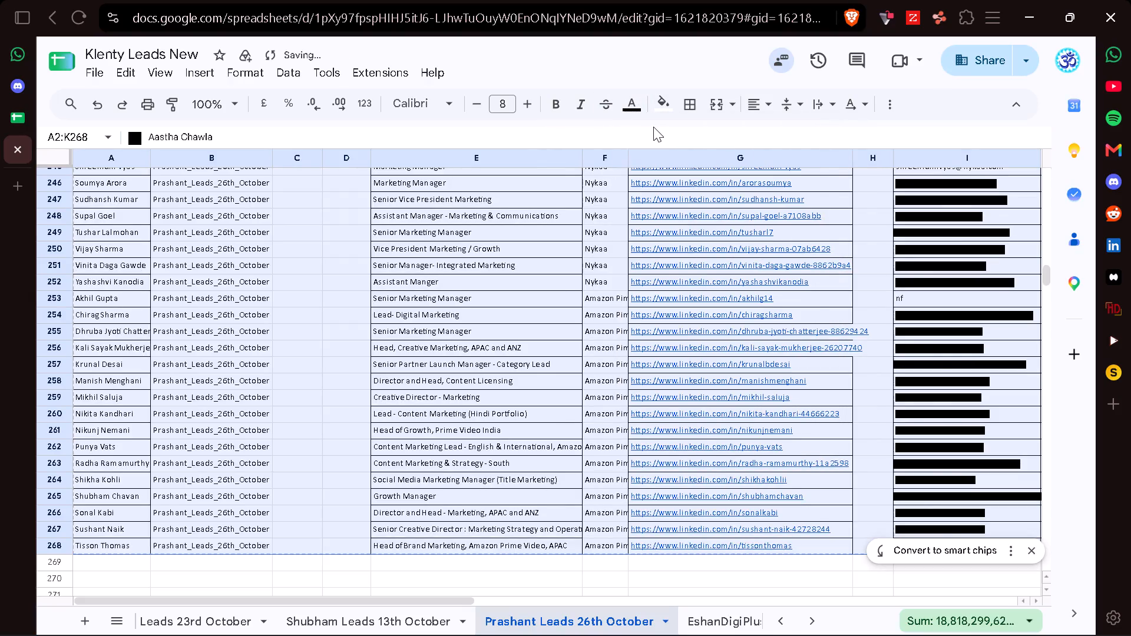
Remove all borders from lead rows A2:K268.
{"action": "left_click", "coordinate": [685, 114]}
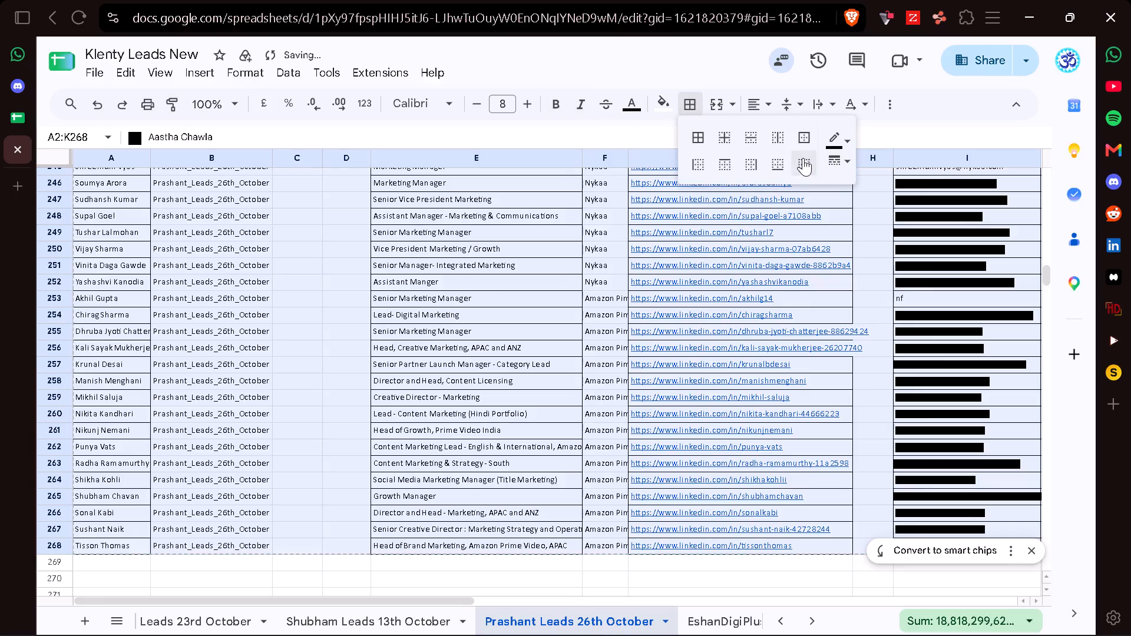
{"action": "left_click", "coordinate": [803, 158]}
Create a filter on the header row of Prashant Leads 26th October.
{"action": "scroll", "coordinate": [688, 324], "scroll_direction": "up", "scroll_amount": 8}
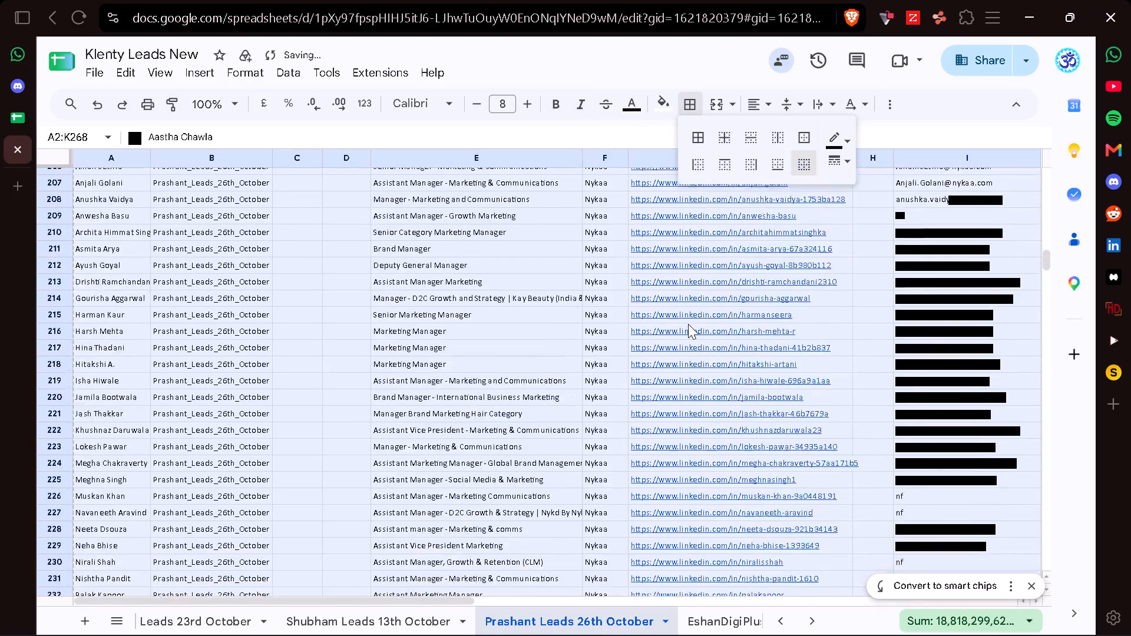
{"action": "scroll", "coordinate": [688, 324], "scroll_direction": "up", "scroll_amount": 5}
{"action": "scroll", "coordinate": [515, 303], "scroll_direction": "up", "scroll_amount": 11}
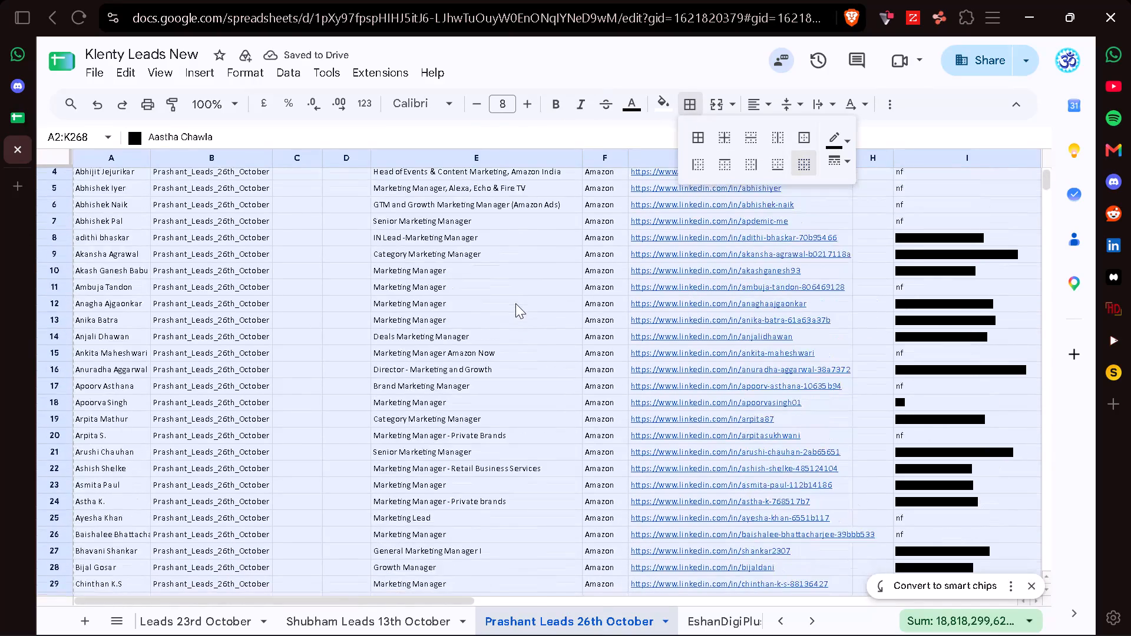
{"action": "scroll", "coordinate": [515, 303], "scroll_direction": "left", "scroll_amount": 6}
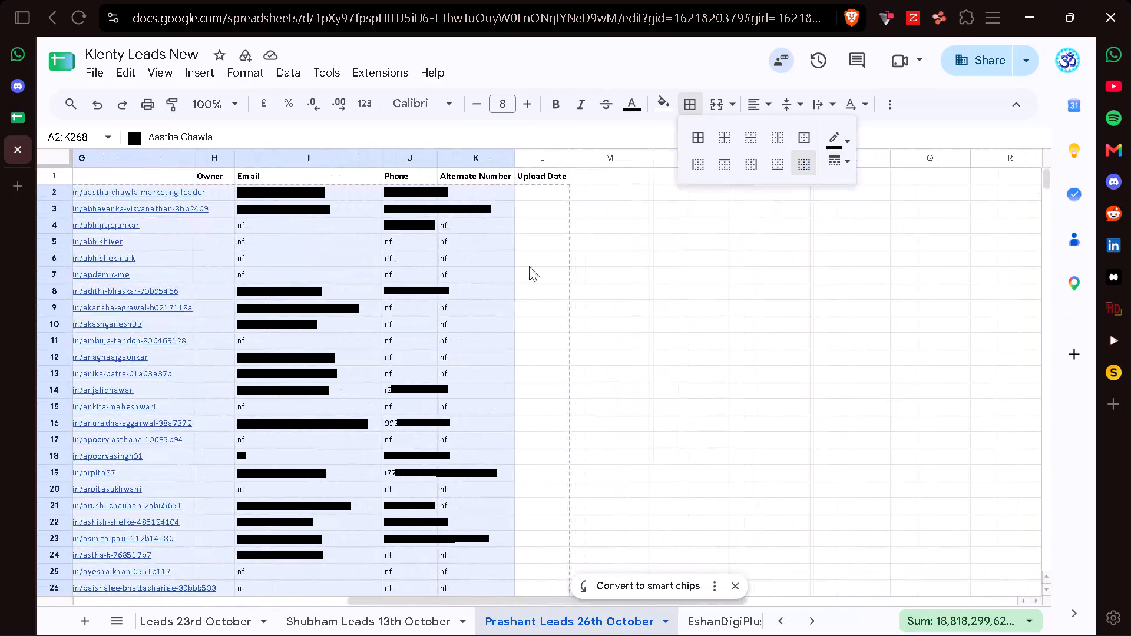
{"action": "left_click", "coordinate": [529, 266]}
{"action": "left_click", "coordinate": [419, 180]}
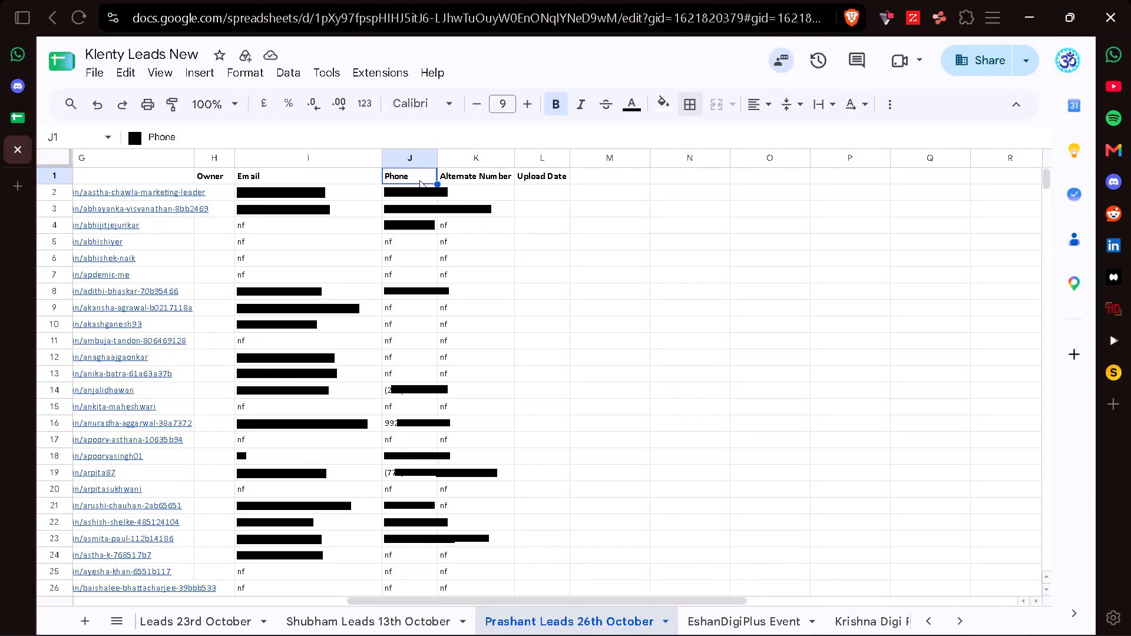
{"action": "left_click", "coordinate": [886, 111]}
{"action": "left_click", "coordinate": [832, 135]}
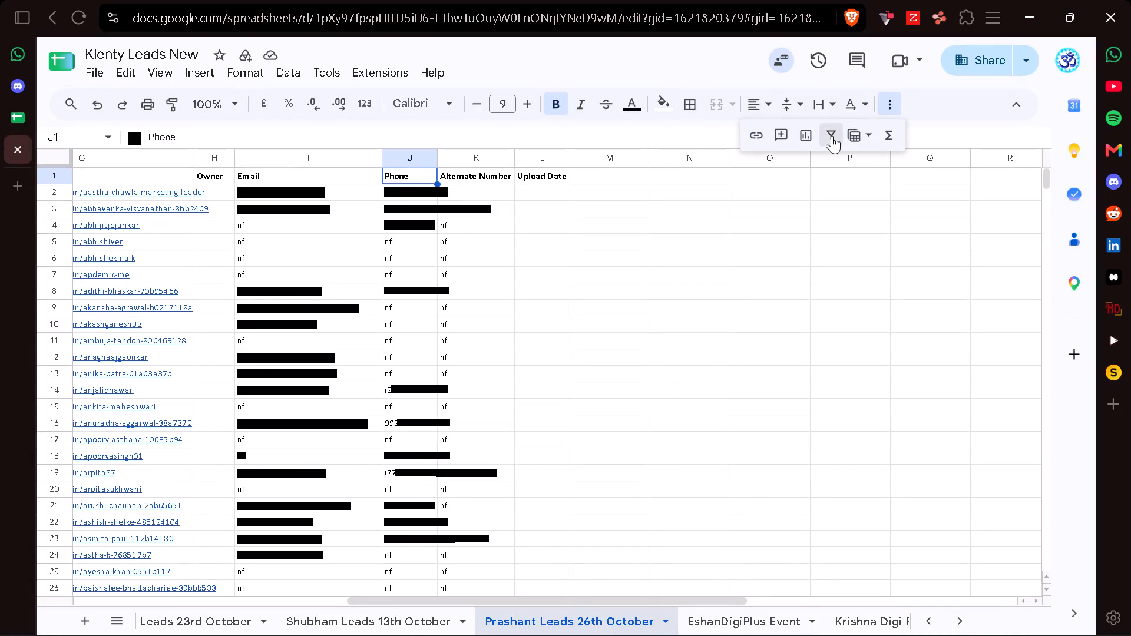
Filter the Phone column to show only blank and nf values.
{"action": "left_click", "coordinate": [426, 180]}
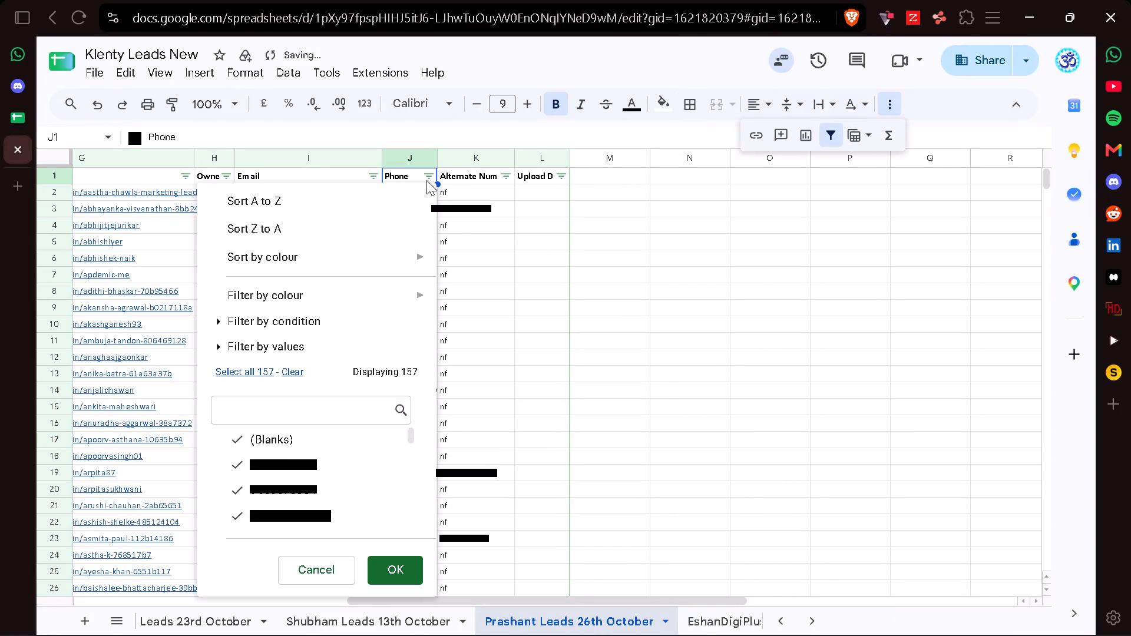
{"action": "left_click", "coordinate": [289, 368]}
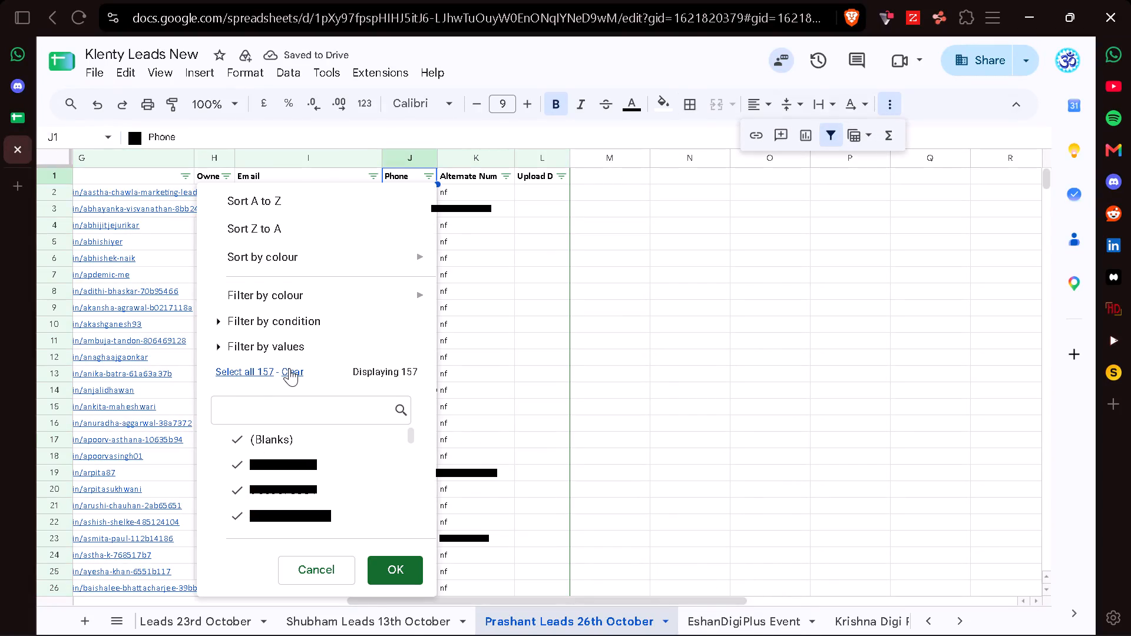
{"action": "left_click", "coordinate": [259, 438]}
{"action": "left_click", "coordinate": [271, 416]}
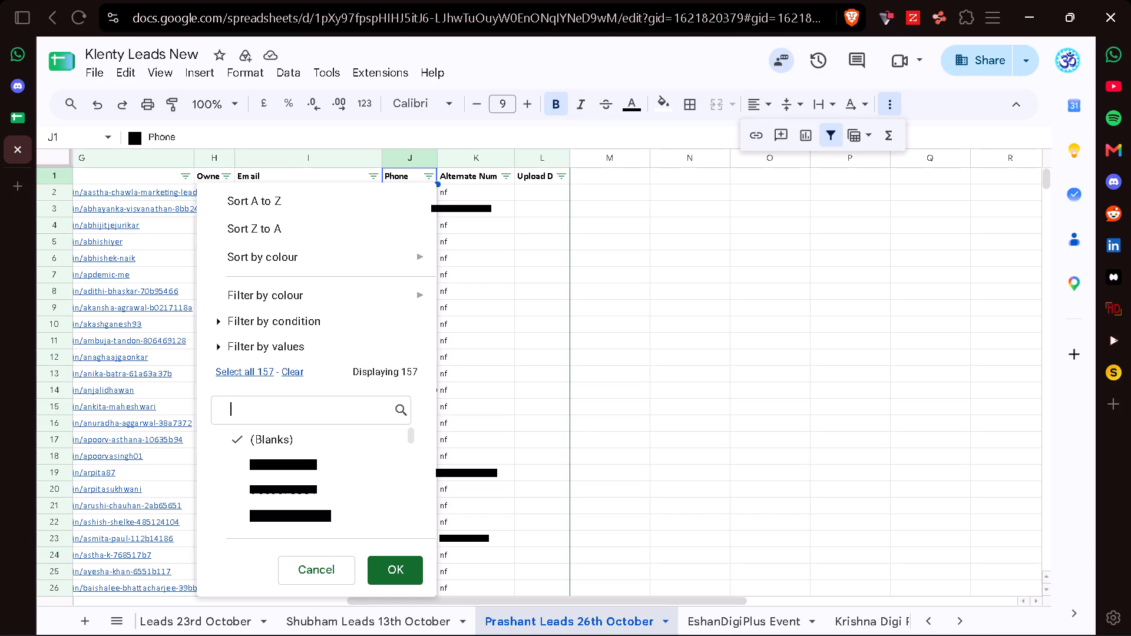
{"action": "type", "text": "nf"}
{"action": "left_click", "coordinate": [265, 436]}
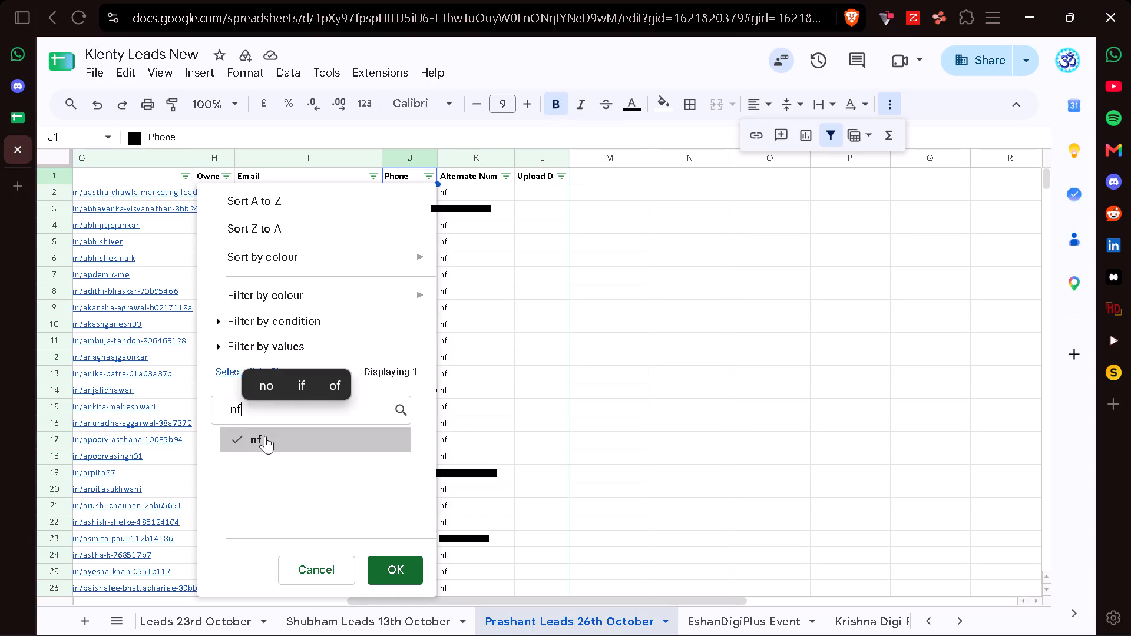
{"action": "left_click", "coordinate": [409, 574]}
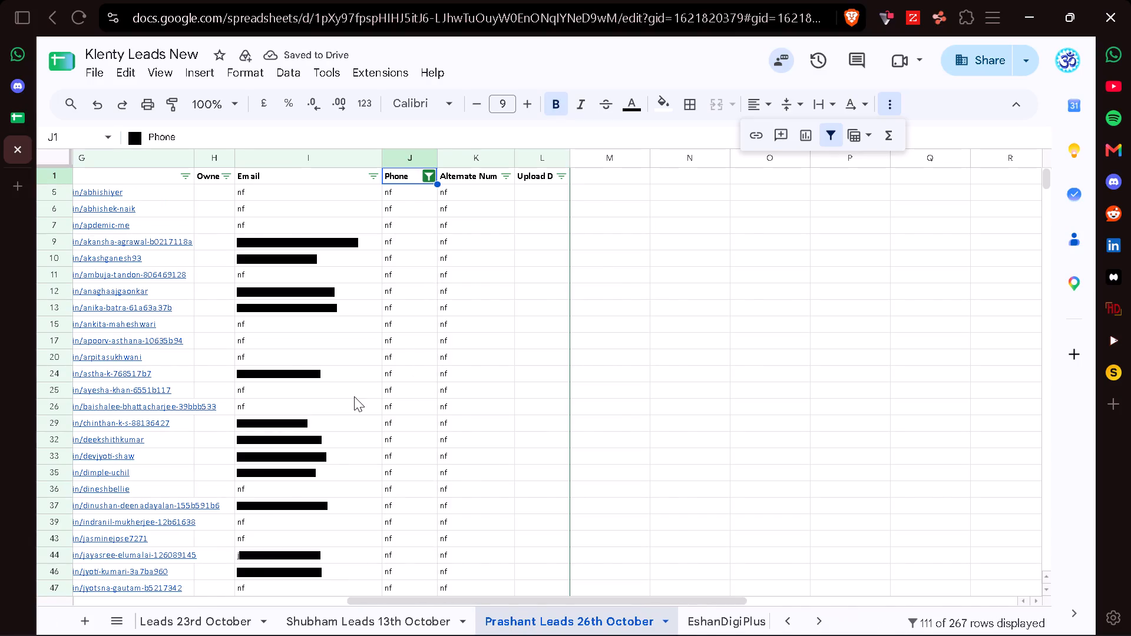
{"action": "scroll", "coordinate": [369, 396], "scroll_direction": "right", "scroll_amount": 3}
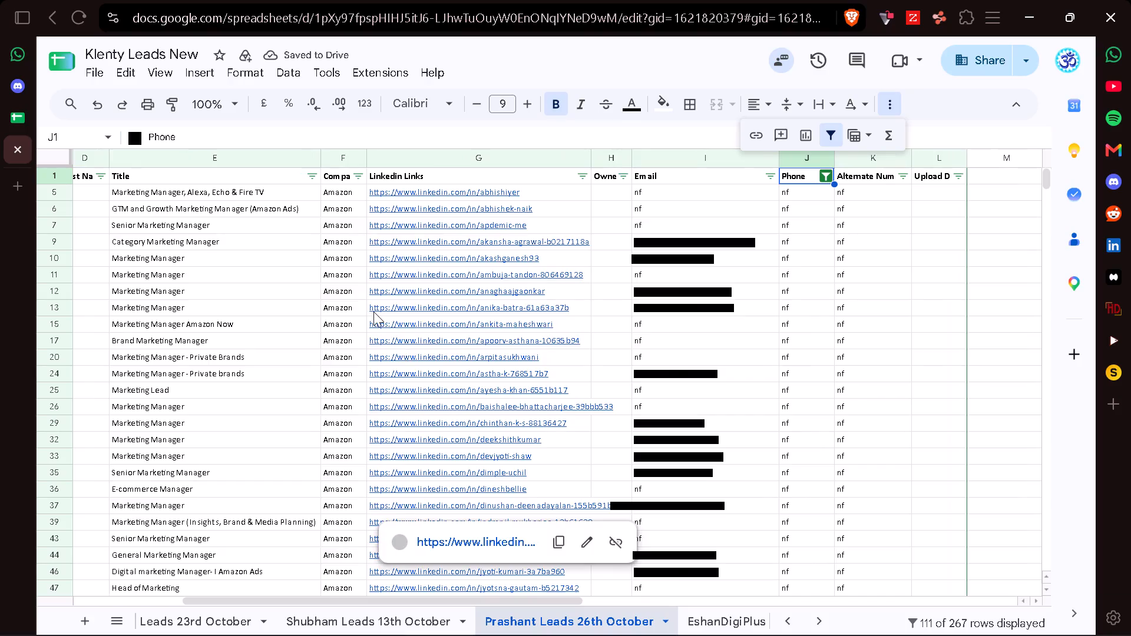
Look through the filtered leads in Prashant Leads 26th October, checking the Email, Phone and Alternate Number columns.
{"action": "scroll", "coordinate": [373, 312], "scroll_direction": "right", "scroll_amount": 7}
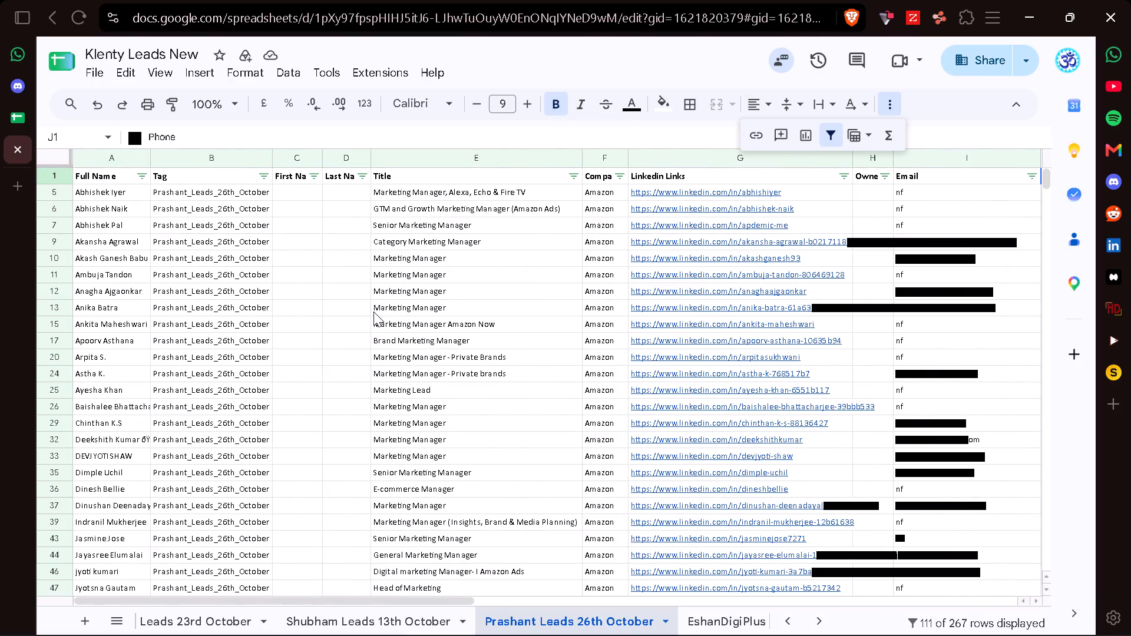
{"action": "scroll", "coordinate": [373, 312], "scroll_direction": "left", "scroll_amount": 3}
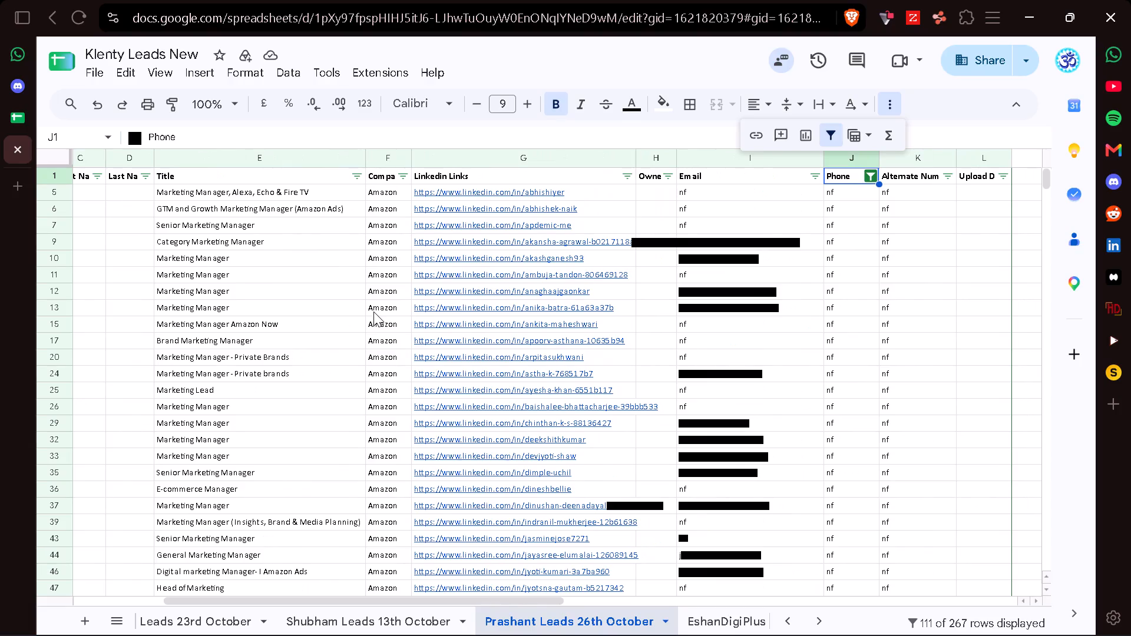
{"action": "scroll", "coordinate": [373, 312], "scroll_direction": "down", "scroll_amount": 9}
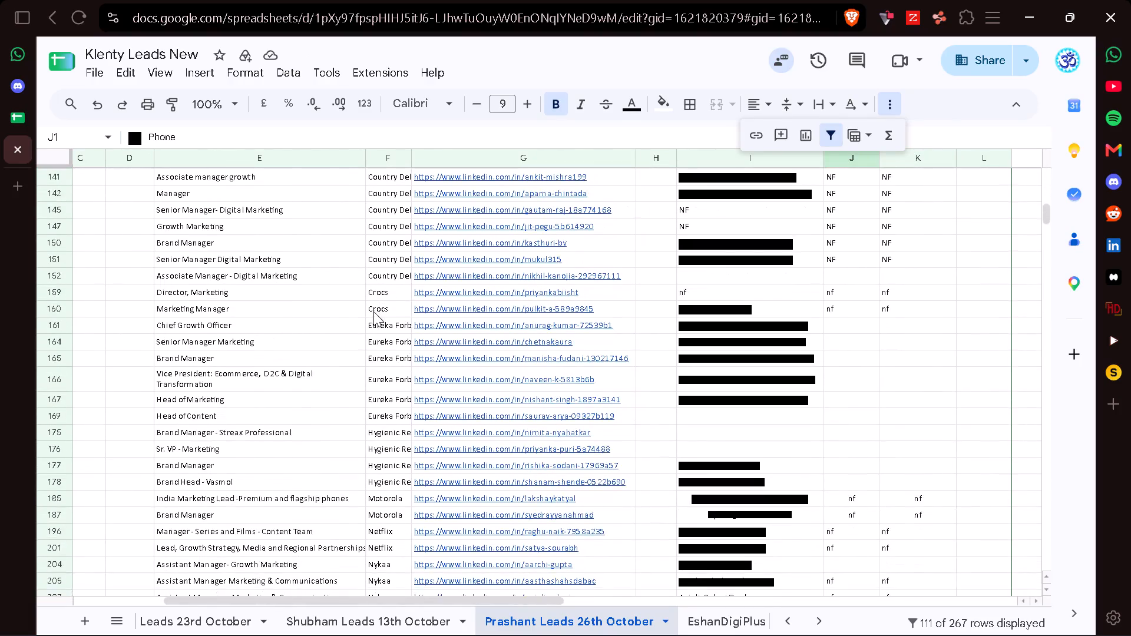
{"action": "scroll", "coordinate": [373, 312], "scroll_direction": "down", "scroll_amount": 3}
{"action": "scroll", "coordinate": [373, 312], "scroll_direction": "up", "scroll_amount": 2}
{"action": "scroll", "coordinate": [373, 312], "scroll_direction": "left", "scroll_amount": 1}
{"action": "scroll", "coordinate": [373, 312], "scroll_direction": "up", "scroll_amount": 4}
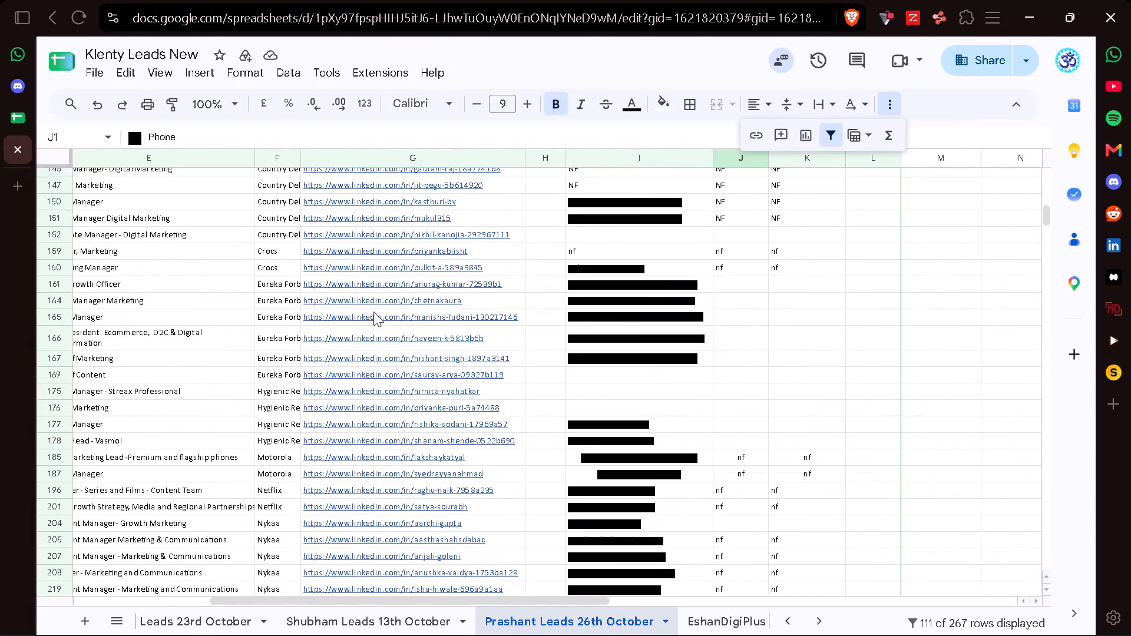
{"action": "scroll", "coordinate": [373, 312], "scroll_direction": "up", "scroll_amount": 6}
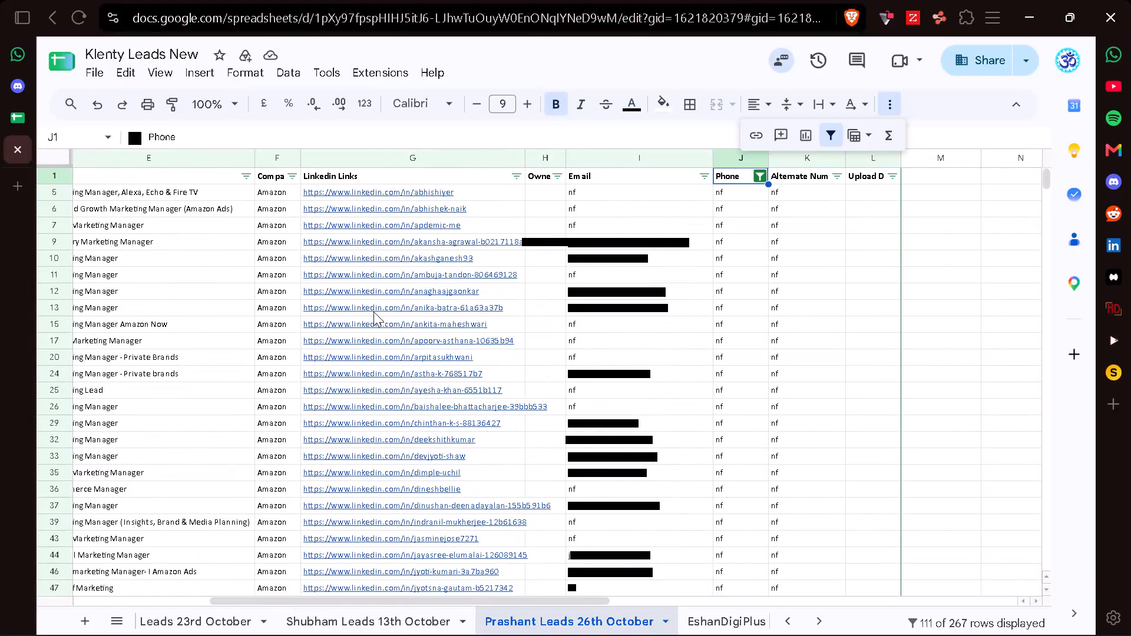
{"action": "scroll", "coordinate": [373, 312], "scroll_direction": "left", "scroll_amount": 1}
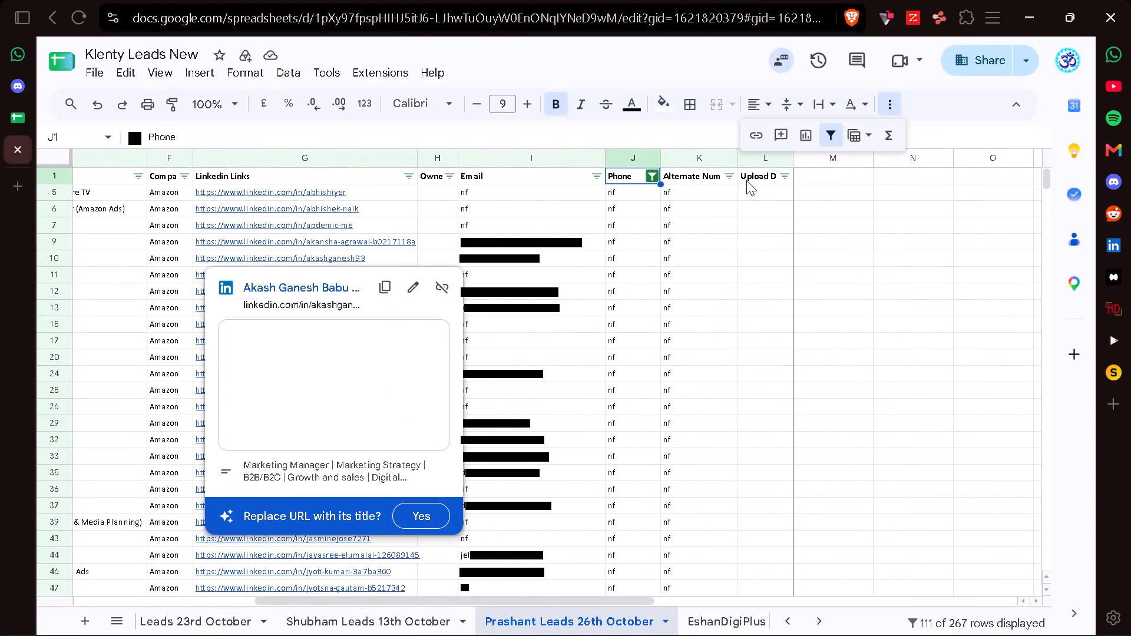
Recreate the filter on the lead sheet and limit the Phone column to nf values only.
{"action": "left_click", "coordinate": [831, 139]}
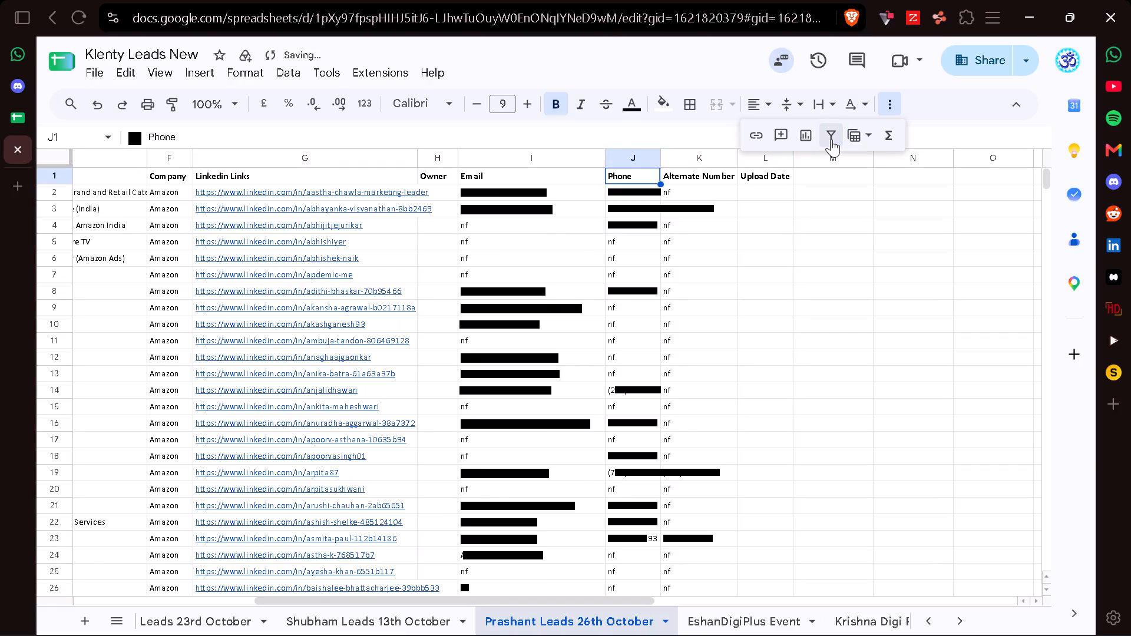
{"action": "left_click", "coordinate": [831, 139]}
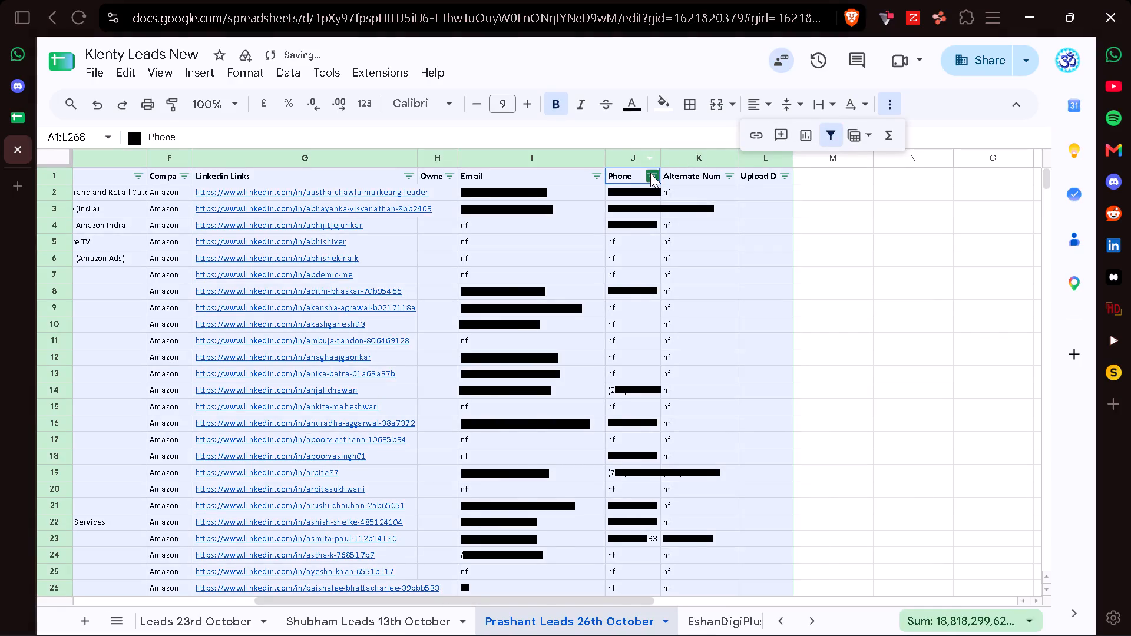
{"action": "left_click", "coordinate": [651, 173]}
{"action": "left_click", "coordinate": [506, 375]}
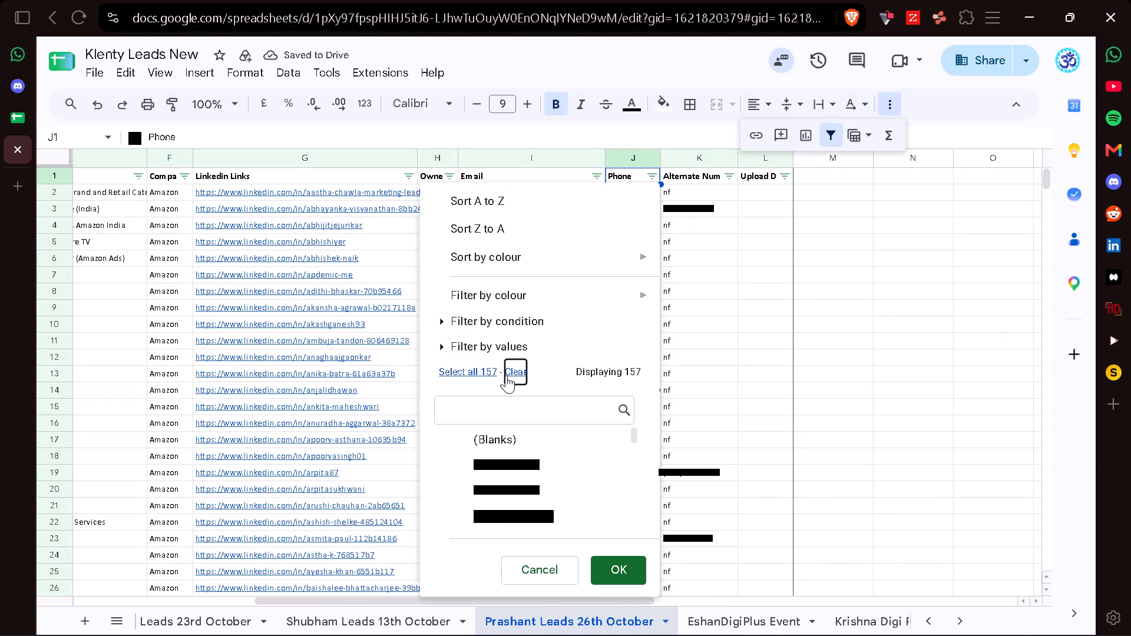
{"action": "left_click", "coordinate": [478, 420]}
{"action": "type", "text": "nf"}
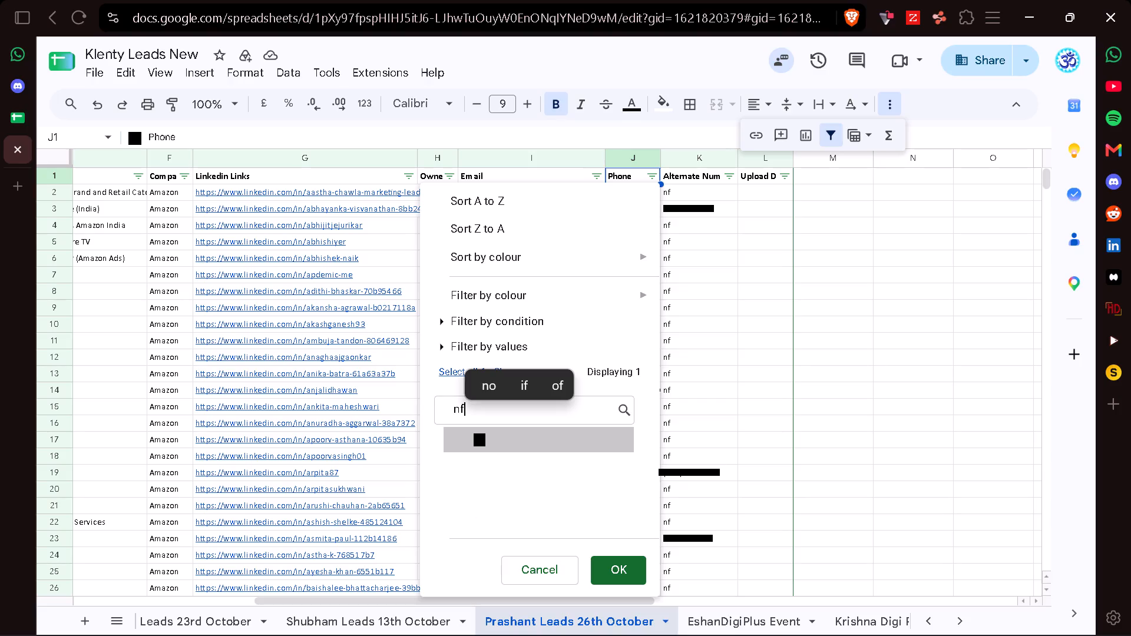
{"action": "left_click", "coordinate": [481, 440]}
{"action": "key", "text": "Return"}
{"action": "key", "text": "Return"}
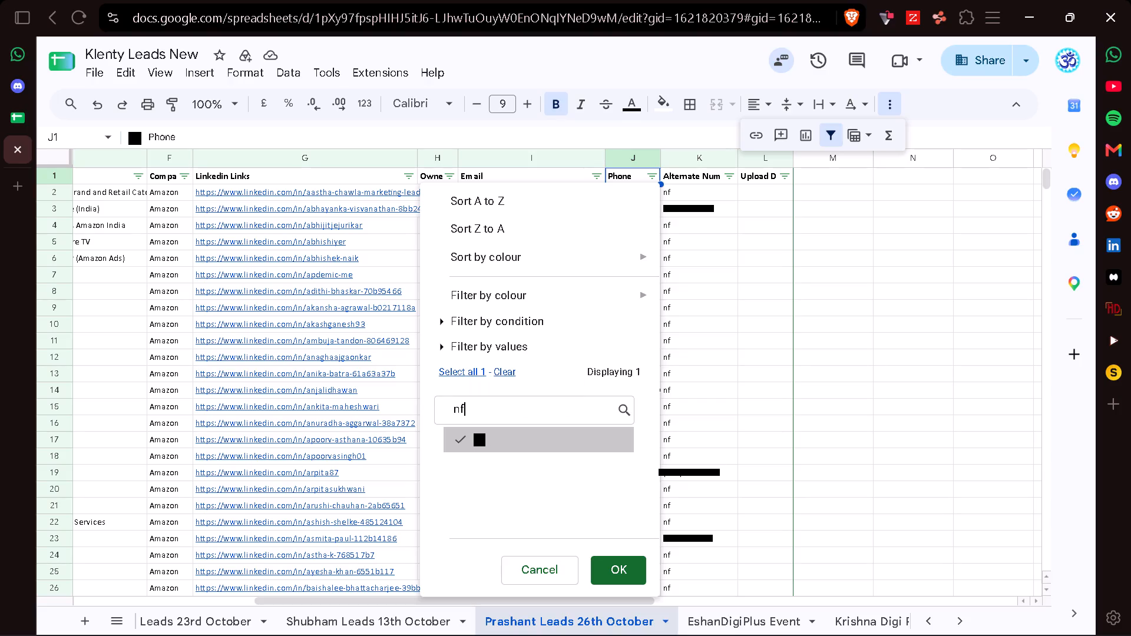
{"action": "left_click", "coordinate": [606, 554]}
{"action": "left_click", "coordinate": [616, 568]}
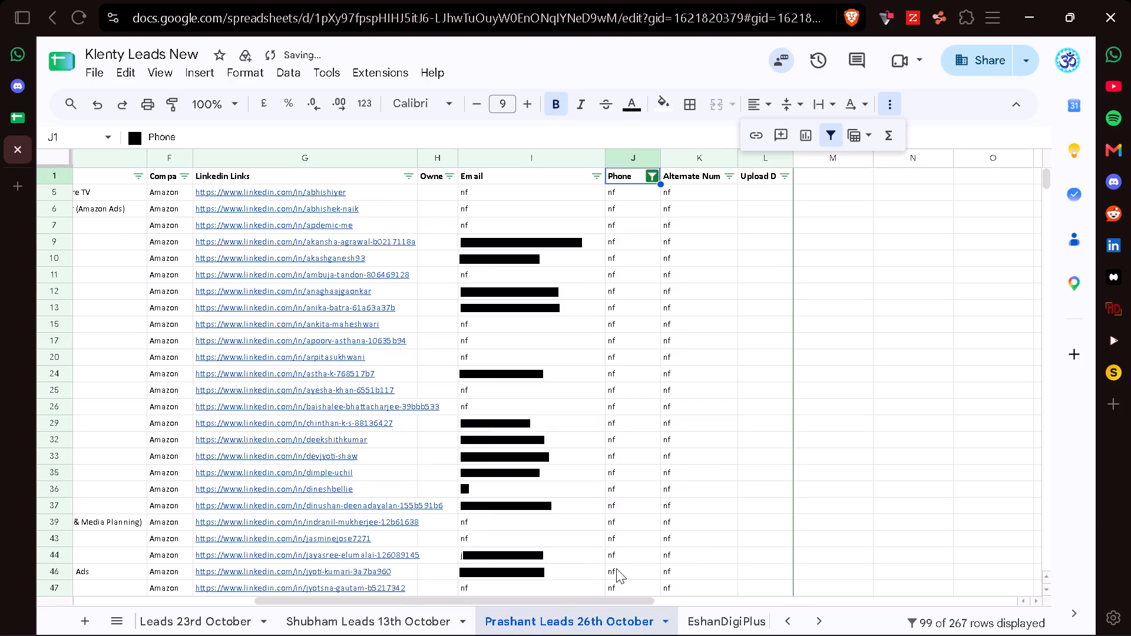
Clear the nf entries from the filtered Phone and Alternate Number cells, J5:K259.
{"action": "left_click", "coordinate": [620, 193]}
{"action": "key", "text": "shift+Right"}
{"action": "key", "text": "shift+Down"}
{"action": "key", "text": "ctrl+shift+Down"}
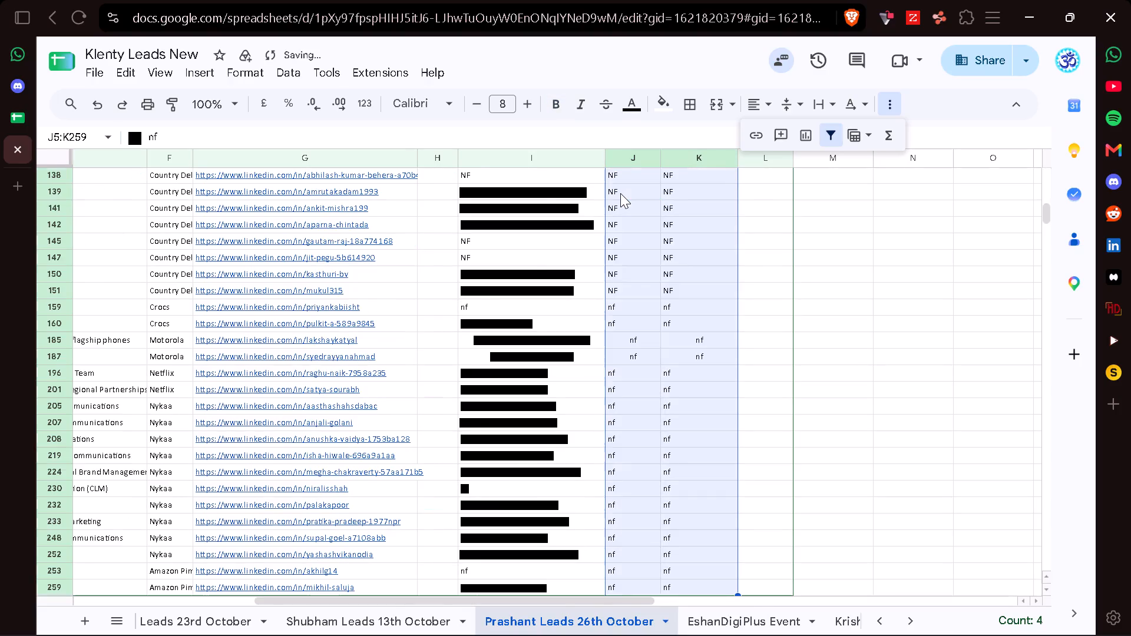
{"action": "scroll", "coordinate": [620, 193], "scroll_direction": "down", "scroll_amount": 3}
{"action": "key", "text": "BackSpace"}
Reset the Phone column filter to select all values so every lead row is shown.
{"action": "scroll", "coordinate": [620, 193], "scroll_direction": "up", "scroll_amount": 3}
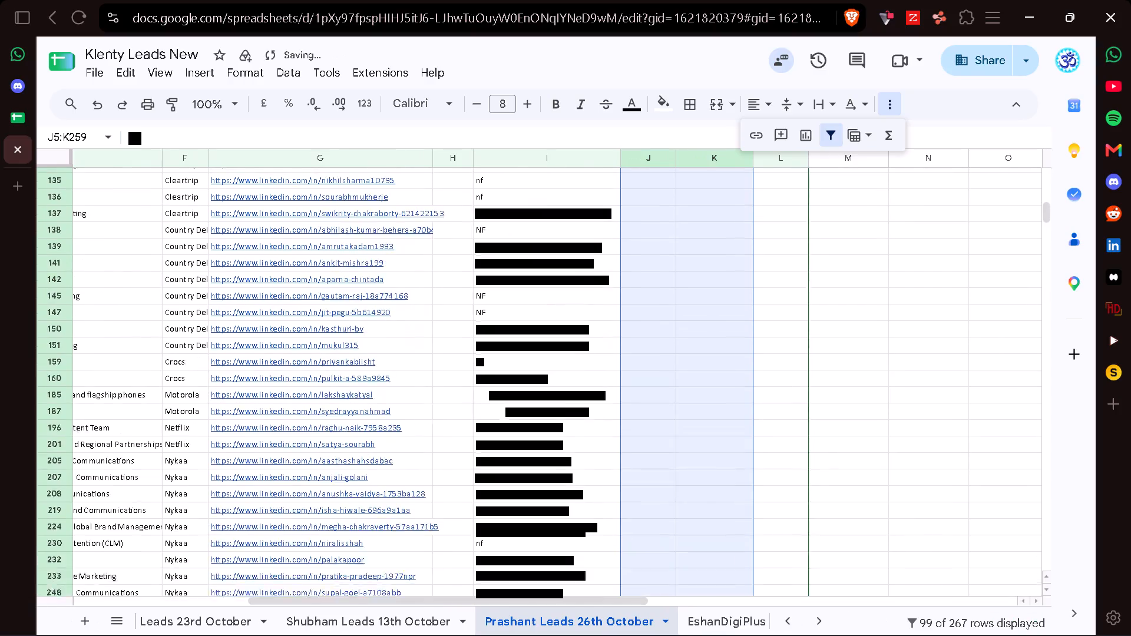
{"action": "scroll", "coordinate": [620, 193], "scroll_direction": "up", "scroll_amount": 5}
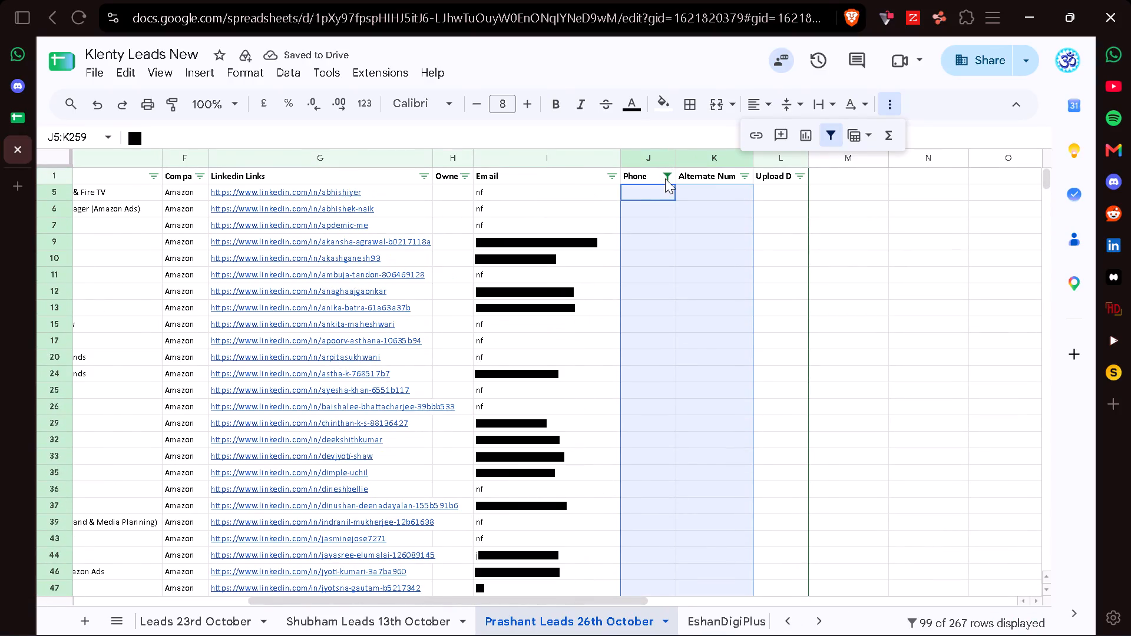
{"action": "left_click", "coordinate": [665, 178]}
{"action": "left_click", "coordinate": [524, 375]}
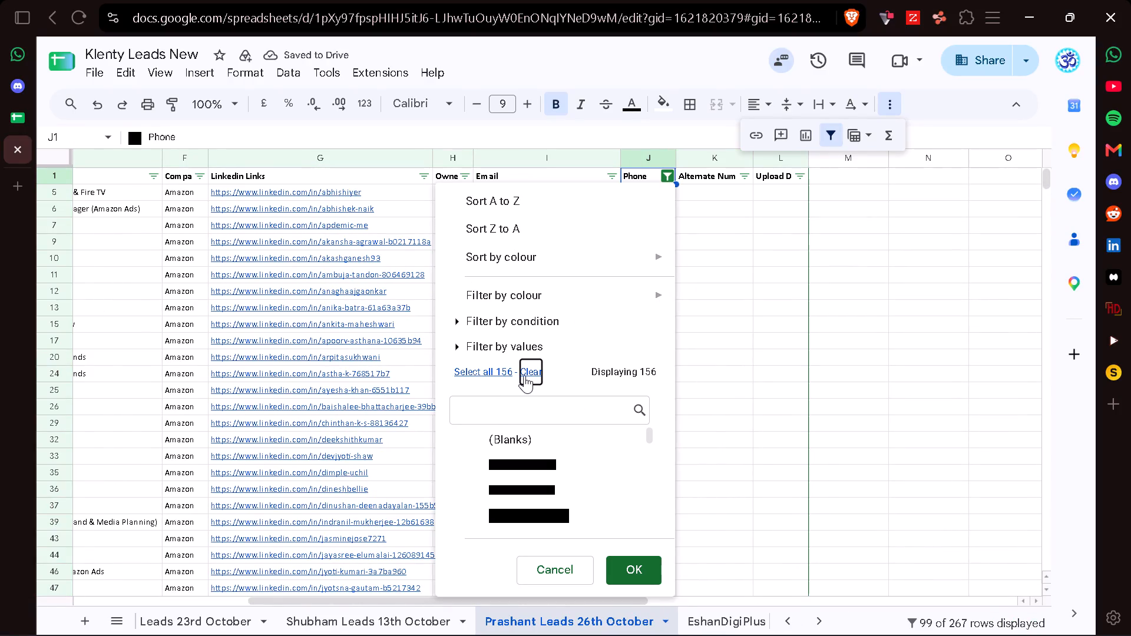
{"action": "left_click", "coordinate": [485, 367]}
{"action": "left_click", "coordinate": [632, 566]}
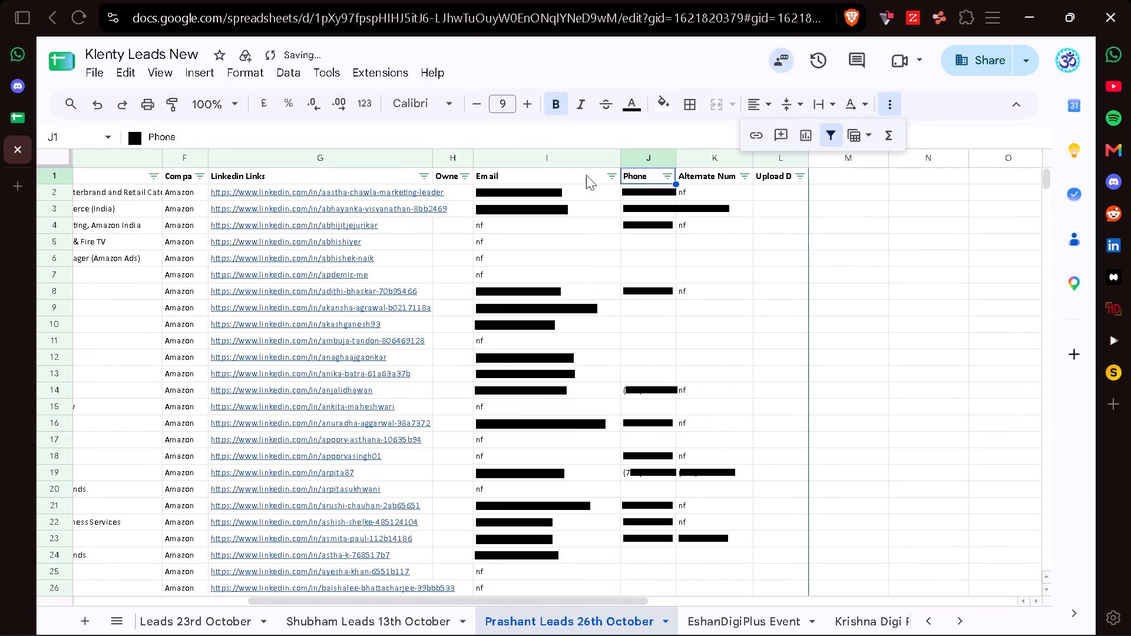
Filter the Email column to show only nf values.
{"action": "left_click", "coordinate": [616, 172]}
{"action": "scroll", "coordinate": [447, 462], "scroll_direction": "down", "scroll_amount": 1}
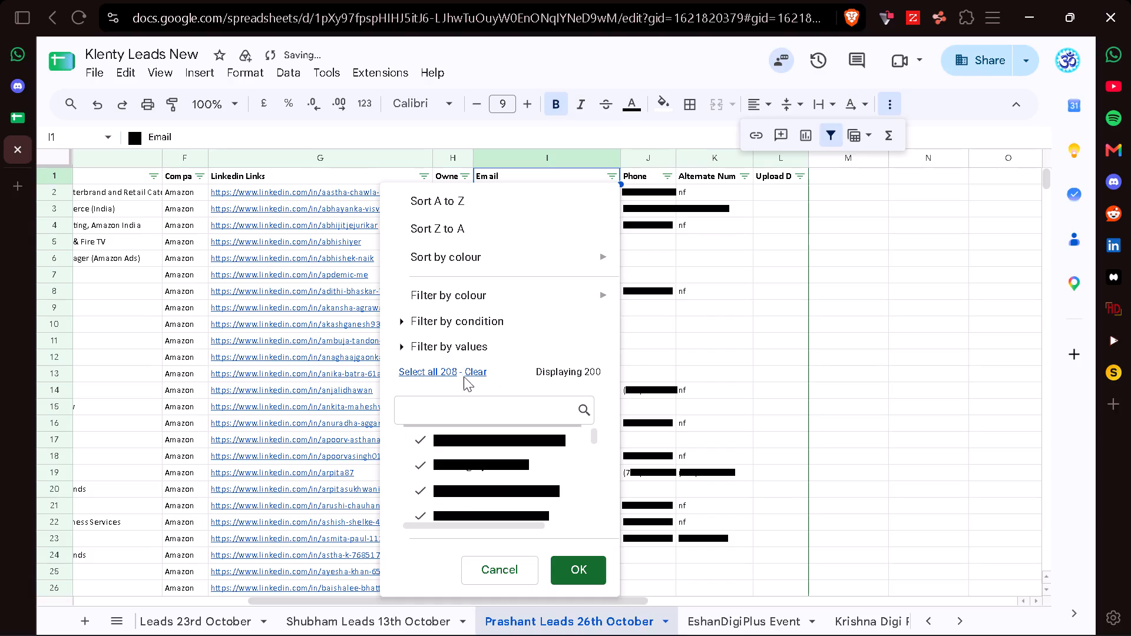
{"action": "left_click", "coordinate": [472, 369]}
{"action": "left_click", "coordinate": [459, 396]}
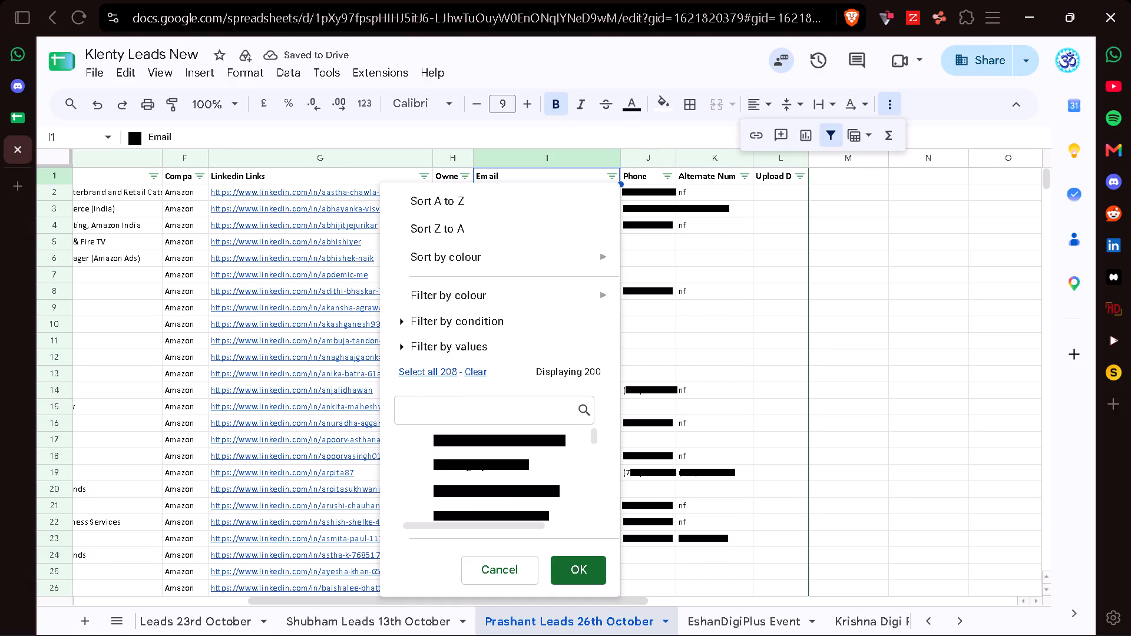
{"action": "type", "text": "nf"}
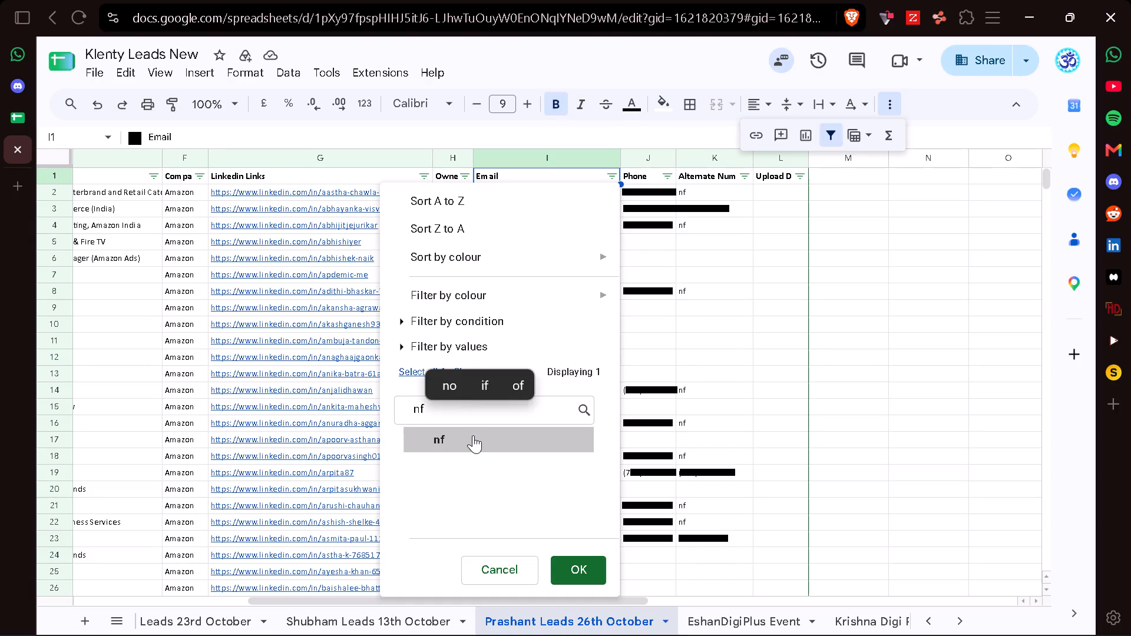
{"action": "left_click", "coordinate": [473, 435]}
{"action": "left_click", "coordinate": [578, 565]}
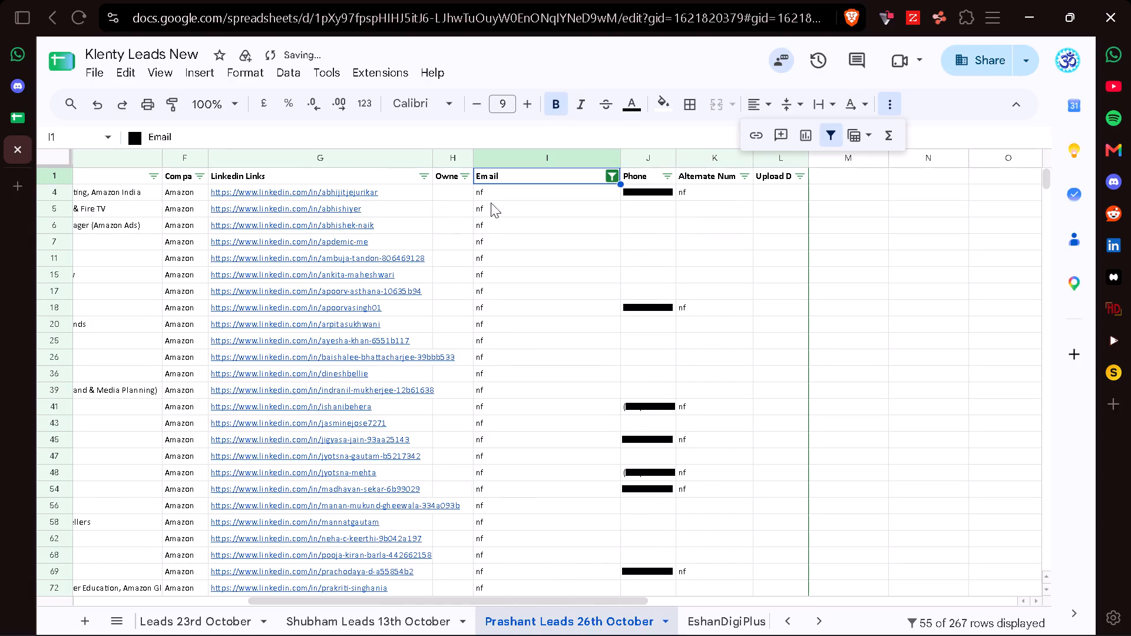
Clear the nf entries from the filtered Email cells, I4:I253.
{"action": "left_click", "coordinate": [501, 197]}
{"action": "key", "text": "ctrl+shift+Down"}
{"action": "key", "text": "BackSpace"}
{"action": "scroll", "coordinate": [501, 197], "scroll_direction": "down", "scroll_amount": 1}
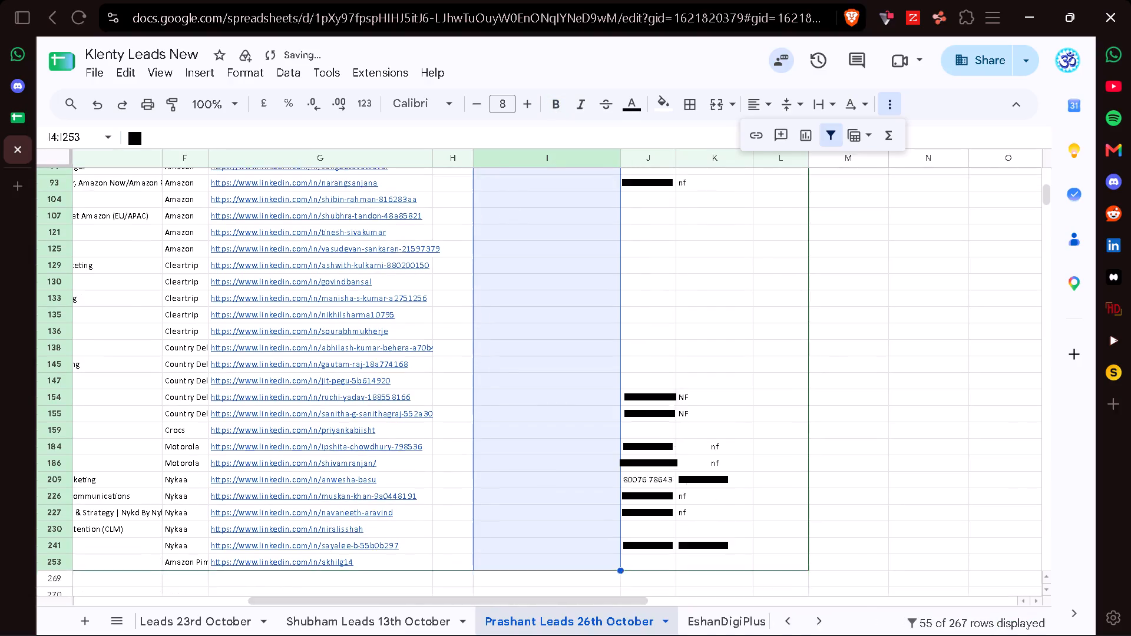
{"action": "scroll", "coordinate": [501, 197], "scroll_direction": "down", "scroll_amount": 1}
{"action": "scroll", "coordinate": [501, 197], "scroll_direction": "up", "scroll_amount": 10}
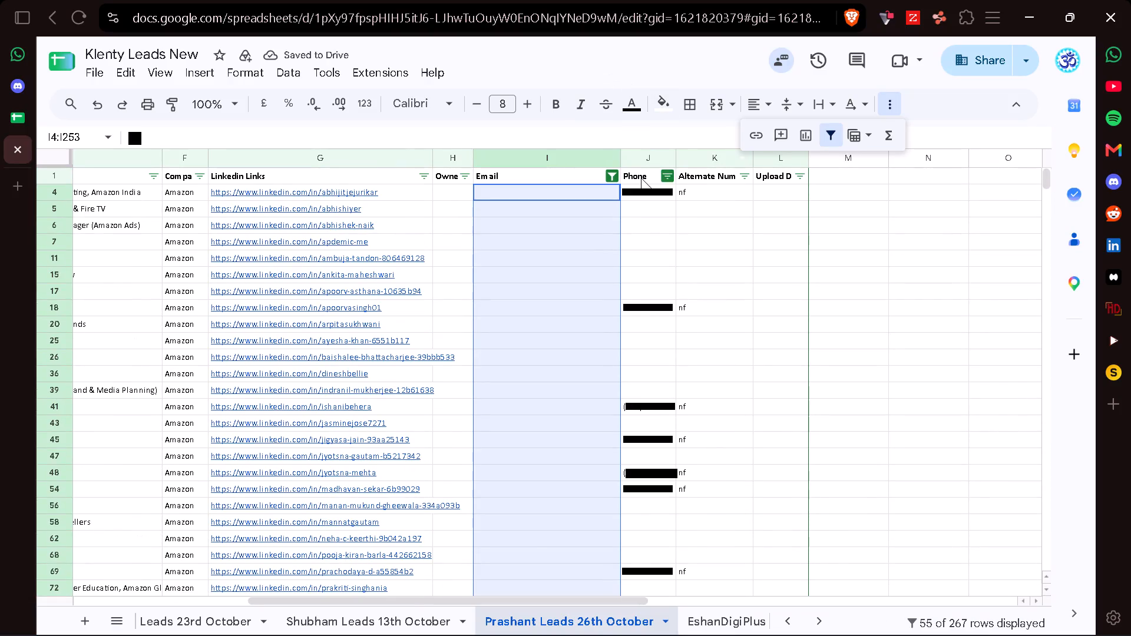
Recreate the filter on the lead sheet and limit the Alternate Number column to nf values only.
{"action": "left_click", "coordinate": [827, 141]}
{"action": "left_click", "coordinate": [728, 172]}
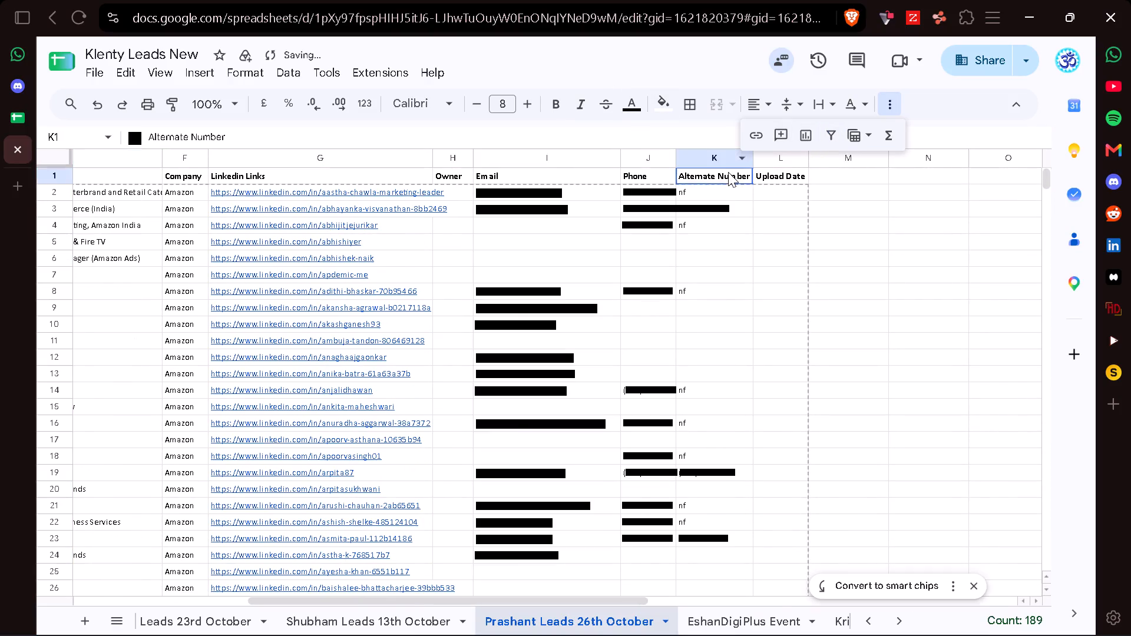
{"action": "left_click", "coordinate": [827, 134]}
{"action": "left_click", "coordinate": [743, 176]}
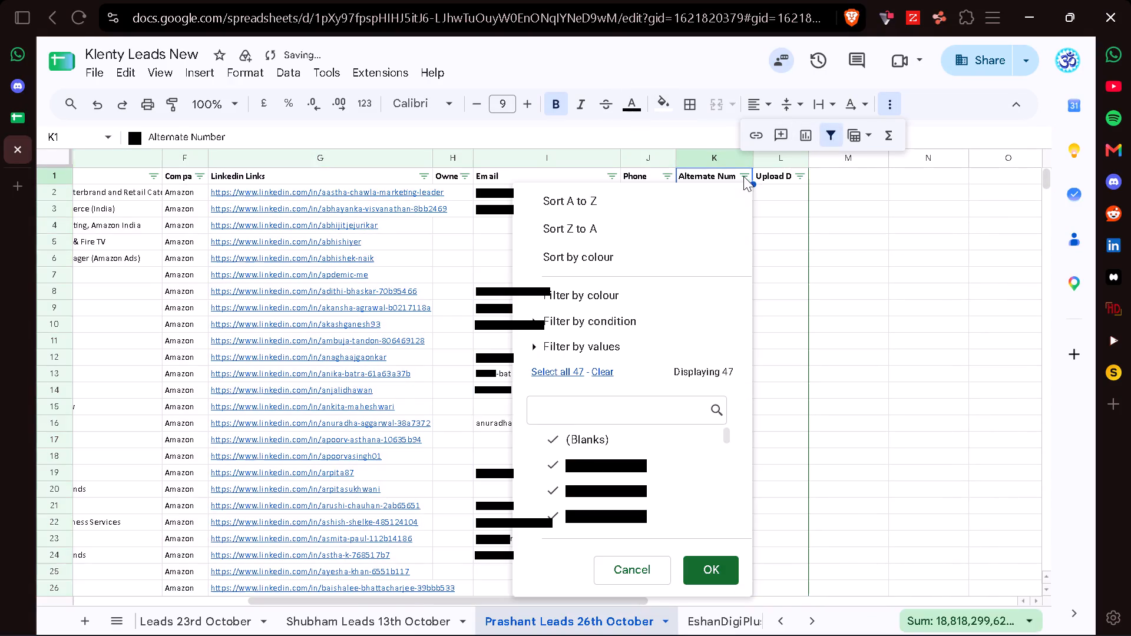
{"action": "left_click", "coordinate": [596, 376]}
{"action": "left_click", "coordinate": [578, 404]}
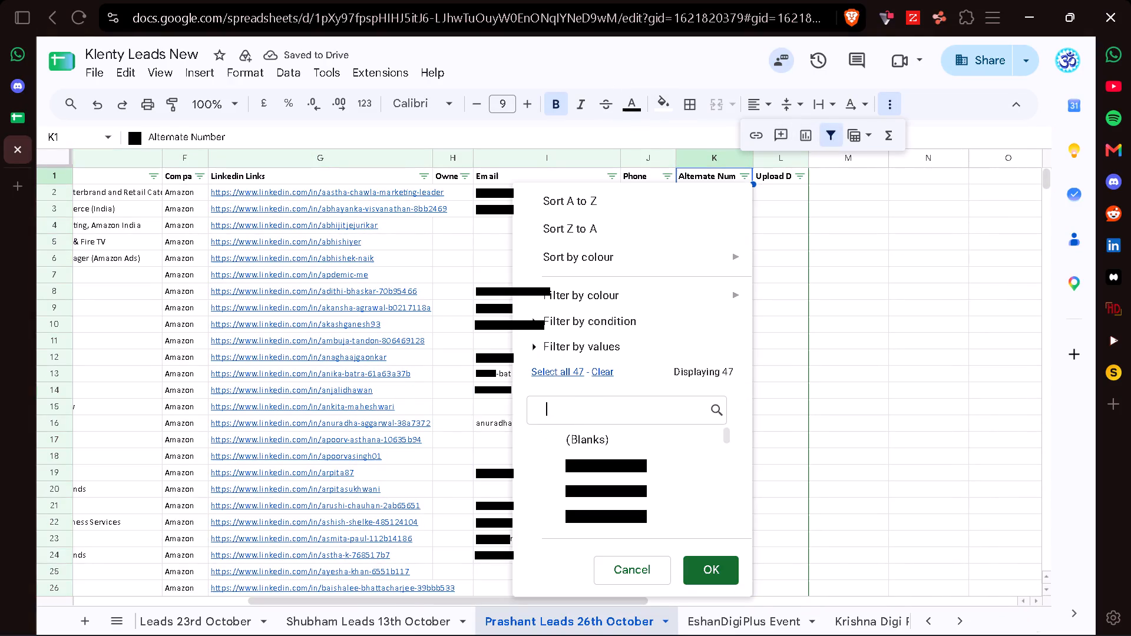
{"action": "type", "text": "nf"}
{"action": "left_click", "coordinate": [578, 456]}
{"action": "left_click", "coordinate": [603, 436]}
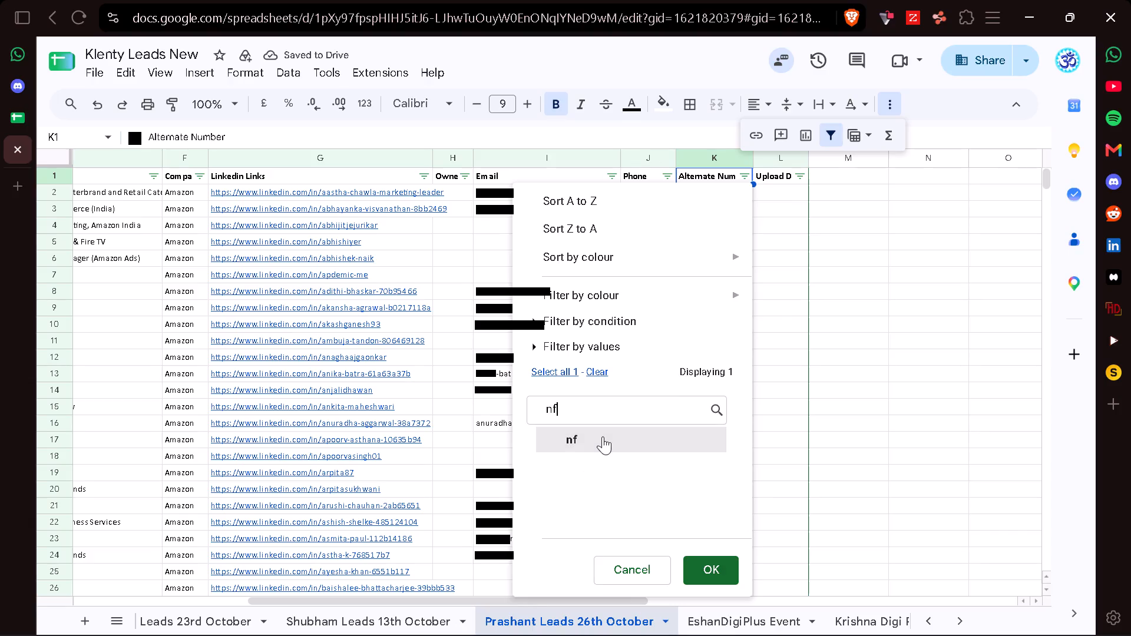
{"action": "left_click", "coordinate": [702, 563]}
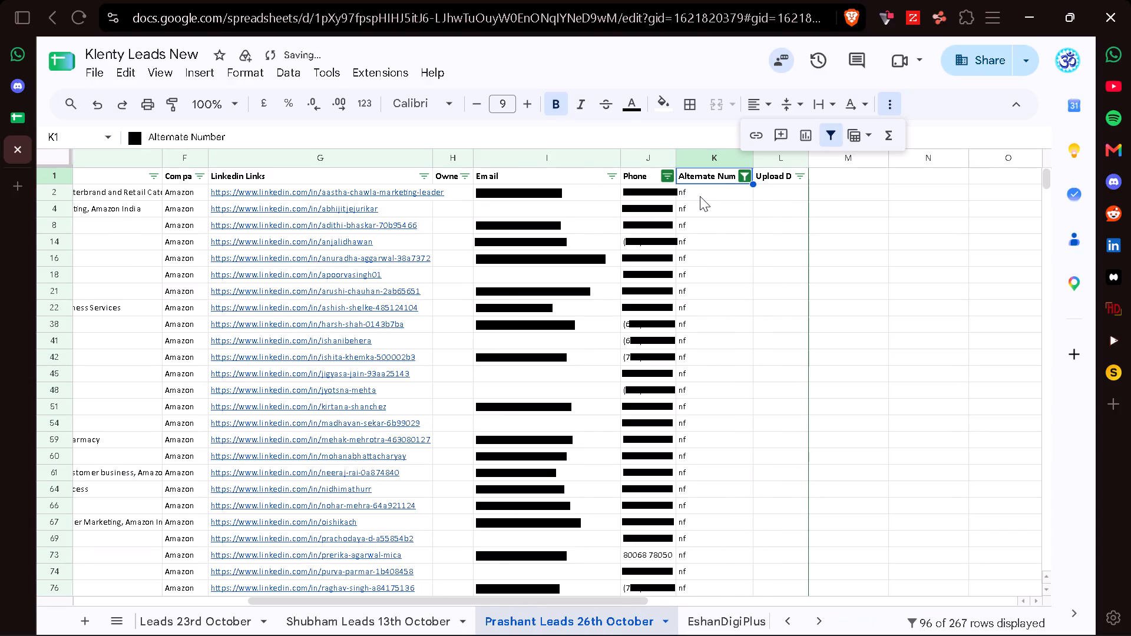
Clear the nf entries from the filtered Alternate Number cells, K2:K266, and remove the filter.
{"action": "left_click", "coordinate": [700, 196]}
{"action": "key", "text": "ctrl+shift+Down"}
{"action": "key", "text": "BackSpace"}
{"action": "scroll", "coordinate": [700, 196], "scroll_direction": "down", "scroll_amount": 1}
{"action": "scroll", "coordinate": [700, 196], "scroll_direction": "up", "scroll_amount": 7}
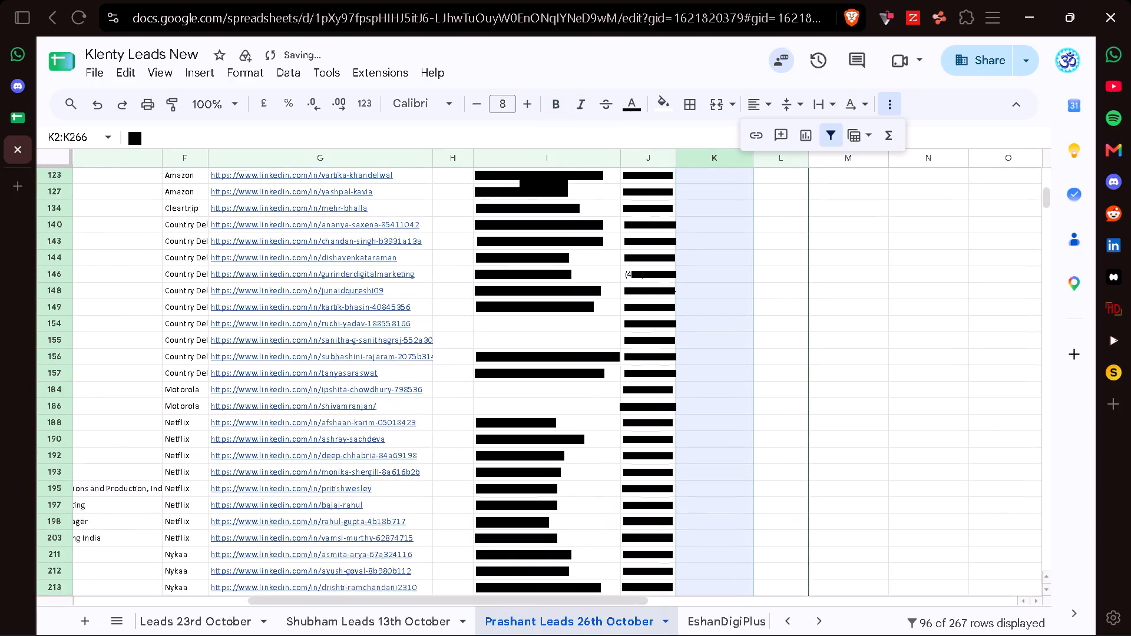
{"action": "left_click", "coordinate": [827, 128]}
Edit the phone number in cell J2, deleting extra characters and adjusting its spacing.
{"action": "scroll", "coordinate": [695, 313], "scroll_direction": "up", "scroll_amount": 2}
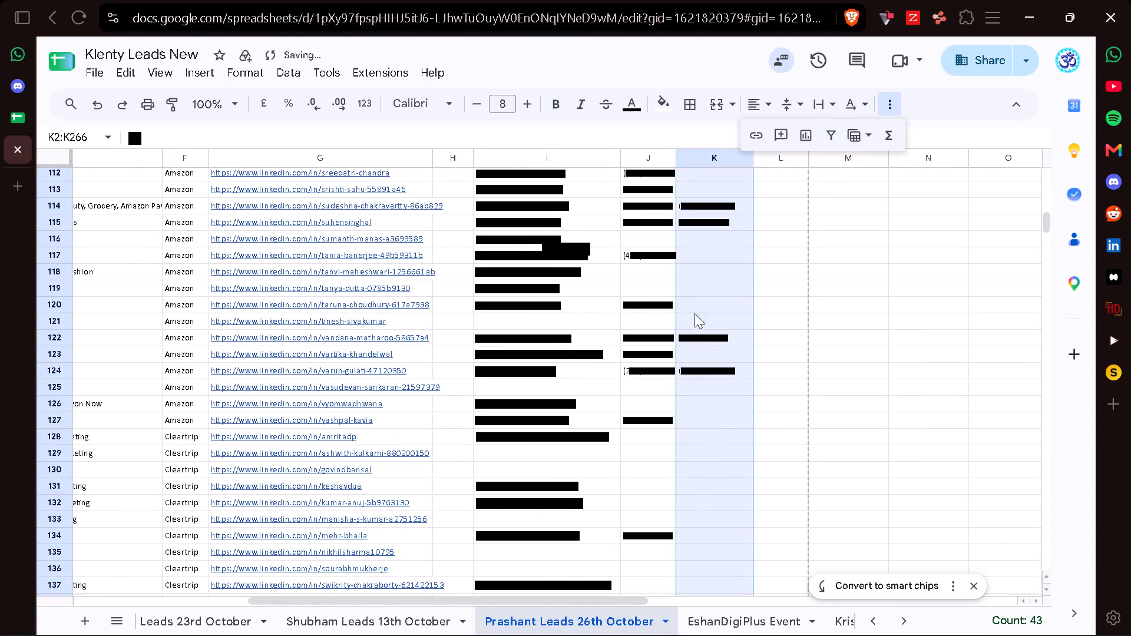
{"action": "scroll", "coordinate": [695, 313], "scroll_direction": "up", "scroll_amount": 17}
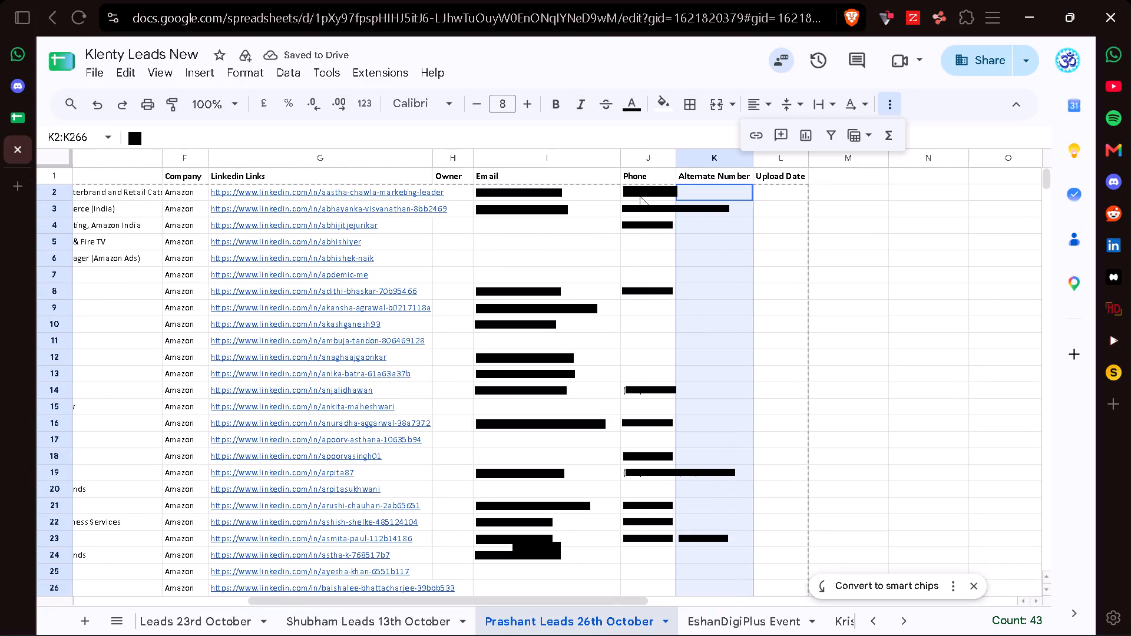
{"action": "left_click", "coordinate": [640, 196]}
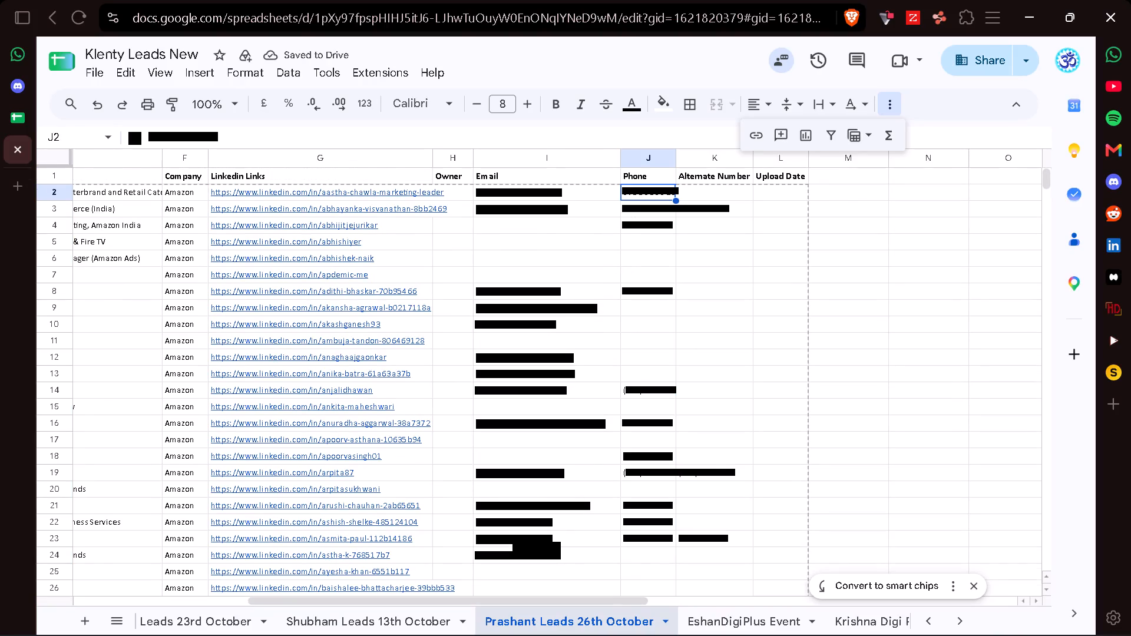
{"action": "left_click", "coordinate": [199, 134]}
{"action": "key", "text": "BackSpace"}
{"action": "key", "text": "Left"}
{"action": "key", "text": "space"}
{"action": "key", "text": "Left"}
{"action": "key", "text": "Left"}
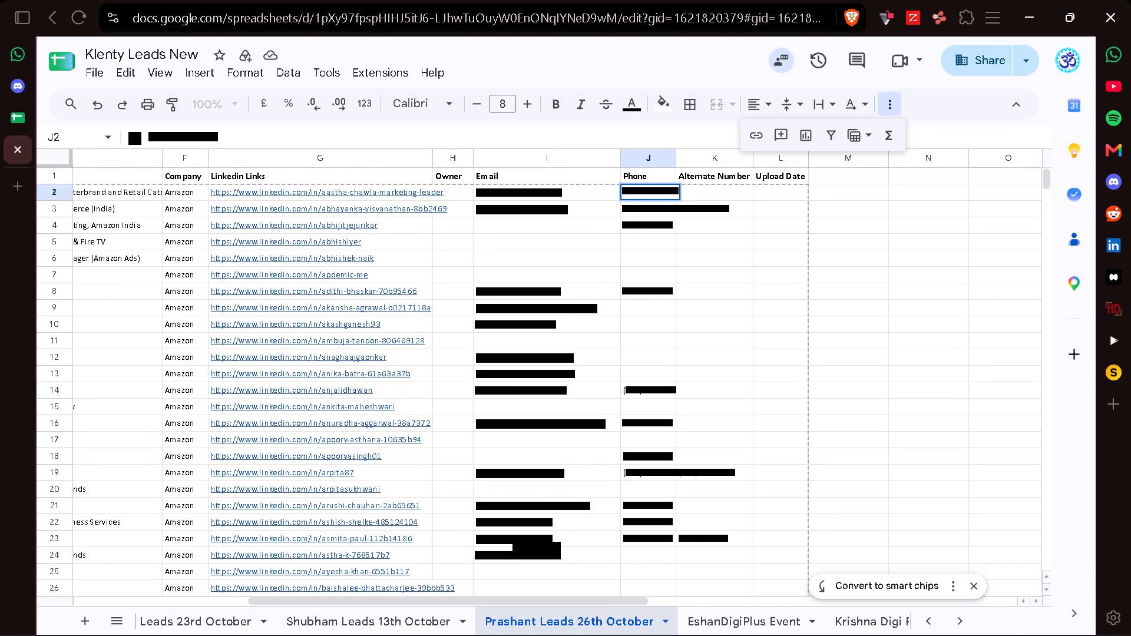
{"action": "key", "text": "Left"}
{"action": "key", "text": "BackSpace"}
{"action": "key", "text": "Left"}
{"action": "key", "text": "BackSpace"}
{"action": "left_click", "coordinate": [707, 220]}
{"action": "key", "text": "Up"}
{"action": "left_click", "coordinate": [638, 181]}
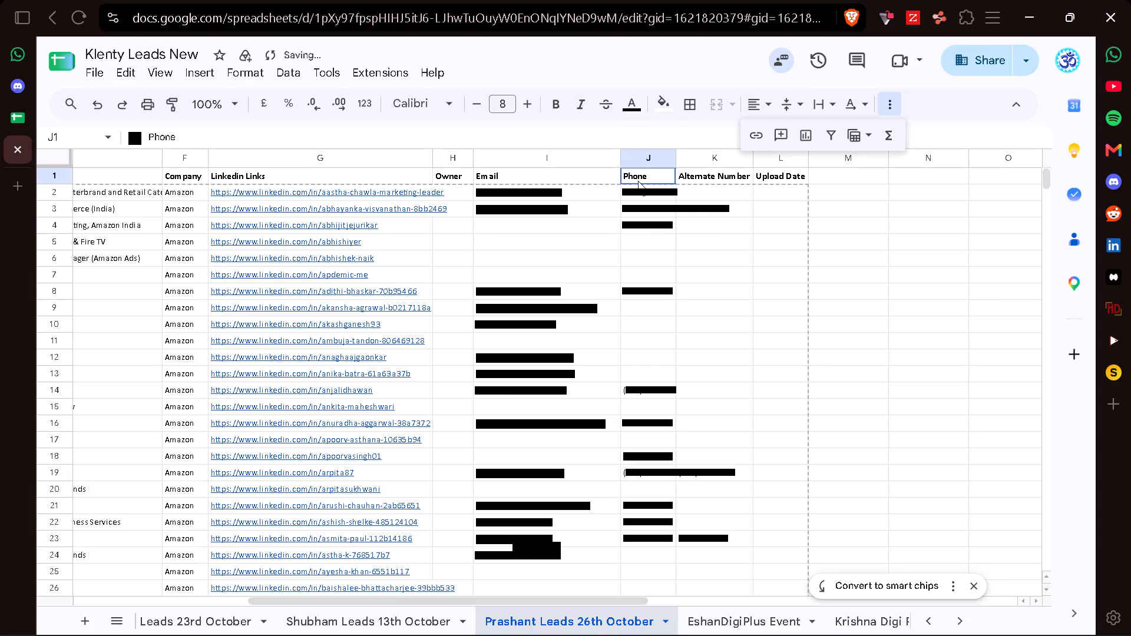
Clear the phone entry in J2 and fit the Phone column's width to its contents.
{"action": "key", "text": "Down"}
{"action": "key", "text": "BackSpace"}
{"action": "double_click", "coordinate": [673, 153]}
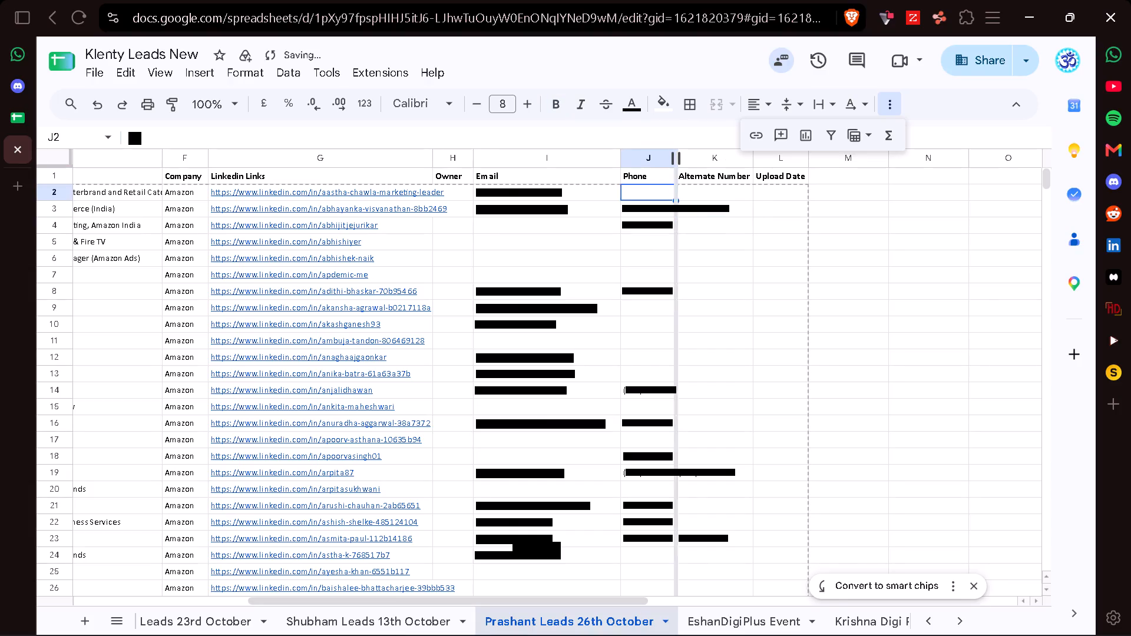
Reformat the alternate number in K3 by removing its existing separators and regrouping the digits with a new space.
{"action": "left_click", "coordinate": [719, 201]}
{"action": "key", "text": "Down"}
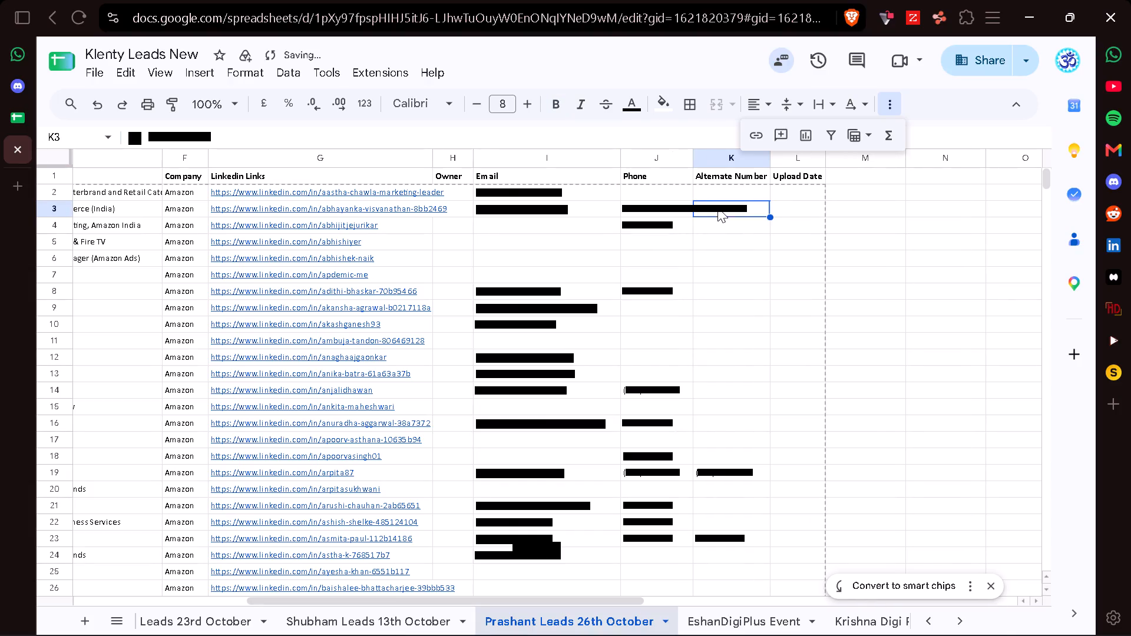
{"action": "left_click", "coordinate": [187, 137]}
{"action": "key", "text": "BackSpace"}
{"action": "key", "text": "Left"}
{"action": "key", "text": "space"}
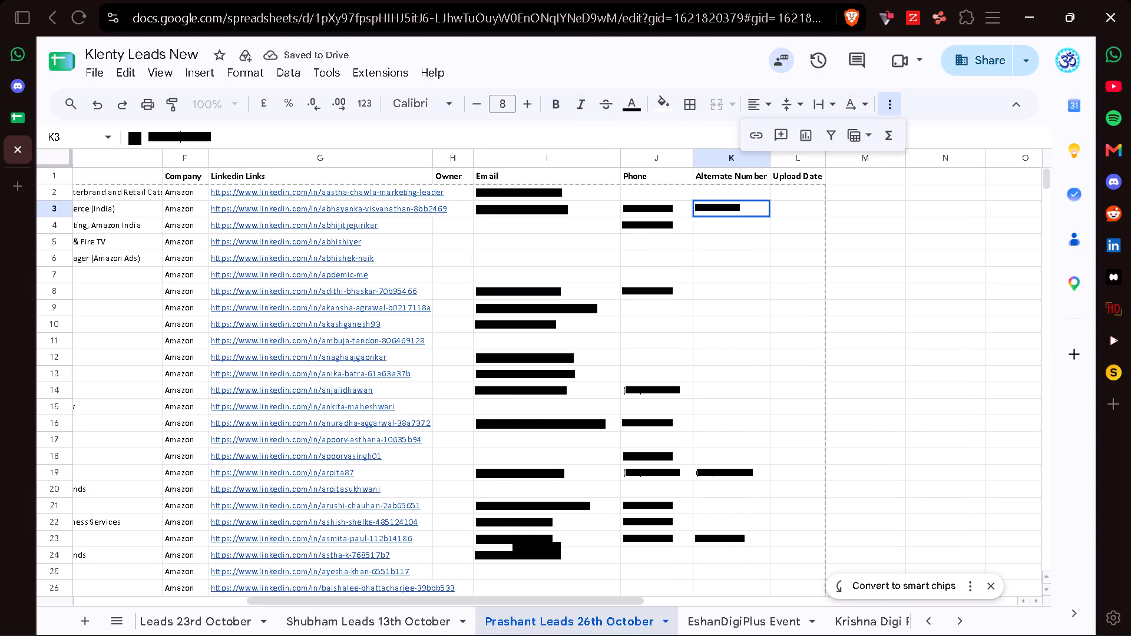
{"action": "key", "text": "Left"}
{"action": "key", "text": "Left"}
{"action": "key", "text": "Left"}
{"action": "key", "text": "Left"}
{"action": "key", "text": "BackSpace"}
{"action": "key", "text": "Return"}
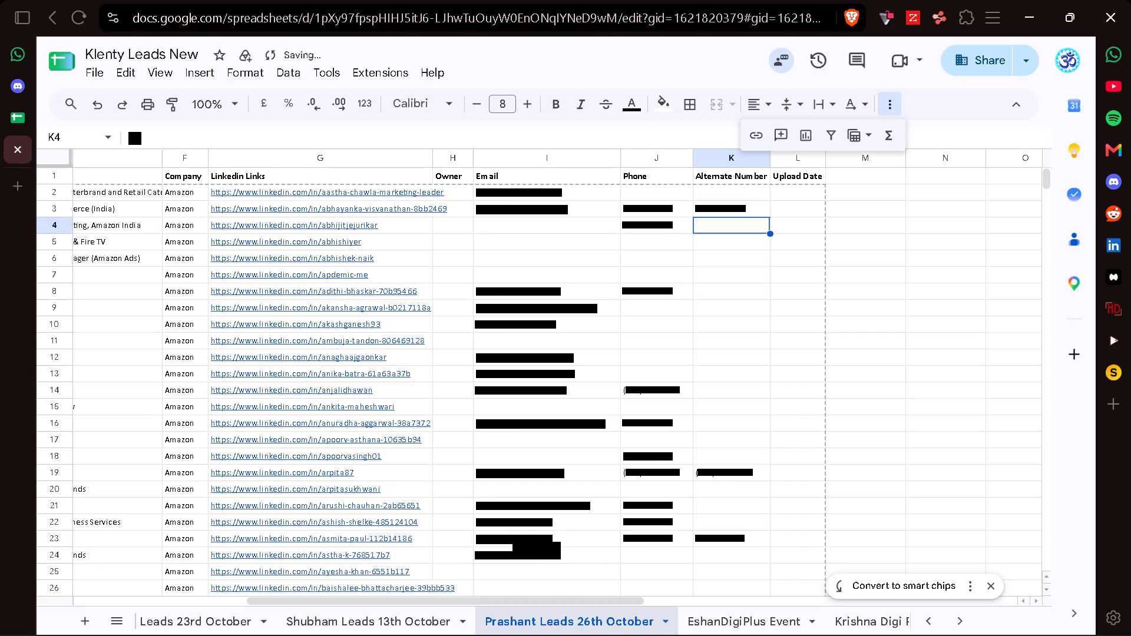
Clear the phone entry in J14 and the alternate number in K19.
{"action": "left_click", "coordinate": [646, 290]}
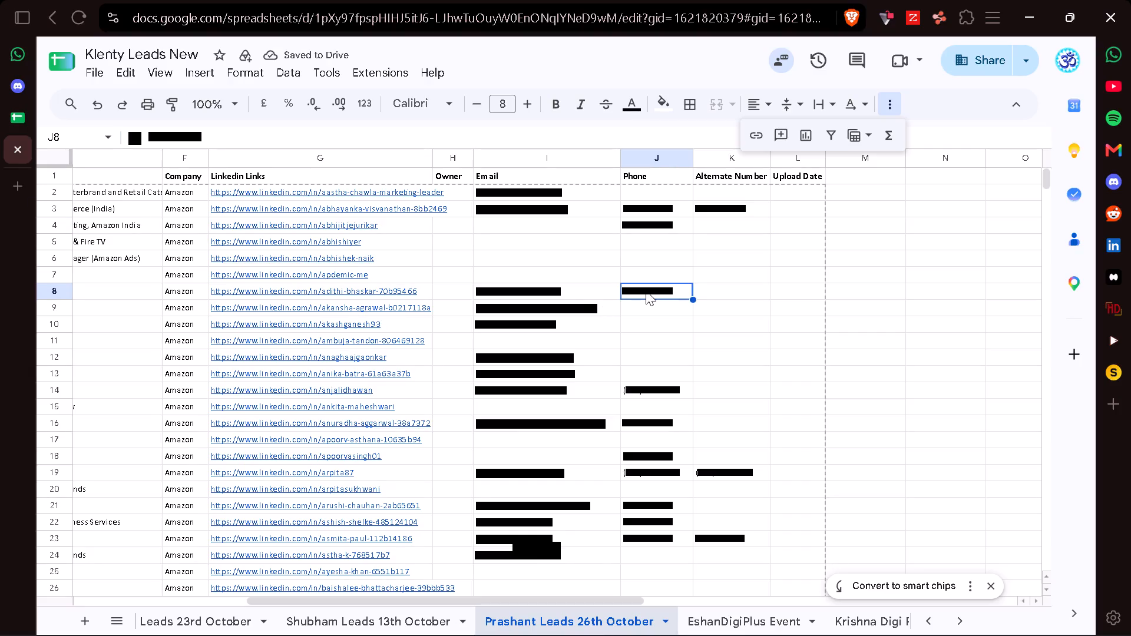
{"action": "scroll", "coordinate": [641, 330], "scroll_direction": "down", "scroll_amount": 1}
{"action": "left_click", "coordinate": [631, 326]}
{"action": "key", "text": "BackSpace"}
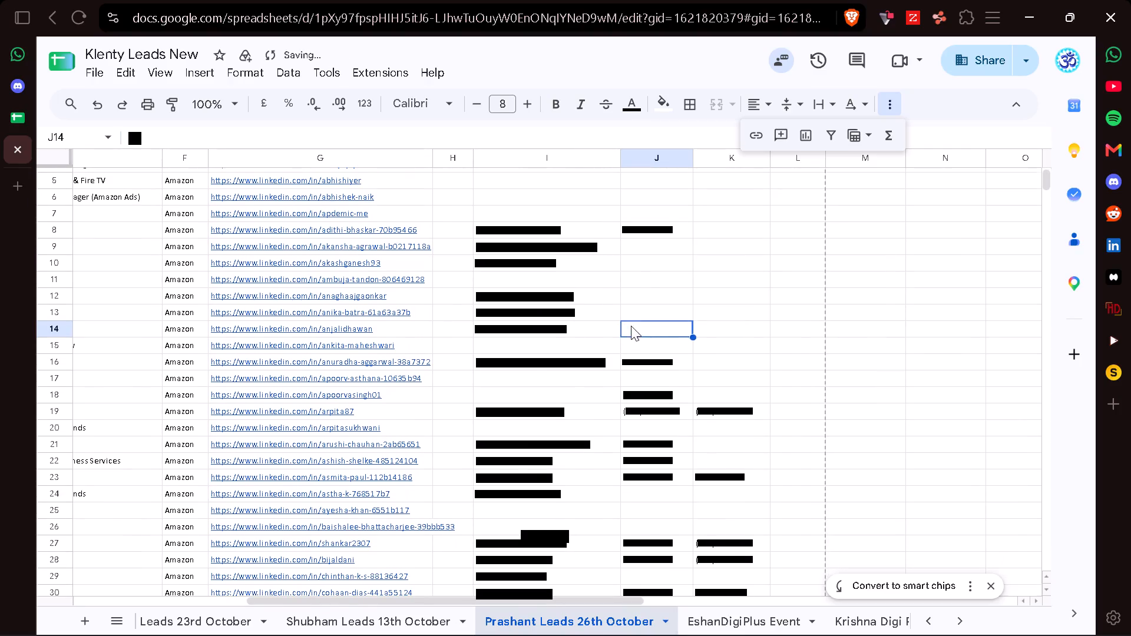
{"action": "scroll", "coordinate": [631, 326], "scroll_direction": "down", "scroll_amount": 1}
{"action": "left_click", "coordinate": [722, 321]}
{"action": "key", "text": "BackSpace"}
Reformat the phone number in J19 by stripping its brackets and extra separators and regrouping the digits with a space.
{"action": "left_click", "coordinate": [665, 320]}
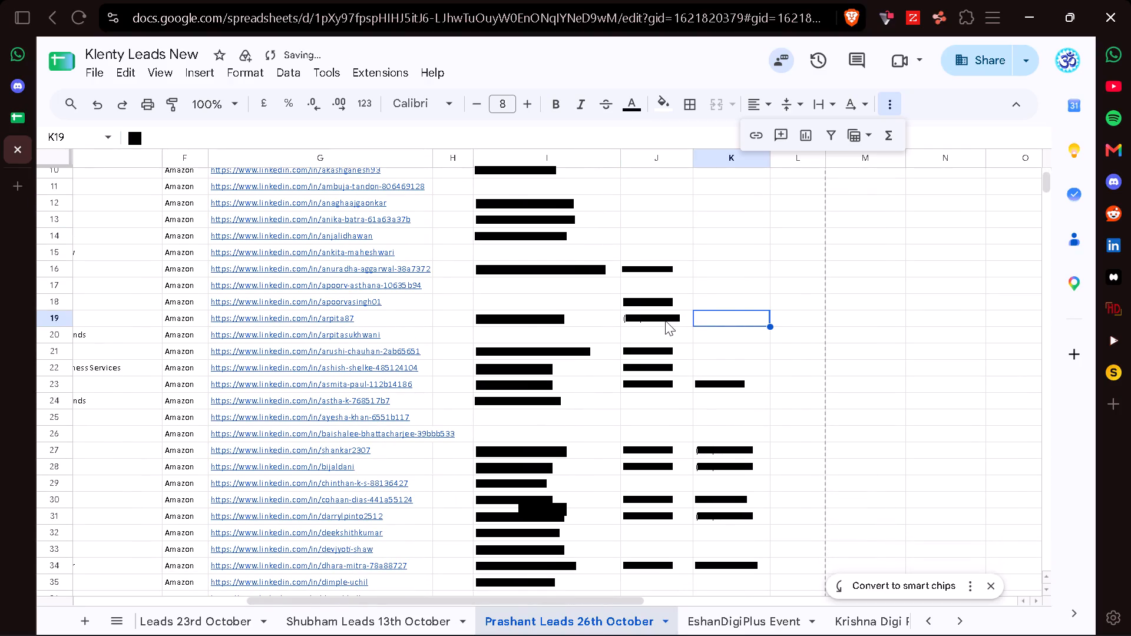
{"action": "left_click", "coordinate": [194, 134]}
{"action": "key", "text": "BackSpace"}
{"action": "key", "text": "Left"}
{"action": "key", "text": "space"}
{"action": "key", "text": "Left"}
{"action": "key", "text": "Left"}
{"action": "key", "text": "Left"}
{"action": "key", "text": "BackSpace"}
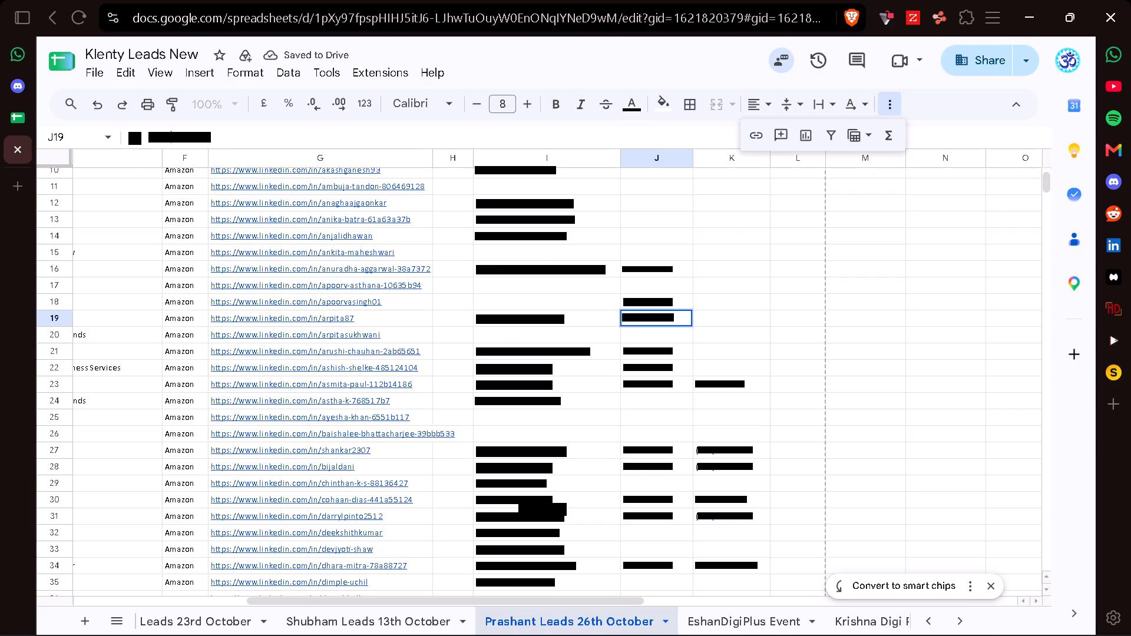
{"action": "key", "text": "BackSpace"}
{"action": "key", "text": "Left"}
{"action": "key", "text": "Left"}
{"action": "key", "text": "Left"}
{"action": "key", "text": "BackSpace"}
{"action": "key", "text": "Return"}
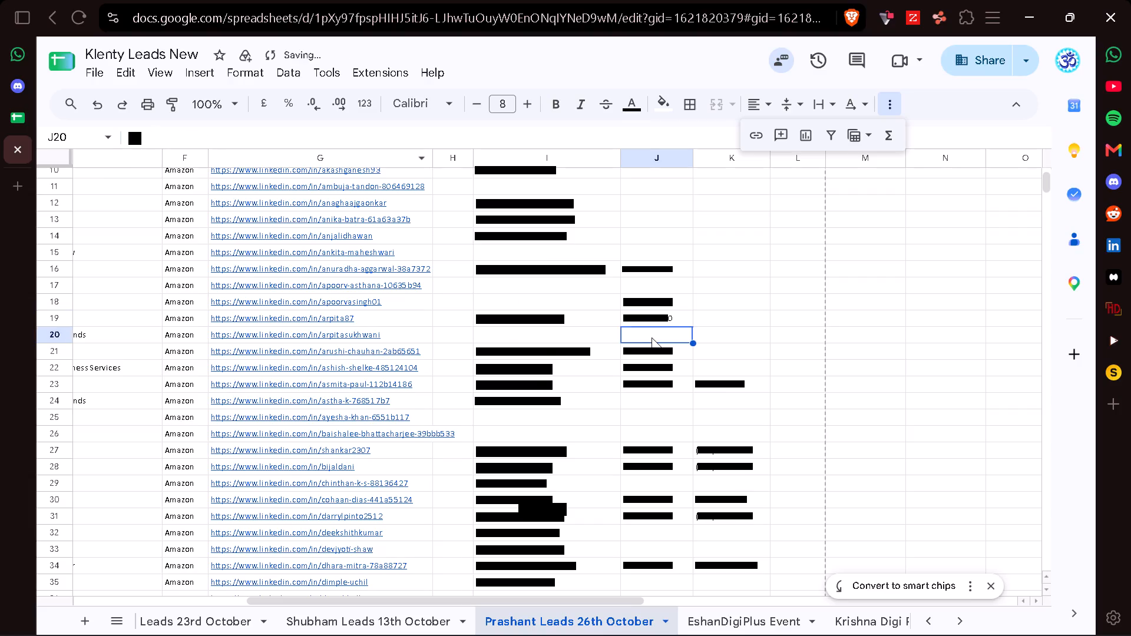
Clear the alternate number in K27.
{"action": "scroll", "coordinate": [652, 337], "scroll_direction": "down", "scroll_amount": 2}
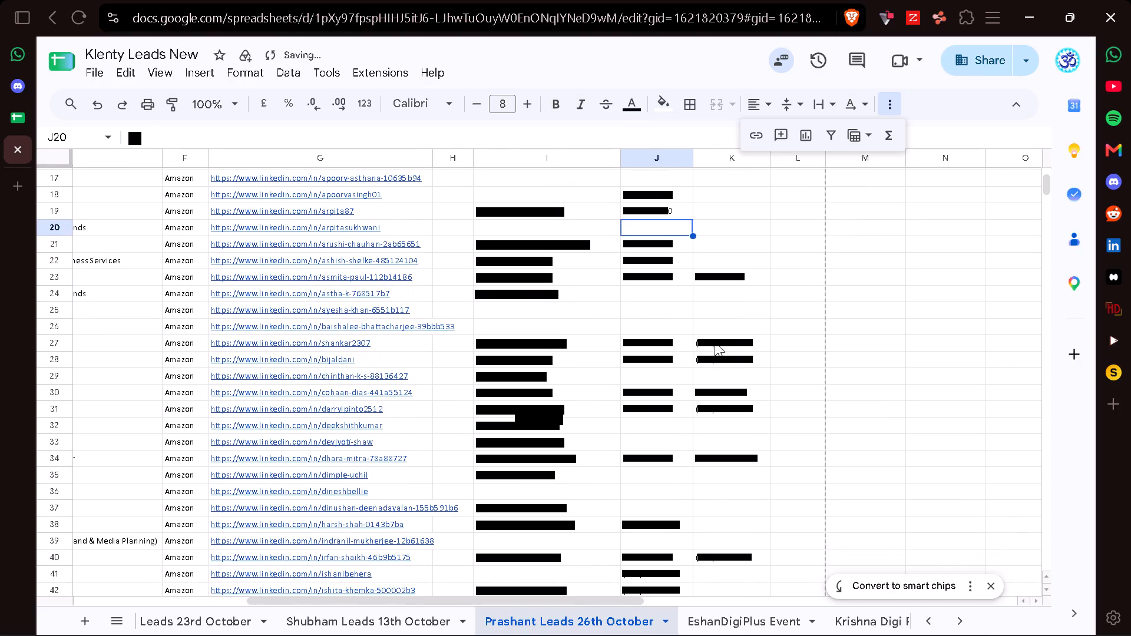
{"action": "left_click", "coordinate": [715, 342]}
{"action": "key", "text": "BackSpace"}
Reformat the alternate number in K28 by stripping its extra punctuation and regrouping the digits with a space.
{"action": "left_click", "coordinate": [711, 356]}
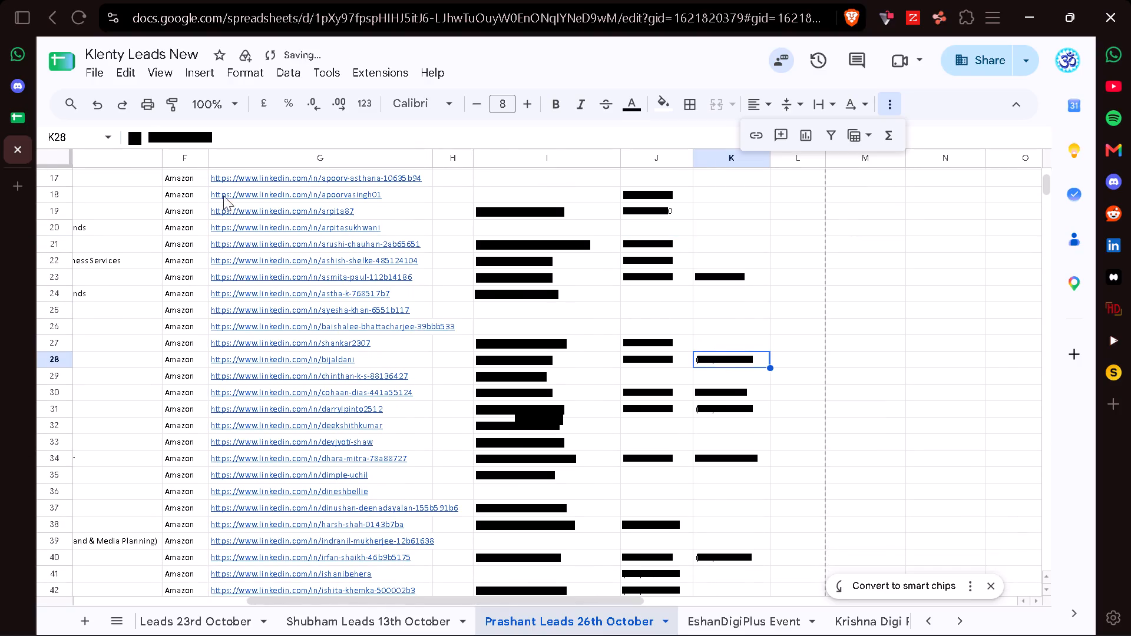
{"action": "left_click", "coordinate": [194, 137]}
{"action": "key", "text": "BackSpace"}
{"action": "key", "text": "Left"}
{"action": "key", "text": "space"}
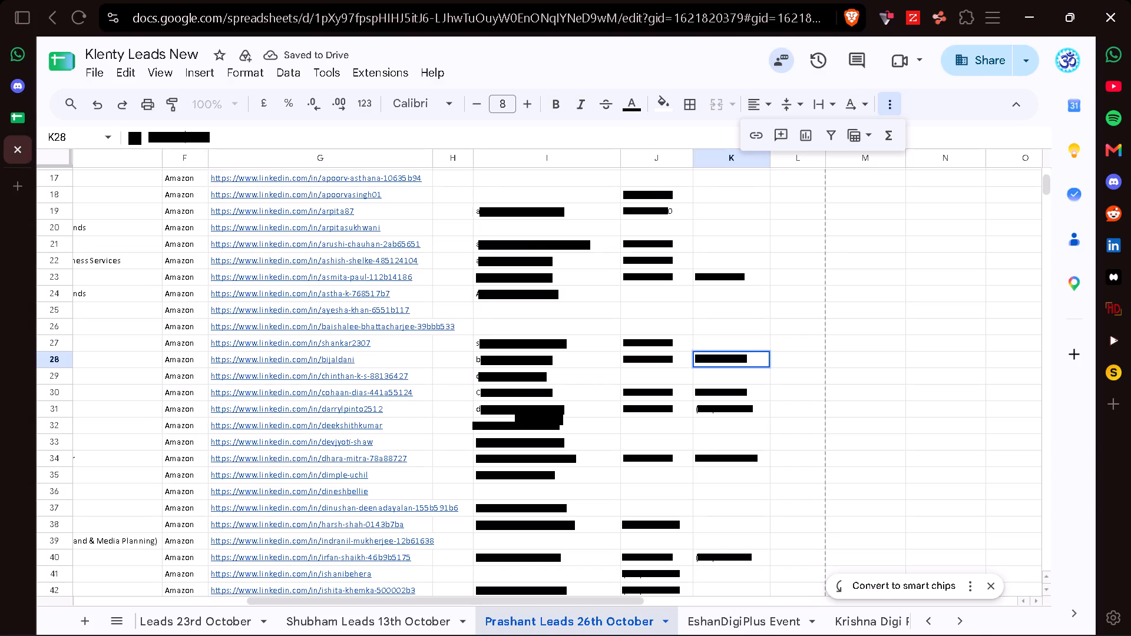
{"action": "key", "text": "Left"}
{"action": "key", "text": "Left"}
{"action": "key", "text": "Left"}
{"action": "key", "text": "BackSpace"}
{"action": "key", "text": "BackSpace"}
{"action": "key", "text": "Left"}
{"action": "key", "text": "Left"}
{"action": "key", "text": "Left"}
{"action": "key", "text": "BackSpace"}
Clear the alternate numbers in K30, K31 and K34.
{"action": "left_click", "coordinate": [708, 392]}
{"action": "key", "text": "BackSpace"}
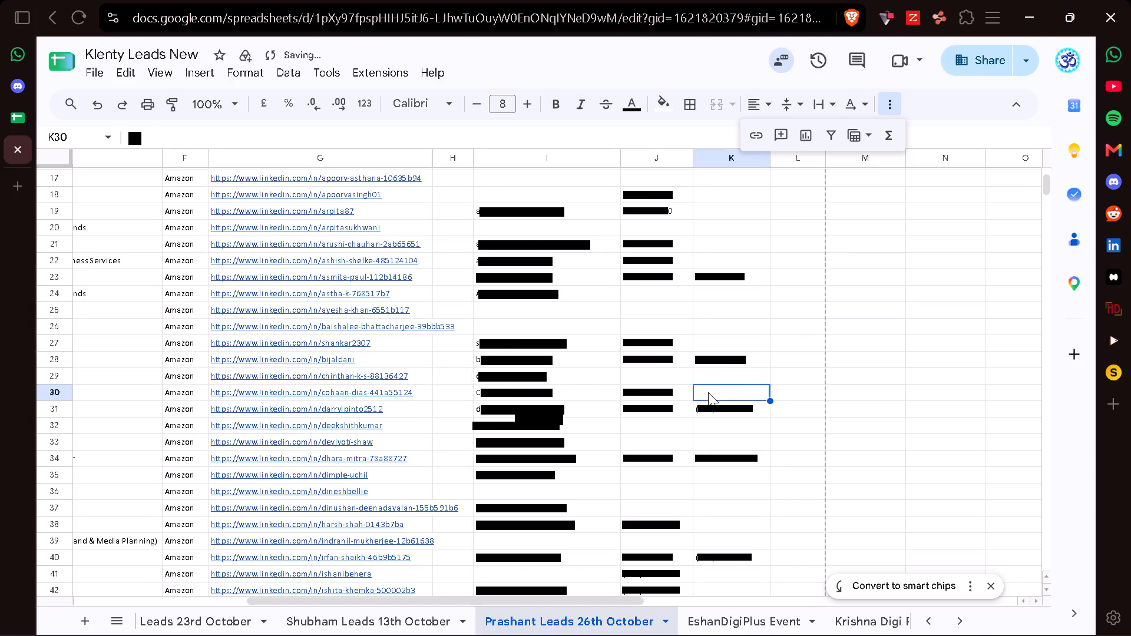
{"action": "left_click", "coordinate": [723, 409]}
{"action": "key", "text": "BackSpace"}
{"action": "scroll", "coordinate": [723, 409], "scroll_direction": "down", "scroll_amount": 1}
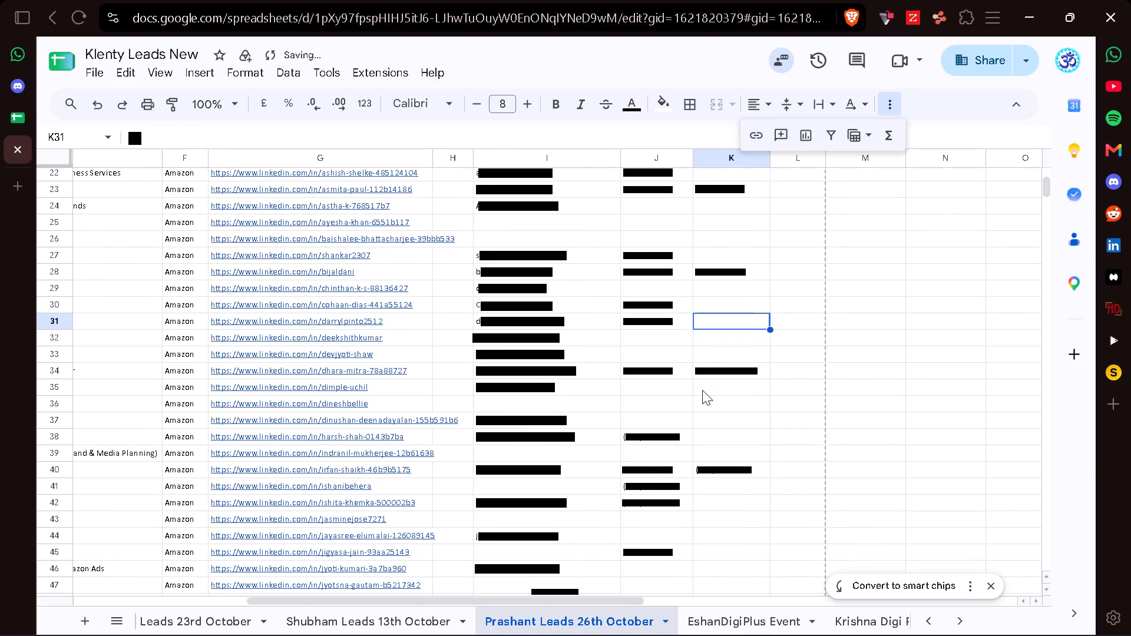
{"action": "left_click", "coordinate": [717, 374]}
{"action": "key", "text": "BackSpace"}
Reformat the phone number in J38 by stripping its extra punctuation and regrouping the digits with a space.
{"action": "scroll", "coordinate": [717, 374], "scroll_direction": "down", "scroll_amount": 1}
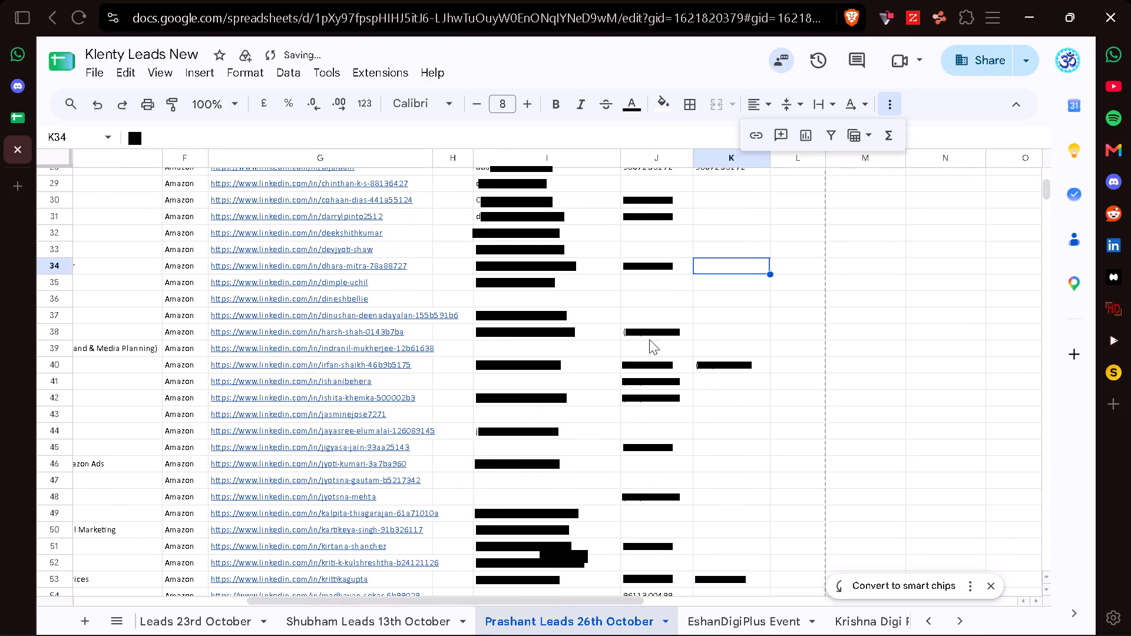
{"action": "left_click", "coordinate": [643, 327]}
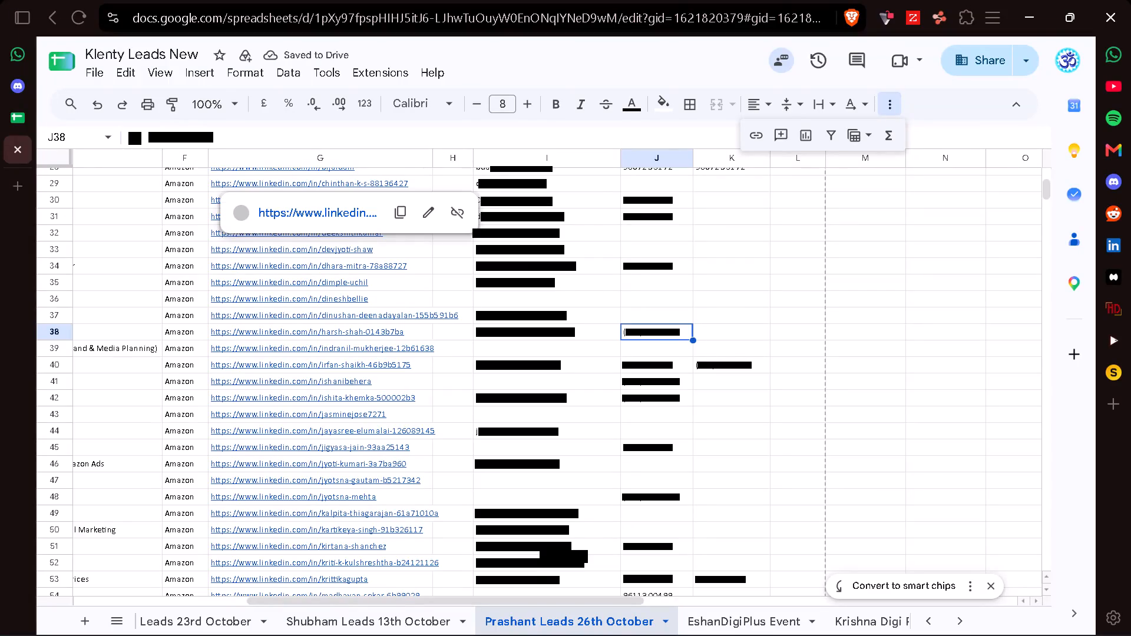
{"action": "left_click", "coordinate": [191, 134]}
{"action": "key", "text": "BackSpace"}
{"action": "key", "text": "Left"}
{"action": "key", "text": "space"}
{"action": "key", "text": "Left"}
{"action": "key", "text": "Left"}
{"action": "key", "text": "Left"}
{"action": "key", "text": "BackSpace"}
{"action": "key", "text": "BackSpace"}
{"action": "key", "text": "Left"}
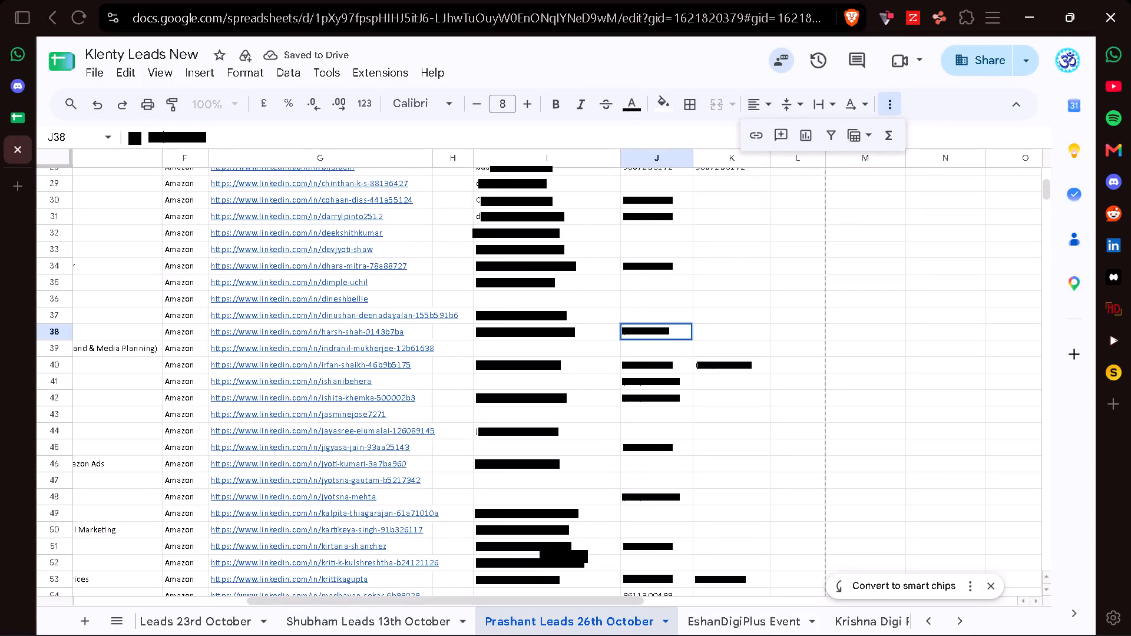
{"action": "key", "text": "Left"}
{"action": "key", "text": "Left"}
{"action": "key", "text": "BackSpace"}
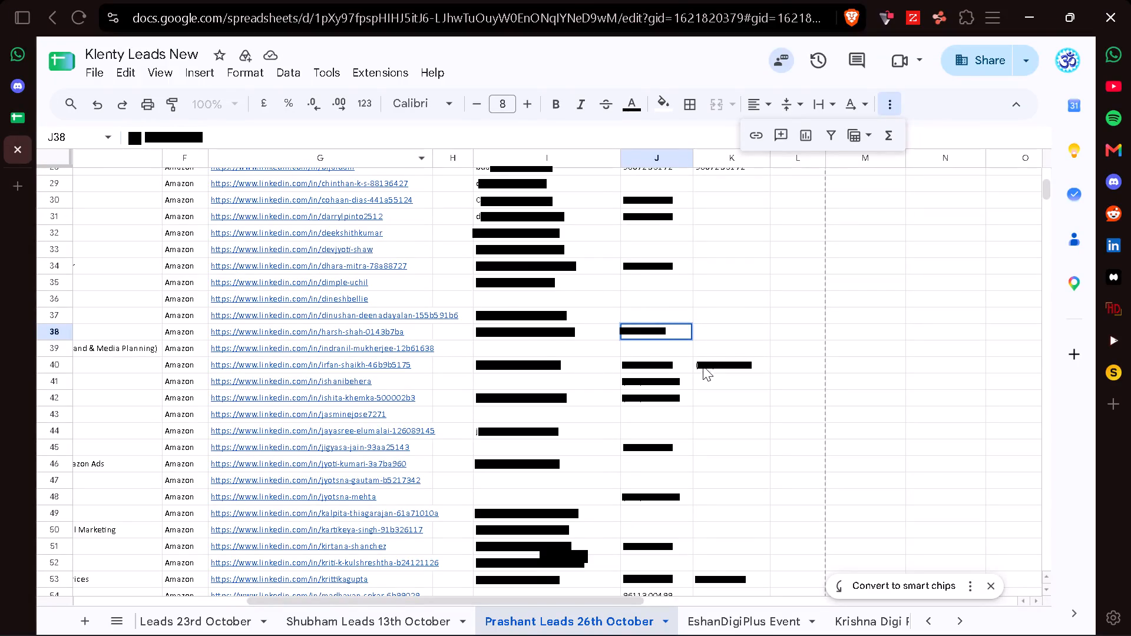
Reformat the alternate number in K40 by stripping its extra punctuation and regrouping the digits with a space.
{"action": "left_click", "coordinate": [706, 367]}
{"action": "left_click", "coordinate": [190, 139]}
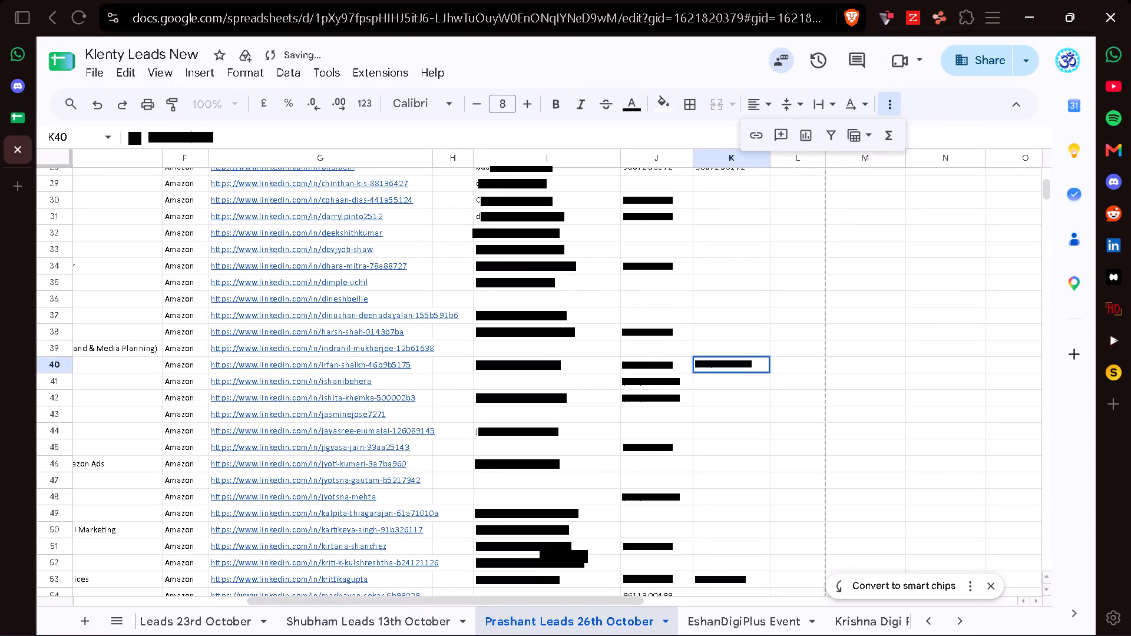
{"action": "key", "text": "BackSpace"}
{"action": "key", "text": "Left"}
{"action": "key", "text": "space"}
{"action": "key", "text": "Left"}
{"action": "key", "text": "Left"}
{"action": "key", "text": "Left"}
{"action": "key", "text": "BackSpace"}
{"action": "key", "text": "BackSpace"}
{"action": "key", "text": "Left"}
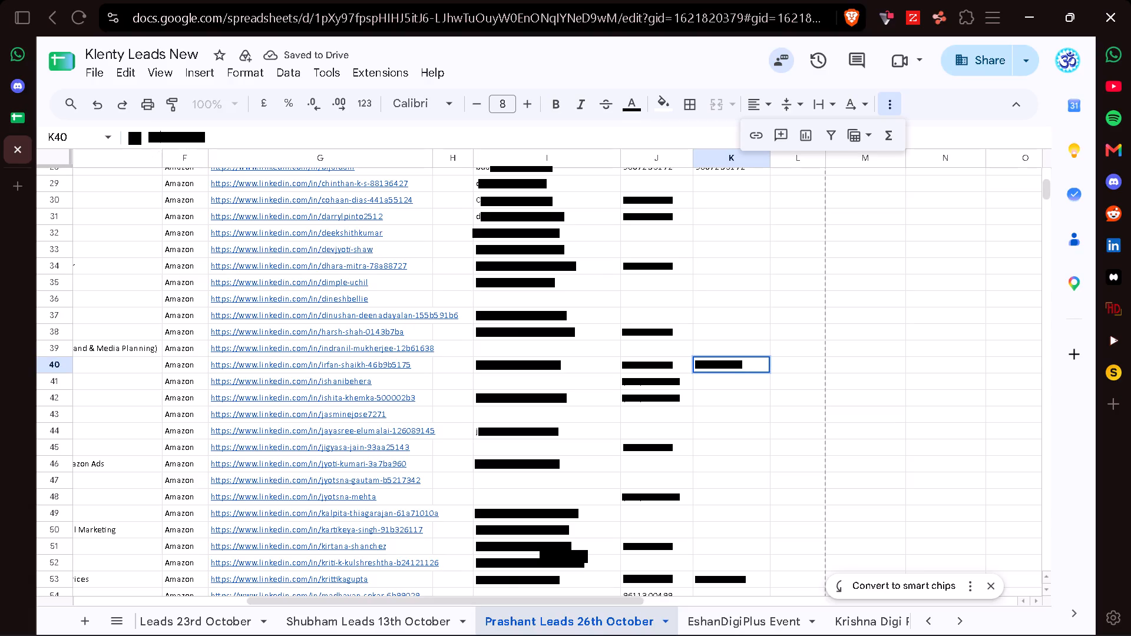
{"action": "key", "text": "Left"}
{"action": "key", "text": "Left"}
{"action": "key", "text": "BackSpace"}
Reformat the phone number in J41 by stripping its extra punctuation and regrouping the digits with a space.
{"action": "left_click", "coordinate": [633, 376]}
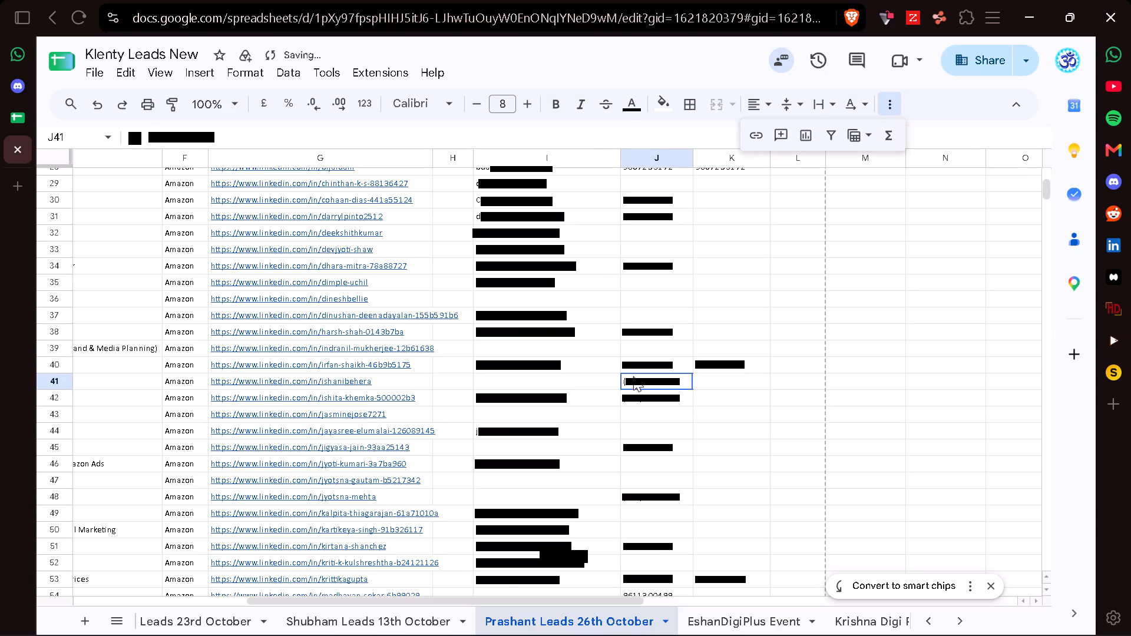
{"action": "left_click", "coordinate": [197, 136]}
{"action": "key", "text": "Left"}
{"action": "key", "text": "BackSpace"}
{"action": "key", "text": "Left"}
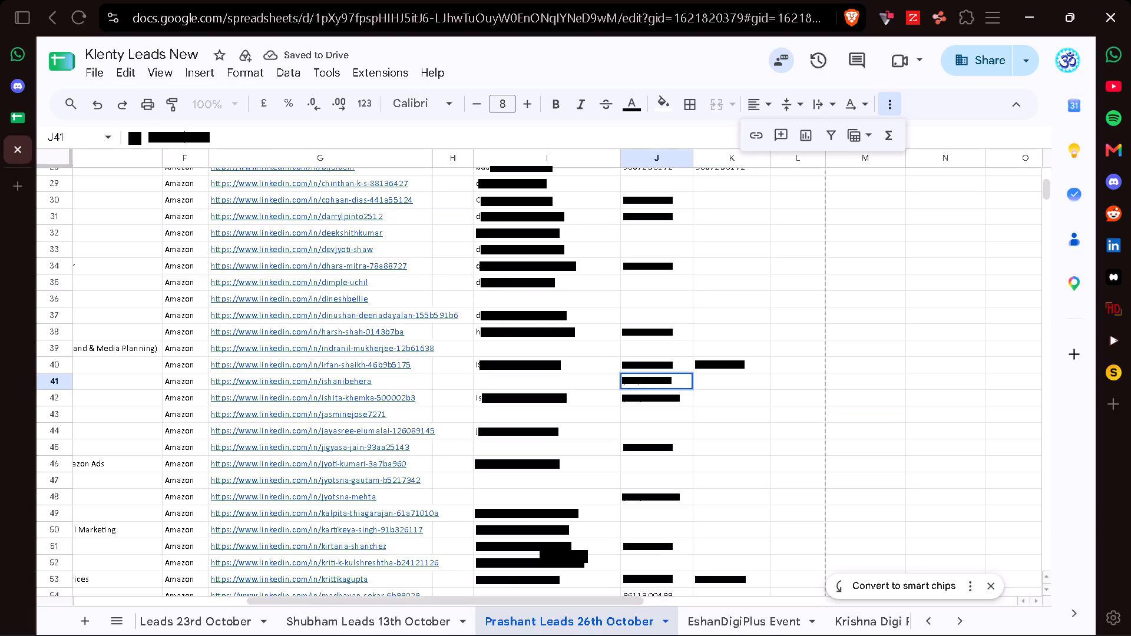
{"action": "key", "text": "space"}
{"action": "key", "text": "Left"}
{"action": "key", "text": "Left"}
{"action": "key", "text": "Left"}
{"action": "key", "text": "BackSpace"}
{"action": "key", "text": "BackSpace"}
{"action": "key", "text": "Left"}
{"action": "key", "text": "Left"}
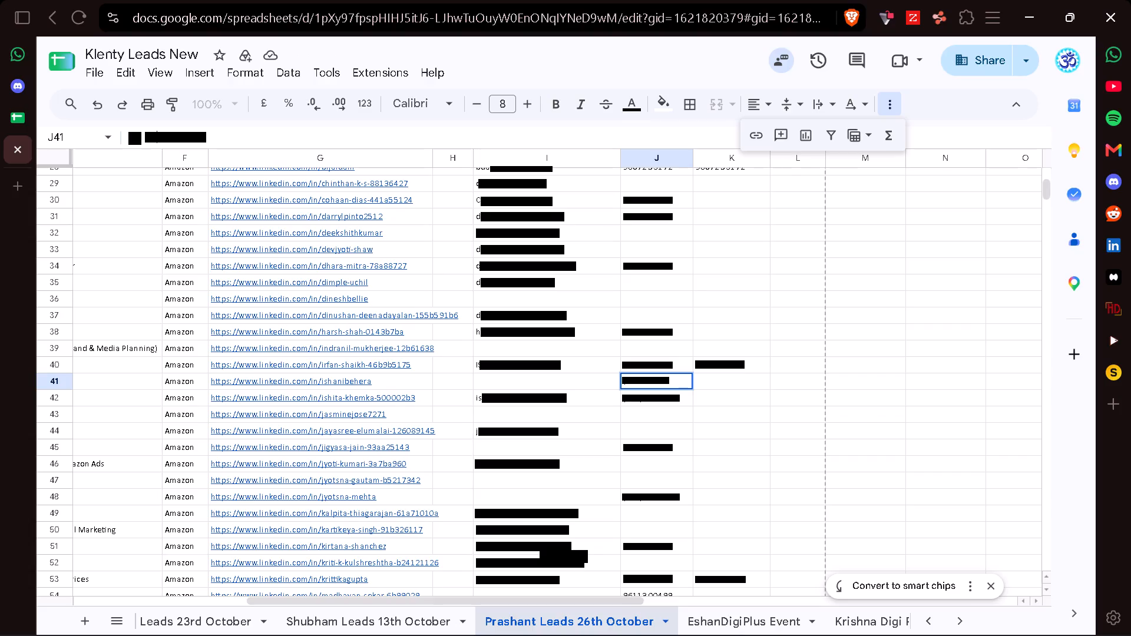
{"action": "key", "text": "Left"}
{"action": "key", "text": "BackSpace"}
Reformat the phone number in J42 by stripping its extra punctuation and regrouping the digits with a space.
{"action": "left_click", "coordinate": [633, 393]}
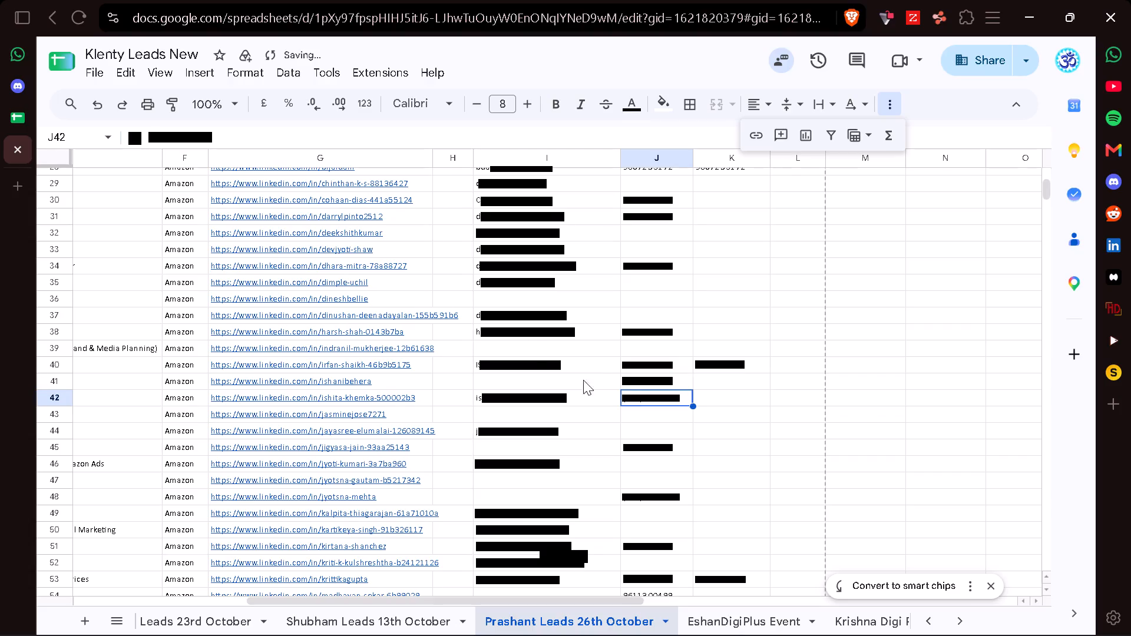
{"action": "left_click", "coordinate": [192, 136]}
{"action": "key", "text": "BackSpace"}
{"action": "key", "text": "Left"}
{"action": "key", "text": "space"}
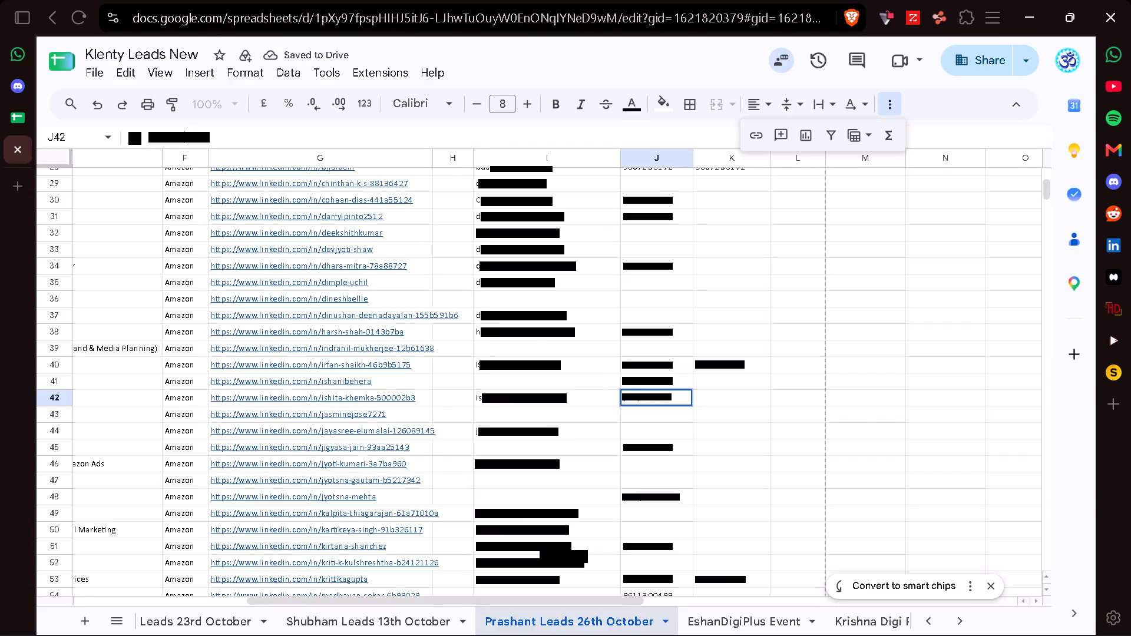
{"action": "key", "text": "Left"}
{"action": "key", "text": "Left"}
{"action": "key", "text": "Left"}
{"action": "key", "text": "BackSpace"}
{"action": "key", "text": "BackSpace"}
{"action": "key", "text": "Left"}
{"action": "key", "text": "Left"}
{"action": "key", "text": "Left"}
{"action": "key", "text": "BackSpace"}
{"action": "left_click", "coordinate": [684, 438]}
Reformat the phone number in J48 by stripping its extra punctuation and regrouping the digits with a space.
{"action": "scroll", "coordinate": [684, 438], "scroll_direction": "down", "scroll_amount": 2}
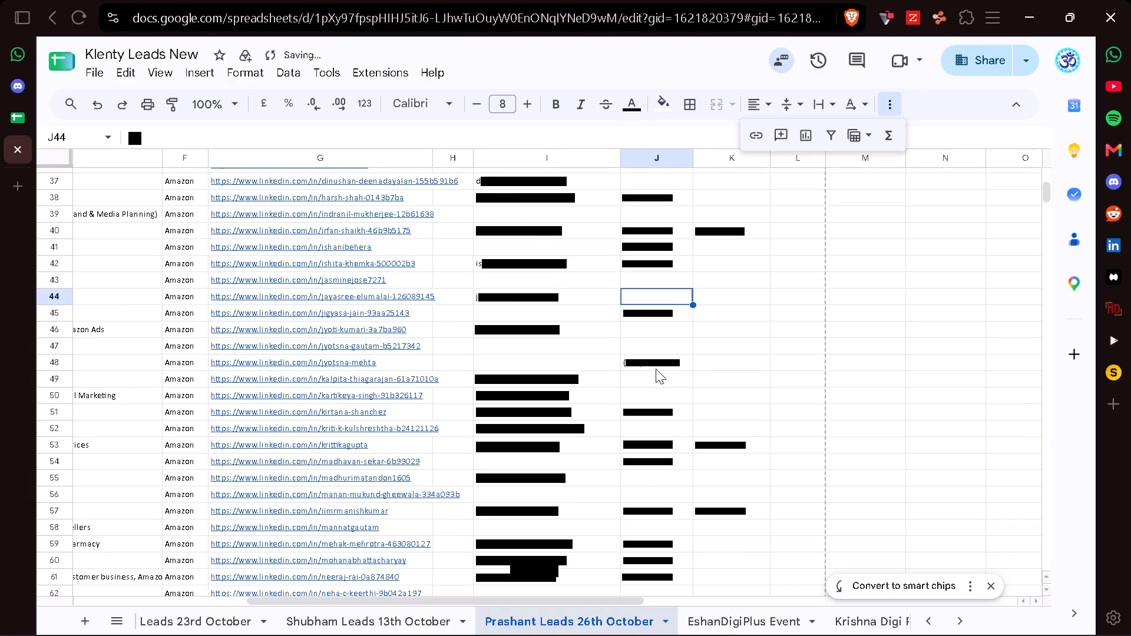
{"action": "left_click", "coordinate": [655, 367]}
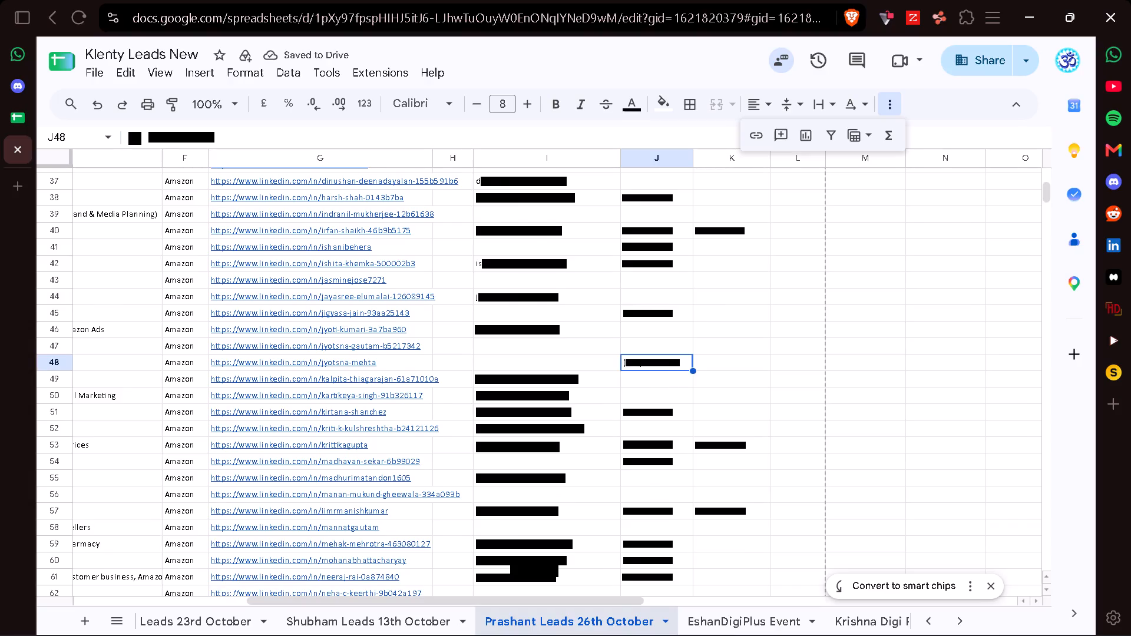
{"action": "left_click", "coordinate": [192, 135]}
{"action": "key", "text": "BackSpace"}
{"action": "key", "text": "Left"}
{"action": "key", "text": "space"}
{"action": "key", "text": "Left"}
{"action": "key", "text": "Left"}
{"action": "key", "text": "Left"}
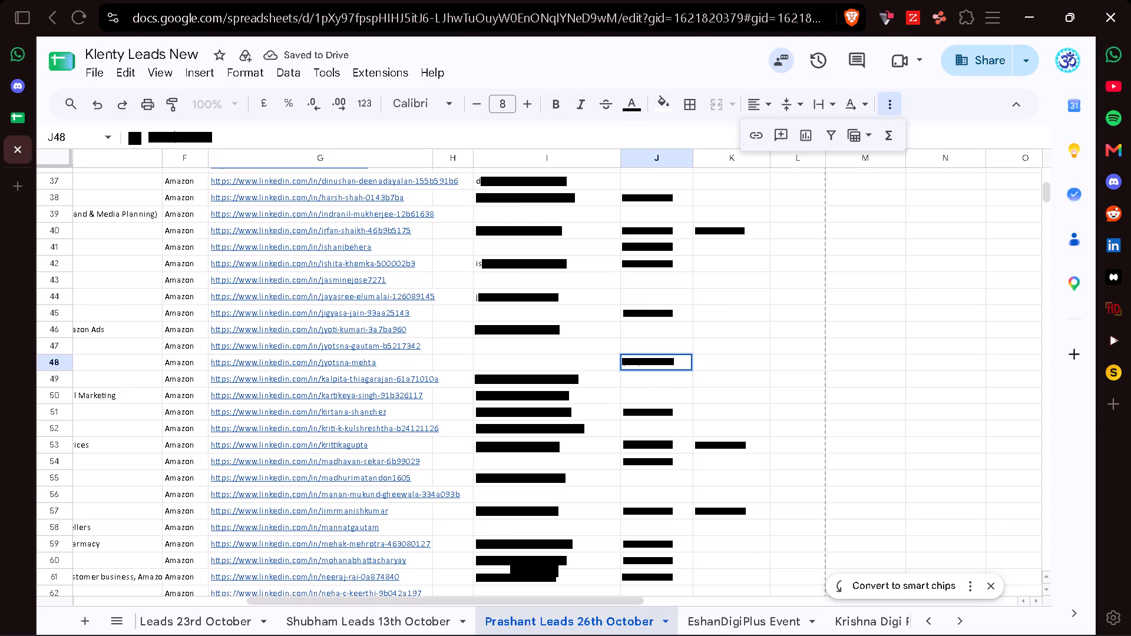
{"action": "key", "text": "BackSpace"}
{"action": "key", "text": "BackSpace"}
{"action": "key", "text": "Left"}
{"action": "key", "text": "Left"}
{"action": "key", "text": "Left"}
{"action": "key", "text": "BackSpace"}
{"action": "left_click", "coordinate": [688, 403]}
Reformat the phone number in J67 by stripping its extra punctuation and regrouping the digits with a space.
{"action": "scroll", "coordinate": [688, 403], "scroll_direction": "down", "scroll_amount": 3}
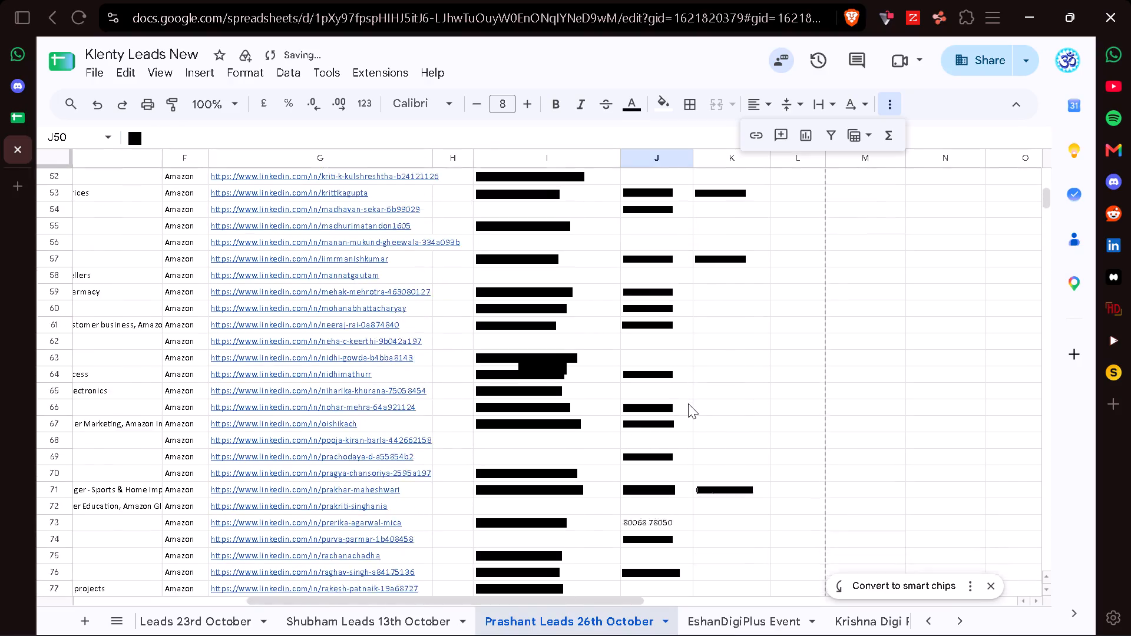
{"action": "scroll", "coordinate": [688, 403], "scroll_direction": "down", "scroll_amount": 2}
{"action": "left_click", "coordinate": [652, 352]}
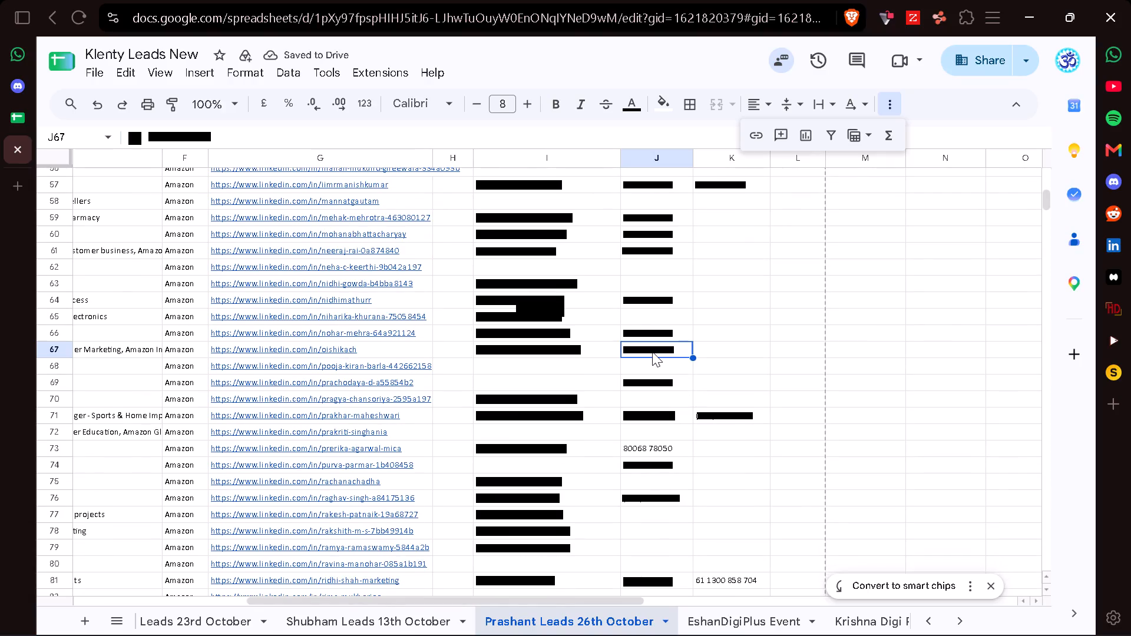
{"action": "left_click", "coordinate": [187, 132]}
{"action": "key", "text": "BackSpace"}
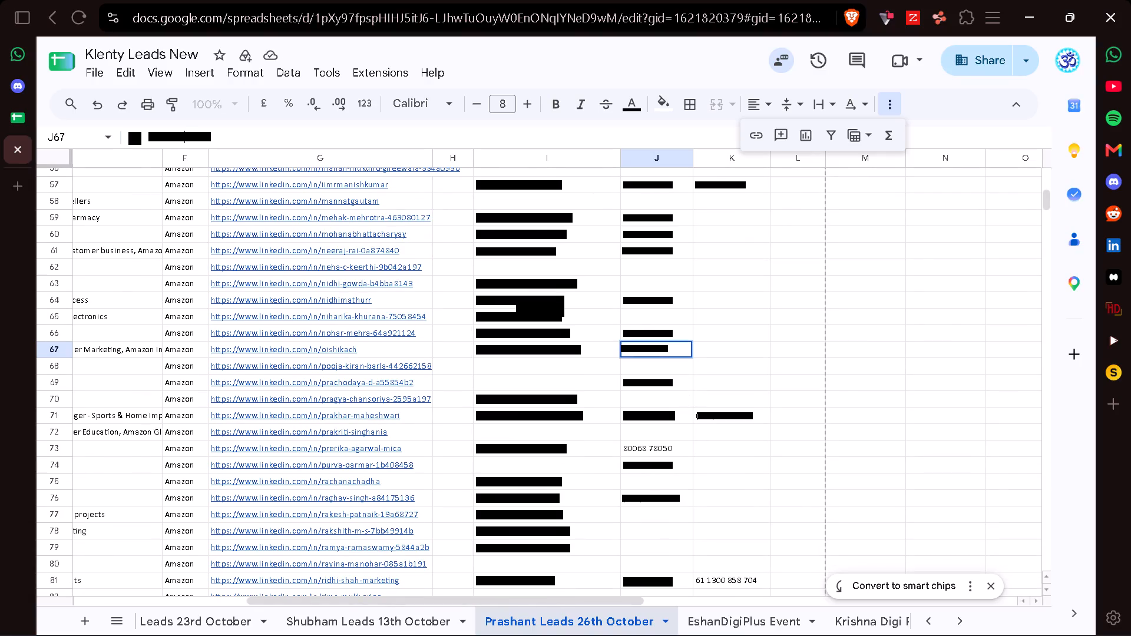
{"action": "key", "text": "Left"}
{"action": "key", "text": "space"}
{"action": "key", "text": "Left"}
{"action": "key", "text": "Left"}
{"action": "key", "text": "Left"}
{"action": "key", "text": "Left"}
{"action": "key", "text": "BackSpace"}
{"action": "key", "text": "Return"}
{"action": "key", "text": "BackSpace"}
Reformat the phone number in J76 by stripping its extra punctuation and regrouping the digits with a space.
{"action": "scroll", "coordinate": [720, 417], "scroll_direction": "down", "scroll_amount": 1}
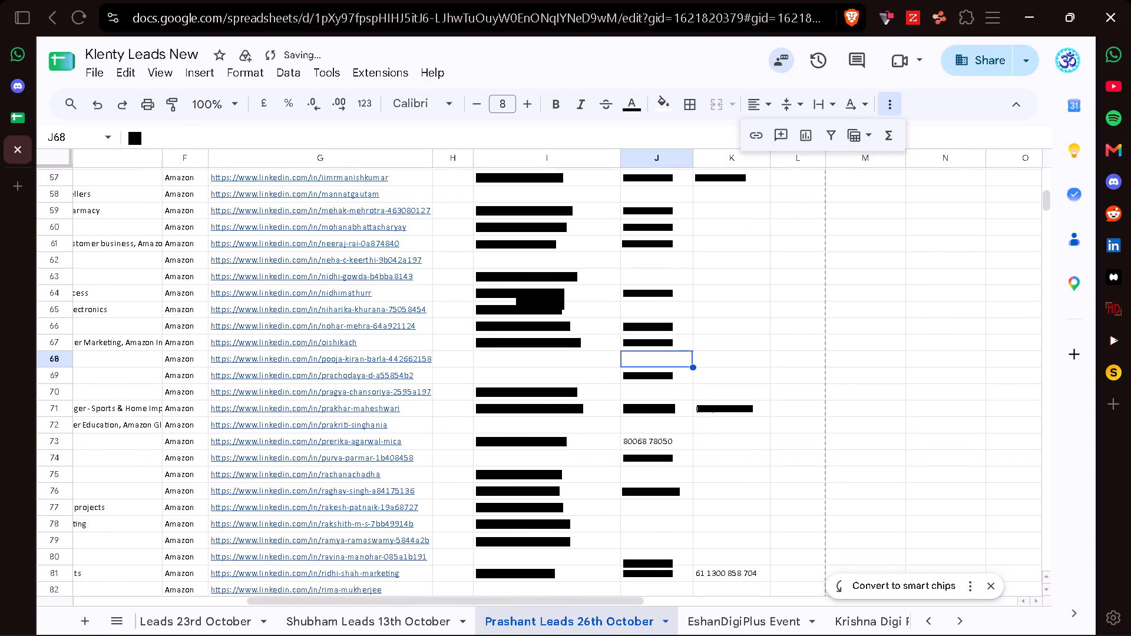
{"action": "scroll", "coordinate": [720, 417], "scroll_direction": "down", "scroll_amount": 1}
{"action": "left_click", "coordinate": [664, 426]}
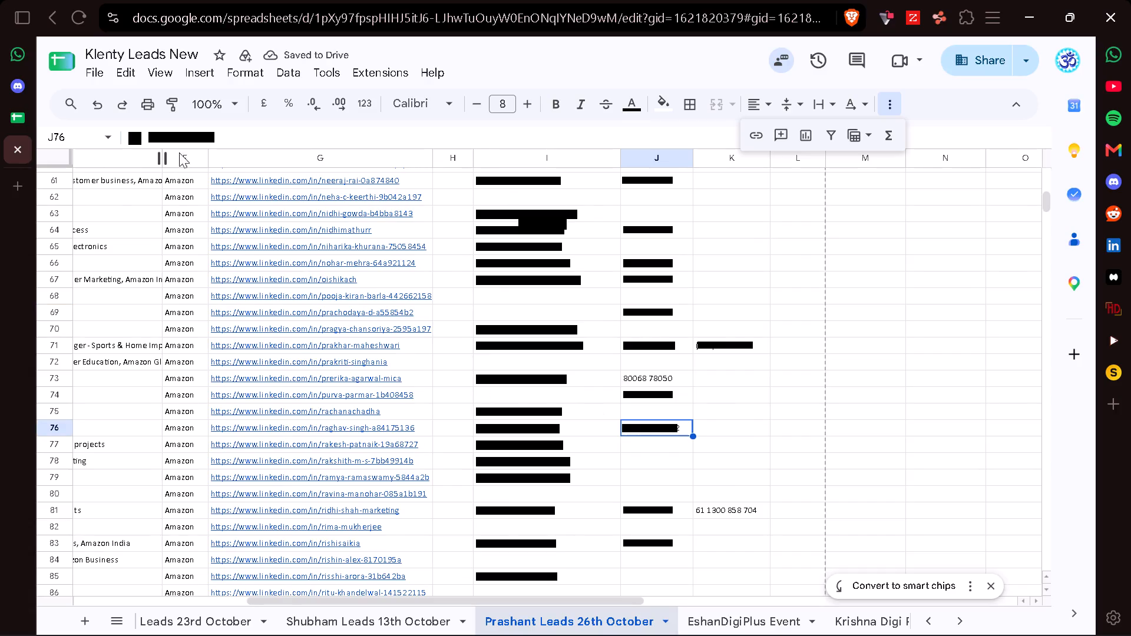
{"action": "left_click", "coordinate": [193, 136]}
{"action": "key", "text": "BackSpace"}
{"action": "key", "text": "Left"}
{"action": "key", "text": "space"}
{"action": "key", "text": "Left"}
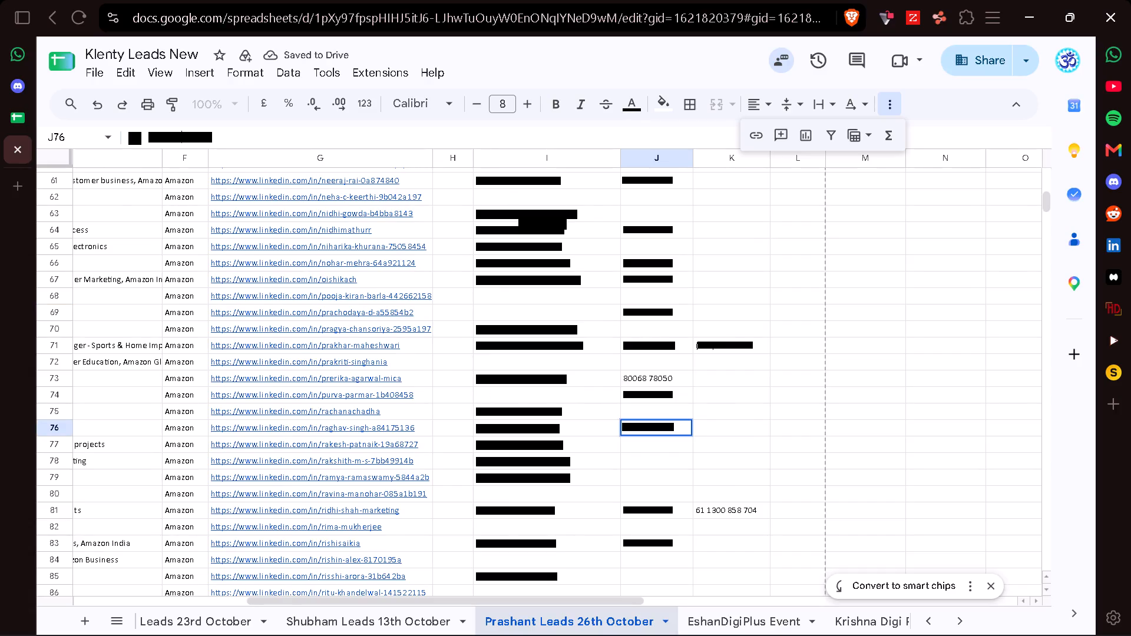
{"action": "key", "text": "Left"}
{"action": "key", "text": "Left"}
{"action": "key", "text": "BackSpace"}
{"action": "key", "text": "BackSpace"}
{"action": "key", "text": "Left"}
{"action": "key", "text": "Left"}
{"action": "key", "text": "Left"}
{"action": "key", "text": "BackSpace"}
{"action": "left_click", "coordinate": [730, 450]}
Clear the alternate number in K81.
{"action": "scroll", "coordinate": [730, 450], "scroll_direction": "down", "scroll_amount": 1}
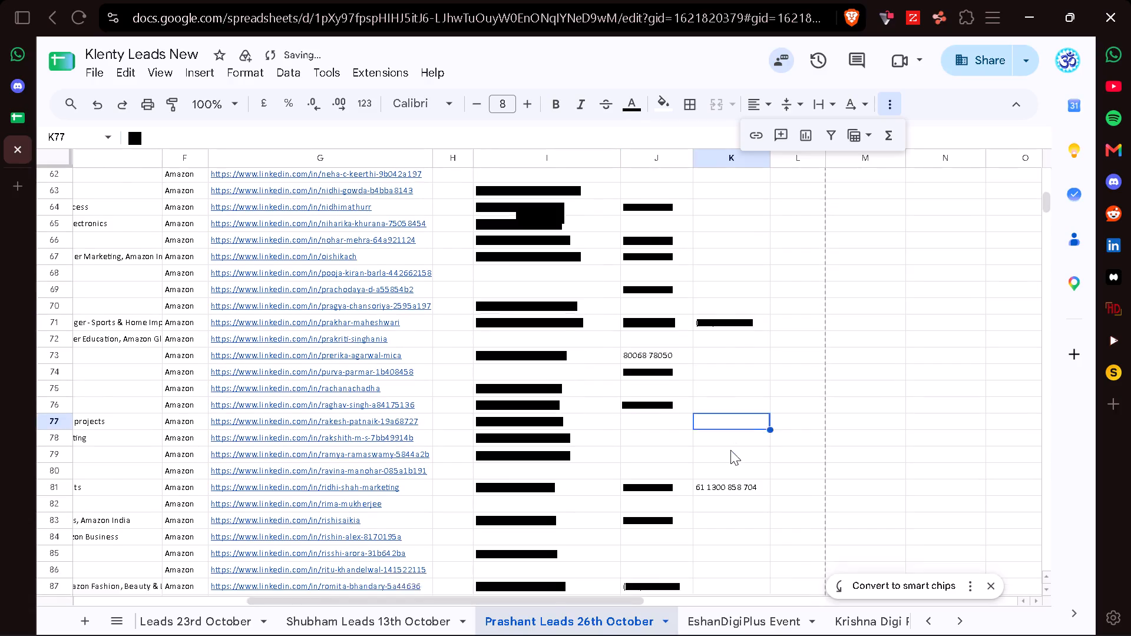
{"action": "scroll", "coordinate": [730, 450], "scroll_direction": "down", "scroll_amount": 1}
{"action": "left_click", "coordinate": [714, 438]}
{"action": "key", "text": "BackSpace"}
Reformat the phone number in J87 by stripping its extra punctuation and regrouping the digits with a space.
{"action": "scroll", "coordinate": [714, 438], "scroll_direction": "down", "scroll_amount": 1}
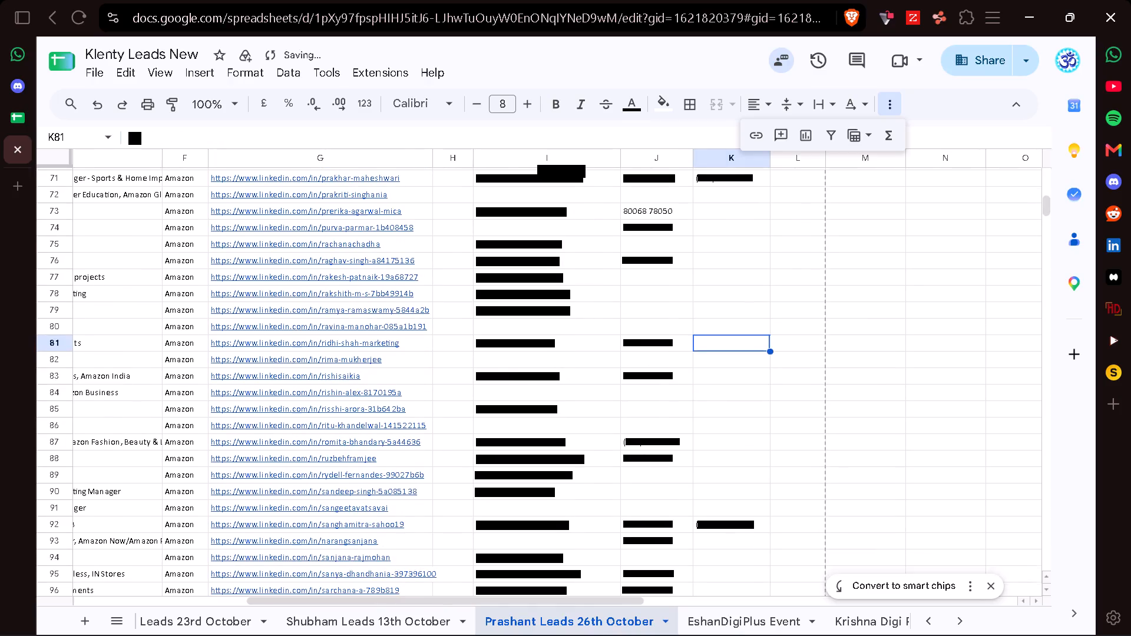
{"action": "scroll", "coordinate": [657, 438], "scroll_direction": "down", "scroll_amount": 1}
{"action": "left_click", "coordinate": [640, 386]}
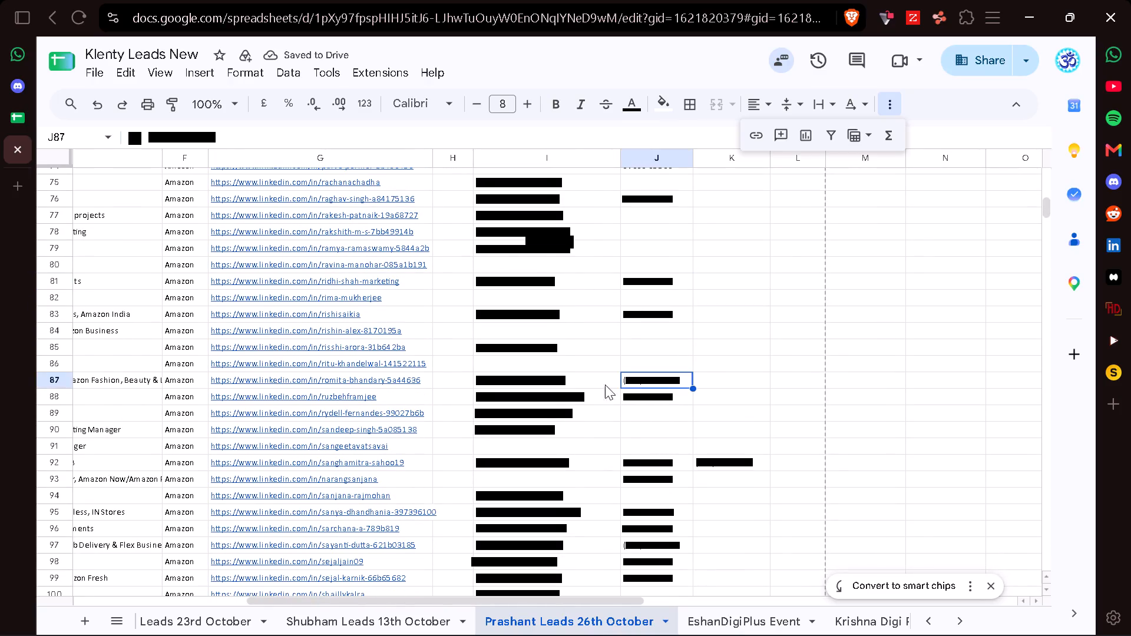
{"action": "left_click", "coordinate": [196, 137]}
{"action": "key", "text": "BackSpace"}
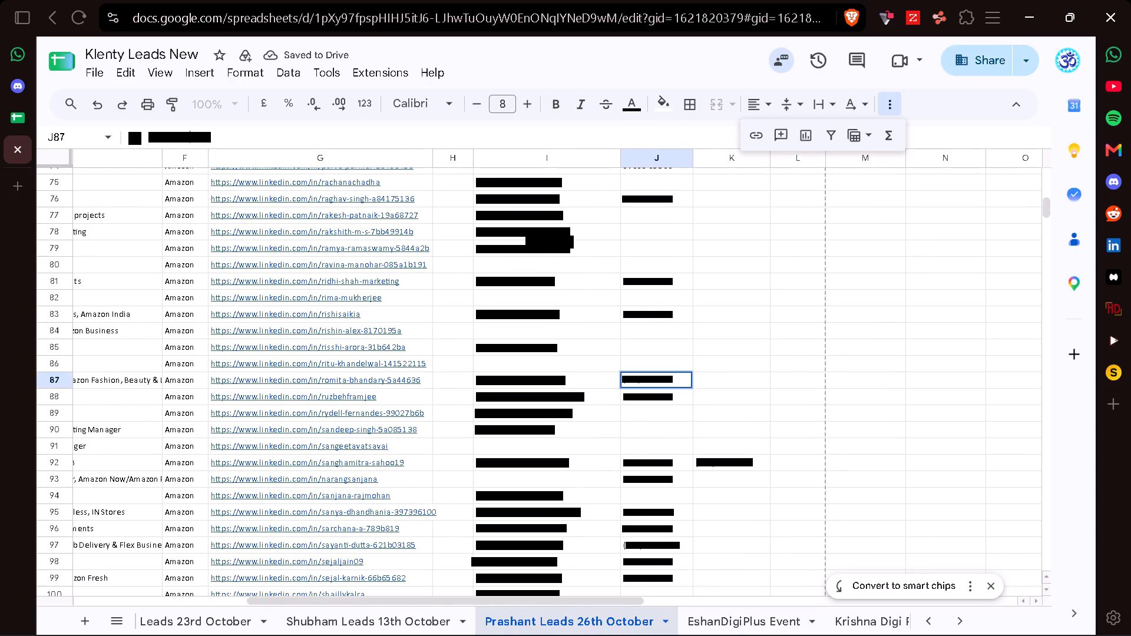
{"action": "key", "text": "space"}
{"action": "key", "text": "Left"}
{"action": "key", "text": "Left"}
{"action": "key", "text": "Left"}
{"action": "key", "text": "Right"}
{"action": "key", "text": "Right"}
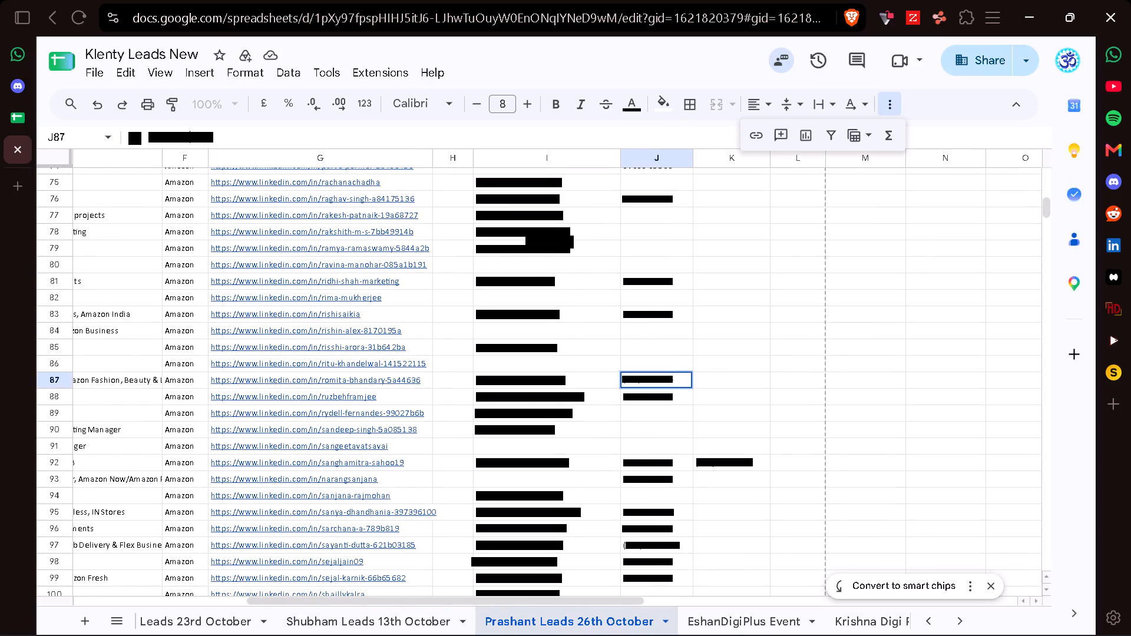
{"action": "key", "text": "Right"}
{"action": "key", "text": "BackSpace"}
{"action": "key", "text": "Left"}
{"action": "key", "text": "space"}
{"action": "key", "text": "Left"}
{"action": "key", "text": "Left"}
{"action": "key", "text": "Left"}
{"action": "key", "text": "BackSpace"}
{"action": "key", "text": "BackSpace"}
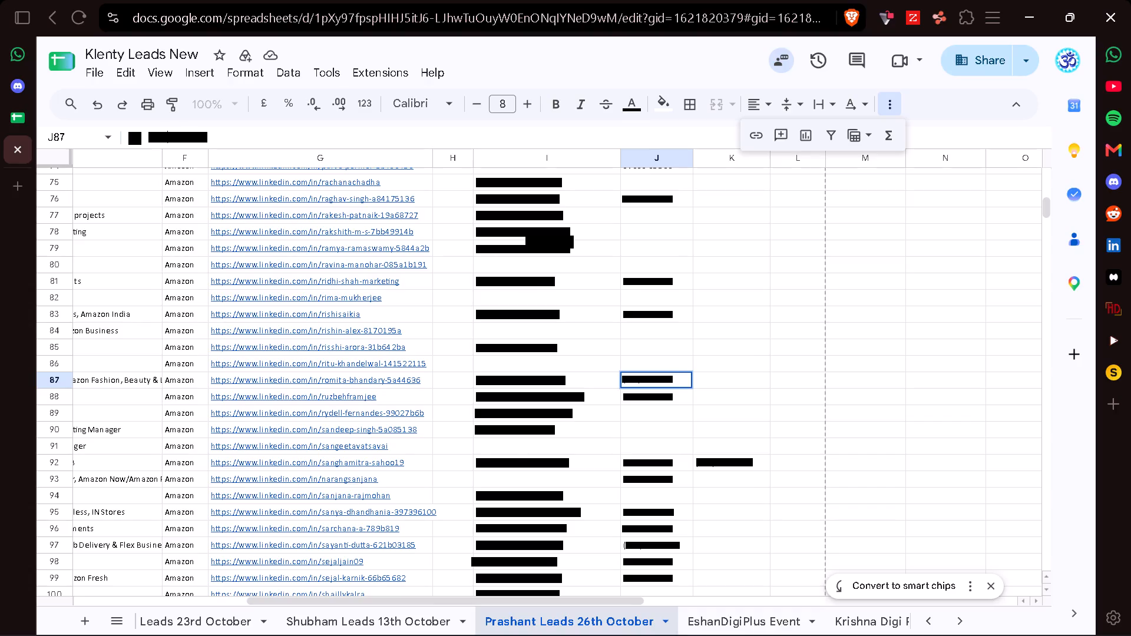
{"action": "key", "text": "Left"}
{"action": "key", "text": "Left"}
{"action": "key", "text": "Left"}
{"action": "key", "text": "BackSpace"}
Reformat the alternate number in K92 by stripping its extra punctuation and regrouping the digits with a space.
{"action": "left_click", "coordinate": [732, 465]}
{"action": "left_click", "coordinate": [190, 137]}
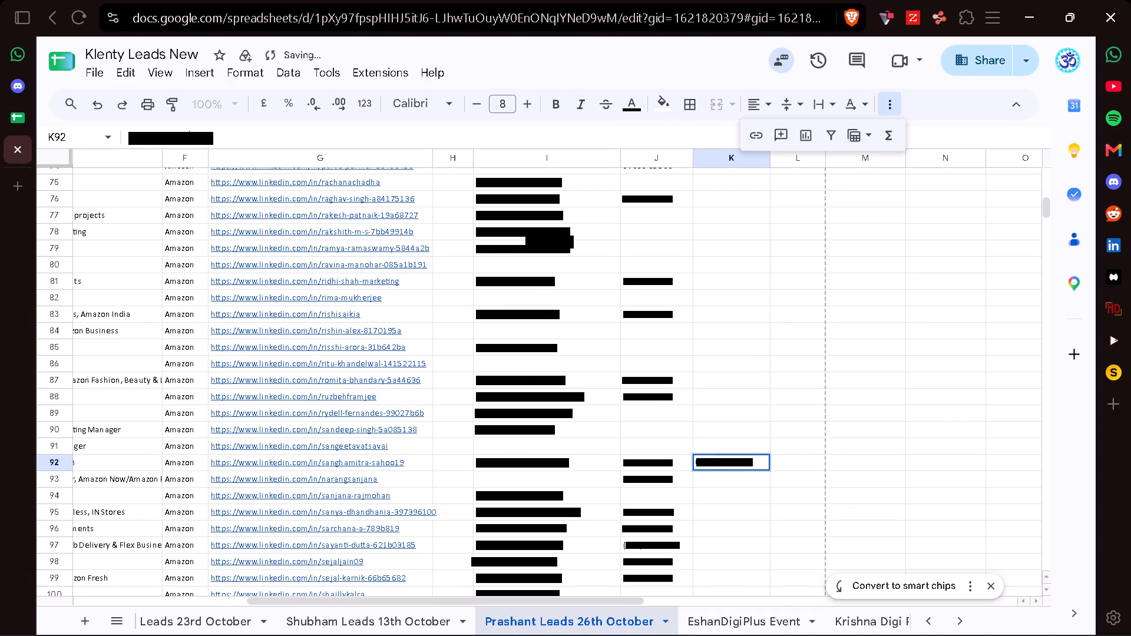
{"action": "key", "text": "BackSpace"}
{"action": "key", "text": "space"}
{"action": "key", "text": "Left"}
{"action": "key", "text": "Left"}
{"action": "key", "text": "Right"}
{"action": "key", "text": "Right"}
{"action": "key", "text": "BackSpace"}
{"action": "key", "text": "Left"}
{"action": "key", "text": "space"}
{"action": "key", "text": "Left"}
{"action": "key", "text": "Left"}
{"action": "key", "text": "Left"}
{"action": "key", "text": "BackSpace"}
{"action": "key", "text": "BackSpace"}
{"action": "key", "text": "Left"}
{"action": "key", "text": "Left"}
{"action": "key", "text": "Left"}
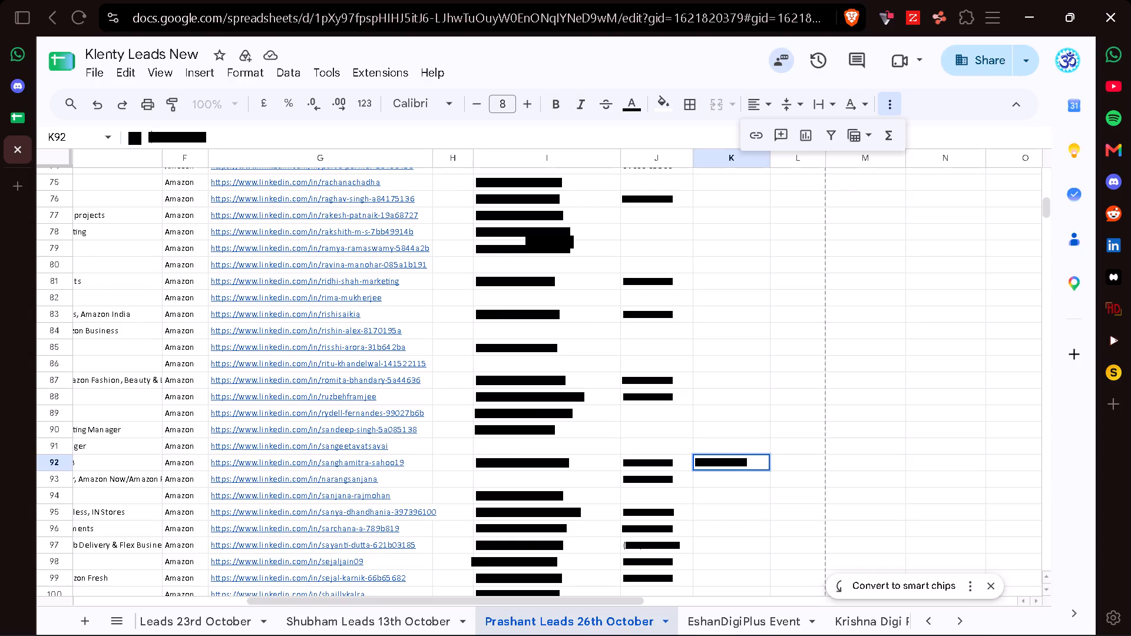
{"action": "key", "text": "BackSpace"}
{"action": "left_click", "coordinate": [718, 349]}
Clear the phone number in J95.
{"action": "scroll", "coordinate": [718, 349], "scroll_direction": "down", "scroll_amount": 2}
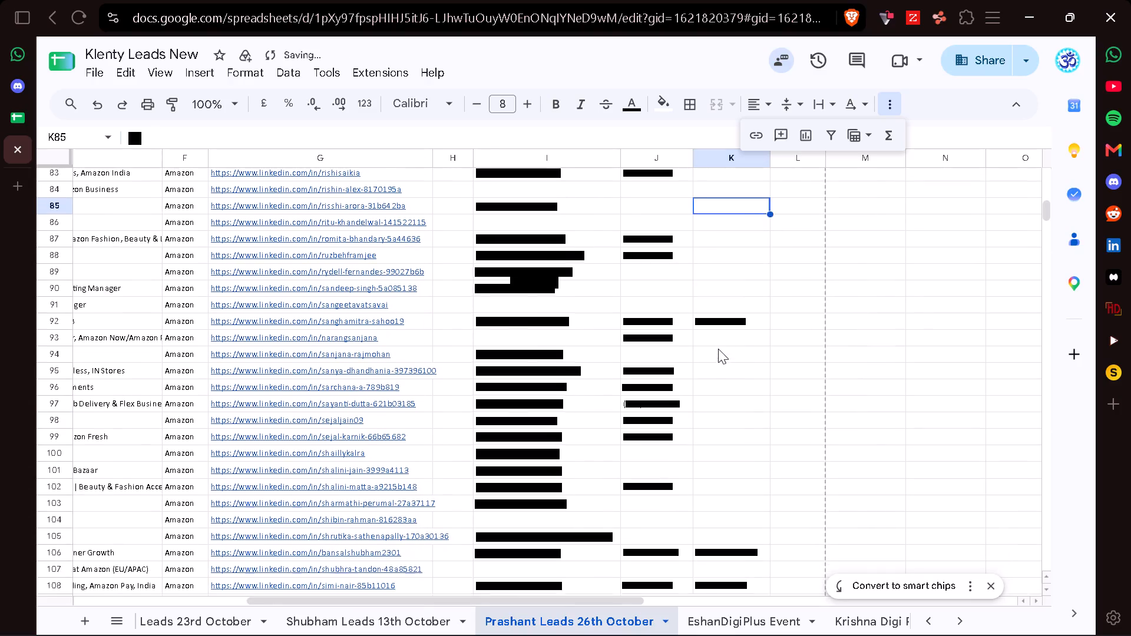
{"action": "left_click", "coordinate": [659, 363]}
{"action": "key", "text": "BackSpace"}
{"action": "key", "text": "Down"}
{"action": "key", "text": "BackSpace"}
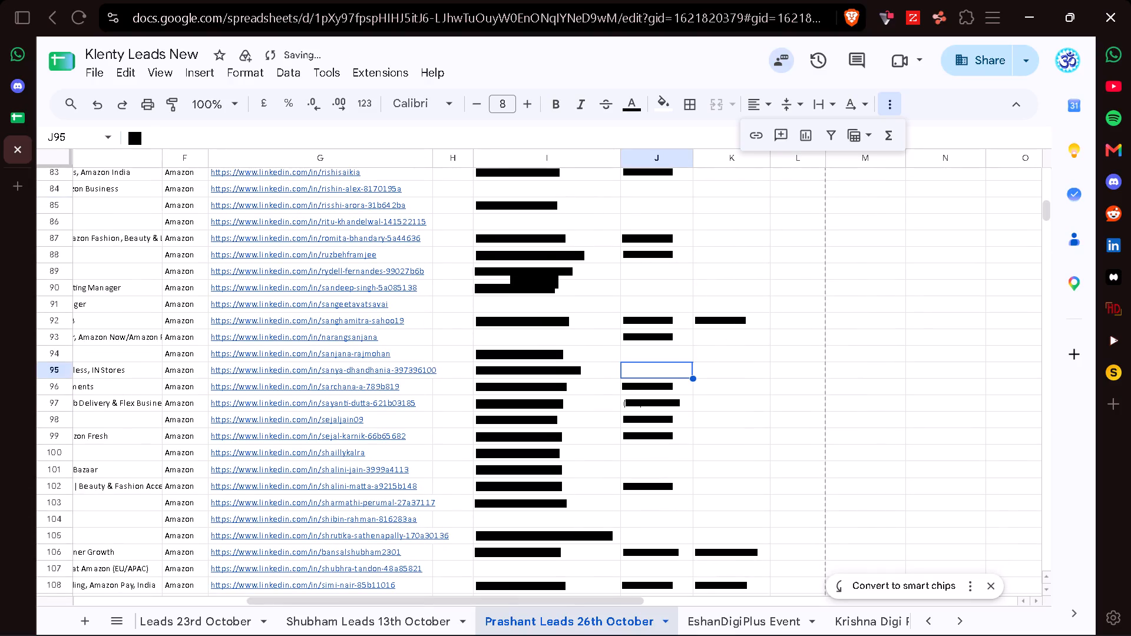
Reformat the phone number in J97 by stripping its extra punctuation and regrouping the digits with a space.
{"action": "left_click", "coordinate": [626, 399]}
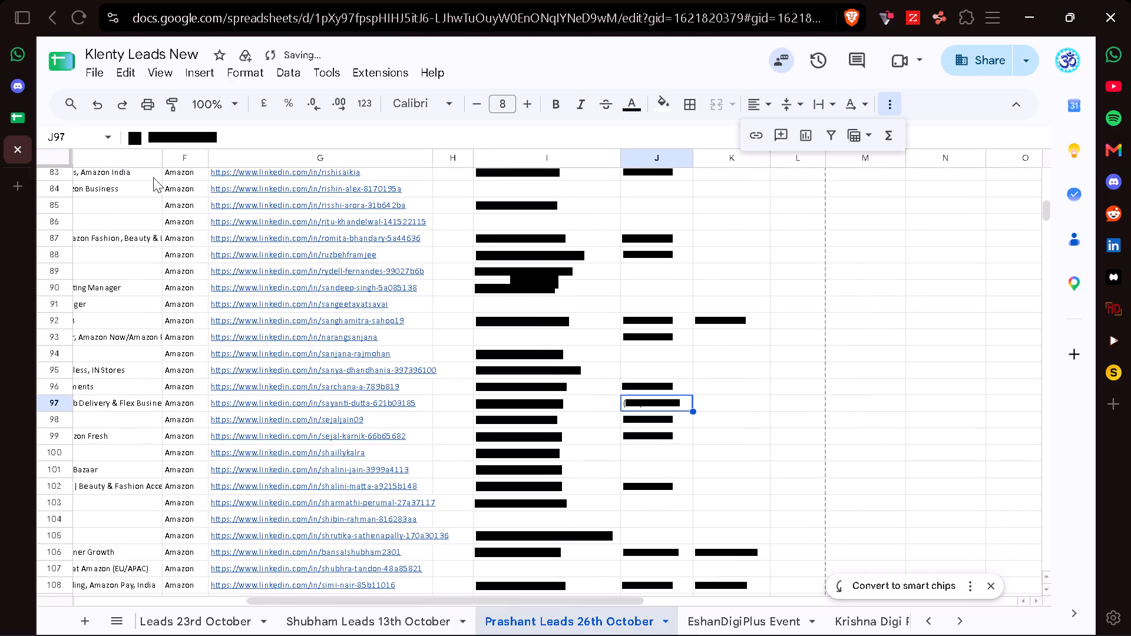
{"action": "left_click", "coordinate": [193, 135]}
{"action": "key", "text": "BackSpace"}
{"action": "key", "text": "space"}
{"action": "key", "text": "Left"}
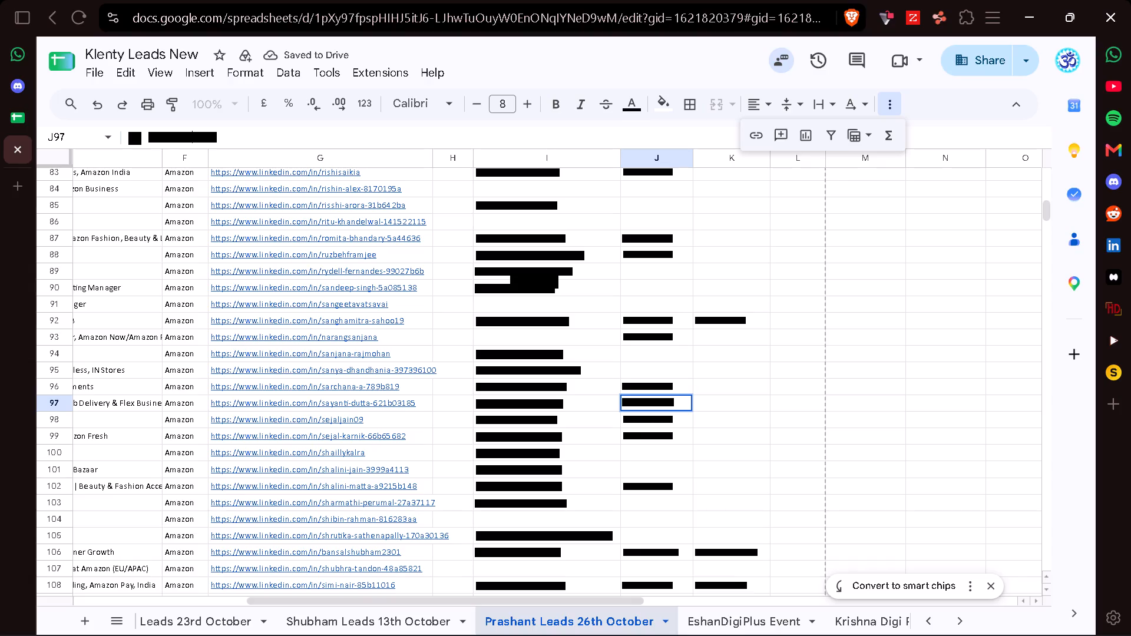
{"action": "key", "text": "Left"}
{"action": "key", "text": "Left"}
{"action": "key", "text": "Left"}
{"action": "key", "text": "Right"}
{"action": "key", "text": "Right"}
{"action": "key", "text": "Right"}
{"action": "key", "text": "Right"}
{"action": "key", "text": "BackSpace"}
{"action": "key", "text": "Left"}
{"action": "key", "text": "Left"}
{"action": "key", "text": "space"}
{"action": "key", "text": "Left"}
{"action": "key", "text": "Left"}
{"action": "key", "text": "Right"}
{"action": "key", "text": "Right"}
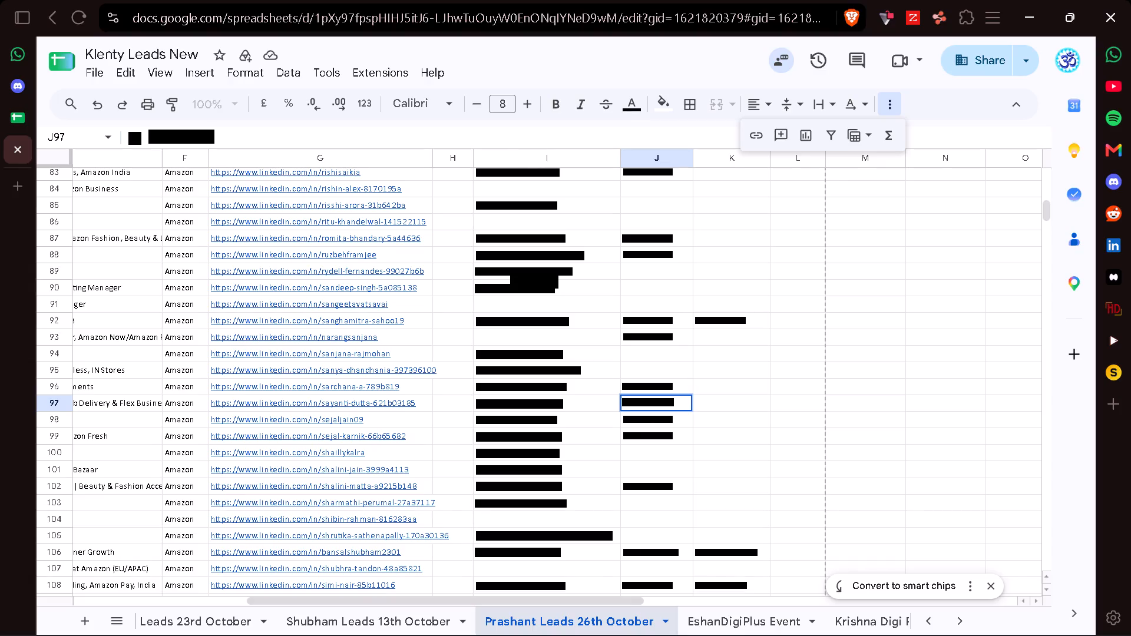
{"action": "key", "text": "BackSpace"}
{"action": "key", "text": "Right"}
{"action": "key", "text": "Left"}
{"action": "key", "text": "Right"}
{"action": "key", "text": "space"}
{"action": "key", "text": "Left"}
{"action": "key", "text": "Left"}
{"action": "key", "text": "Left"}
{"action": "key", "text": "BackSpace"}
{"action": "key", "text": "BackSpace"}
{"action": "key", "text": "Left"}
{"action": "key", "text": "Left"}
{"action": "key", "text": "Left"}
{"action": "key", "text": "BackSpace"}
{"action": "left_click", "coordinate": [752, 425]}
Dismiss the smart chips suggestion and collapse the extra formatting tools covering the sheet.
{"action": "scroll", "coordinate": [752, 425], "scroll_direction": "down", "scroll_amount": 1}
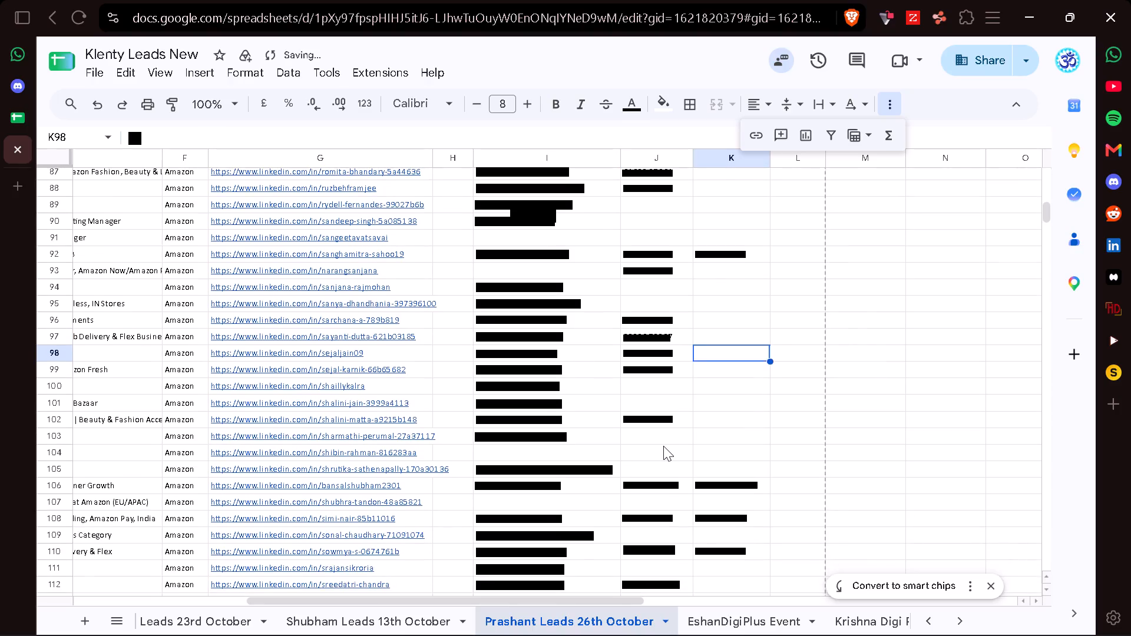
{"action": "scroll", "coordinate": [663, 446], "scroll_direction": "down", "scroll_amount": 2}
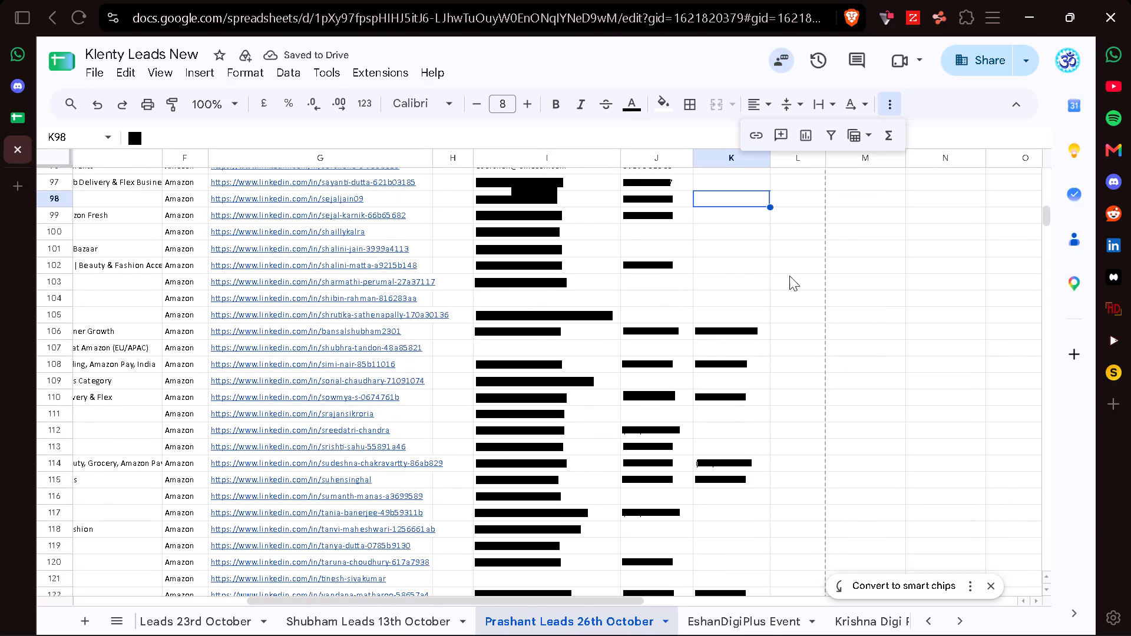
{"action": "left_click", "coordinate": [985, 581]}
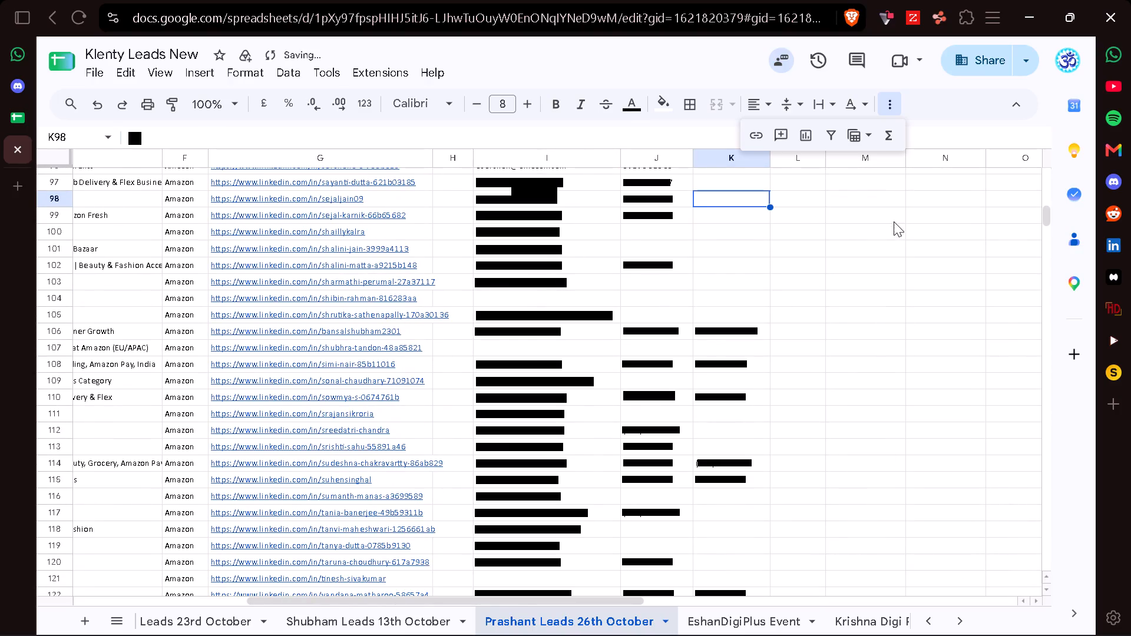
{"action": "left_click", "coordinate": [888, 104]}
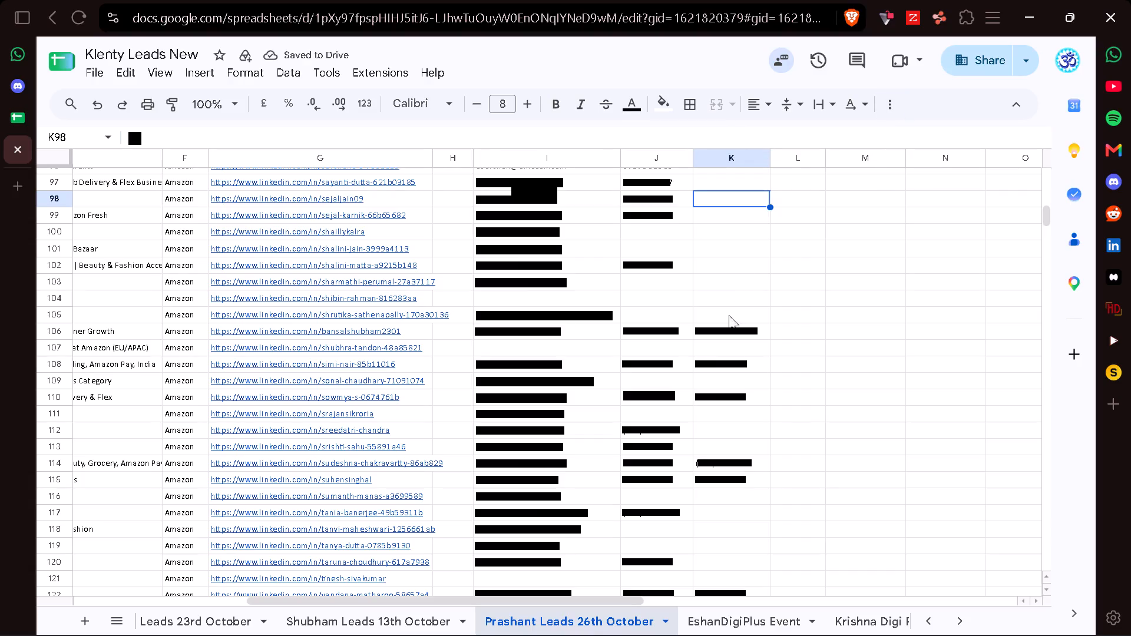
Clear the alternate number in K106.
{"action": "left_click", "coordinate": [722, 327]}
{"action": "key", "text": "BackSpace"}
Reformat the phone number in J106 by stripping its extra punctuation and regrouping the digits with a space.
{"action": "left_click", "coordinate": [647, 327]}
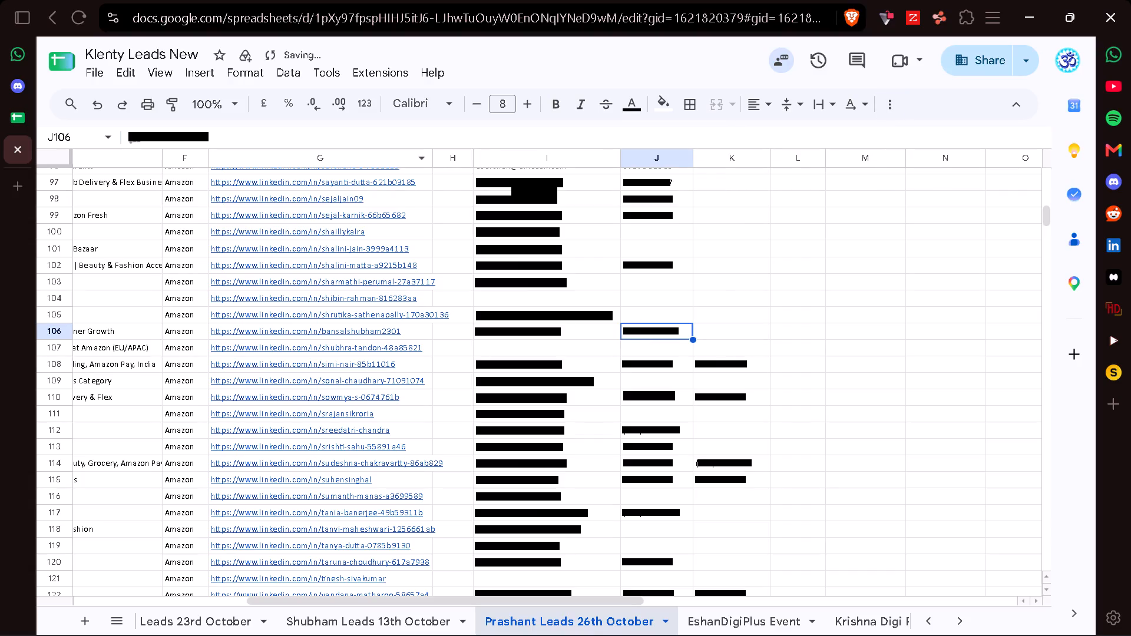
{"action": "left_click", "coordinate": [188, 134]}
{"action": "key", "text": "BackSpace"}
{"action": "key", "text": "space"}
{"action": "key", "text": "Left"}
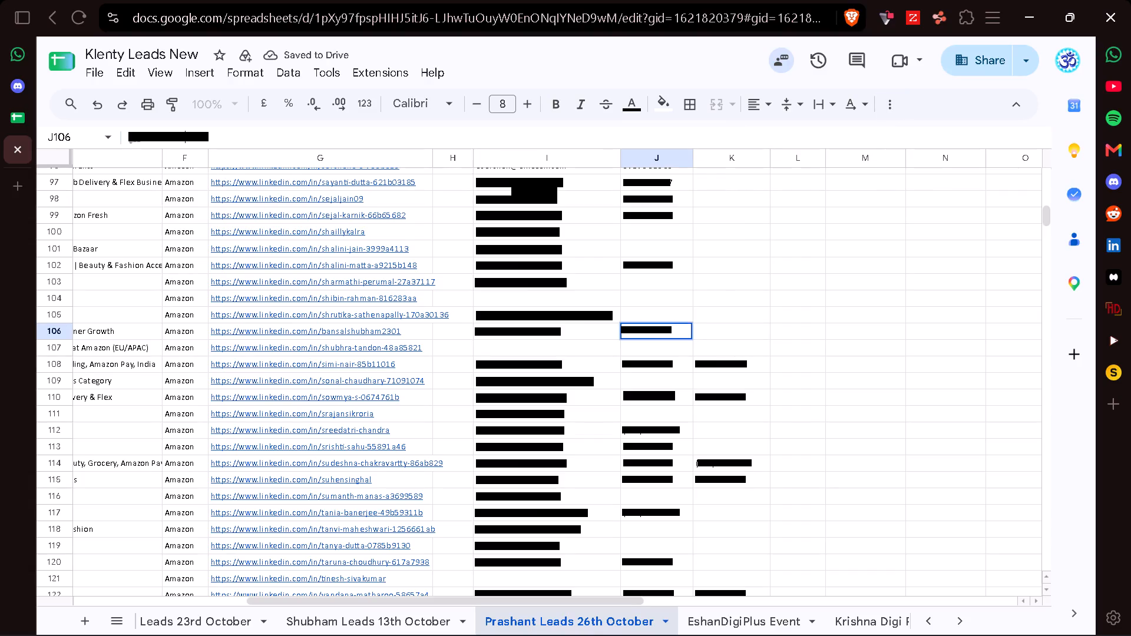
{"action": "key", "text": "Right"}
{"action": "key", "text": "BackSpace"}
{"action": "key", "text": "Left"}
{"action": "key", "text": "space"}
{"action": "key", "text": "Left"}
{"action": "key", "text": "Left"}
{"action": "key", "text": "Left"}
{"action": "key", "text": "Left"}
{"action": "key", "text": "BackSpace"}
{"action": "key", "text": "Return"}
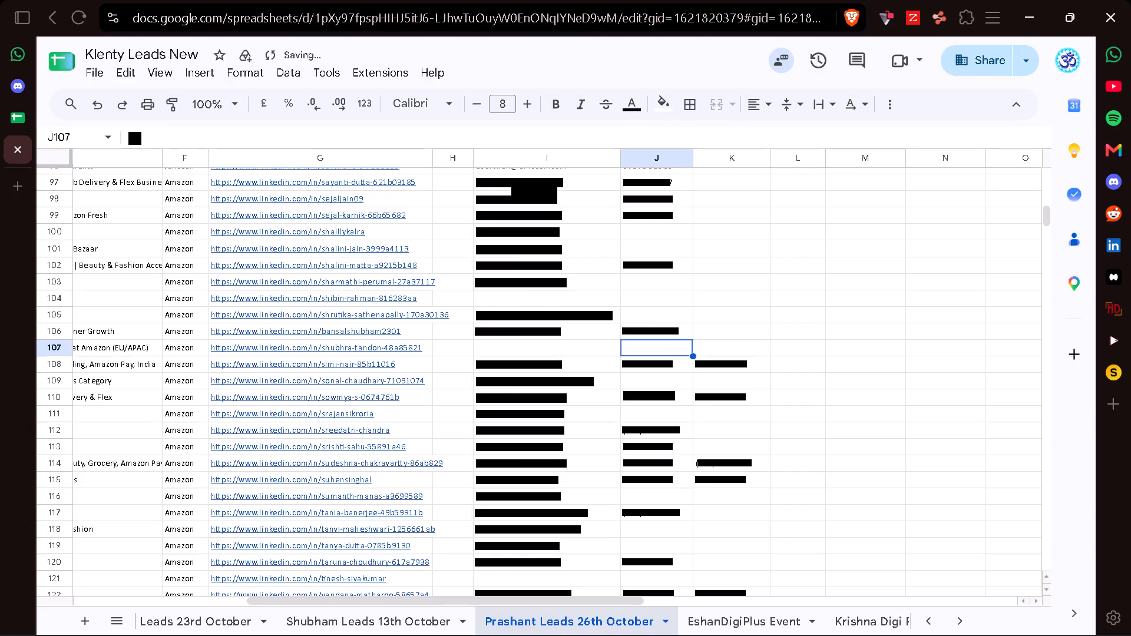
Reformat the phone number in K108 by removing its existing separators and regrouping the digits with a space.
{"action": "left_click", "coordinate": [710, 359]}
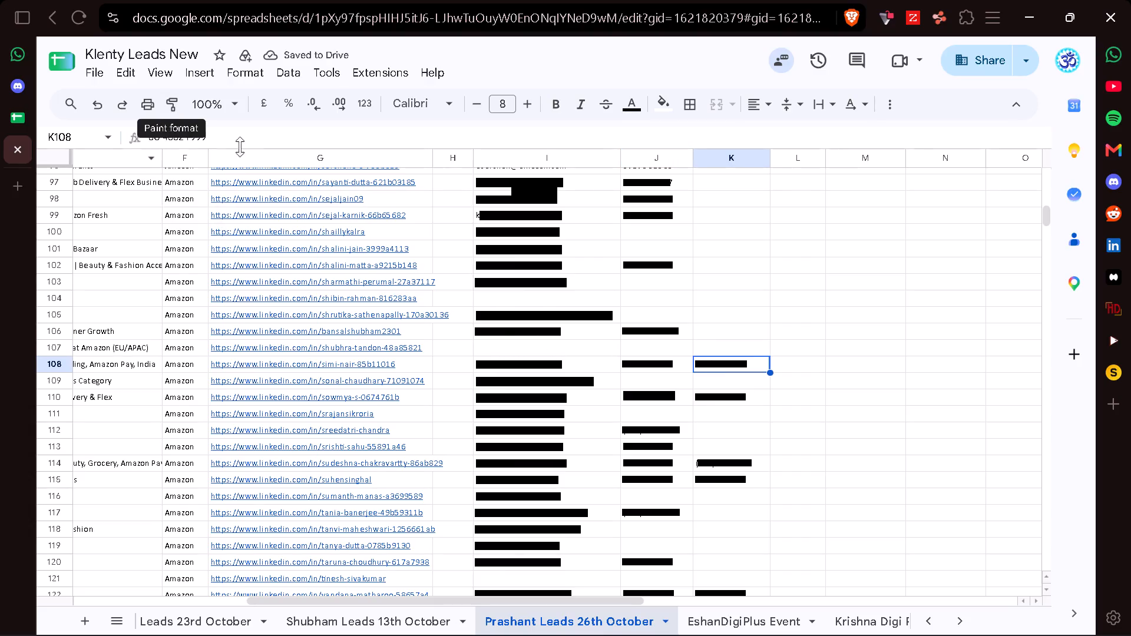
{"action": "left_click", "coordinate": [188, 137]}
{"action": "key", "text": "Left"}
{"action": "key", "text": "BackSpace"}
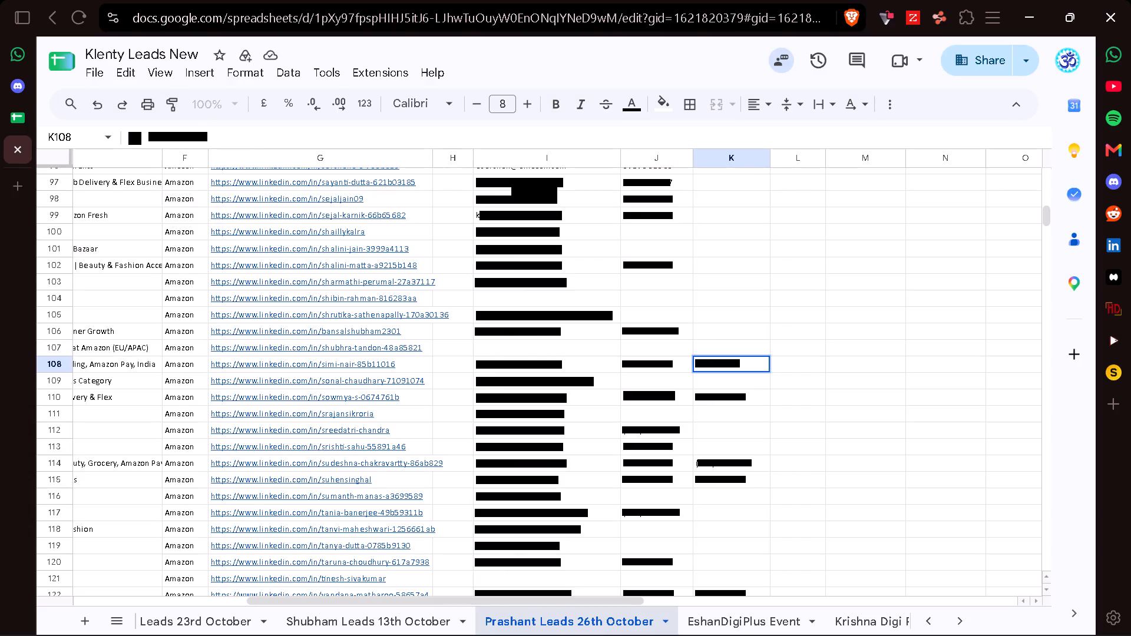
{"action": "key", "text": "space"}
{"action": "key", "text": "BackSpace"}
{"action": "key", "text": "Left"}
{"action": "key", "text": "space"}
{"action": "key", "text": "Left"}
{"action": "key", "text": "Left"}
{"action": "key", "text": "Left"}
{"action": "key", "text": "Left"}
{"action": "key", "text": "BackSpace"}
{"action": "key", "text": "Return"}
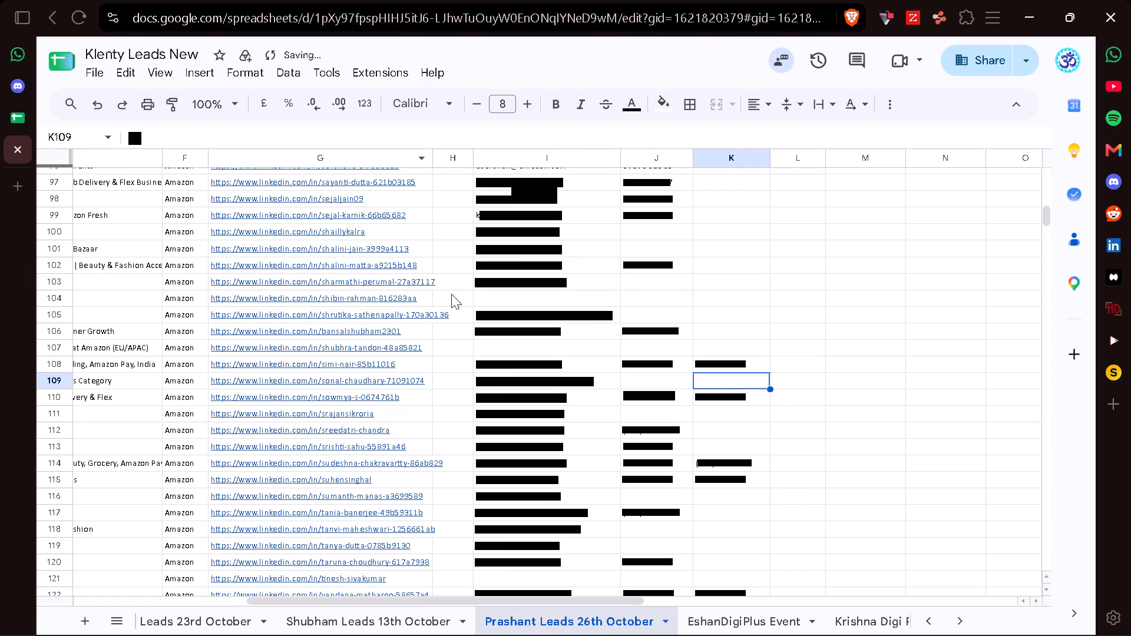
Reformat the phone number in J112 by stripping its extra punctuation and regrouping the digits with a space.
{"action": "scroll", "coordinate": [588, 370], "scroll_direction": "down", "scroll_amount": 2}
{"action": "left_click", "coordinate": [638, 266]}
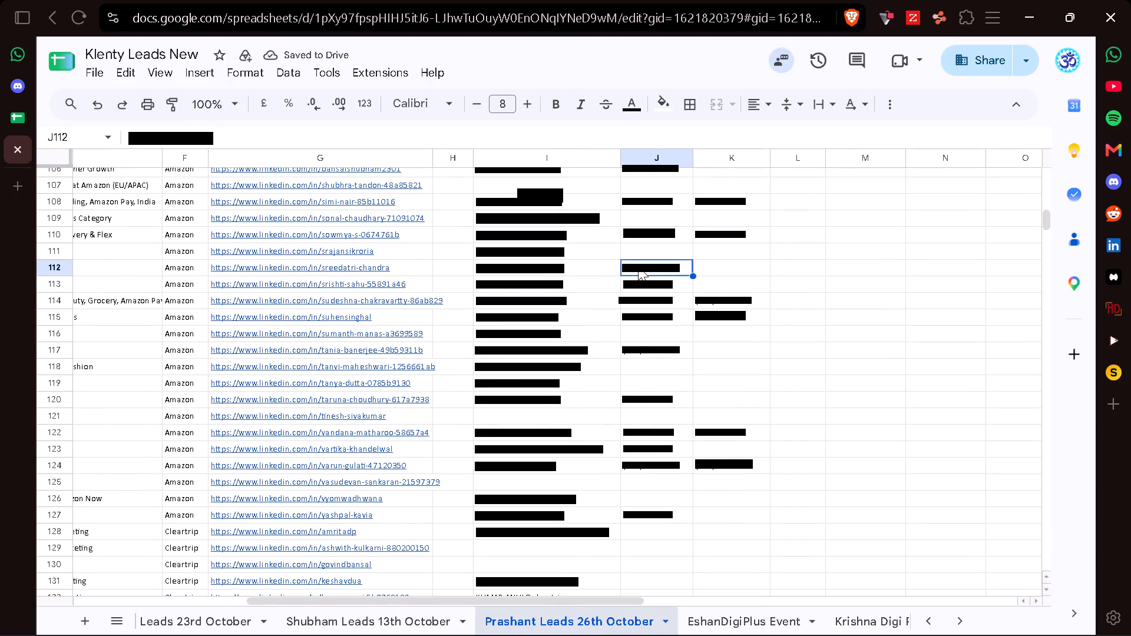
{"action": "left_click", "coordinate": [190, 134]}
{"action": "key", "text": "BackSpace"}
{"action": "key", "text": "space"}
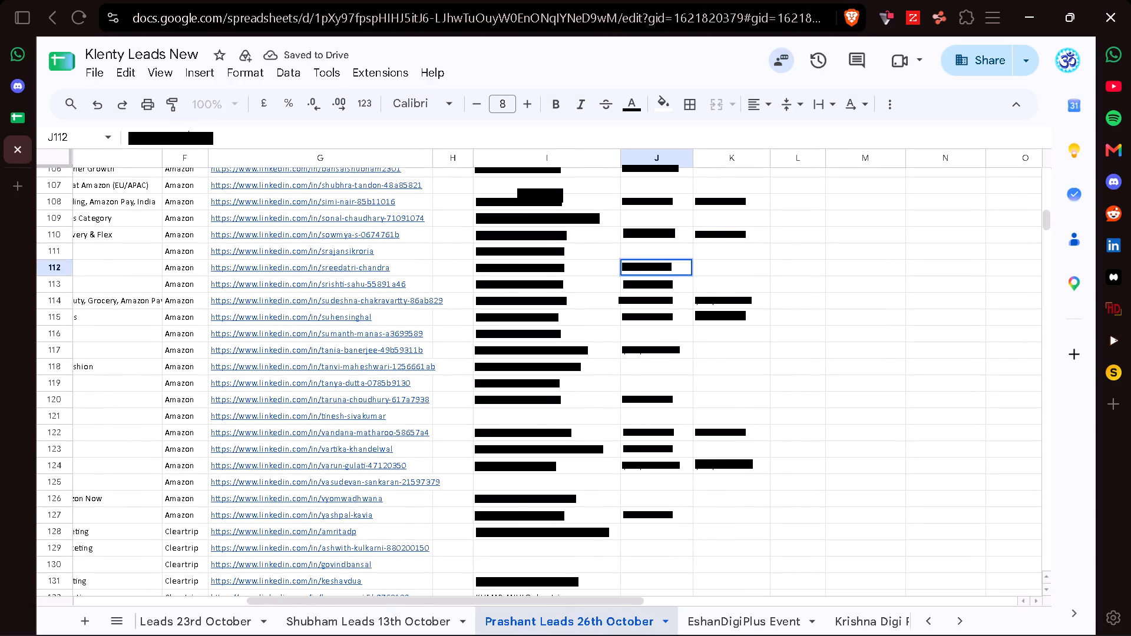
{"action": "key", "text": "BackSpace"}
{"action": "key", "text": "Left"}
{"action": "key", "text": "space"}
{"action": "key", "text": "Left"}
{"action": "key", "text": "Left"}
{"action": "key", "text": "Left"}
{"action": "key", "text": "BackSpace"}
{"action": "key", "text": "BackSpace"}
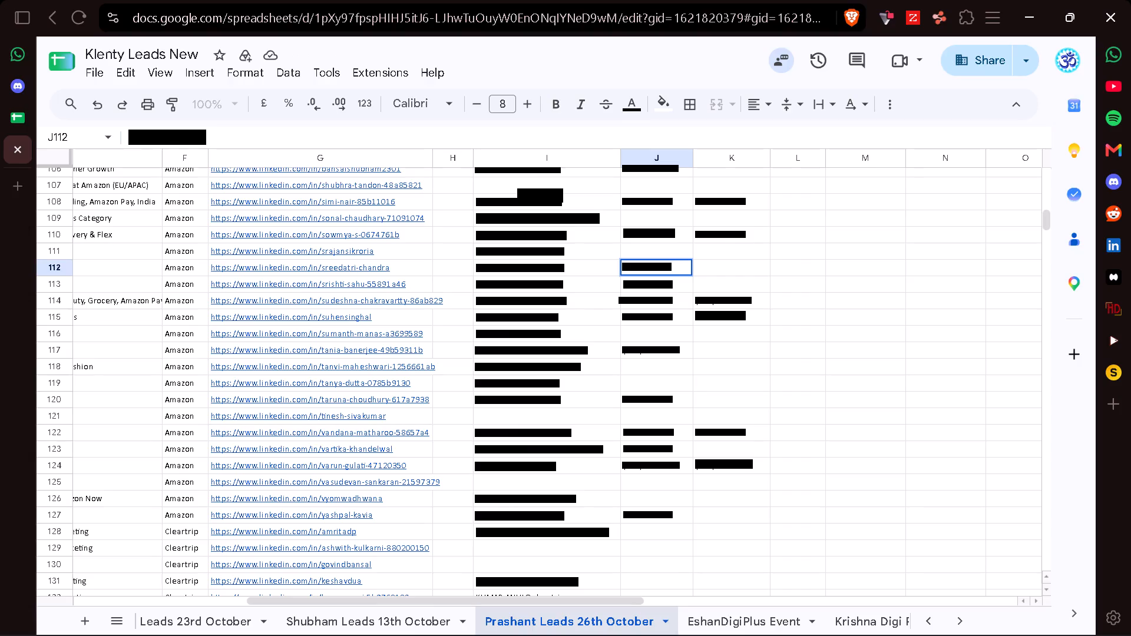
{"action": "key", "text": "Left"}
{"action": "key", "text": "Left"}
{"action": "key", "text": "Left"}
{"action": "key", "text": "BackSpace"}
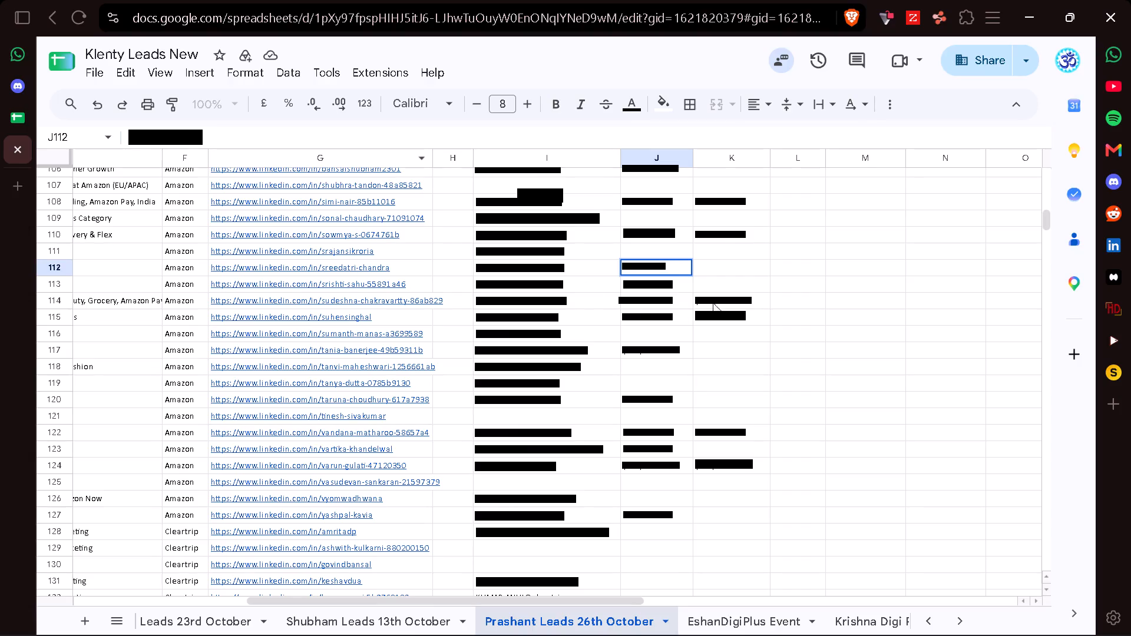
Reformat the alternate number in K114 by stripping its extra punctuation and regrouping the digits with a space.
{"action": "left_click", "coordinate": [717, 302]}
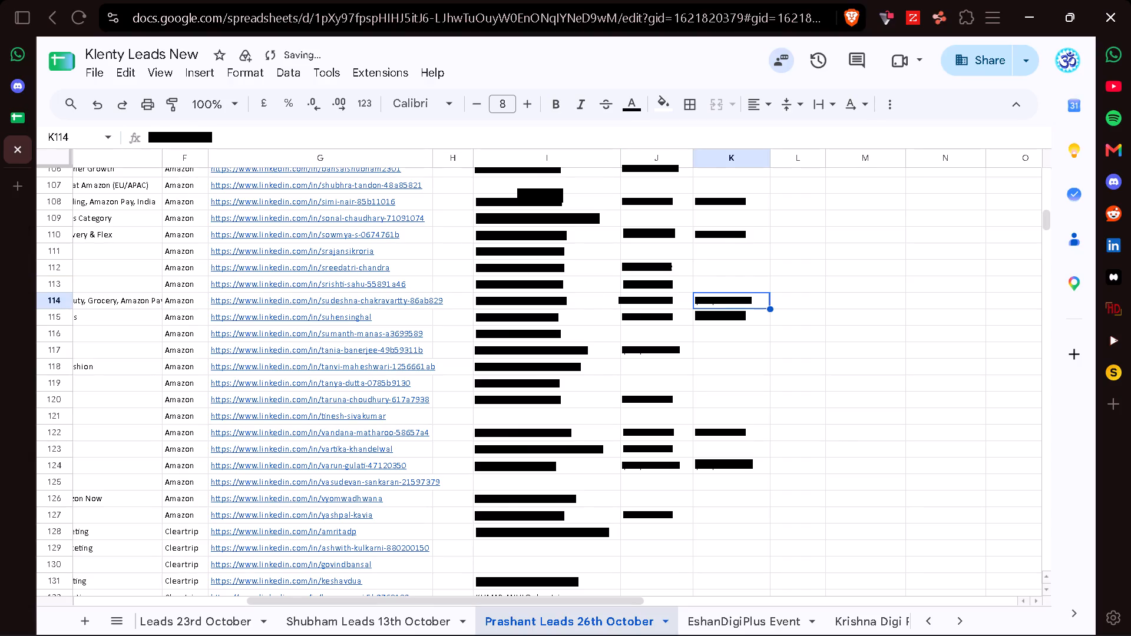
{"action": "left_click", "coordinate": [191, 138]}
{"action": "key", "text": "BackSpace"}
{"action": "key", "text": "Left"}
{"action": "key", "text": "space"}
{"action": "key", "text": "Left"}
{"action": "key", "text": "Left"}
{"action": "key", "text": "Left"}
{"action": "key", "text": "BackSpace"}
{"action": "key", "text": "BackSpace"}
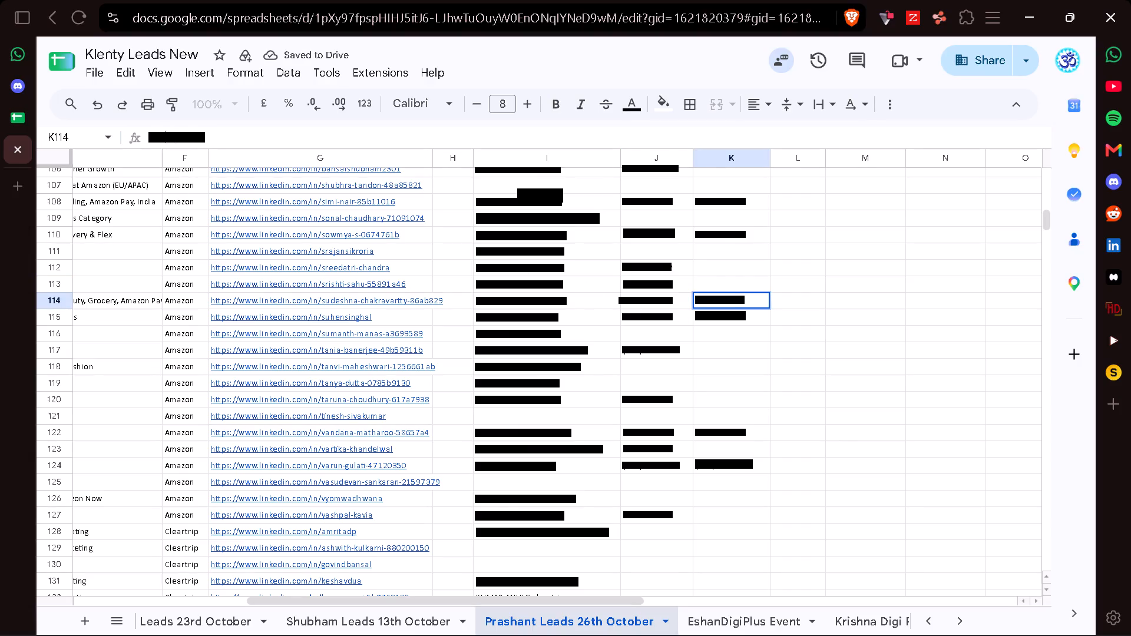
{"action": "key", "text": "Left"}
{"action": "key", "text": "Left"}
{"action": "key", "text": "Left"}
{"action": "key", "text": "BackSpace"}
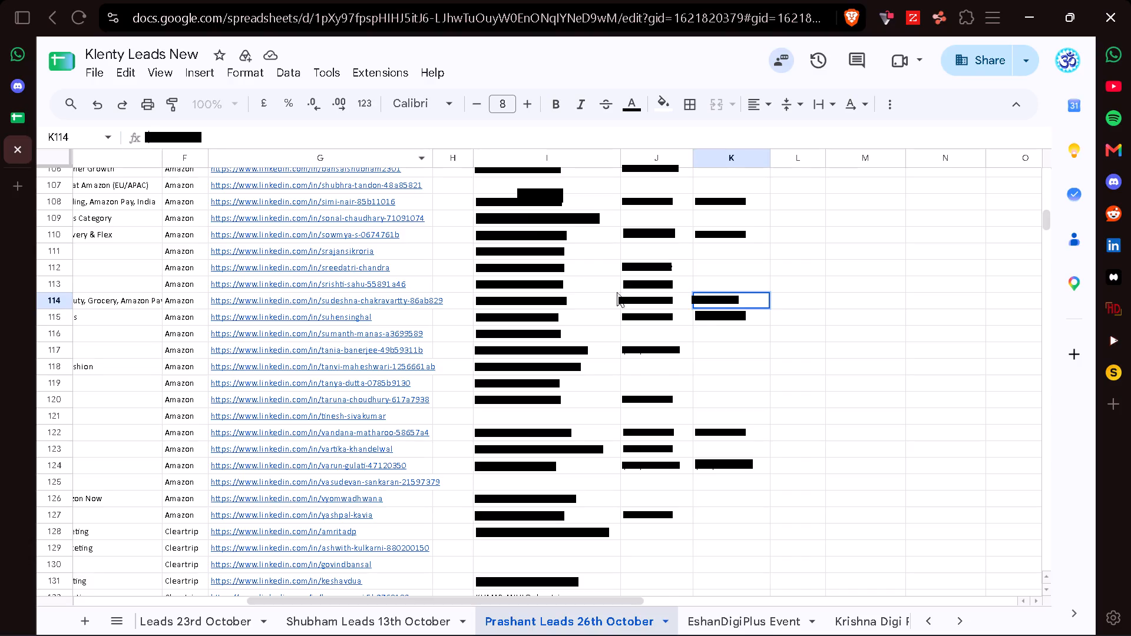
Clear the alternate number in K115 and the phone number in J117.
{"action": "left_click", "coordinate": [709, 313]}
{"action": "key", "text": "BackSpace"}
{"action": "scroll", "coordinate": [709, 313], "scroll_direction": "down", "scroll_amount": 1}
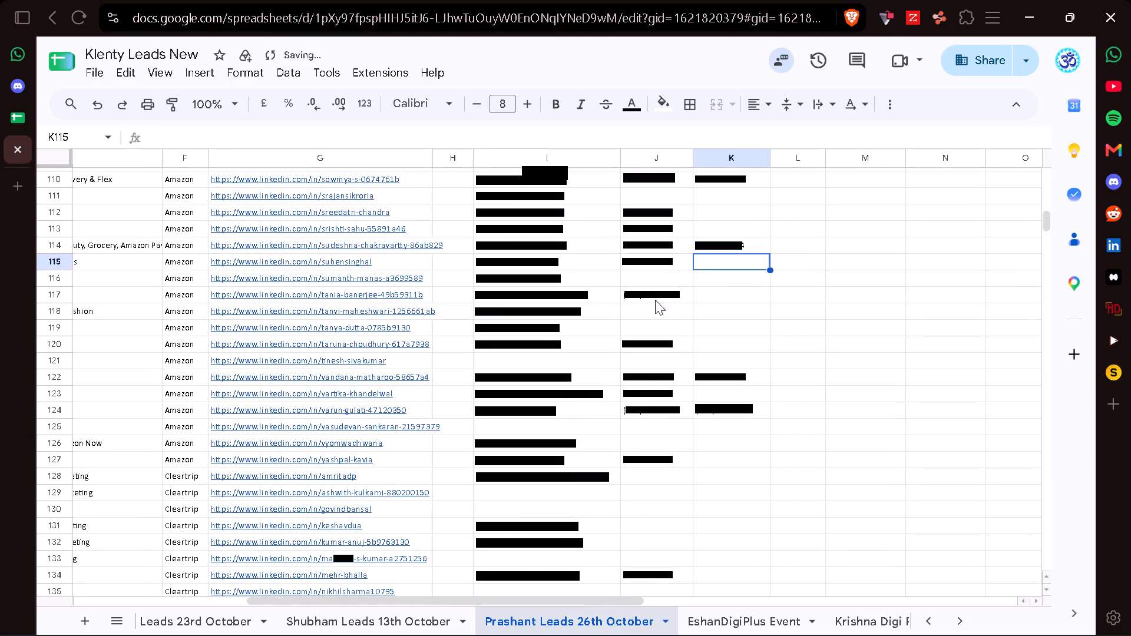
{"action": "left_click", "coordinate": [655, 300]}
{"action": "key", "text": "BackSpace"}
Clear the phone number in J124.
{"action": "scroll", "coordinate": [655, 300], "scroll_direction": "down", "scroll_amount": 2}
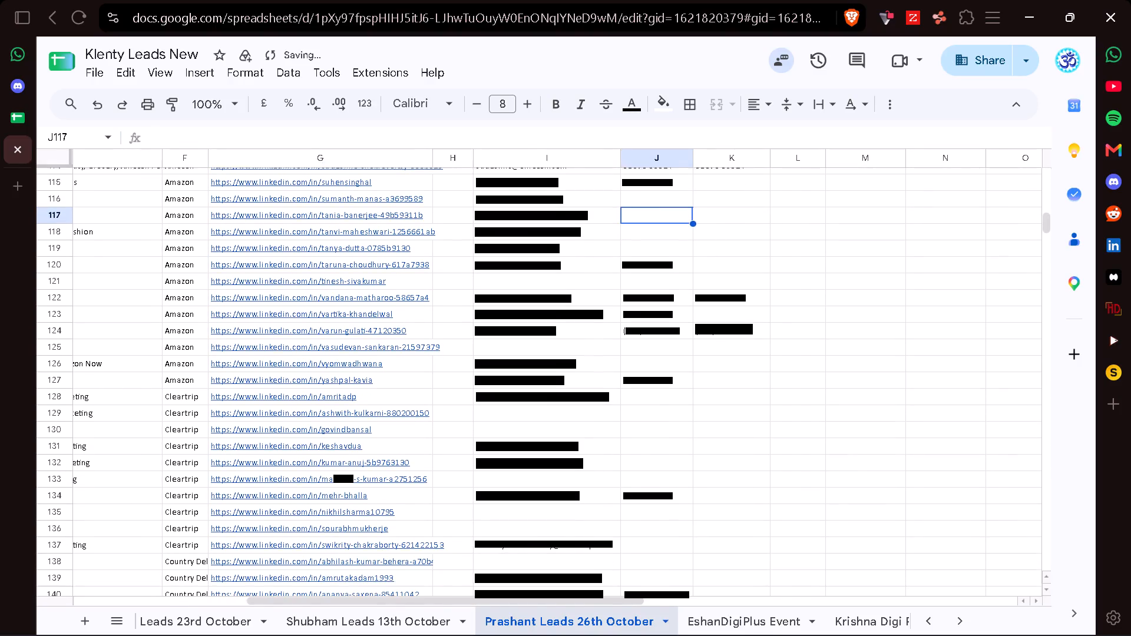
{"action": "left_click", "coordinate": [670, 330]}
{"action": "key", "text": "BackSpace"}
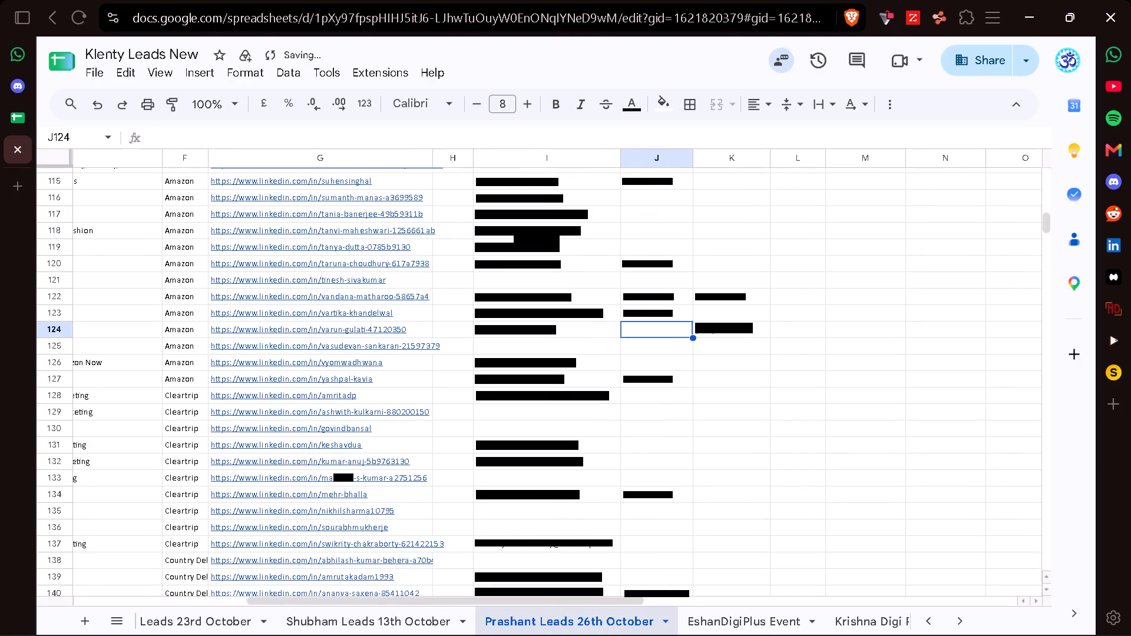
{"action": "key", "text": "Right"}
Reformat the phone number in J122 by removing its existing separators and regrouping the digits with a space.
{"action": "left_click", "coordinate": [643, 299]}
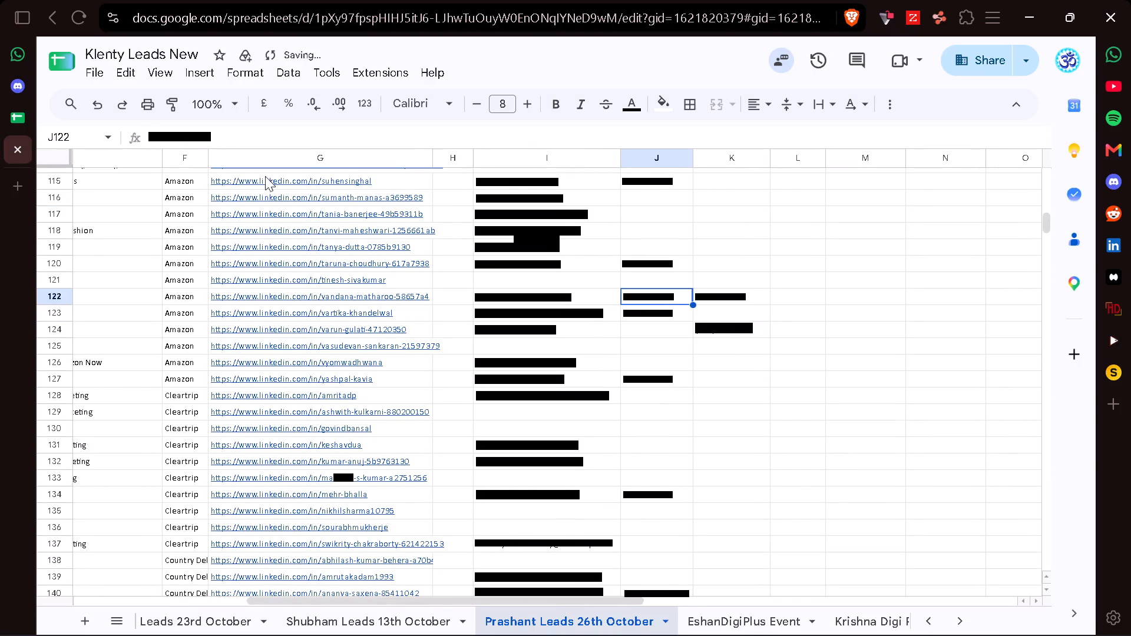
{"action": "left_click", "coordinate": [187, 135]}
{"action": "key", "text": "BackSpace"}
{"action": "key", "text": "Left"}
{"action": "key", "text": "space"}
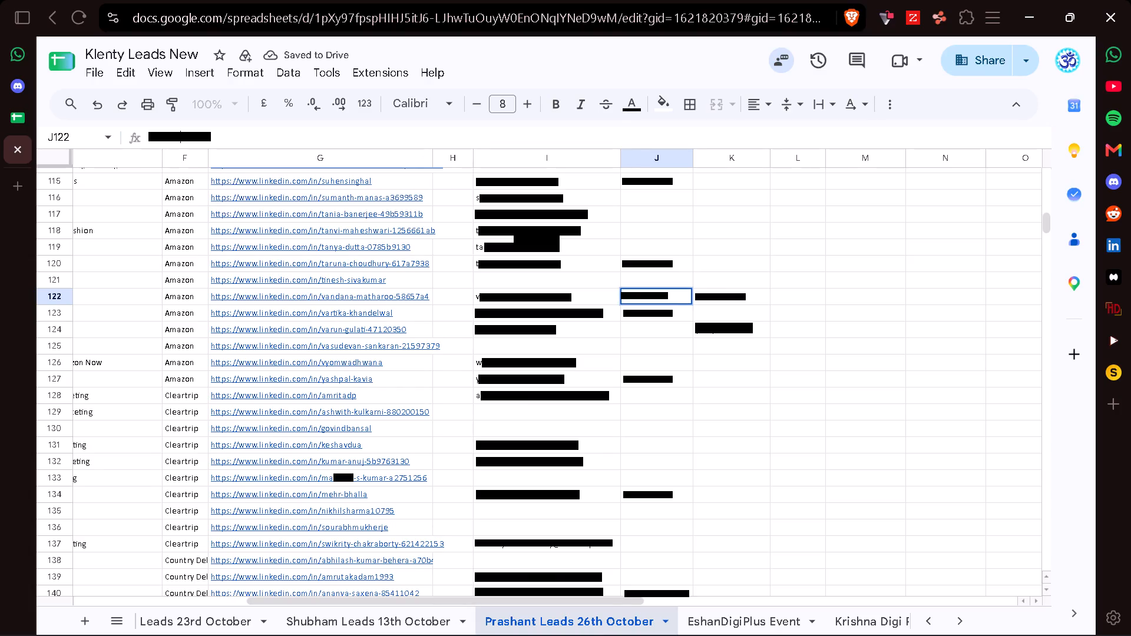
{"action": "key", "text": "Left"}
{"action": "key", "text": "Left"}
{"action": "key", "text": "Left"}
{"action": "key", "text": "Left"}
{"action": "key", "text": "BackSpace"}
Copy the alternate number from K124 into the phone cell J124.
{"action": "left_click", "coordinate": [715, 336]}
{"action": "key", "text": "ctrl+c"}
{"action": "key", "text": "Left"}
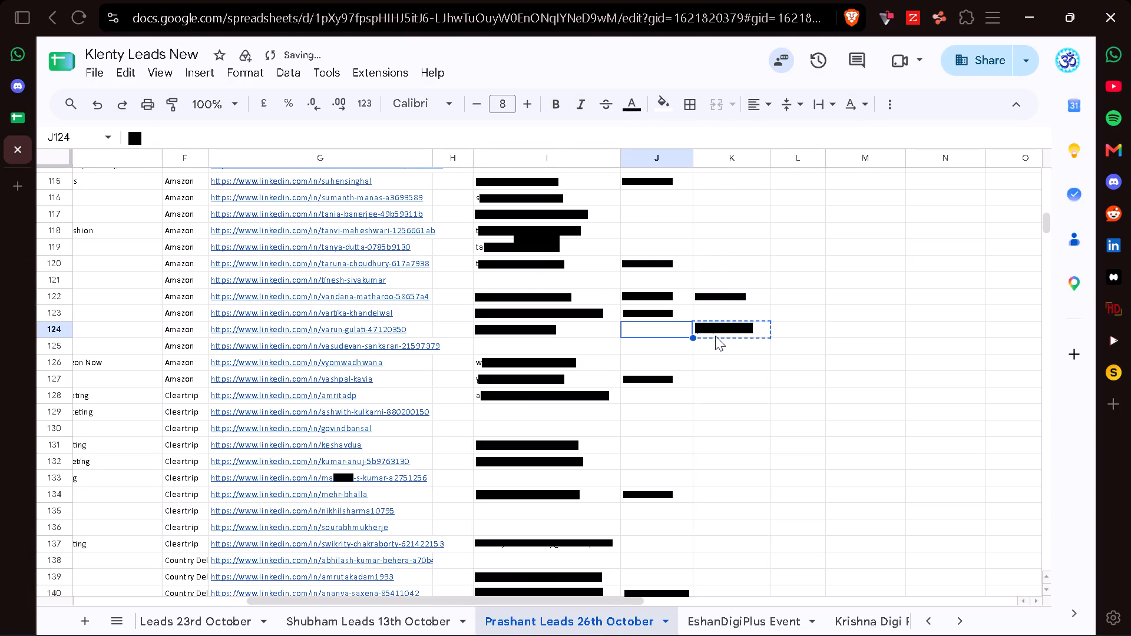
{"action": "key", "text": "ctrl+v"}
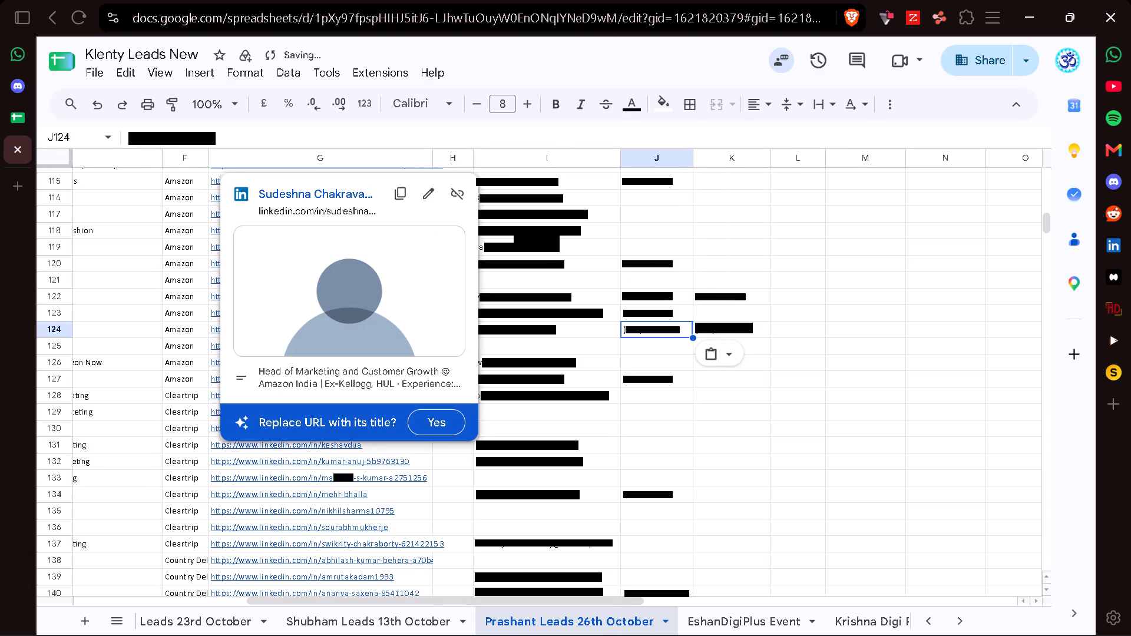
Reformat the phone number in J124 by stripping its extra punctuation and regrouping the digits with a space.
{"action": "left_click", "coordinate": [192, 137]}
{"action": "key", "text": "BackSpace"}
{"action": "key", "text": "Left"}
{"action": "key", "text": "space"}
{"action": "key", "text": "Left"}
{"action": "key", "text": "Left"}
{"action": "key", "text": "Left"}
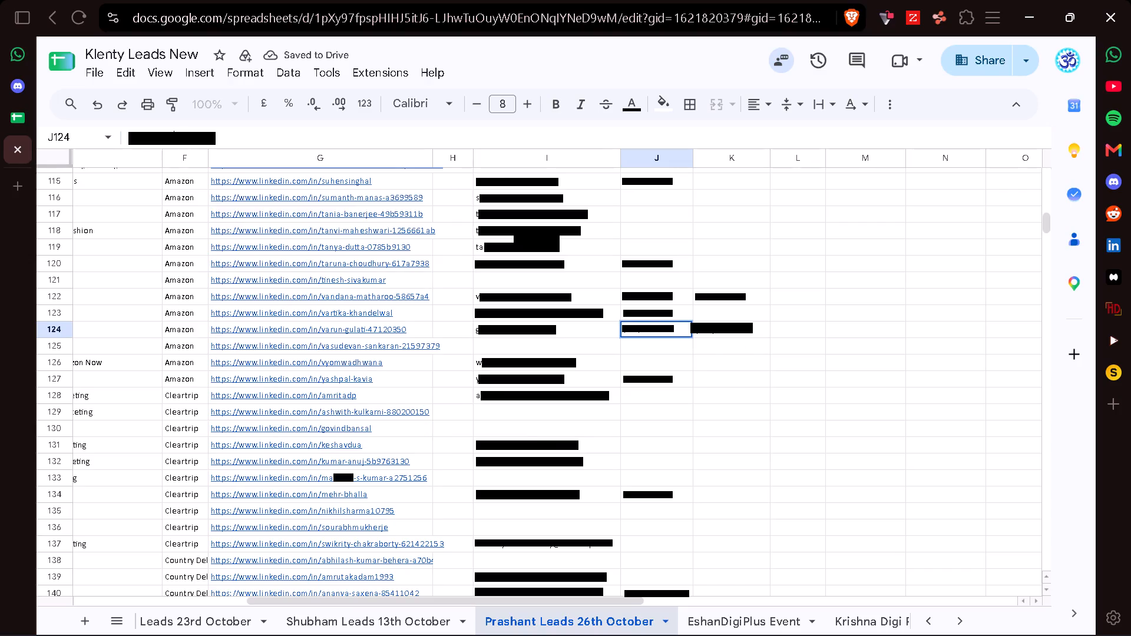
{"action": "key", "text": "BackSpace"}
{"action": "key", "text": "BackSpace"}
{"action": "key", "text": "Left"}
{"action": "key", "text": "Left"}
{"action": "key", "text": "Left"}
{"action": "key", "text": "BackSpace"}
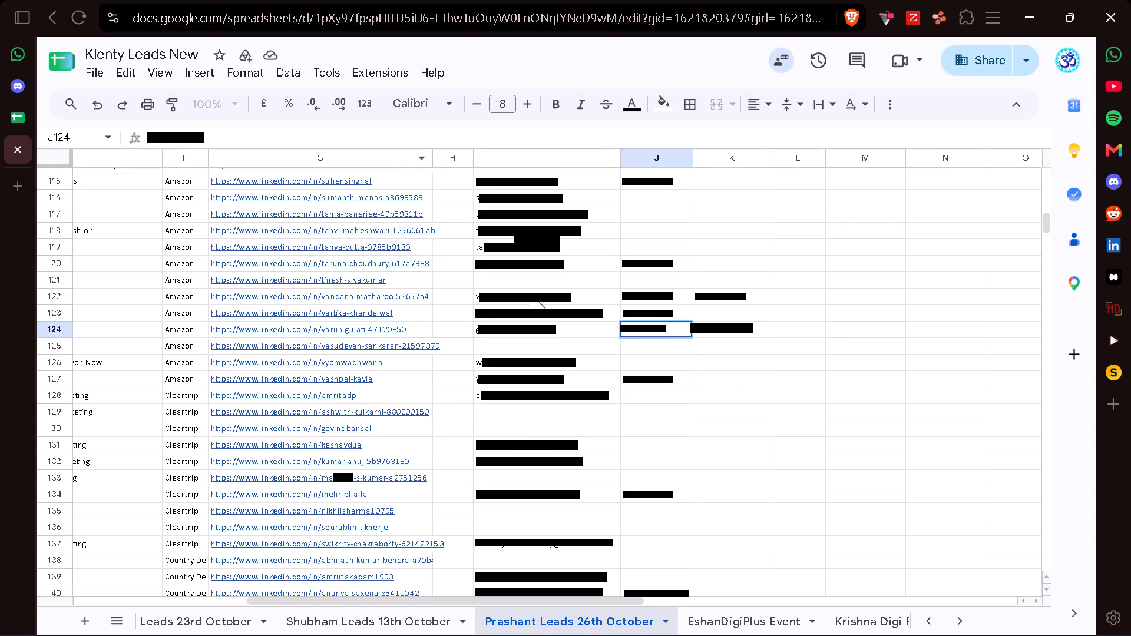
Clear the alternate number in K124.
{"action": "left_click", "coordinate": [730, 332]}
{"action": "key", "text": "BackSpace"}
Remove the extra leading characters from the phone number in J140.
{"action": "scroll", "coordinate": [677, 375], "scroll_direction": "down", "scroll_amount": 1}
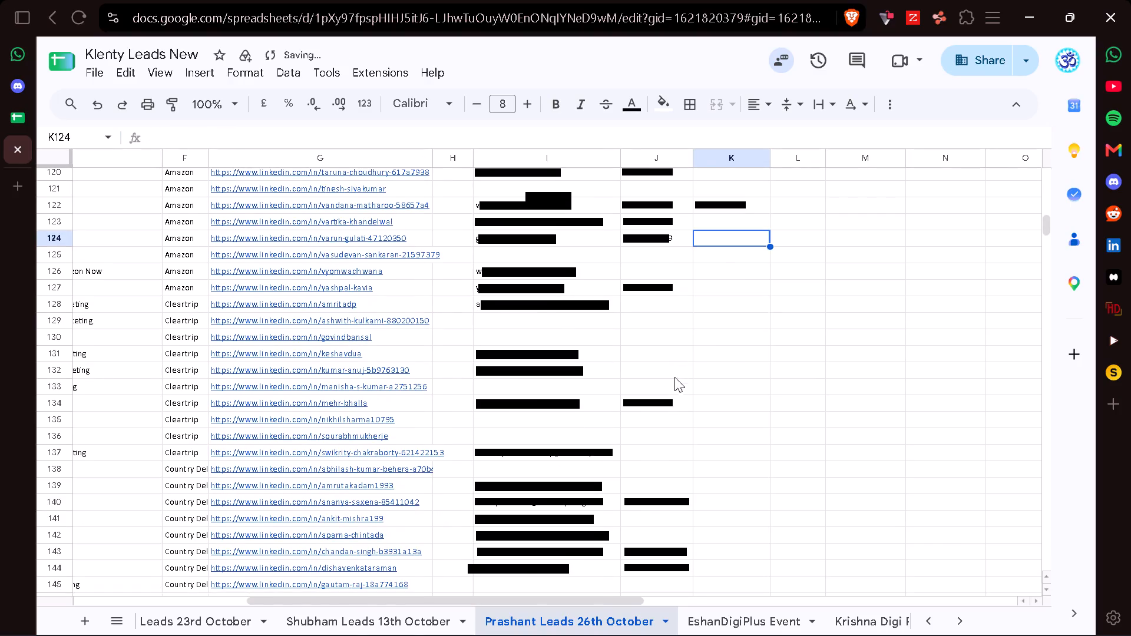
{"action": "scroll", "coordinate": [666, 387], "scroll_direction": "down", "scroll_amount": 2}
{"action": "left_click", "coordinate": [659, 349]}
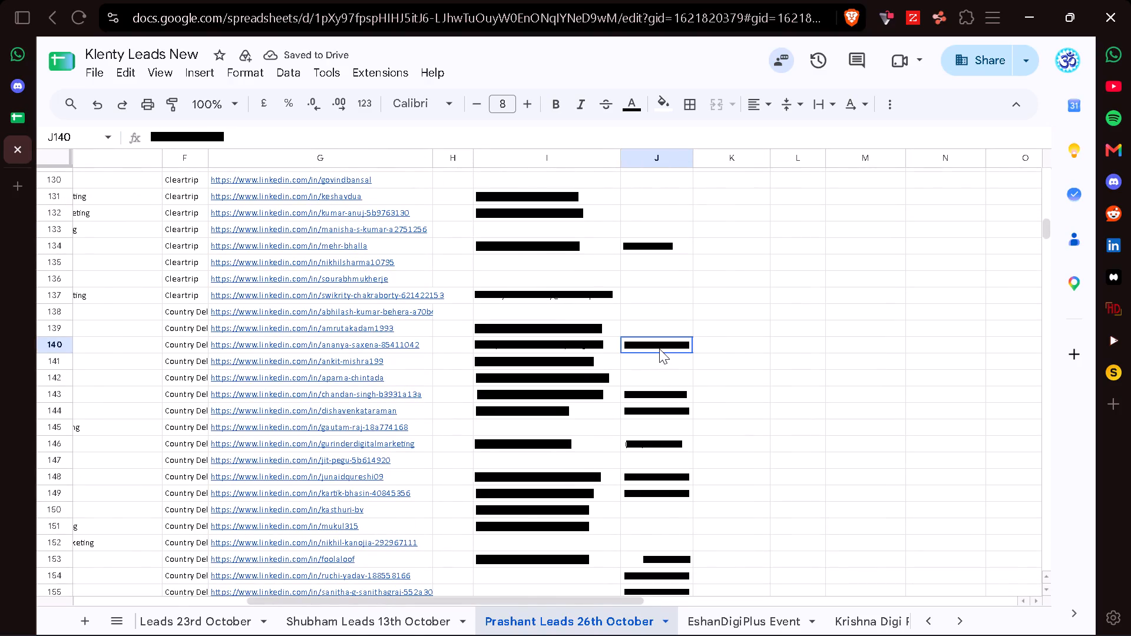
{"action": "left_click", "coordinate": [167, 134]}
{"action": "key", "text": "BackSpace"}
{"action": "key", "text": "BackSpace"}
{"action": "key", "text": "BackSpace"}
{"action": "key", "text": "BackSpace"}
{"action": "key", "text": "BackSpace"}
{"action": "key", "text": "BackSpace"}
{"action": "key", "text": "BackSpace"}
{"action": "key", "text": "BackSpace"}
{"action": "key", "text": "BackSpace"}
{"action": "key", "text": "BackSpace"}
{"action": "key", "text": "BackSpace"}
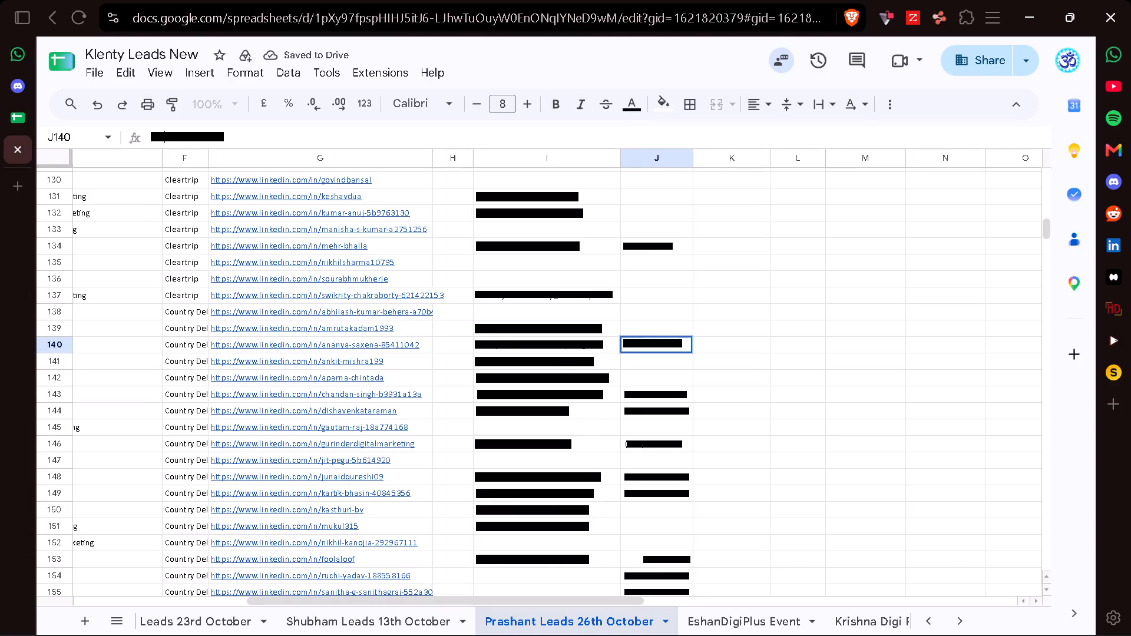
Remove the extra leading characters from the phone number in J143 and separate its digit groups with a space.
{"action": "left_click", "coordinate": [650, 399]}
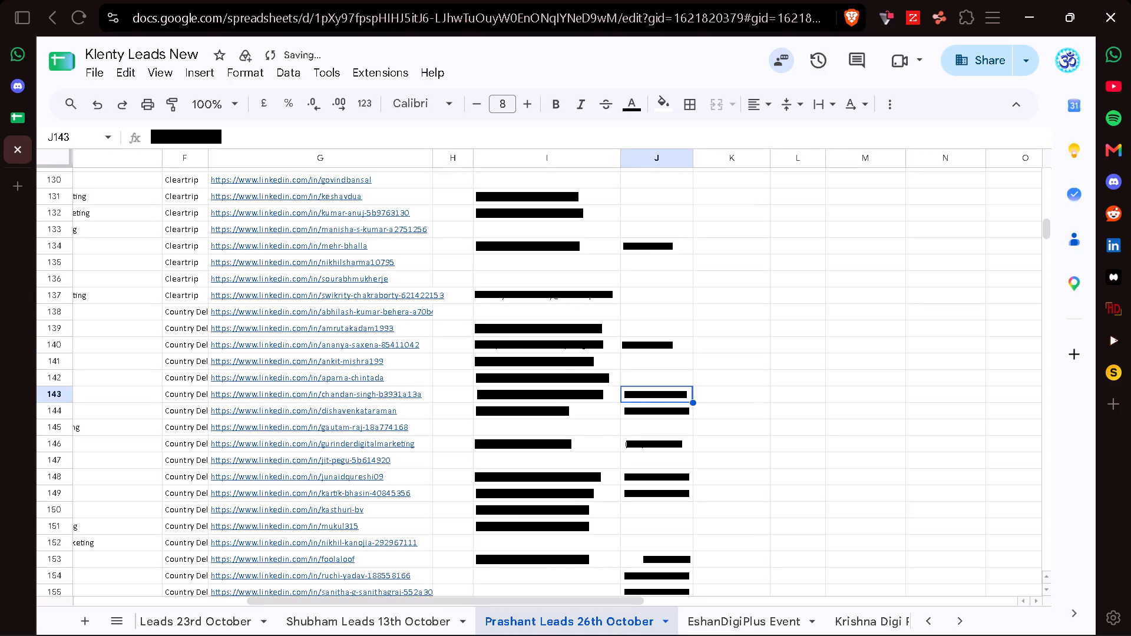
{"action": "left_click", "coordinate": [172, 135]}
{"action": "key", "text": "Left"}
{"action": "key", "text": "BackSpace"}
{"action": "key", "text": "BackSpace"}
{"action": "key", "text": "BackSpace"}
{"action": "key", "text": "BackSpace"}
{"action": "key", "text": "BackSpace"}
{"action": "key", "text": "BackSpace"}
{"action": "key", "text": "BackSpace"}
{"action": "key", "text": "BackSpace"}
{"action": "key", "text": "BackSpace"}
{"action": "key", "text": "BackSpace"}
{"action": "key", "text": "BackSpace"}
{"action": "key", "text": "BackSpace"}
{"action": "key", "text": "BackSpace"}
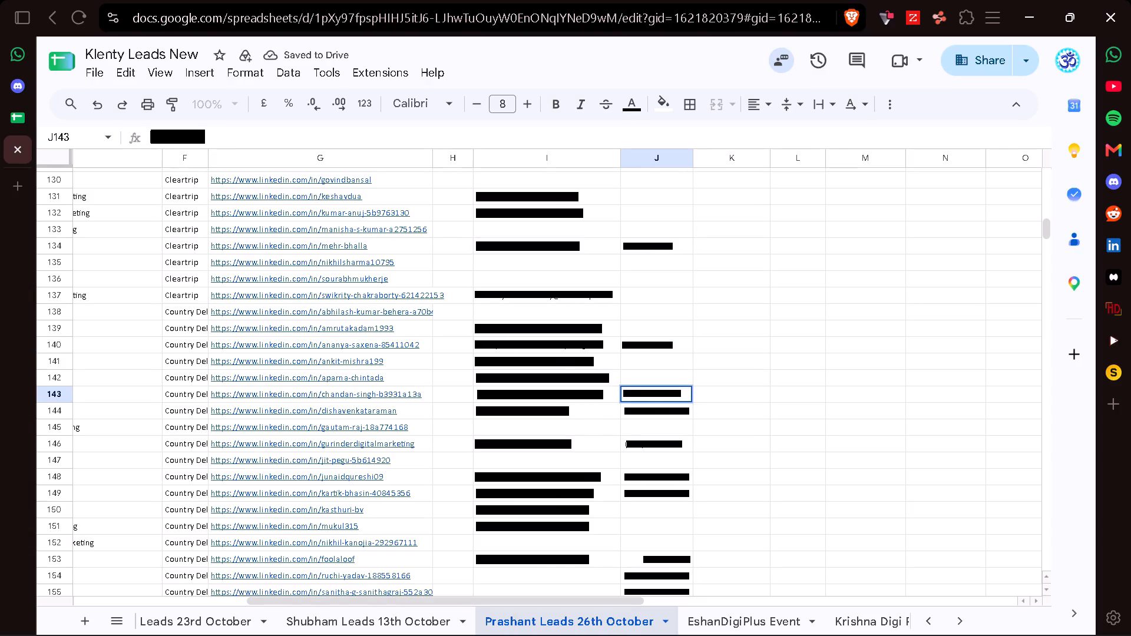
{"action": "left_click", "coordinate": [172, 131]}
{"action": "key", "text": "Right"}
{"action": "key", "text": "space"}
{"action": "key", "text": "Return"}
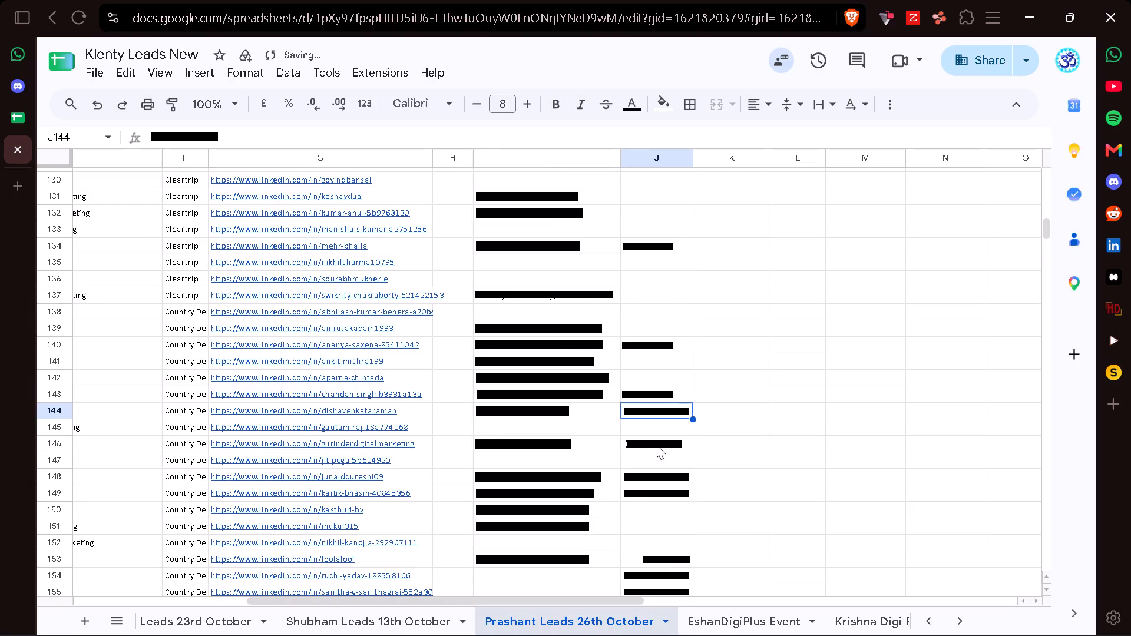
Clear the phone number in J146.
{"action": "left_click", "coordinate": [656, 444]}
{"action": "key", "text": "BackSpace"}
Remove the extra leading characters from the phone number in J144.
{"action": "scroll", "coordinate": [656, 444], "scroll_direction": "down", "scroll_amount": 1}
{"action": "left_click", "coordinate": [647, 313]}
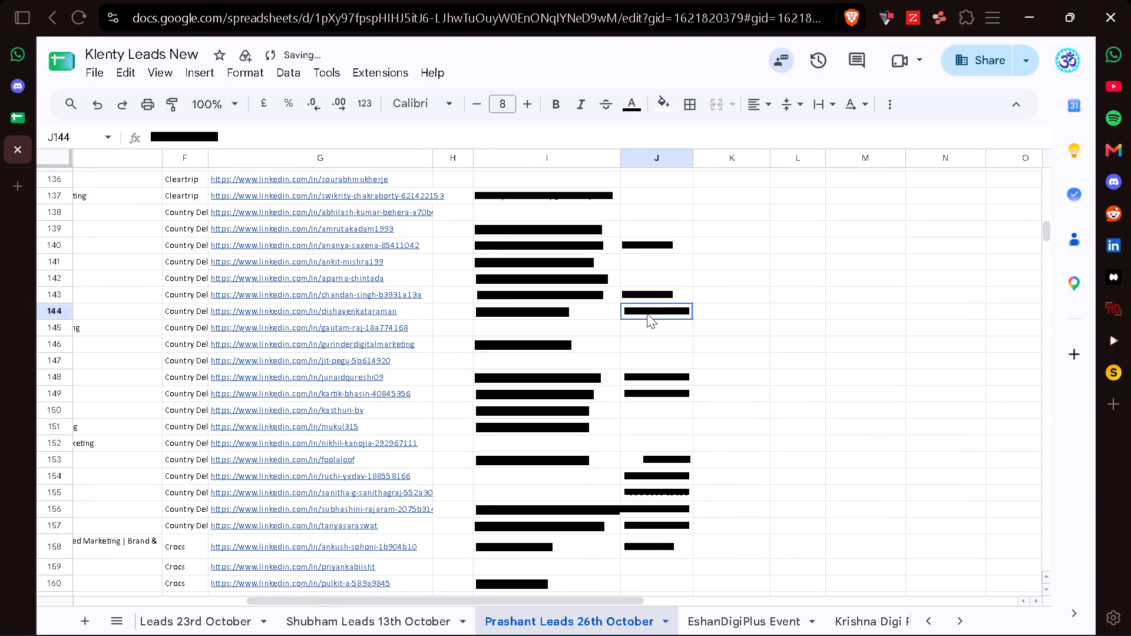
{"action": "left_click", "coordinate": [168, 133]}
{"action": "key", "text": "BackSpace"}
{"action": "key", "text": "BackSpace"}
{"action": "key", "text": "BackSpace"}
{"action": "key", "text": "BackSpace"}
{"action": "key", "text": "BackSpace"}
{"action": "key", "text": "BackSpace"}
{"action": "key", "text": "BackSpace"}
{"action": "key", "text": "BackSpace"}
{"action": "key", "text": "BackSpace"}
{"action": "key", "text": "BackSpace"}
{"action": "key", "text": "BackSpace"}
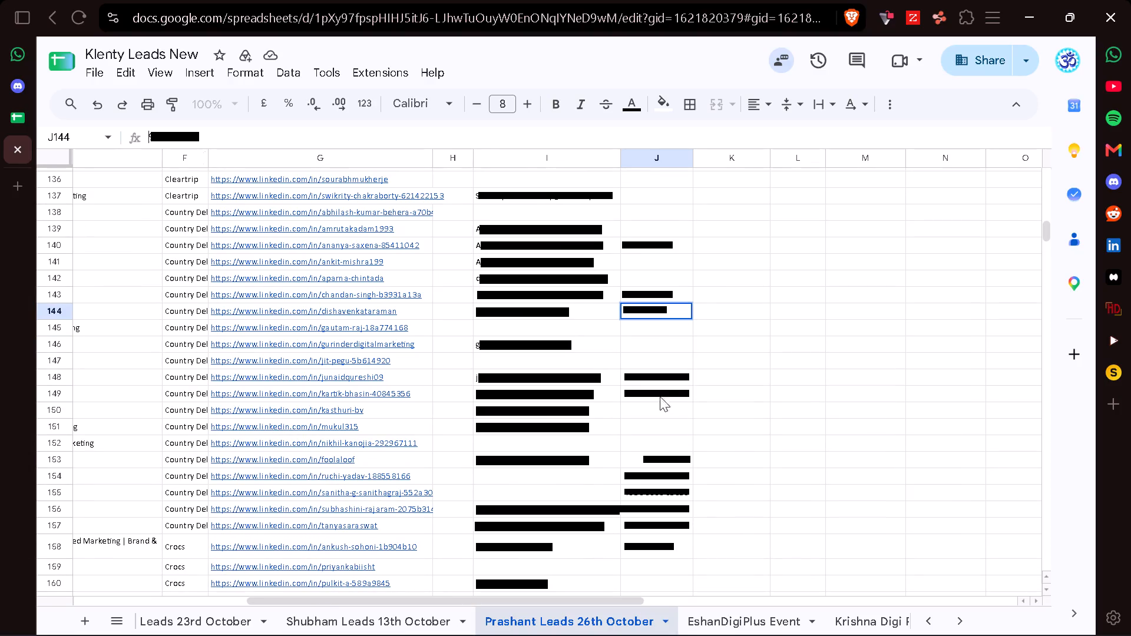
{"action": "left_click", "coordinate": [637, 370]}
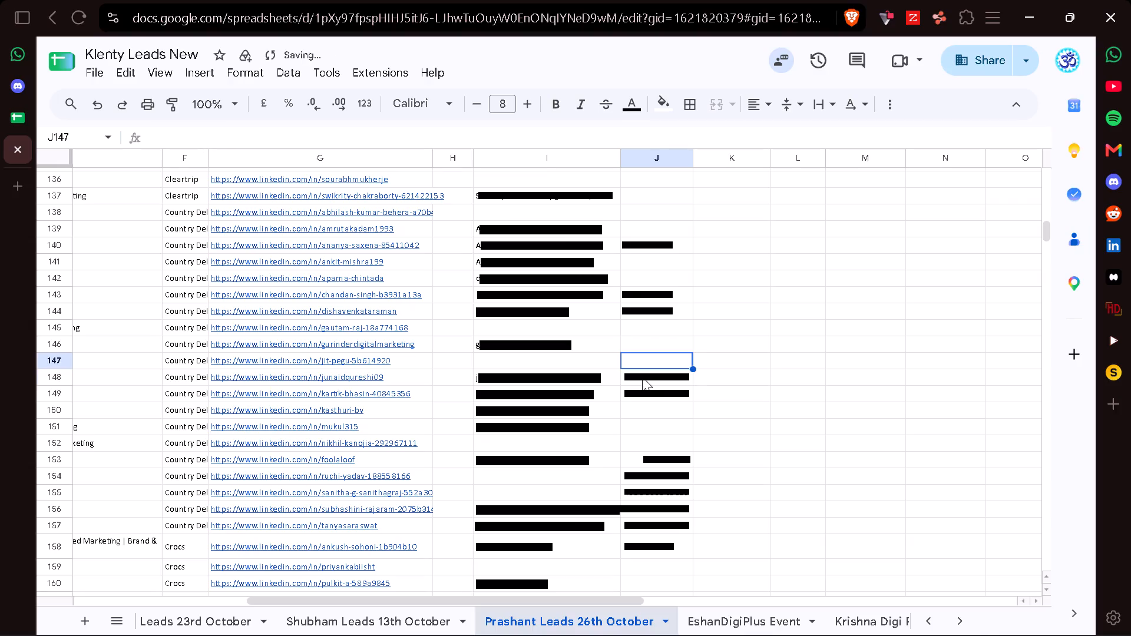
Remove the extra leading characters from the phone number in J148.
{"action": "left_click", "coordinate": [642, 377]}
{"action": "left_click", "coordinate": [170, 135]}
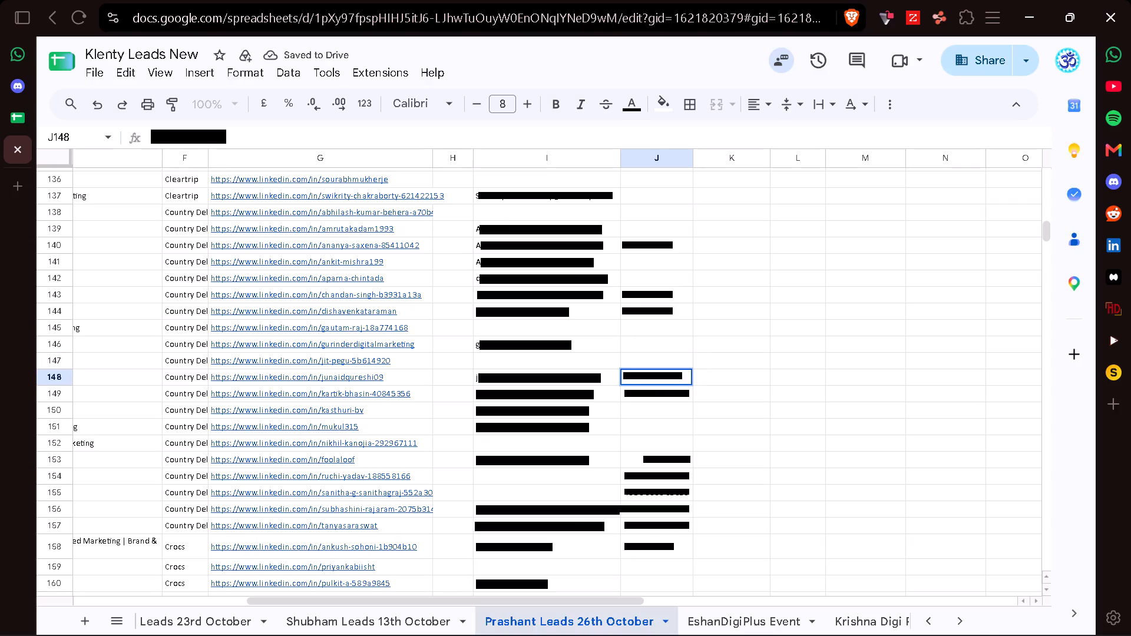
{"action": "key", "text": "Left"}
{"action": "key", "text": "BackSpace"}
{"action": "key", "text": "BackSpace"}
{"action": "key", "text": "BackSpace"}
{"action": "key", "text": "BackSpace"}
{"action": "key", "text": "BackSpace"}
{"action": "key", "text": "BackSpace"}
{"action": "key", "text": "BackSpace"}
{"action": "key", "text": "BackSpace"}
{"action": "key", "text": "BackSpace"}
{"action": "key", "text": "BackSpace"}
{"action": "key", "text": "BackSpace"}
{"action": "key", "text": "BackSpace"}
{"action": "key", "text": "Return"}
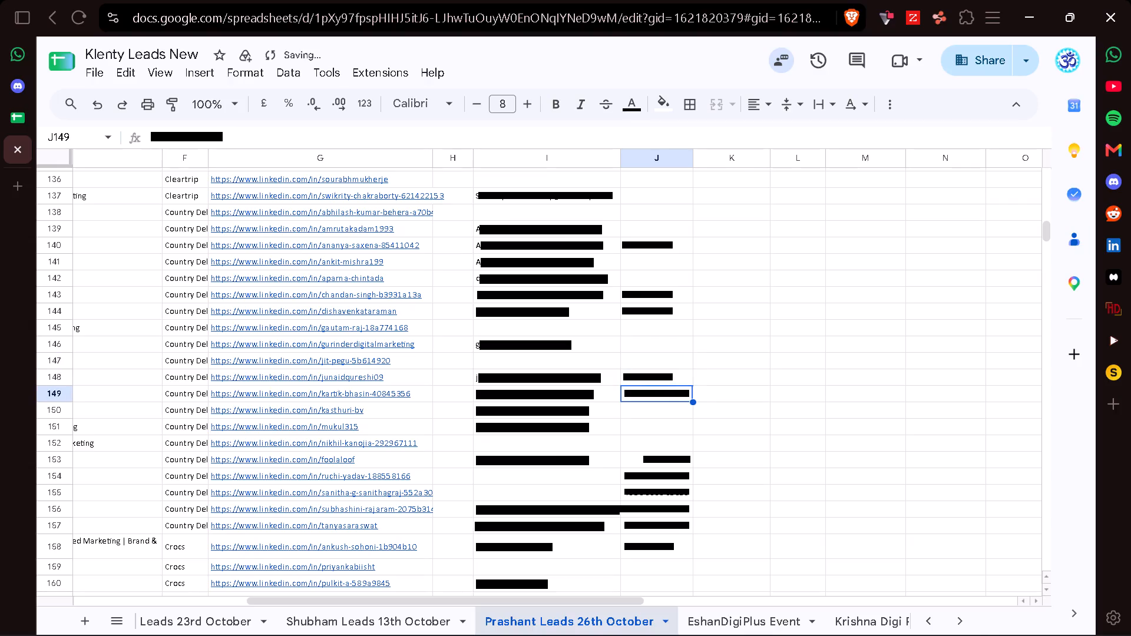
Remove the extra leading characters from the phone number in J149.
{"action": "left_click", "coordinate": [174, 139]}
{"action": "key", "text": "Left"}
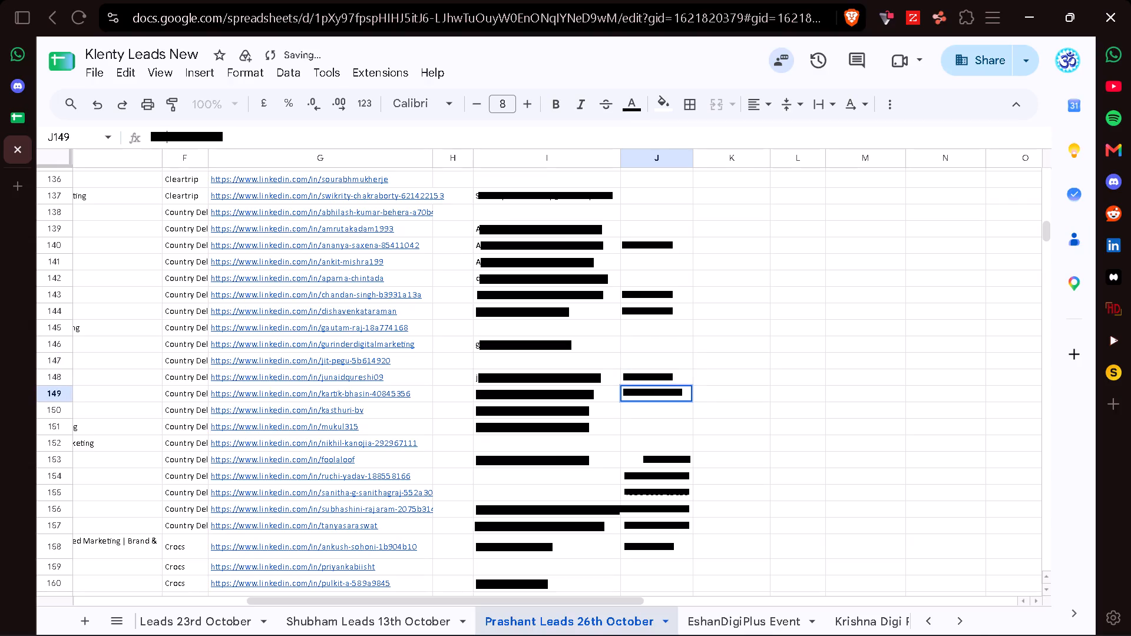
{"action": "key", "text": "BackSpace"}
{"action": "key", "text": "BackSpace"}
{"action": "key", "text": "BackSpace"}
{"action": "key", "text": "BackSpace"}
{"action": "key", "text": "BackSpace"}
{"action": "key", "text": "BackSpace"}
{"action": "key", "text": "BackSpace"}
{"action": "key", "text": "BackSpace"}
{"action": "key", "text": "BackSpace"}
{"action": "key", "text": "BackSpace"}
{"action": "key", "text": "BackSpace"}
{"action": "key", "text": "BackSpace"}
{"action": "key", "text": "Return"}
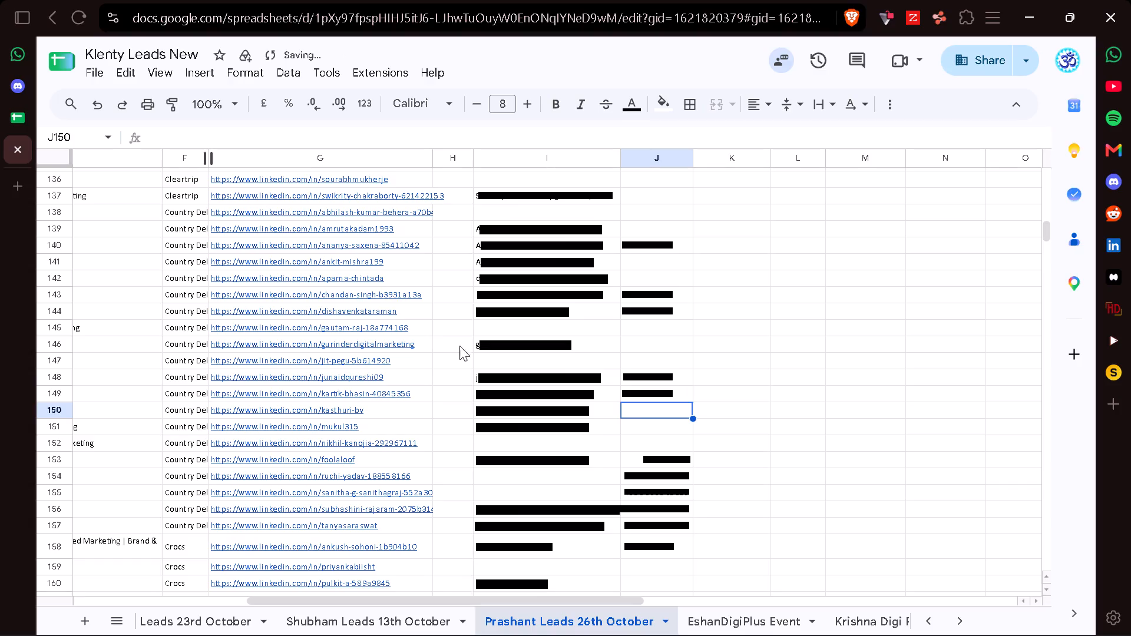
Left-align the phone number in J153.
{"action": "left_click", "coordinate": [636, 450]}
{"action": "key", "text": "Down"}
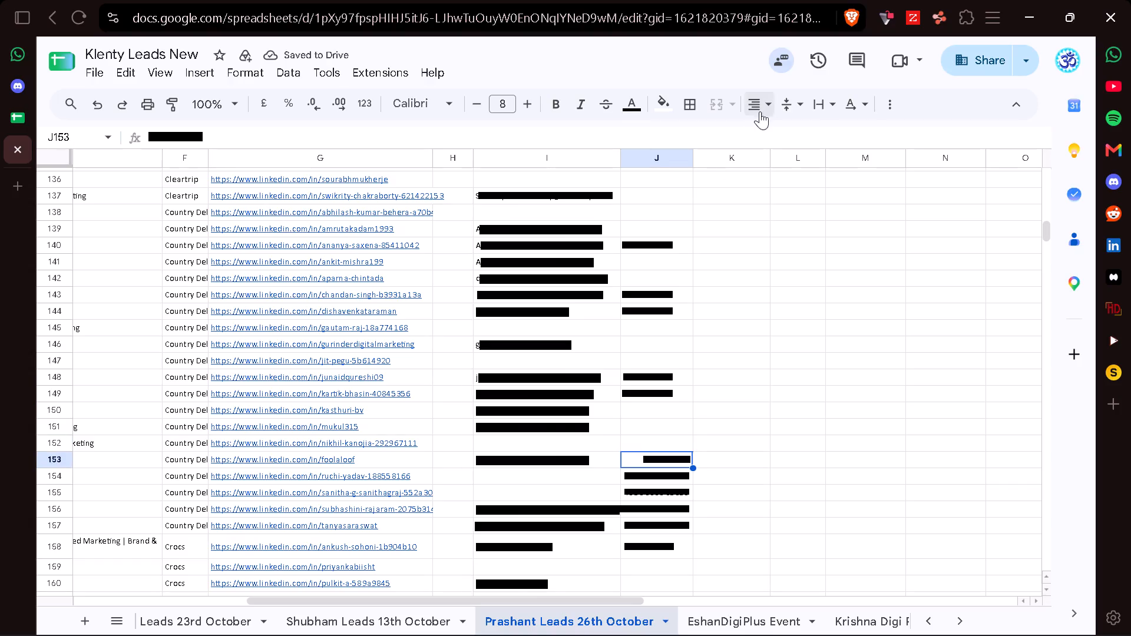
{"action": "left_click", "coordinate": [760, 110]}
{"action": "left_click", "coordinate": [760, 128]}
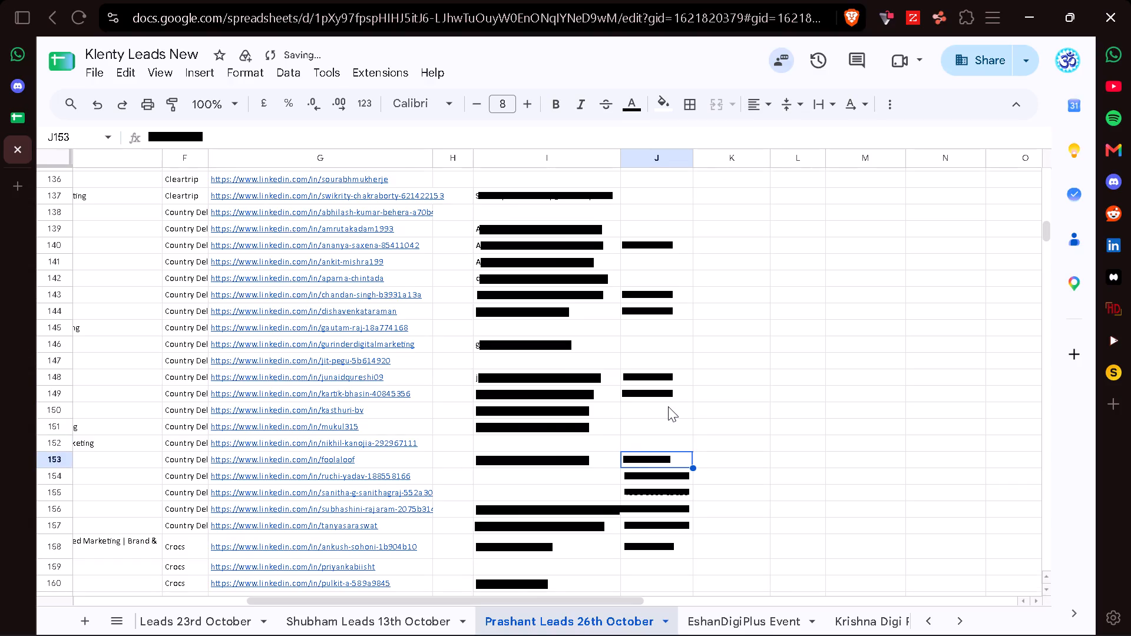
Remove the extra leading characters from the phone number in J154.
{"action": "scroll", "coordinate": [668, 406], "scroll_direction": "down", "scroll_amount": 2}
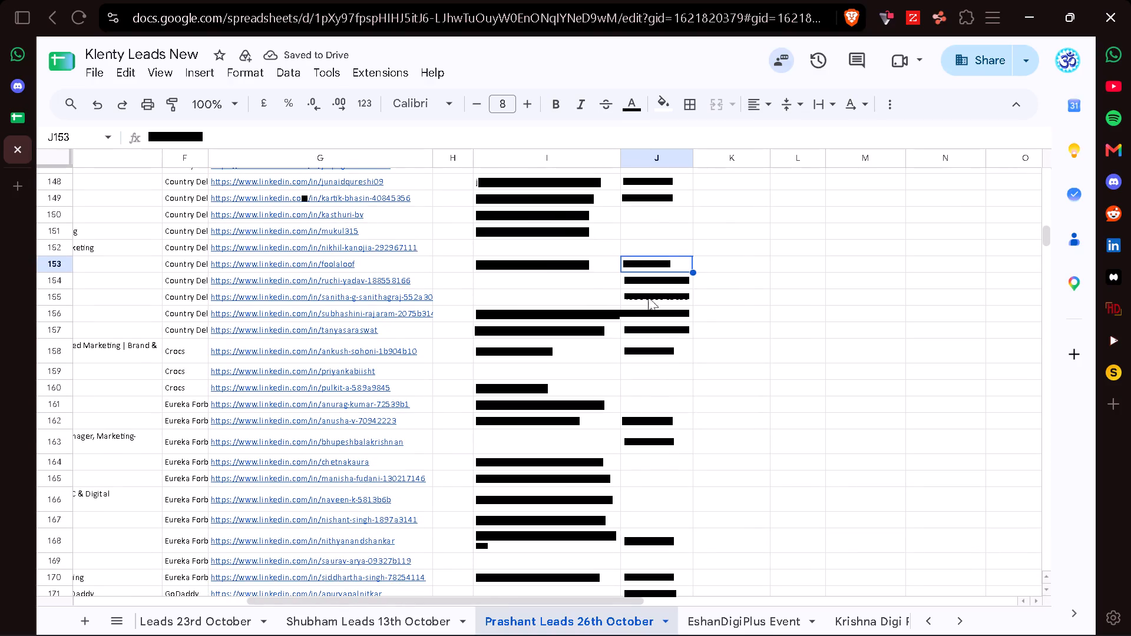
{"action": "left_click", "coordinate": [652, 282]}
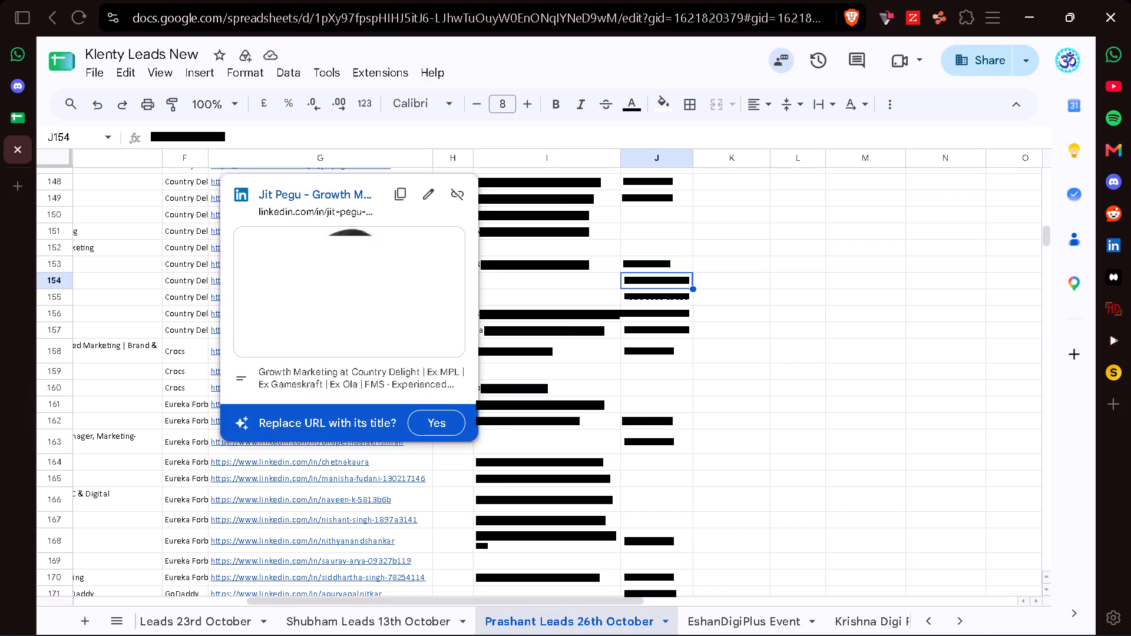
{"action": "left_click", "coordinate": [167, 135]}
{"action": "key", "text": "BackSpace"}
{"action": "key", "text": "BackSpace"}
{"action": "key", "text": "BackSpace"}
{"action": "key", "text": "BackSpace"}
{"action": "key", "text": "BackSpace"}
{"action": "key", "text": "BackSpace"}
{"action": "key", "text": "BackSpace"}
{"action": "key", "text": "BackSpace"}
{"action": "key", "text": "BackSpace"}
{"action": "key", "text": "BackSpace"}
{"action": "key", "text": "Return"}
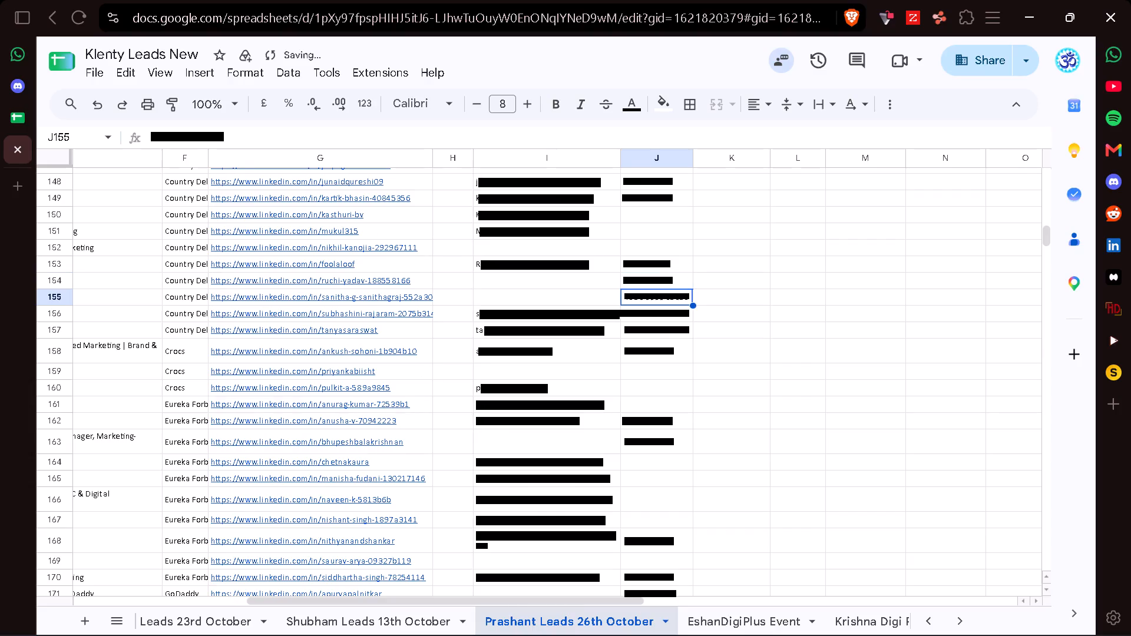
Remove the extra leading characters from the phone number in J155.
{"action": "left_click", "coordinate": [168, 135]}
{"action": "key", "text": "BackSpace"}
{"action": "key", "text": "BackSpace"}
{"action": "key", "text": "BackSpace"}
{"action": "key", "text": "BackSpace"}
{"action": "key", "text": "BackSpace"}
{"action": "key", "text": "BackSpace"}
{"action": "key", "text": "BackSpace"}
{"action": "key", "text": "BackSpace"}
{"action": "key", "text": "BackSpace"}
{"action": "key", "text": "BackSpace"}
{"action": "key", "text": "Return"}
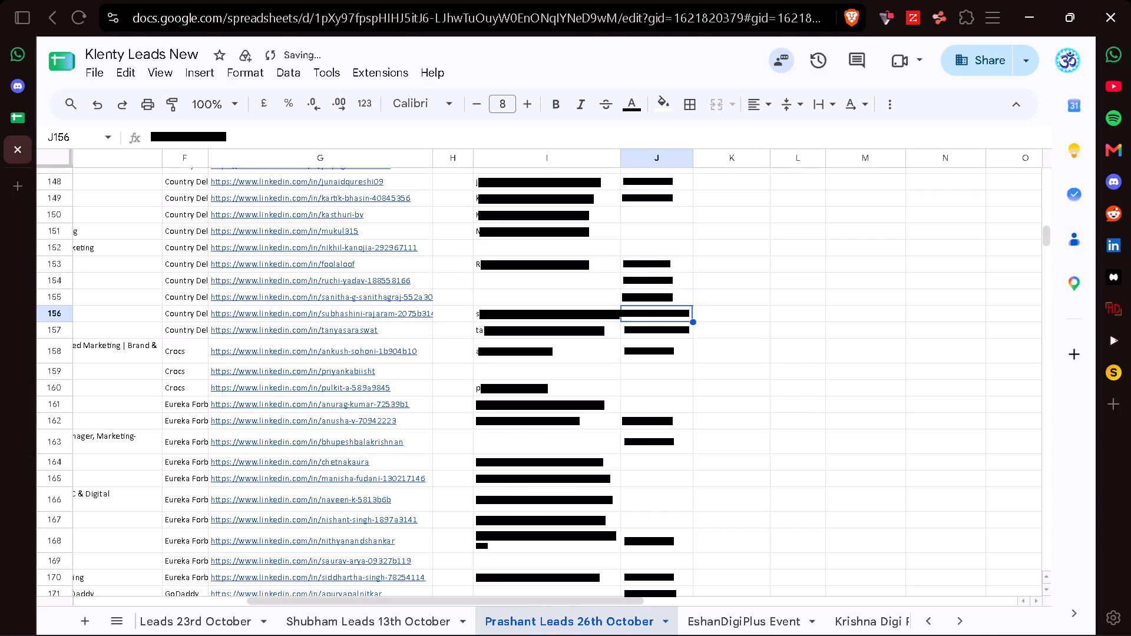
Remove the extra leading characters from the phone number in J156.
{"action": "left_click", "coordinate": [168, 136]}
{"action": "key", "text": "BackSpace"}
{"action": "key", "text": "BackSpace"}
{"action": "key", "text": "BackSpace"}
{"action": "key", "text": "BackSpace"}
{"action": "key", "text": "BackSpace"}
{"action": "key", "text": "BackSpace"}
{"action": "key", "text": "BackSpace"}
{"action": "key", "text": "BackSpace"}
{"action": "key", "text": "BackSpace"}
{"action": "key", "text": "BackSpace"}
{"action": "key", "text": "BackSpace"}
{"action": "key", "text": "BackSpace"}
{"action": "key", "text": "BackSpace"}
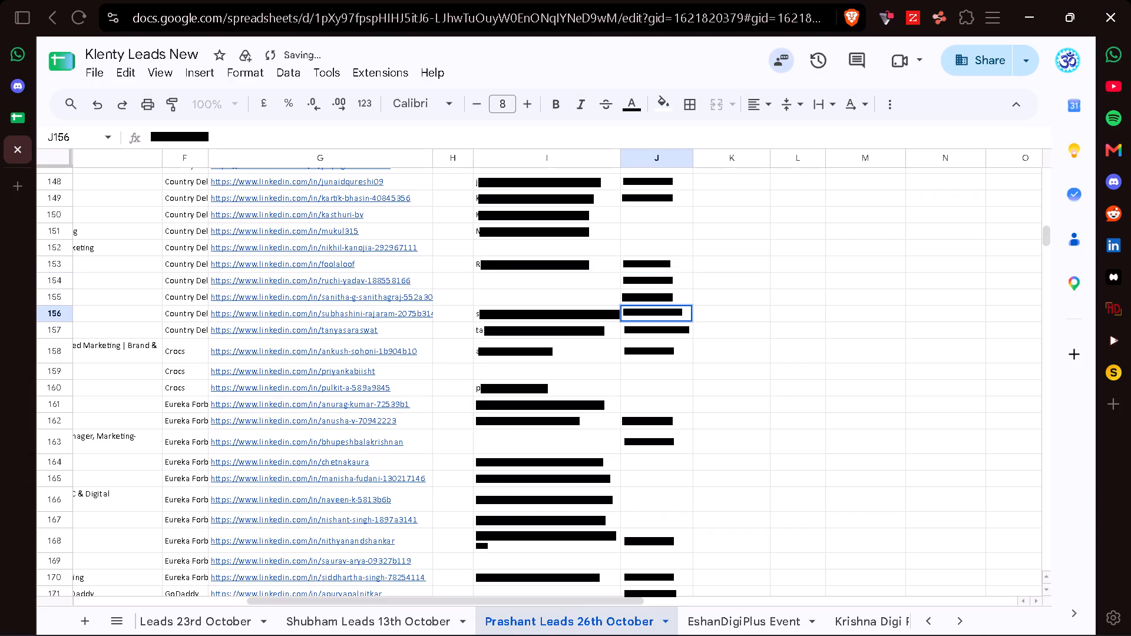
{"action": "key", "text": "Return"}
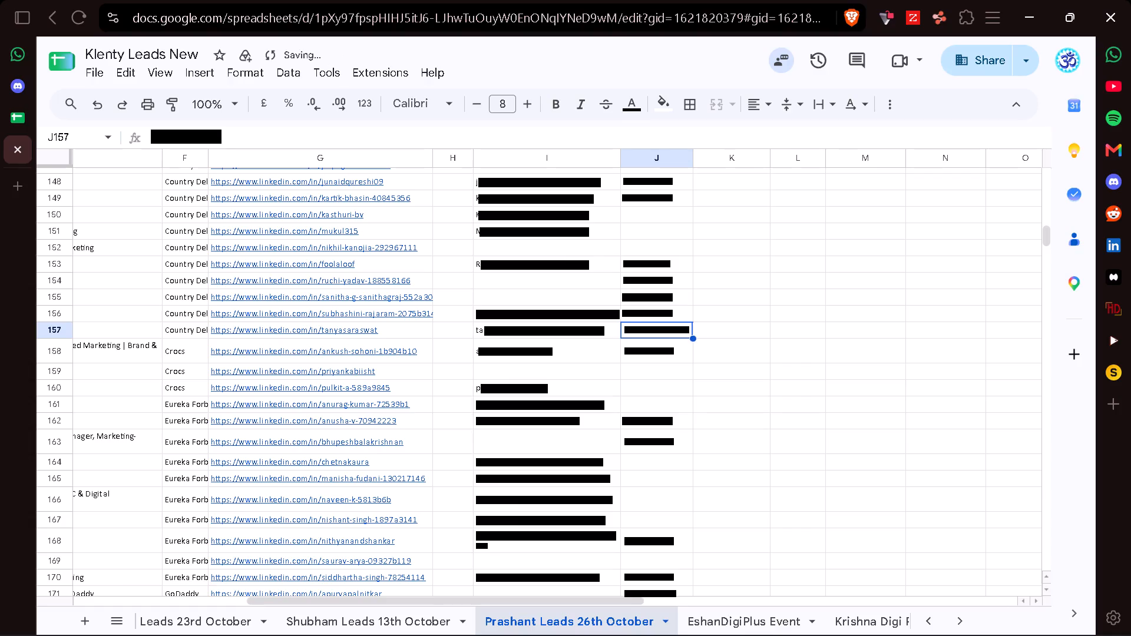
Remove the extra leading characters from the phone number in J157.
{"action": "left_click", "coordinate": [167, 137]}
{"action": "key", "text": "BackSpace"}
{"action": "key", "text": "BackSpace"}
{"action": "key", "text": "BackSpace"}
{"action": "key", "text": "BackSpace"}
{"action": "key", "text": "BackSpace"}
{"action": "key", "text": "BackSpace"}
{"action": "key", "text": "BackSpace"}
{"action": "key", "text": "BackSpace"}
{"action": "key", "text": "BackSpace"}
{"action": "key", "text": "BackSpace"}
{"action": "key", "text": "Return"}
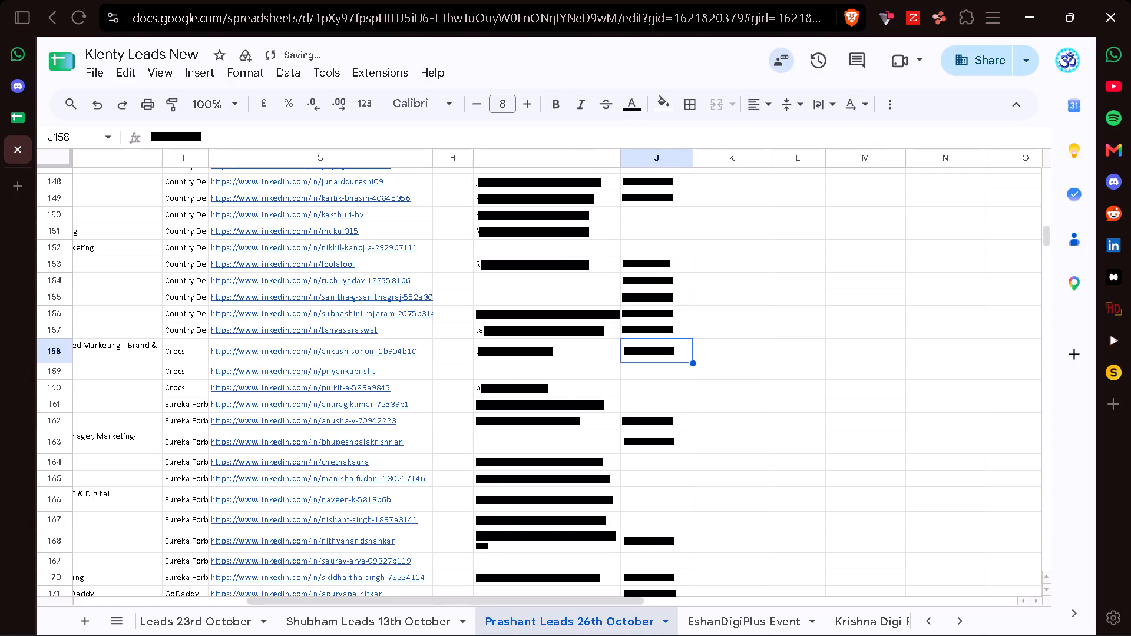
Remove the extra leading characters from the phone numbers in J158, J162 and J163.
{"action": "left_click", "coordinate": [151, 137]}
{"action": "key", "text": "BackSpace"}
{"action": "key", "text": "BackSpace"}
{"action": "key", "text": "BackSpace"}
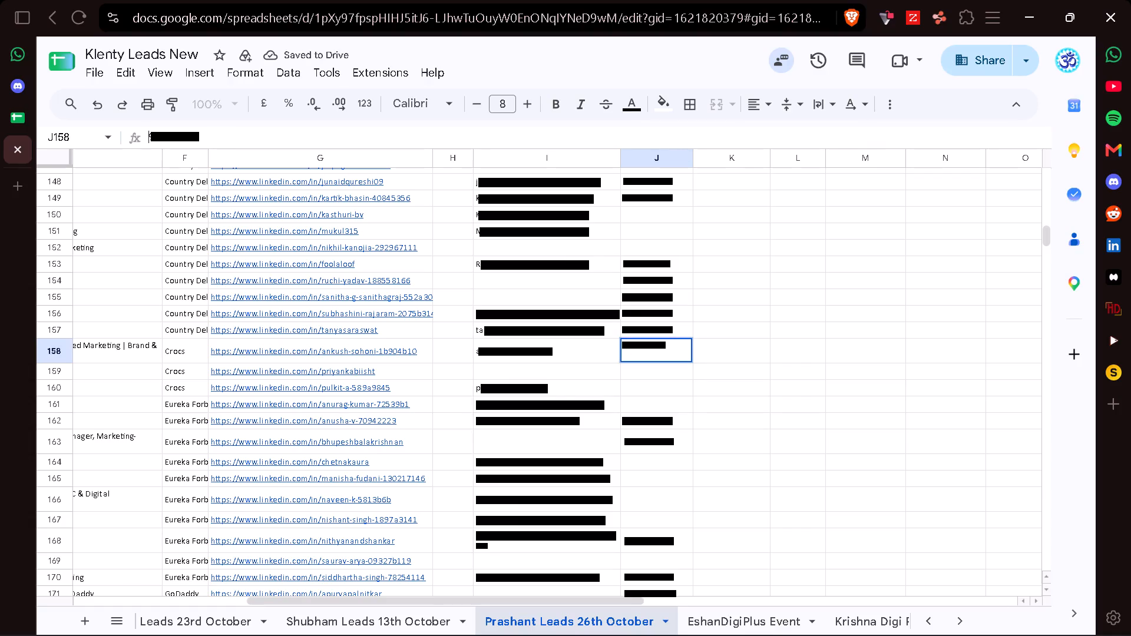
{"action": "key", "text": "Return"}
{"action": "left_click", "coordinate": [631, 423]}
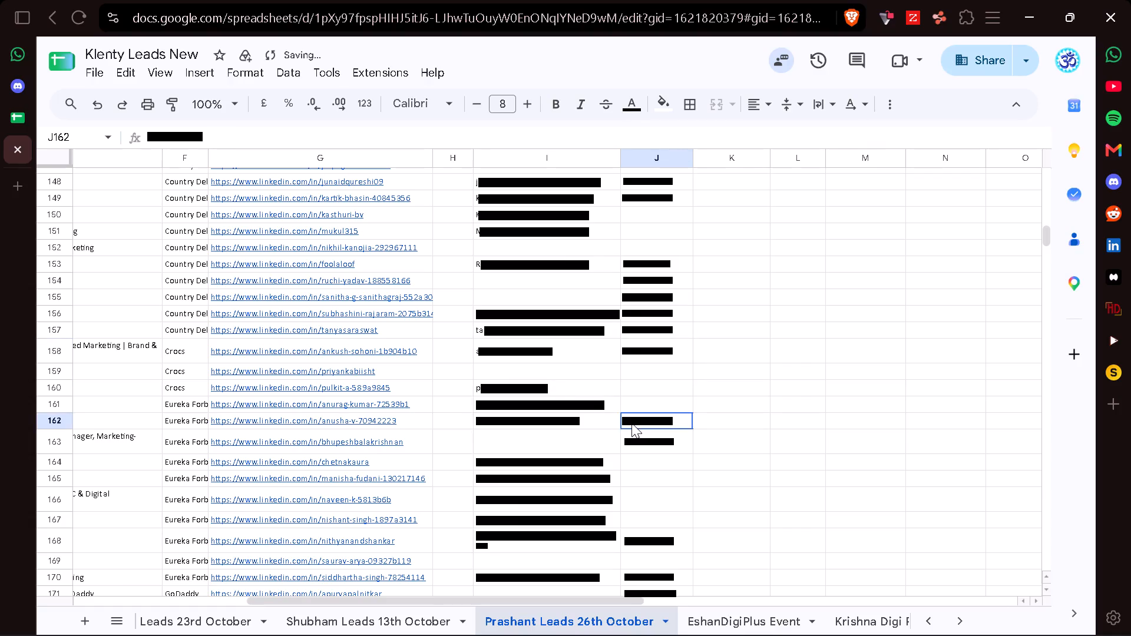
{"action": "left_click", "coordinate": [148, 134]}
{"action": "key", "text": "BackSpace"}
{"action": "key", "text": "BackSpace"}
{"action": "key", "text": "BackSpace"}
{"action": "key", "text": "Return"}
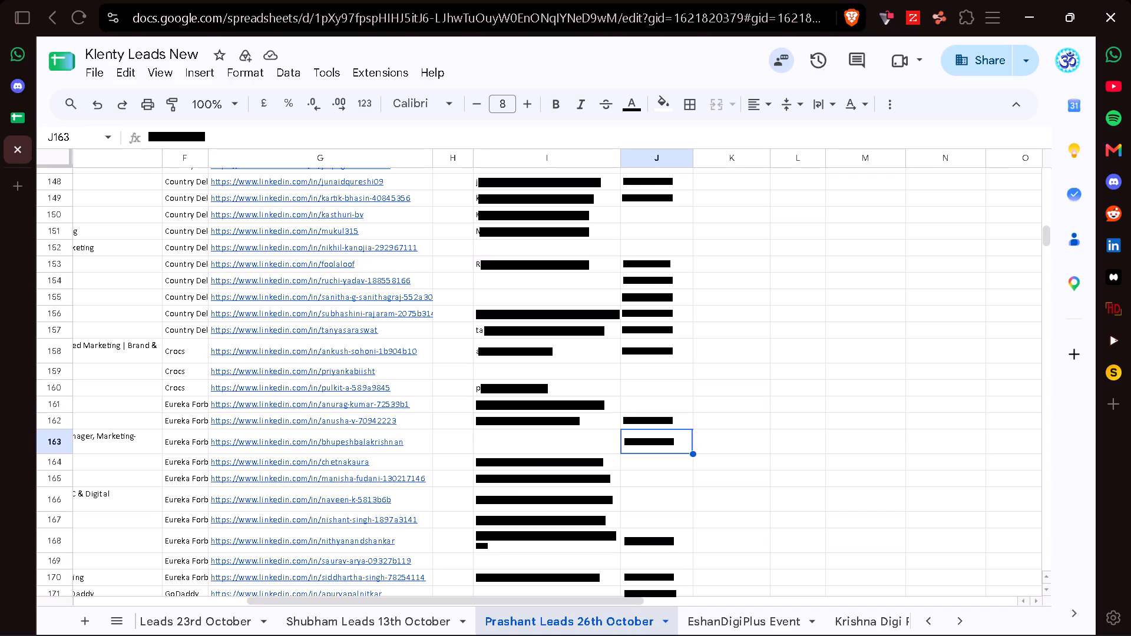
{"action": "left_click", "coordinate": [150, 134]}
{"action": "key", "text": "BackSpace"}
{"action": "key", "text": "BackSpace"}
{"action": "key", "text": "BackSpace"}
{"action": "key", "text": "Return"}
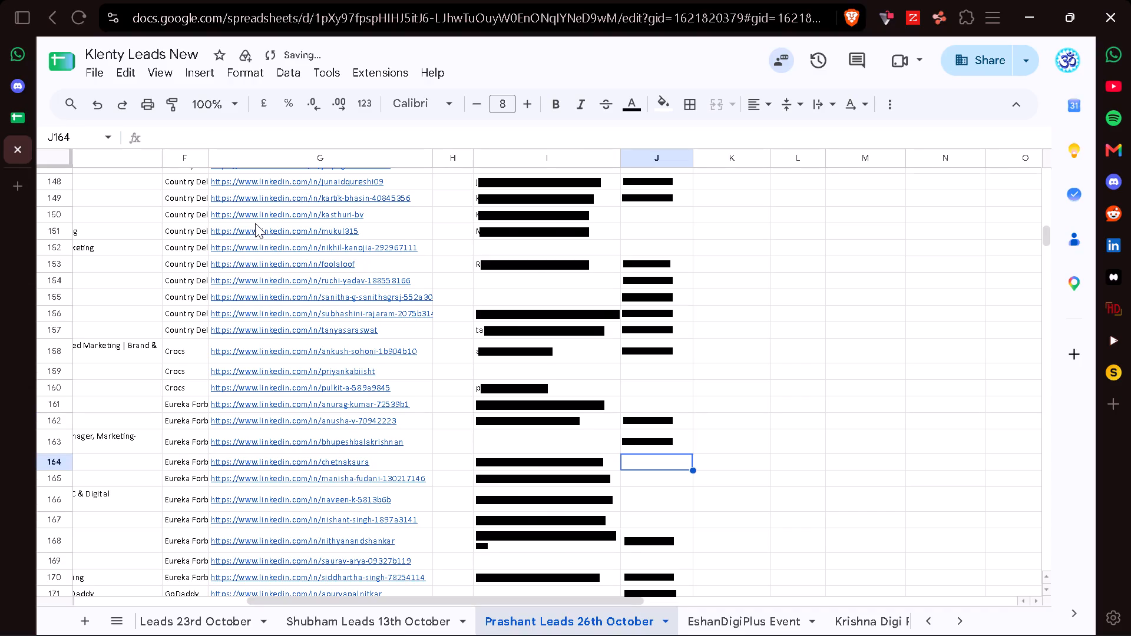
Remove the extra leading characters from the phone numbers in J168 and J170.
{"action": "scroll", "coordinate": [255, 223], "scroll_direction": "down", "scroll_amount": 3}
{"action": "left_click", "coordinate": [639, 304]}
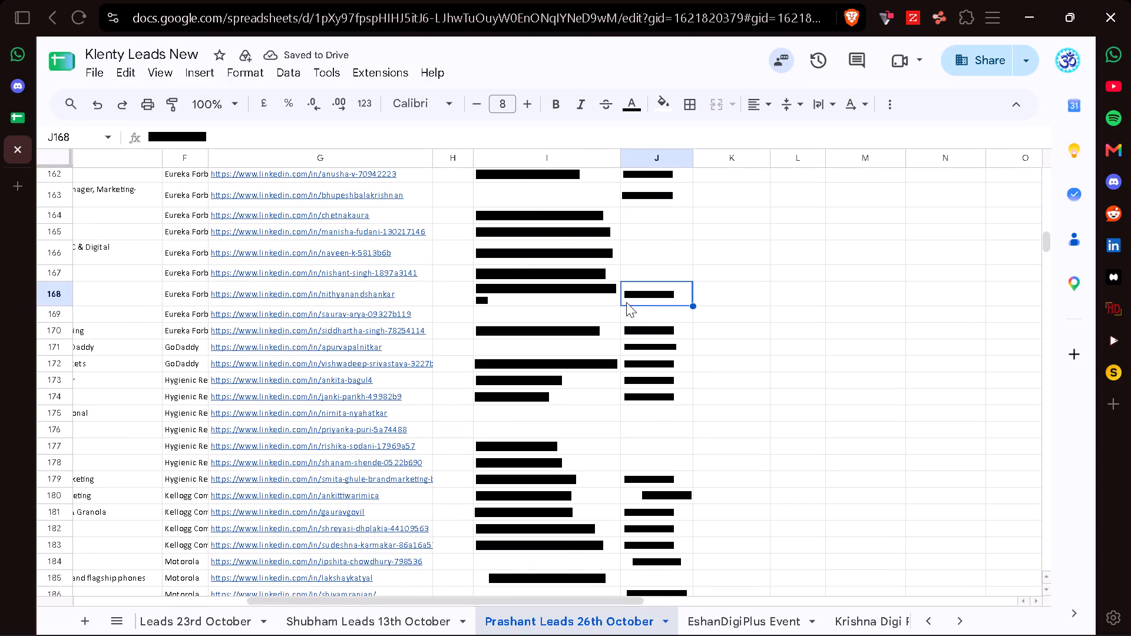
{"action": "left_click", "coordinate": [150, 134]}
{"action": "key", "text": "BackSpace"}
{"action": "key", "text": "BackSpace"}
{"action": "key", "text": "BackSpace"}
{"action": "key", "text": "Return"}
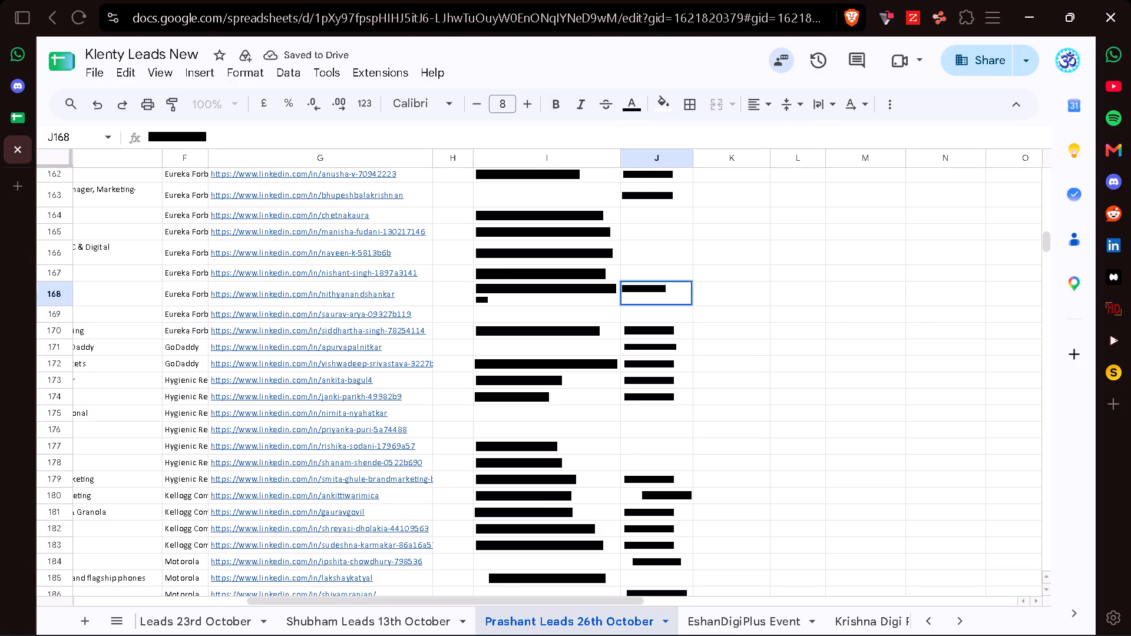
{"action": "key", "text": "Return"}
{"action": "key", "text": "Return"}
{"action": "left_click", "coordinate": [151, 134]}
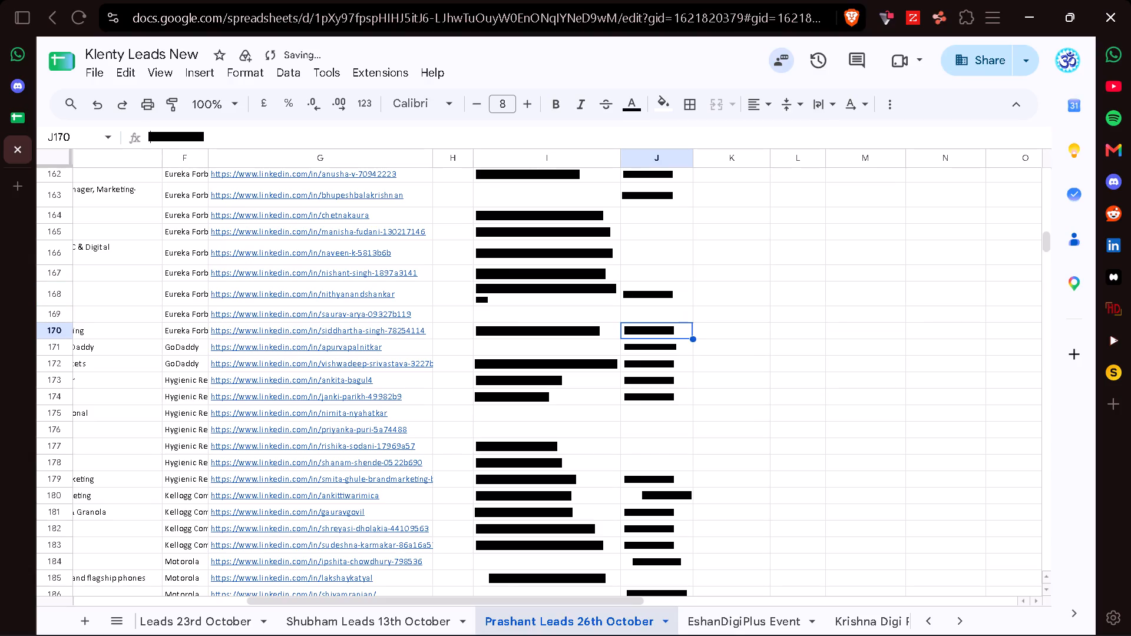
{"action": "key", "text": "BackSpace"}
{"action": "key", "text": "BackSpace"}
{"action": "key", "text": "BackSpace"}
{"action": "key", "text": "Return"}
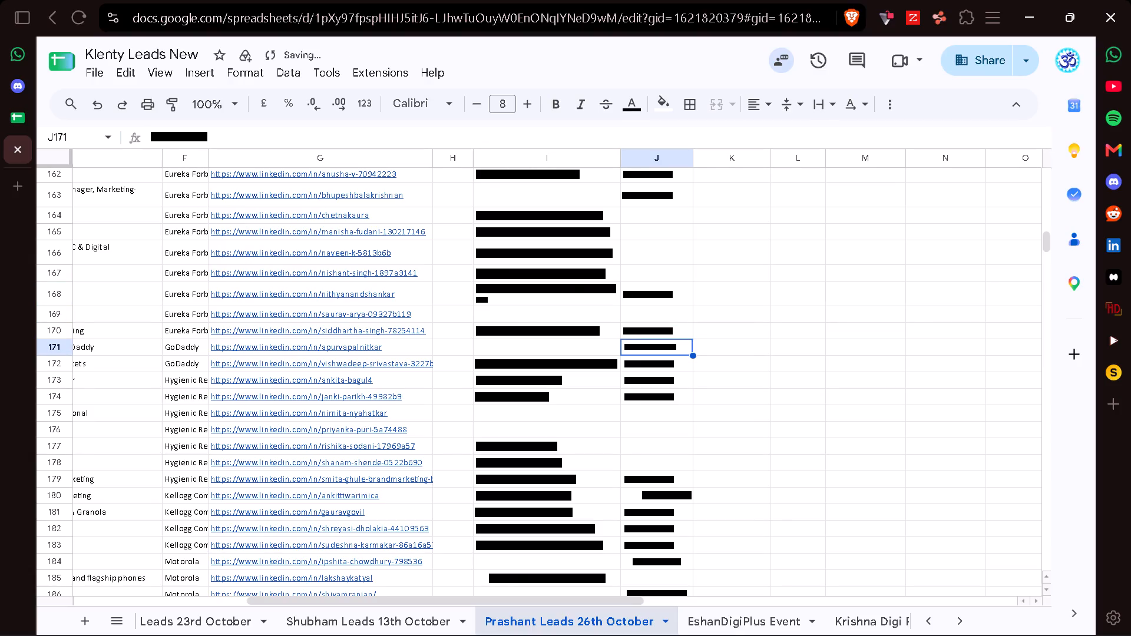
Remove the extra leading characters and separators from the phone number in J171 and split its digits with a space.
{"action": "left_click", "coordinate": [186, 140]}
{"action": "key", "text": "BackSpace"}
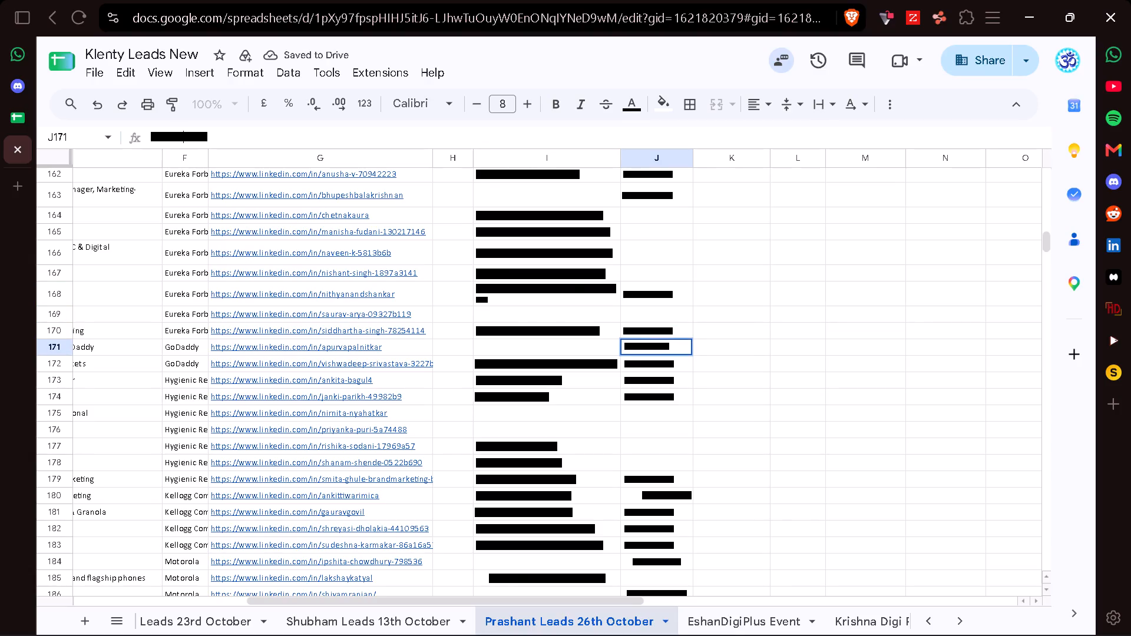
{"action": "key", "text": "Left"}
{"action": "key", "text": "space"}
{"action": "key", "text": "Left"}
{"action": "key", "text": "Left"}
{"action": "key", "text": "Left"}
{"action": "key", "text": "Left"}
{"action": "key", "text": "BackSpace"}
{"action": "key", "text": "Left"}
{"action": "key", "text": "Left"}
{"action": "key", "text": "BackSpace"}
{"action": "key", "text": "BackSpace"}
{"action": "key", "text": "Return"}
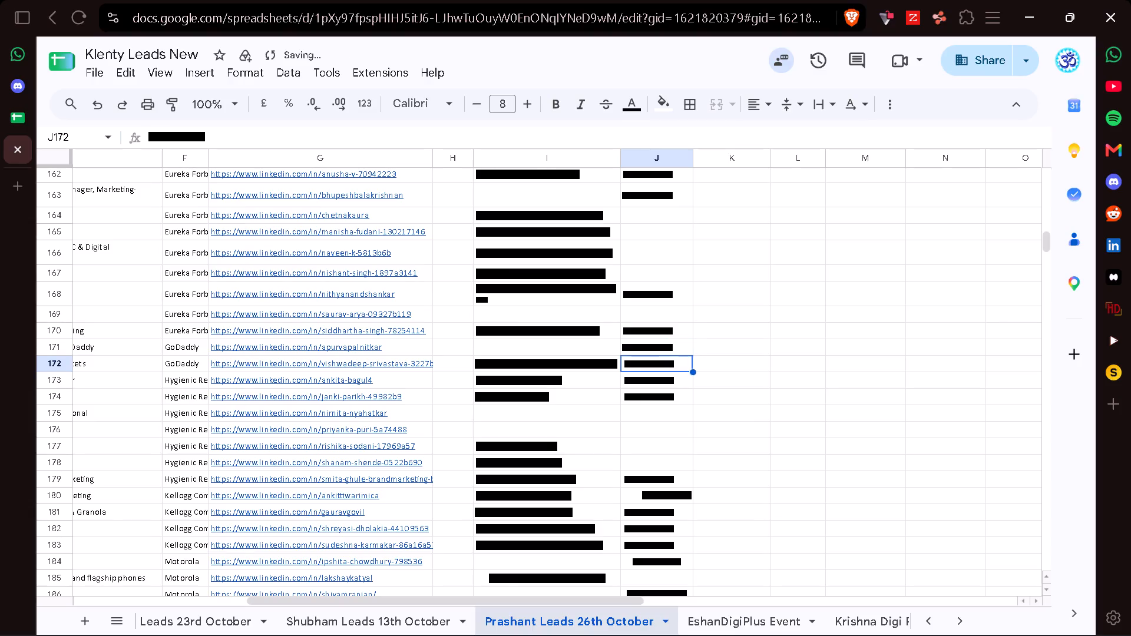
Remove the extra leading characters from the phone numbers in J172, J173 and J174.
{"action": "left_click", "coordinate": [153, 134]}
{"action": "key", "text": "BackSpace"}
{"action": "key", "text": "BackSpace"}
{"action": "key", "text": "BackSpace"}
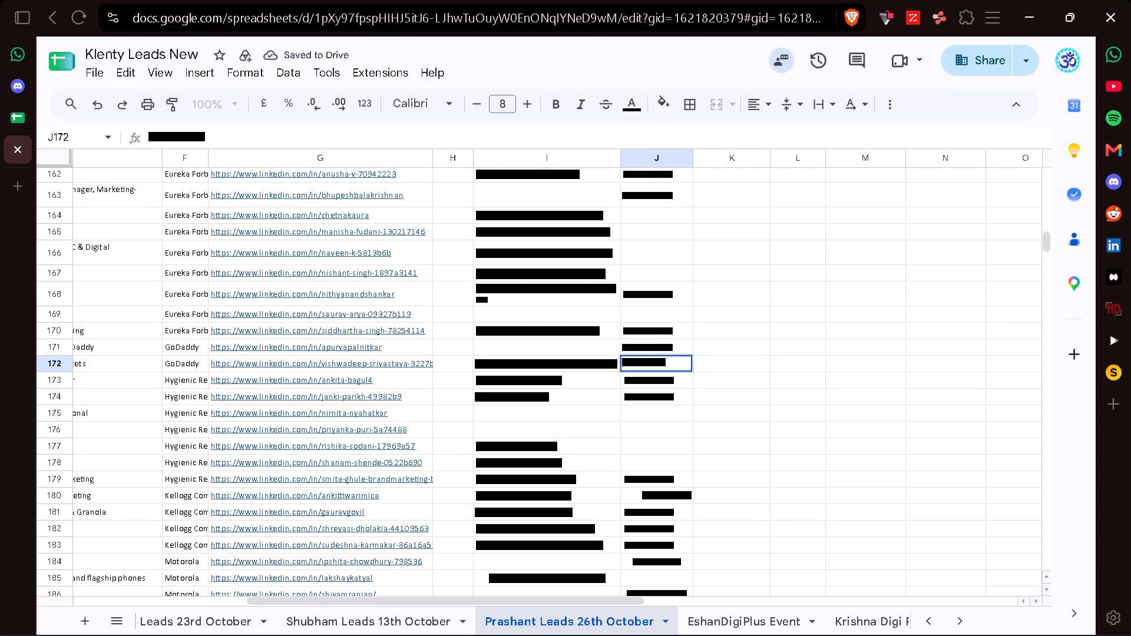
{"action": "key", "text": "Return"}
{"action": "left_click", "coordinate": [150, 136]}
{"action": "key", "text": "BackSpace"}
{"action": "key", "text": "BackSpace"}
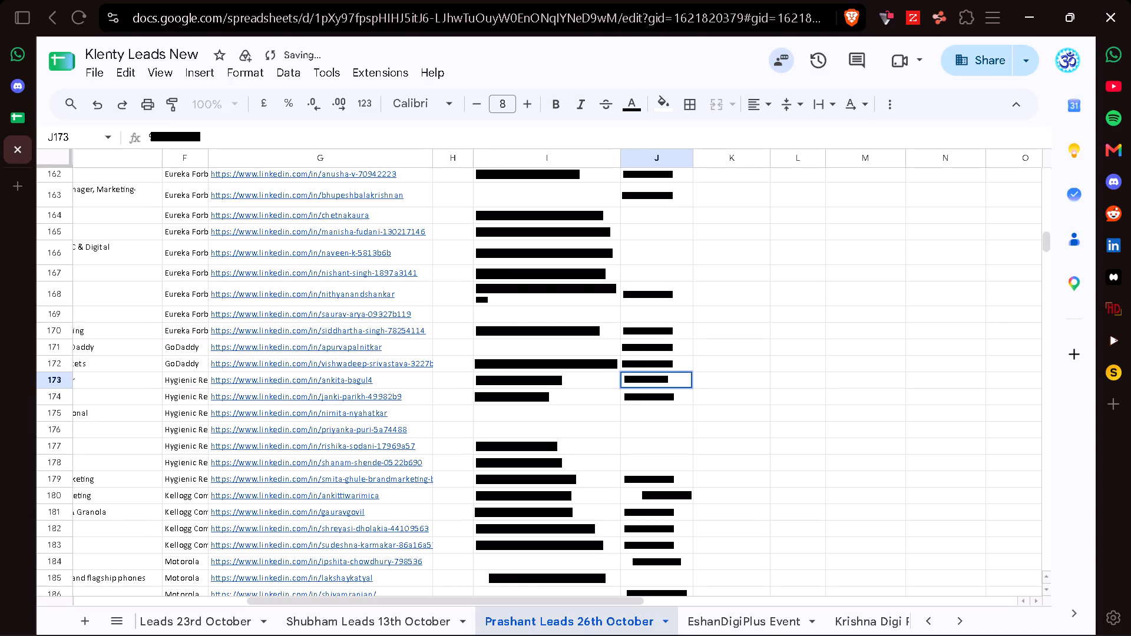
{"action": "key", "text": "BackSpace"}
{"action": "key", "text": "Return"}
{"action": "left_click", "coordinate": [153, 138]}
{"action": "key", "text": "BackSpace"}
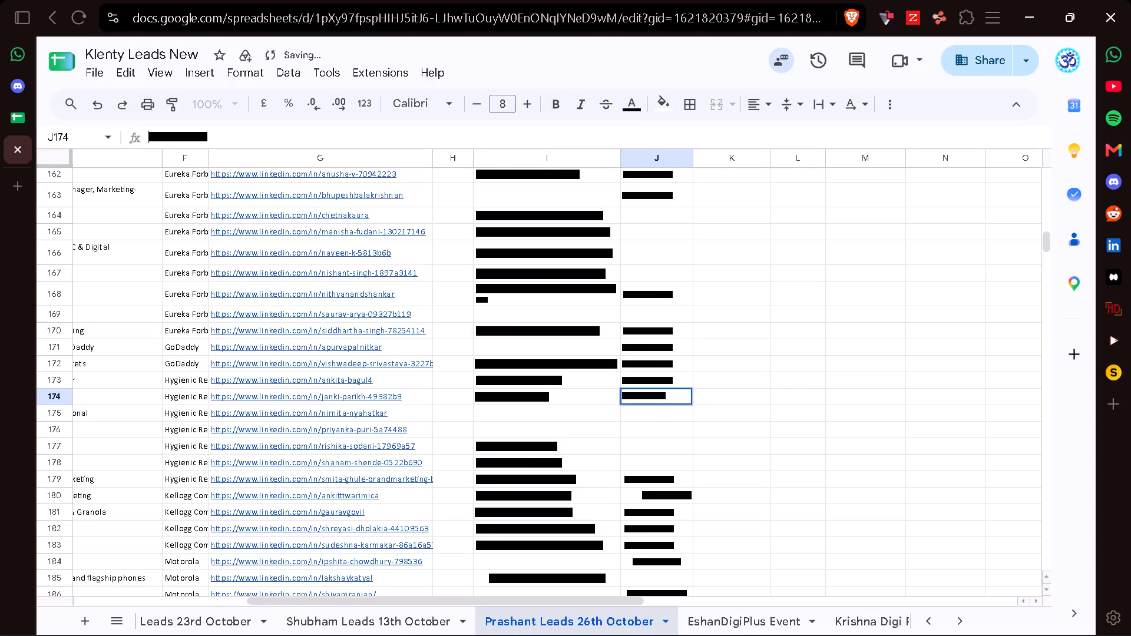
{"action": "key", "text": "BackSpace"}
{"action": "key", "text": "BackSpace"}
{"action": "key", "text": "Return"}
Remove the extra leading characters from the phone number in J179.
{"action": "scroll", "coordinate": [279, 259], "scroll_direction": "down", "scroll_amount": 2}
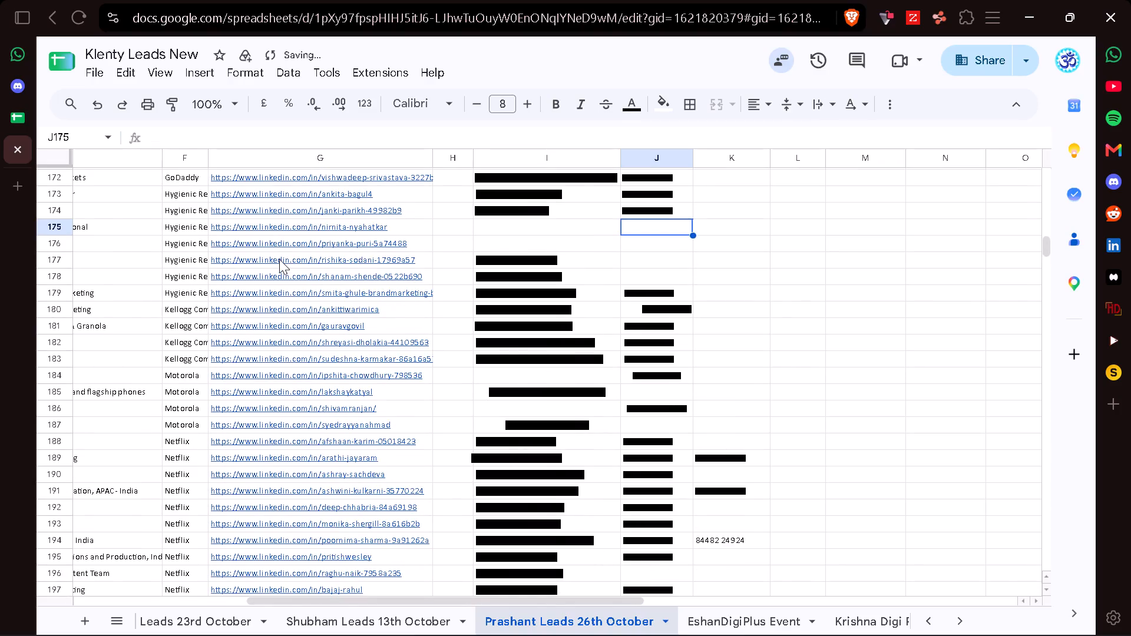
{"action": "left_click", "coordinate": [633, 294]}
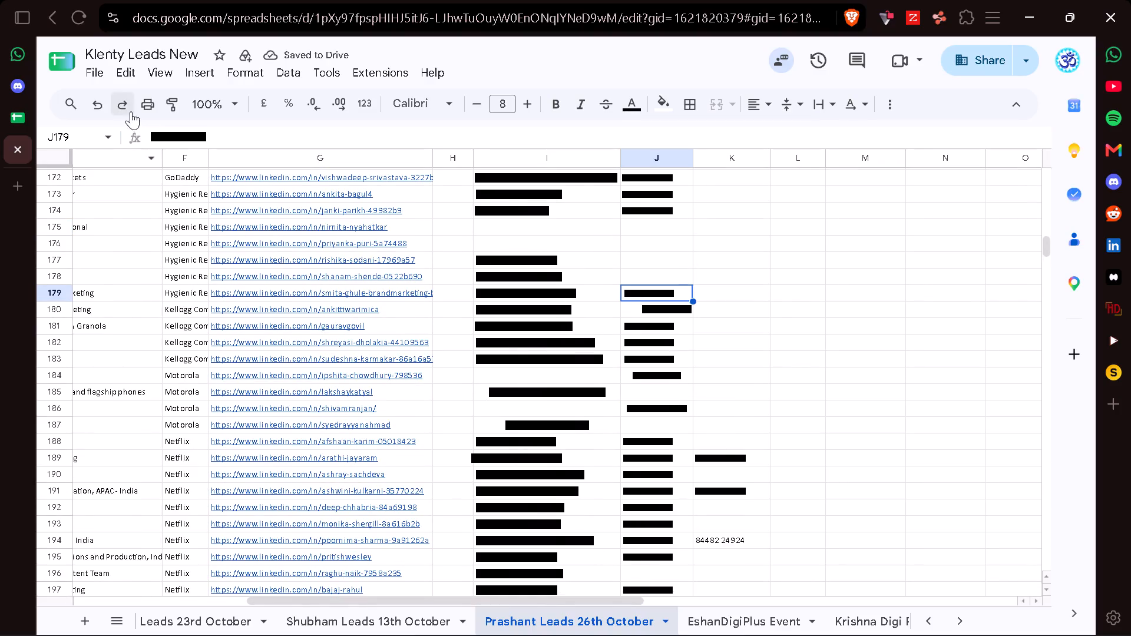
{"action": "left_click", "coordinate": [150, 134]}
{"action": "key", "text": "BackSpace"}
{"action": "key", "text": "BackSpace"}
{"action": "key", "text": "BackSpace"}
{"action": "key", "text": "Return"}
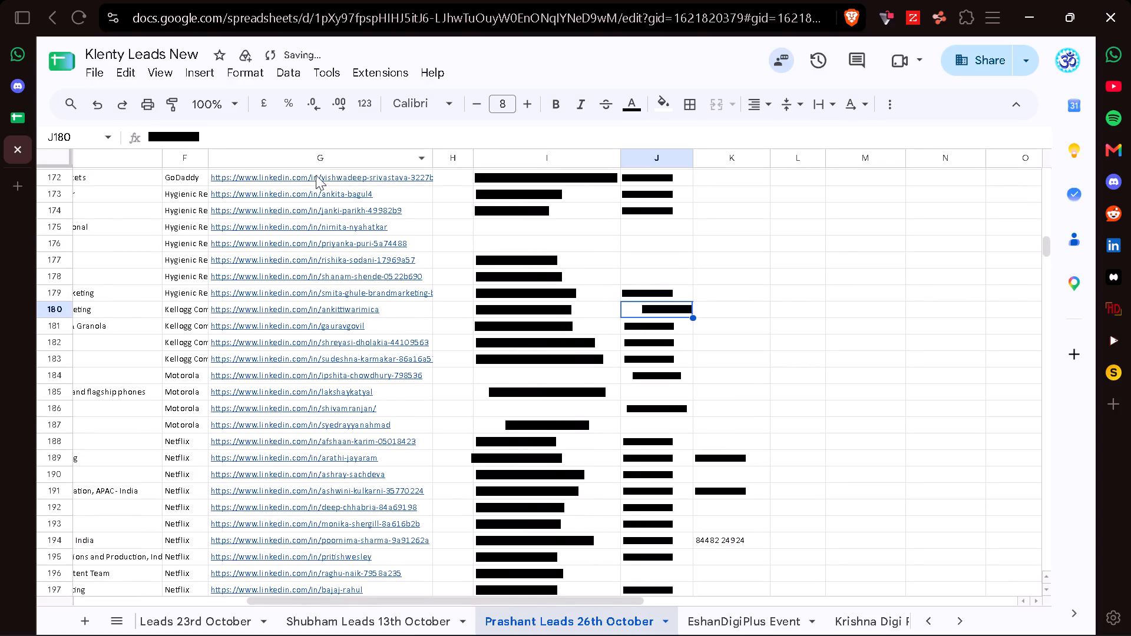
Left-align the phone number in J180.
{"action": "left_click_drag", "start_coordinate": [760, 104], "coordinate": [762, 135]}
{"action": "left_click", "coordinate": [762, 135]}
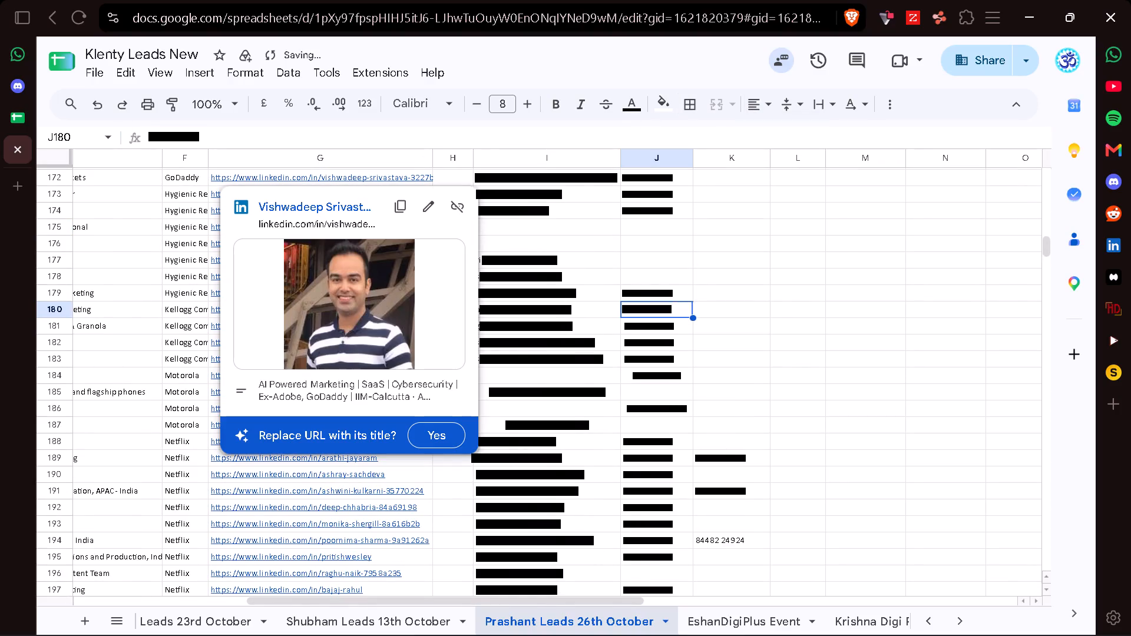
Remove the extra leading characters from the phone number in J181, keeping its first digit in place.
{"action": "left_click", "coordinate": [640, 330]}
{"action": "key", "text": "Down"}
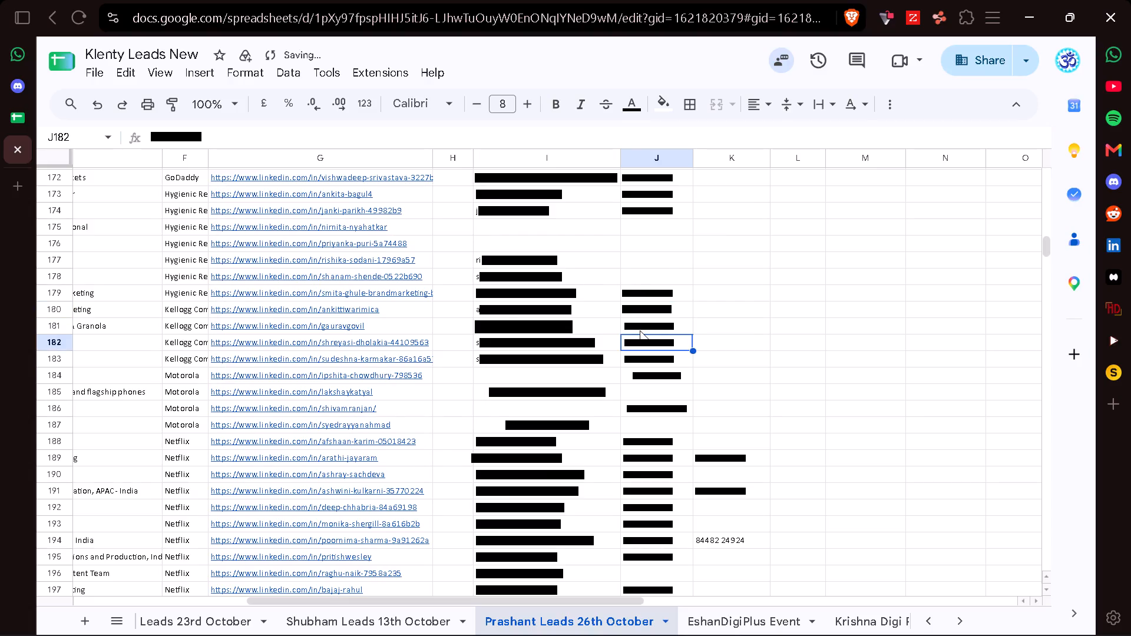
{"action": "key", "text": "Up"}
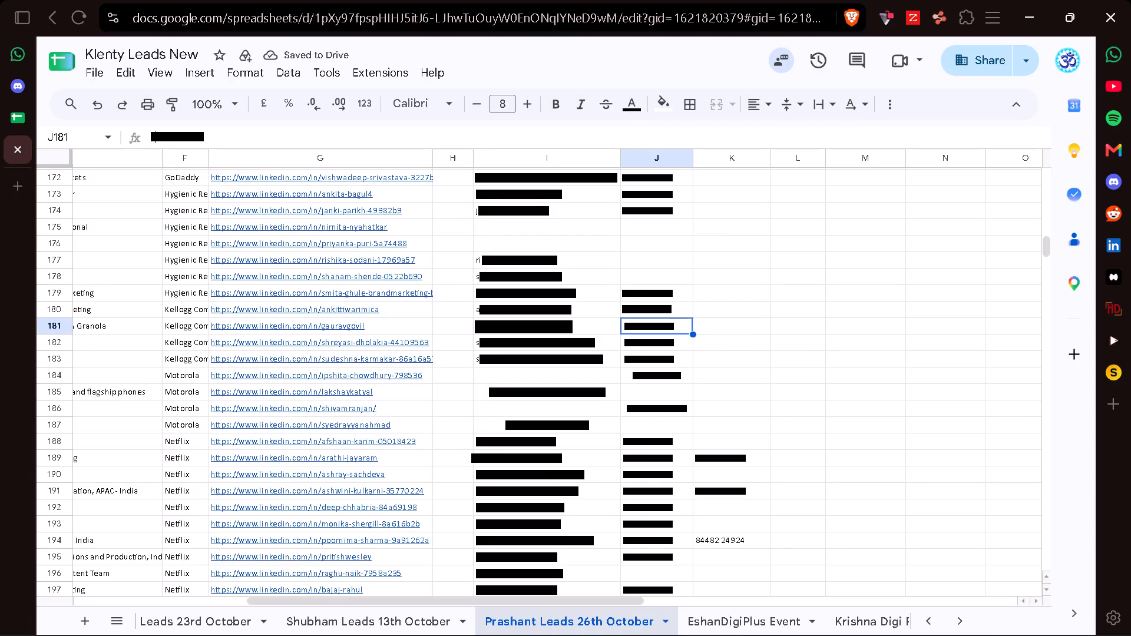
{"action": "left_click", "coordinate": [153, 140]}
{"action": "key", "text": "BackSpace"}
{"action": "key", "text": "BackSpace"}
{"action": "key", "text": "BackSpace"}
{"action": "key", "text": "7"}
{"action": "key", "text": "Return"}
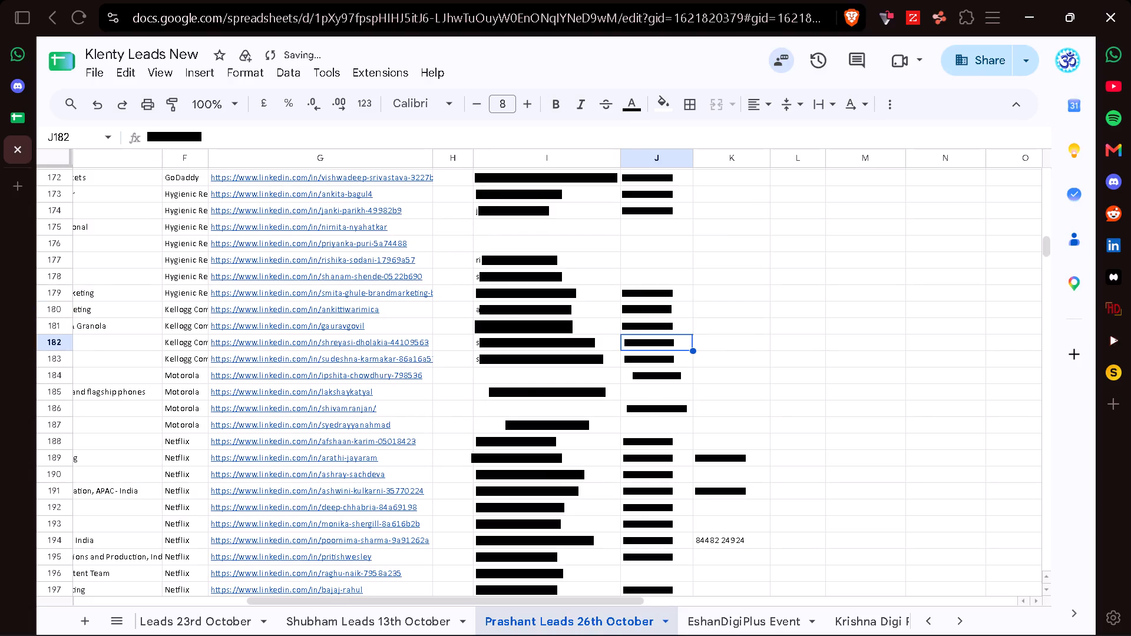
Remove the extra leading characters from the phone numbers in J182 and J183.
{"action": "left_click", "coordinate": [151, 137]}
{"action": "key", "text": "BackSpace"}
{"action": "key", "text": "BackSpace"}
{"action": "key", "text": "BackSpace"}
{"action": "key", "text": "Return"}
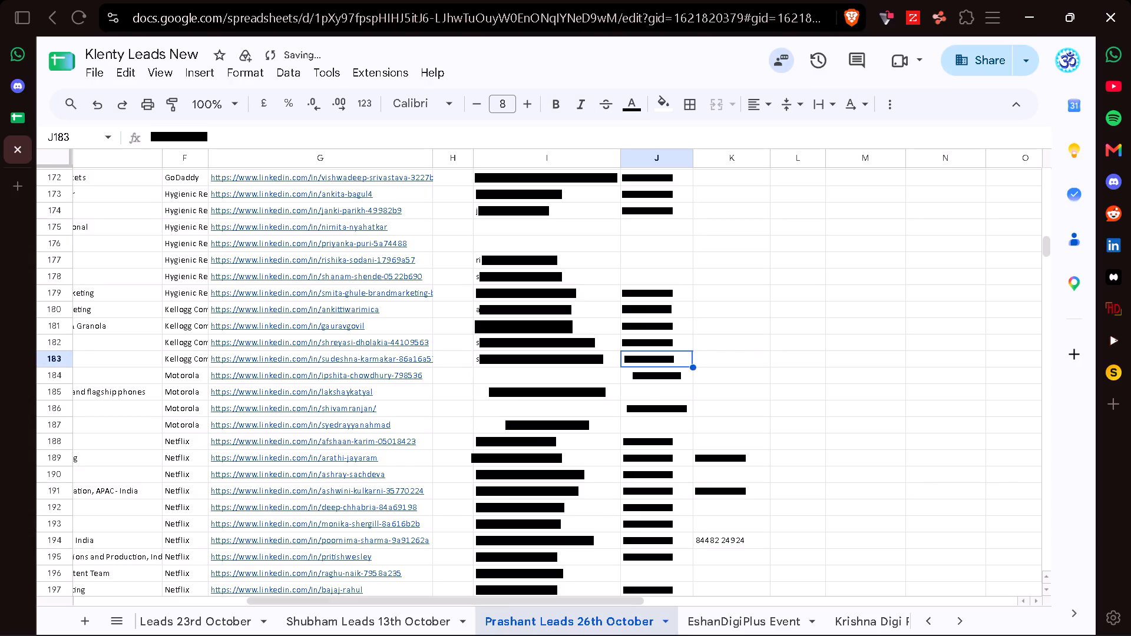
{"action": "left_click", "coordinate": [151, 138]}
{"action": "key", "text": "BackSpace"}
{"action": "key", "text": "BackSpace"}
{"action": "key", "text": "BackSpace"}
{"action": "key", "text": "BackSpace"}
{"action": "key", "text": "Return"}
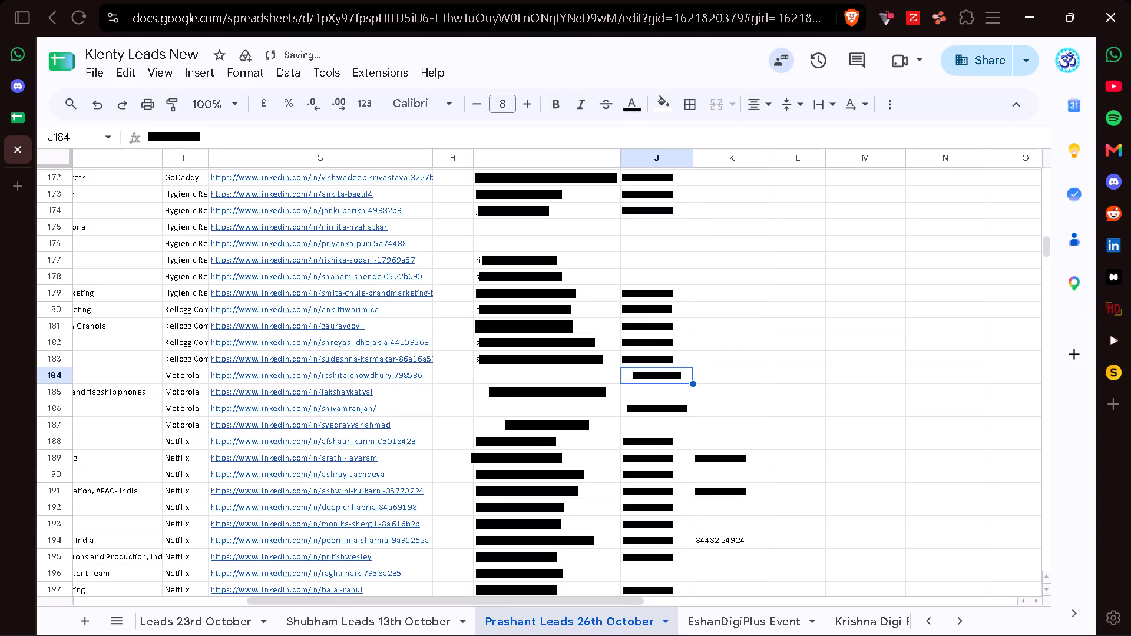
Remove the extra leading characters from the phone number in J184 and left-align the cell.
{"action": "left_click", "coordinate": [148, 133]}
{"action": "key", "text": "BackSpace"}
{"action": "key", "text": "BackSpace"}
{"action": "key", "text": "BackSpace"}
{"action": "key", "text": "BackSpace"}
{"action": "key", "text": "BackSpace"}
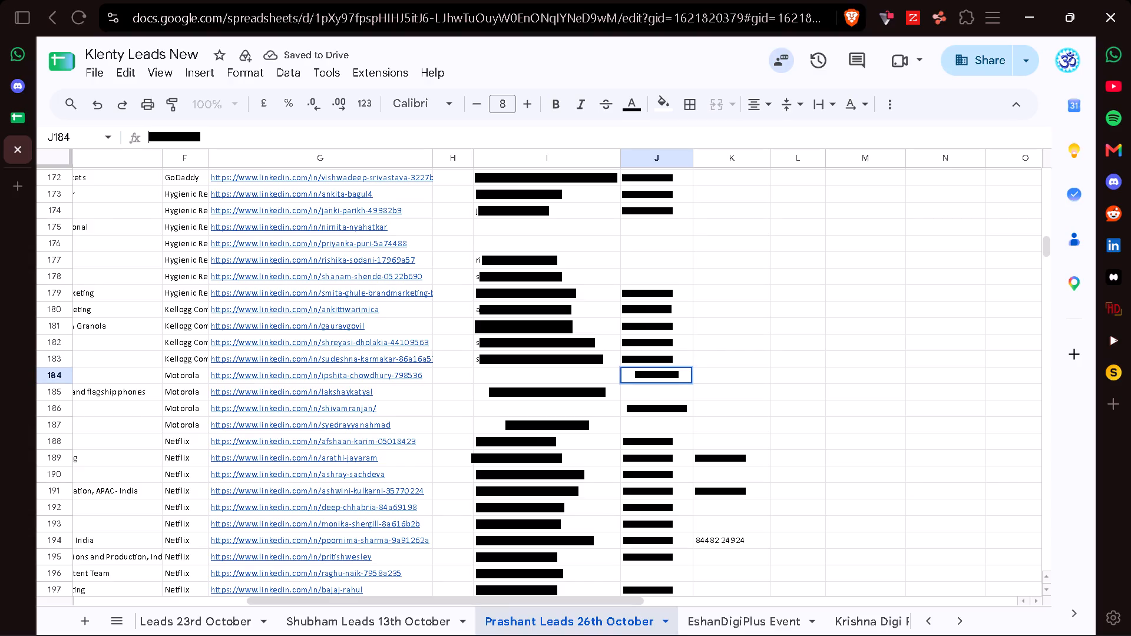
{"action": "left_click", "coordinate": [759, 99]}
{"action": "left_click", "coordinate": [760, 123]}
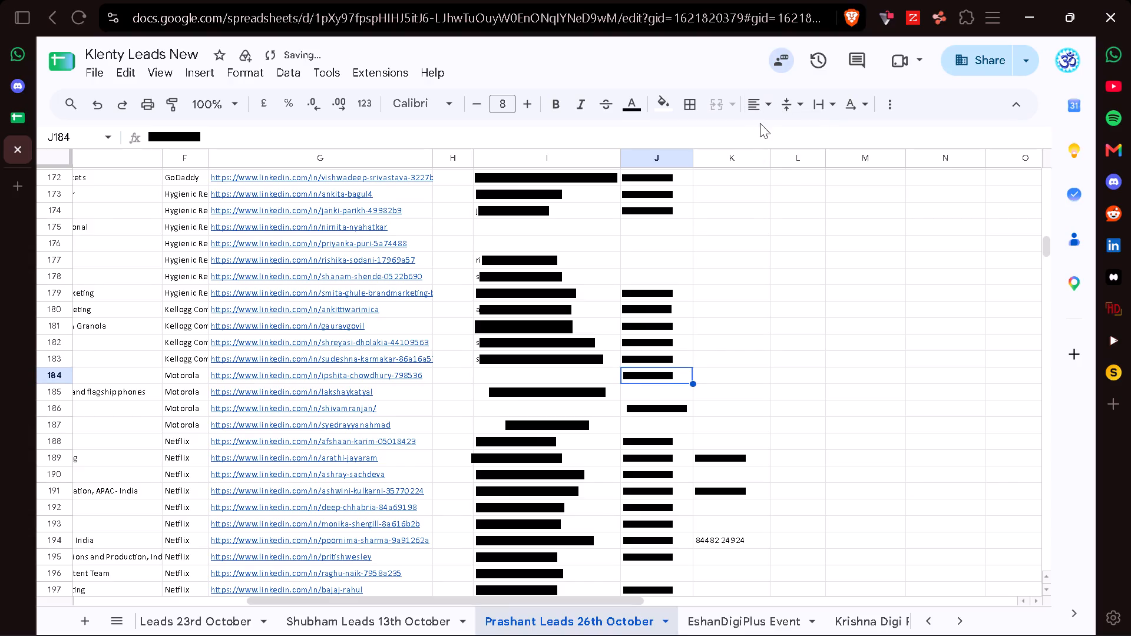
Remove the extra leading characters from the phone number in J186 and left-align the cell.
{"action": "left_click", "coordinate": [666, 414]}
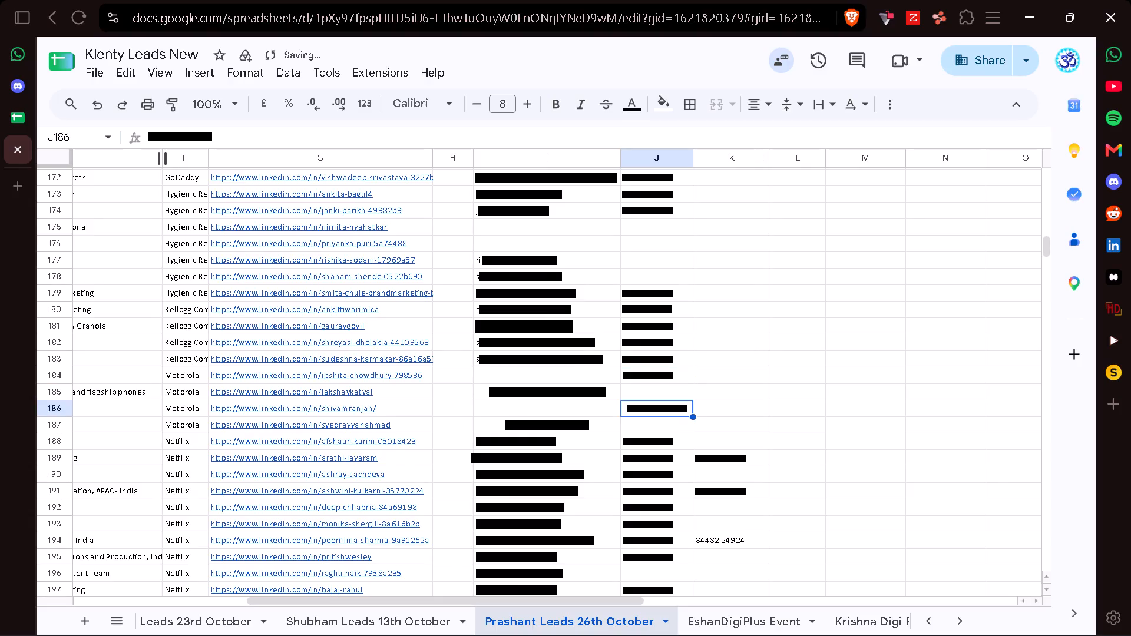
{"action": "left_click", "coordinate": [160, 140]}
{"action": "key", "text": "BackSpace"}
{"action": "key", "text": "BackSpace"}
{"action": "key", "text": "BackSpace"}
{"action": "key", "text": "BackSpace"}
{"action": "key", "text": "BackSpace"}
{"action": "key", "text": "BackSpace"}
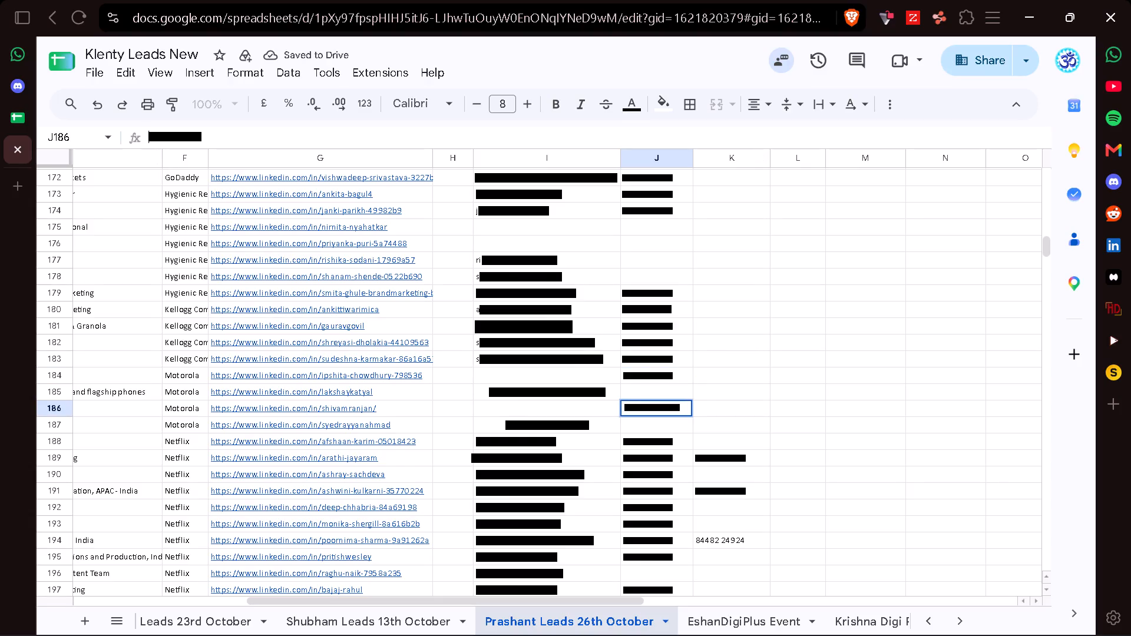
{"action": "key", "text": "Return"}
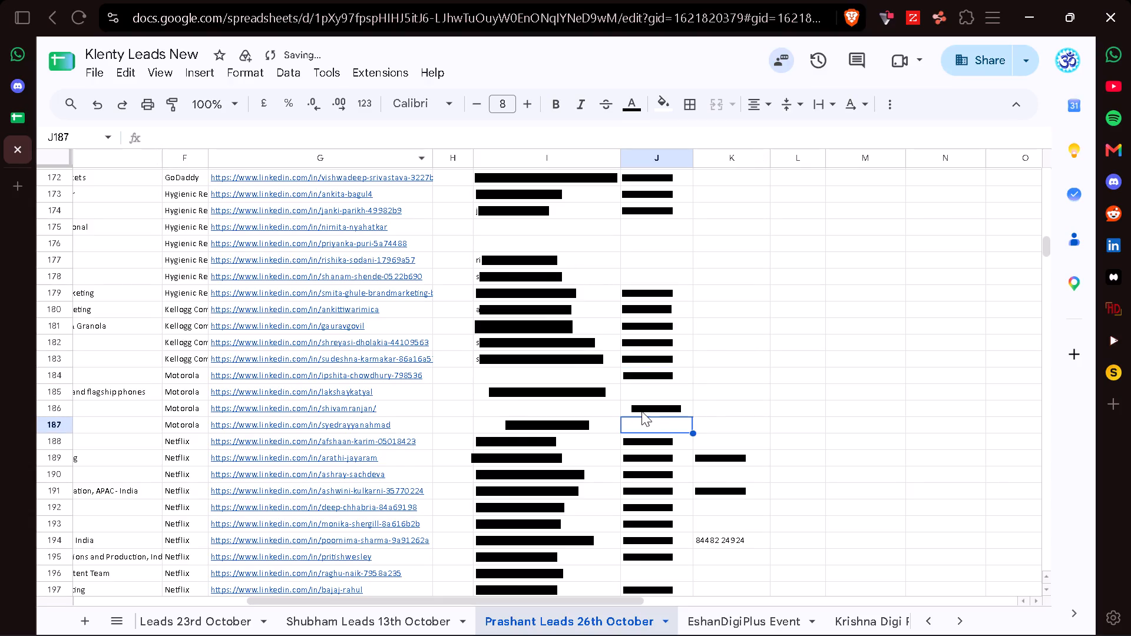
{"action": "left_click", "coordinate": [641, 411]}
{"action": "left_click_drag", "start_coordinate": [763, 106], "coordinate": [763, 132]}
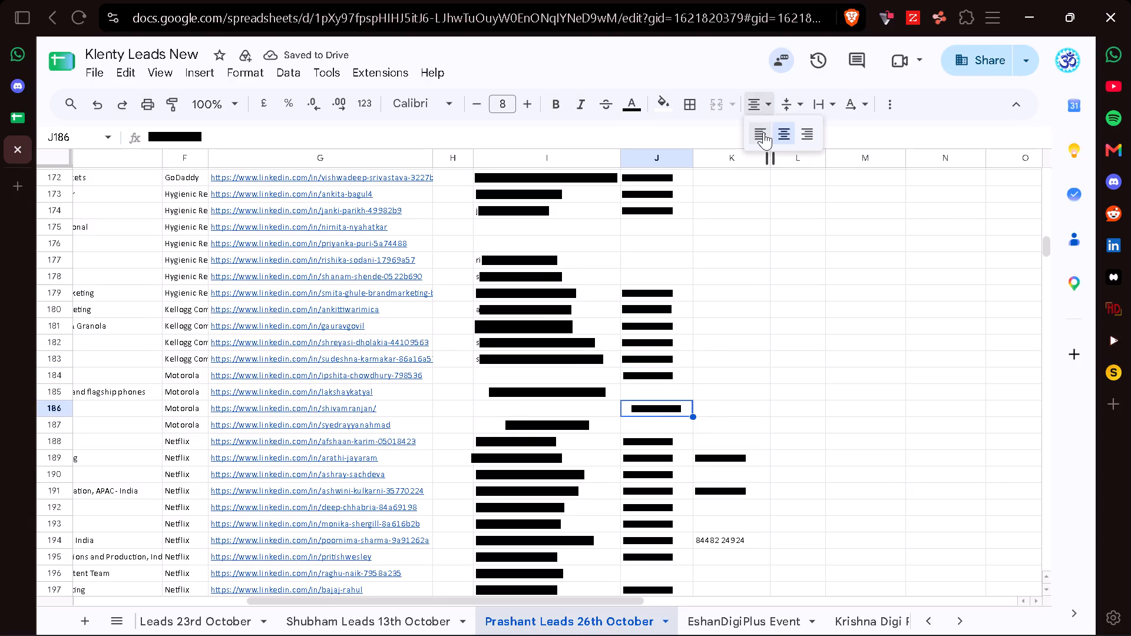
{"action": "left_click", "coordinate": [763, 132]}
Check the phone numbers down to row 234 and replace the one in J234 with the number moved over from K234.
{"action": "scroll", "coordinate": [641, 430], "scroll_direction": "down", "scroll_amount": 1}
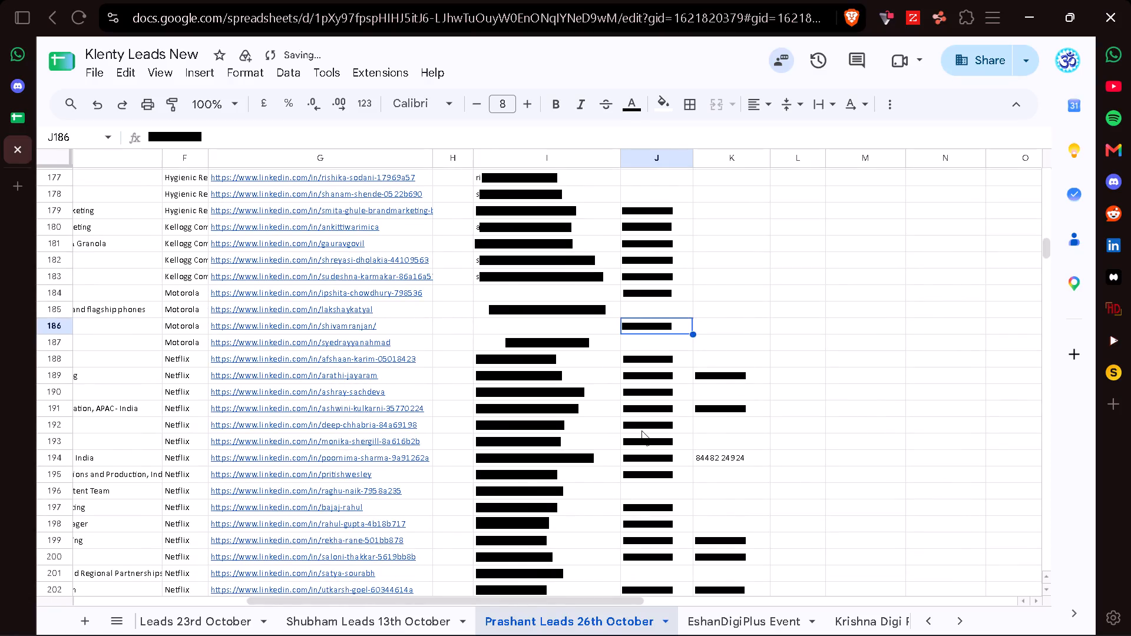
{"action": "scroll", "coordinate": [641, 430], "scroll_direction": "down", "scroll_amount": 1}
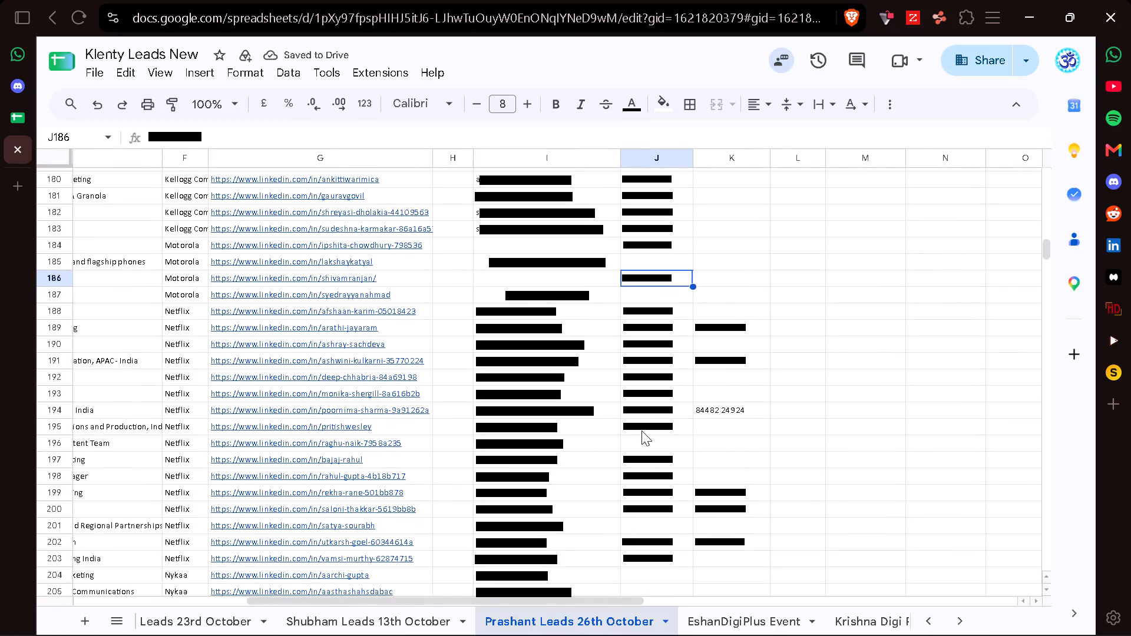
{"action": "scroll", "coordinate": [641, 430], "scroll_direction": "down", "scroll_amount": 3}
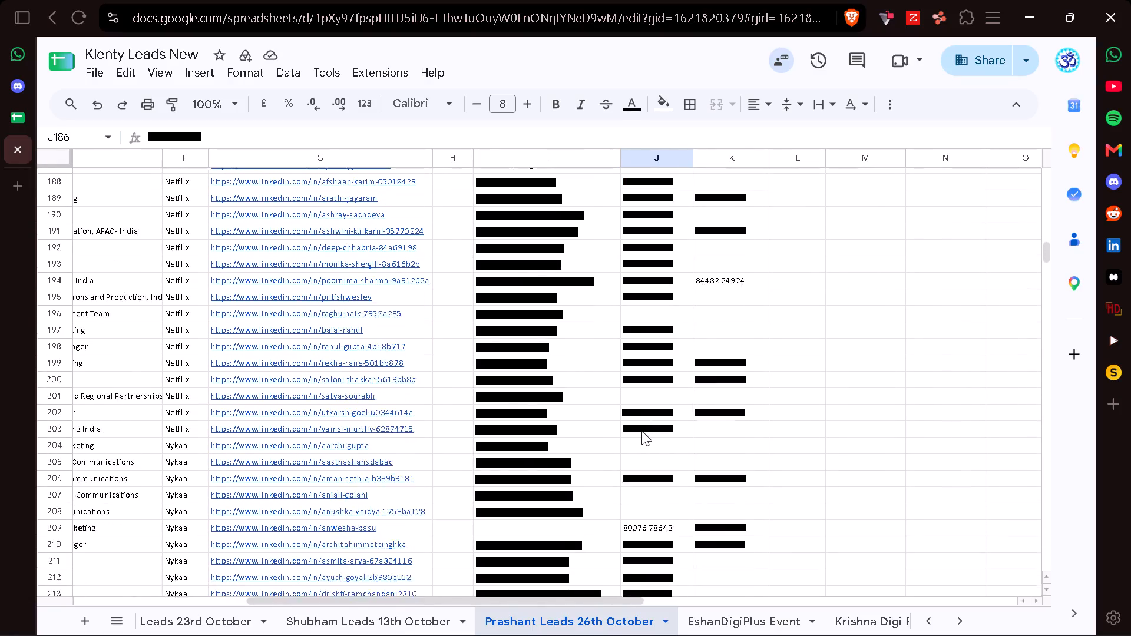
{"action": "scroll", "coordinate": [641, 430], "scroll_direction": "down", "scroll_amount": 4}
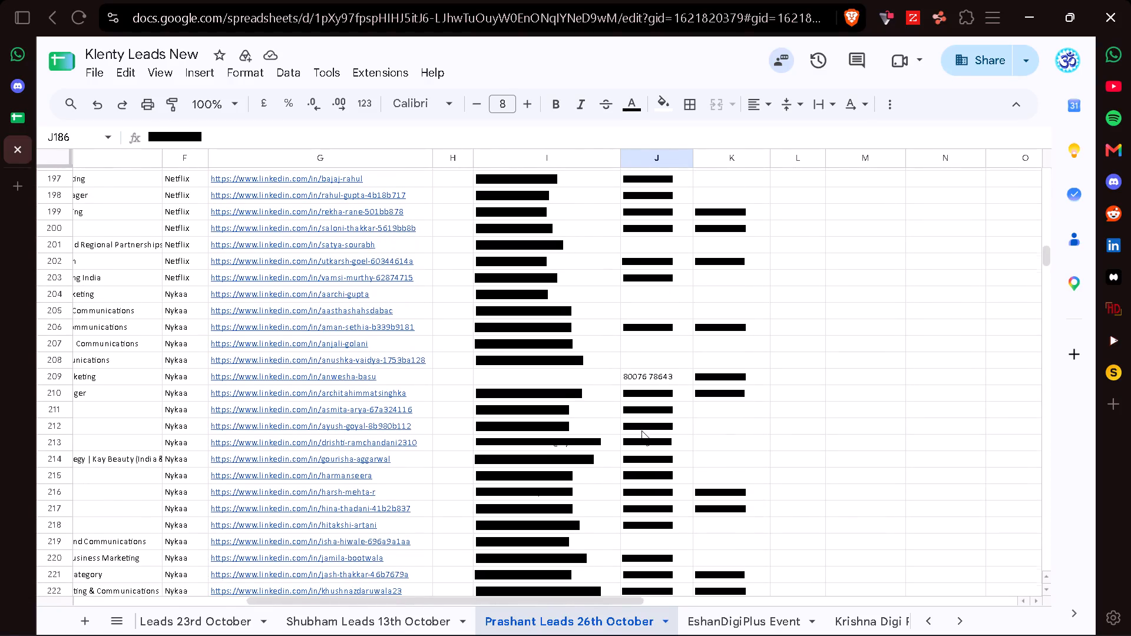
{"action": "scroll", "coordinate": [641, 430], "scroll_direction": "down", "scroll_amount": 2}
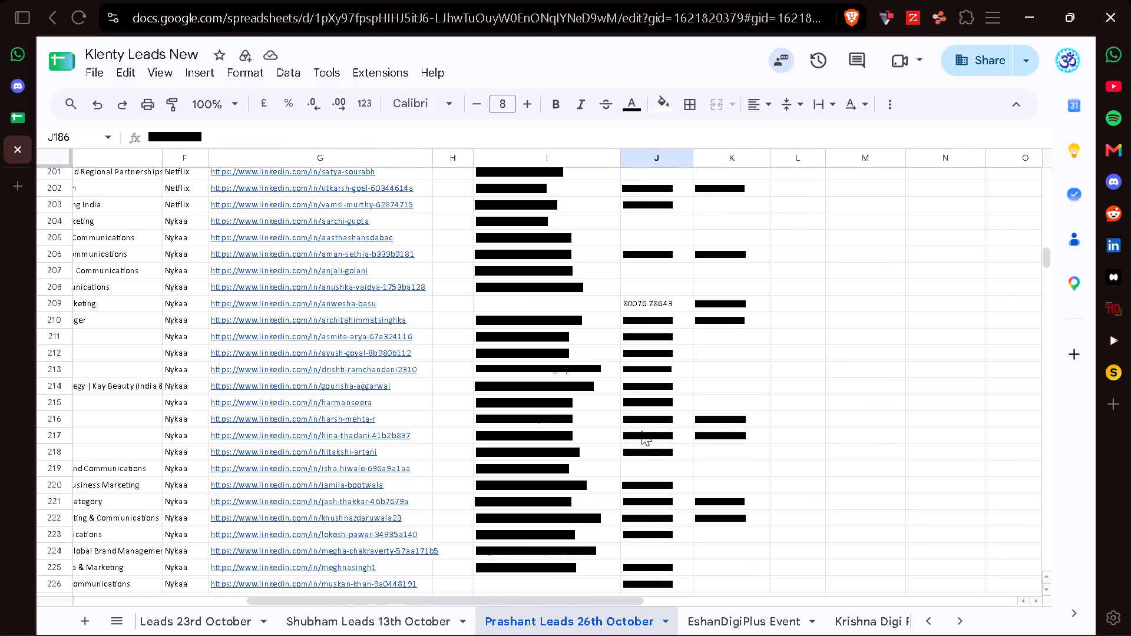
{"action": "scroll", "coordinate": [641, 430], "scroll_direction": "down", "scroll_amount": 1}
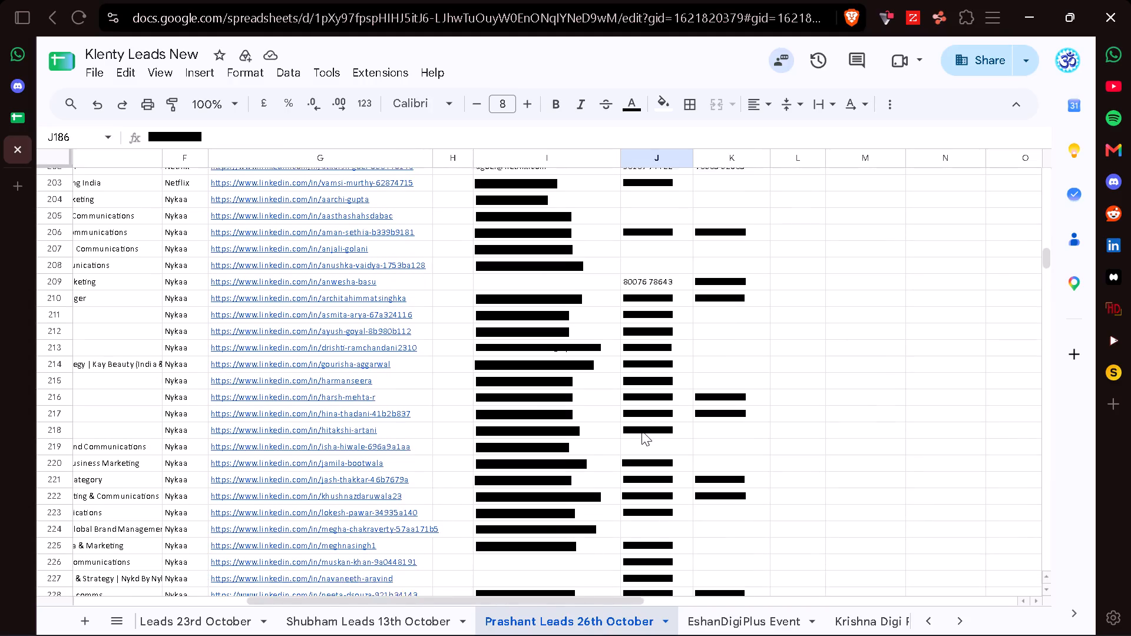
{"action": "scroll", "coordinate": [641, 430], "scroll_direction": "down", "scroll_amount": 3}
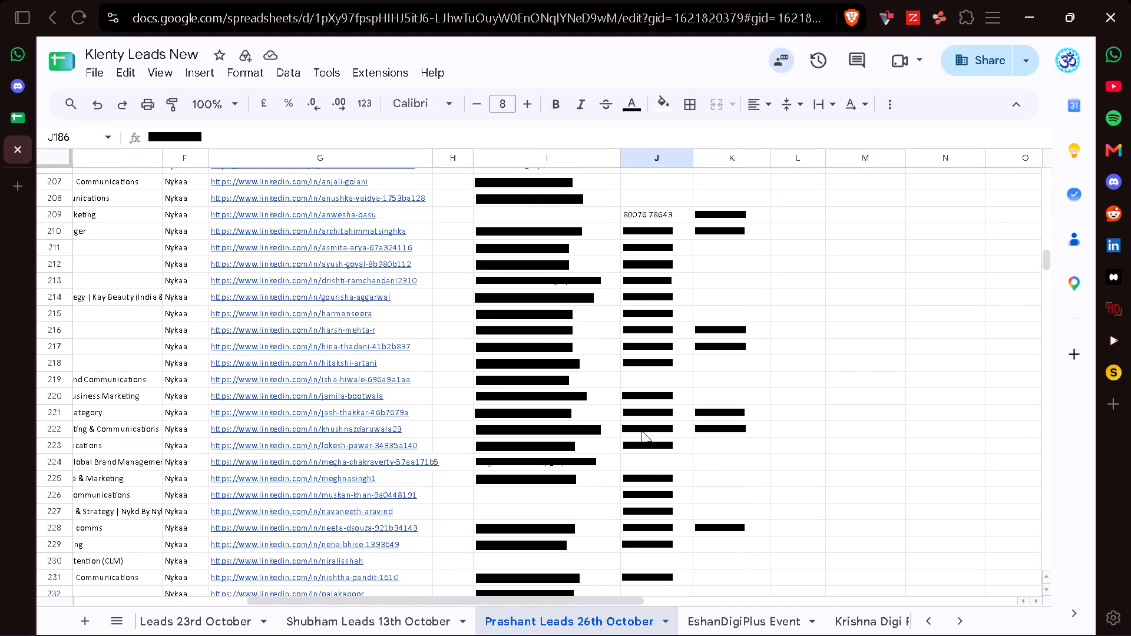
{"action": "scroll", "coordinate": [641, 430], "scroll_direction": "down", "scroll_amount": 3}
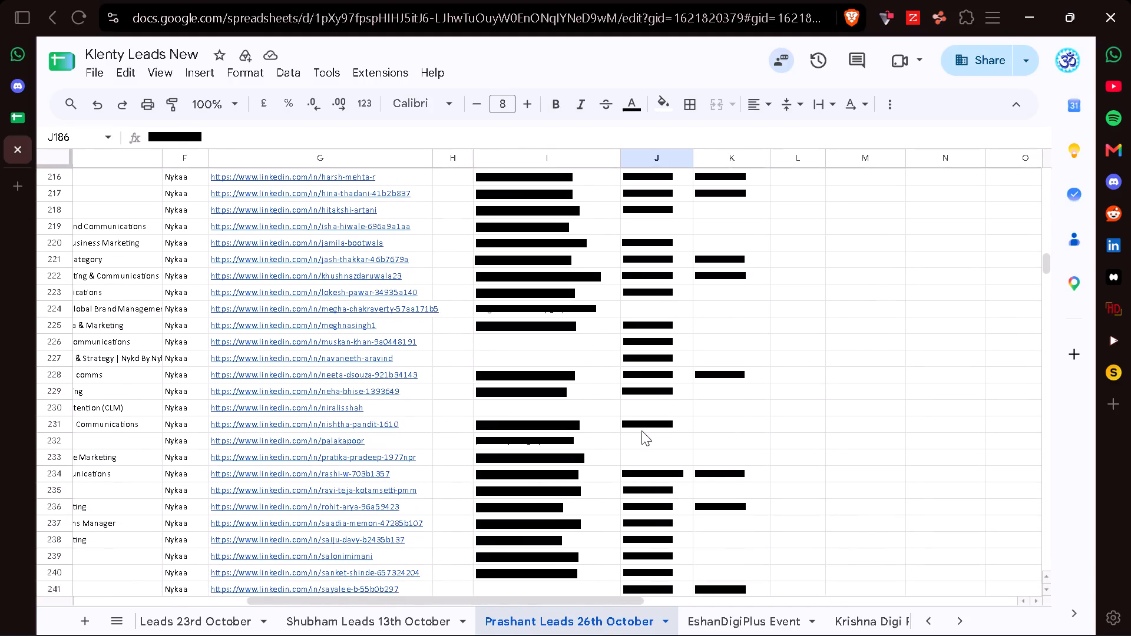
{"action": "scroll", "coordinate": [641, 430], "scroll_direction": "down", "scroll_amount": 1}
{"action": "left_click", "coordinate": [660, 426]}
{"action": "key", "text": "BackSpace"}
{"action": "key", "text": "Right"}
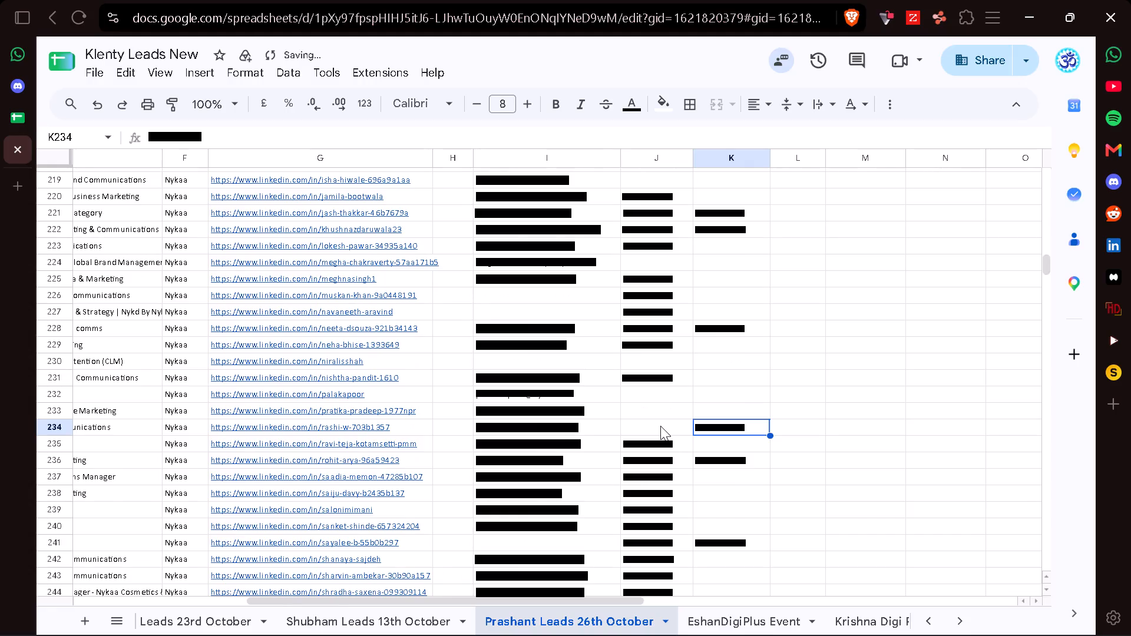
{"action": "key", "text": "ctrl+x"}
{"action": "key", "text": "Left"}
{"action": "key", "text": "ctrl+v"}
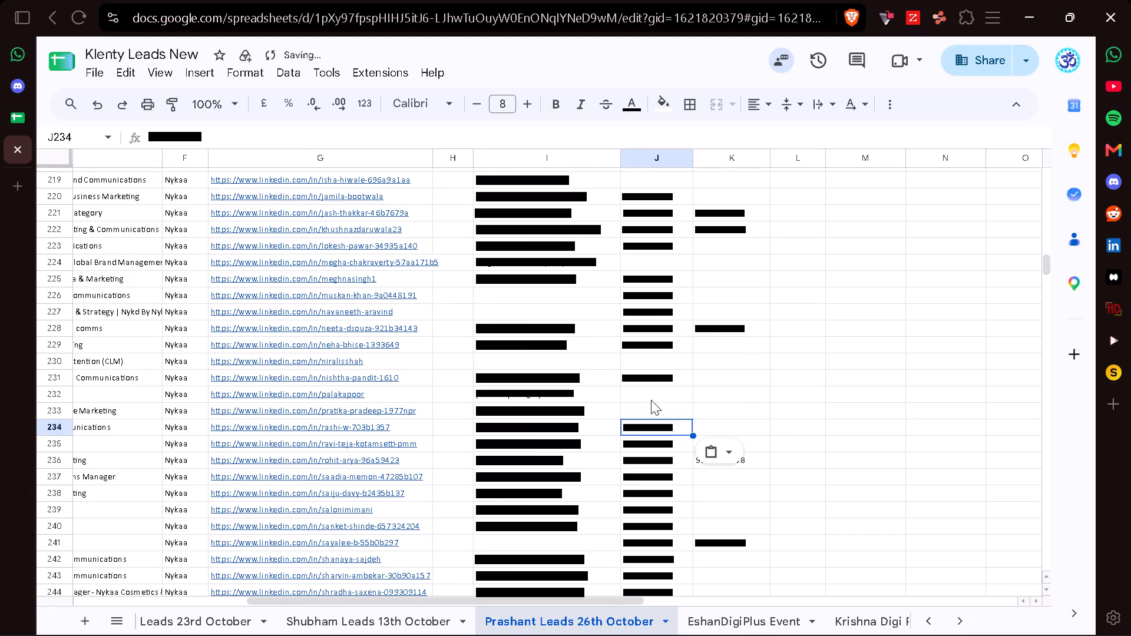
Delete the phone number in J246 and move the number from K246 into its place.
{"action": "left_click", "coordinate": [640, 378]}
{"action": "scroll", "coordinate": [640, 378], "scroll_direction": "down", "scroll_amount": 2}
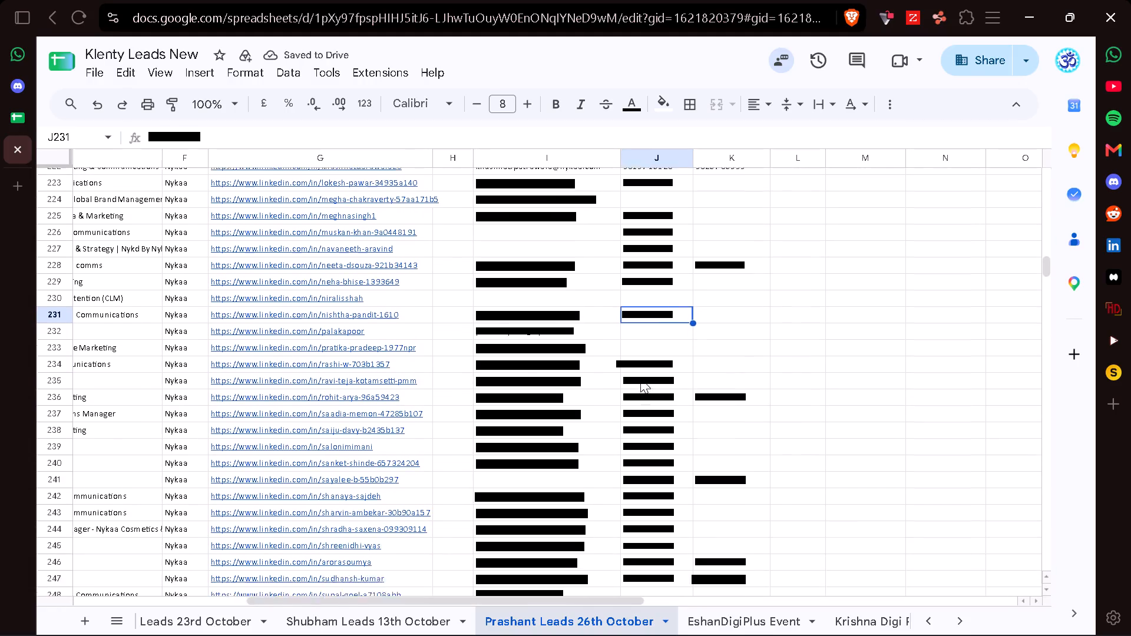
{"action": "scroll", "coordinate": [640, 378], "scroll_direction": "down", "scroll_amount": 3}
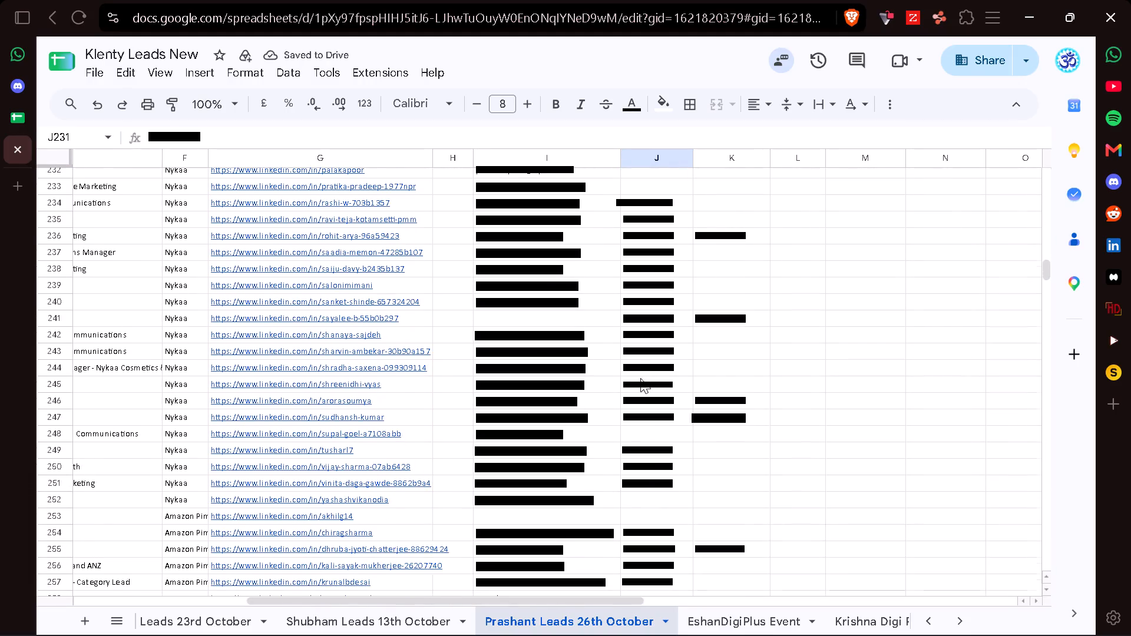
{"action": "left_click", "coordinate": [642, 403]}
{"action": "key", "text": "BackSpace"}
{"action": "key", "text": "Right"}
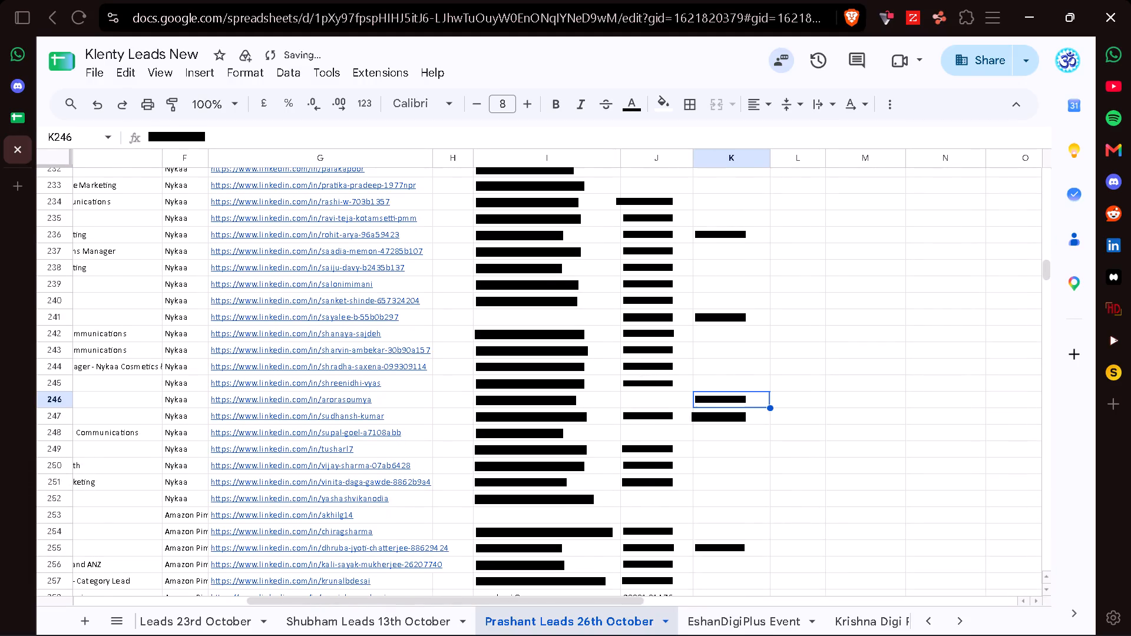
{"action": "key", "text": "ctrl+x"}
{"action": "key", "text": "Left"}
{"action": "key", "text": "ctrl+v"}
{"action": "key", "text": "Down"}
Correct the digit spacing of the phone number in K268 and remove its extra leading character.
{"action": "scroll", "coordinate": [642, 403], "scroll_direction": "down", "scroll_amount": 1}
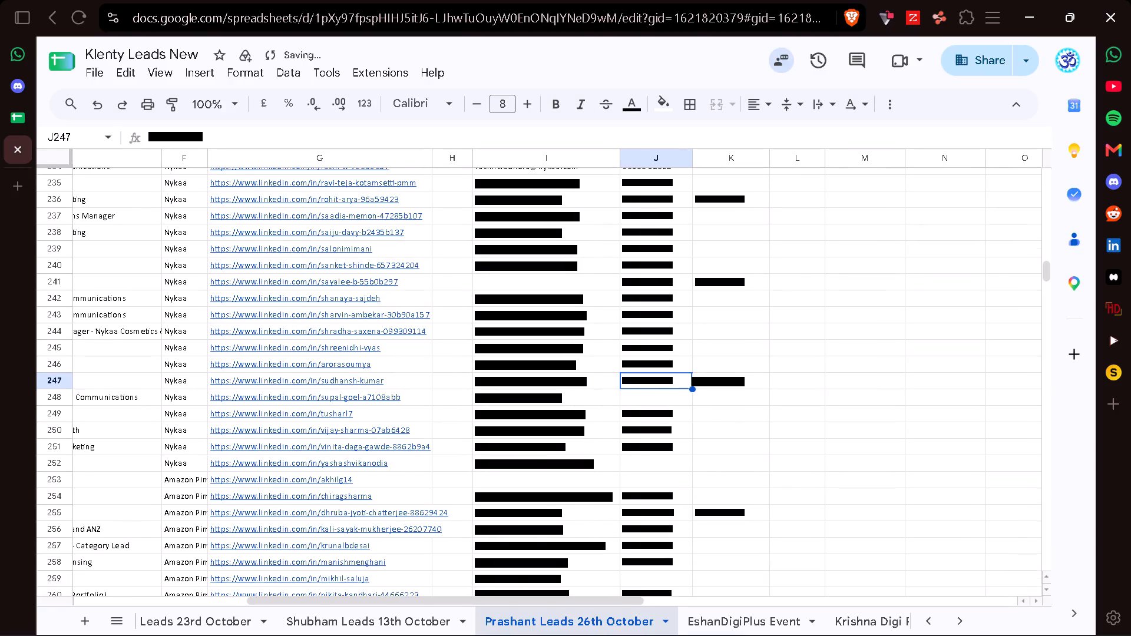
{"action": "scroll", "coordinate": [642, 403], "scroll_direction": "down", "scroll_amount": 2}
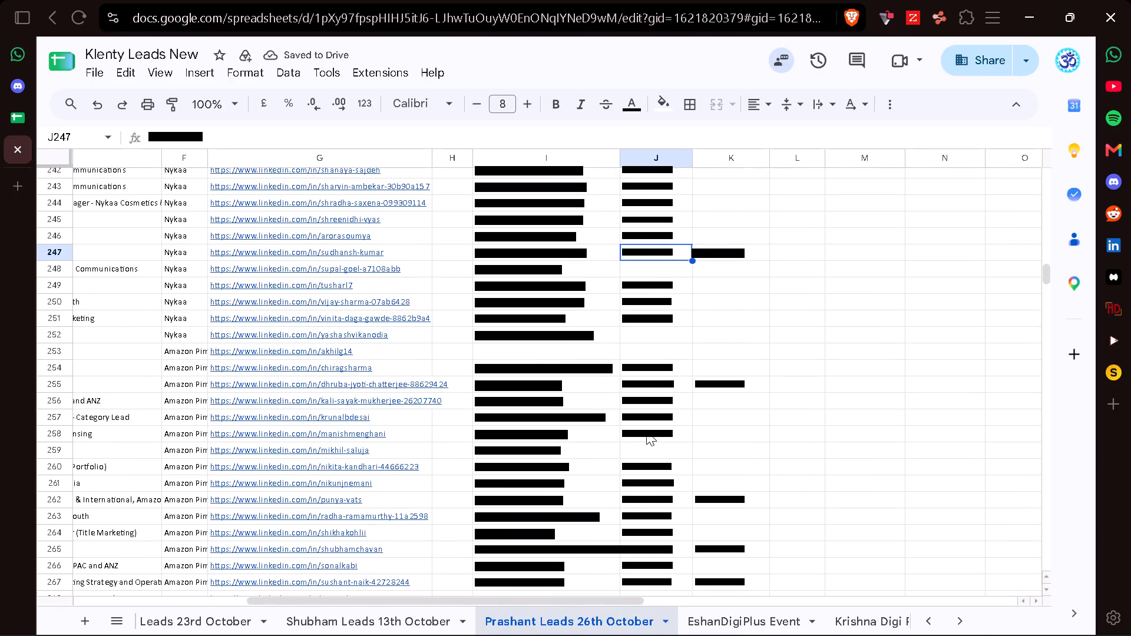
{"action": "scroll", "coordinate": [646, 430], "scroll_direction": "down", "scroll_amount": 2}
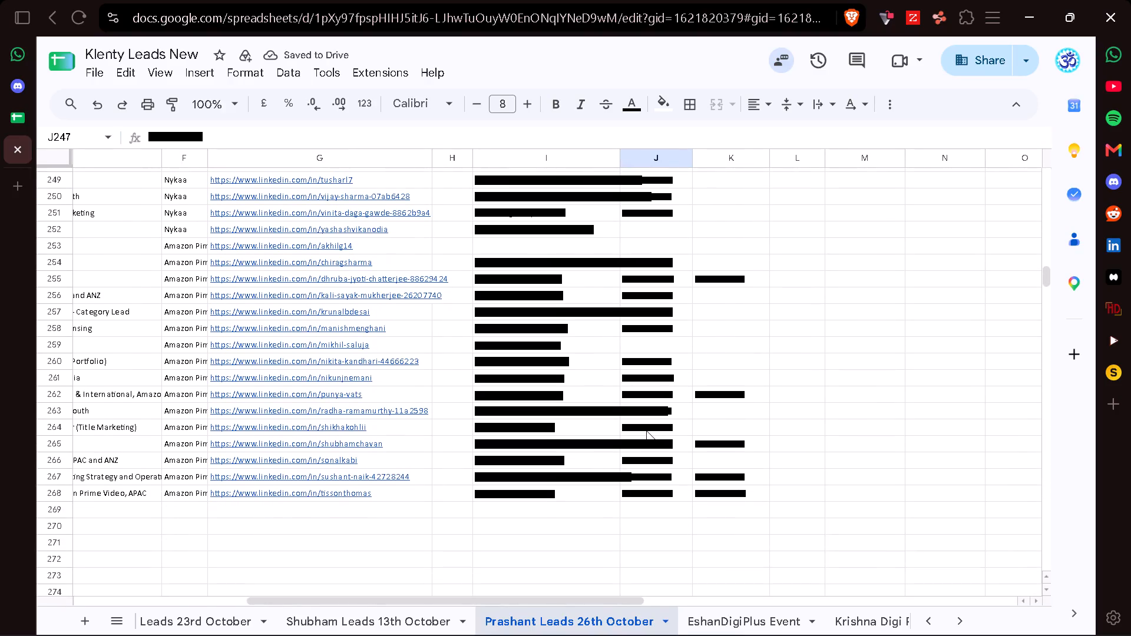
{"action": "left_click", "coordinate": [732, 501]}
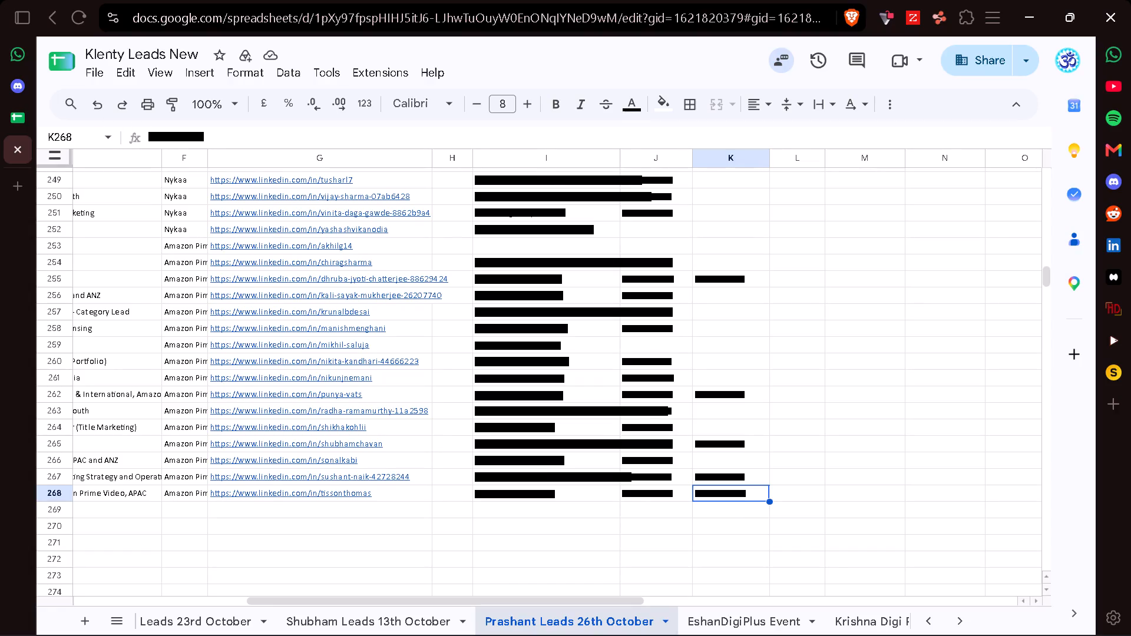
{"action": "left_click", "coordinate": [186, 135]}
{"action": "key", "text": "BackSpace"}
{"action": "key", "text": "Left"}
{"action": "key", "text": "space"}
{"action": "key", "text": "Left"}
{"action": "key", "text": "Left"}
{"action": "key", "text": "Left"}
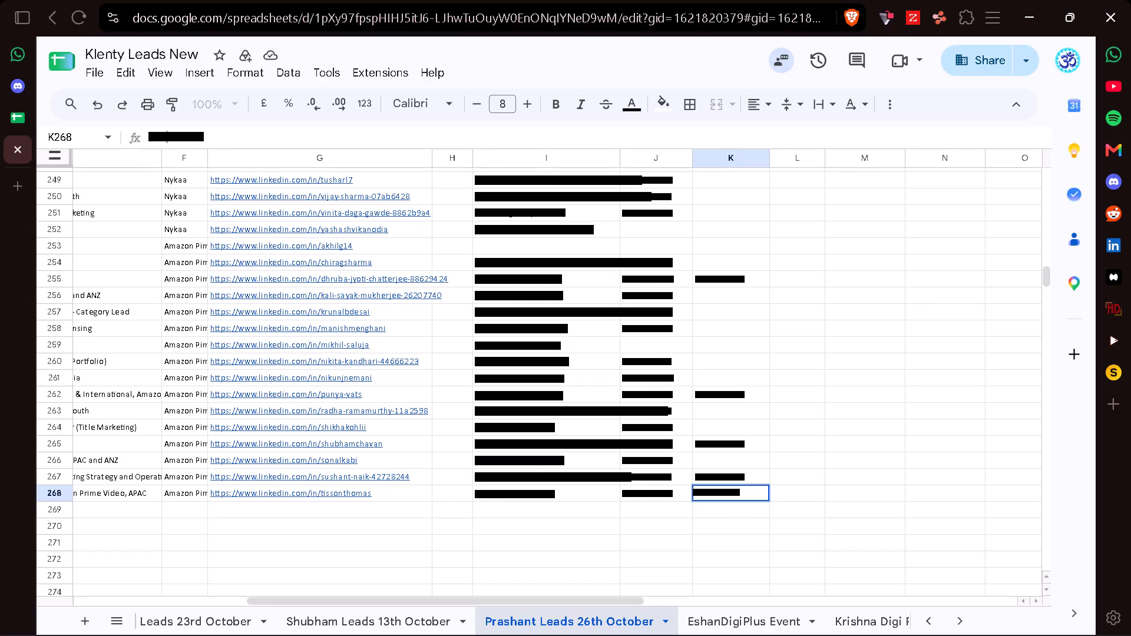
{"action": "key", "text": "Left"}
{"action": "key", "text": "BackSpace"}
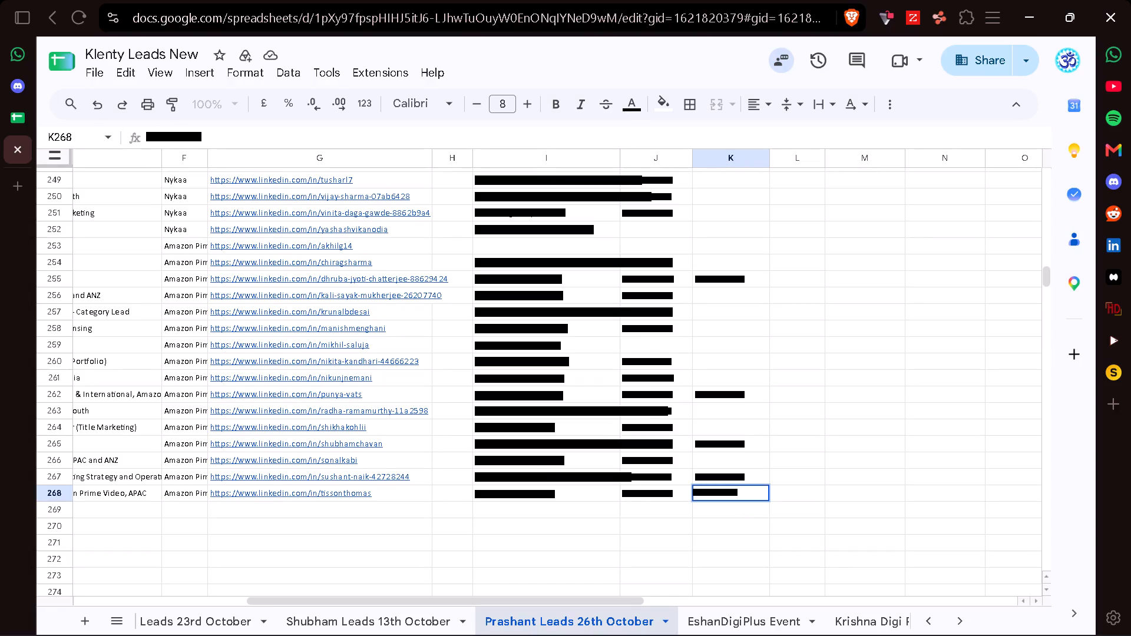
{"action": "left_click", "coordinate": [148, 134]}
{"action": "key", "text": "BackSpace"}
{"action": "key", "text": "Return"}
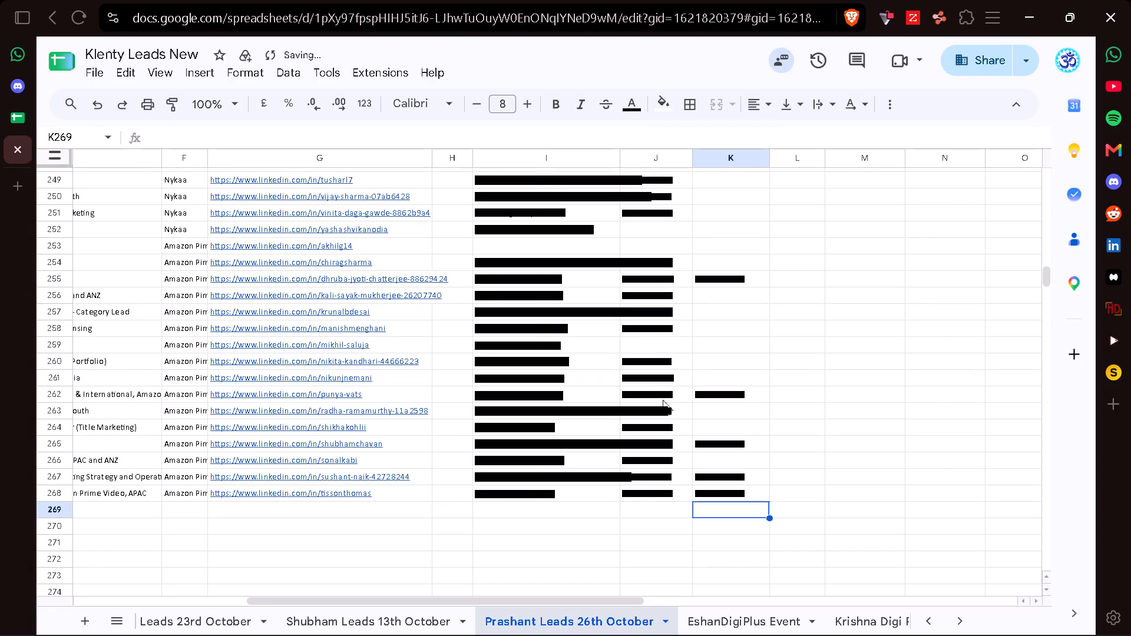
Enter the formula =SPLIT(A2," ") in C2 to split the full name into First Name and Last Name.
{"action": "scroll", "coordinate": [687, 447], "scroll_direction": "right", "scroll_amount": 13}
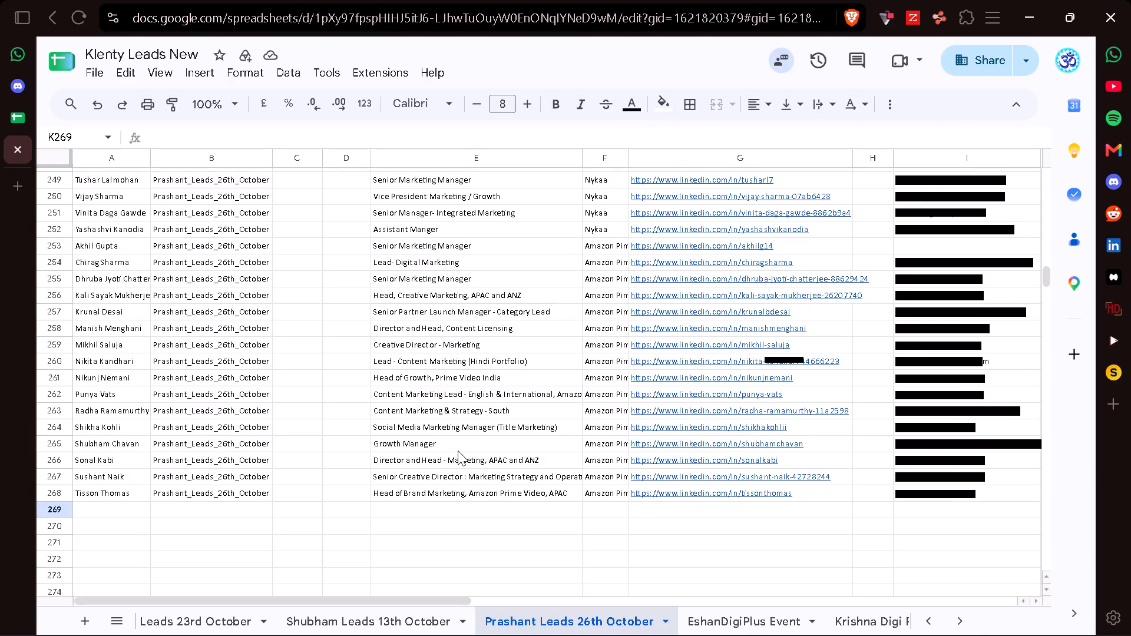
{"action": "scroll", "coordinate": [458, 450], "scroll_direction": "up", "scroll_amount": 13}
{"action": "scroll", "coordinate": [342, 397], "scroll_direction": "up", "scroll_amount": 9}
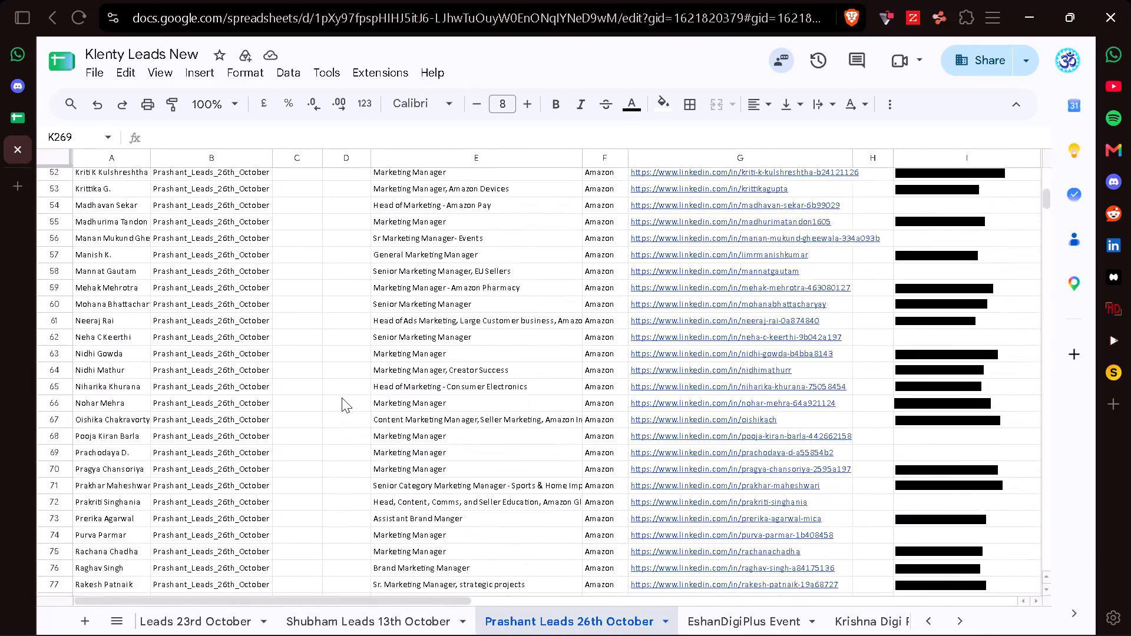
{"action": "scroll", "coordinate": [342, 397], "scroll_direction": "up", "scroll_amount": 4}
{"action": "left_click", "coordinate": [295, 190]}
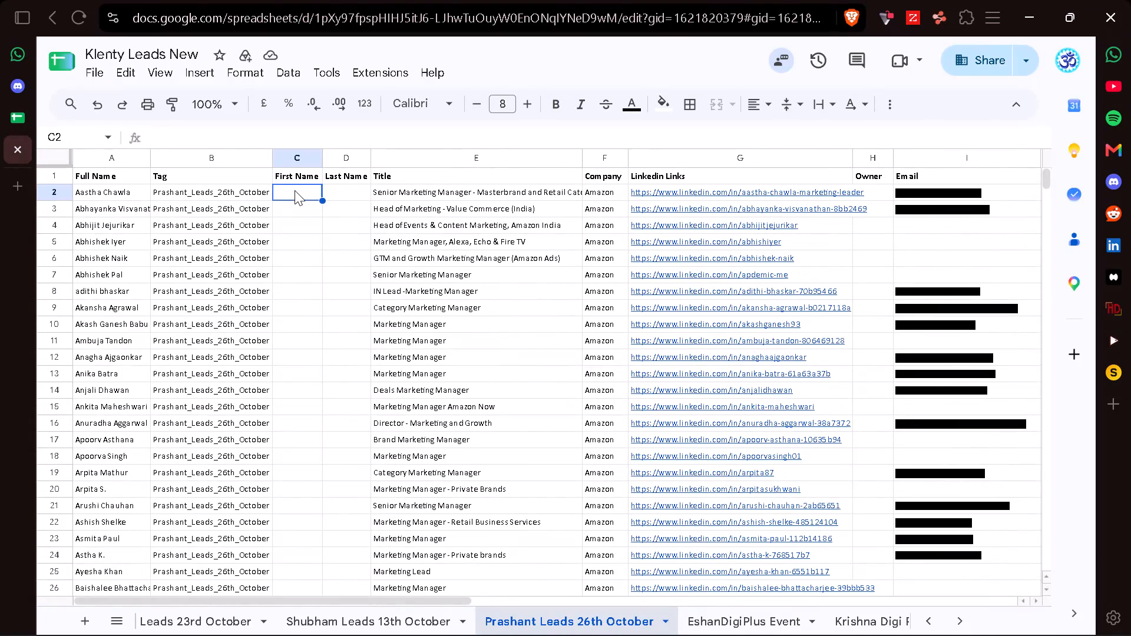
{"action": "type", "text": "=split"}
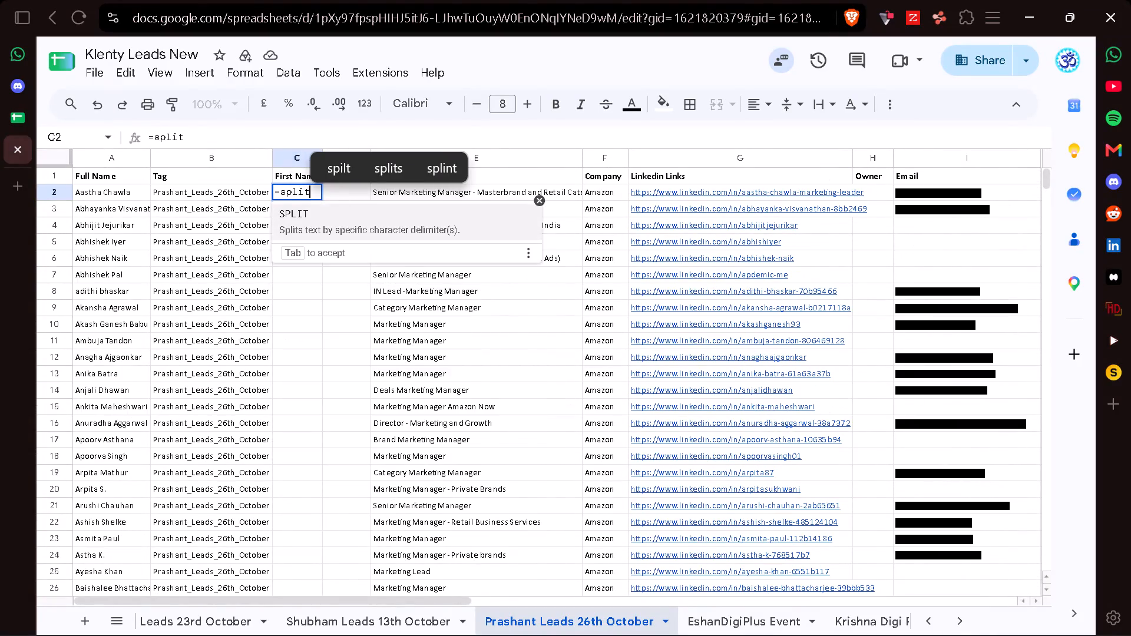
{"action": "left_click", "coordinate": [300, 228]}
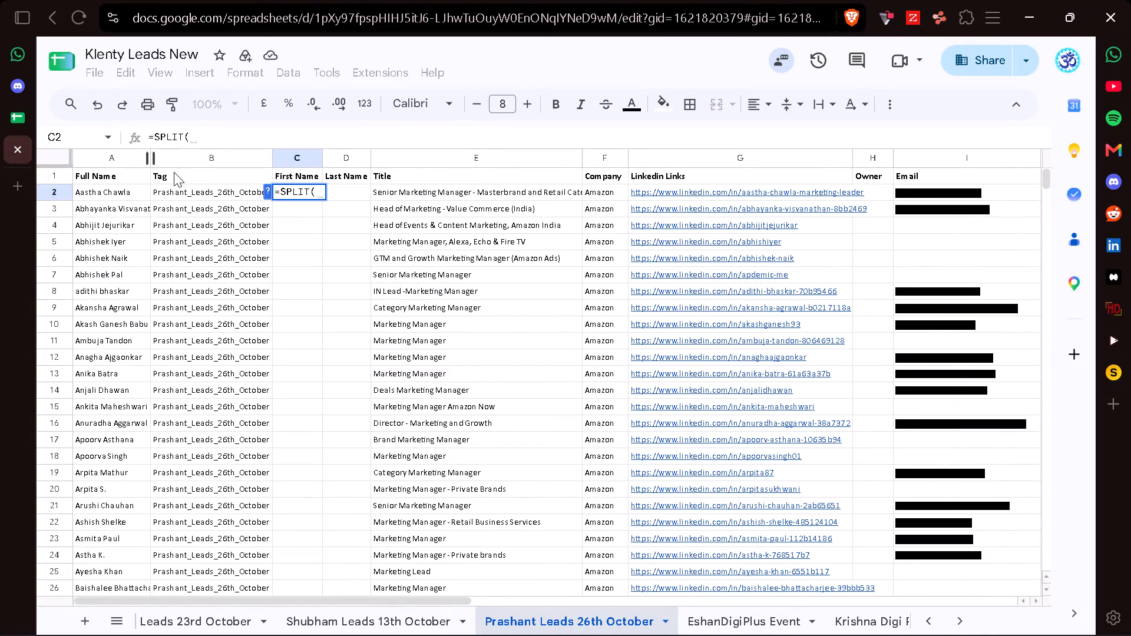
{"action": "left_click", "coordinate": [102, 185]}
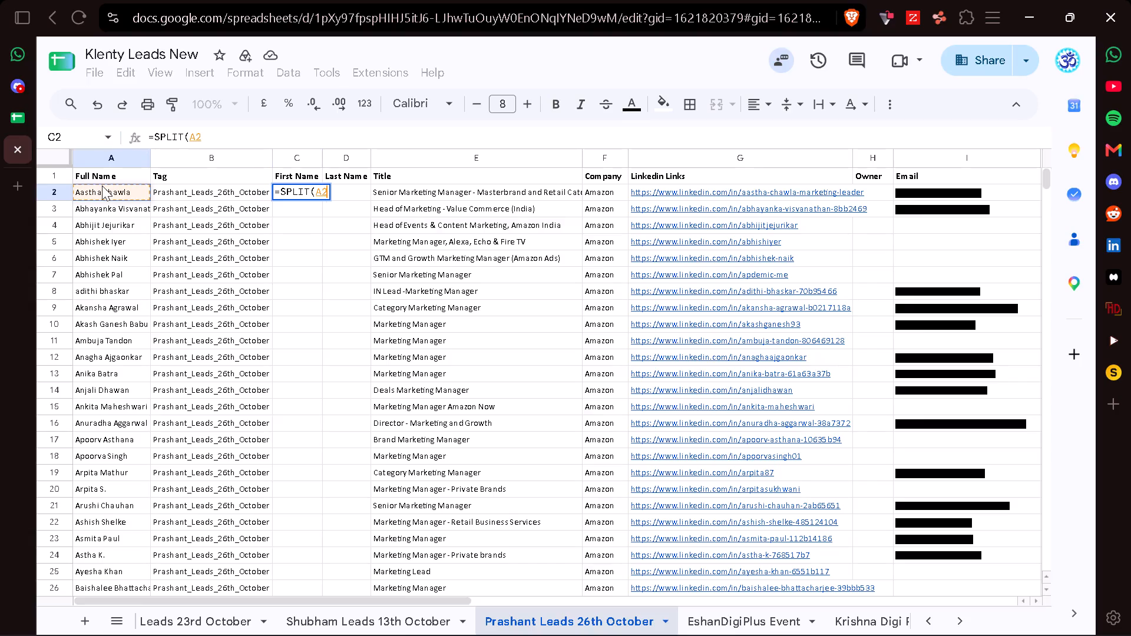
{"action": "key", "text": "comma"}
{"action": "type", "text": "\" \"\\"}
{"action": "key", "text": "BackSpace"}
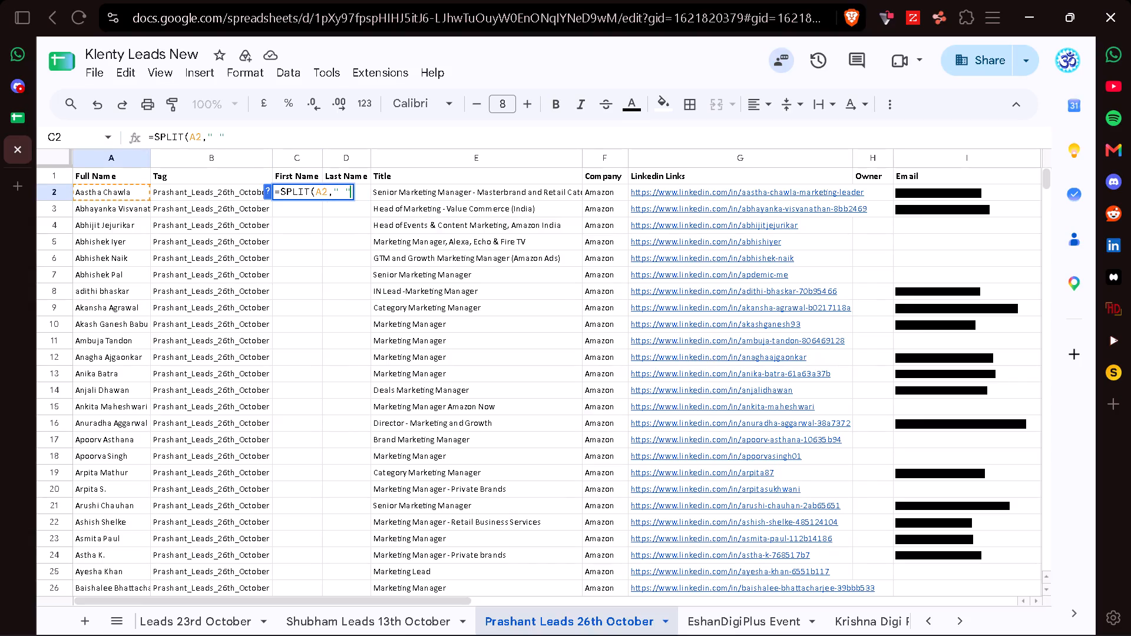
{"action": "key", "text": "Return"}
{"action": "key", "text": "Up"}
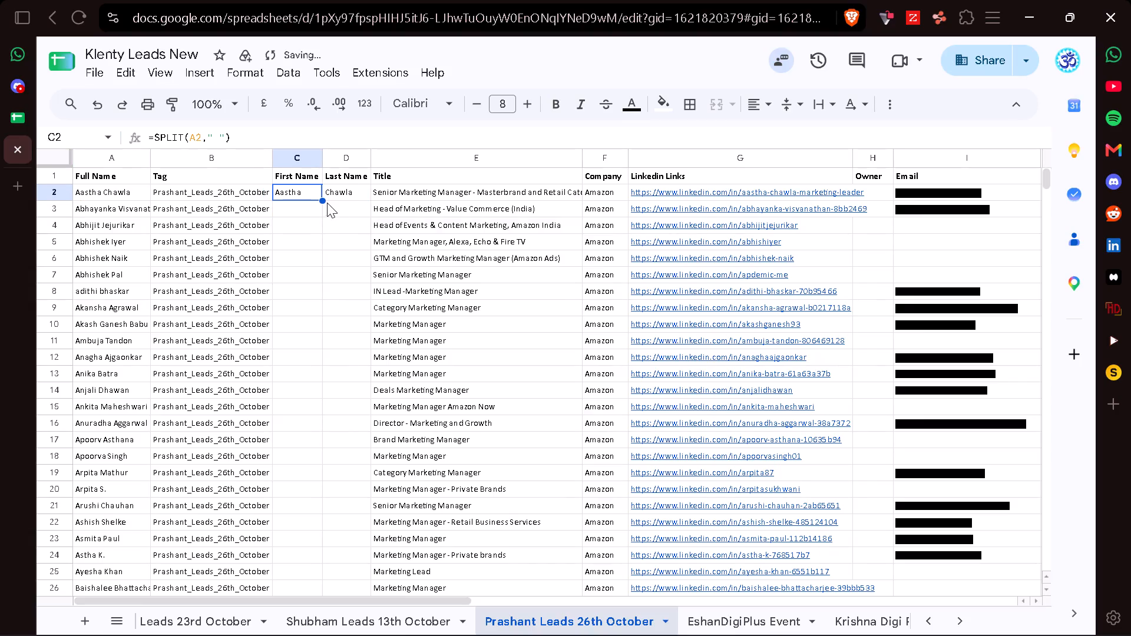
Fill the SPLIT formula from C2 down to the last lead in row 268.
{"action": "left_click_drag", "start_coordinate": [322, 201], "coordinate": [351, 635]}
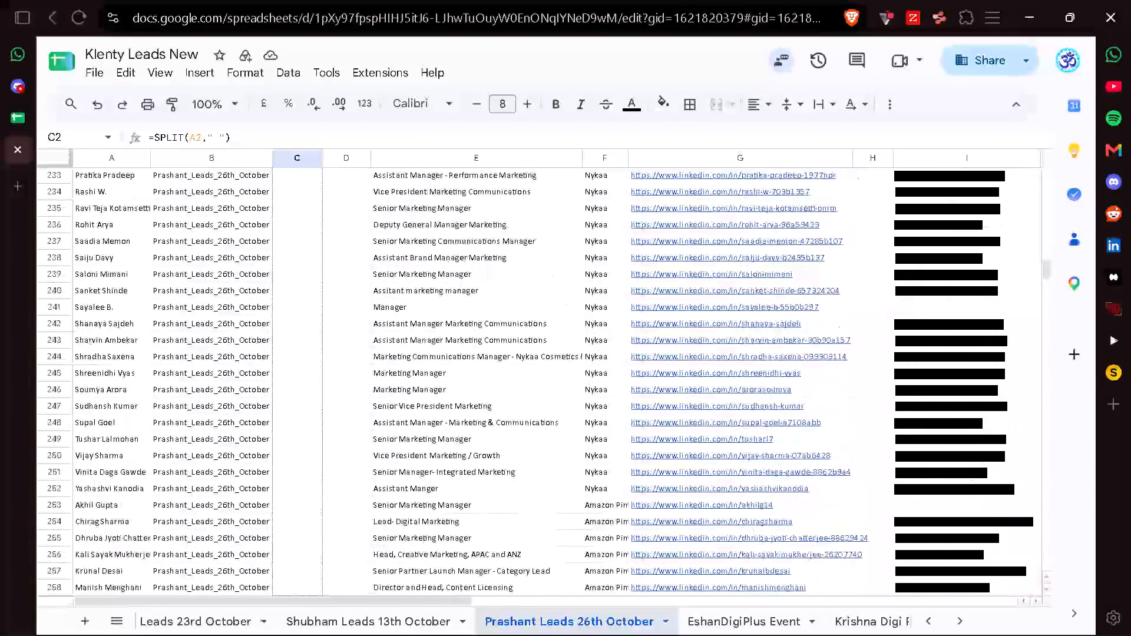
{"action": "left_click_drag", "start_coordinate": [351, 635], "coordinate": [310, 340]}
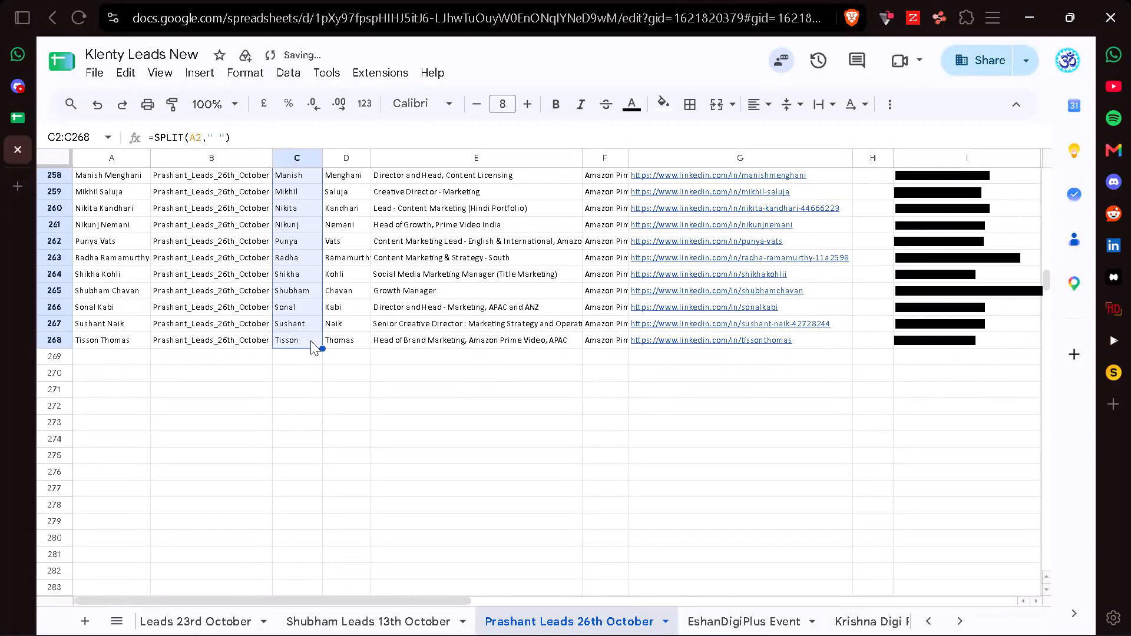
Fit column A's width to the full names, then replace C256's formula with the first two name parts and enter the surname in D256.
{"action": "scroll", "coordinate": [310, 340], "scroll_direction": "up", "scroll_amount": 4}
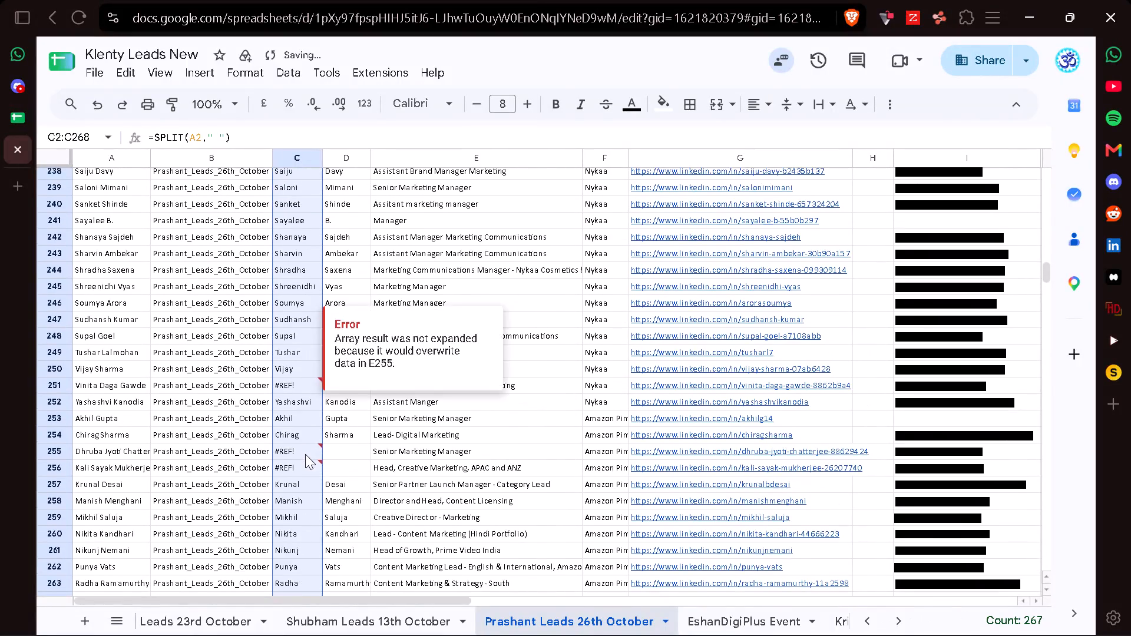
{"action": "scroll", "coordinate": [305, 454], "scroll_direction": "down", "scroll_amount": 1}
{"action": "left_click", "coordinate": [302, 394]}
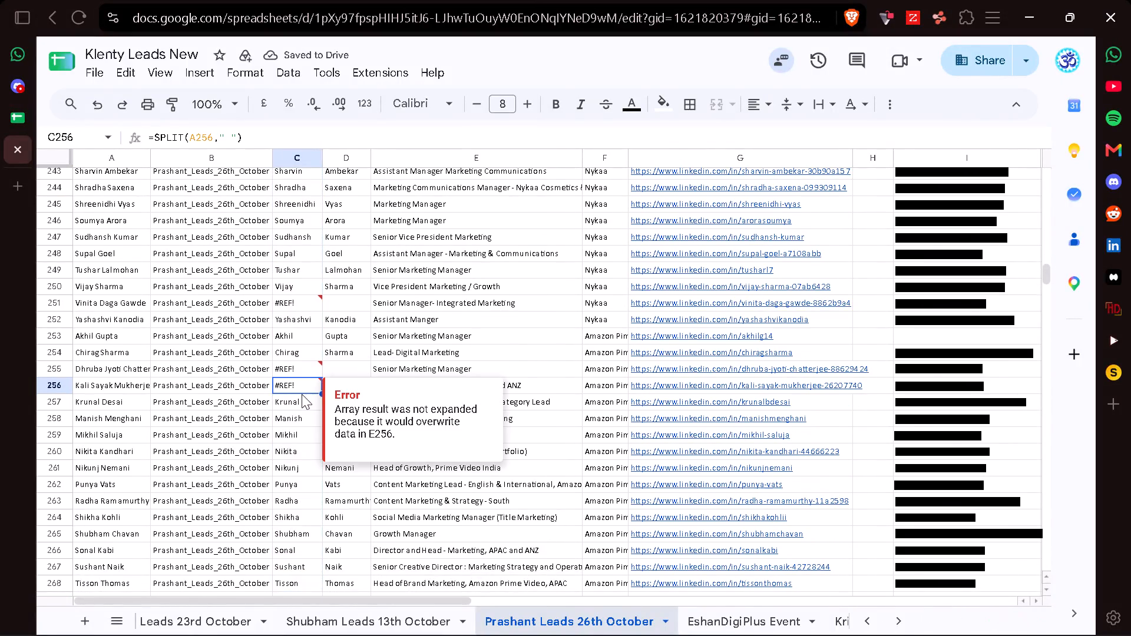
{"action": "double_click", "coordinate": [148, 154]}
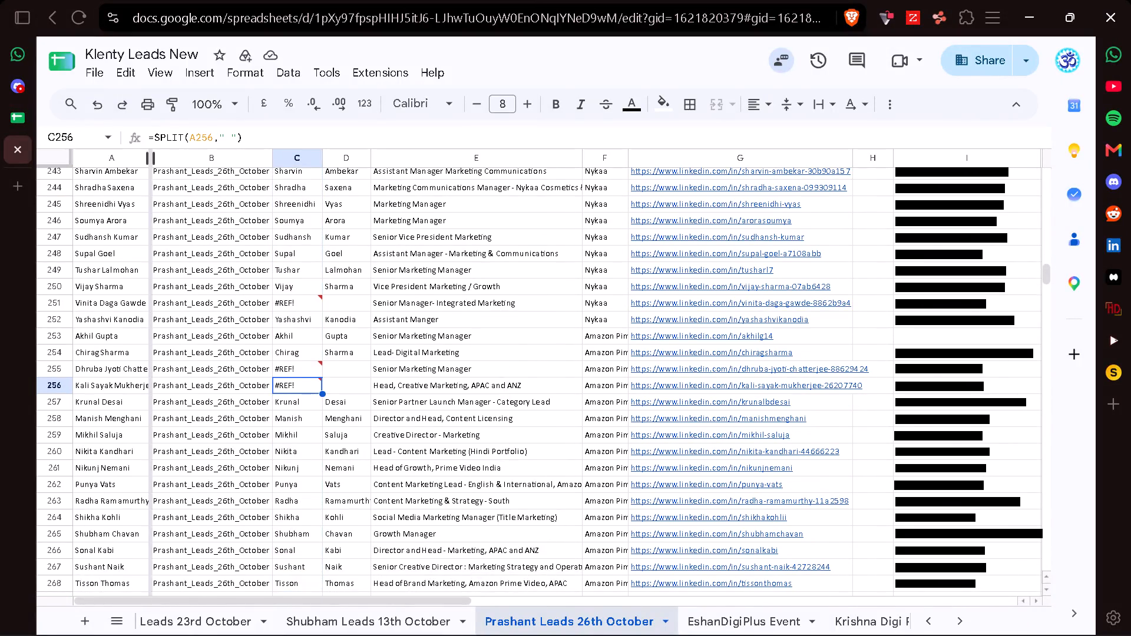
{"action": "key", "text": "BackSpace"}
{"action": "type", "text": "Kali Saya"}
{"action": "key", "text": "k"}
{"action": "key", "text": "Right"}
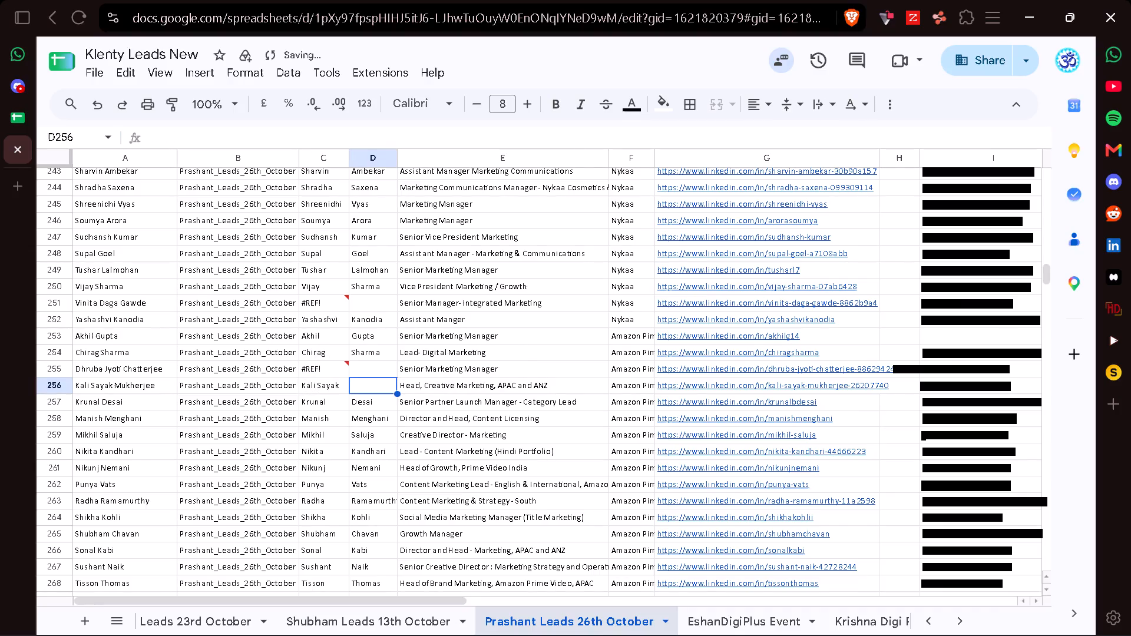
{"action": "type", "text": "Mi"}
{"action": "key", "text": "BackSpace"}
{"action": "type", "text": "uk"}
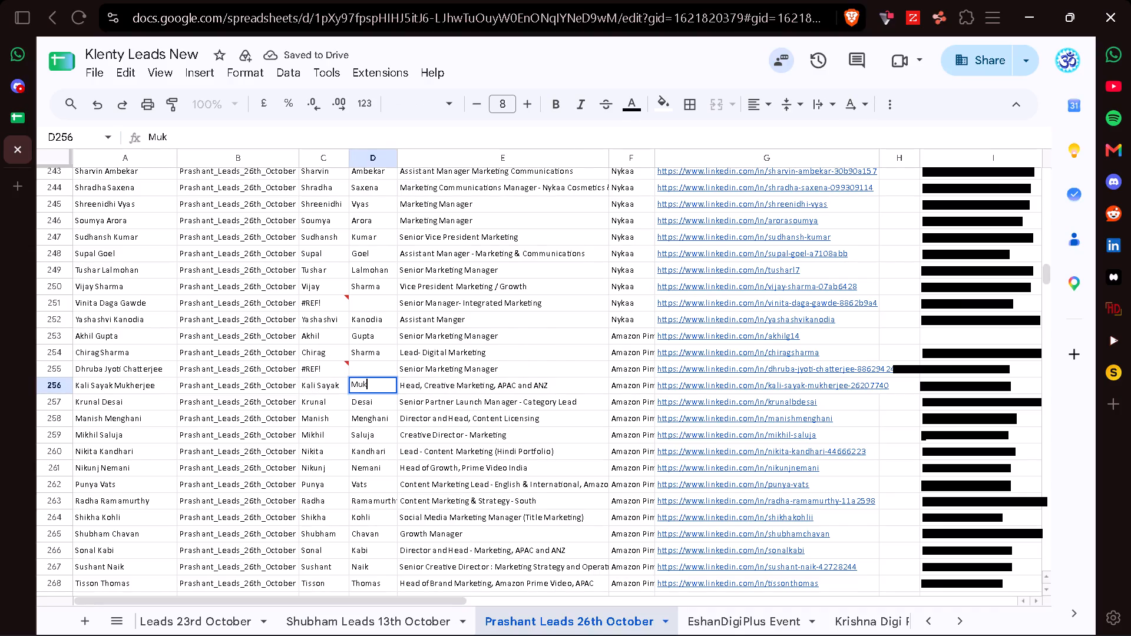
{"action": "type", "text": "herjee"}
Replace the formula in C255 with the first two parts of the full name in A255, correcting the second part's spelling.
{"action": "left_click", "coordinate": [326, 371]}
{"action": "key", "text": "BackSpace"}
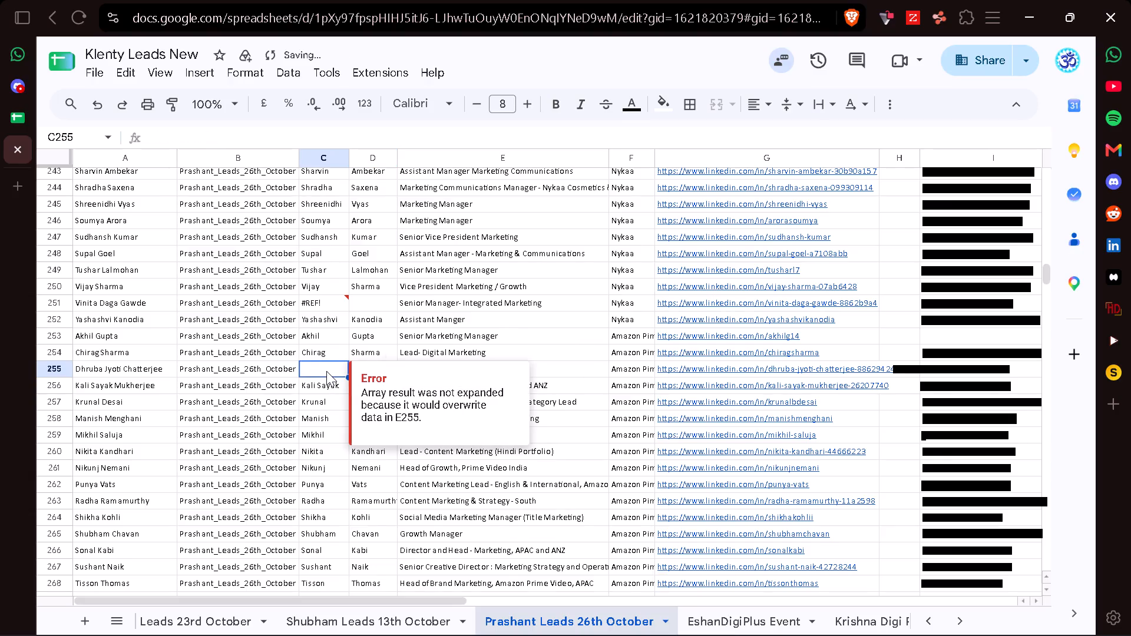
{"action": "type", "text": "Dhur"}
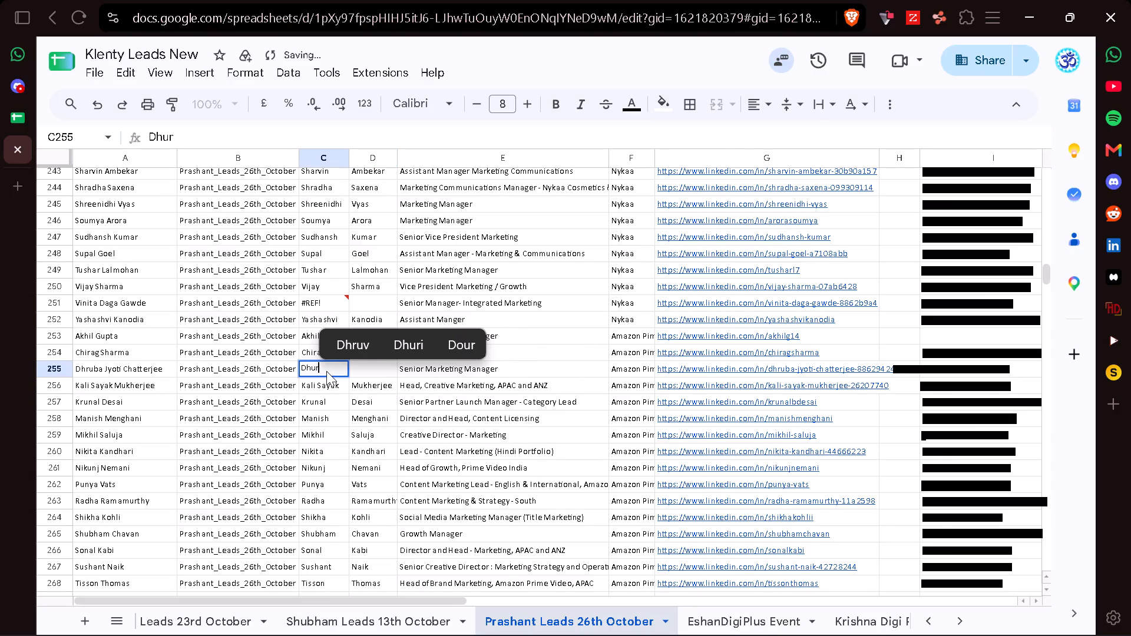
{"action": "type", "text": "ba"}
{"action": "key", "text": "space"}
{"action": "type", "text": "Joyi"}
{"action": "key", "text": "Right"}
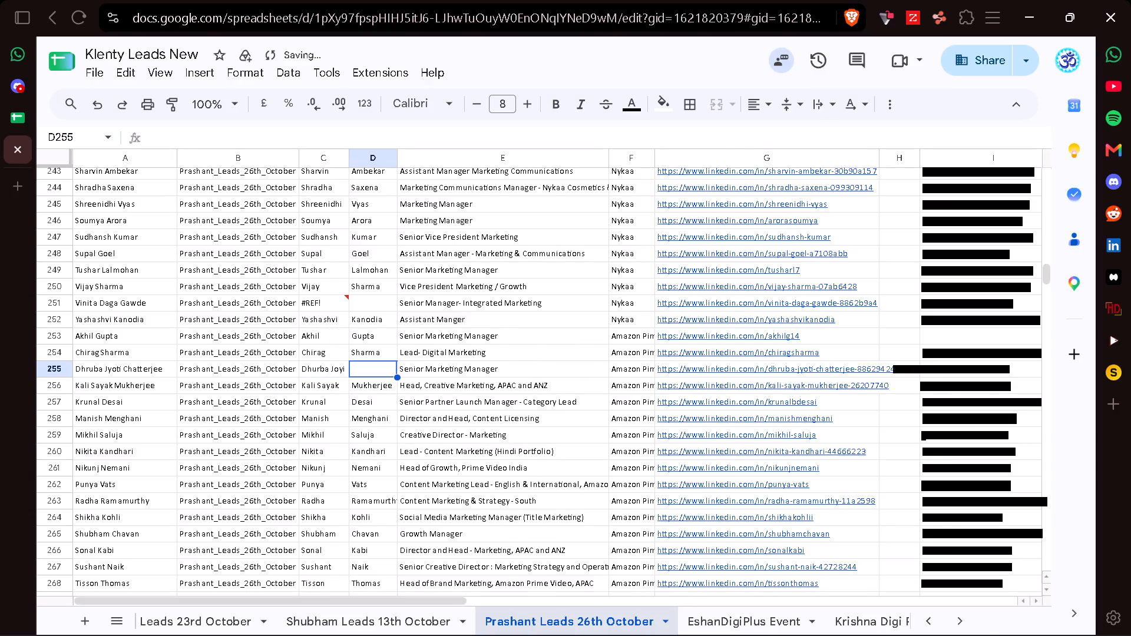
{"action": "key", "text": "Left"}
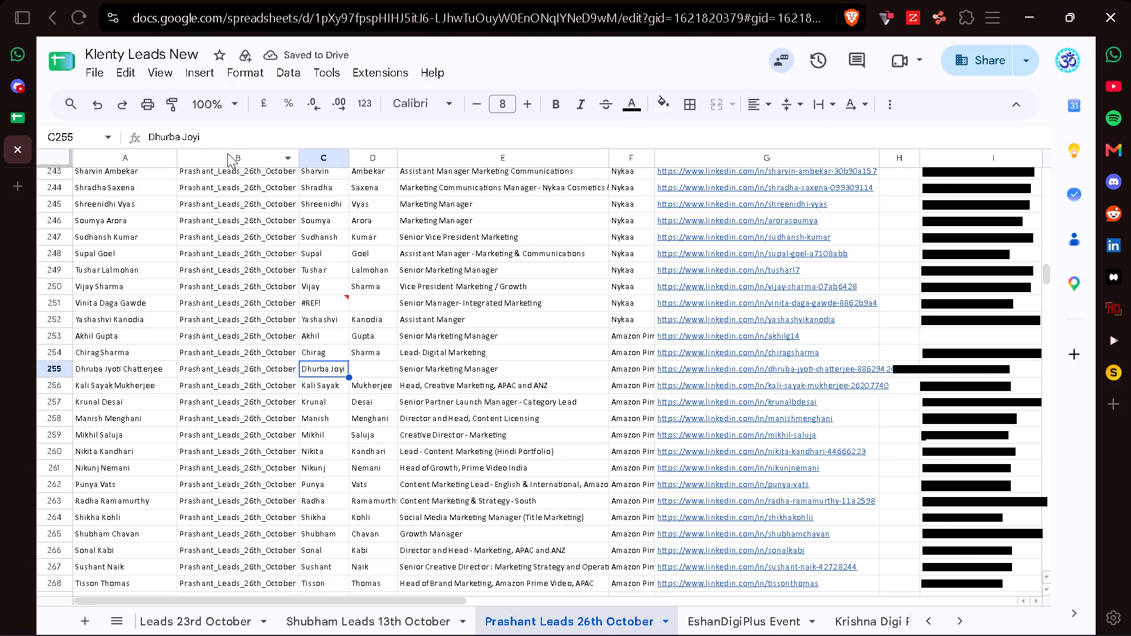
{"action": "left_click", "coordinate": [224, 140]}
{"action": "key", "text": "BackSpace"}
{"action": "key", "text": "BackSpace"}
{"action": "key", "text": "BackSpace"}
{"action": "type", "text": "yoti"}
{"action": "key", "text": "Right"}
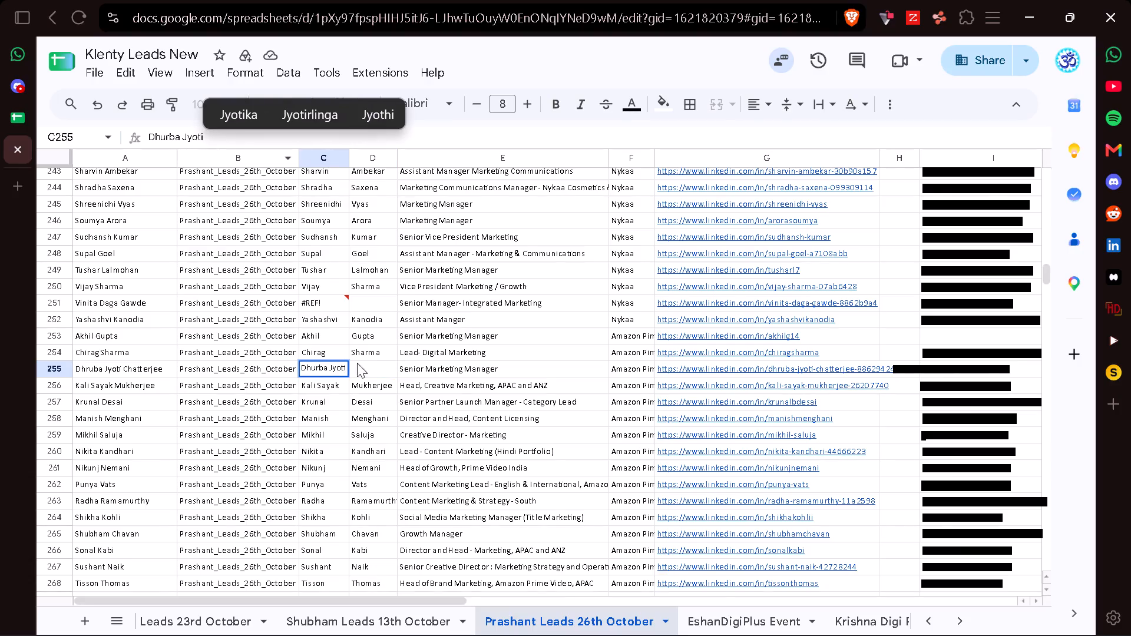
Enter the surname from A255 in D255, spelled with a double t.
{"action": "left_click", "coordinate": [366, 365]}
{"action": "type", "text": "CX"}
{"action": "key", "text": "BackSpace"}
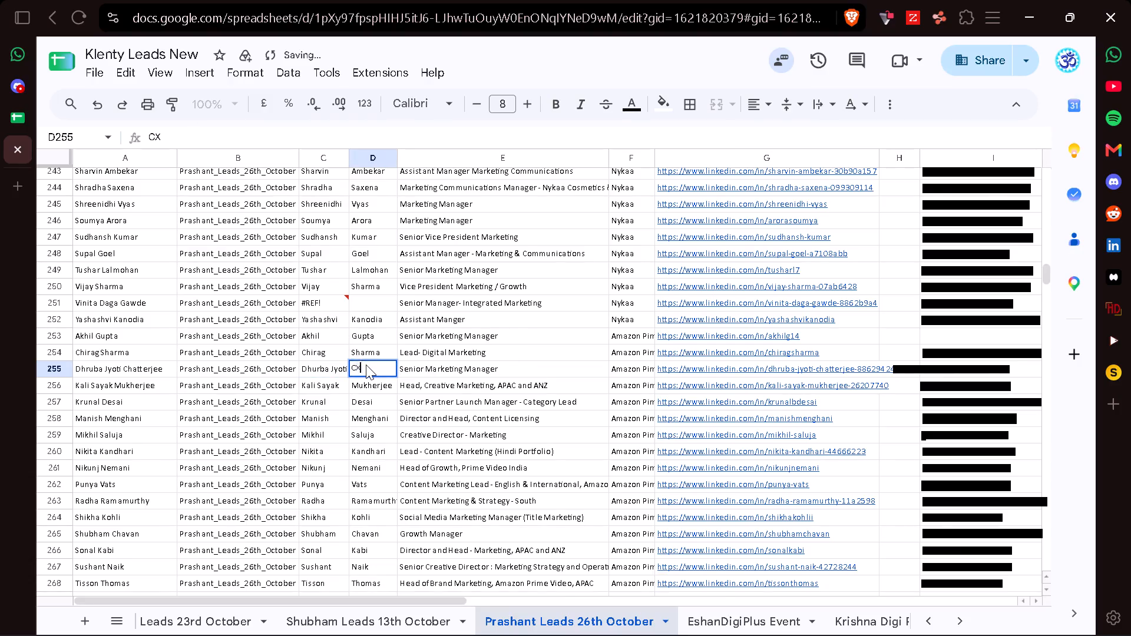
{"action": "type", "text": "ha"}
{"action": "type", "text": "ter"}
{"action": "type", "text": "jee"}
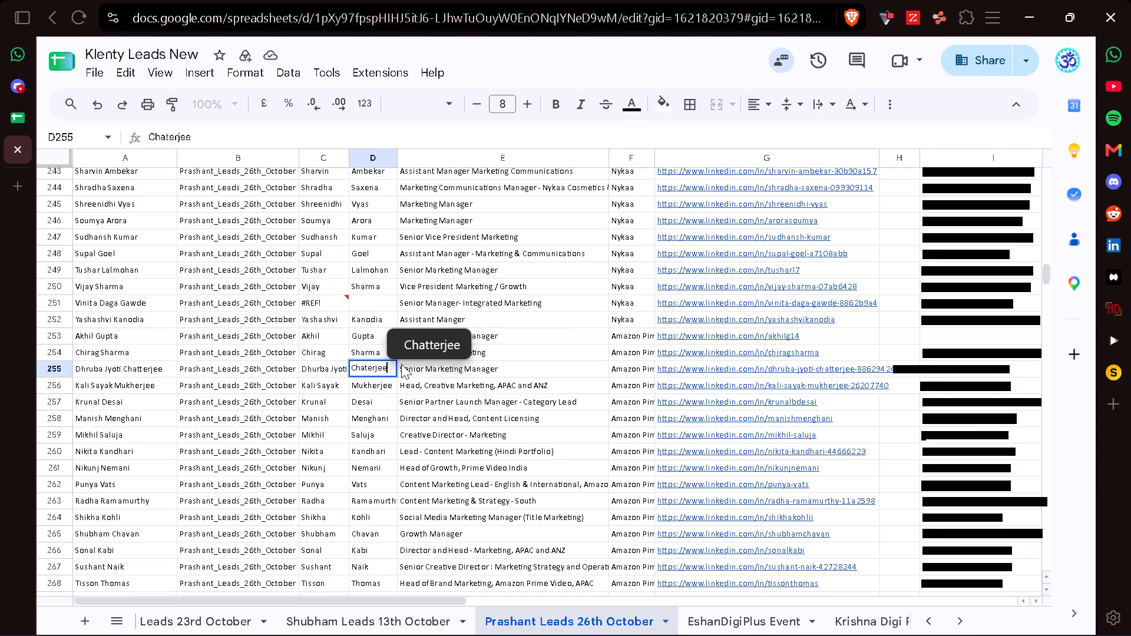
{"action": "left_click", "coordinate": [415, 350]}
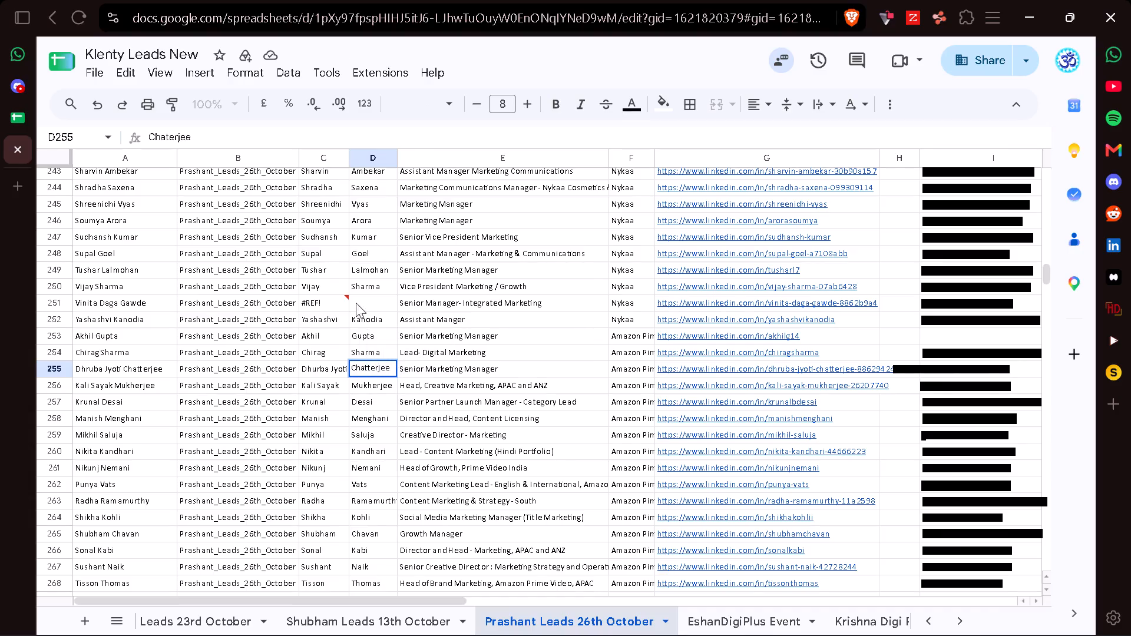
Replace the formula in C251 with the first two parts of the full name and enter the surname in D251.
{"action": "left_click", "coordinate": [319, 303]}
{"action": "key", "text": "BackSpace"}
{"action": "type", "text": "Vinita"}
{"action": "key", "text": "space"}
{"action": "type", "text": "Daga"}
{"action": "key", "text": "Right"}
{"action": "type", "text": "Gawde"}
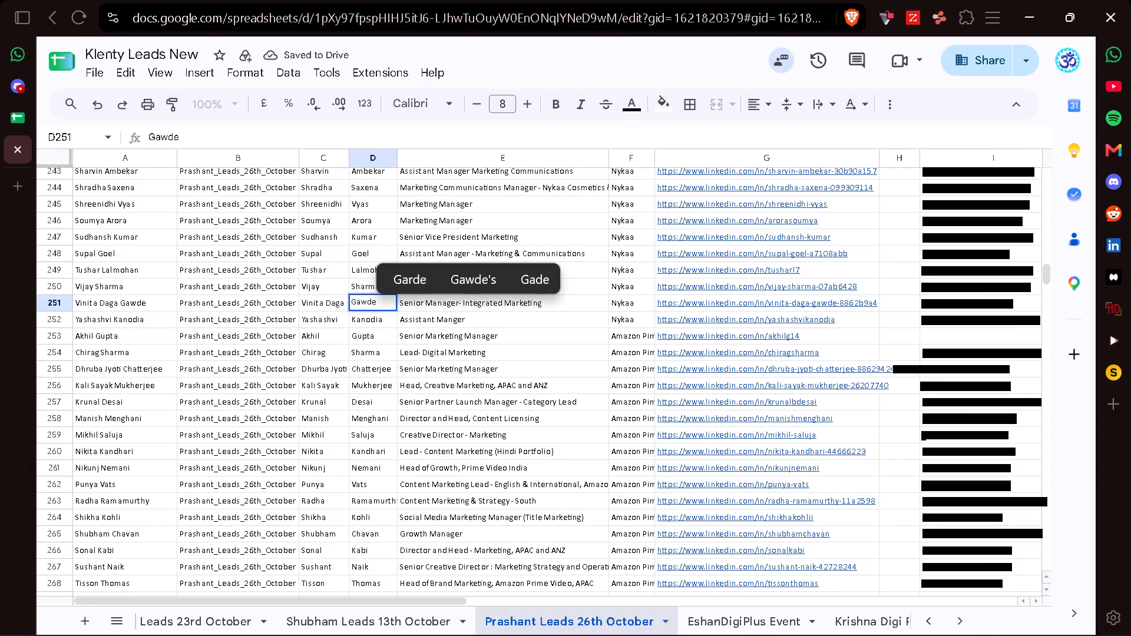
{"action": "scroll", "coordinate": [320, 275], "scroll_direction": "up", "scroll_amount": 3}
{"action": "key", "text": "Return"}
Replace the formula in C235 with the first two parts of the full name and enter the surname in D235.
{"action": "scroll", "coordinate": [320, 275], "scroll_direction": "up", "scroll_amount": 2}
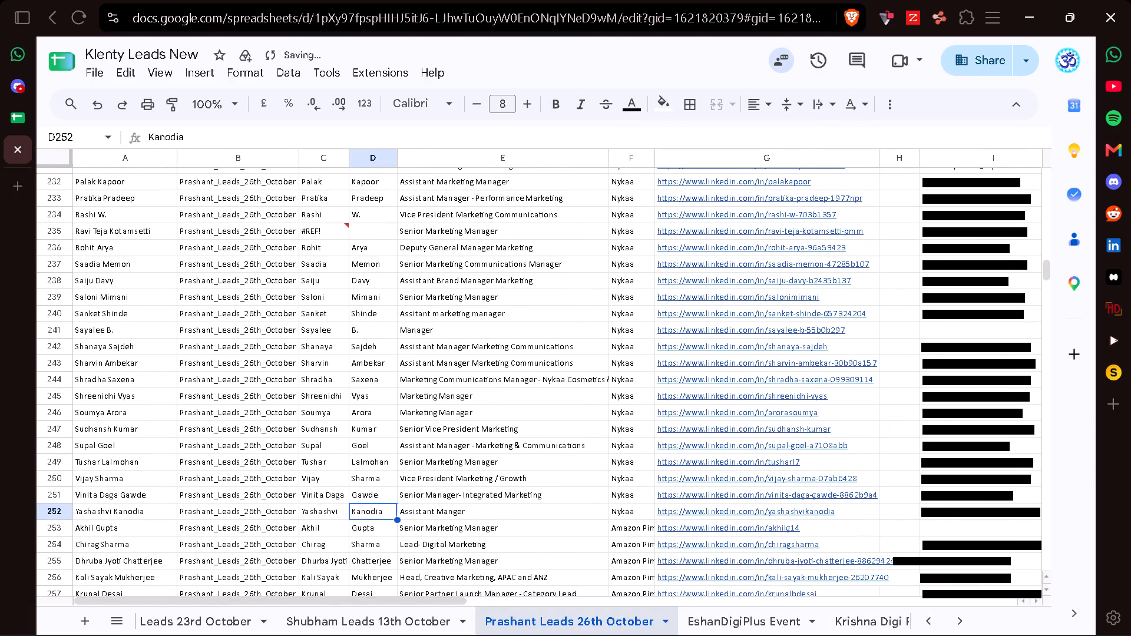
{"action": "scroll", "coordinate": [316, 297], "scroll_direction": "up", "scroll_amount": 1}
{"action": "left_click", "coordinate": [319, 303]}
{"action": "key", "text": "BackSpace"}
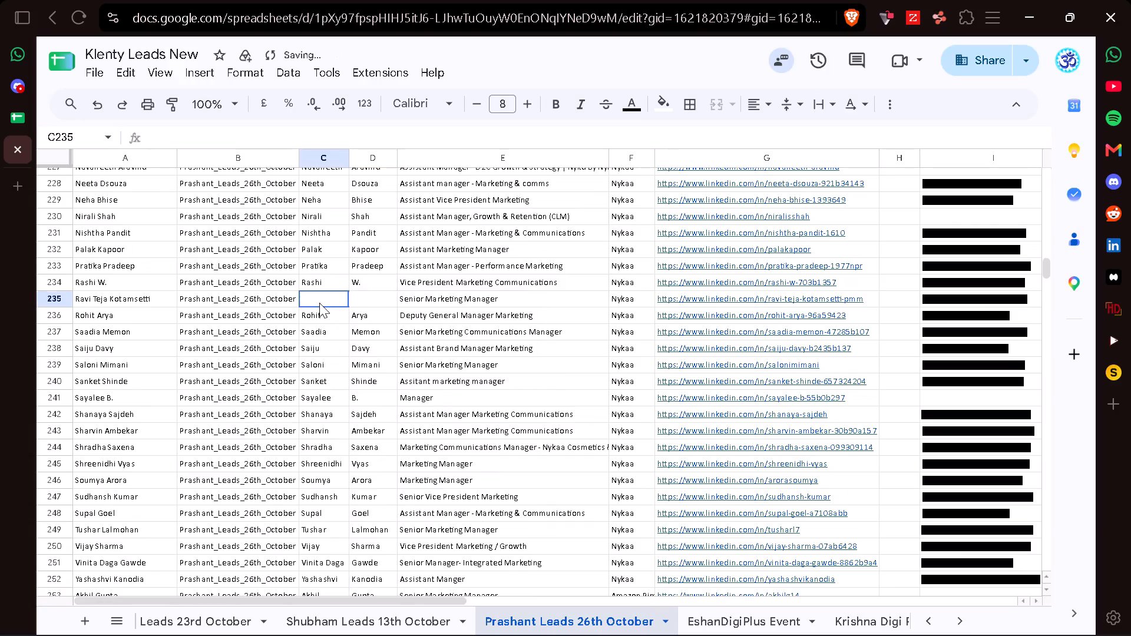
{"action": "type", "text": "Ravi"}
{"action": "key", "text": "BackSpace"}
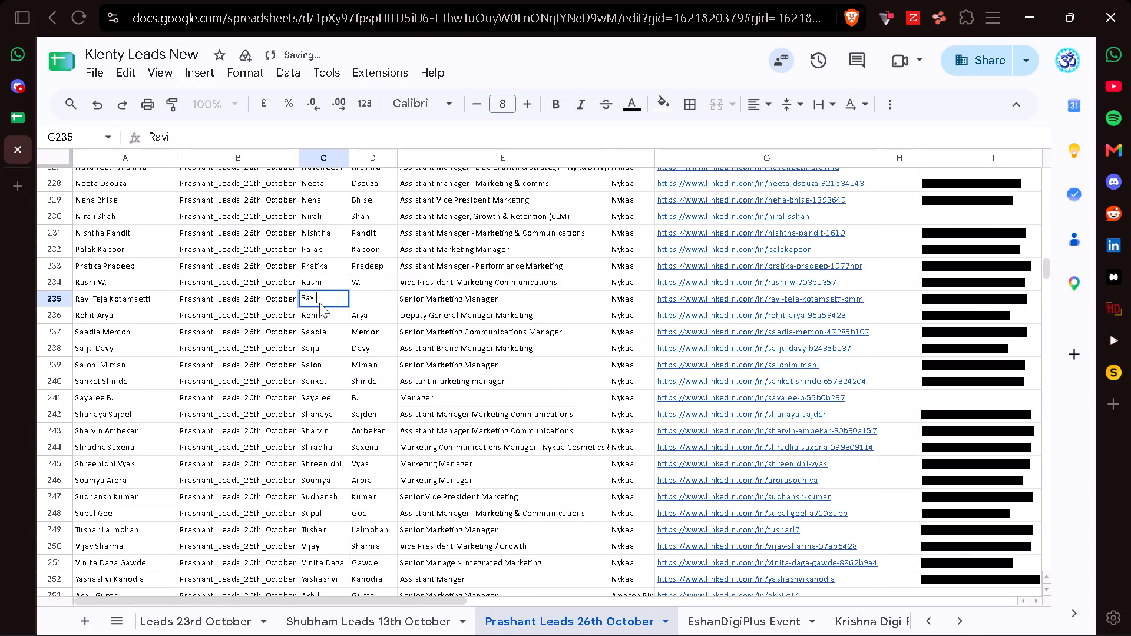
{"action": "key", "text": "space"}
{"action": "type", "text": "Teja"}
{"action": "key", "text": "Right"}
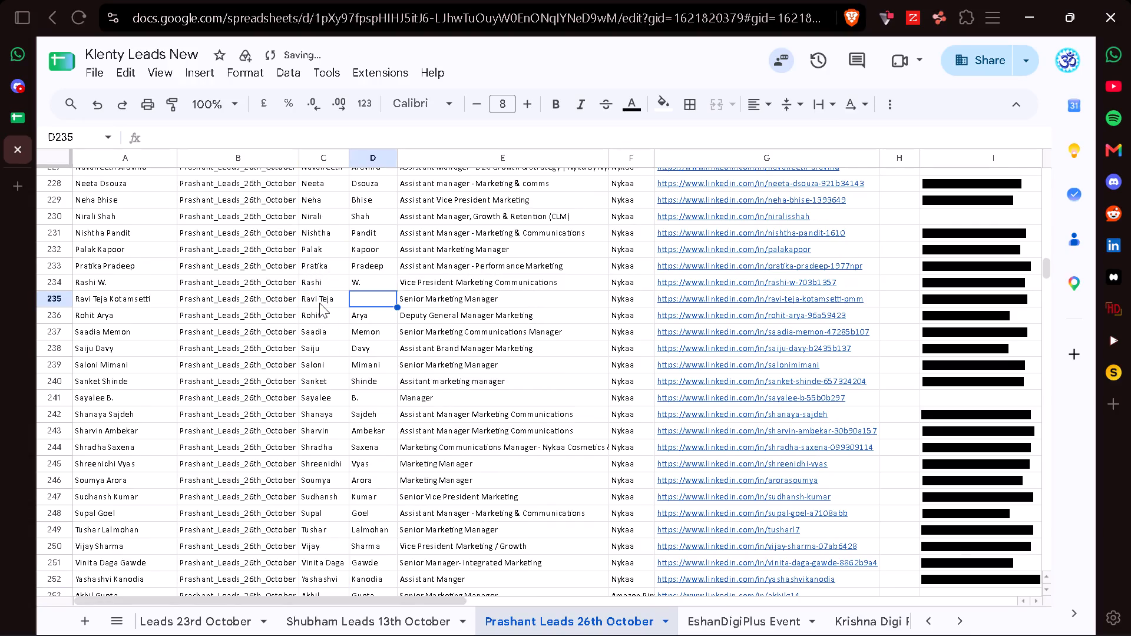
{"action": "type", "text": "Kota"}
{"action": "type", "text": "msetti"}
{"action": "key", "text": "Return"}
Replace the formula in C210 with the first two parts of the full name and capitalise the second part's initial.
{"action": "scroll", "coordinate": [319, 303], "scroll_direction": "up", "scroll_amount": 1}
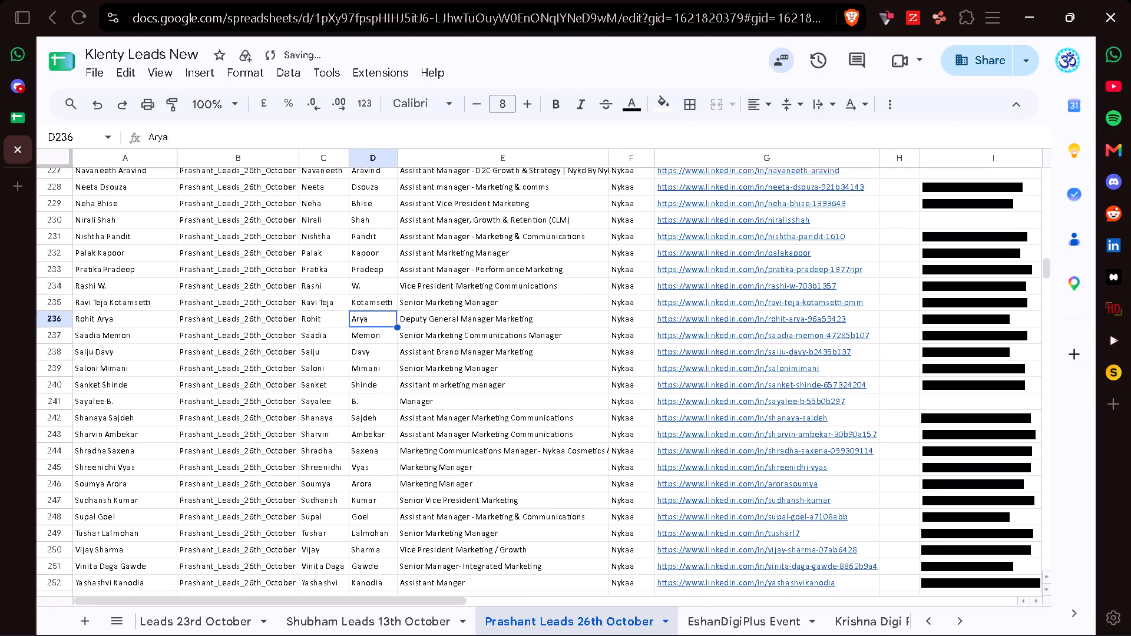
{"action": "scroll", "coordinate": [319, 303], "scroll_direction": "up", "scroll_amount": 5}
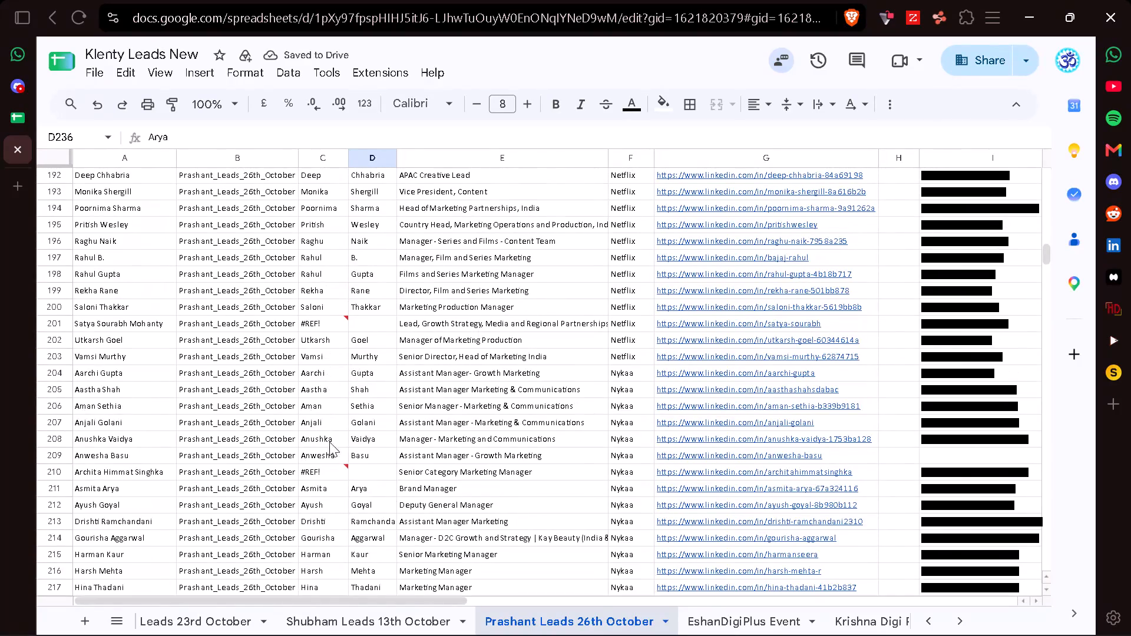
{"action": "left_click", "coordinate": [328, 469]}
{"action": "key", "text": "BackSpace"}
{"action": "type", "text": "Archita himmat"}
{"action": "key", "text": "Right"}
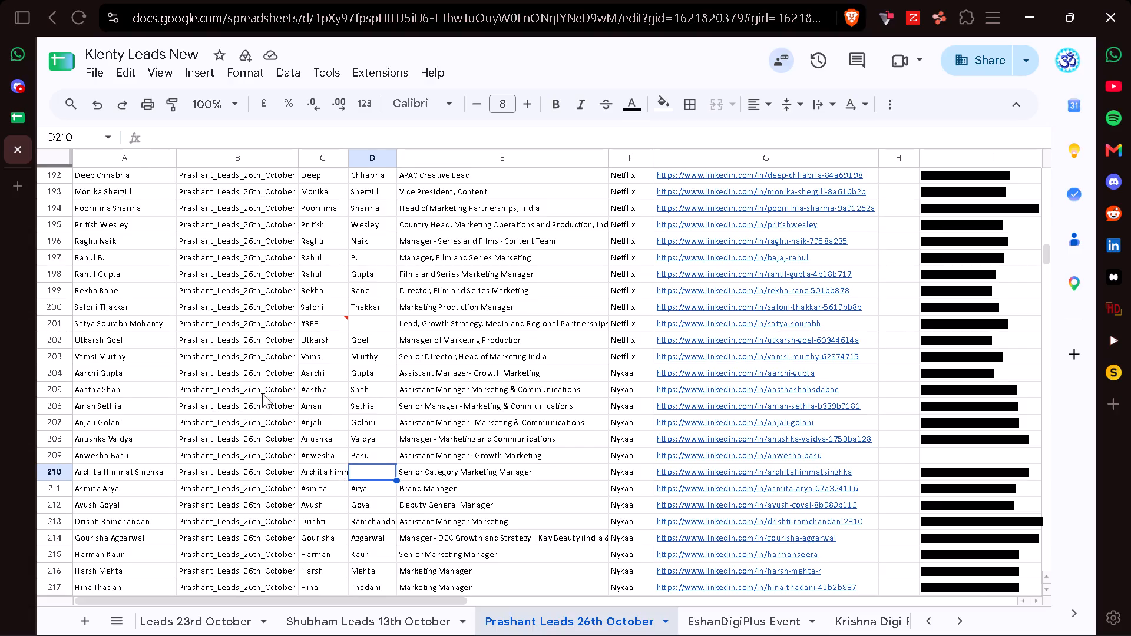
{"action": "left_click", "coordinate": [324, 469]}
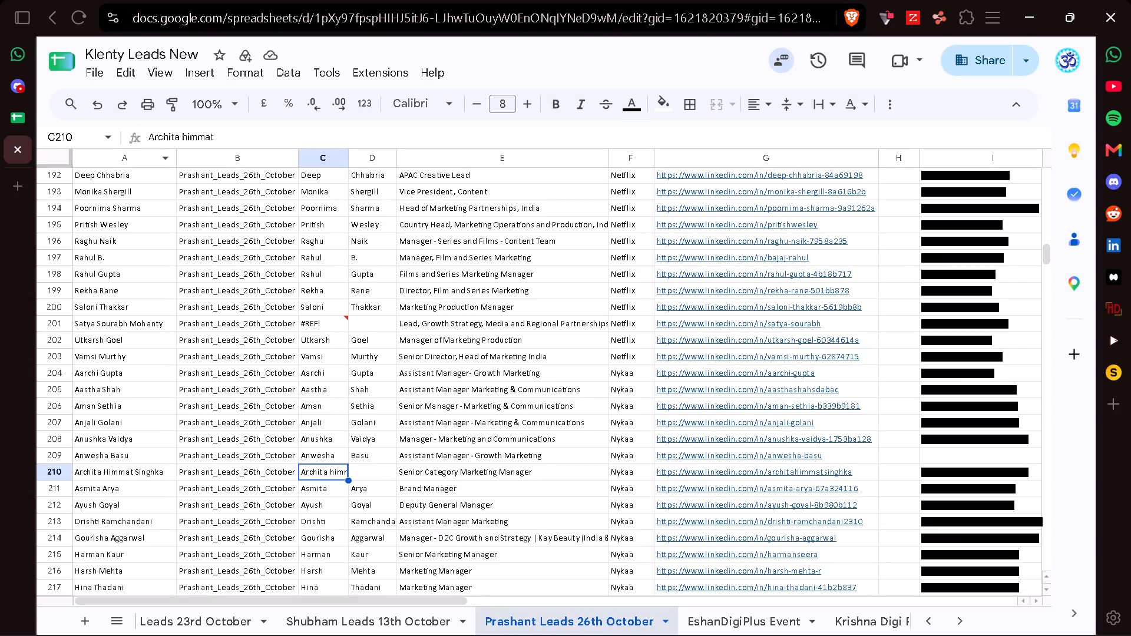
{"action": "left_click", "coordinate": [186, 135]}
{"action": "key", "text": "Delete"}
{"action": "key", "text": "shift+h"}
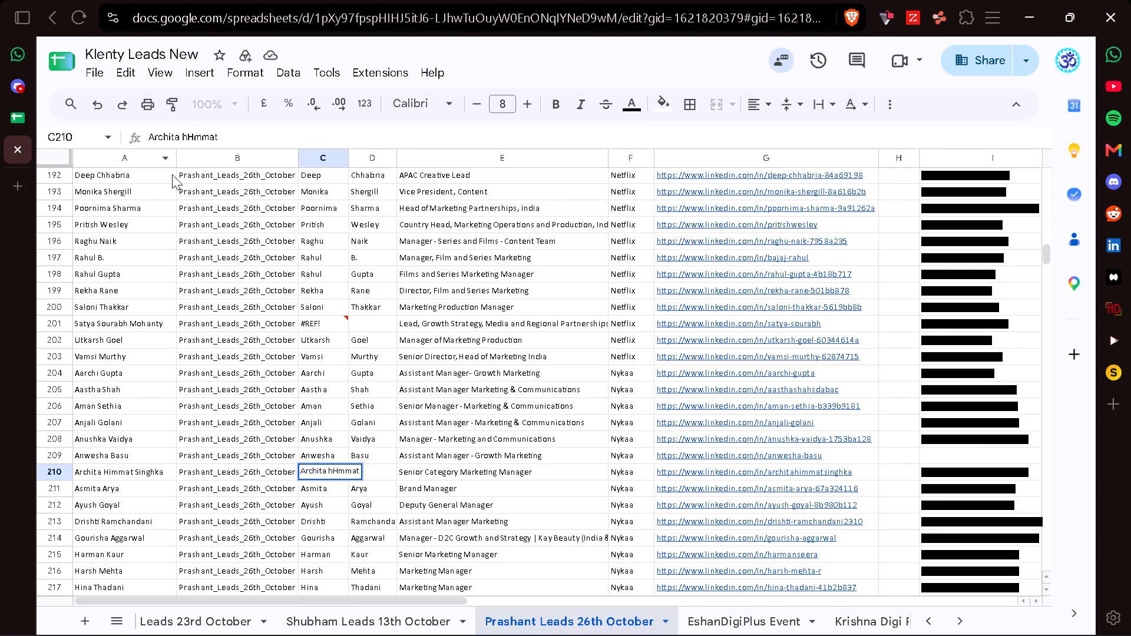
{"action": "left_click", "coordinate": [186, 138]}
{"action": "key", "text": "BackSpace"}
{"action": "key", "text": "Return"}
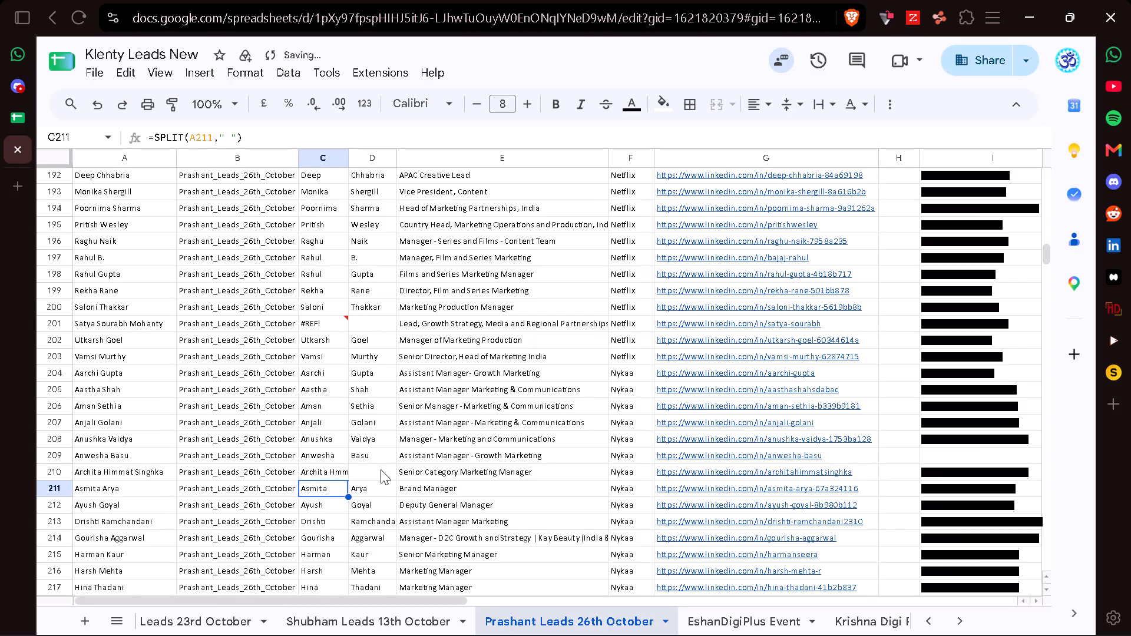
Enter the surname from A210 in the Last Name cell D210.
{"action": "left_click", "coordinate": [381, 469]}
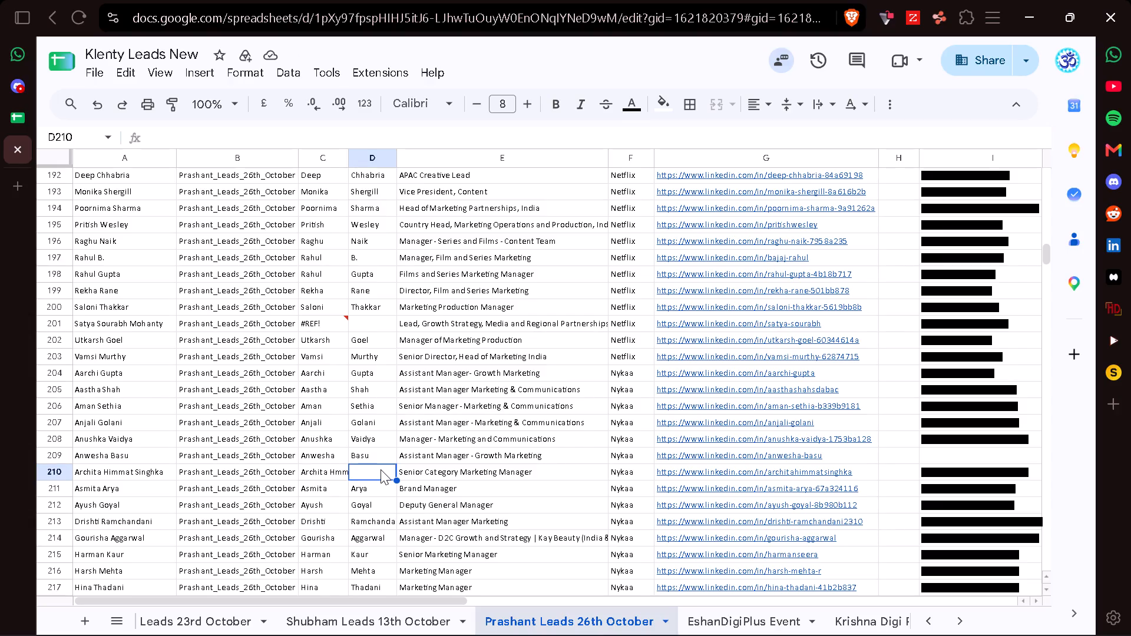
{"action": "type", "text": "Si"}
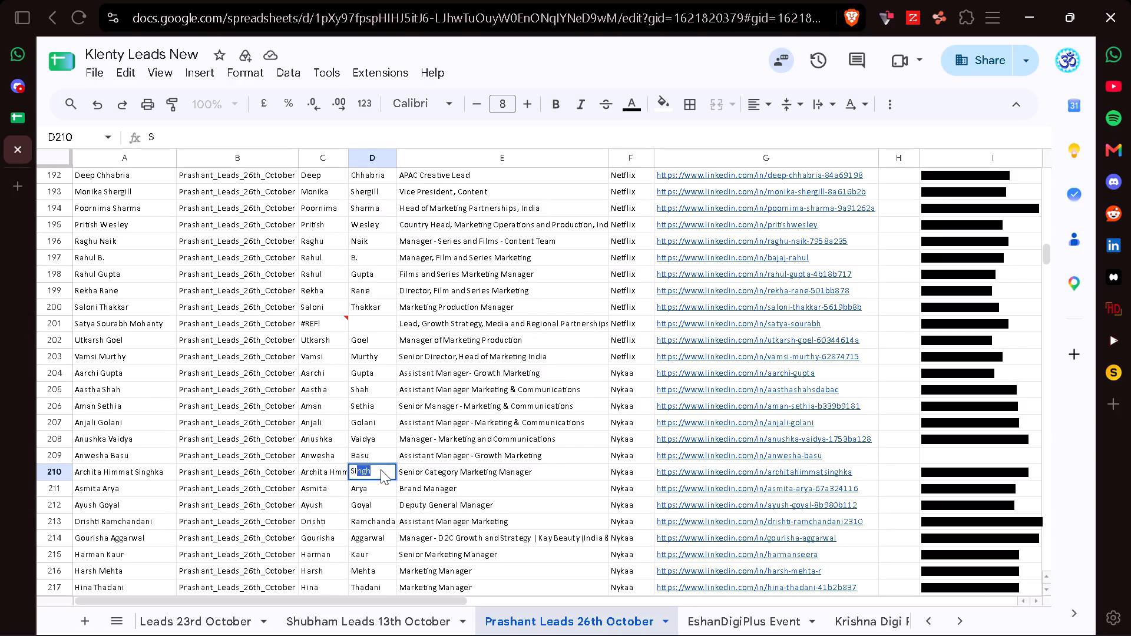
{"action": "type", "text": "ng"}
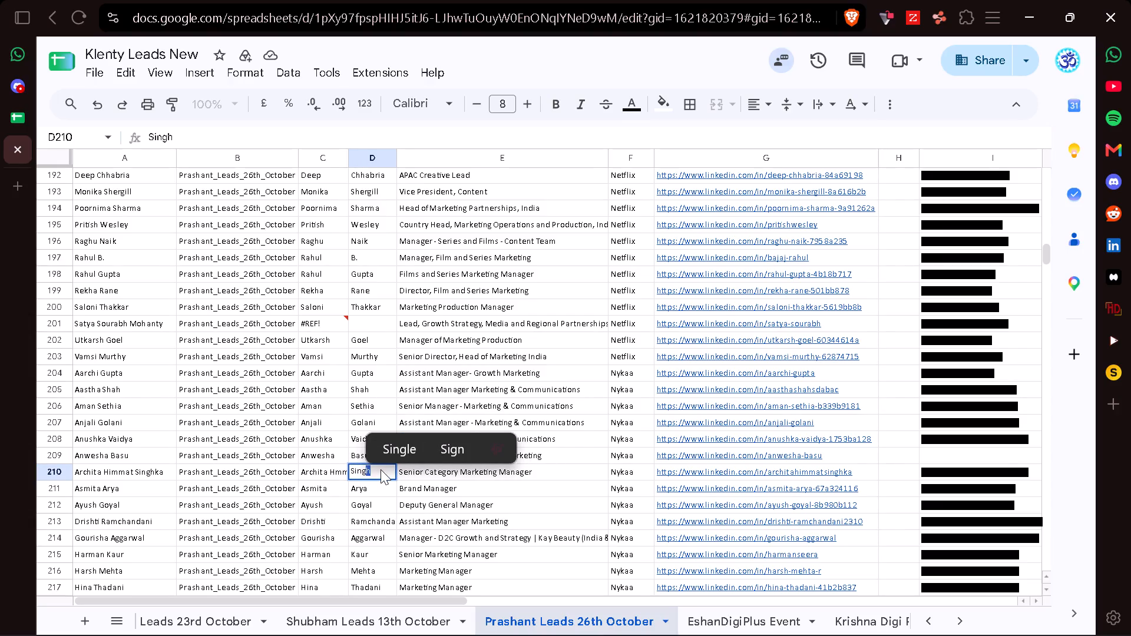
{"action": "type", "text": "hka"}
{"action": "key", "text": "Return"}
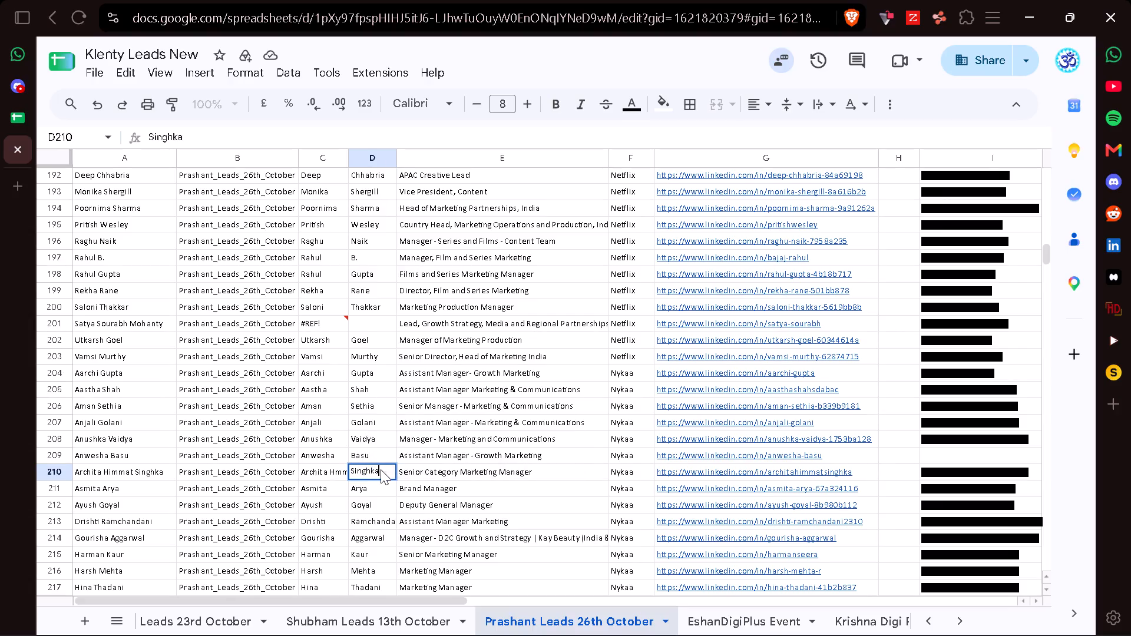
Replace the formula in C201 with the first two parts of the full name and enter the surname in D201.
{"action": "left_click", "coordinate": [330, 326]}
{"action": "key", "text": "BackSpace"}
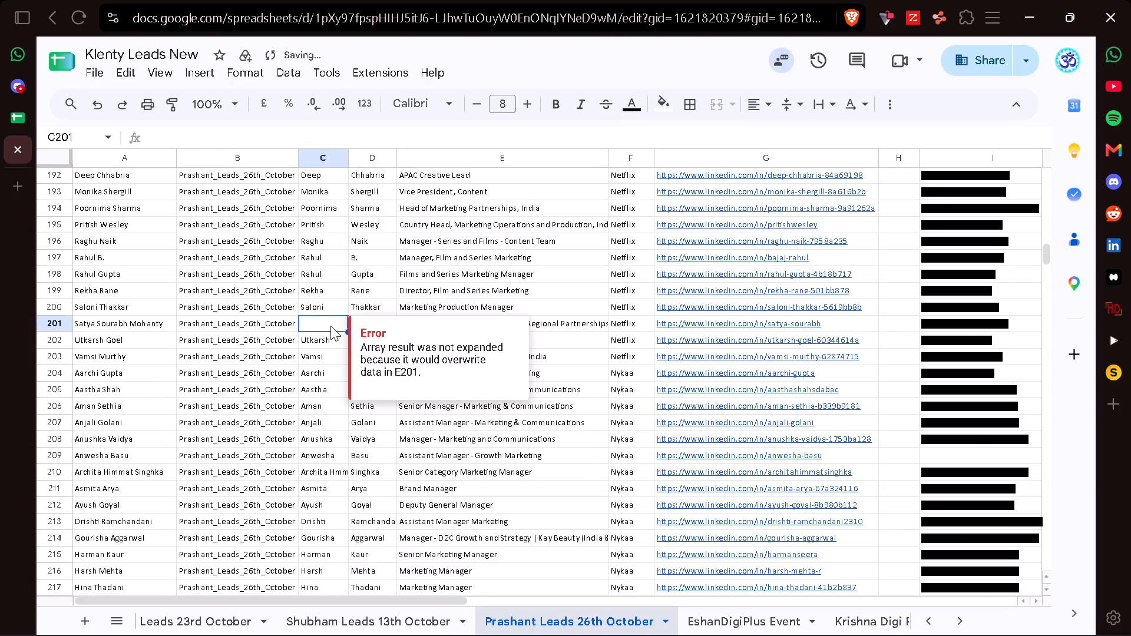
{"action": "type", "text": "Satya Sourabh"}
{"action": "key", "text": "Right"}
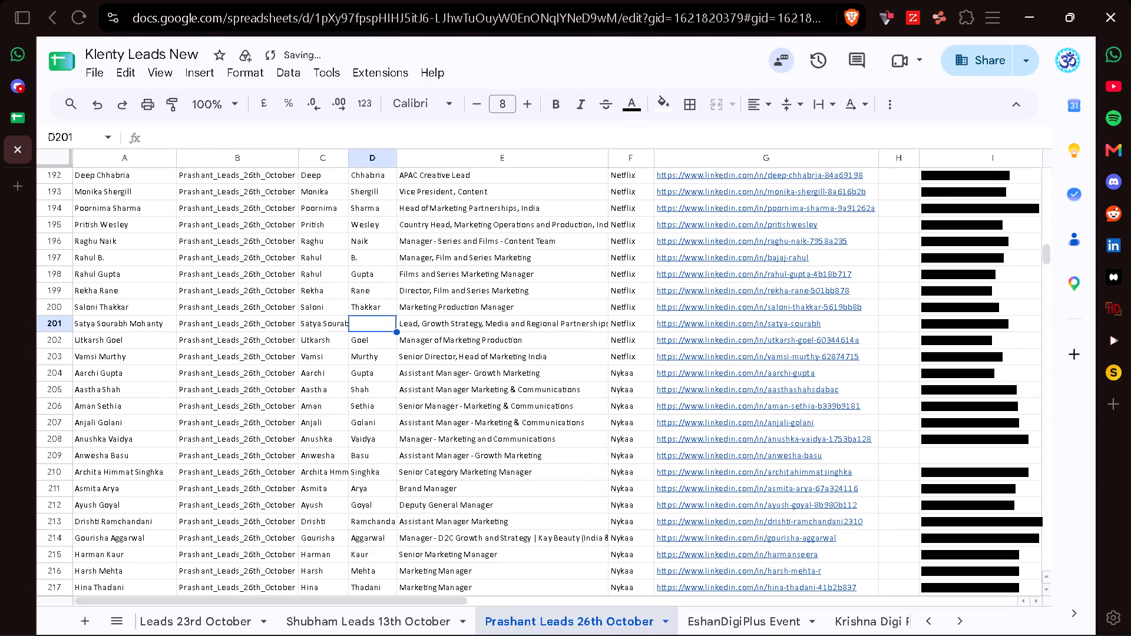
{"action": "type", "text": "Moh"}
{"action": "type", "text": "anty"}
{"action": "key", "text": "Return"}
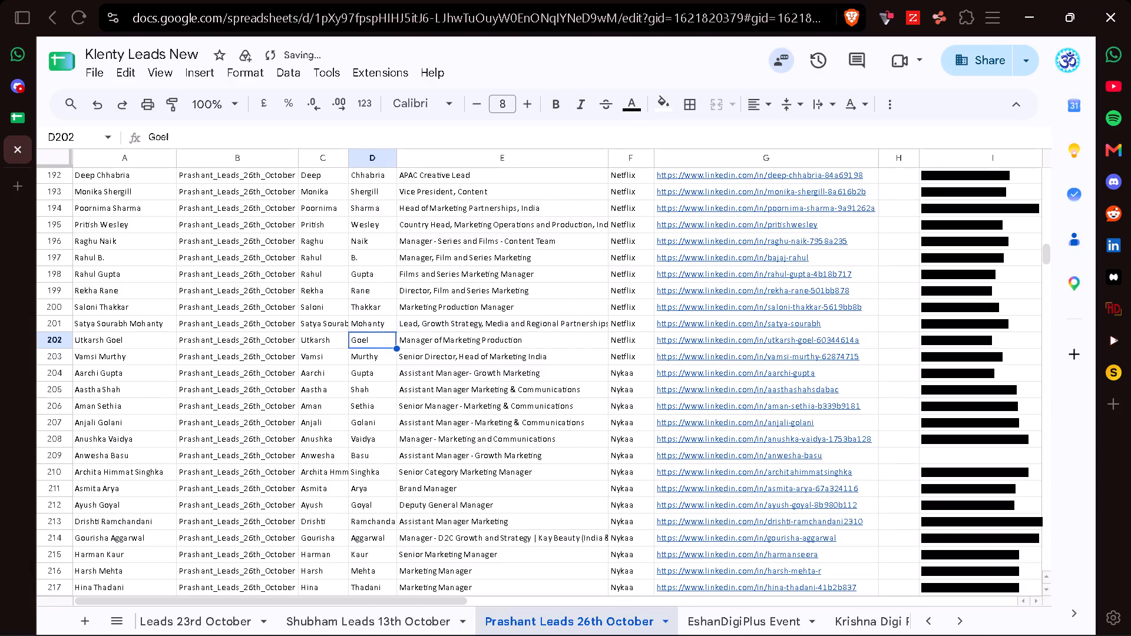
Replace the failing name-split formula in C187 with the first two parts of the full name.
{"action": "scroll", "coordinate": [330, 326], "scroll_direction": "up", "scroll_amount": 3}
{"action": "left_click", "coordinate": [326, 326]}
{"action": "key", "text": "BackSpace"}
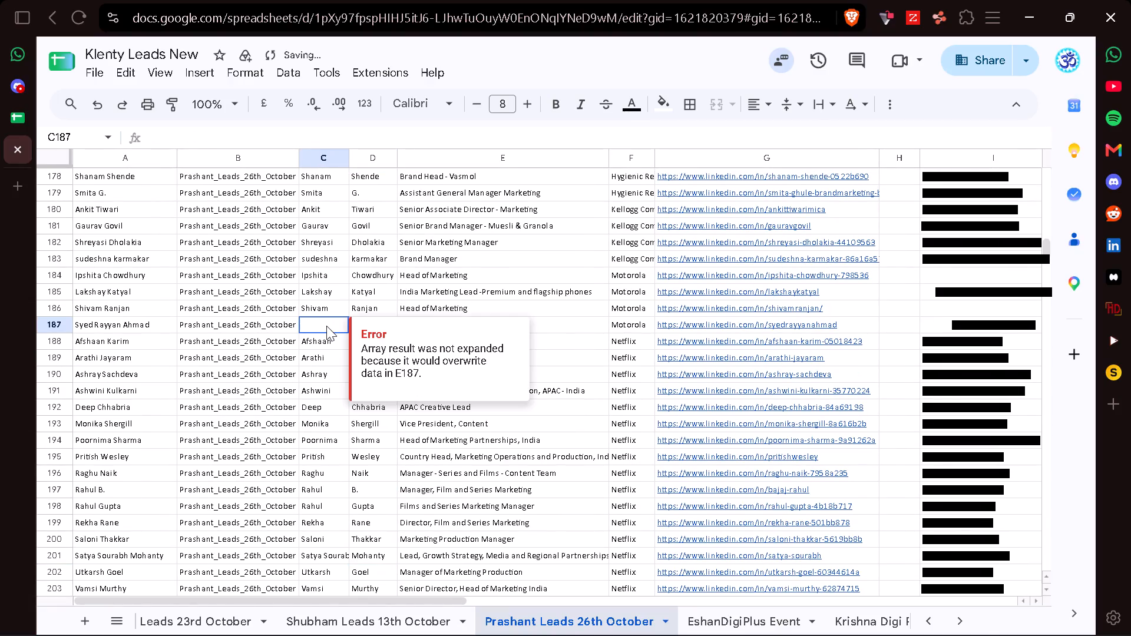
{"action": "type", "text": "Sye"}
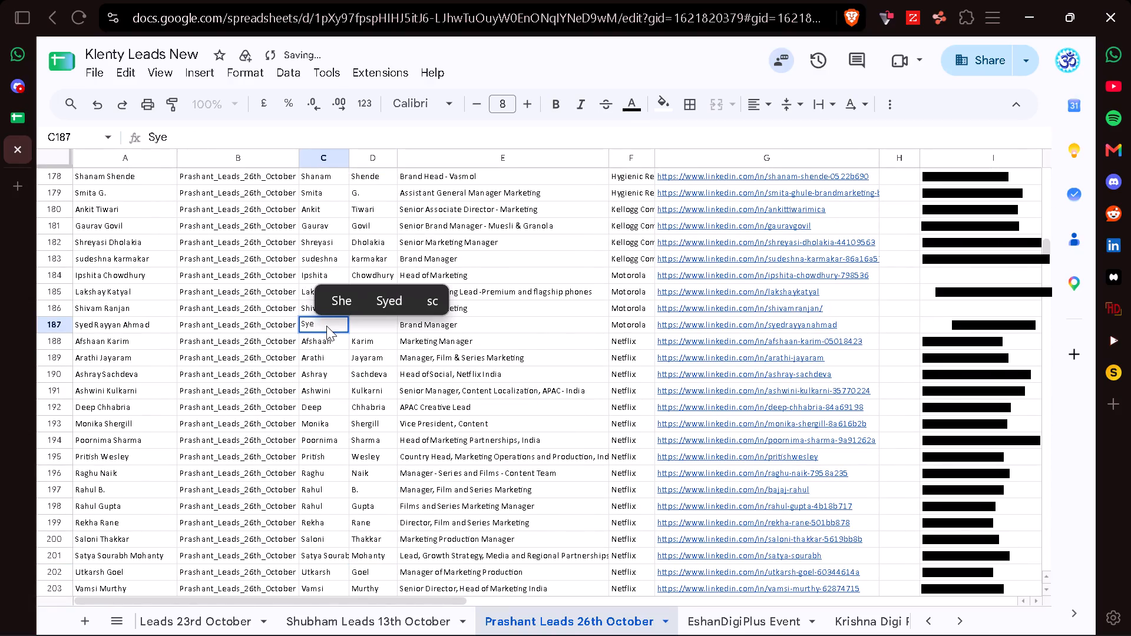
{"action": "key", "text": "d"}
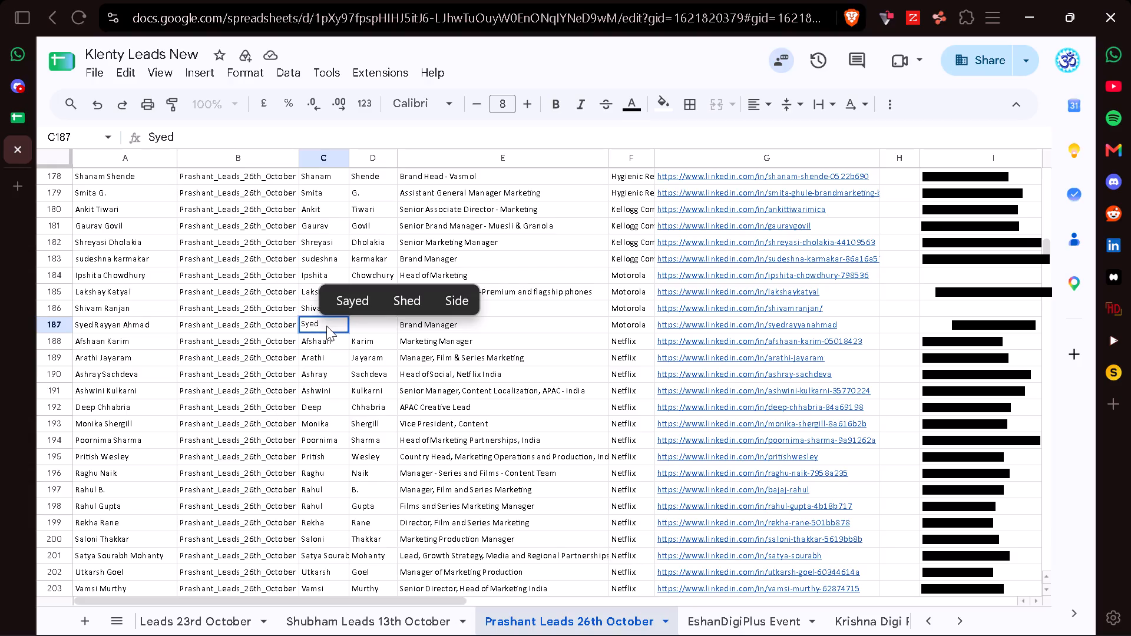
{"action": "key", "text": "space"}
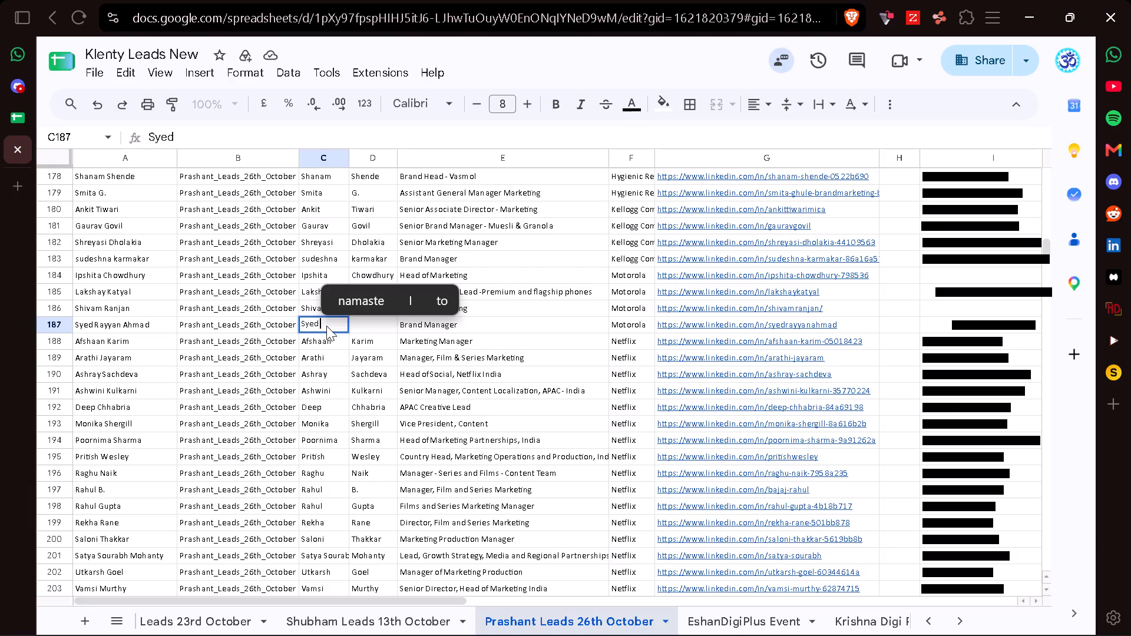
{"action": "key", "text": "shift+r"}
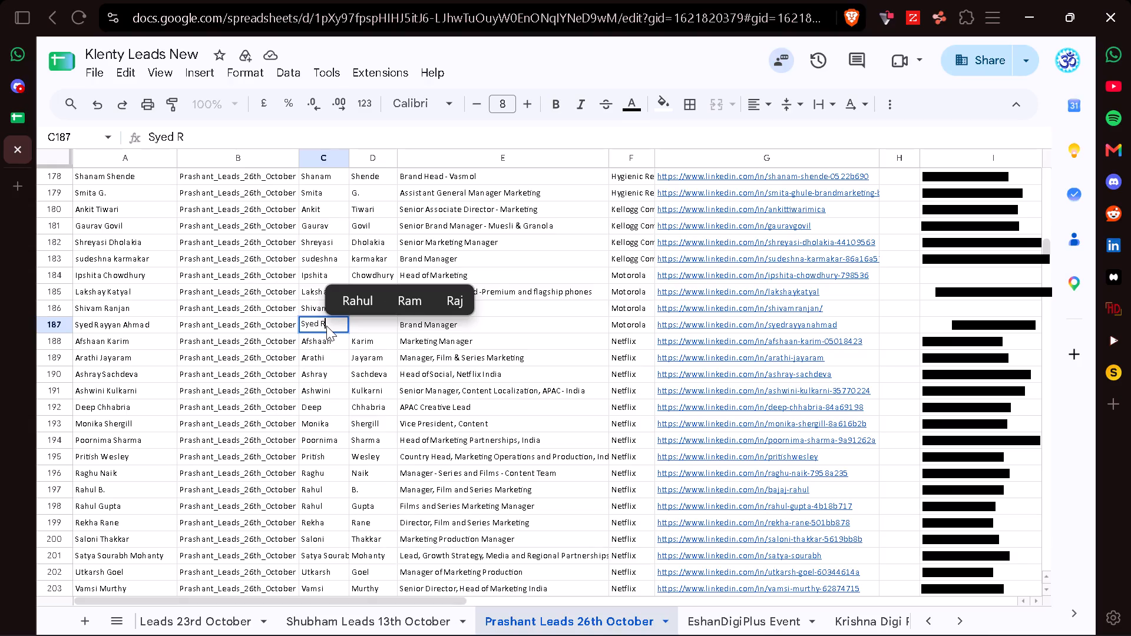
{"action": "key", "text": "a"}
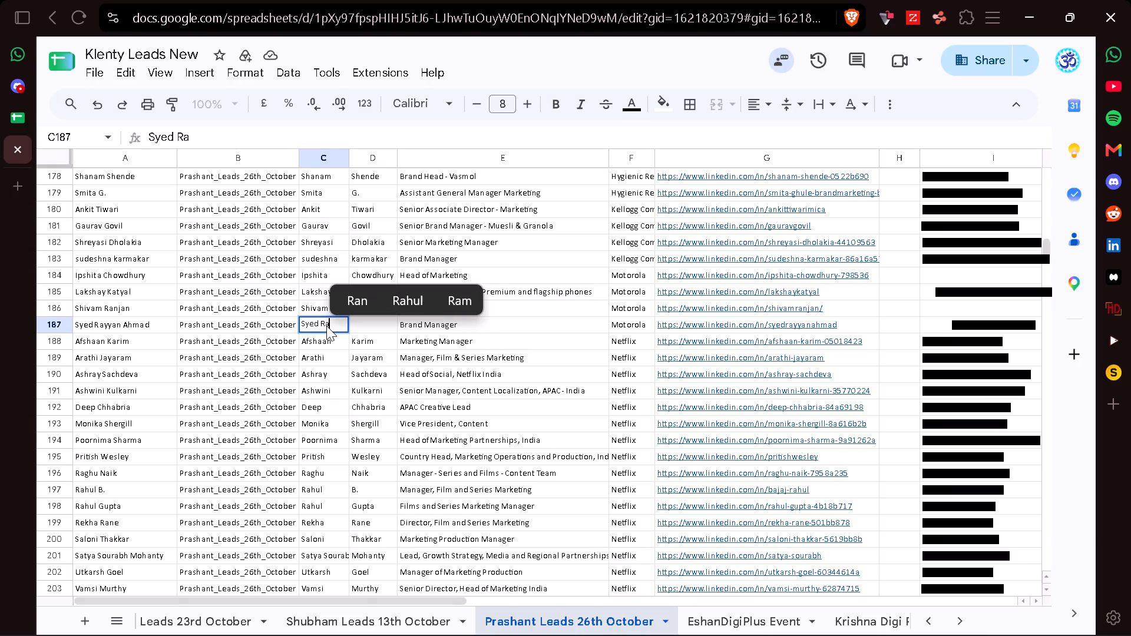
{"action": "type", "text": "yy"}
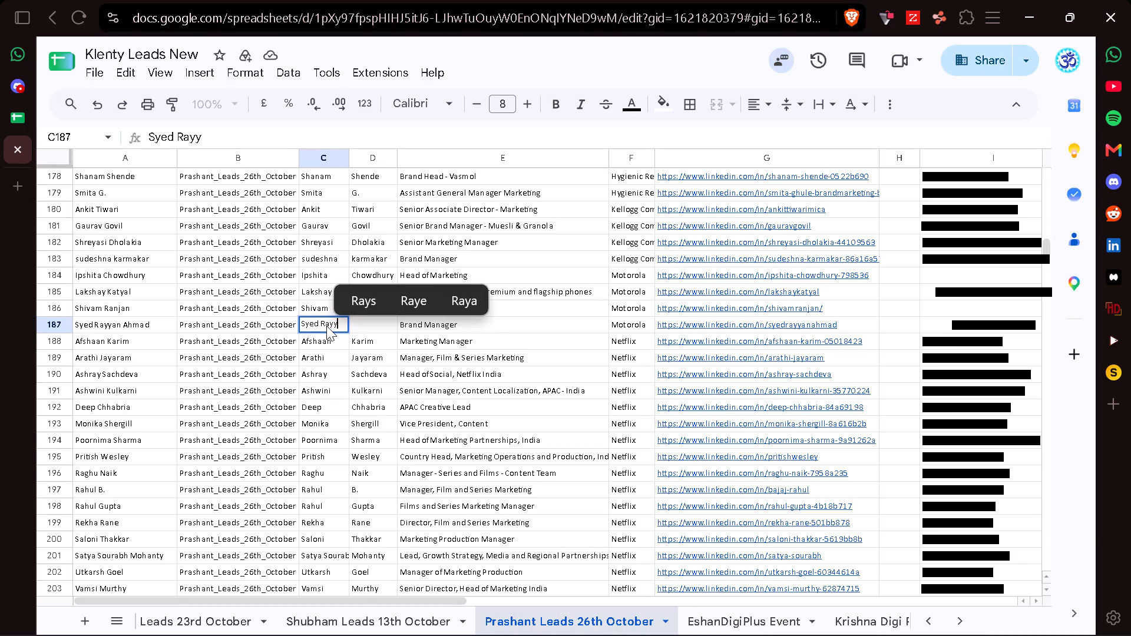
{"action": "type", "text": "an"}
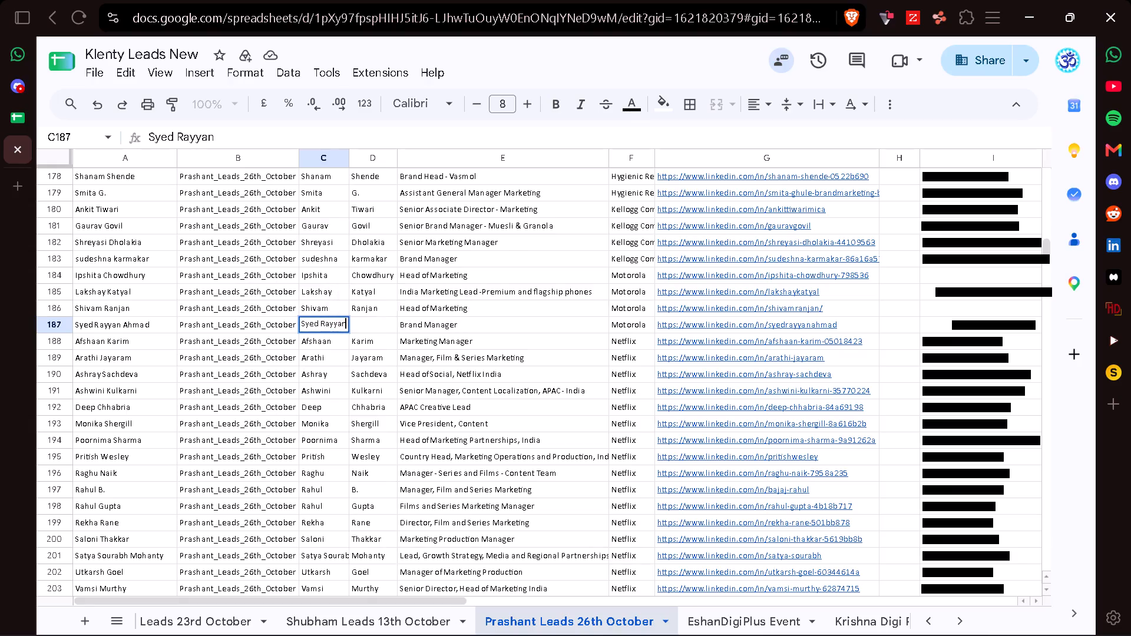
Enter the surname from A187 in the Last Name cell D187.
{"action": "left_click", "coordinate": [365, 330]}
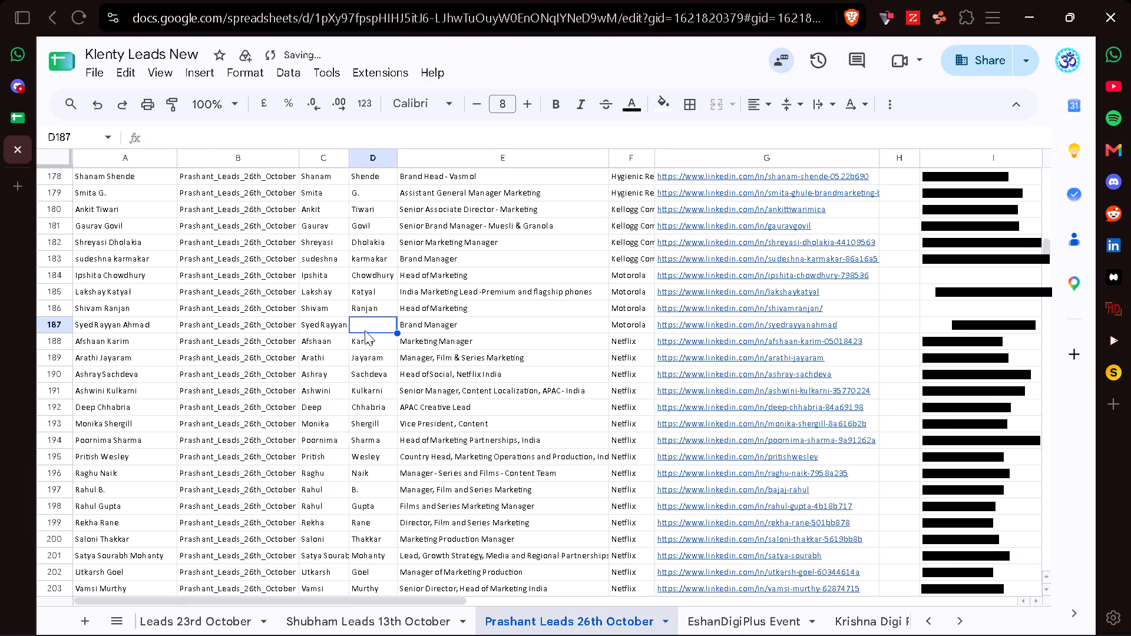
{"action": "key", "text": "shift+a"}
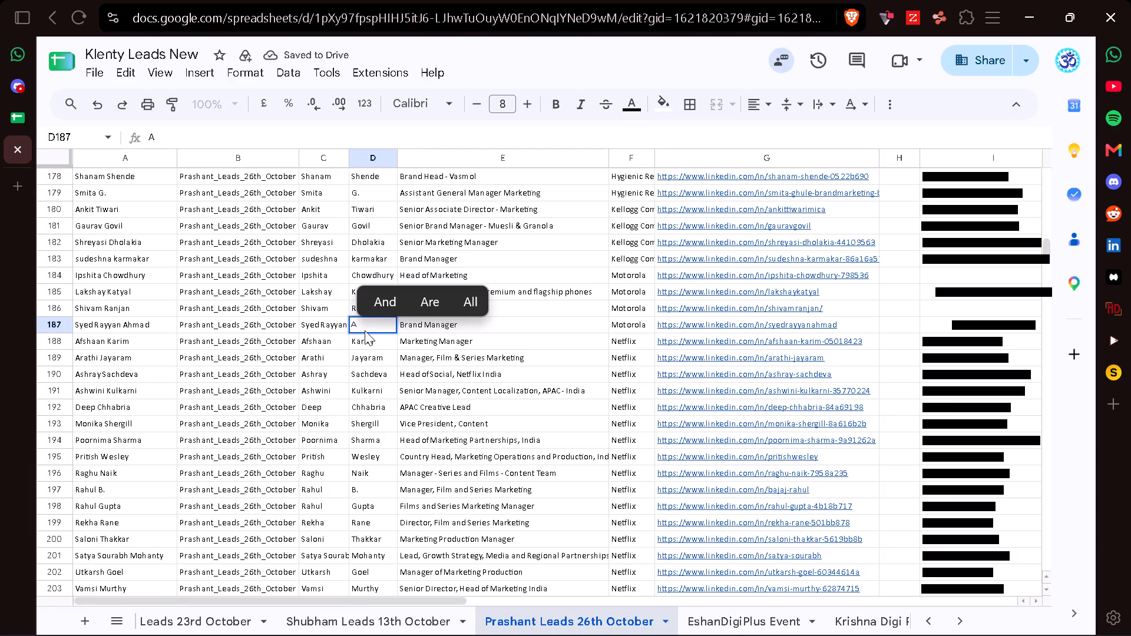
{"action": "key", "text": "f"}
{"action": "key", "text": "BackSpace"}
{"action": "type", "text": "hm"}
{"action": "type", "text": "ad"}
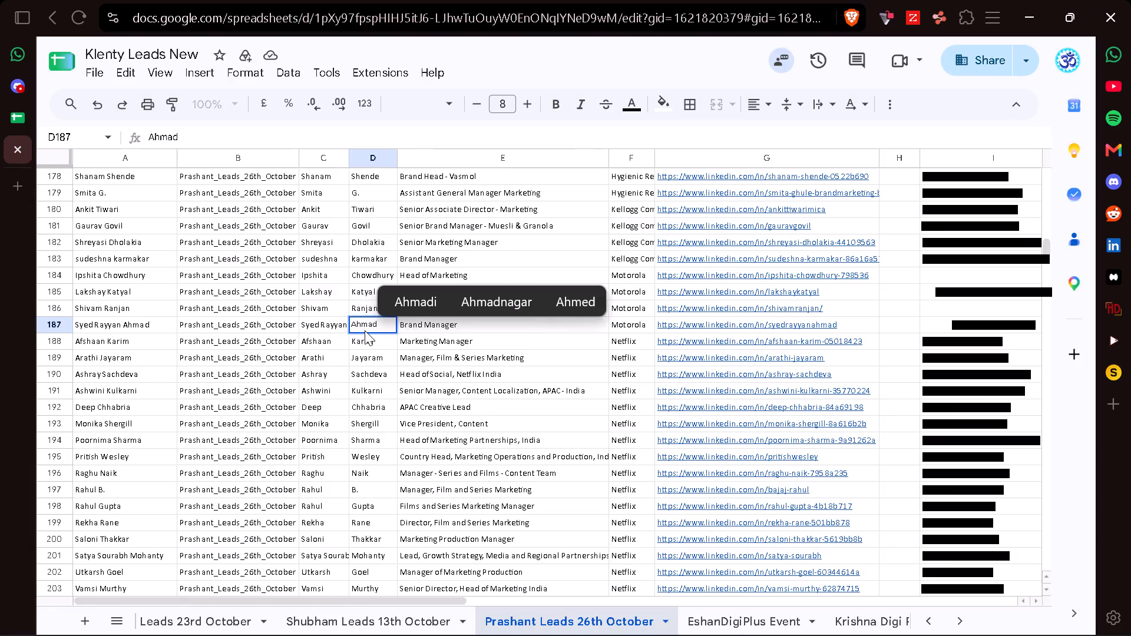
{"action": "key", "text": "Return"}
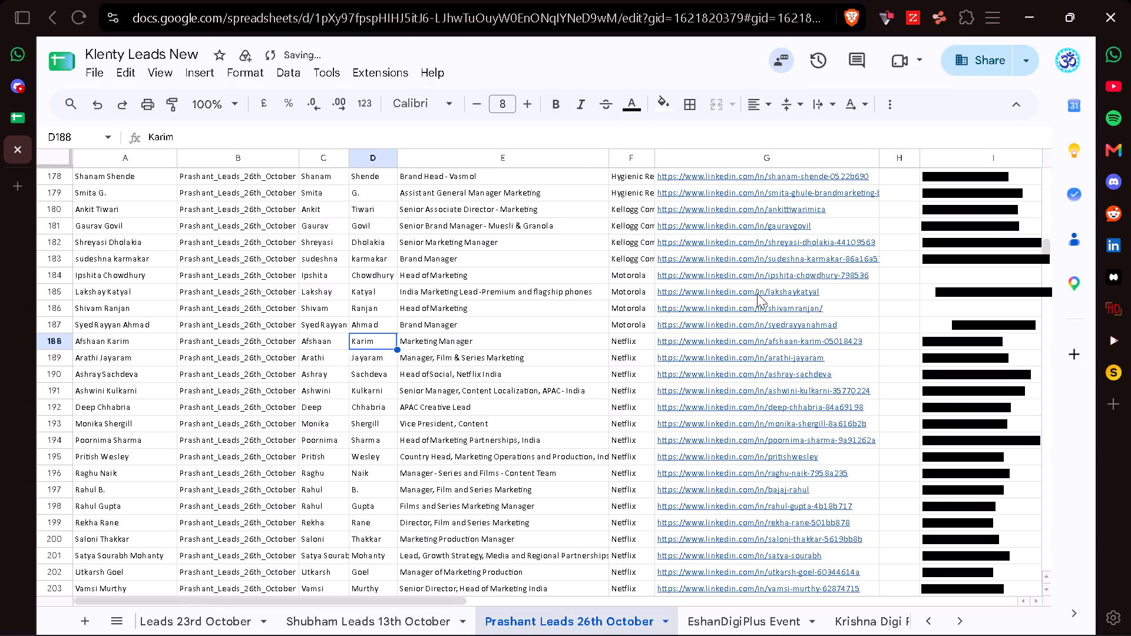
Left-align all the Email column cells, from I2 through I268.
{"action": "scroll", "coordinate": [757, 293], "scroll_direction": "left", "scroll_amount": 4}
{"action": "scroll", "coordinate": [757, 293], "scroll_direction": "up", "scroll_amount": 11}
{"action": "scroll", "coordinate": [659, 254], "scroll_direction": "up", "scroll_amount": 5}
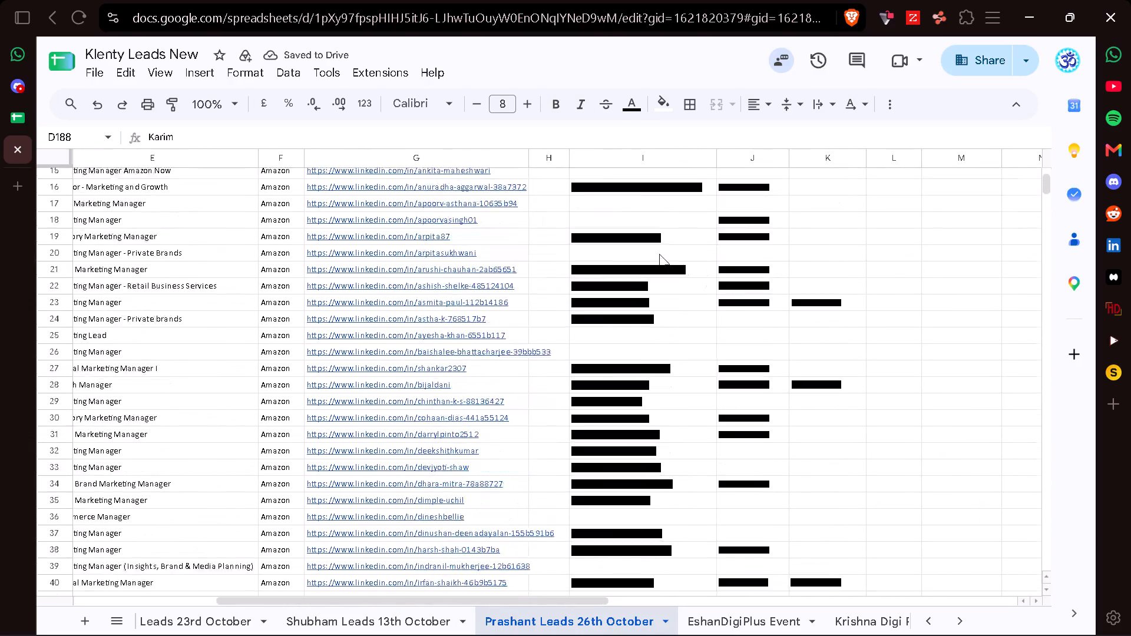
{"action": "left_click", "coordinate": [610, 190]}
{"action": "key", "text": "ctrl+shift+Down"}
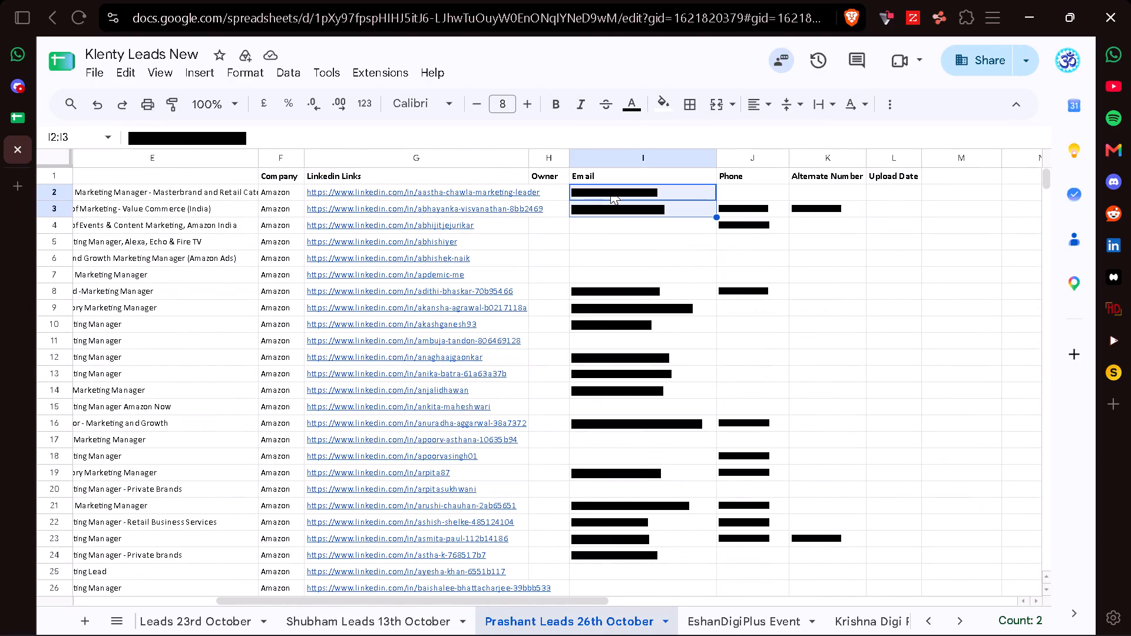
{"action": "key", "text": "ctrl+shift+Down"}
{"action": "key", "text": "ctrl+shift+Down"}
{"action": "key", "text": "ctrl+shift+Down"}
{"action": "key", "text": "ctrl+shift+Down"}
{"action": "key", "text": "ctrl+shift+Down"}
{"action": "key", "text": "ctrl+shift+Down"}
{"action": "key", "text": "ctrl+shift+Down"}
{"action": "key", "text": "ctrl+shift+Down"}
{"action": "key", "text": "ctrl+shift+Down"}
{"action": "key", "text": "ctrl+shift+Down"}
{"action": "key", "text": "ctrl+shift+Down"}
{"action": "key", "text": "ctrl+shift+Down"}
{"action": "key", "text": "ctrl+shift+Down"}
{"action": "key", "text": "ctrl+shift+Down"}
{"action": "key", "text": "ctrl+shift+Down"}
{"action": "key", "text": "ctrl+shift+Down"}
{"action": "key", "text": "ctrl+shift+Down"}
{"action": "key", "text": "ctrl+shift+Down"}
{"action": "key", "text": "ctrl+shift+Down"}
{"action": "key", "text": "ctrl+shift+Down"}
{"action": "key", "text": "ctrl+shift+Down"}
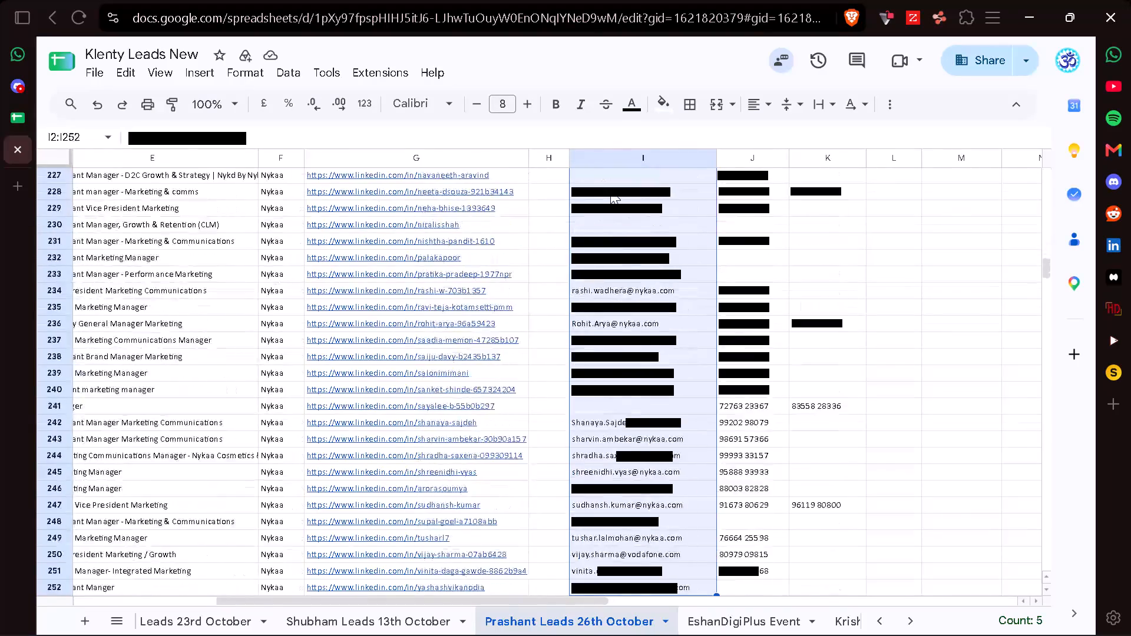
{"action": "key", "text": "ctrl+shift+Up"}
{"action": "left_click", "coordinate": [750, 104]}
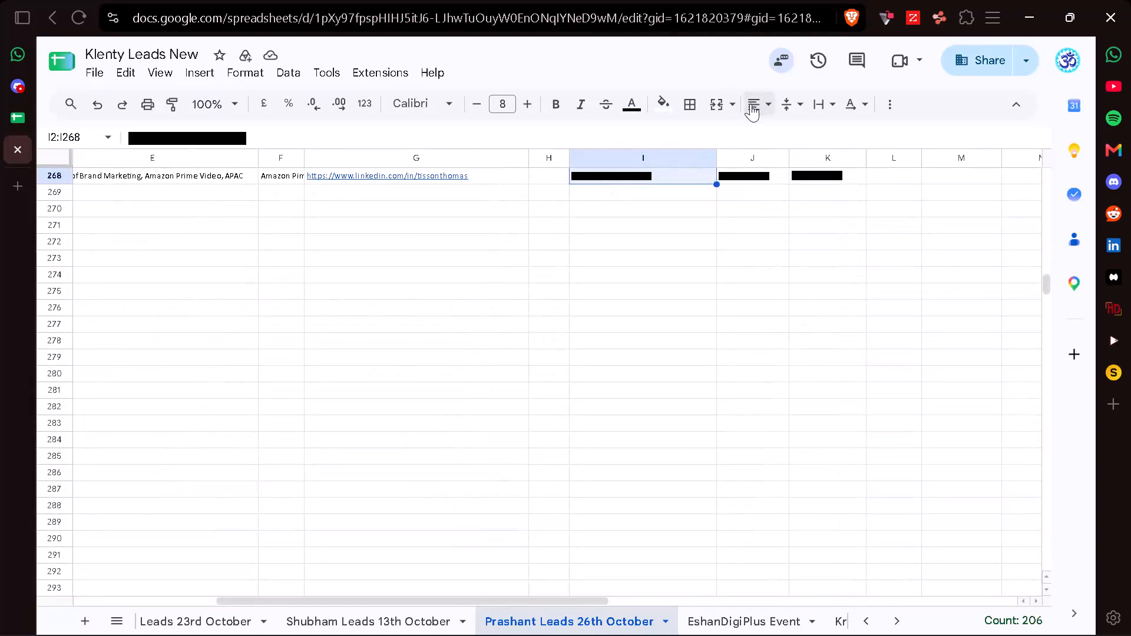
{"action": "left_click", "coordinate": [755, 120]}
{"action": "left_click", "coordinate": [759, 132]}
Create a filter over the lead table so every column header from A to L gets filter controls.
{"action": "scroll", "coordinate": [736, 274], "scroll_direction": "up", "scroll_amount": 20}
{"action": "scroll", "coordinate": [736, 274], "scroll_direction": "up", "scroll_amount": 6}
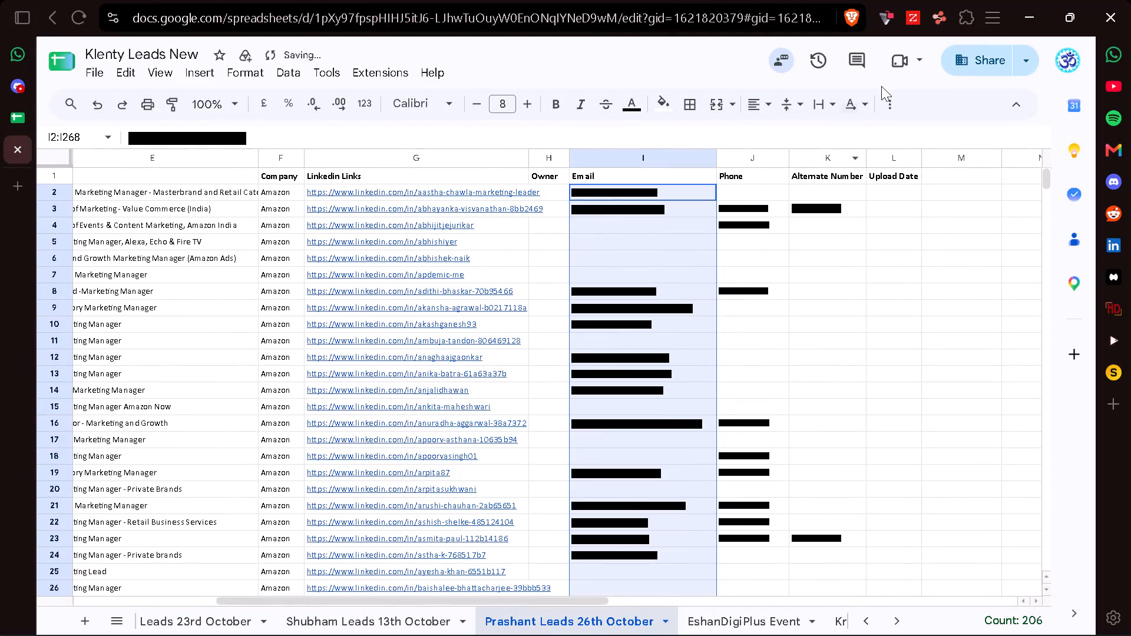
{"action": "left_click", "coordinate": [891, 100]}
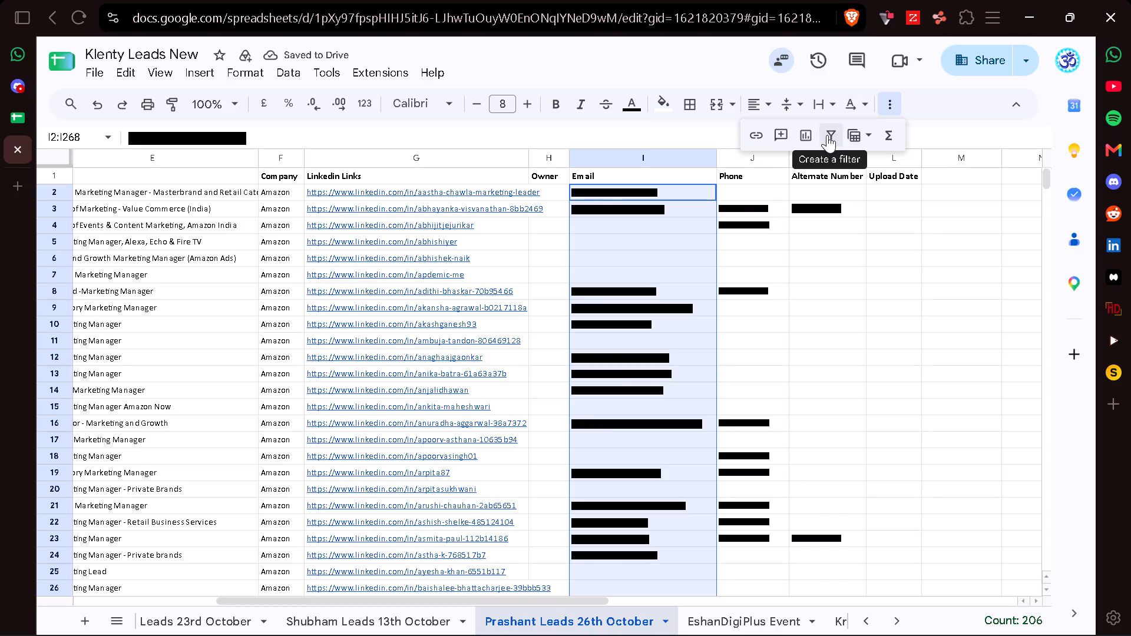
{"action": "left_click", "coordinate": [761, 175]}
{"action": "left_click", "coordinate": [836, 133]}
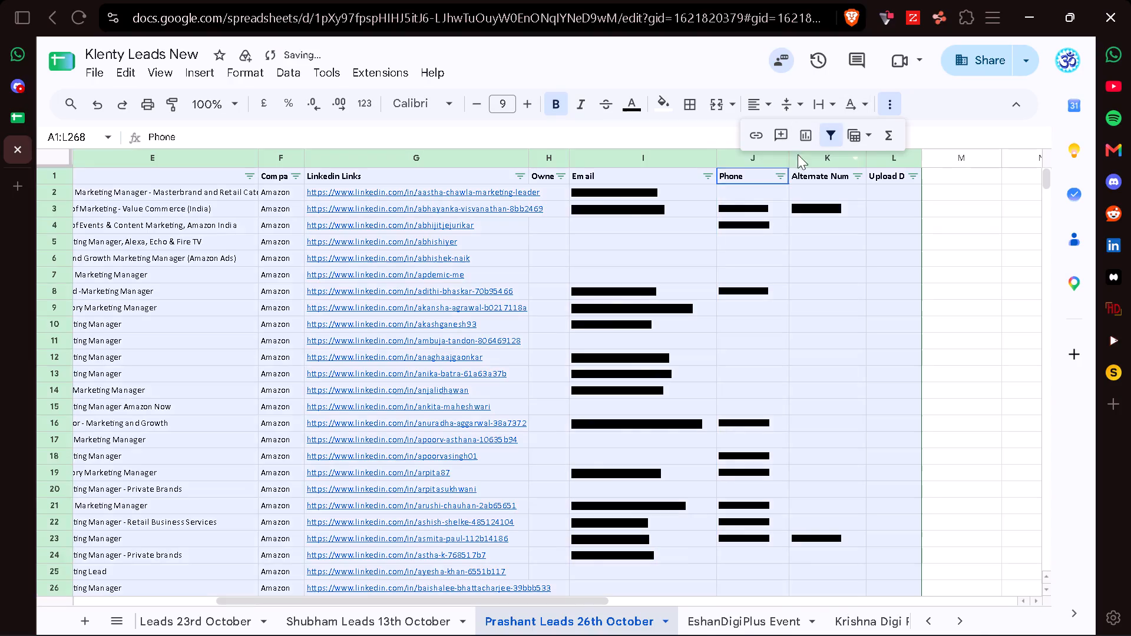
Filter the Phone column to exclude blanks while keeping all other values selected.
{"action": "left_click", "coordinate": [781, 178]}
{"action": "left_click", "coordinate": [643, 375]}
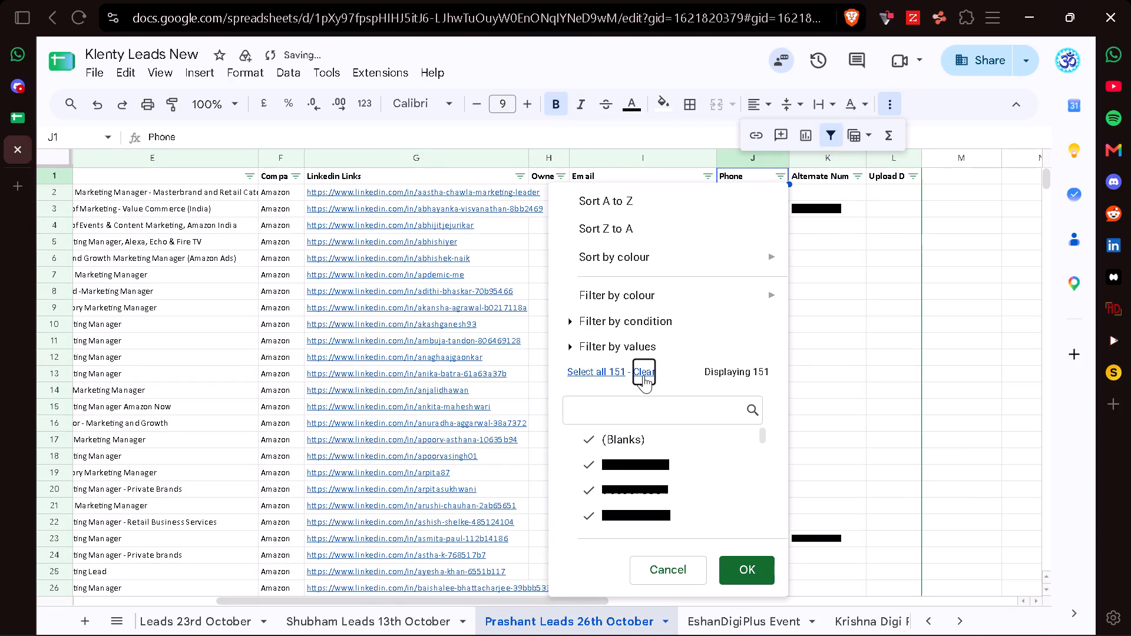
{"action": "left_click", "coordinate": [584, 382]}
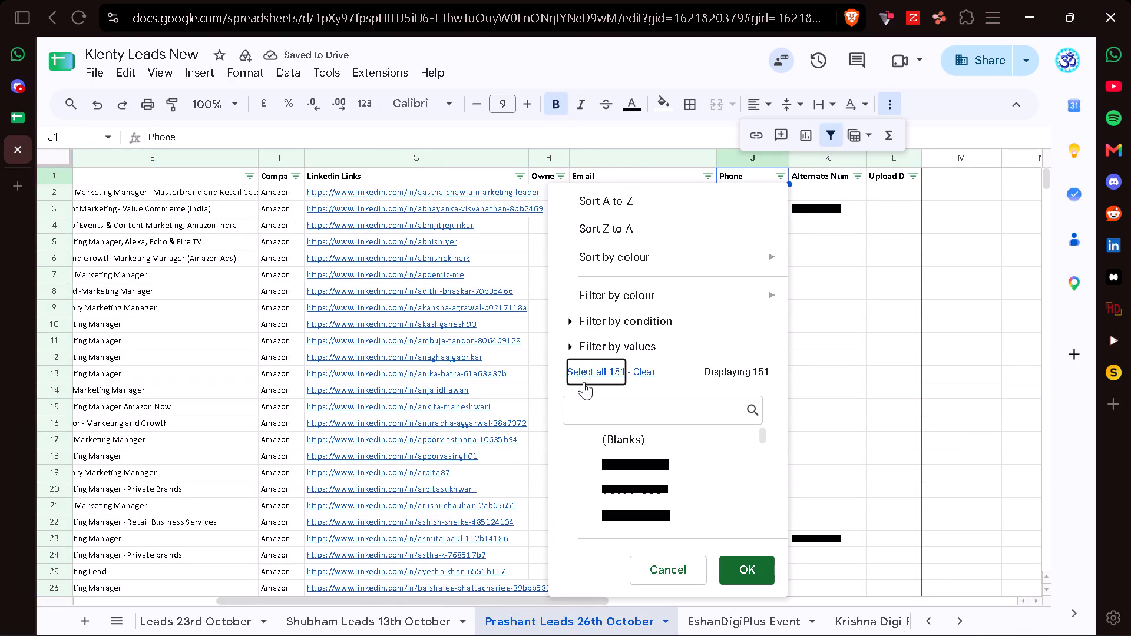
{"action": "left_click", "coordinate": [613, 448]}
{"action": "left_click", "coordinate": [732, 564]}
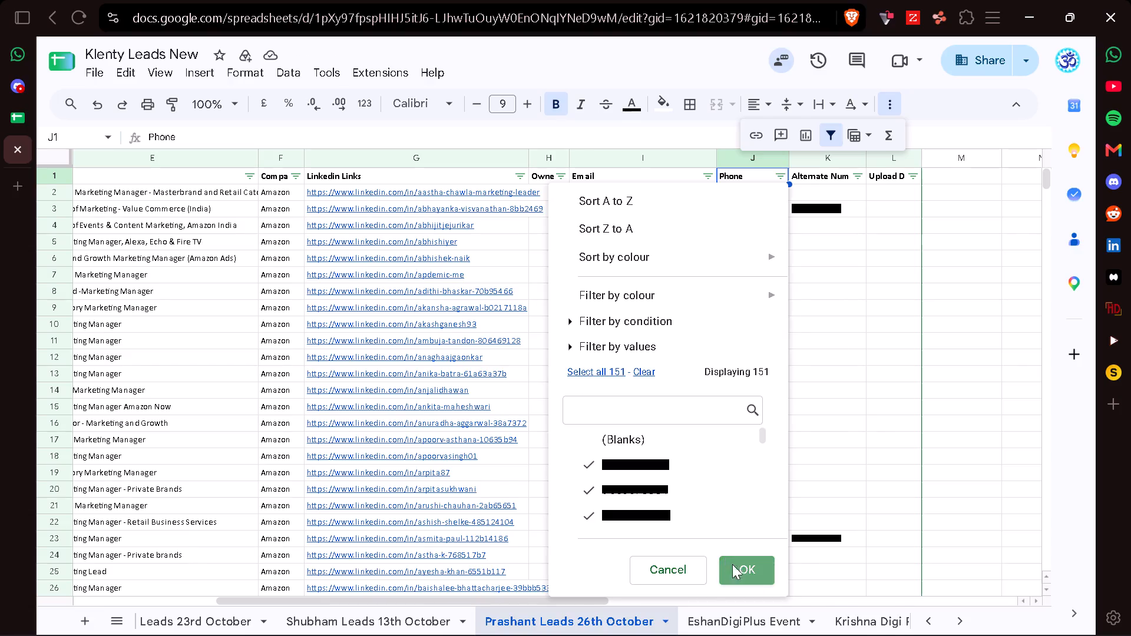
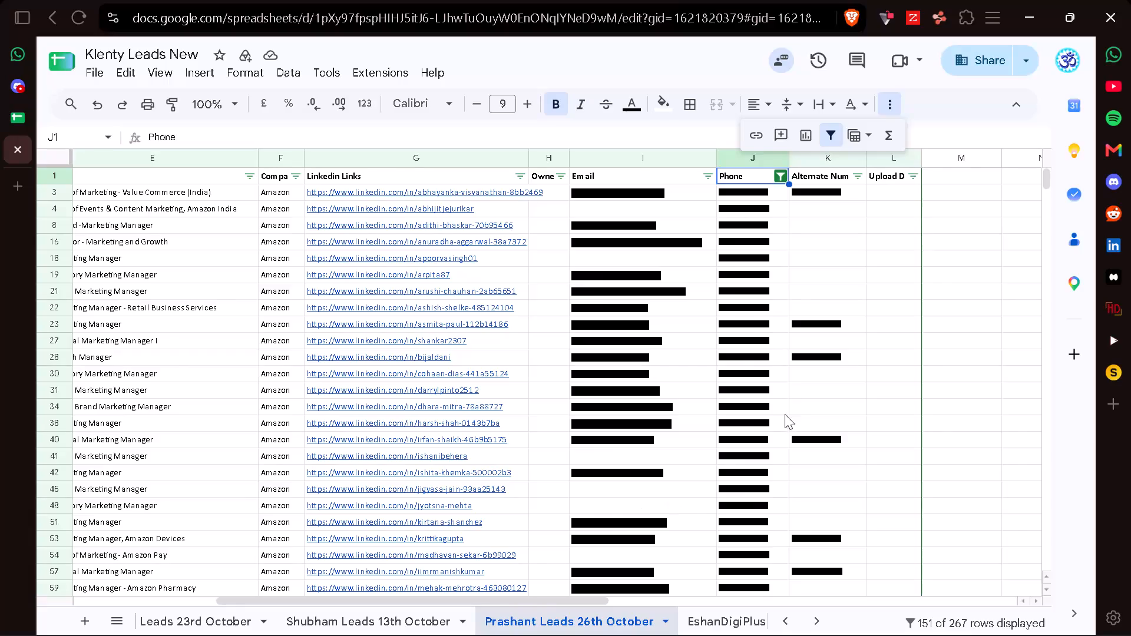
Remove the filter from the lead table so that all rows are shown again.
{"action": "left_click", "coordinate": [829, 137]}
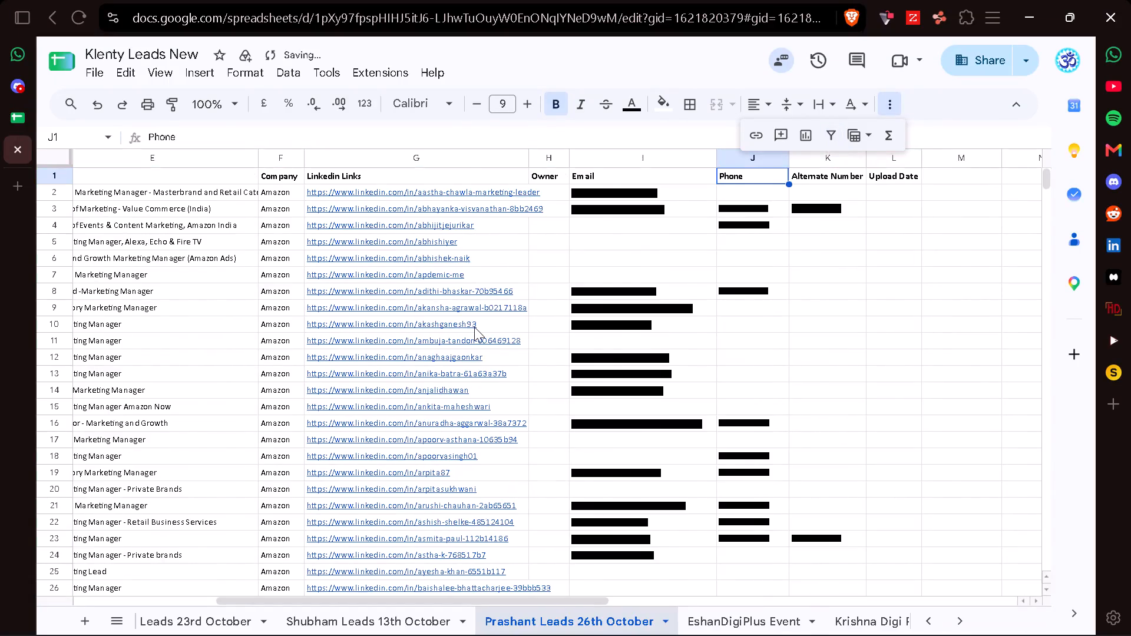
Replace the #REF! in C155 with the given name and initial from A155, and enter the surname in D155.
{"action": "scroll", "coordinate": [474, 327], "scroll_direction": "right", "scroll_amount": 9}
{"action": "scroll", "coordinate": [404, 392], "scroll_direction": "down", "scroll_amount": 4}
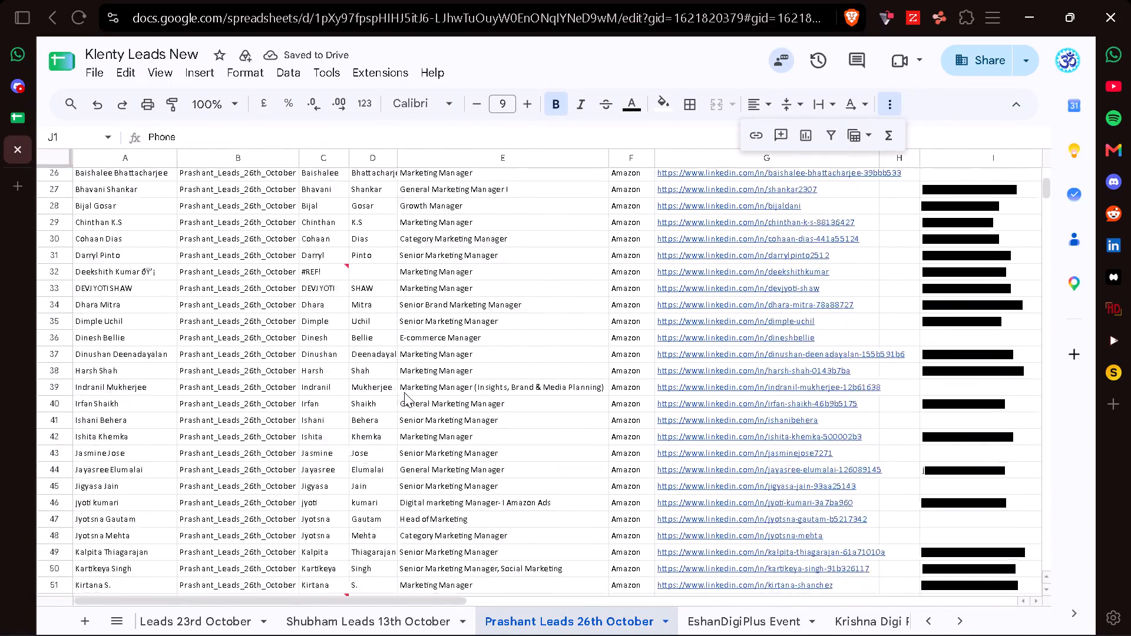
{"action": "scroll", "coordinate": [404, 392], "scroll_direction": "down", "scroll_amount": 7}
{"action": "scroll", "coordinate": [324, 482], "scroll_direction": "down", "scroll_amount": 2}
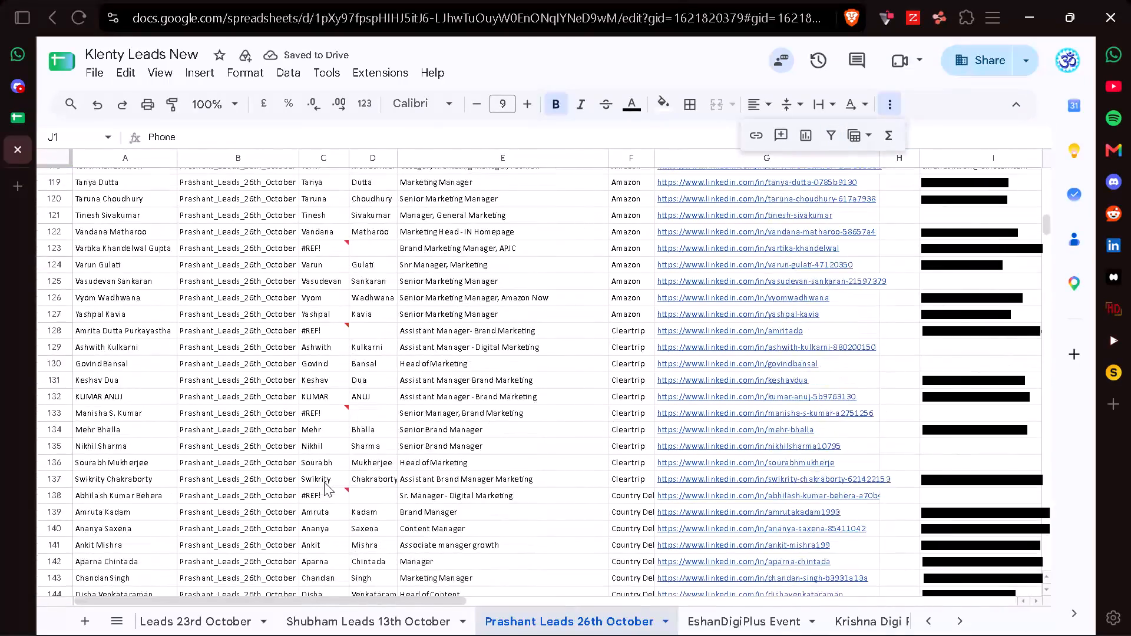
{"action": "scroll", "coordinate": [324, 482], "scroll_direction": "down", "scroll_amount": 6}
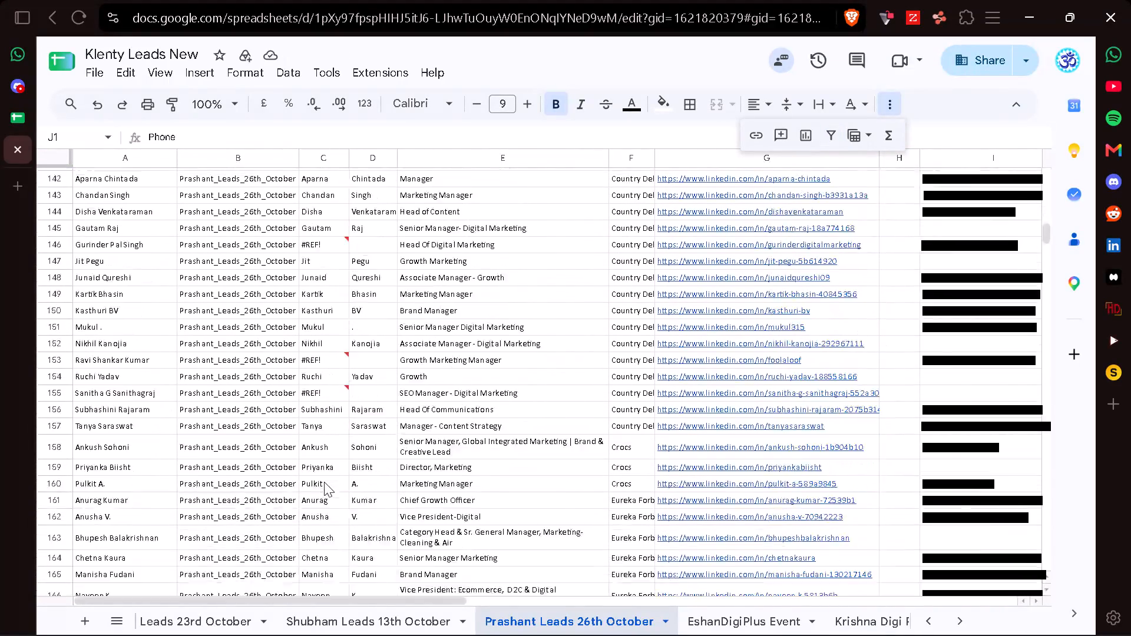
{"action": "scroll", "coordinate": [324, 482], "scroll_direction": "down", "scroll_amount": 5}
{"action": "scroll", "coordinate": [324, 482], "scroll_direction": "up", "scroll_amount": 2}
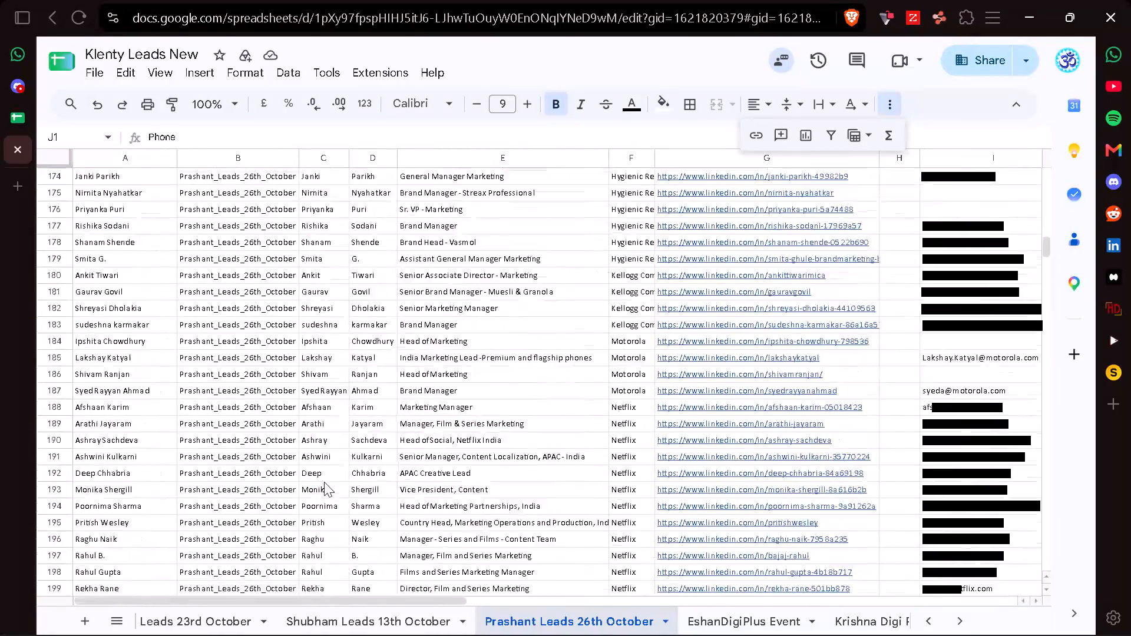
{"action": "scroll", "coordinate": [324, 482], "scroll_direction": "up", "scroll_amount": 6}
{"action": "scroll", "coordinate": [302, 515], "scroll_direction": "down", "scroll_amount": 3}
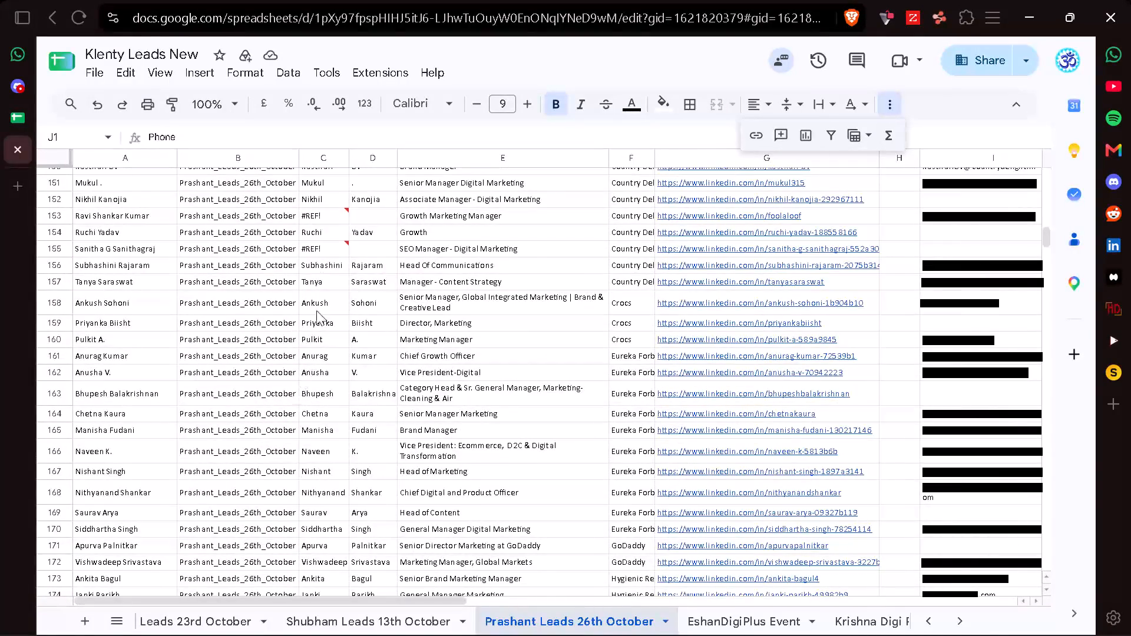
{"action": "left_click", "coordinate": [320, 251]}
{"action": "key", "text": "BackSpace"}
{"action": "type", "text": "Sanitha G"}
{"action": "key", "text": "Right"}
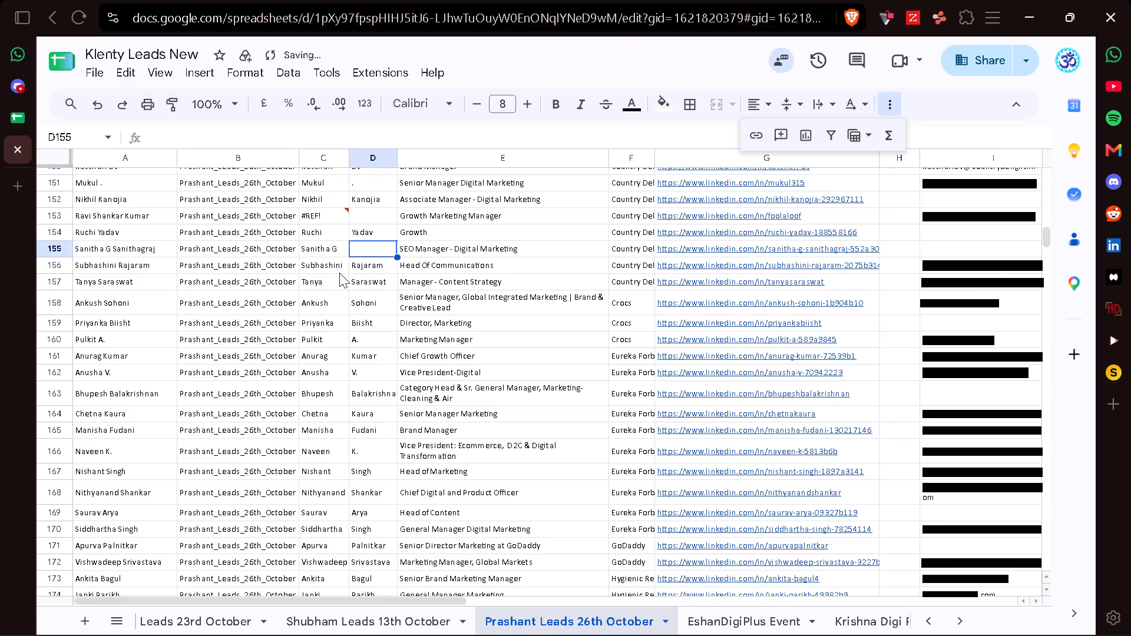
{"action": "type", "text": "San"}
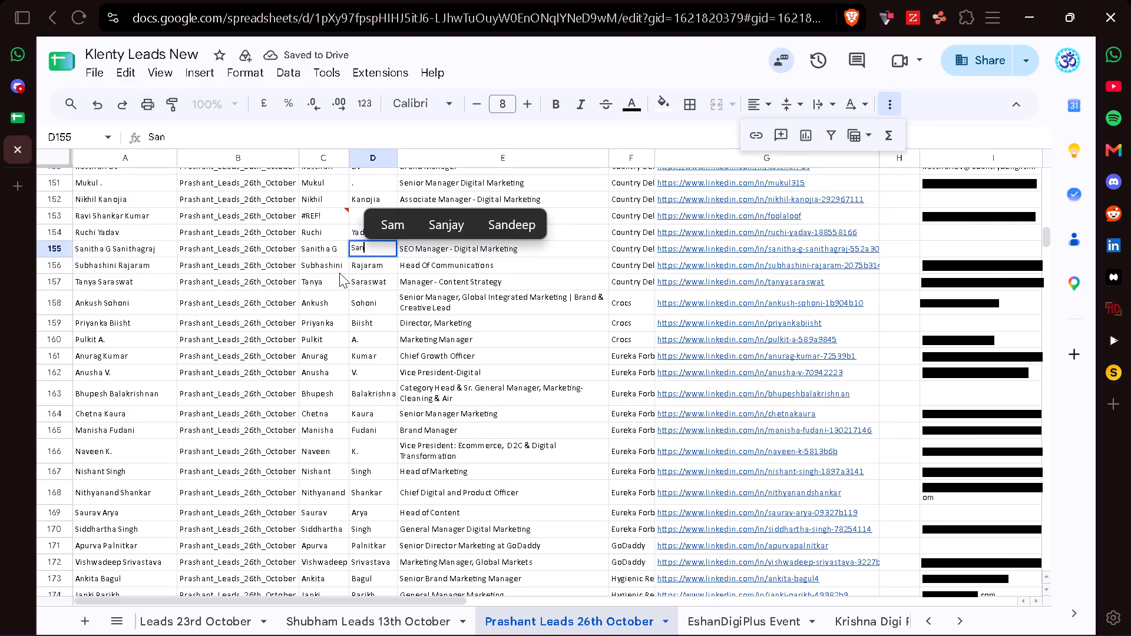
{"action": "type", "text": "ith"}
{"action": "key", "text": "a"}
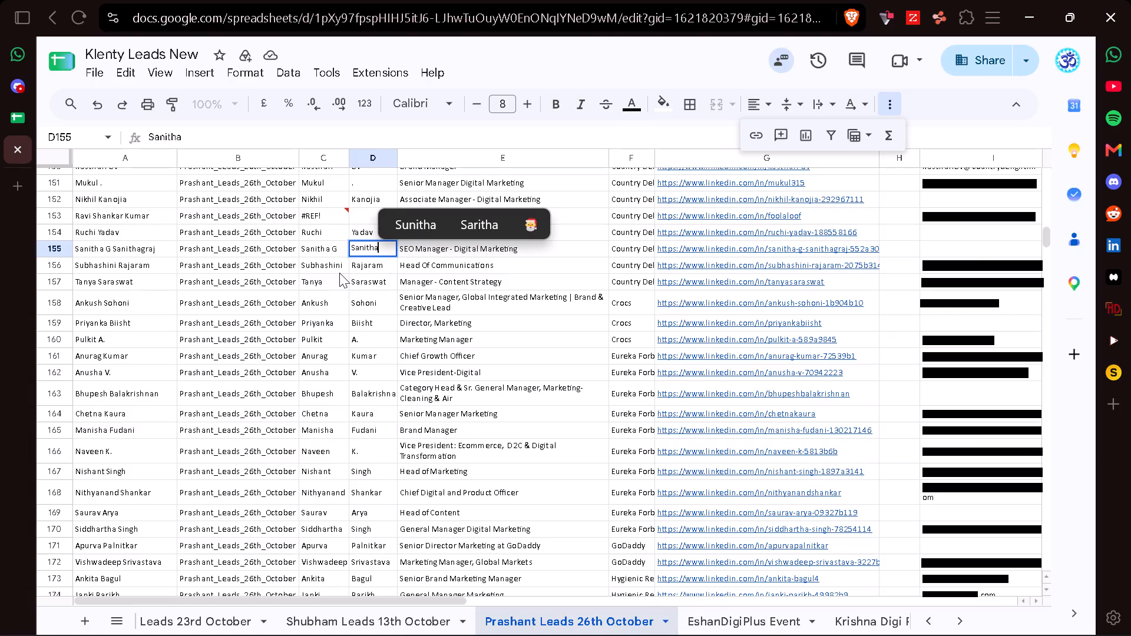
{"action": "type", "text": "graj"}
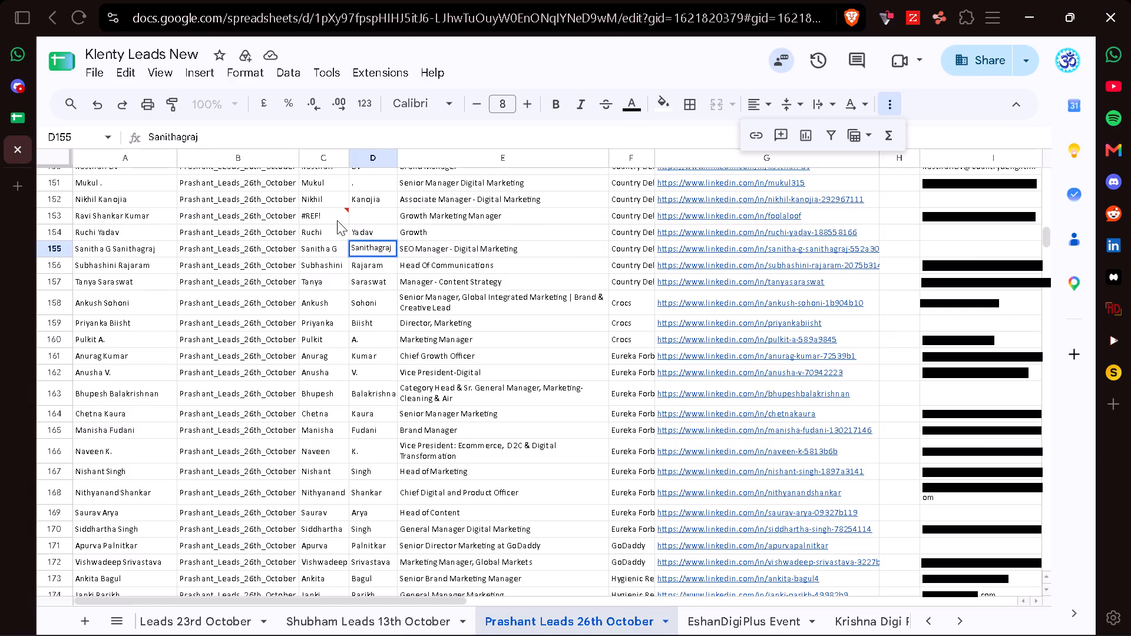
Replace the #REF! in C153 with the first two words of the name in A153, and enter the last word in D153.
{"action": "left_click", "coordinate": [329, 216]}
{"action": "key", "text": "BackSpace"}
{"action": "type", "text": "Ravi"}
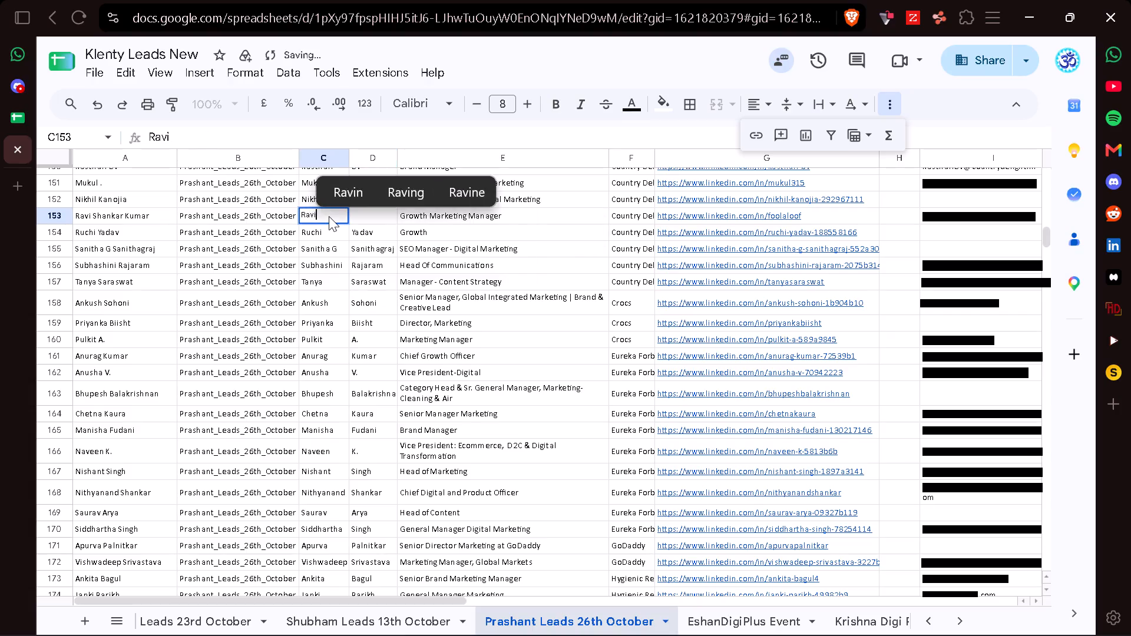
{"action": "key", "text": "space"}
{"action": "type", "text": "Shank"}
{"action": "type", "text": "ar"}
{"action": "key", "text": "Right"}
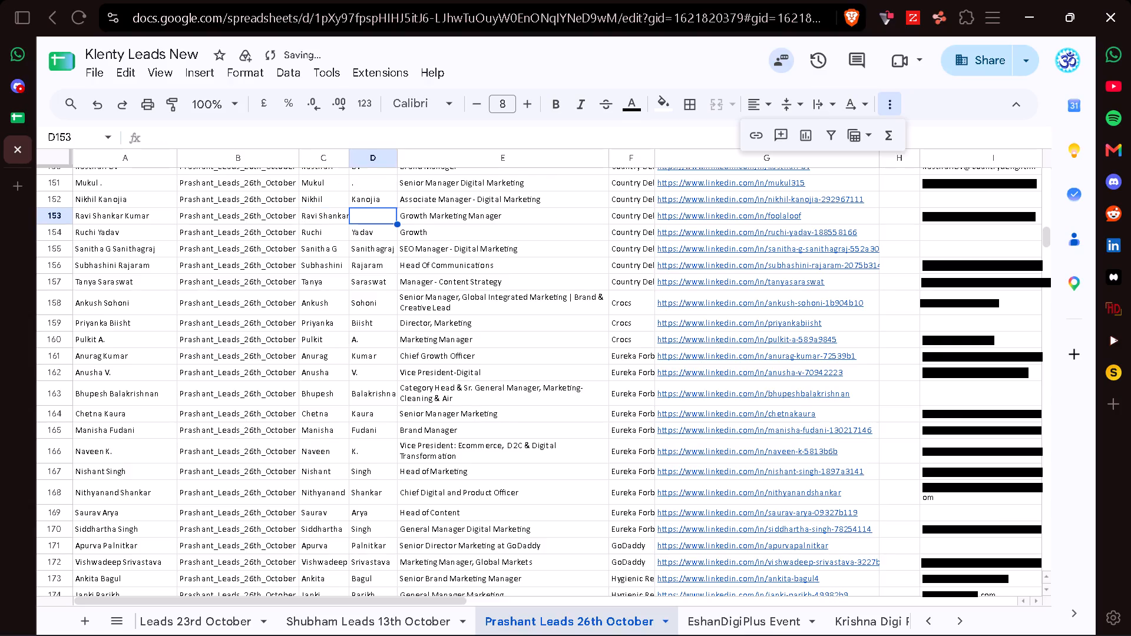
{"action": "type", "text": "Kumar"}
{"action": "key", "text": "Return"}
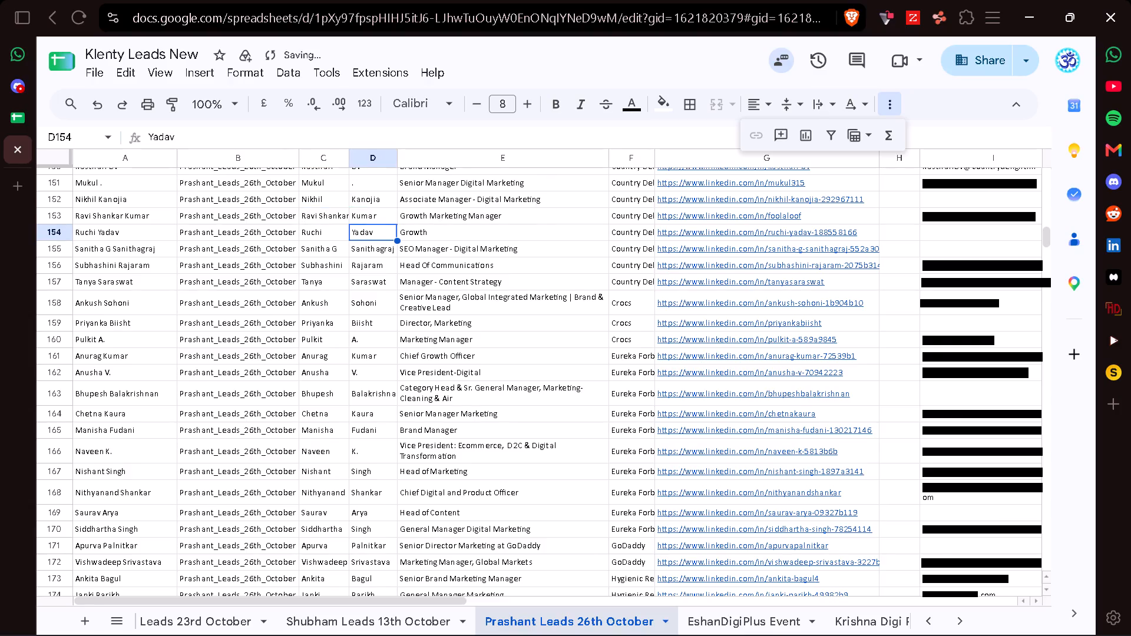
Replace the #REF! in C146 with the first two words of the name in A146, and enter the surname in D146.
{"action": "scroll", "coordinate": [329, 216], "scroll_direction": "up", "scroll_amount": 4}
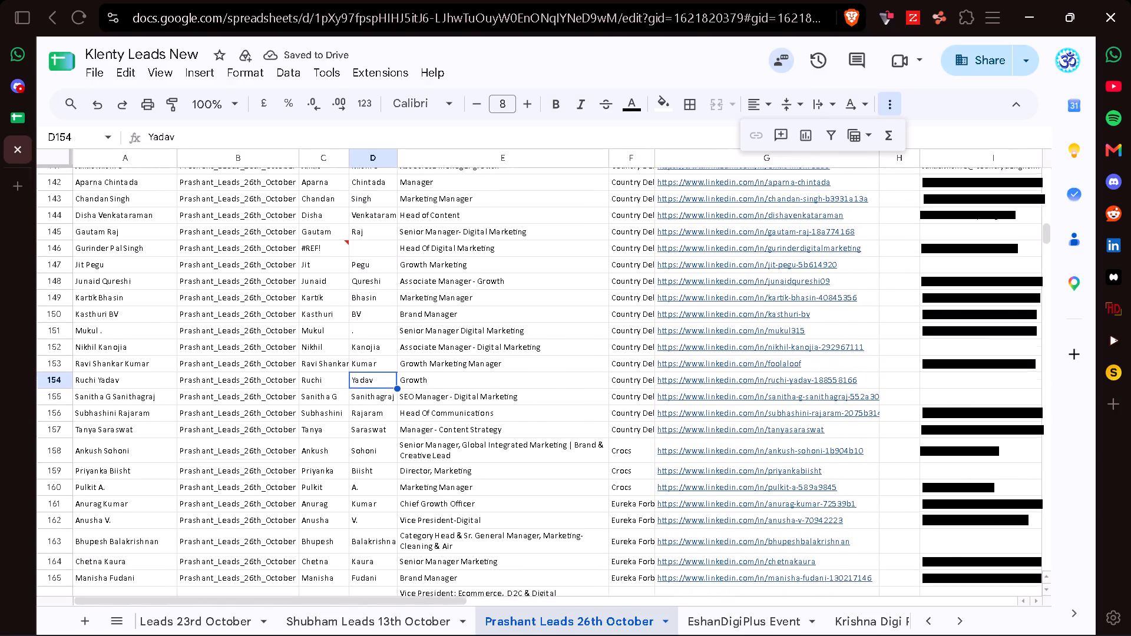
{"action": "scroll", "coordinate": [329, 216], "scroll_direction": "up", "scroll_amount": 1}
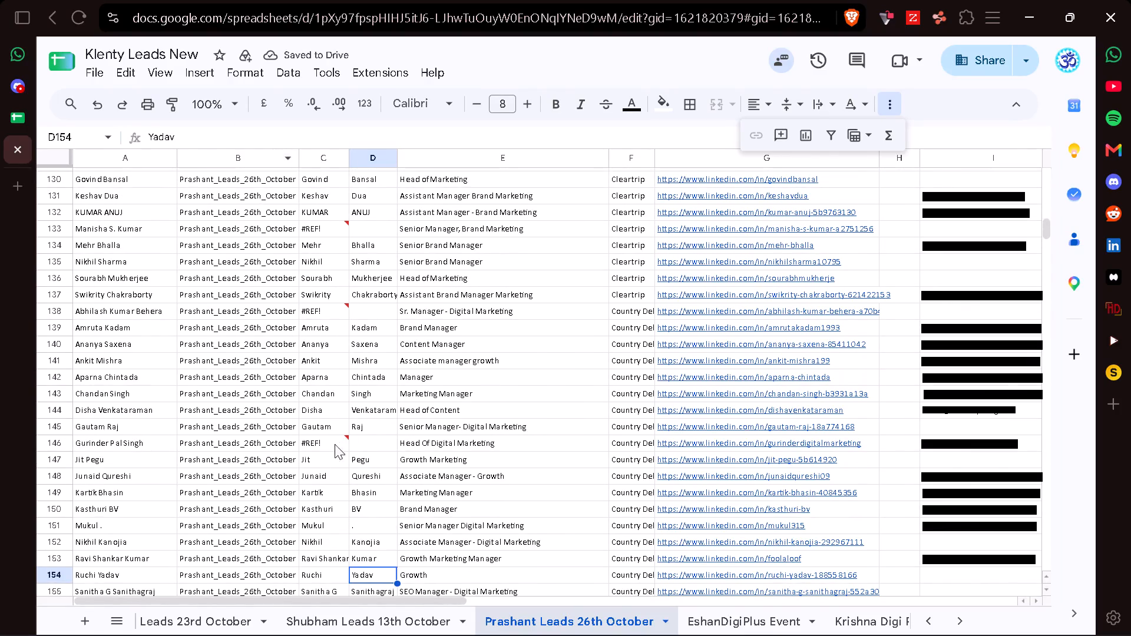
{"action": "left_click", "coordinate": [322, 445]}
{"action": "key", "text": "Delete"}
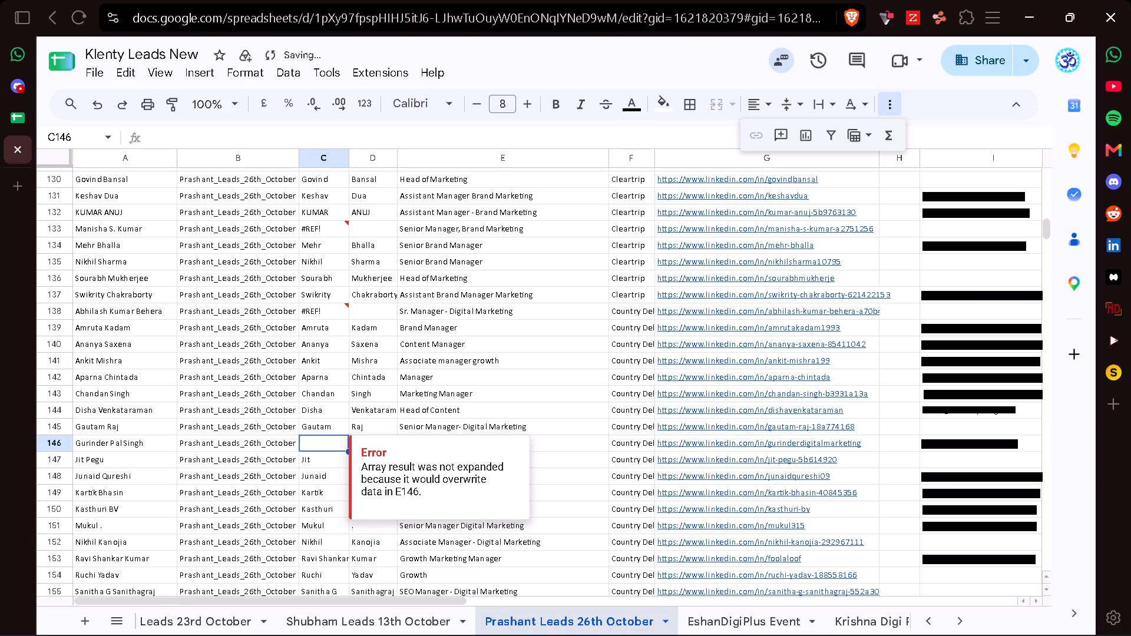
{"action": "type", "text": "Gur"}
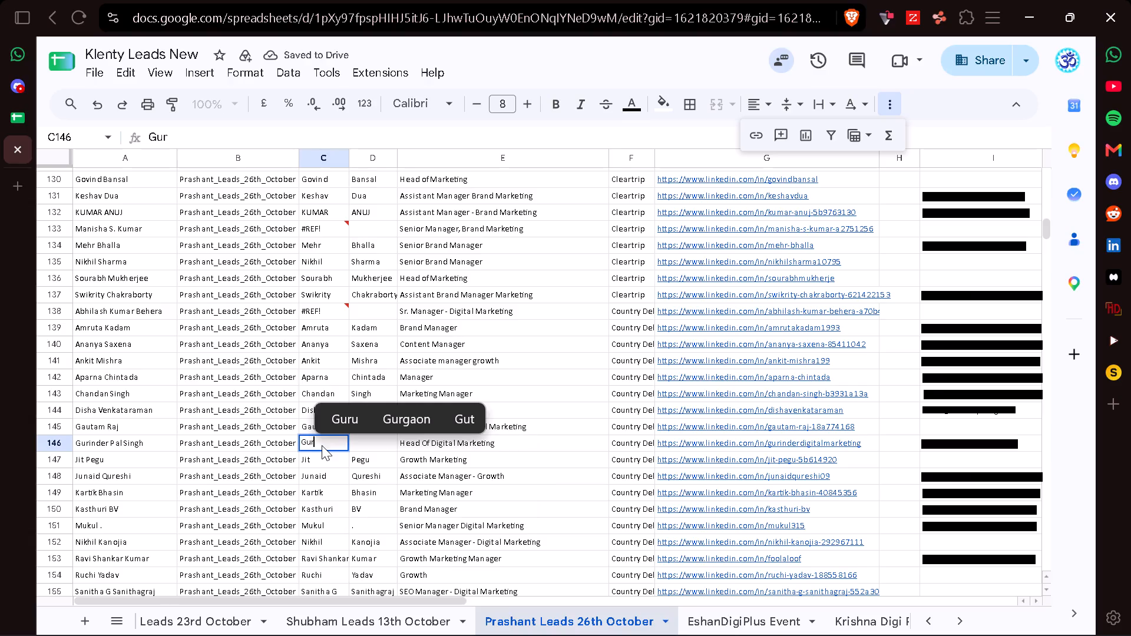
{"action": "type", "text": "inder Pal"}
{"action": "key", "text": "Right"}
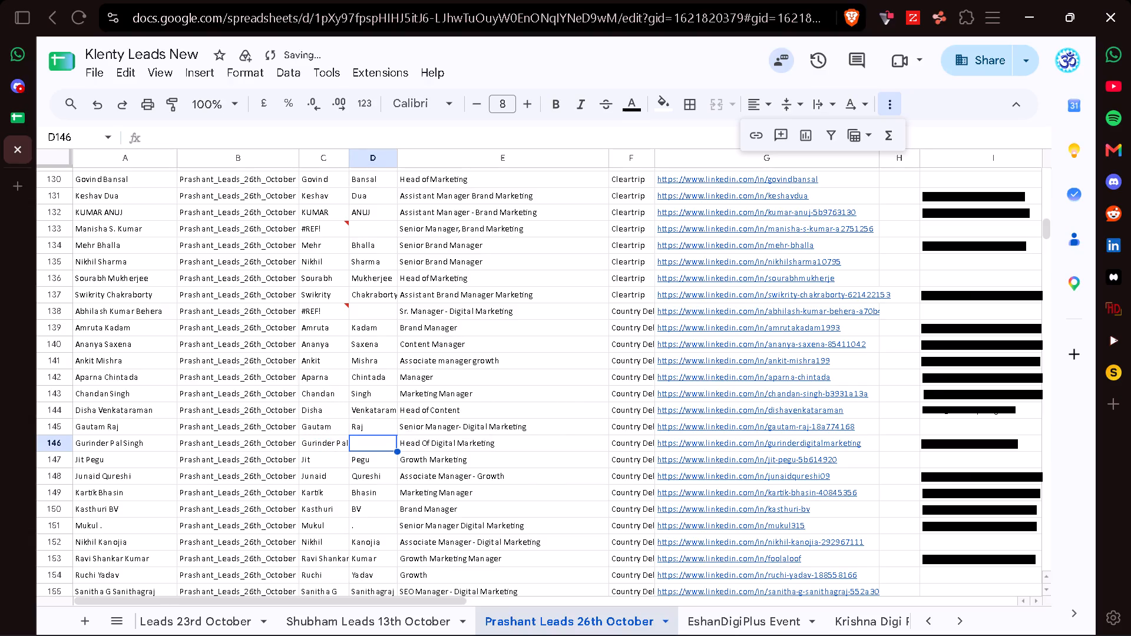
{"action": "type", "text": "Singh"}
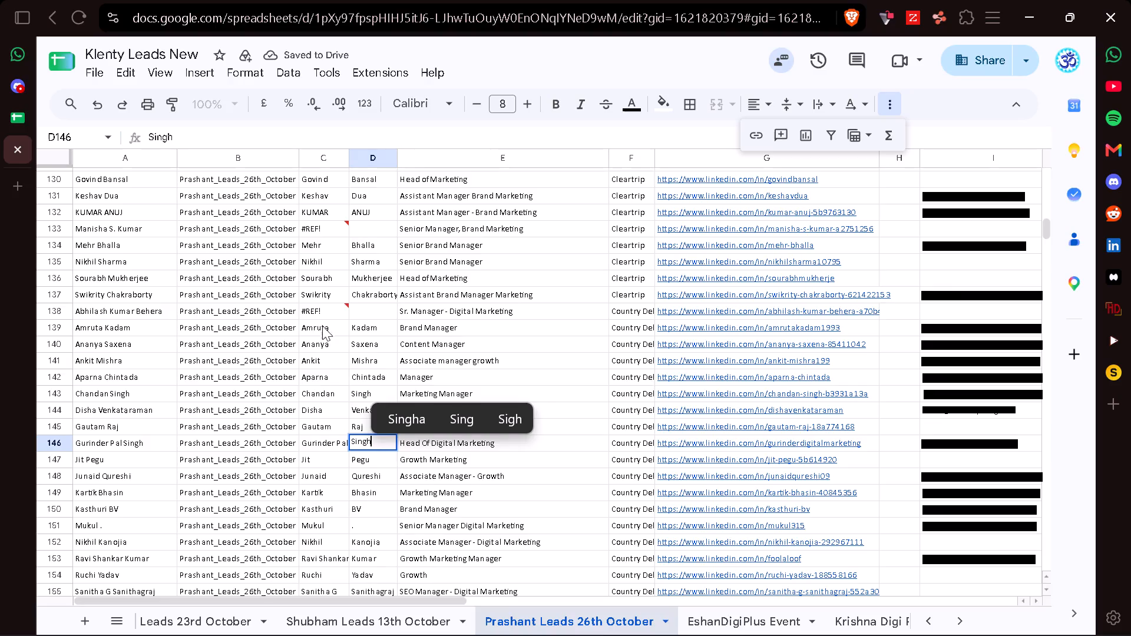
Replace the #REF! in C138 with the first two words of the name in A138, and enter the surname in D138.
{"action": "left_click", "coordinate": [325, 313]}
{"action": "key", "text": "BackSpace"}
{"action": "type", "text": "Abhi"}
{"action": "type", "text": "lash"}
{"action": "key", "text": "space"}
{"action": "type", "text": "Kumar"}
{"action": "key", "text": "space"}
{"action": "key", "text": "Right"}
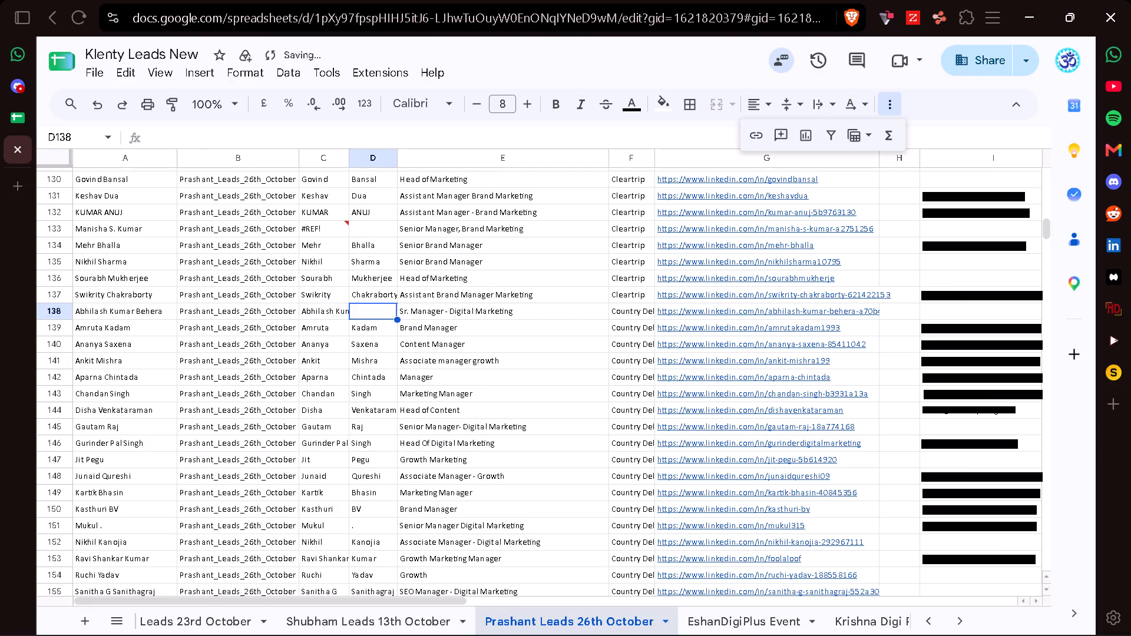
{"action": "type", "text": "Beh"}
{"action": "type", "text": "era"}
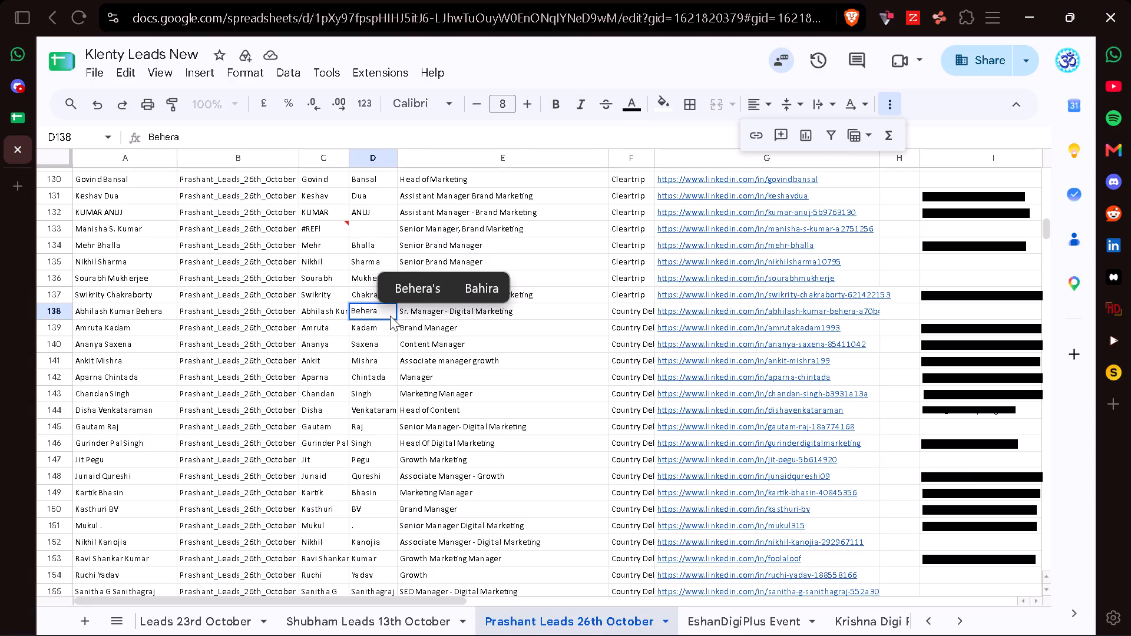
Replace the #REF! in C133 with the given name and initial from A133, without the period, and enter the surname in D133.
{"action": "left_click", "coordinate": [327, 226]}
{"action": "key", "text": "BackSpace"}
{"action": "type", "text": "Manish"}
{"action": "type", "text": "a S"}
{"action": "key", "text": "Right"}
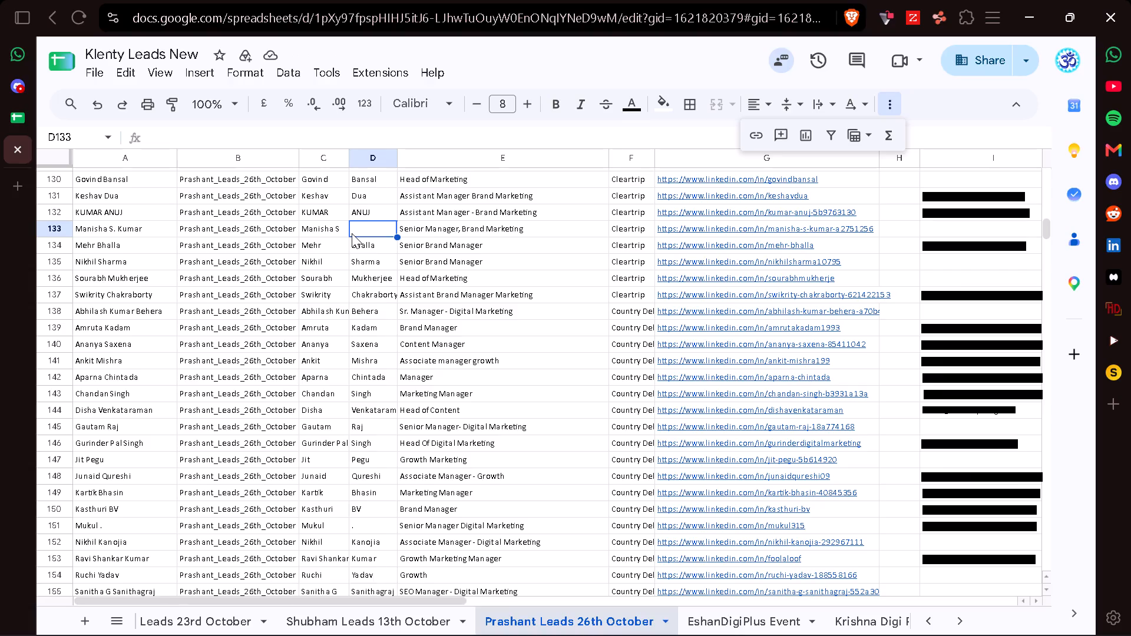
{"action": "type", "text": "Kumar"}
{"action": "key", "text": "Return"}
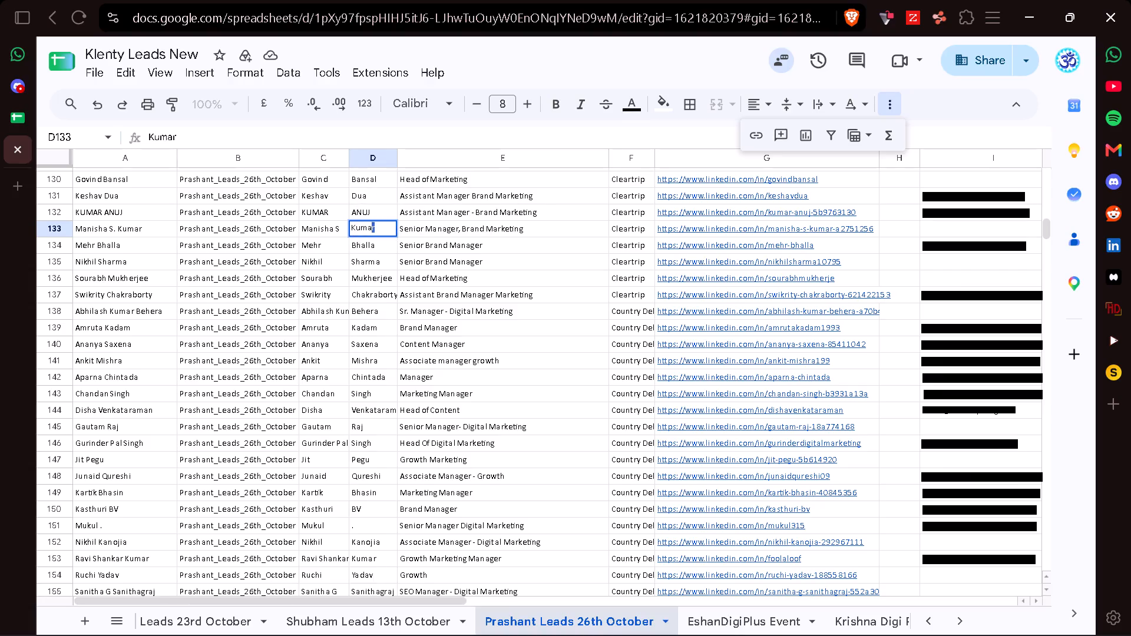
Replace the #REF! in C128 with the first two words of the name in A128, and enter the surname in D128.
{"action": "scroll", "coordinate": [352, 233], "scroll_direction": "up", "scroll_amount": 3}
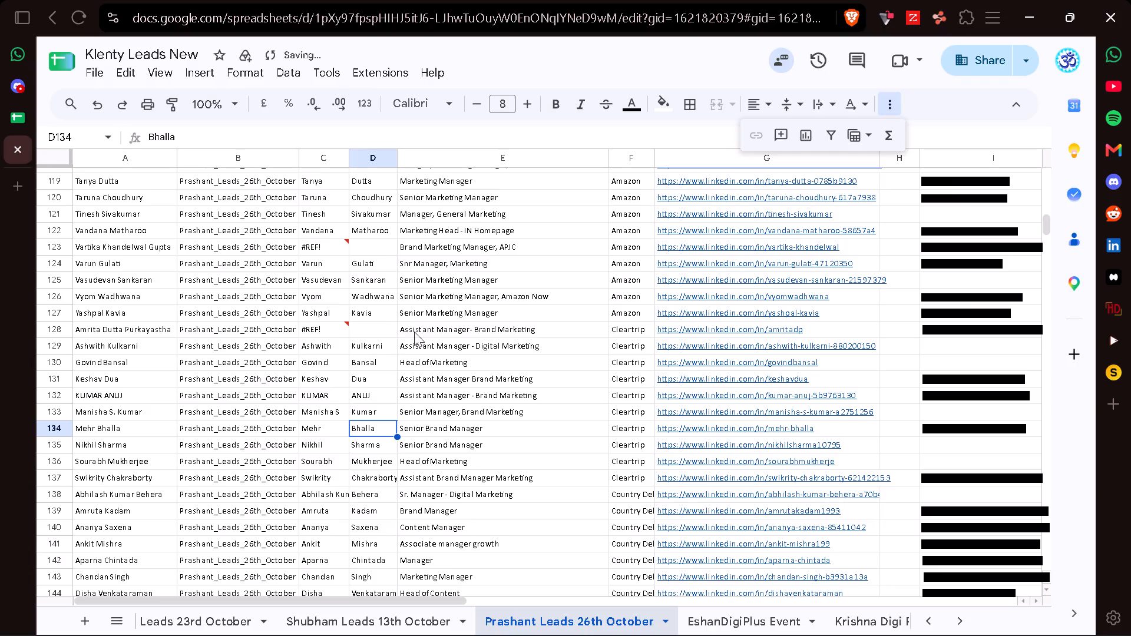
{"action": "left_click", "coordinate": [323, 326]}
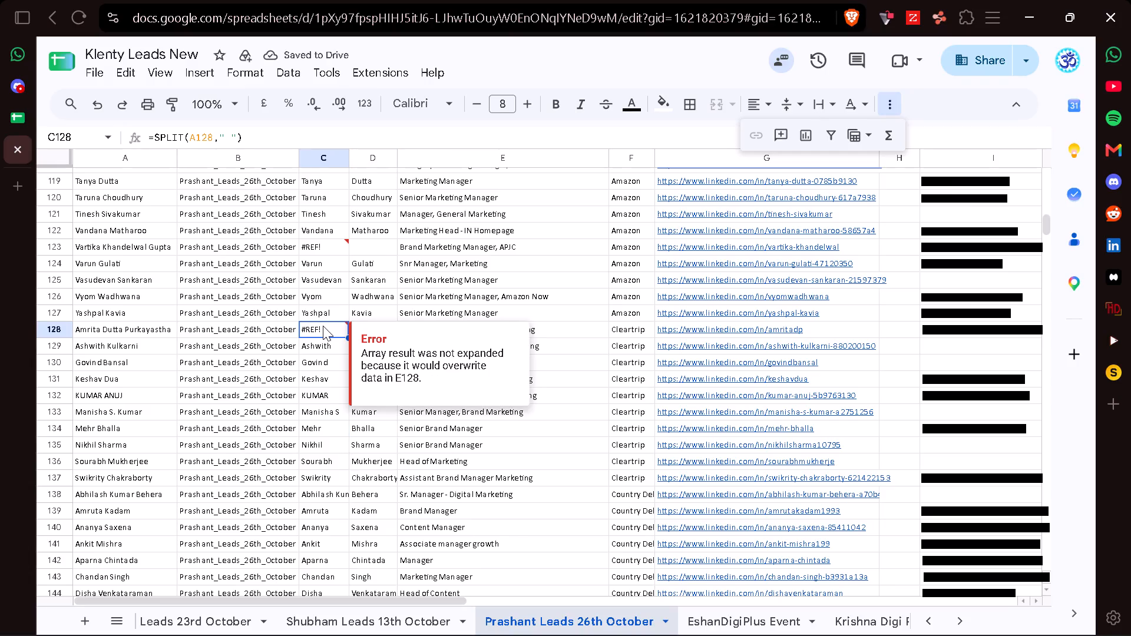
{"action": "key", "text": "BackSpace"}
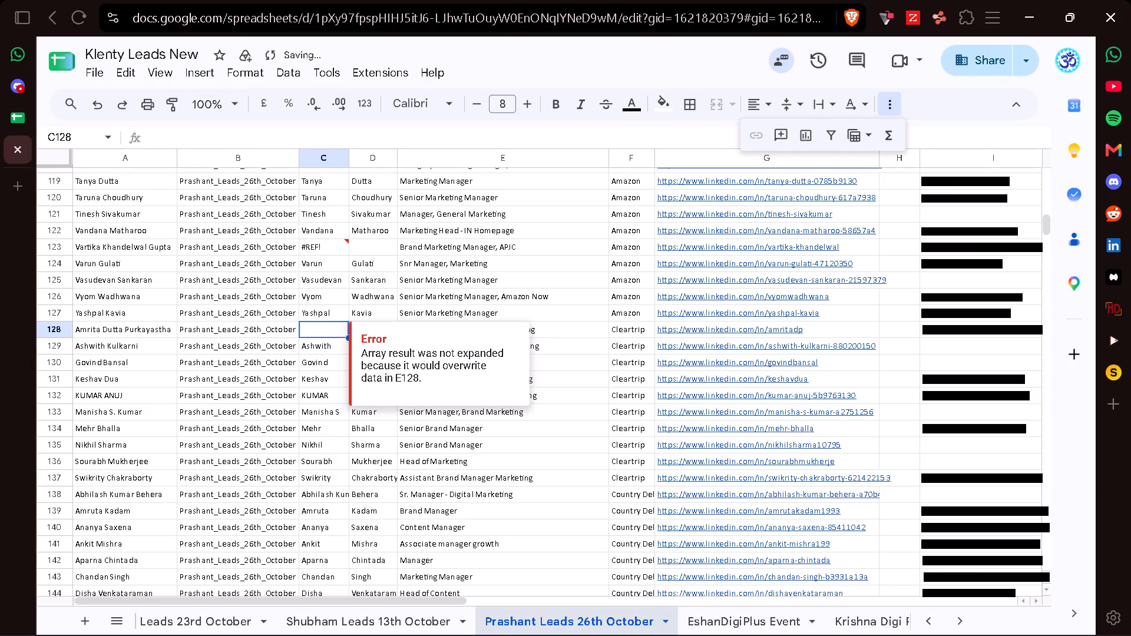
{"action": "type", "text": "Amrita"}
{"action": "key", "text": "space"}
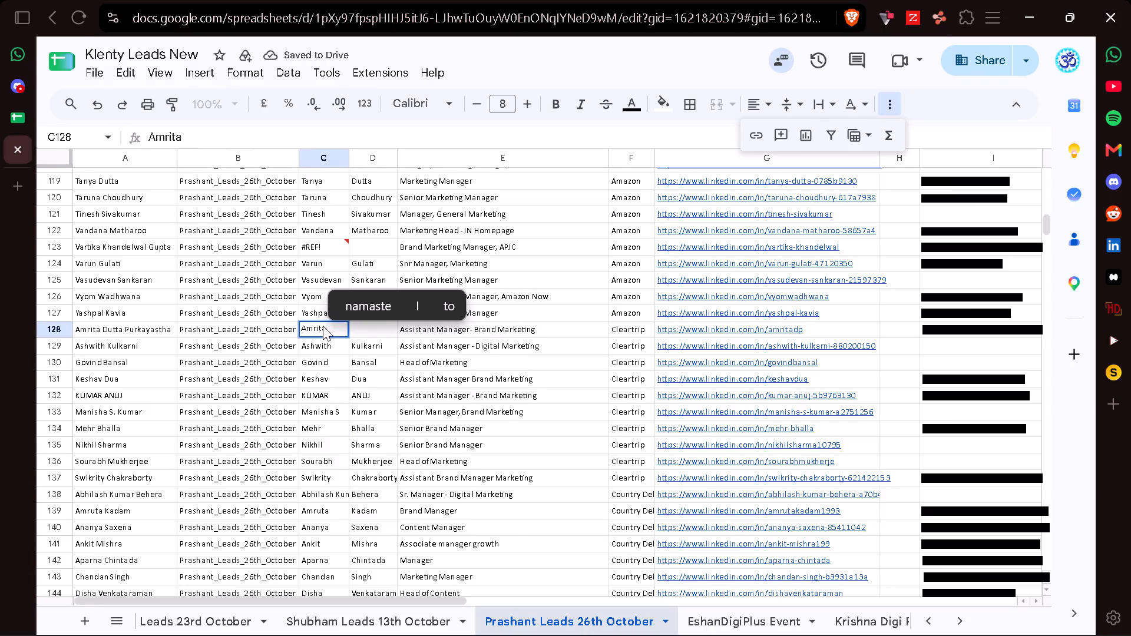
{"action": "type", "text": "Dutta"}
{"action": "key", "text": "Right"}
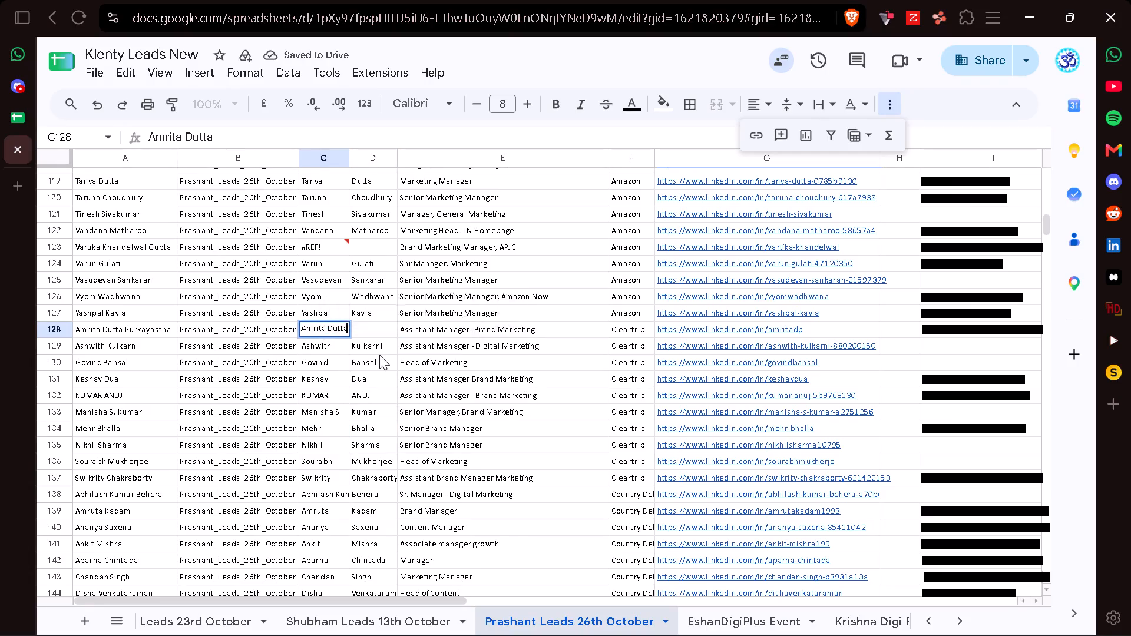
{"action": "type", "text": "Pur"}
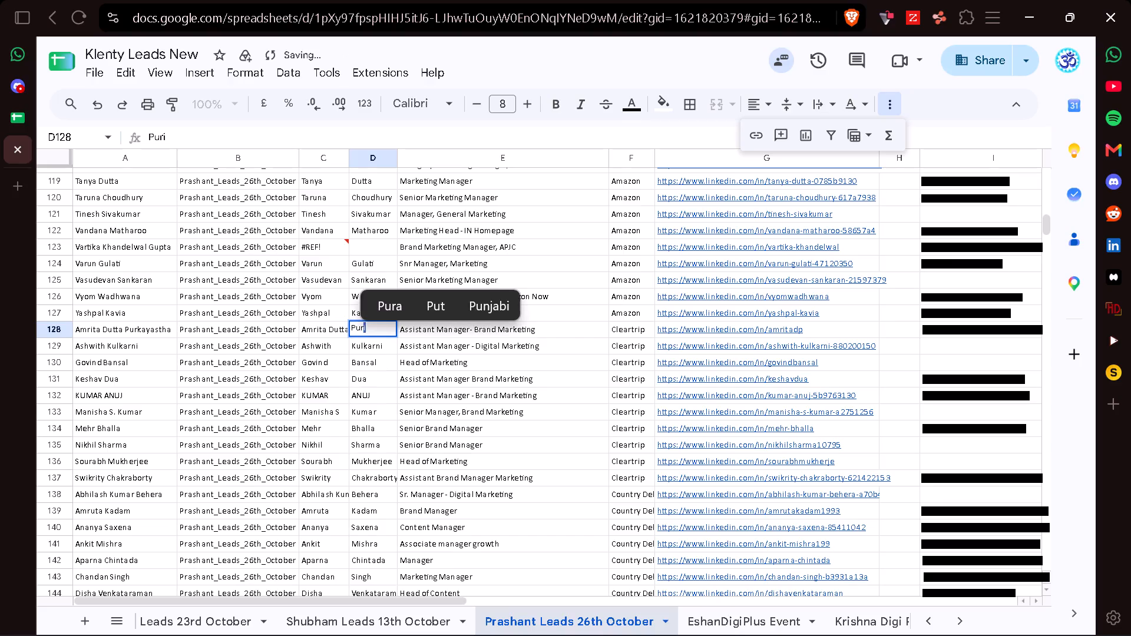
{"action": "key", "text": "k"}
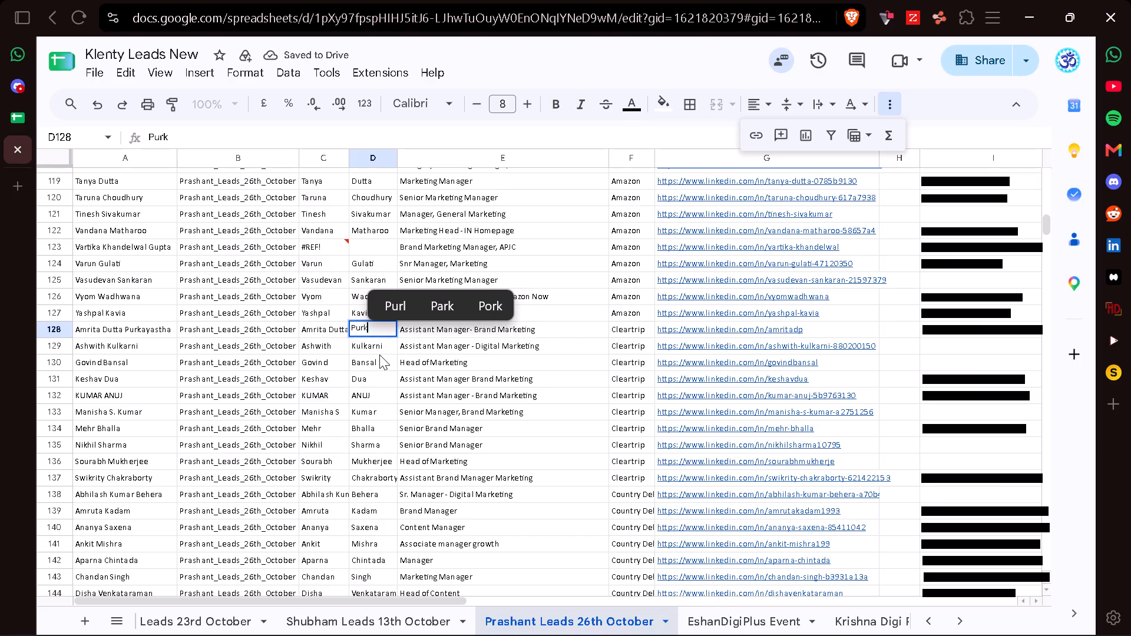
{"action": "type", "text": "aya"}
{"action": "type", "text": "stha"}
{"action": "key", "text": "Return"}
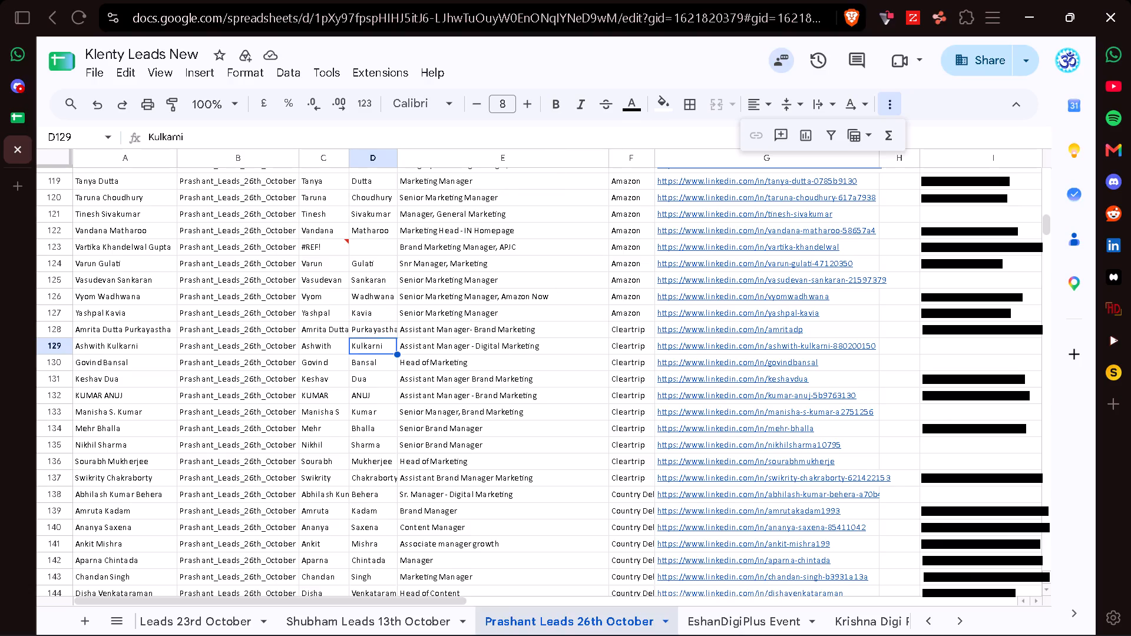
Delete the Amazon lead rows, rows 2 to 127, from the Prashant Leads 26th October sheet.
{"action": "scroll", "coordinate": [379, 355], "scroll_direction": "up", "scroll_amount": 15}
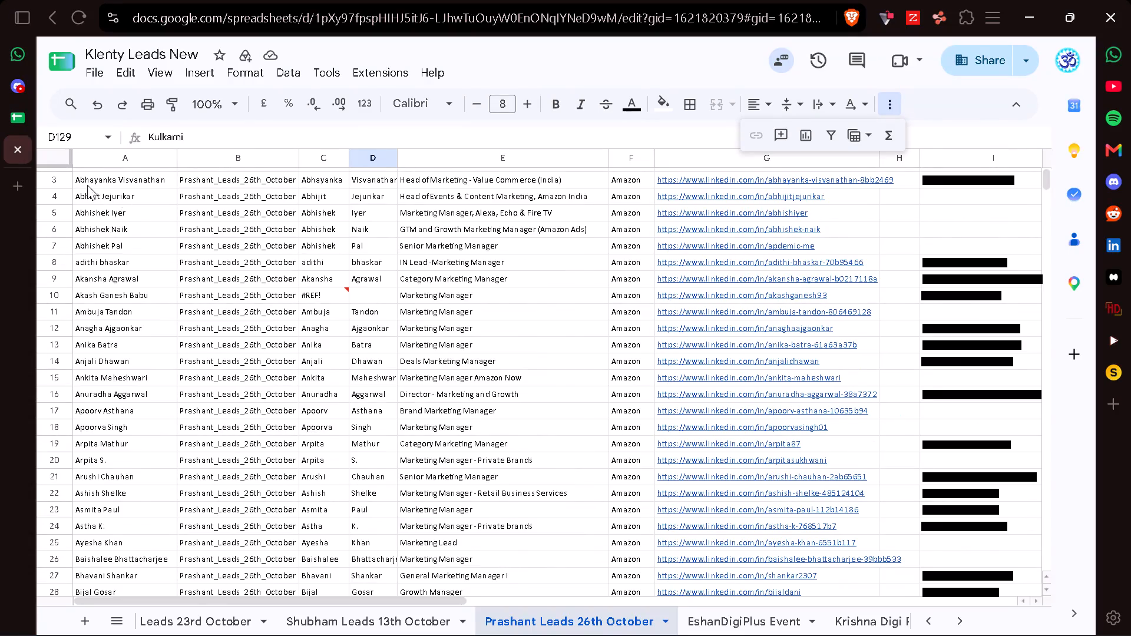
{"action": "left_click", "coordinate": [58, 194]}
{"action": "key", "text": "shift+Down"}
{"action": "key", "text": "shift+Down"}
{"action": "key", "text": "shift+Down"}
{"action": "key", "text": "shift+Down"}
{"action": "key", "text": "shift+Down"}
{"action": "key", "text": "shift+Down"}
{"action": "key", "text": "shift+Down"}
{"action": "key", "text": "shift+Down"}
{"action": "key", "text": "shift+Down"}
{"action": "key", "text": "shift+Down"}
{"action": "key", "text": "shift+Down"}
{"action": "key", "text": "shift+Down"}
{"action": "key", "text": "shift+Down"}
{"action": "key", "text": "shift+Down"}
{"action": "key", "text": "shift+Down"}
{"action": "key", "text": "shift+Down"}
{"action": "key", "text": "shift+Down"}
{"action": "key", "text": "shift+Down"}
{"action": "key", "text": "shift+Down"}
{"action": "key", "text": "shift+Down"}
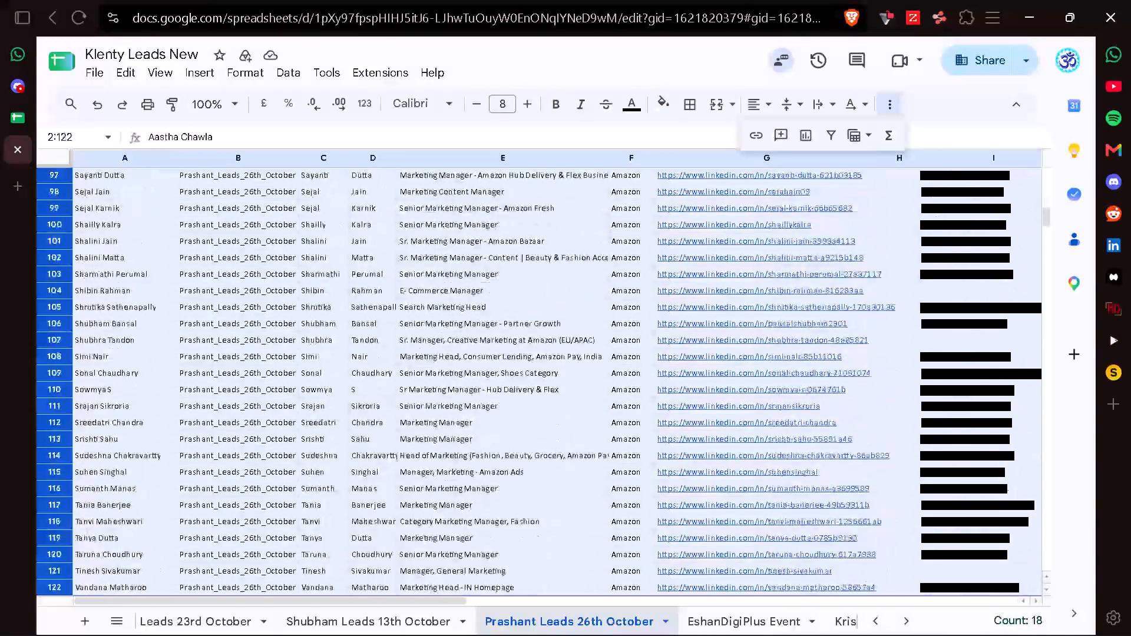
{"action": "key", "text": "shift+Up"}
{"action": "key", "text": "shift+Up"}
{"action": "key", "text": "shift+Up"}
{"action": "key", "text": "shift+Up"}
{"action": "key", "text": "shift+Up"}
{"action": "key", "text": "shift+Up"}
{"action": "key", "text": "shift+Up"}
{"action": "key", "text": "shift+Up"}
{"action": "key", "text": "shift+Up"}
{"action": "key", "text": "shift+Up"}
{"action": "key", "text": "shift+Up"}
{"action": "key", "text": "shift+Up"}
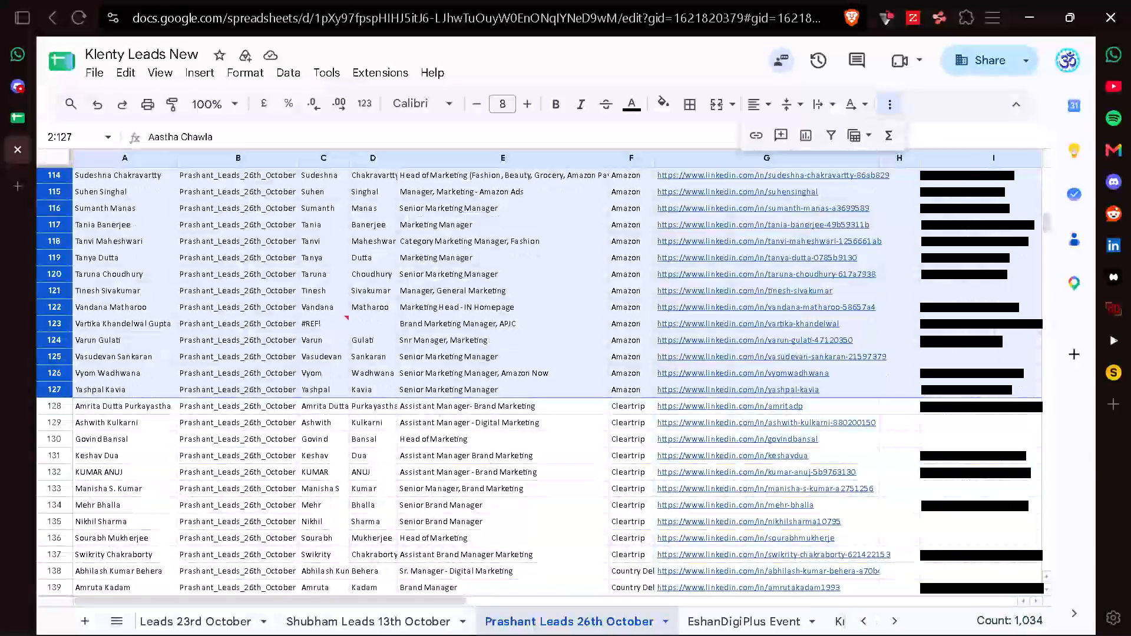
{"action": "right_click", "coordinate": [58, 194]}
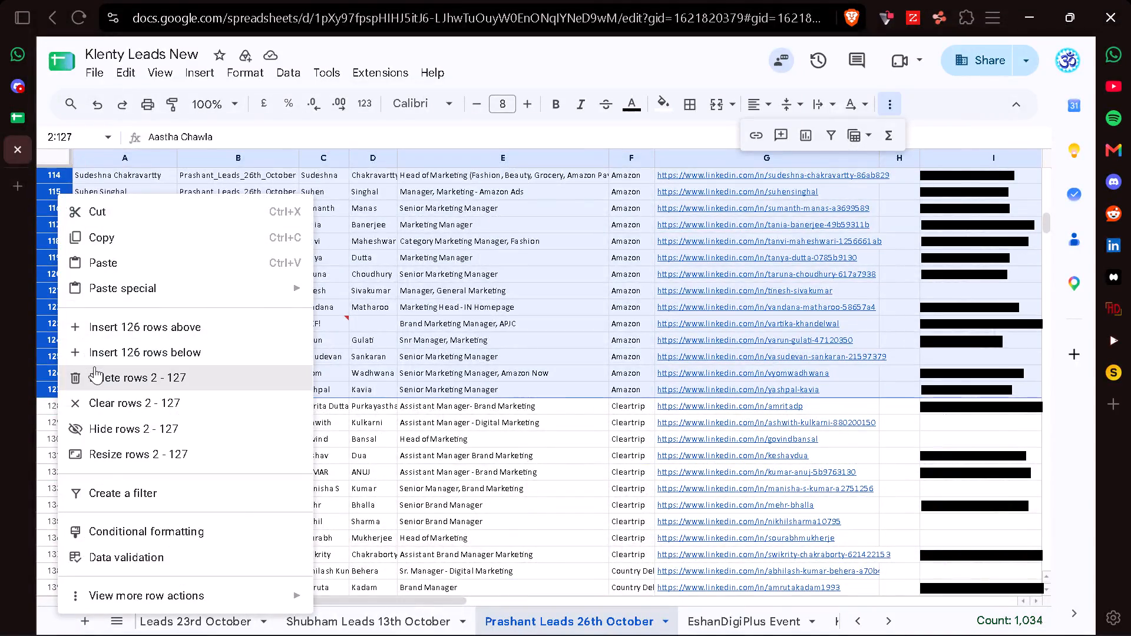
{"action": "left_click", "coordinate": [94, 366]}
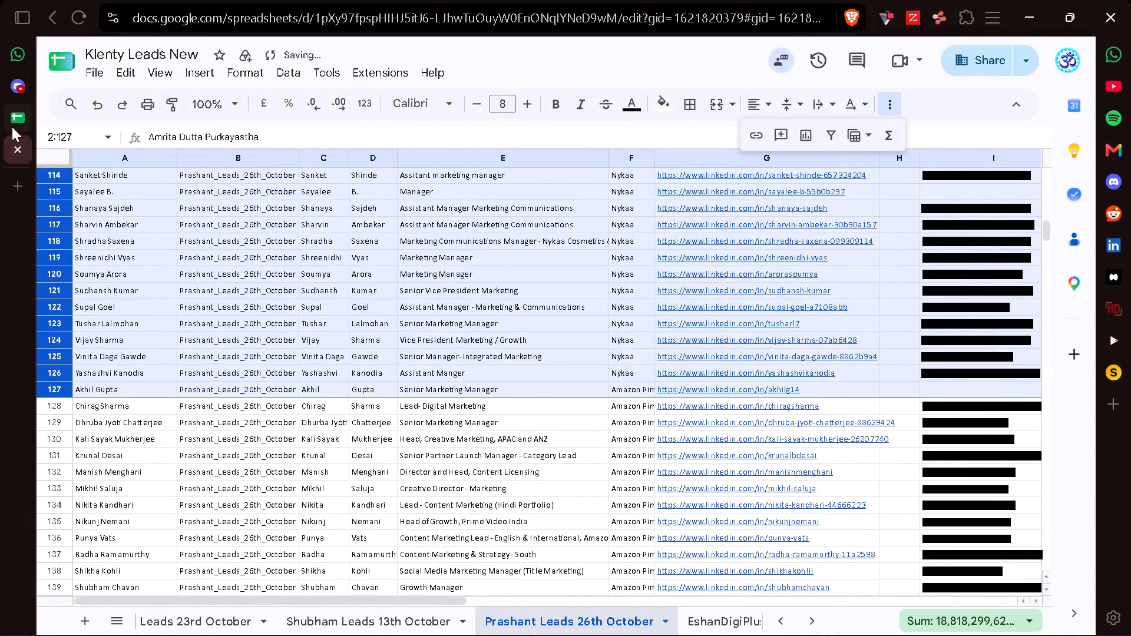
Switch to the AR Master Sheet and clear the "Uploaded on Klenty" comment for Amazon in J3.
{"action": "scroll", "coordinate": [353, 366], "scroll_direction": "up", "scroll_amount": 20}
{"action": "scroll", "coordinate": [353, 366], "scroll_direction": "up", "scroll_amount": 3}
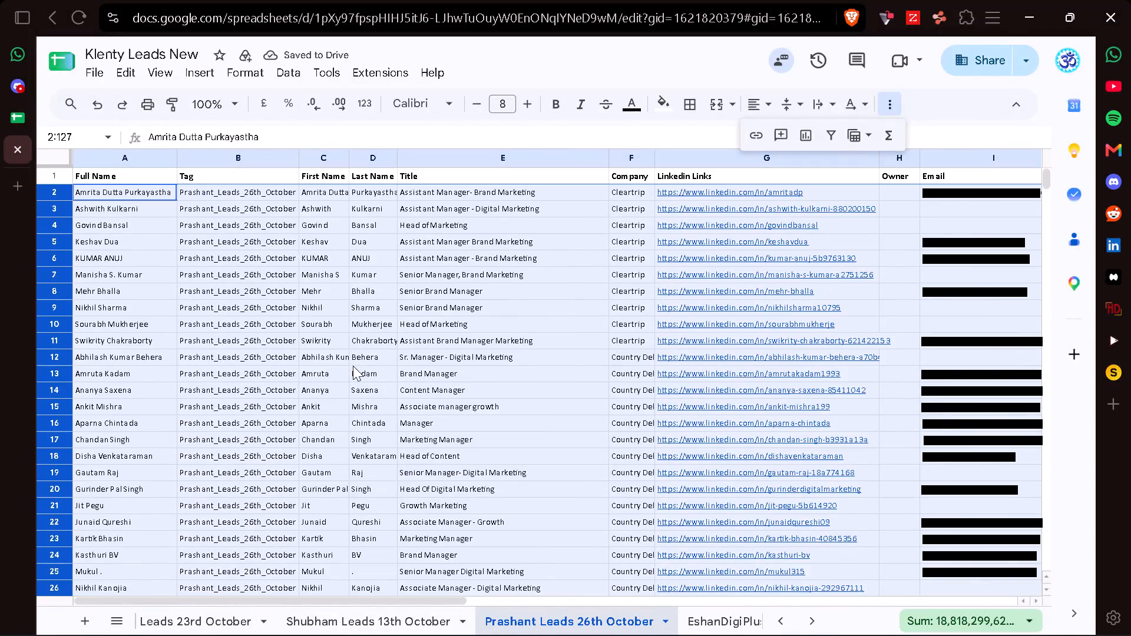
{"action": "left_click", "coordinate": [18, 115]}
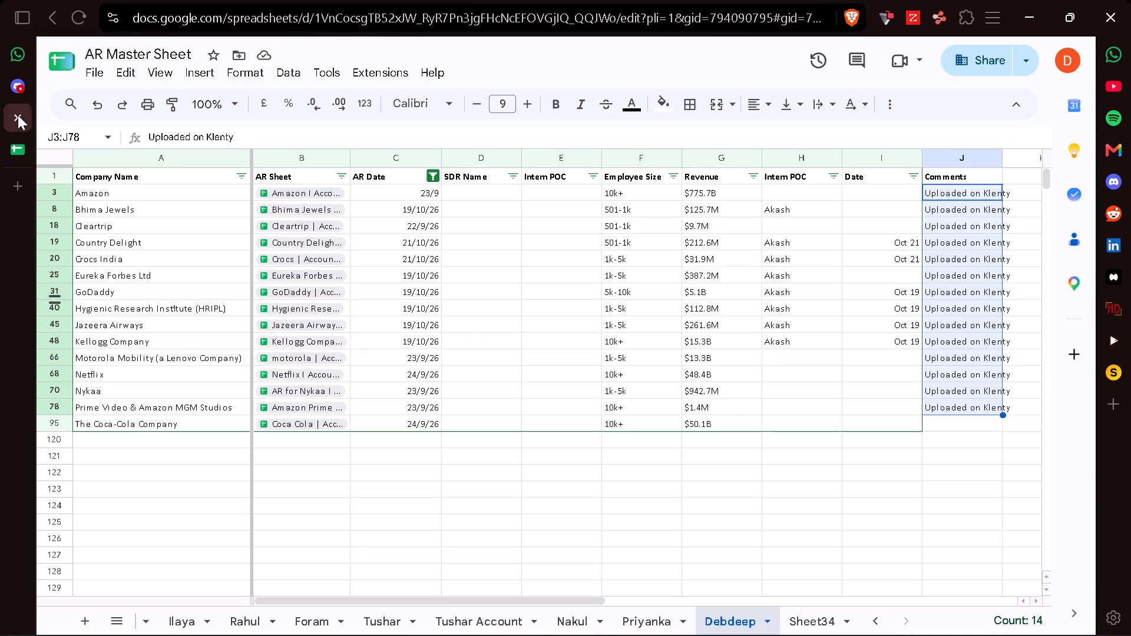
{"action": "left_click", "coordinate": [945, 193]}
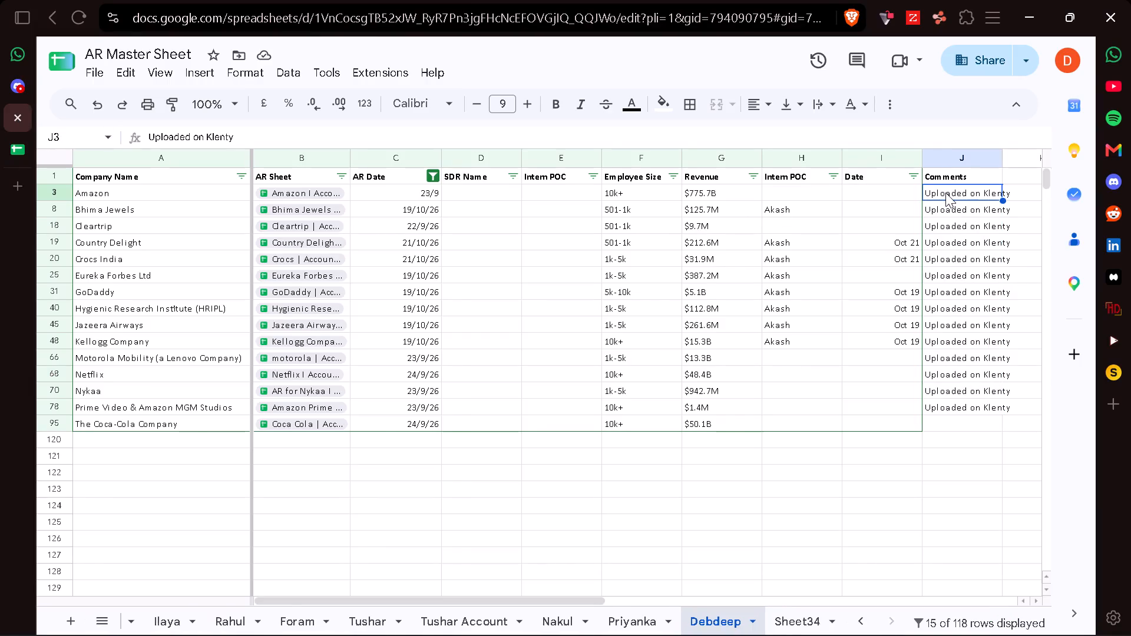
{"action": "key", "text": "BackSpace"}
Return to Klenty Leads New and examine the email and phone columns of the remaining leads down to the last row.
{"action": "left_click", "coordinate": [10, 145]}
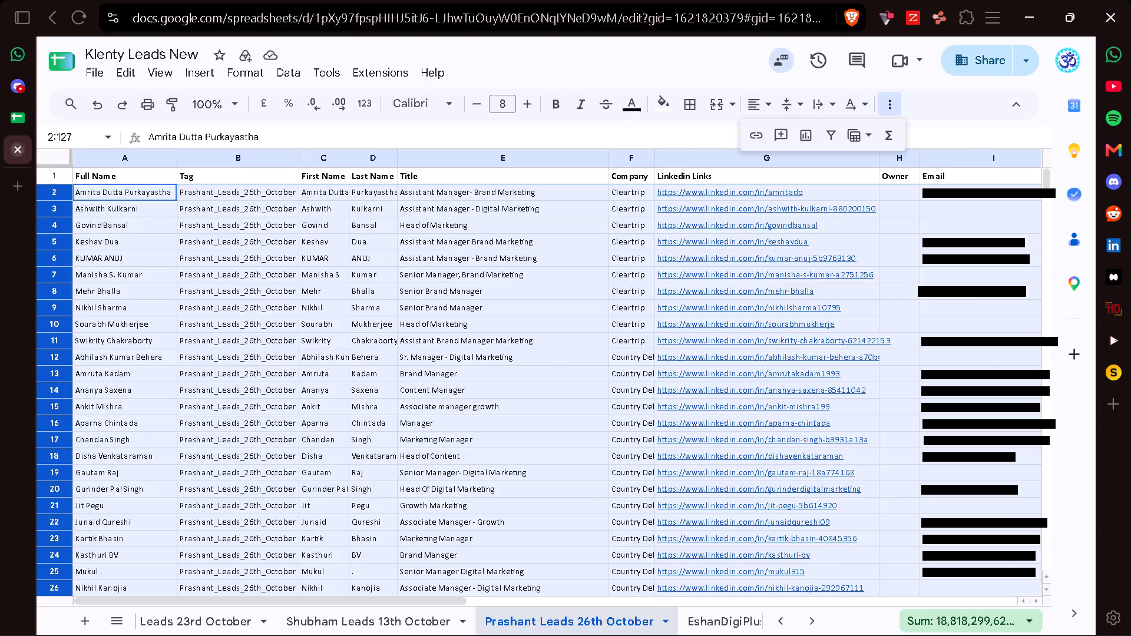
{"action": "scroll", "coordinate": [526, 278], "scroll_direction": "left", "scroll_amount": 5}
{"action": "scroll", "coordinate": [526, 278], "scroll_direction": "down", "scroll_amount": 2}
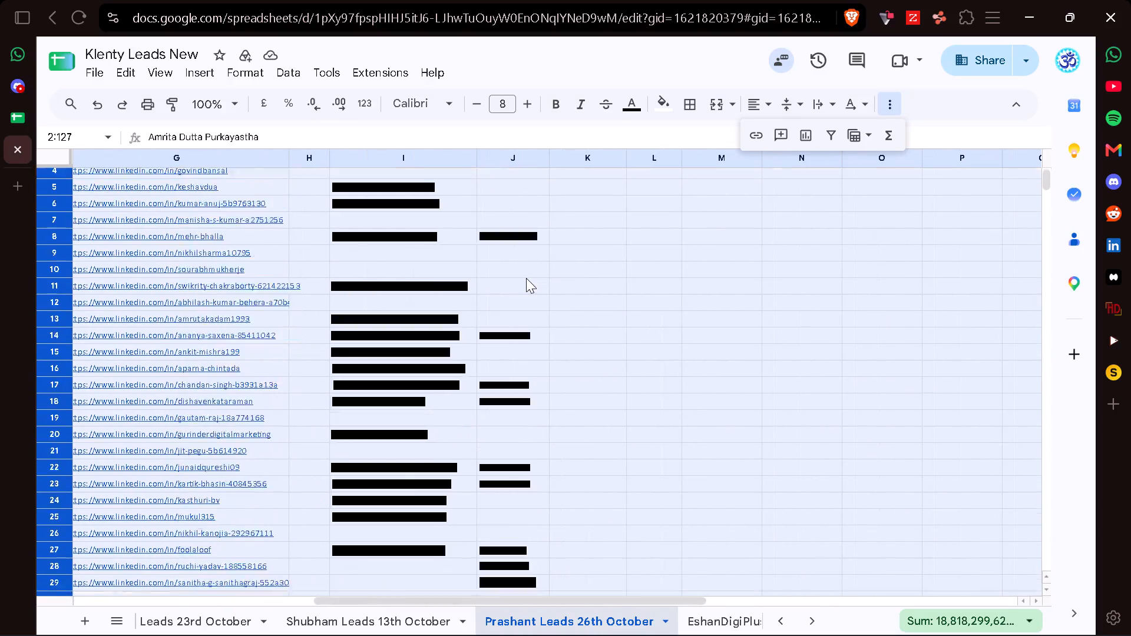
{"action": "scroll", "coordinate": [526, 278], "scroll_direction": "down", "scroll_amount": 5}
{"action": "left_click", "coordinate": [897, 101]}
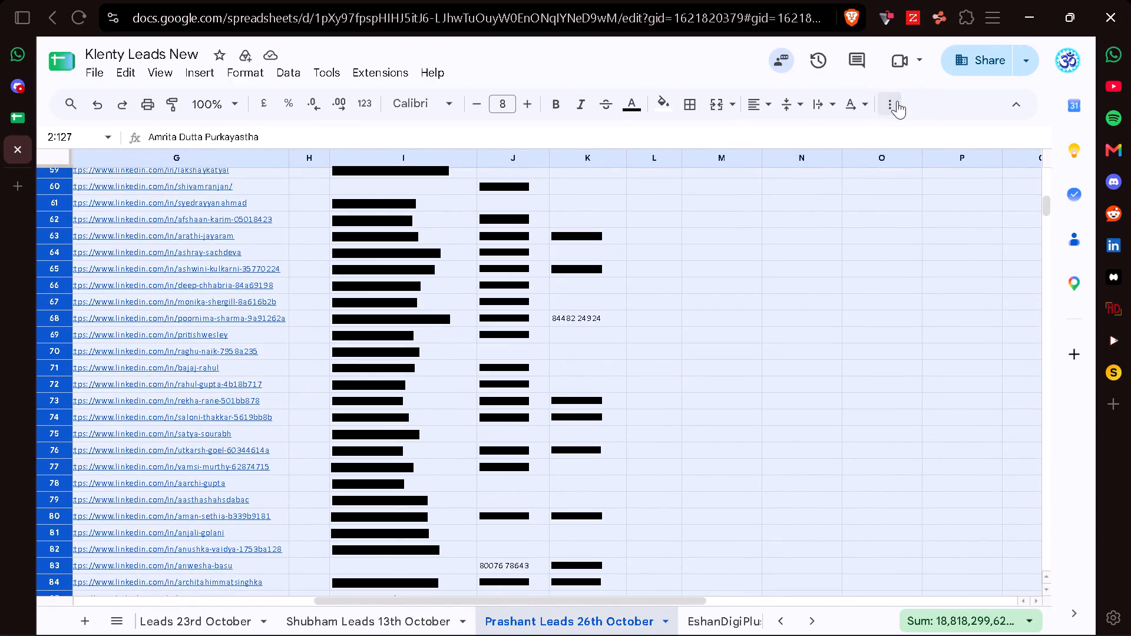
{"action": "scroll", "coordinate": [650, 405], "scroll_direction": "down", "scroll_amount": 7}
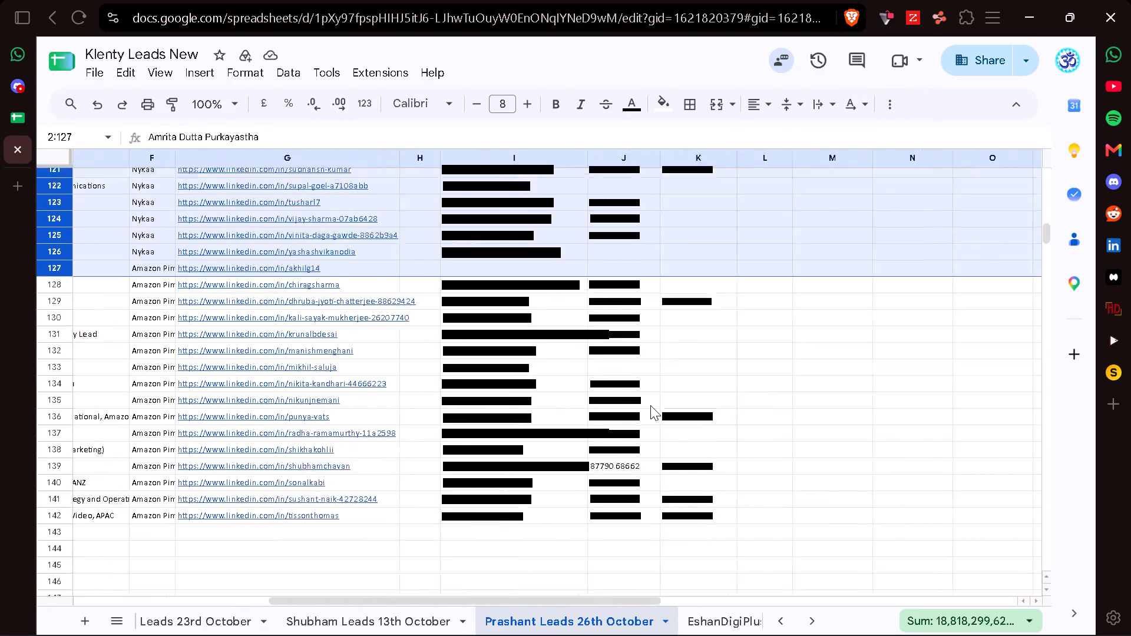
{"action": "scroll", "coordinate": [650, 405], "scroll_direction": "down", "scroll_amount": 1}
{"action": "scroll", "coordinate": [650, 405], "scroll_direction": "up", "scroll_amount": 17}
{"action": "scroll", "coordinate": [389, 350], "scroll_direction": "right", "scroll_amount": 2}
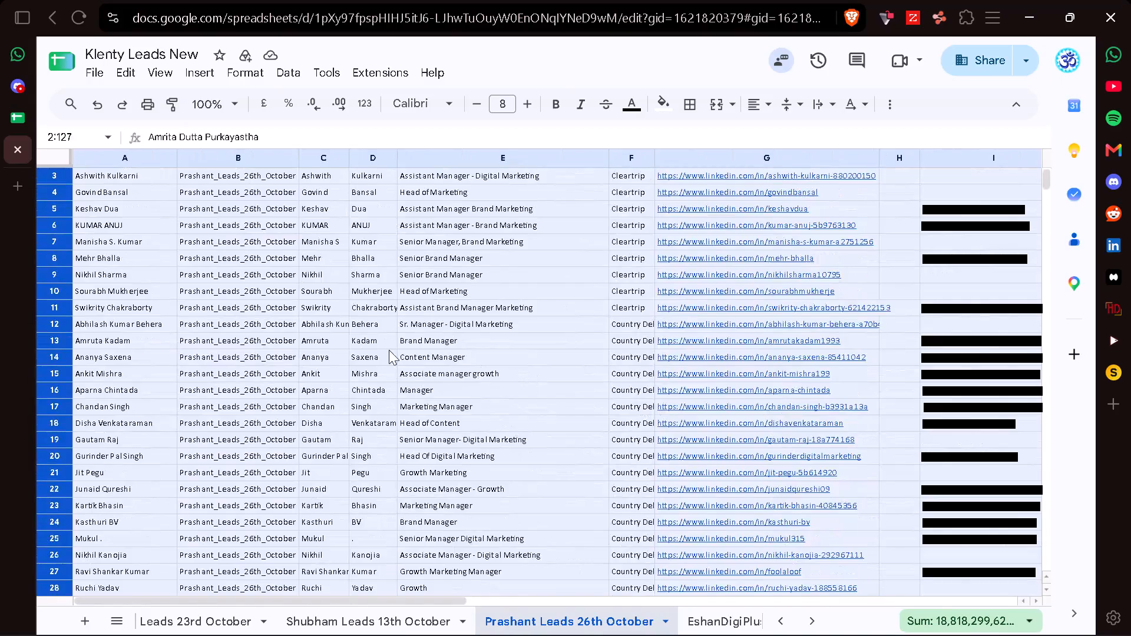
Select the full names from A2 down to the last lead to count the remaining leads.
{"action": "left_click", "coordinate": [124, 199]}
{"action": "key", "text": "ctrl+shift+Down"}
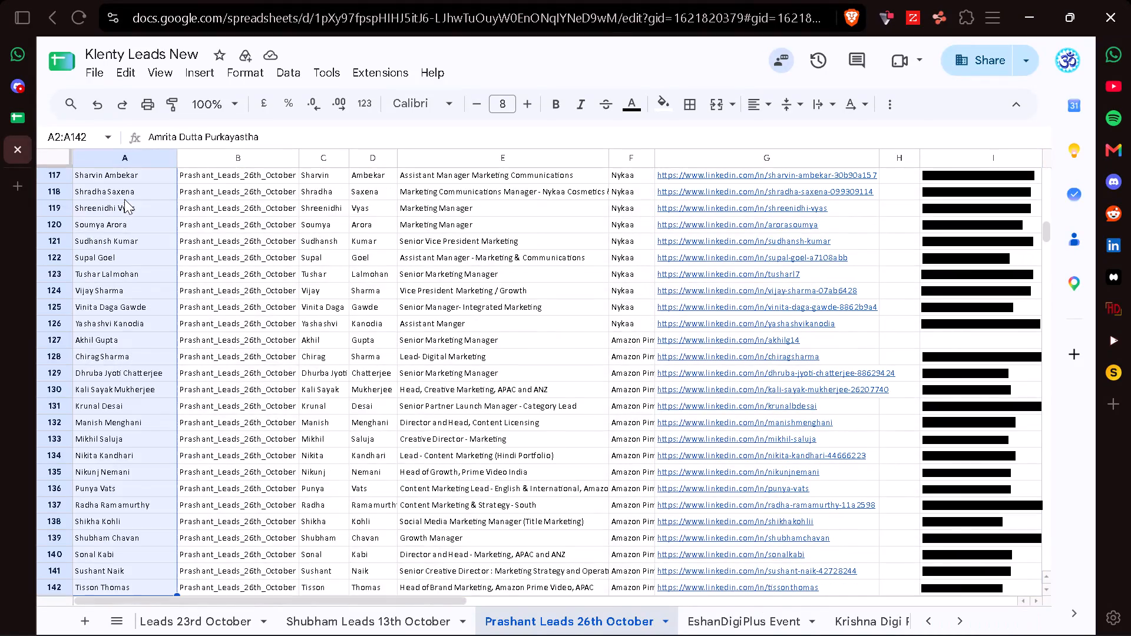
{"action": "scroll", "coordinate": [545, 443], "scroll_direction": "down", "scroll_amount": 3}
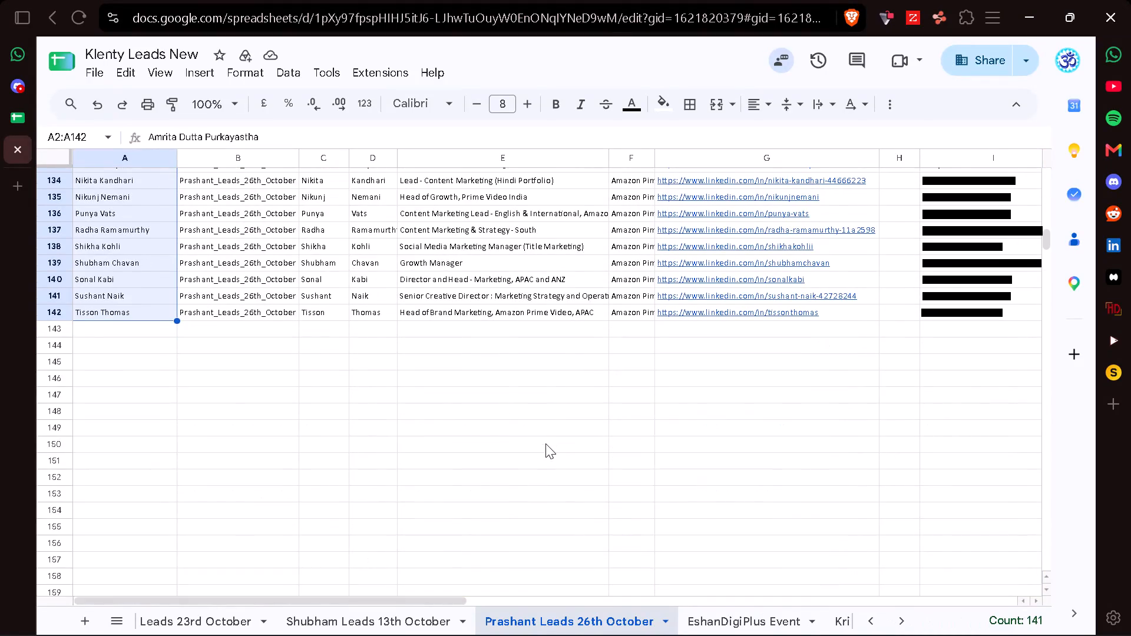
Create a filter on the lead table and exclude (Blanks) from the Phone column.
{"action": "scroll", "coordinate": [545, 443], "scroll_direction": "up", "scroll_amount": 9}
{"action": "scroll", "coordinate": [545, 443], "scroll_direction": "left", "scroll_amount": 4}
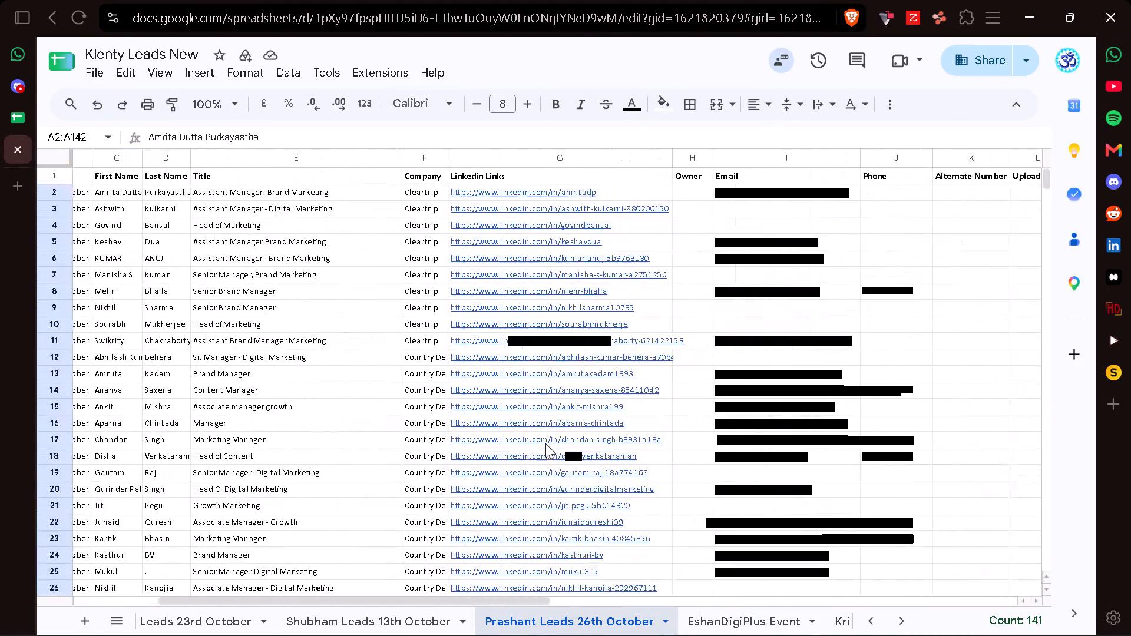
{"action": "scroll", "coordinate": [545, 443], "scroll_direction": "left", "scroll_amount": 2}
{"action": "left_click", "coordinate": [650, 191]}
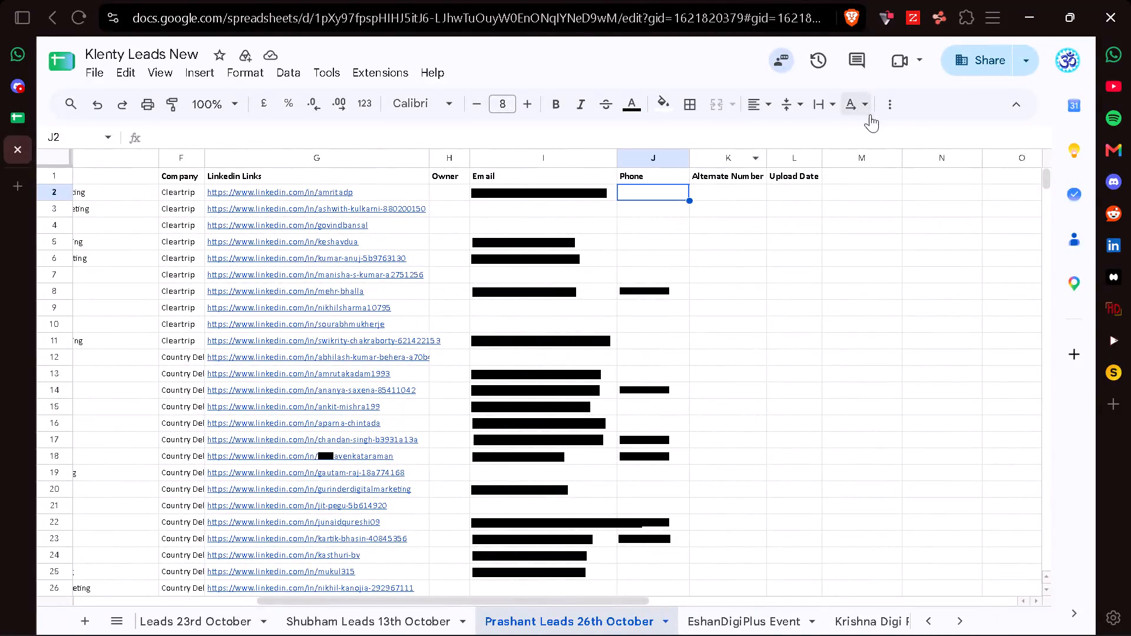
{"action": "left_click", "coordinate": [646, 178]}
{"action": "left_click", "coordinate": [879, 97]}
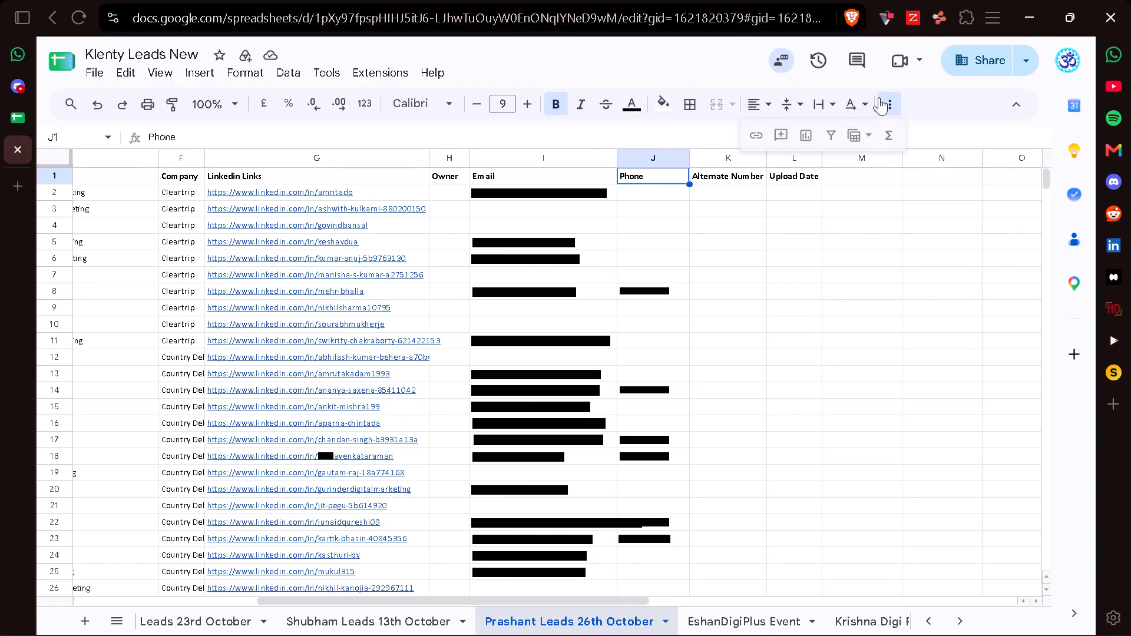
{"action": "left_click", "coordinate": [834, 134]}
{"action": "left_click", "coordinate": [678, 181]}
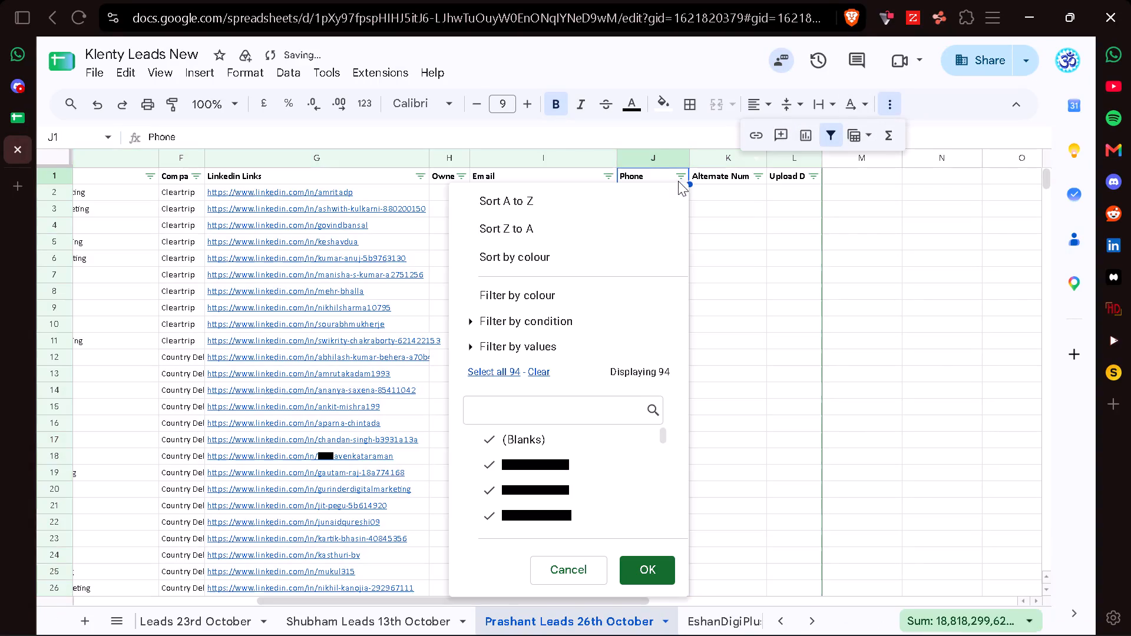
{"action": "left_click", "coordinate": [534, 374]}
{"action": "left_click", "coordinate": [495, 438]}
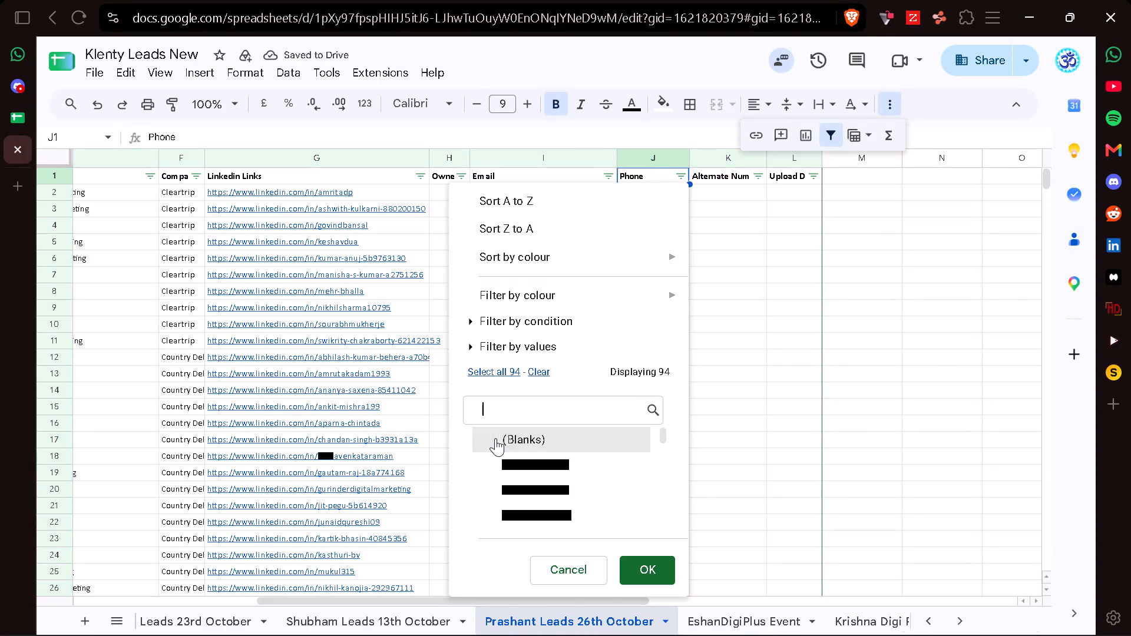
{"action": "left_click", "coordinate": [495, 438]}
{"action": "left_click", "coordinate": [497, 373]}
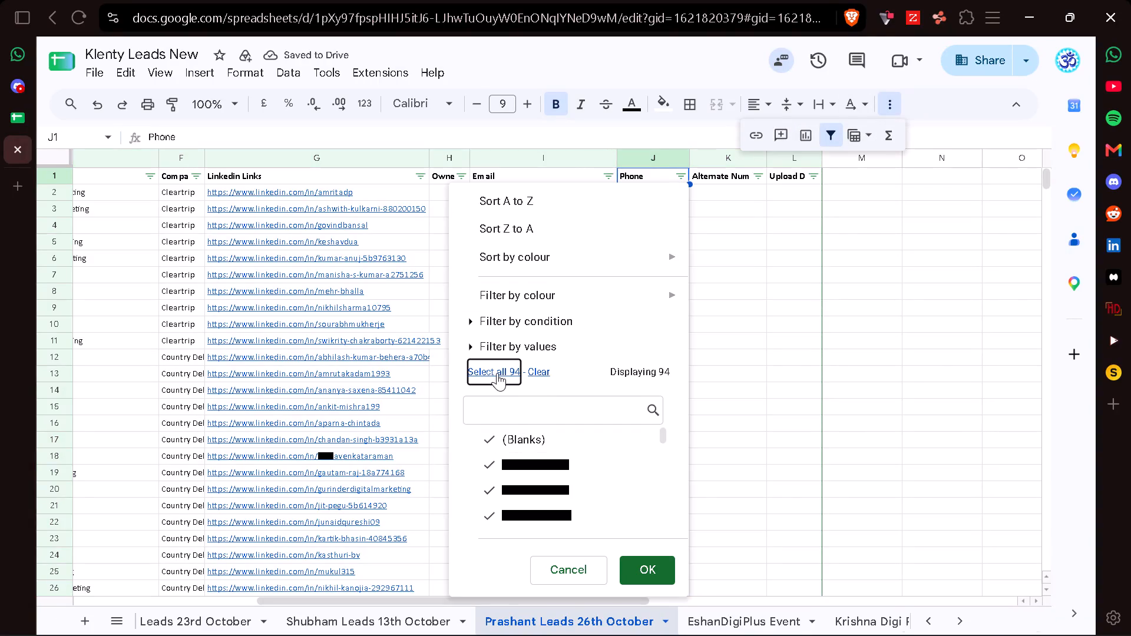
{"action": "left_click", "coordinate": [526, 442]}
{"action": "left_click", "coordinate": [650, 574]}
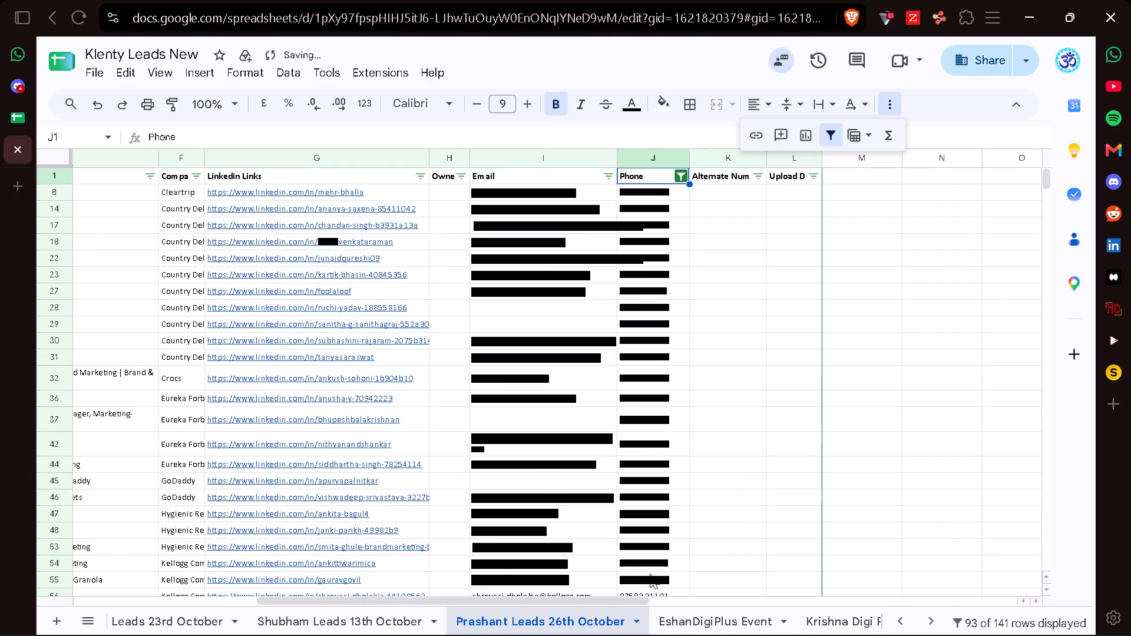
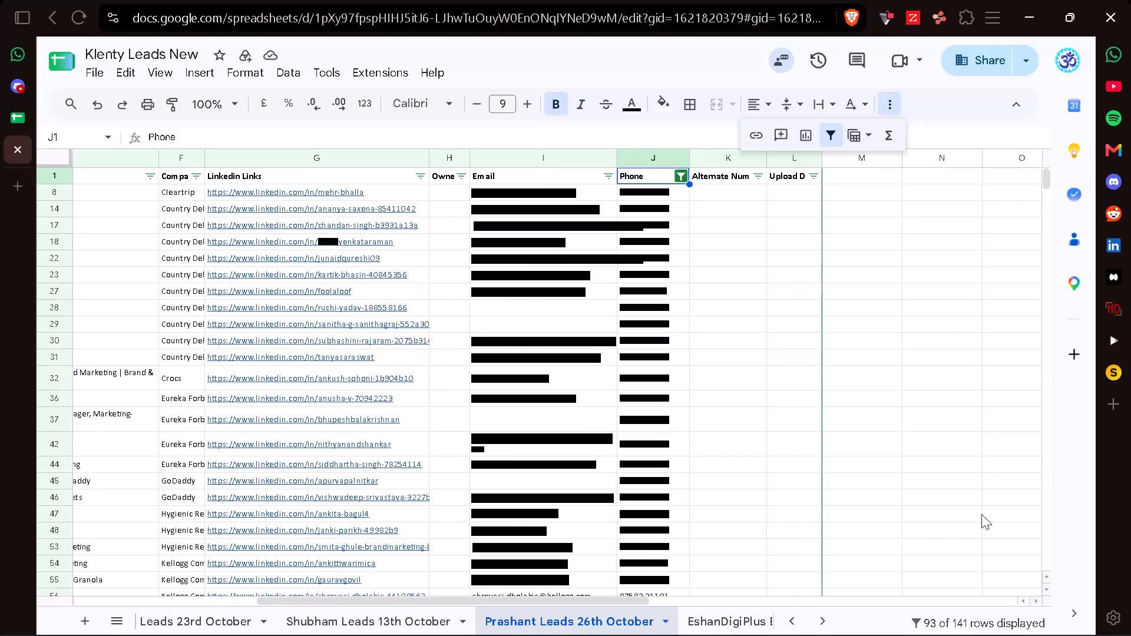
Remove the filter from the lead table.
{"action": "left_click", "coordinate": [828, 139]}
Enter 26/10/26 as the Upload Date of the first lead, in L2.
{"action": "scroll", "coordinate": [553, 337], "scroll_direction": "right", "scroll_amount": 4}
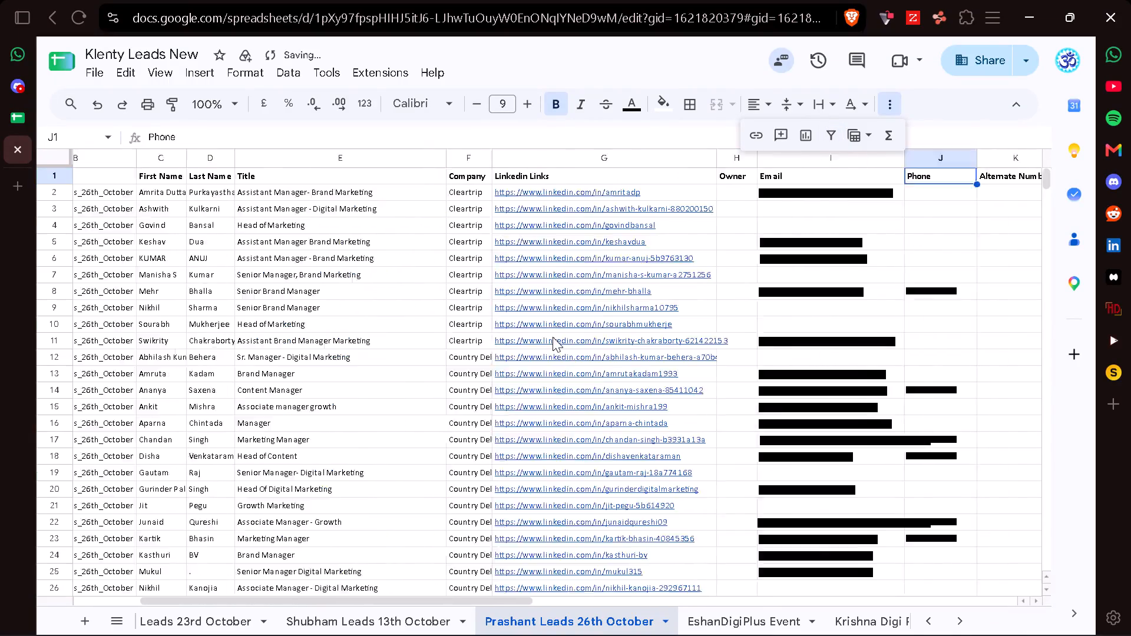
{"action": "scroll", "coordinate": [553, 337], "scroll_direction": "right", "scroll_amount": 1}
{"action": "scroll", "coordinate": [529, 323], "scroll_direction": "left", "scroll_amount": 3}
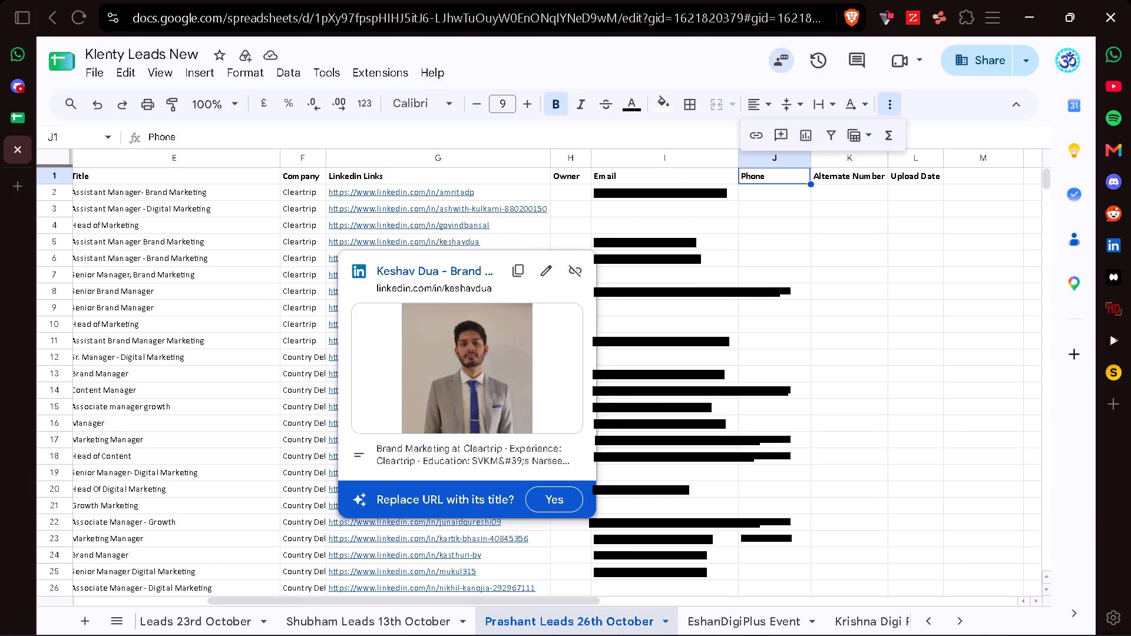
{"action": "left_click", "coordinate": [897, 188]}
{"action": "key", "text": "2"}
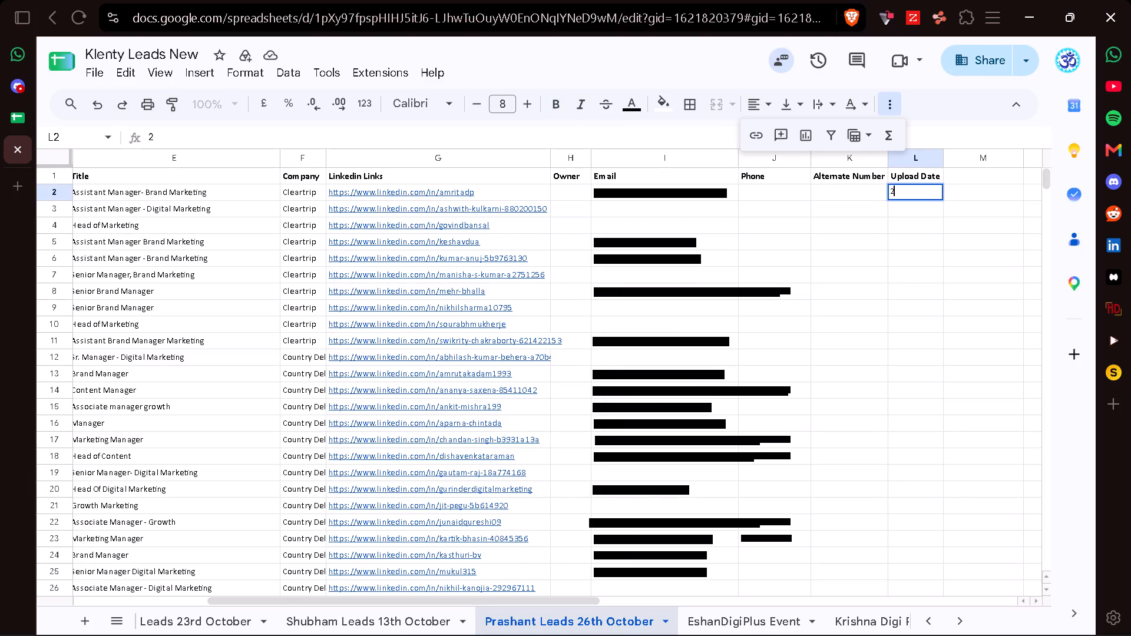
{"action": "type", "text": "6/"}
{"action": "type", "text": "10/26"}
{"action": "key", "text": "Return"}
Copy the upload date from L2 to L3:L142 so that it covers every lead down to the last one.
{"action": "key", "text": "Up"}
{"action": "key", "text": "ctrl+c"}
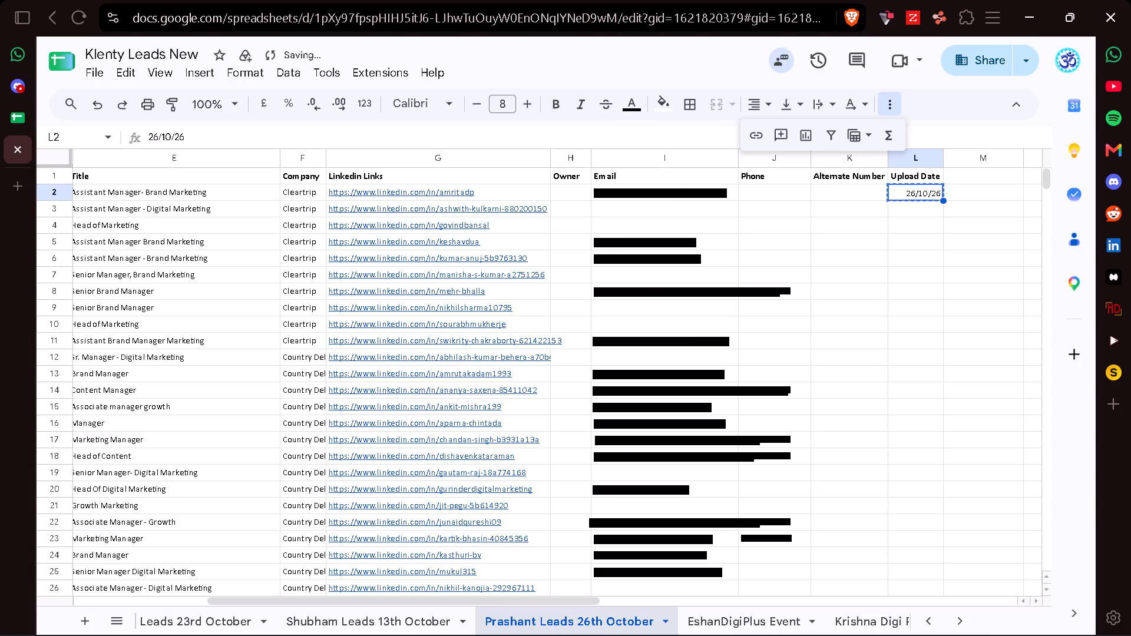
{"action": "key", "text": "Down"}
{"action": "key", "text": "shift+Down"}
{"action": "key", "text": "shift+Down"}
{"action": "key", "text": "shift+Down"}
{"action": "key", "text": "shift+Down"}
{"action": "key", "text": "shift+Down"}
{"action": "key", "text": "shift+Down"}
{"action": "key", "text": "shift+Down"}
{"action": "key", "text": "shift+Down"}
{"action": "key", "text": "shift+Down"}
{"action": "key", "text": "shift+Down"}
{"action": "key", "text": "shift+Down"}
{"action": "key", "text": "shift+Down"}
{"action": "key", "text": "shift+Down"}
{"action": "key", "text": "shift+Down"}
{"action": "key", "text": "shift+Down"}
{"action": "key", "text": "shift+Down"}
{"action": "key", "text": "shift+Down"}
{"action": "key", "text": "shift+Down"}
{"action": "key", "text": "shift+Down"}
{"action": "key", "text": "shift+Down"}
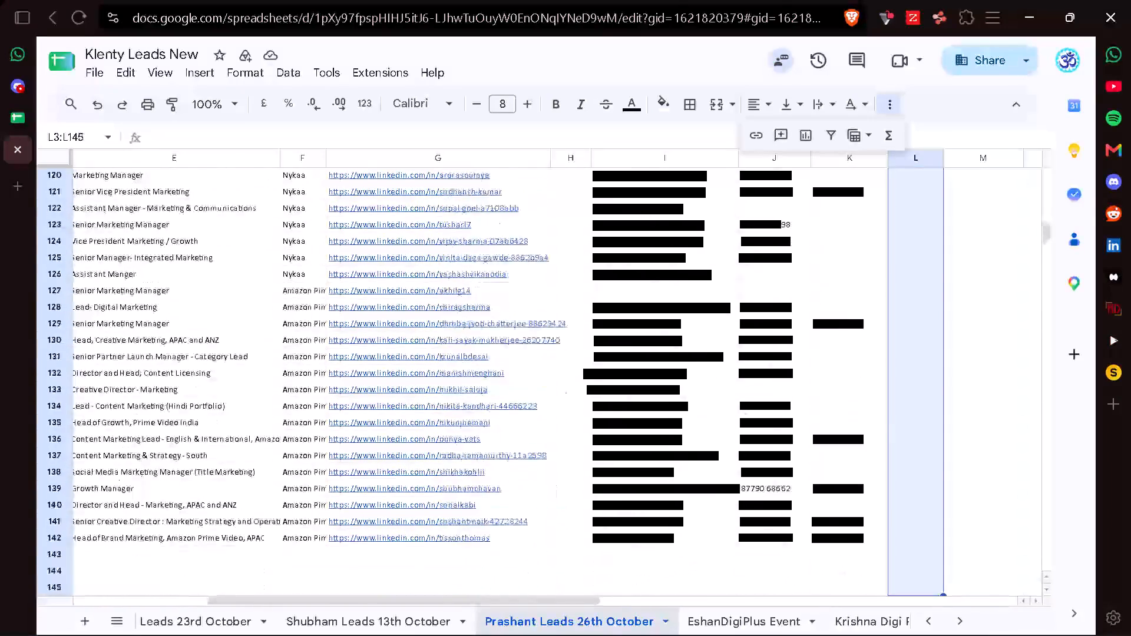
{"action": "key", "text": "shift+Up"}
{"action": "key", "text": "shift+Up"}
{"action": "key", "text": "shift+Up"}
{"action": "key", "text": "shift+Up"}
{"action": "key", "text": "shift+Up"}
{"action": "key", "text": "shift+Up"}
{"action": "key", "text": "shift+Up"}
{"action": "key", "text": "shift+Up"}
{"action": "key", "text": "shift+Up"}
{"action": "key", "text": "shift+Up"}
{"action": "key", "text": "shift+Up"}
{"action": "key", "text": "shift+Up"}
{"action": "key", "text": "shift+Up"}
{"action": "key", "text": "shift+Up"}
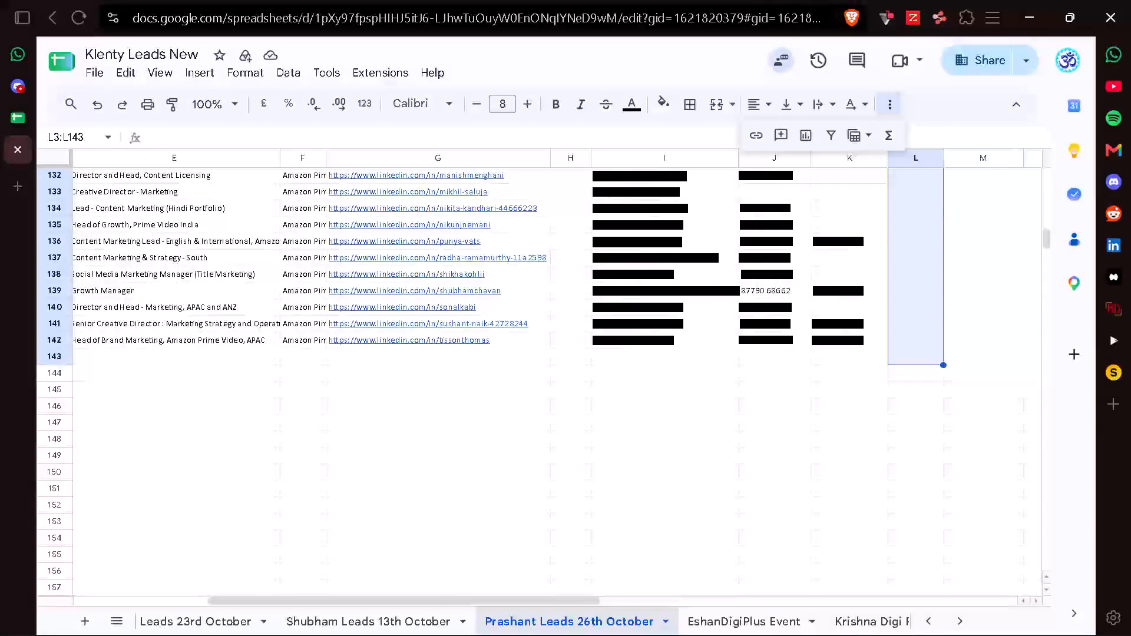
{"action": "key", "text": "shift+Up"}
{"action": "key", "text": "ctrl+v"}
Enter Prashant as the Owner of the first lead, in H2.
{"action": "scroll", "coordinate": [634, 250], "scroll_direction": "up", "scroll_amount": 12}
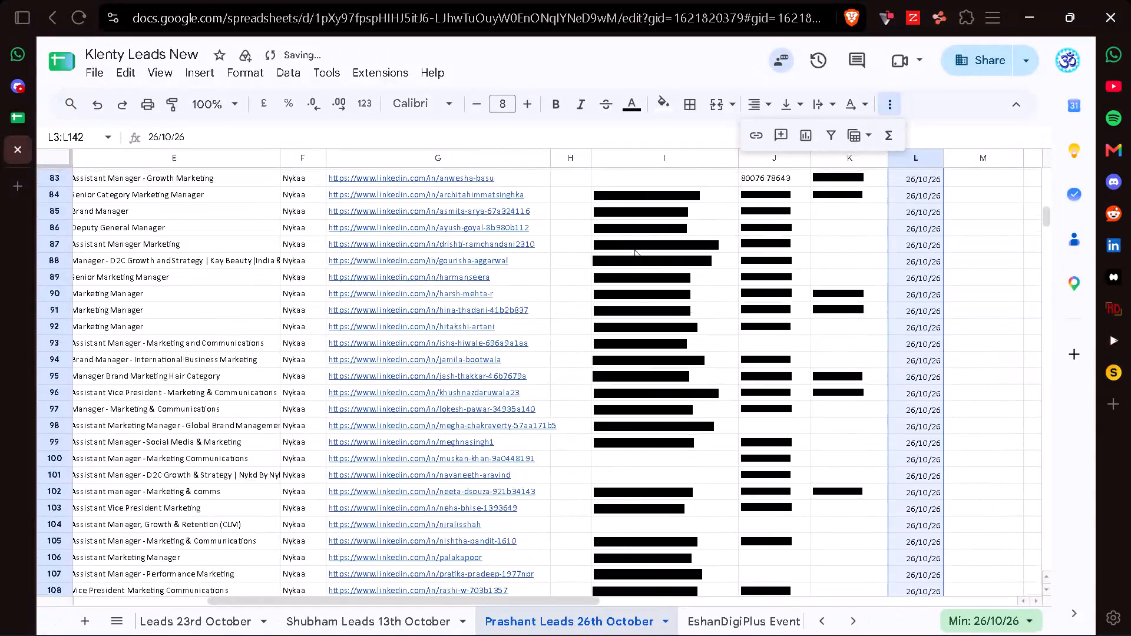
{"action": "scroll", "coordinate": [634, 250], "scroll_direction": "up", "scroll_amount": 3}
{"action": "left_click", "coordinate": [573, 199]}
{"action": "type", "text": "Pra"}
{"action": "left_click", "coordinate": [630, 176]}
{"action": "key", "text": "Return"}
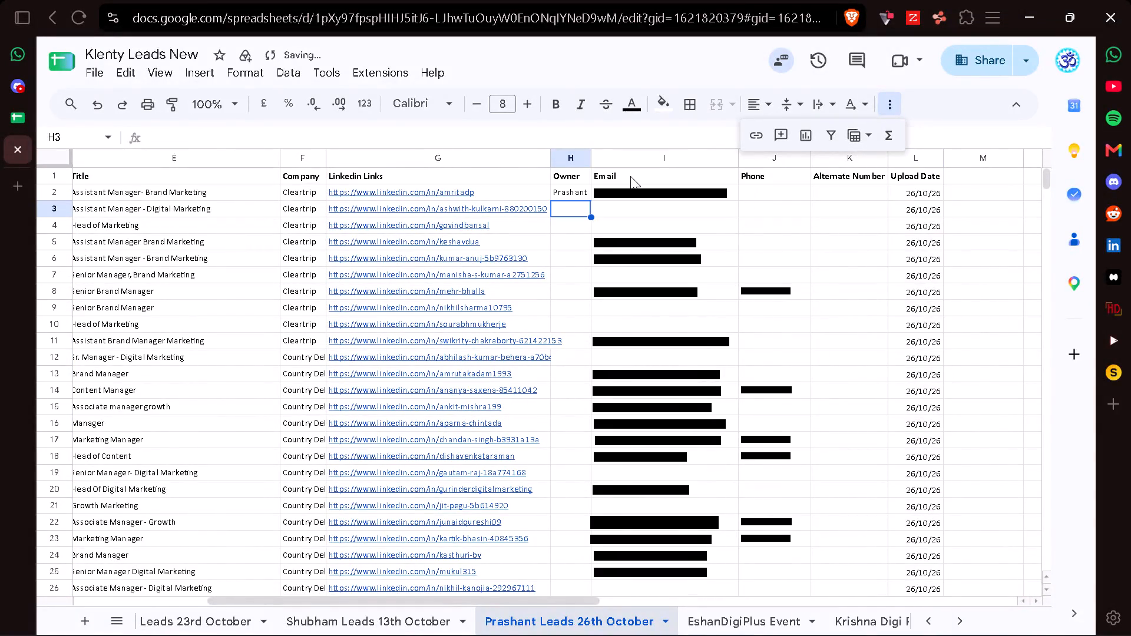
Fill the owner name from H2 down to the last lead in H142.
{"action": "key", "text": "Up"}
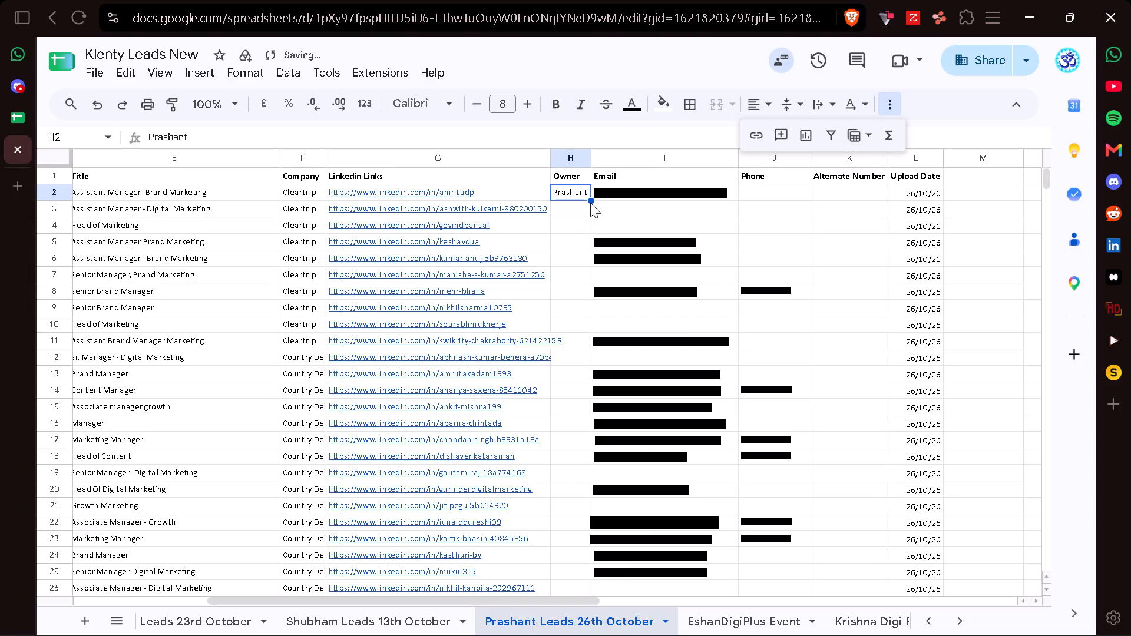
{"action": "left_click_drag", "start_coordinate": [590, 201], "coordinate": [560, 635]}
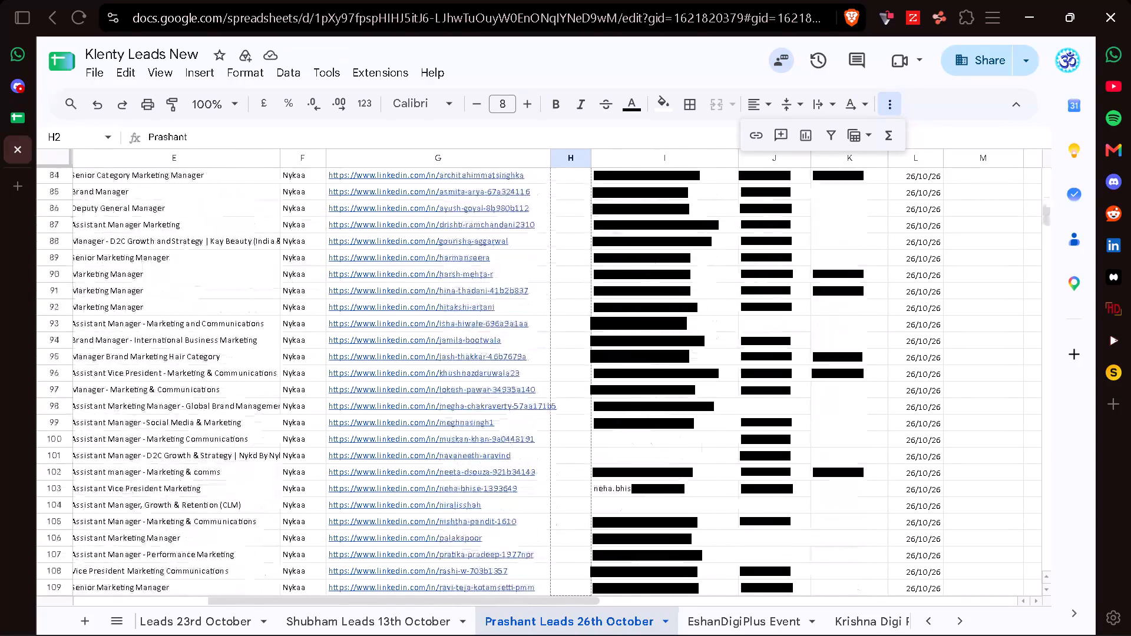
{"action": "left_click_drag", "start_coordinate": [560, 635], "coordinate": [564, 305]}
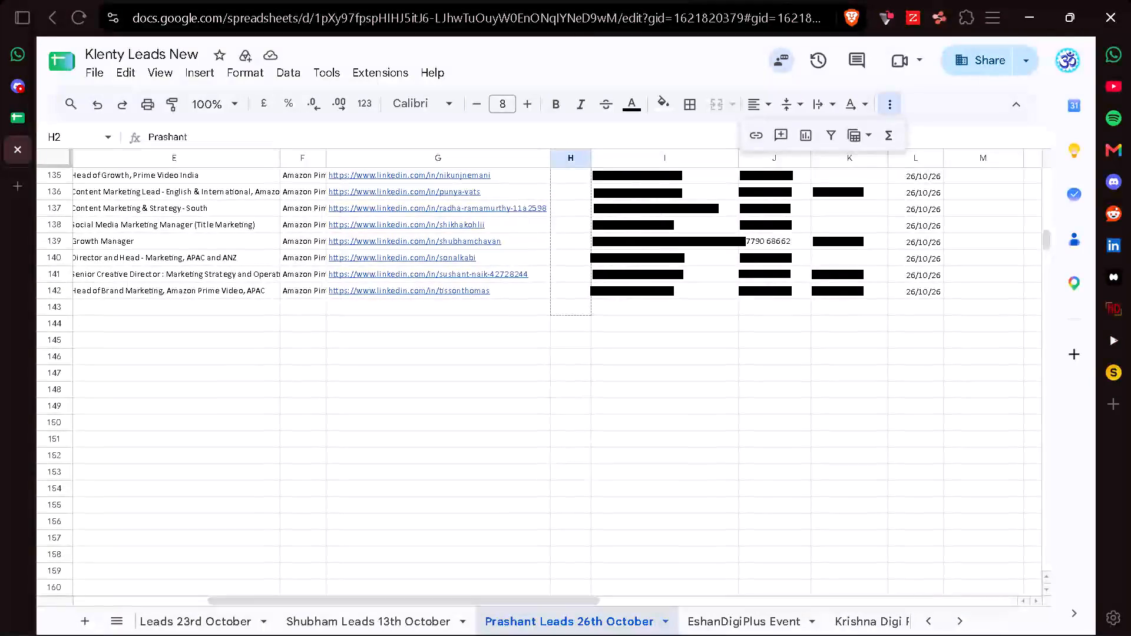
{"action": "left_click_drag", "start_coordinate": [564, 305], "coordinate": [571, 296]}
Examine the Owner and Upload Date columns down to the last lead row.
{"action": "scroll", "coordinate": [571, 296], "scroll_direction": "up", "scroll_amount": 14}
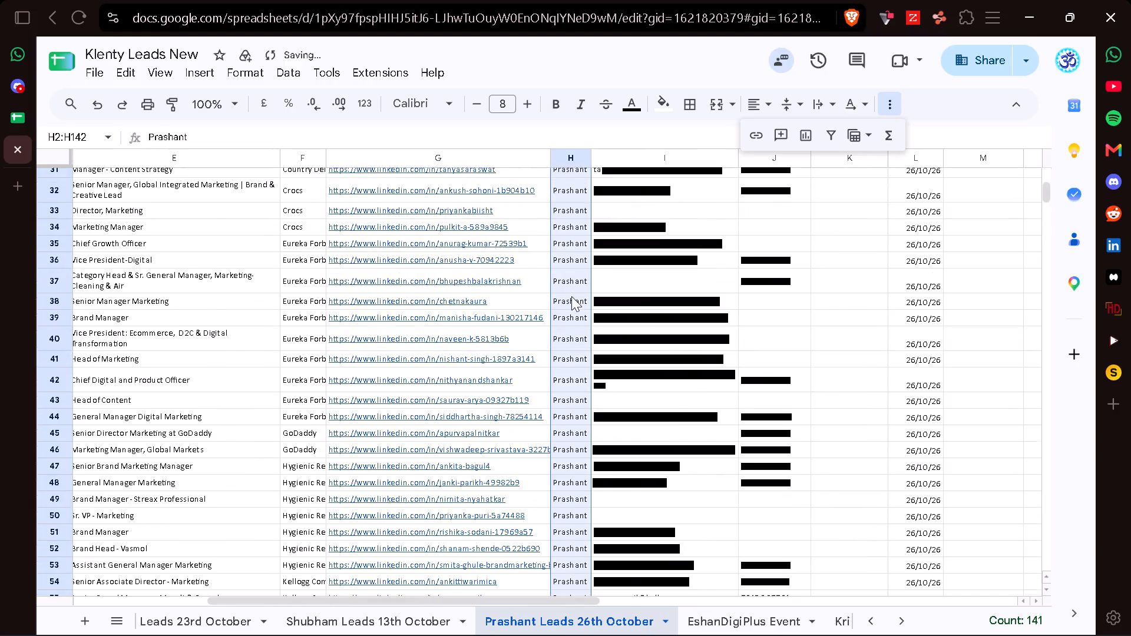
{"action": "left_click", "coordinate": [887, 108]}
{"action": "scroll", "coordinate": [620, 422], "scroll_direction": "down", "scroll_amount": 5}
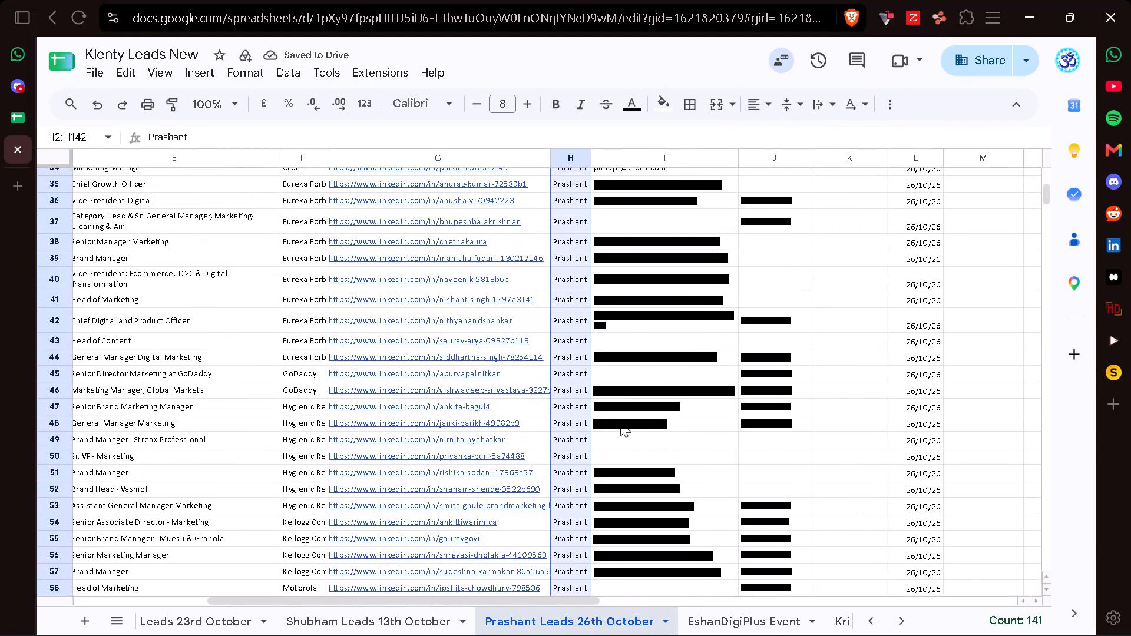
{"action": "scroll", "coordinate": [613, 450], "scroll_direction": "down", "scroll_amount": 4}
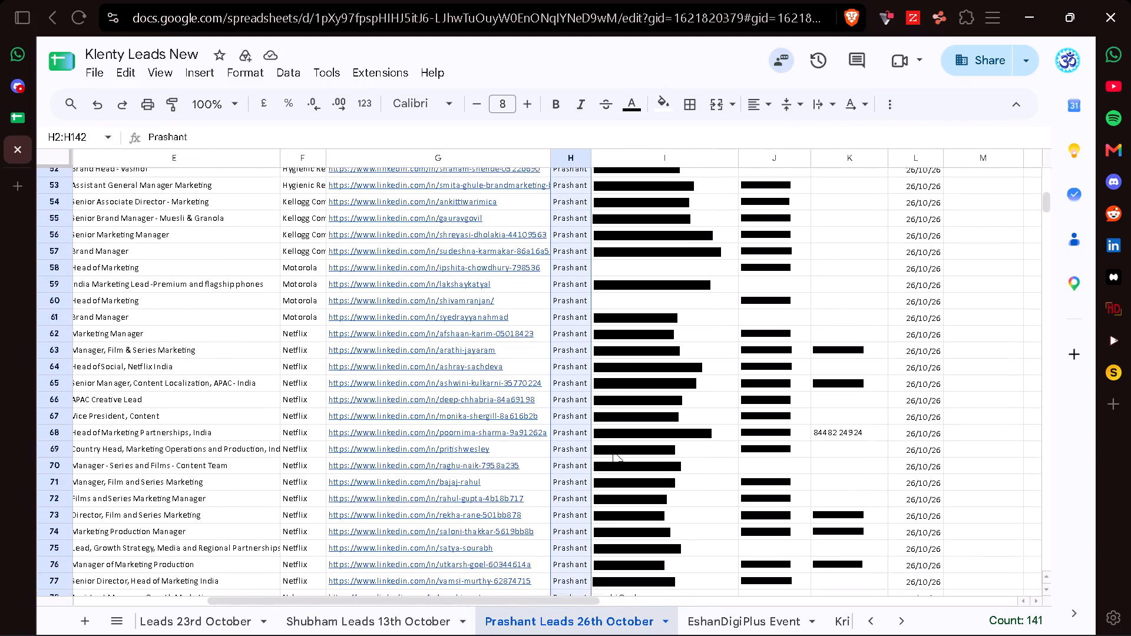
{"action": "scroll", "coordinate": [613, 450], "scroll_direction": "down", "scroll_amount": 9}
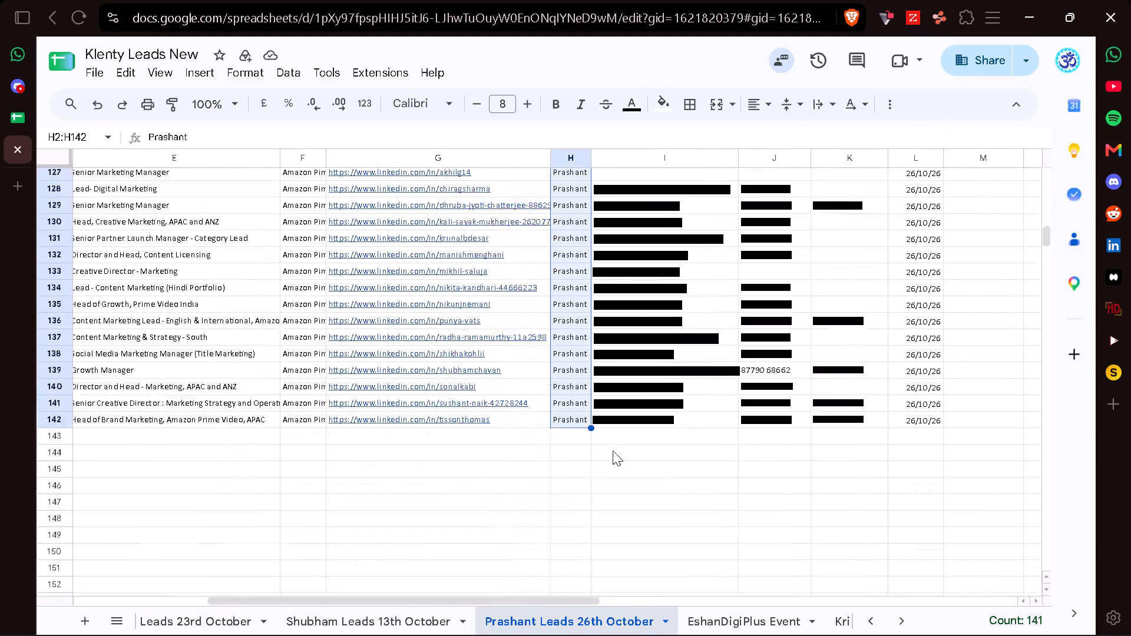
{"action": "scroll", "coordinate": [613, 450], "scroll_direction": "down", "scroll_amount": 1}
{"action": "scroll", "coordinate": [380, 365], "scroll_direction": "up", "scroll_amount": 12}
Select the whole sheet and auto-fit all column widths to their content.
{"action": "scroll", "coordinate": [380, 365], "scroll_direction": "right", "scroll_amount": 2}
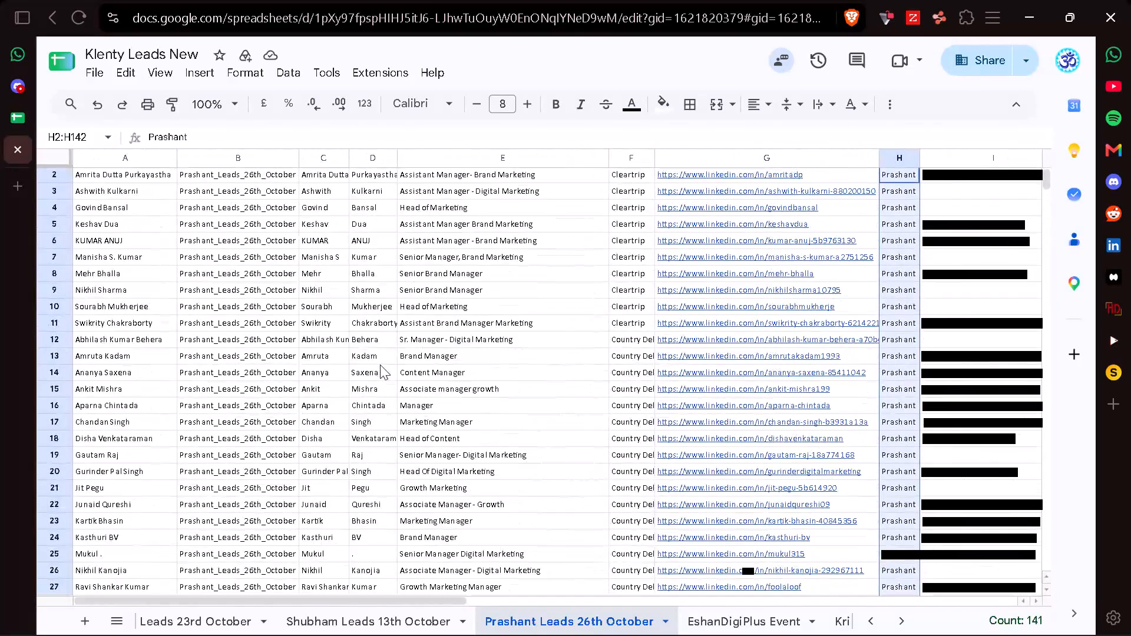
{"action": "scroll", "coordinate": [380, 365], "scroll_direction": "right", "scroll_amount": 2}
{"action": "left_click", "coordinate": [49, 153]}
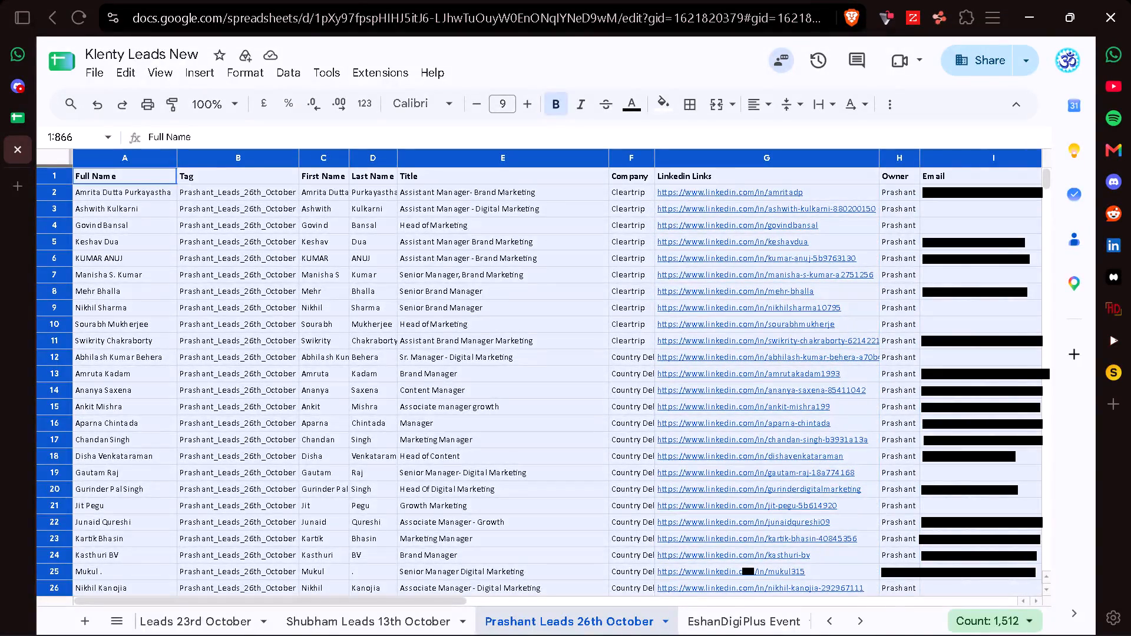
{"action": "double_click", "coordinate": [179, 160]}
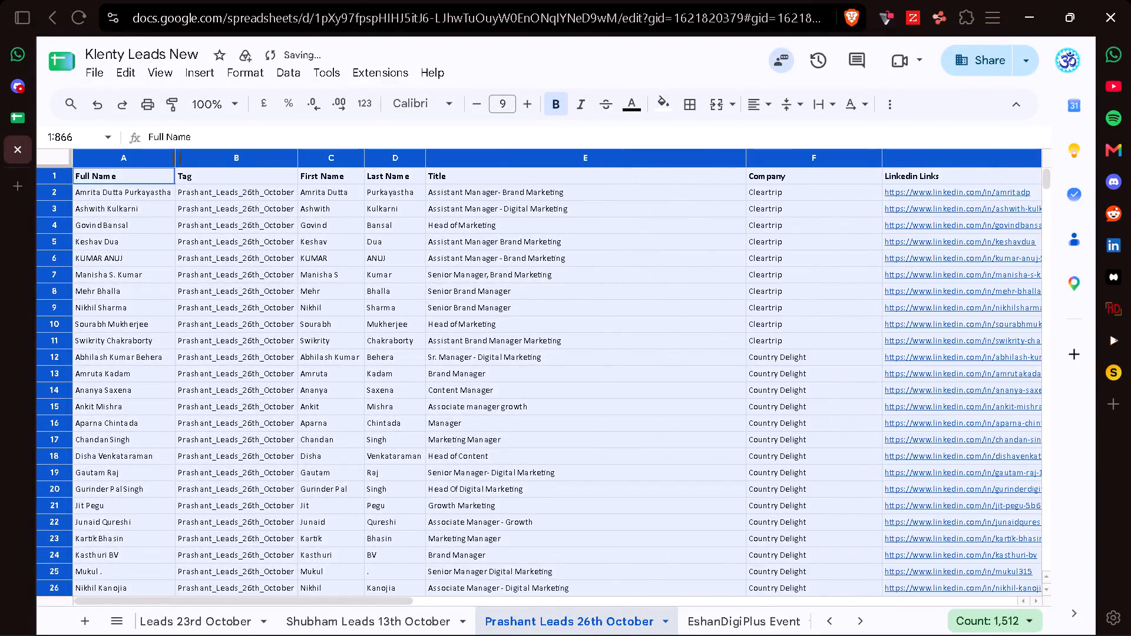
Examine the resized columns across all lead rows, and return to the Full Name header in A1.
{"action": "scroll", "coordinate": [656, 305], "scroll_direction": "left", "scroll_amount": 3}
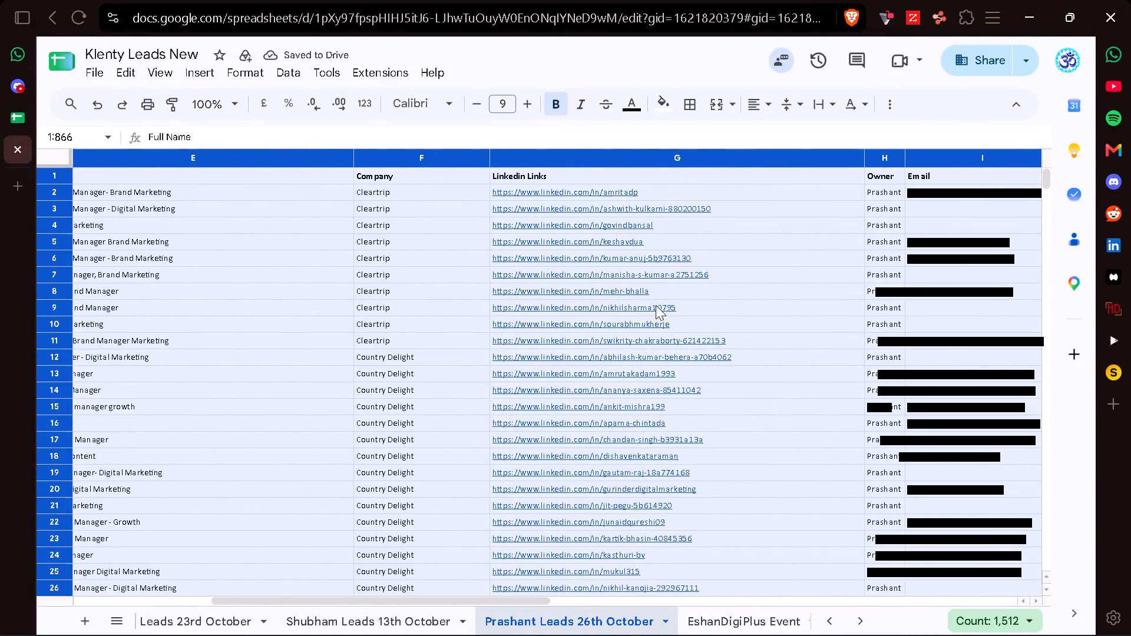
{"action": "scroll", "coordinate": [656, 305], "scroll_direction": "left", "scroll_amount": 2}
{"action": "scroll", "coordinate": [656, 305], "scroll_direction": "down", "scroll_amount": 5}
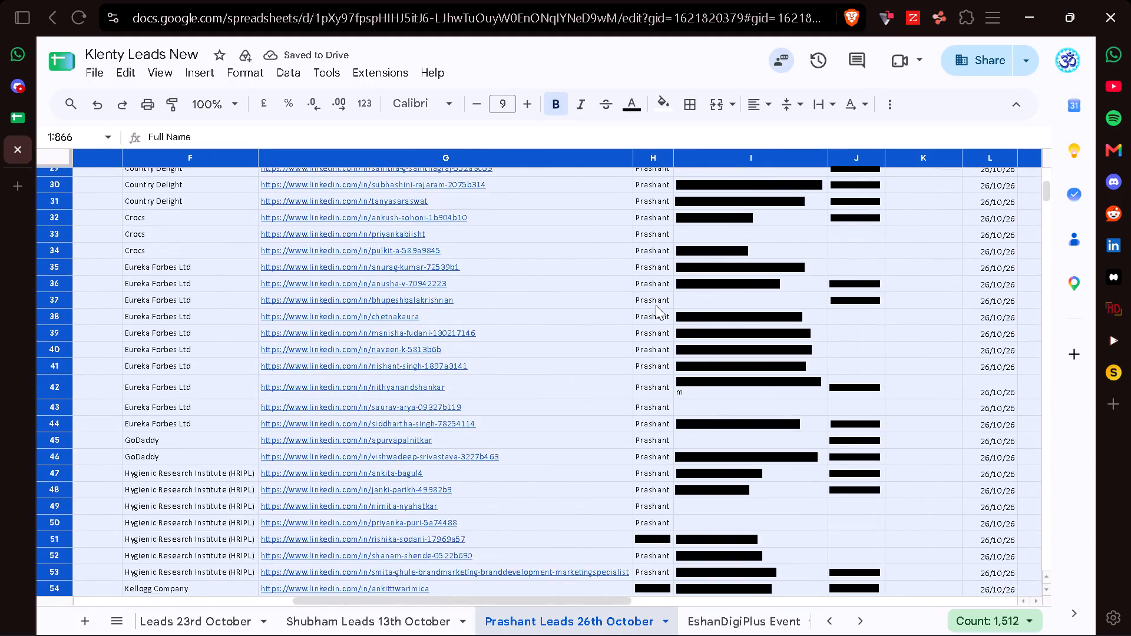
{"action": "scroll", "coordinate": [656, 305], "scroll_direction": "down", "scroll_amount": 10}
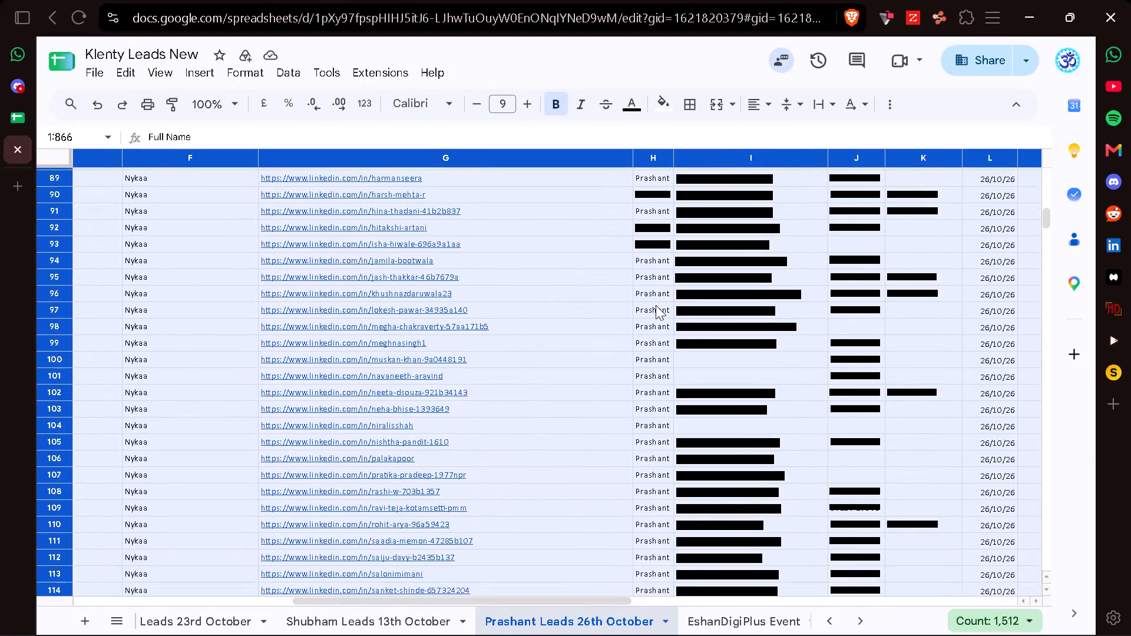
{"action": "scroll", "coordinate": [656, 305], "scroll_direction": "down", "scroll_amount": 3}
{"action": "scroll", "coordinate": [481, 353], "scroll_direction": "right", "scroll_amount": 5}
{"action": "scroll", "coordinate": [481, 353], "scroll_direction": "up", "scroll_amount": 4}
{"action": "scroll", "coordinate": [481, 353], "scroll_direction": "right", "scroll_amount": 5}
{"action": "scroll", "coordinate": [481, 353], "scroll_direction": "up", "scroll_amount": 7}
{"action": "left_click", "coordinate": [120, 172]}
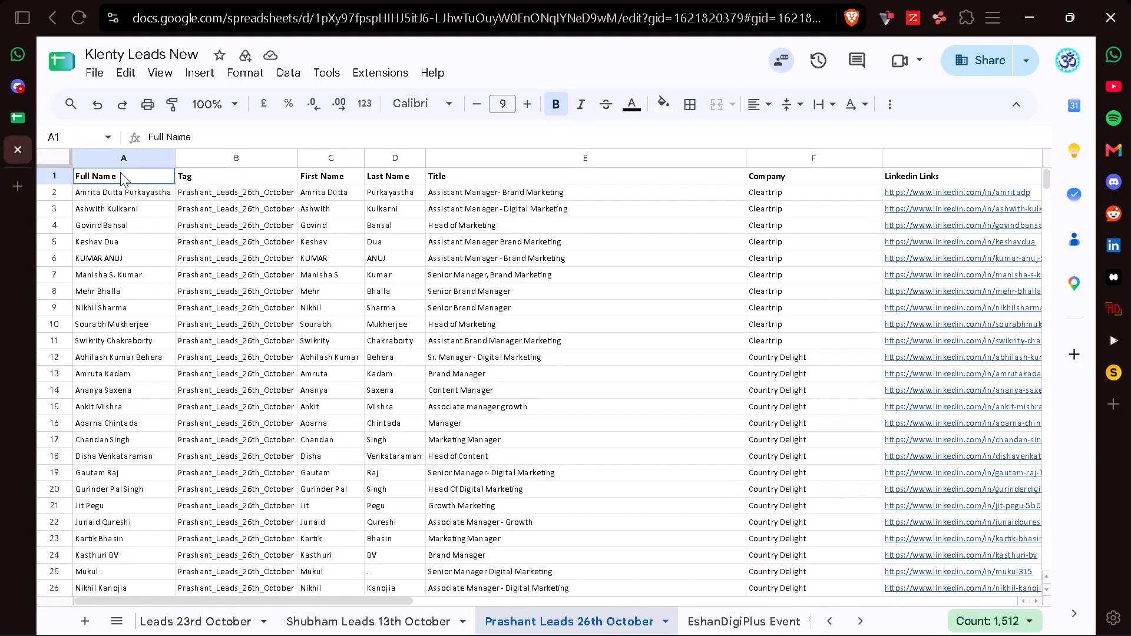
Download the Prashant Leads 26th October sheet as comma-separated values (.csv) and close the Excel window that opens.
{"action": "left_click", "coordinate": [94, 81]}
{"action": "left_click", "coordinate": [94, 71]}
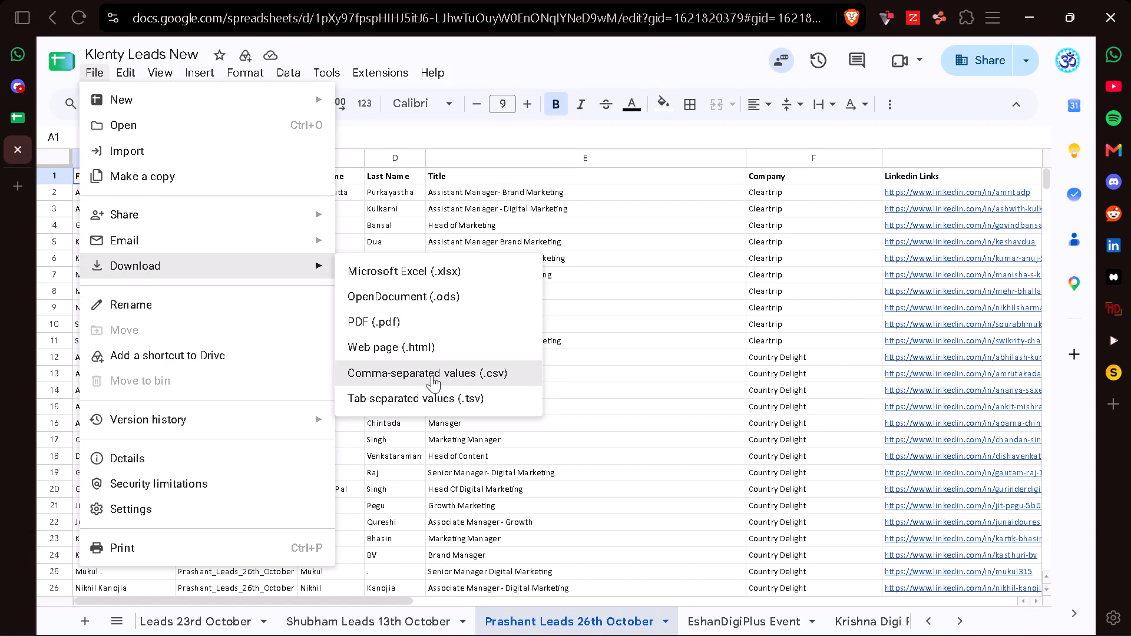
{"action": "left_click", "coordinate": [432, 375]}
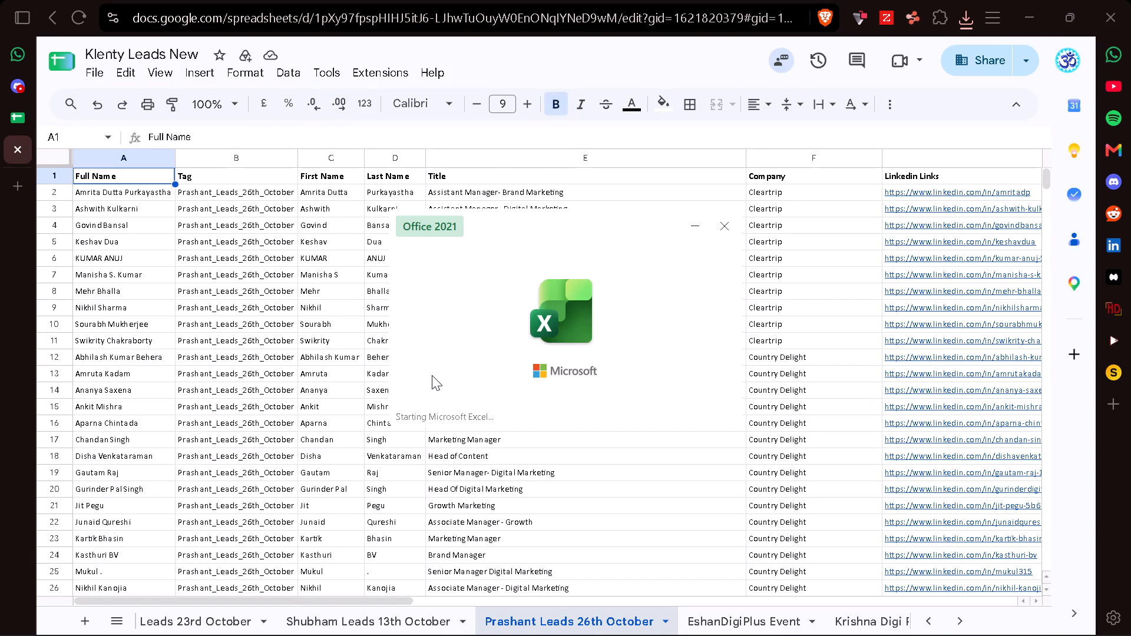
{"action": "left_click", "coordinate": [1130, 0]}
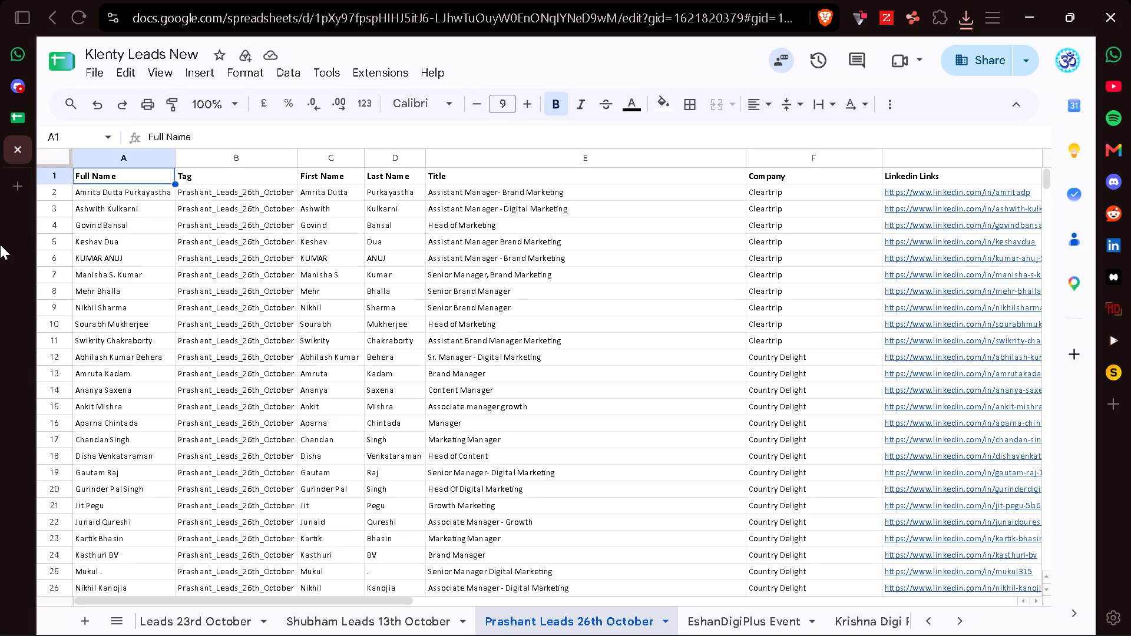
Open a new browser tab and search Google for the Klenty login.
{"action": "left_click", "coordinate": [17, 185]}
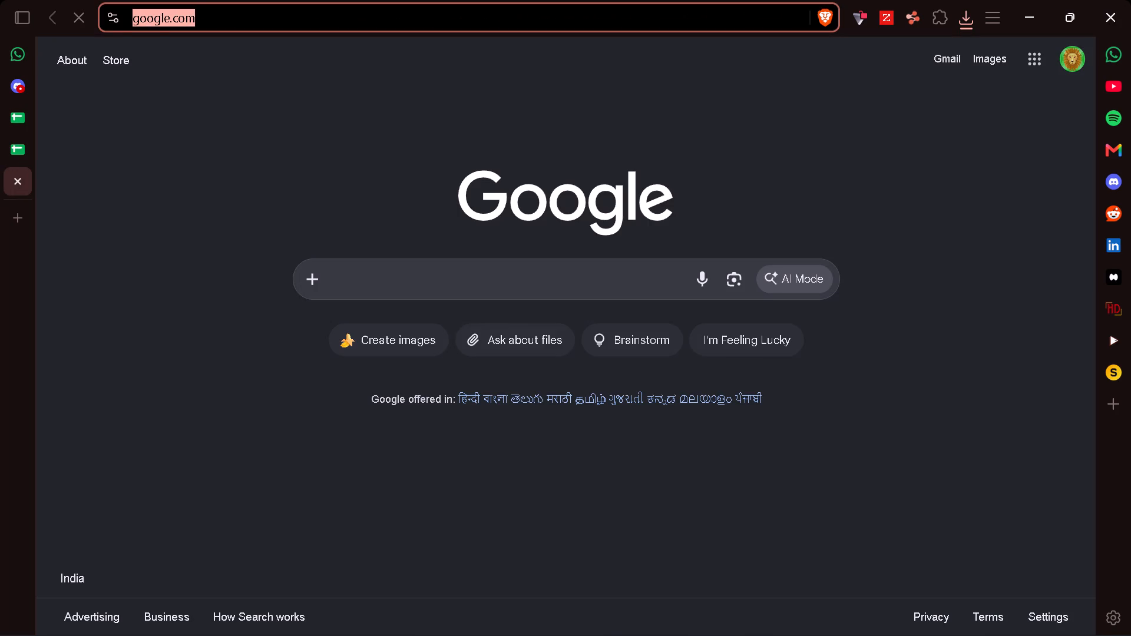
{"action": "left_click", "coordinate": [465, 276]}
{"action": "key", "text": "k"}
{"action": "type", "text": "lenty lh"}
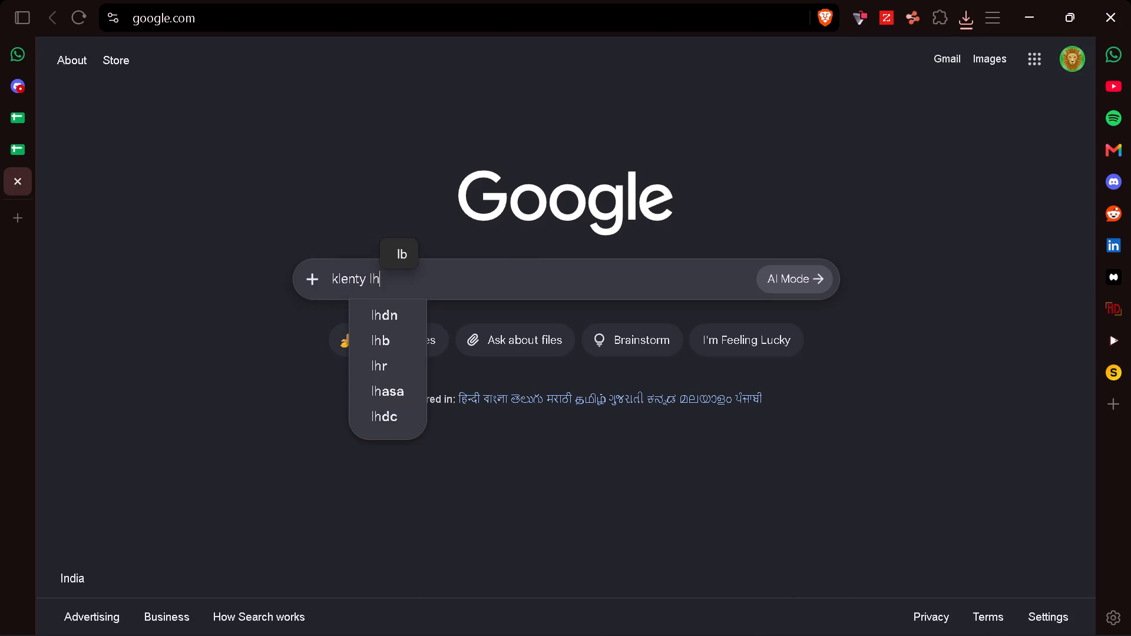
{"action": "key", "text": "BackSpace"}
{"action": "key", "text": "BackSpace"}
{"action": "type", "text": "log"}
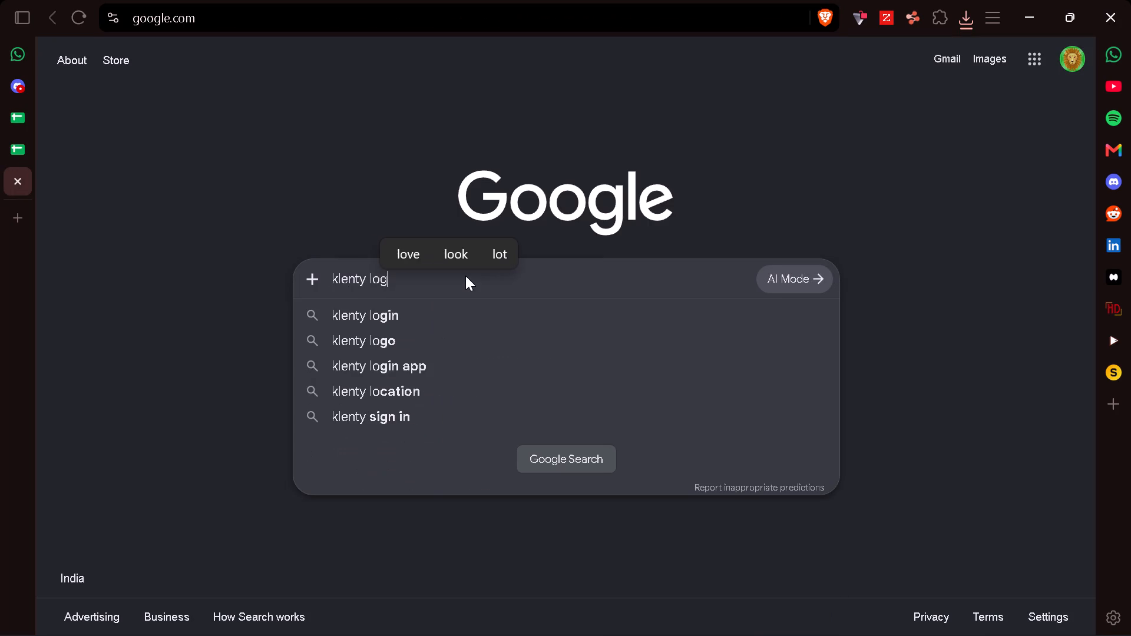
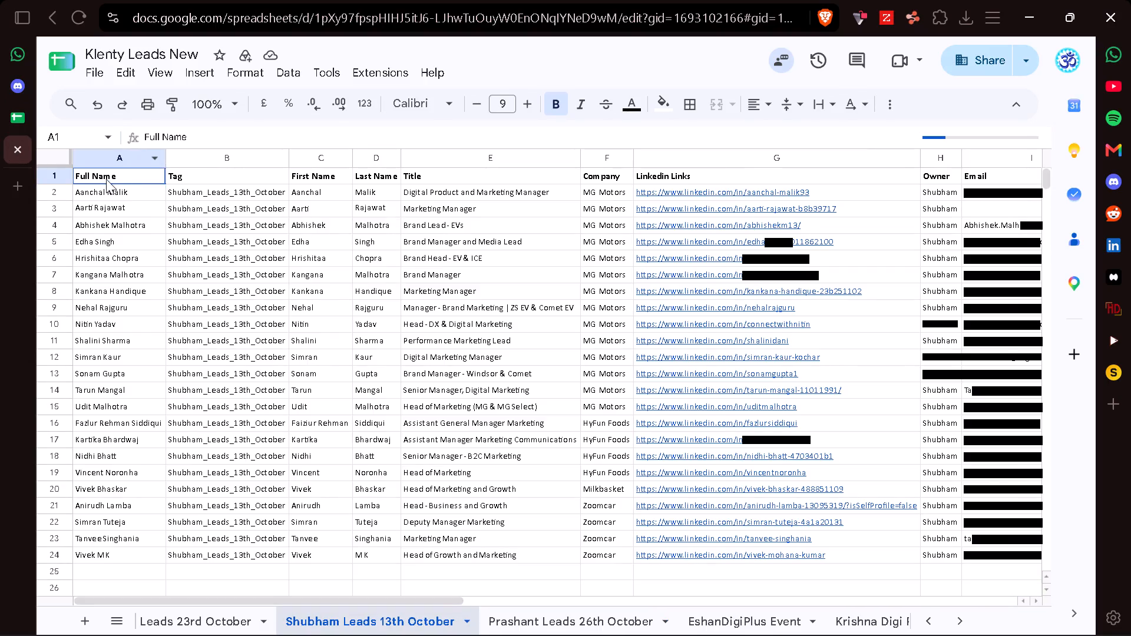
Clear all lead data below the header row, A2:Z24, on the Shubham Leads 13th October sheet.
{"action": "left_click", "coordinate": [102, 186]}
{"action": "key", "text": "Down"}
{"action": "key", "text": "ctrl+shift+Down"}
{"action": "key", "text": "ctrl+shift+Right"}
{"action": "key", "text": "ctrl+shift+Right"}
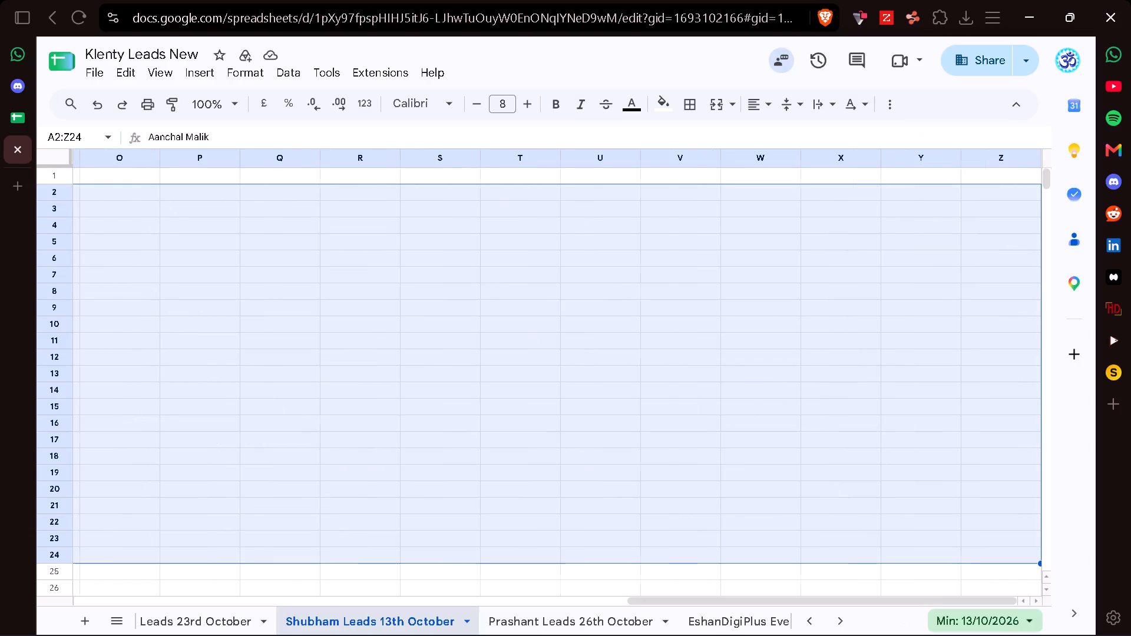
{"action": "key", "text": "BackSpace"}
{"action": "scroll", "coordinate": [102, 186], "scroll_direction": "right", "scroll_amount": 14}
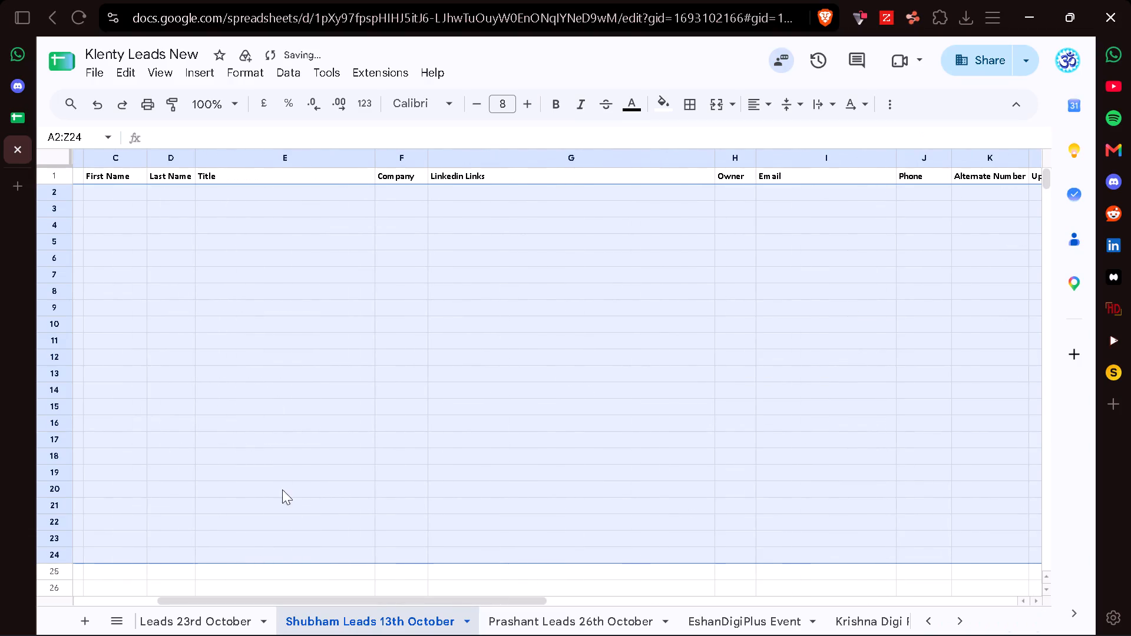
Rename the Shubham Leads 13th October sheet as Shubham Leads 26th October.
{"action": "left_click", "coordinate": [466, 624]}
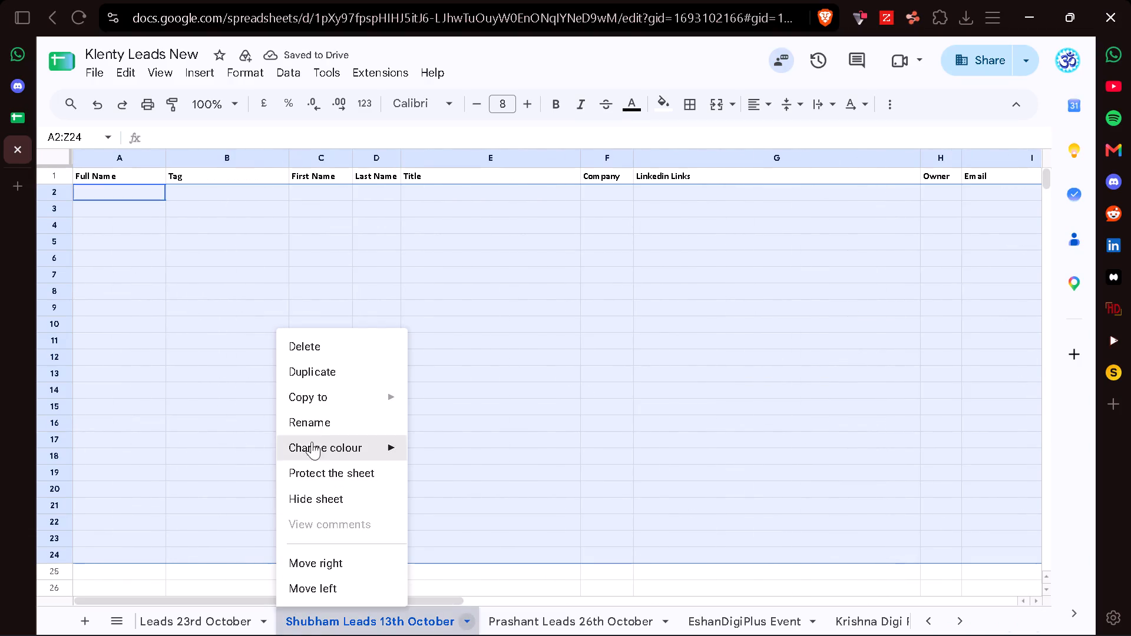
{"action": "left_click", "coordinate": [303, 418]}
{"action": "left_click", "coordinate": [392, 620]}
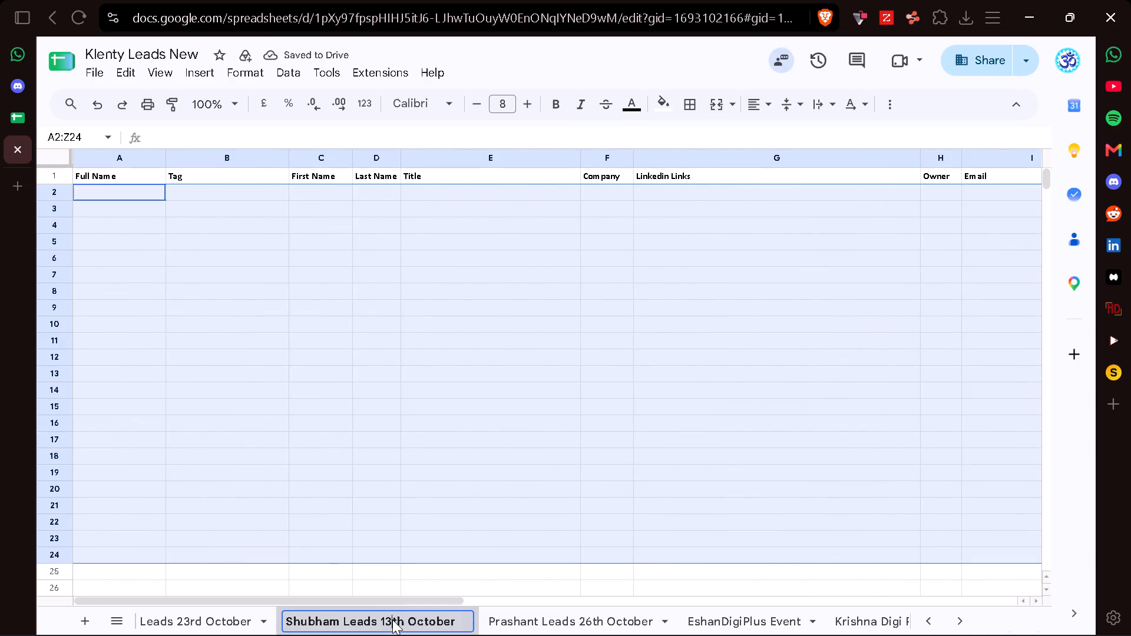
{"action": "key", "text": "BackSpace"}
{"action": "key", "text": "BackSpace"}
{"action": "key", "text": "Right"}
{"action": "key", "text": "Right"}
{"action": "key", "text": "BackSpace"}
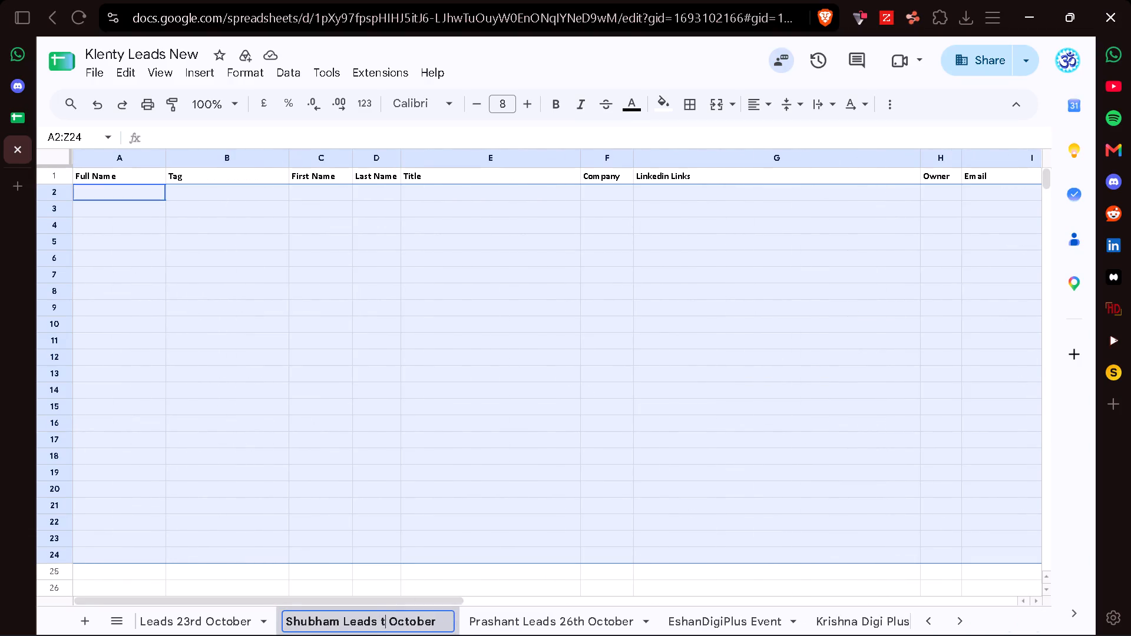
{"action": "key", "text": "BackSpace"}
{"action": "type", "text": "26th"}
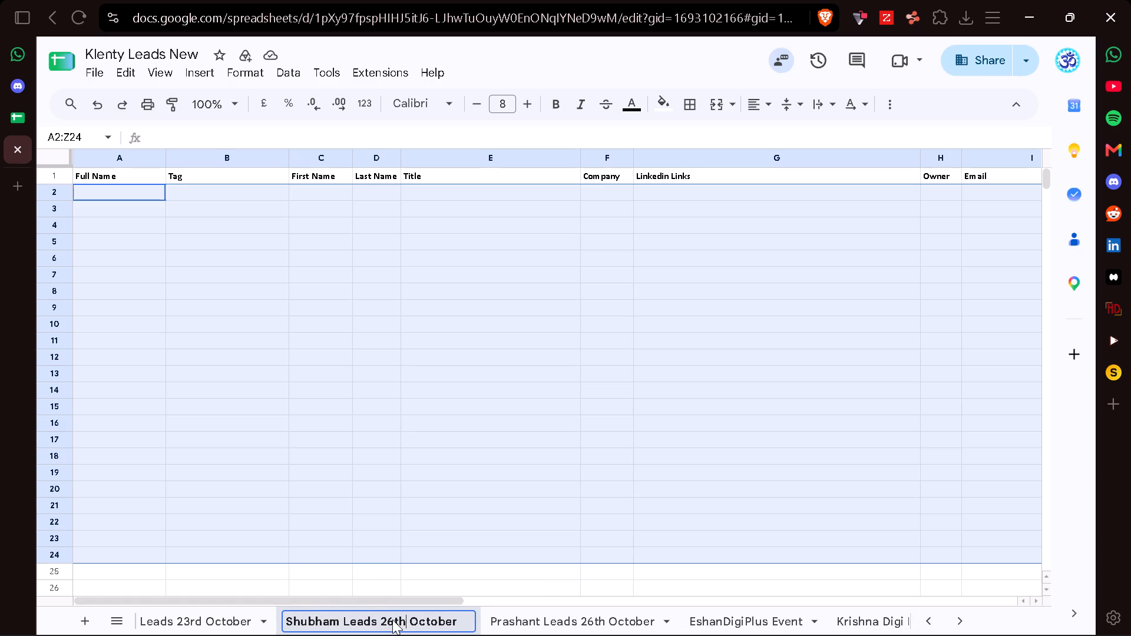
{"action": "key", "text": "Return"}
From AR Master Sheet's Priyanka sheet, open Biba Account Research and examine its Contact Map, including the email and phone columns.
{"action": "left_click", "coordinate": [118, 200]}
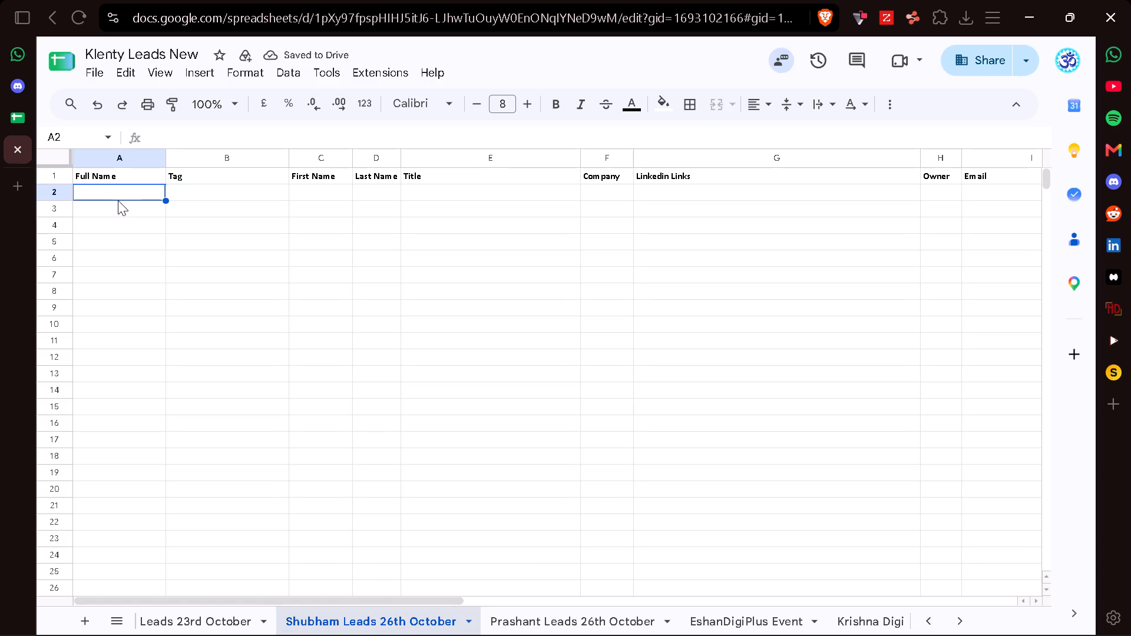
{"action": "left_click", "coordinate": [23, 121]}
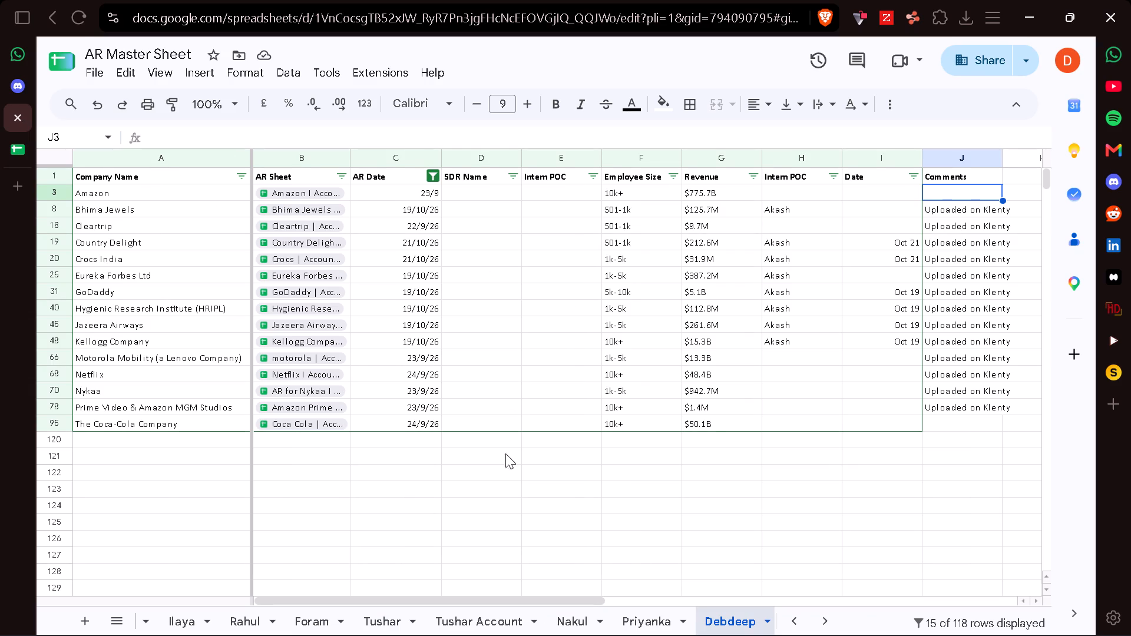
{"action": "left_click", "coordinate": [653, 617]}
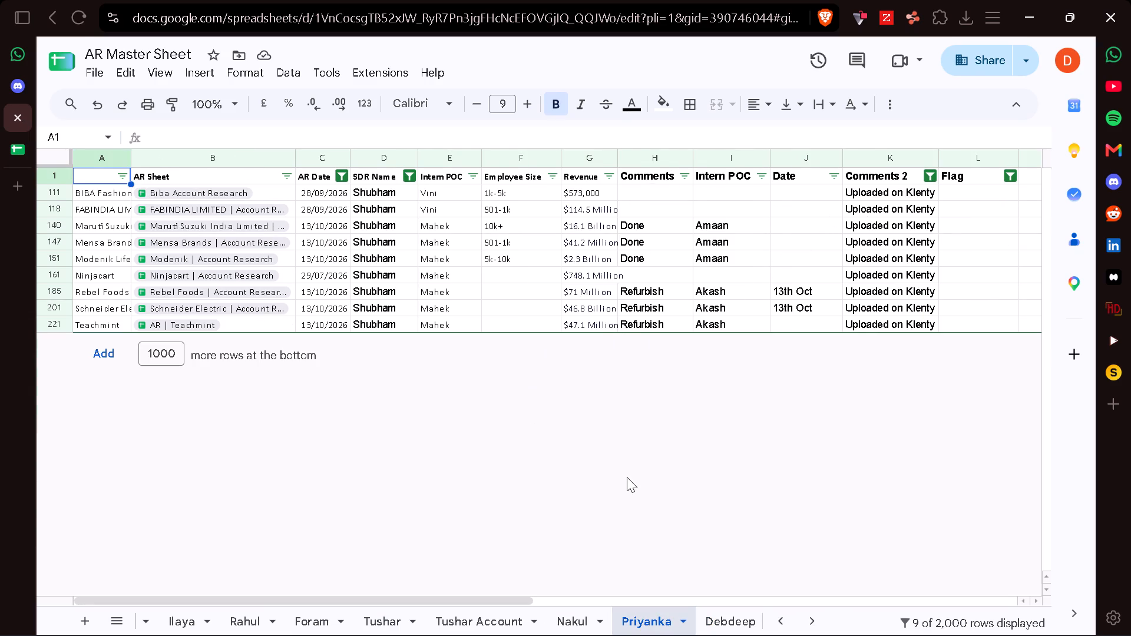
{"action": "left_click", "coordinate": [216, 227]}
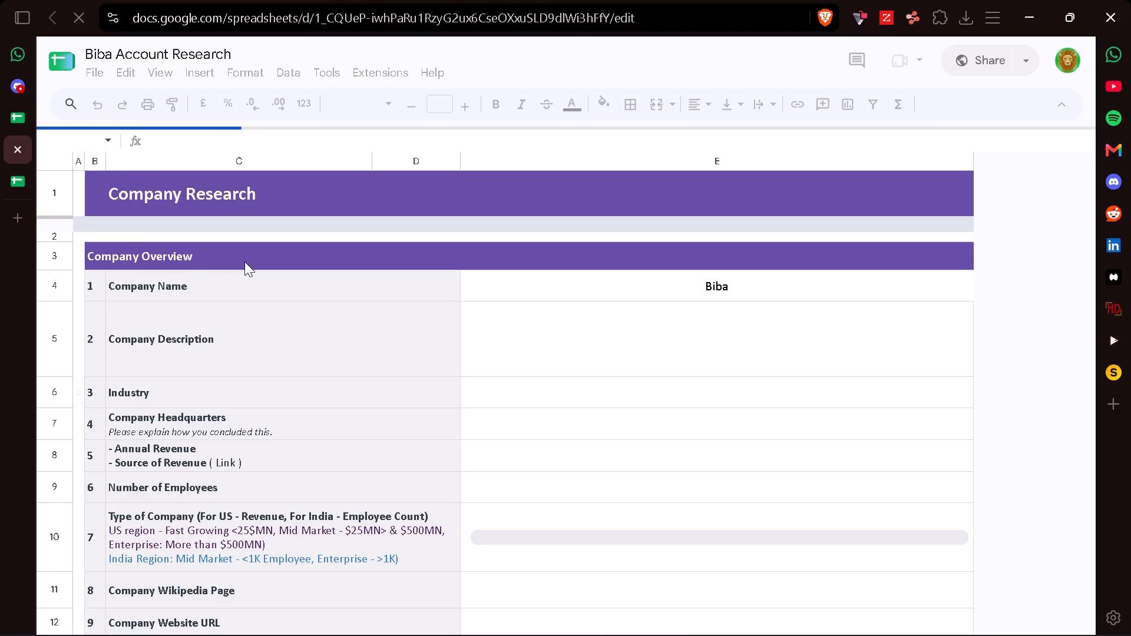
{"action": "left_click", "coordinate": [353, 622]}
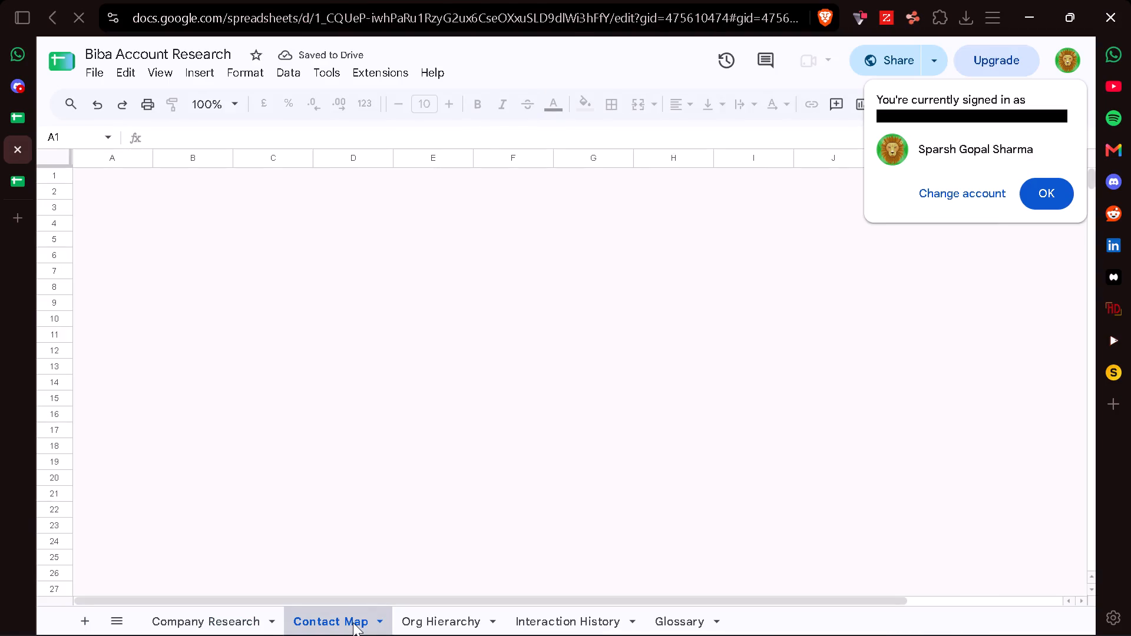
{"action": "left_click", "coordinate": [1049, 190]}
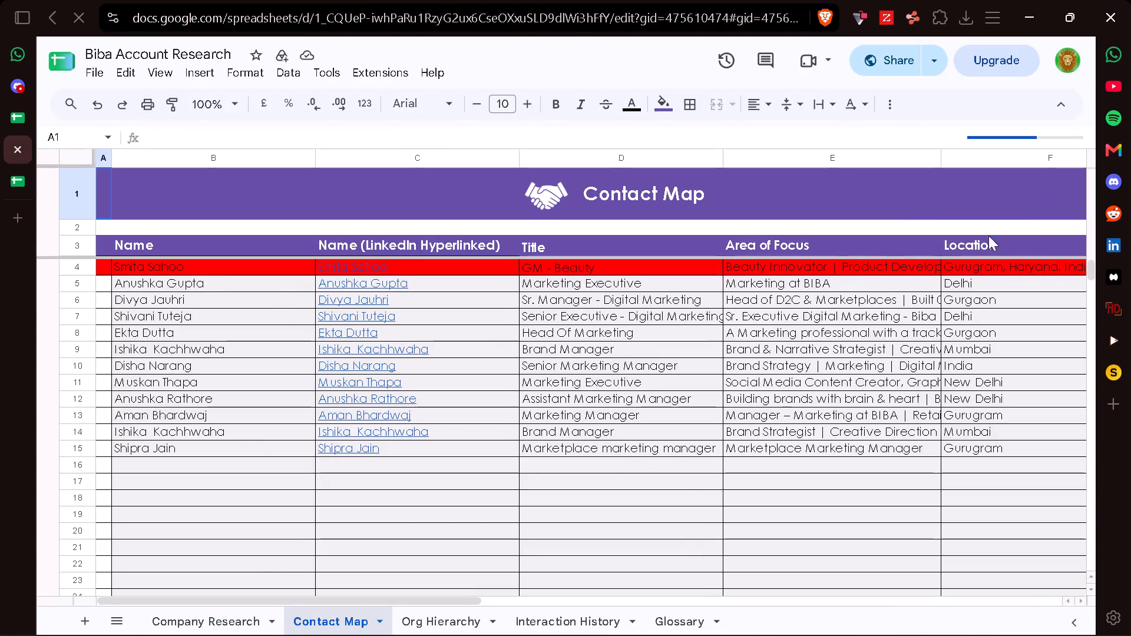
{"action": "scroll", "coordinate": [889, 350], "scroll_direction": "left", "scroll_amount": 11}
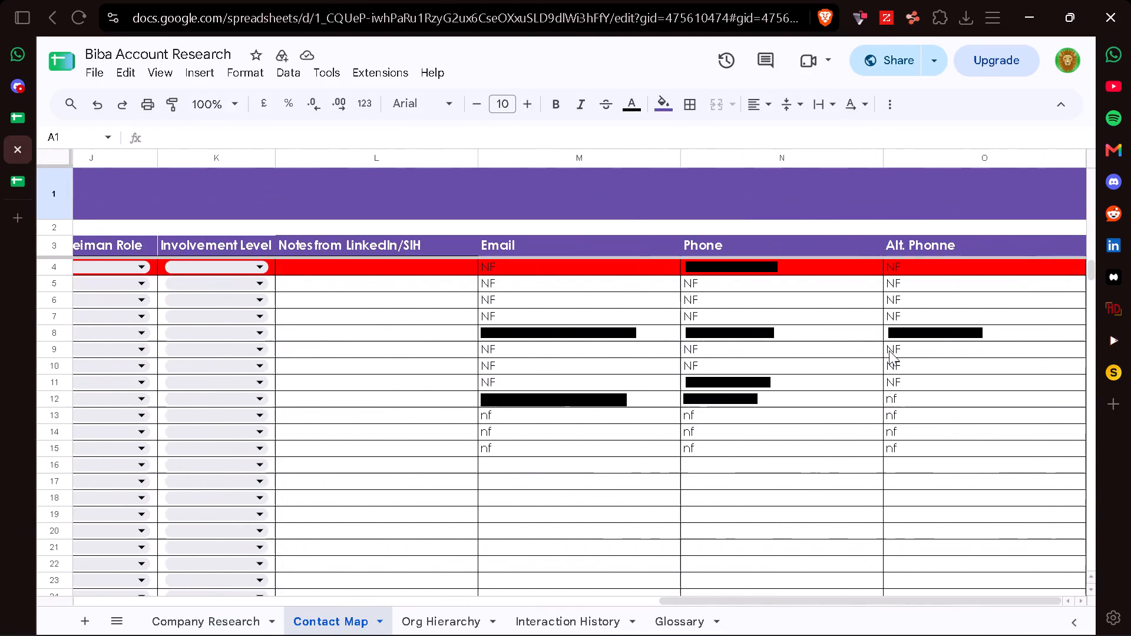
{"action": "scroll", "coordinate": [889, 350], "scroll_direction": "right", "scroll_amount": 13}
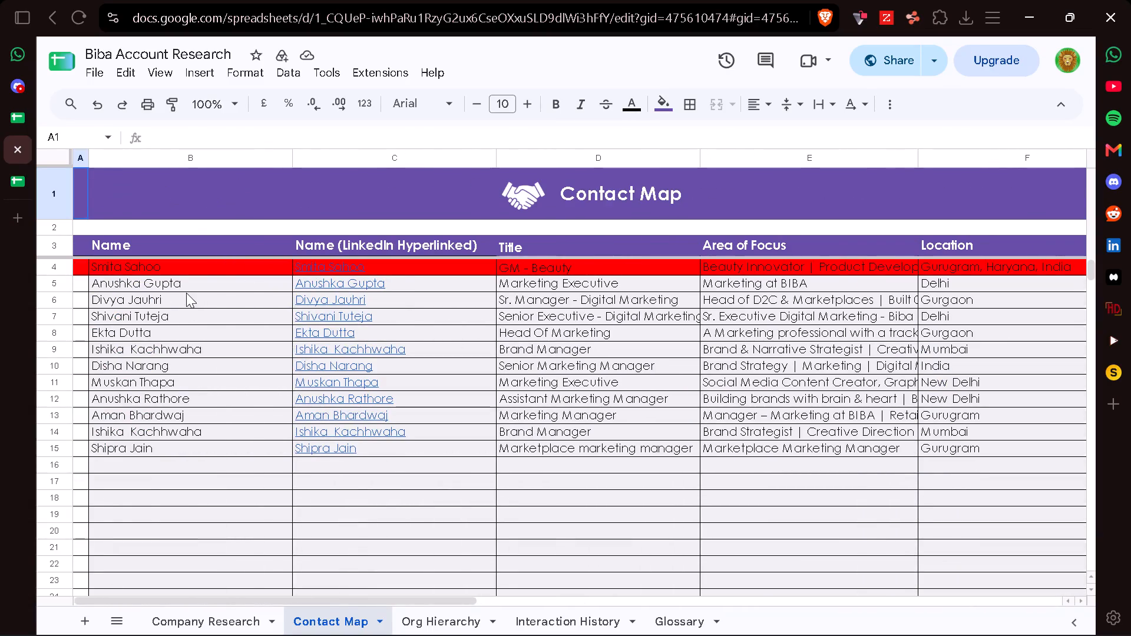
Delete the red GM - Beauty row, both Marketing Executive rows and the Senior Executive - Digital Marketing row from the Contact Map.
{"action": "left_click", "coordinate": [47, 280]}
{"action": "right_click", "coordinate": [47, 280]}
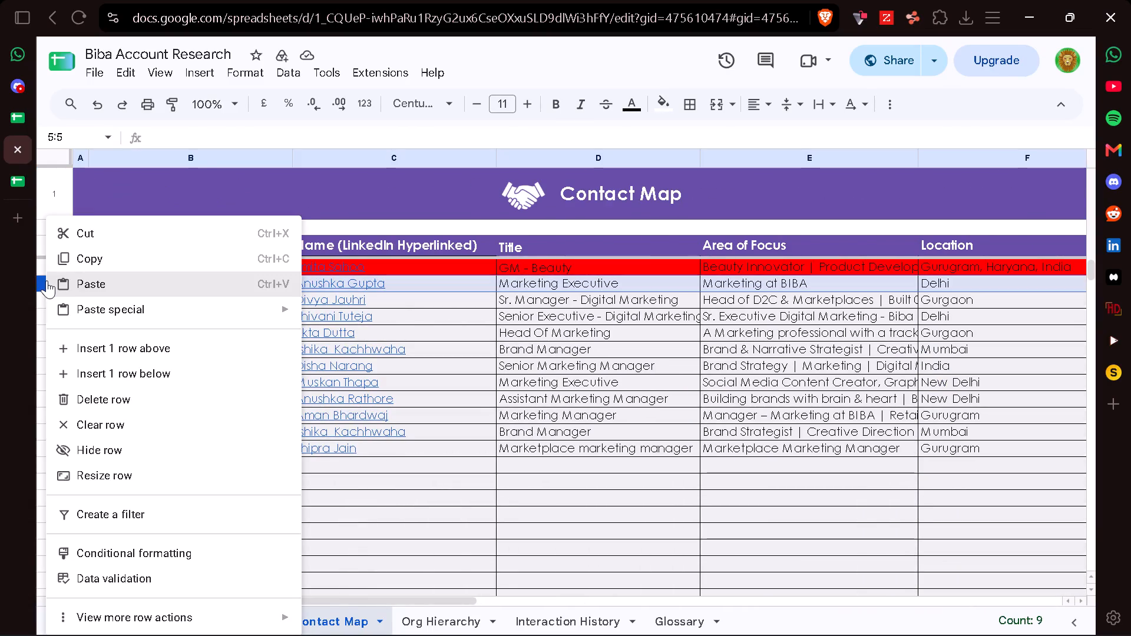
{"action": "left_click", "coordinate": [97, 396]}
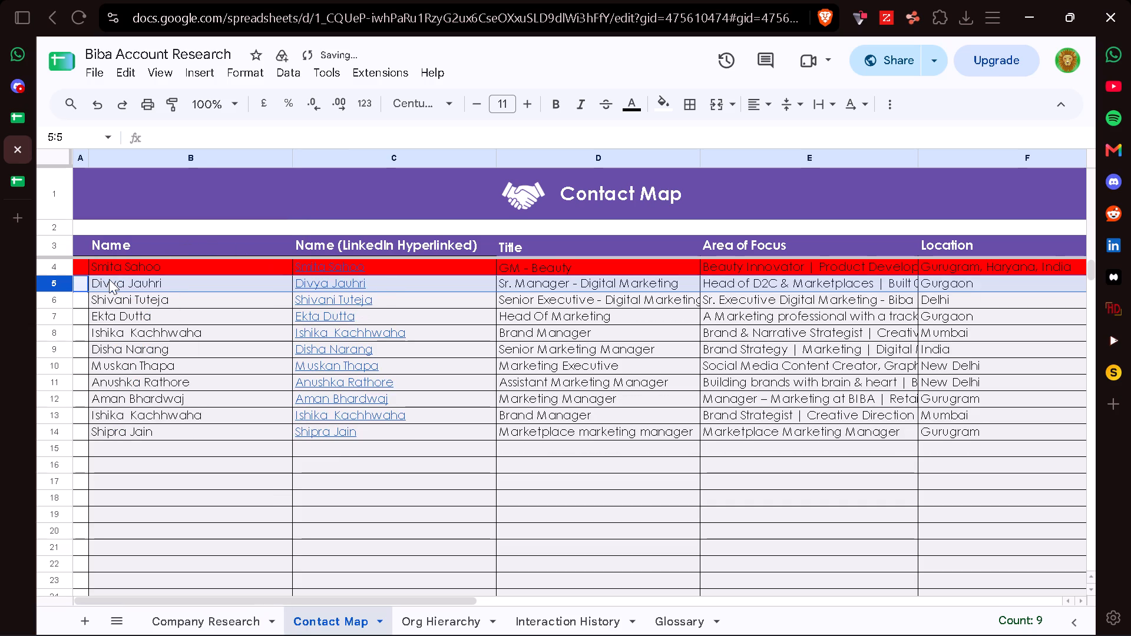
{"action": "left_click", "coordinate": [55, 301]}
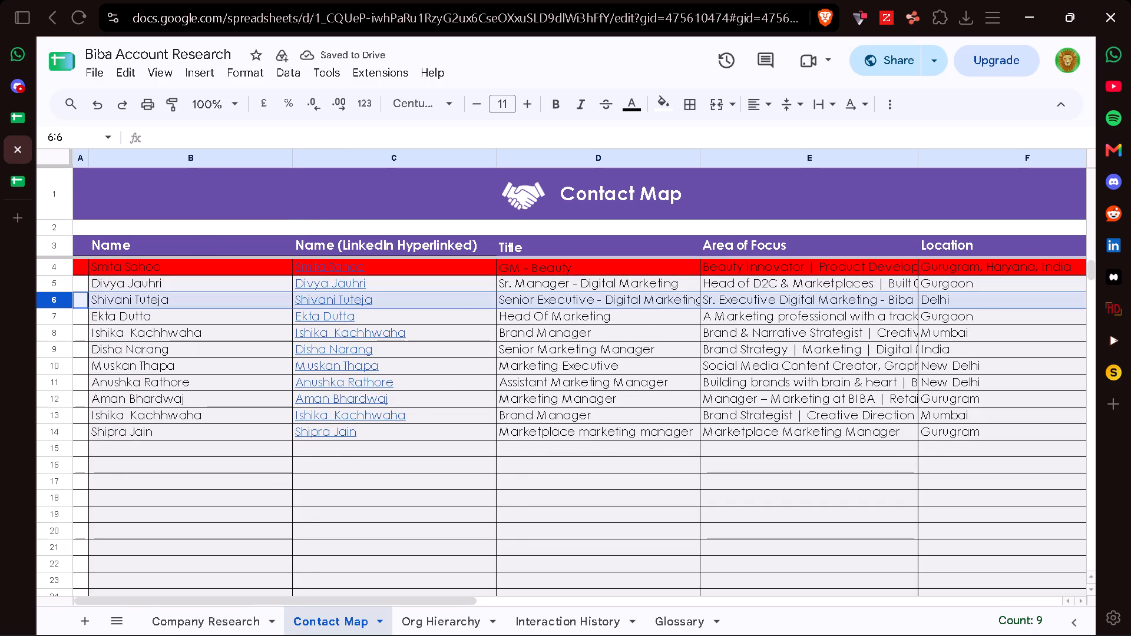
{"action": "right_click", "coordinate": [55, 301]}
{"action": "left_click", "coordinate": [99, 397]}
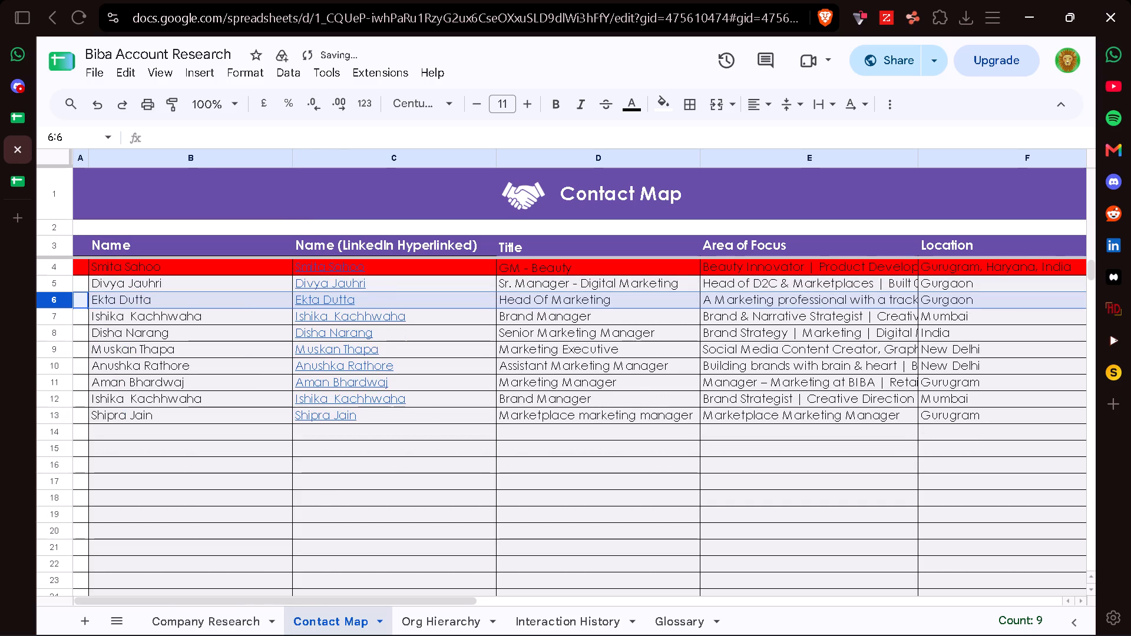
{"action": "left_click", "coordinate": [58, 270]}
{"action": "left_click", "coordinate": [53, 265]}
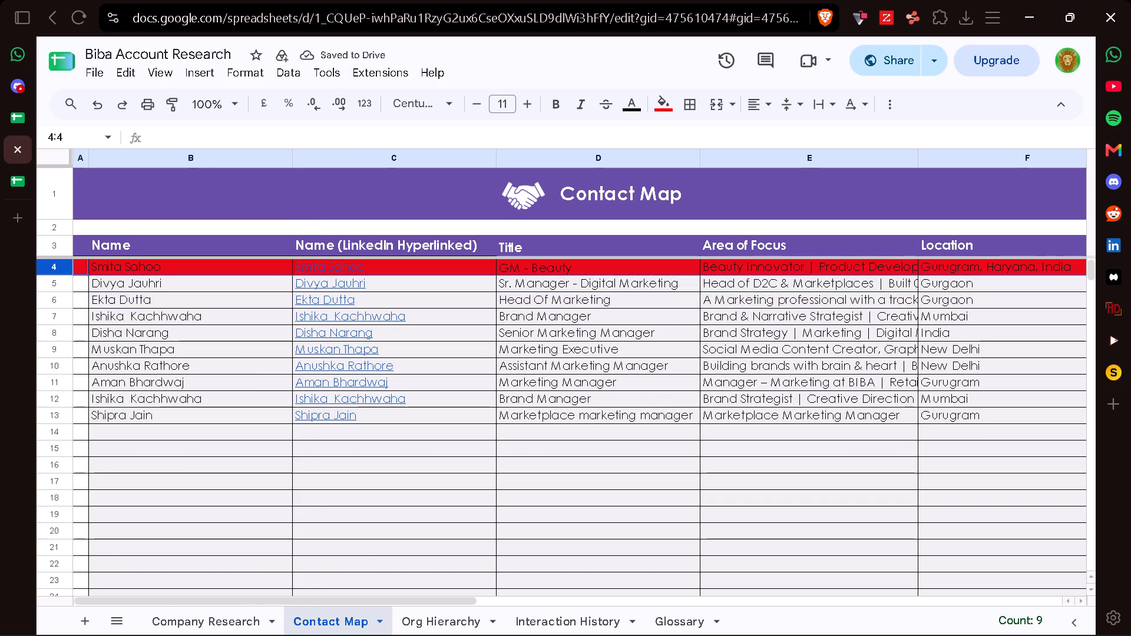
{"action": "right_click", "coordinate": [53, 265]}
{"action": "left_click", "coordinate": [102, 391]}
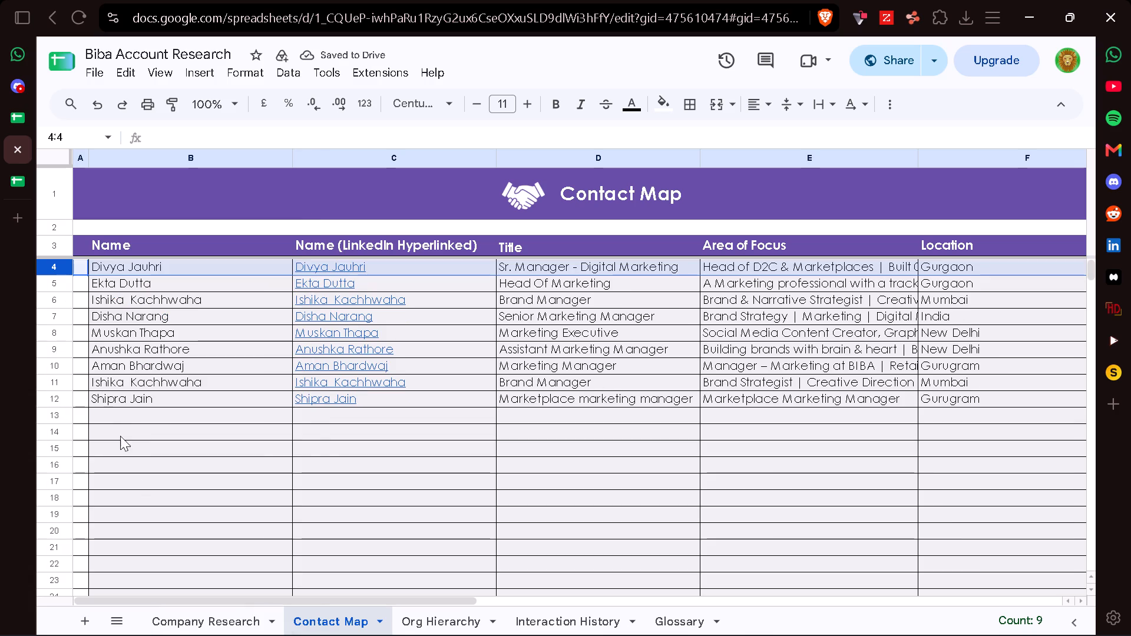
{"action": "left_click", "coordinate": [50, 330]}
{"action": "right_click", "coordinate": [50, 330]}
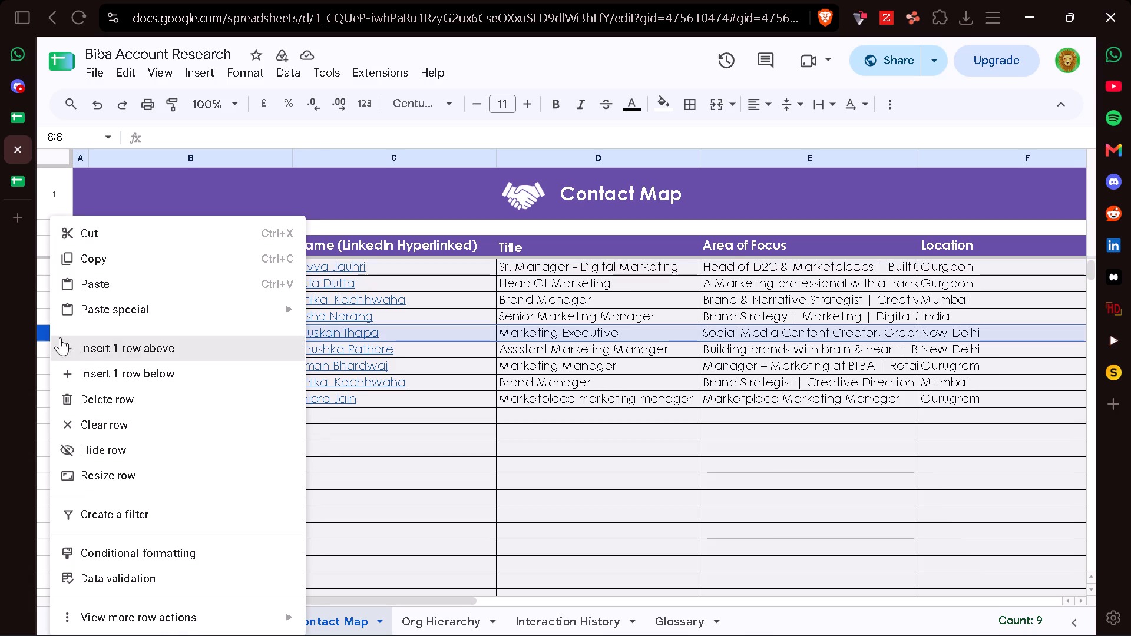
{"action": "left_click", "coordinate": [118, 391]}
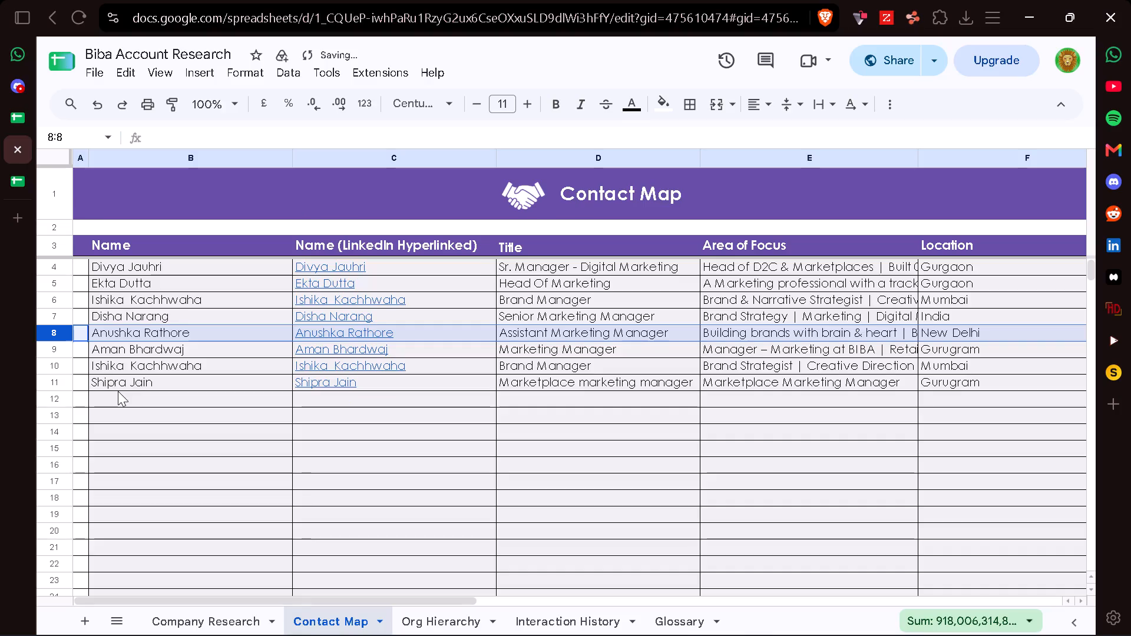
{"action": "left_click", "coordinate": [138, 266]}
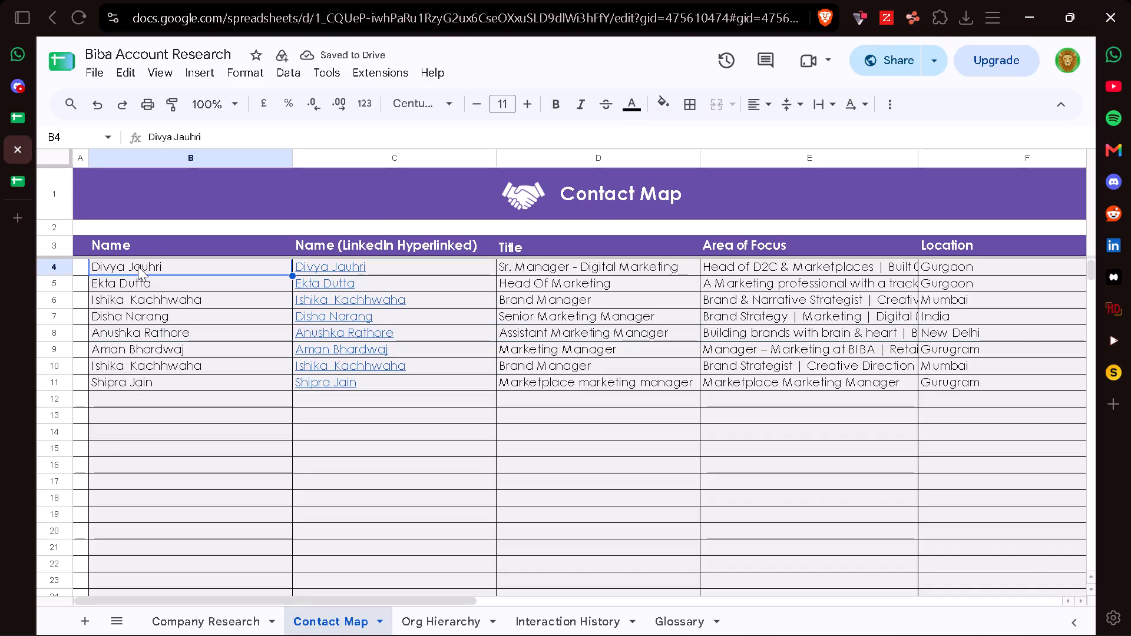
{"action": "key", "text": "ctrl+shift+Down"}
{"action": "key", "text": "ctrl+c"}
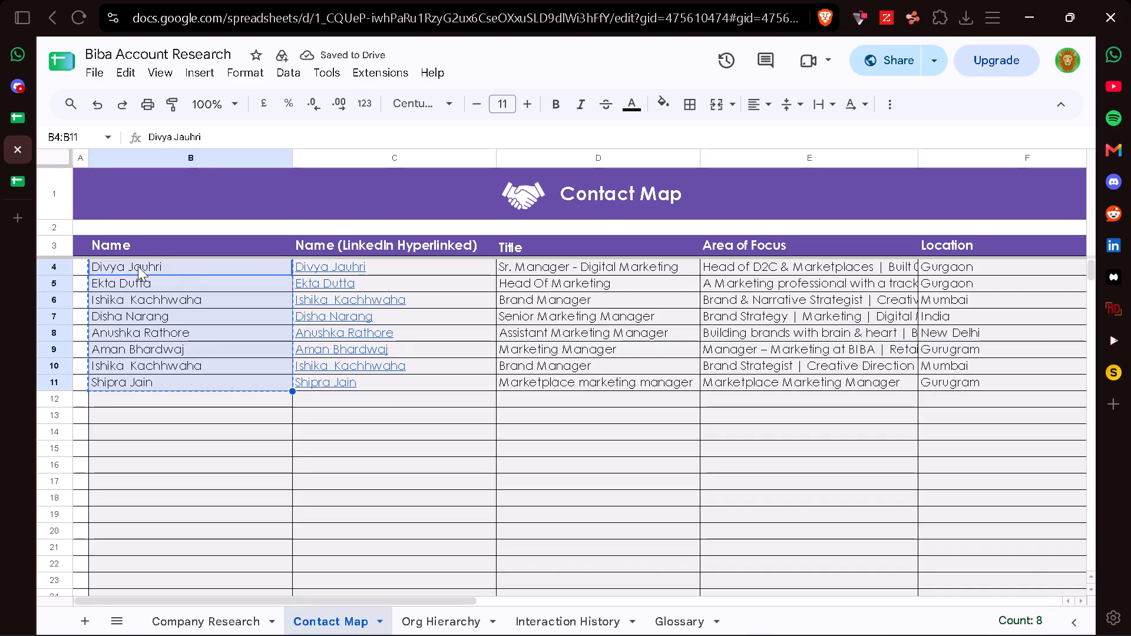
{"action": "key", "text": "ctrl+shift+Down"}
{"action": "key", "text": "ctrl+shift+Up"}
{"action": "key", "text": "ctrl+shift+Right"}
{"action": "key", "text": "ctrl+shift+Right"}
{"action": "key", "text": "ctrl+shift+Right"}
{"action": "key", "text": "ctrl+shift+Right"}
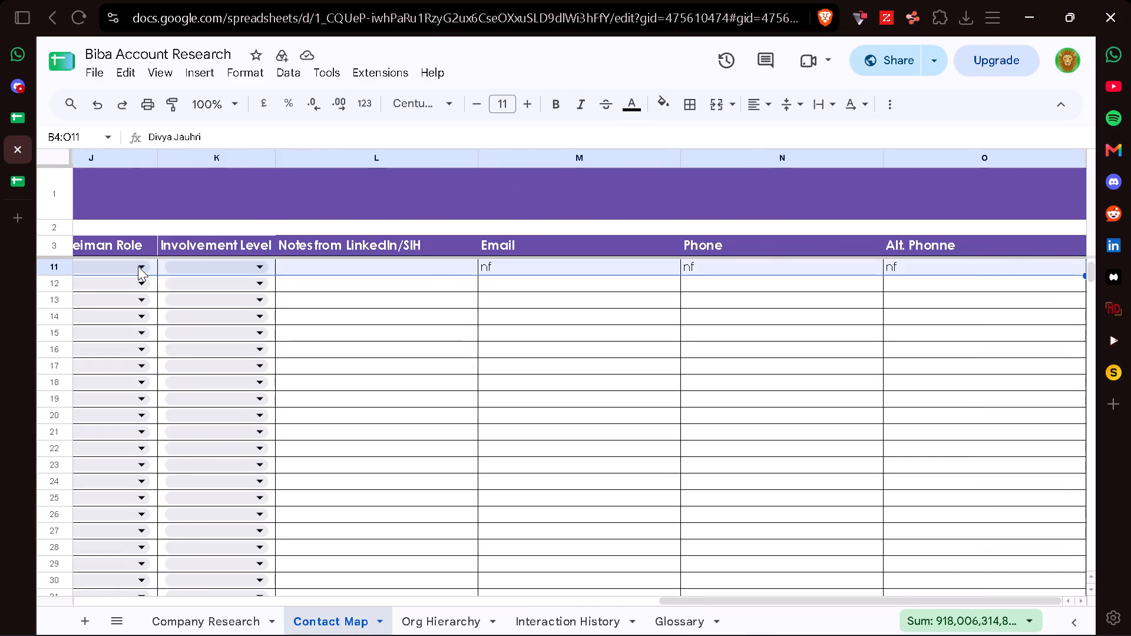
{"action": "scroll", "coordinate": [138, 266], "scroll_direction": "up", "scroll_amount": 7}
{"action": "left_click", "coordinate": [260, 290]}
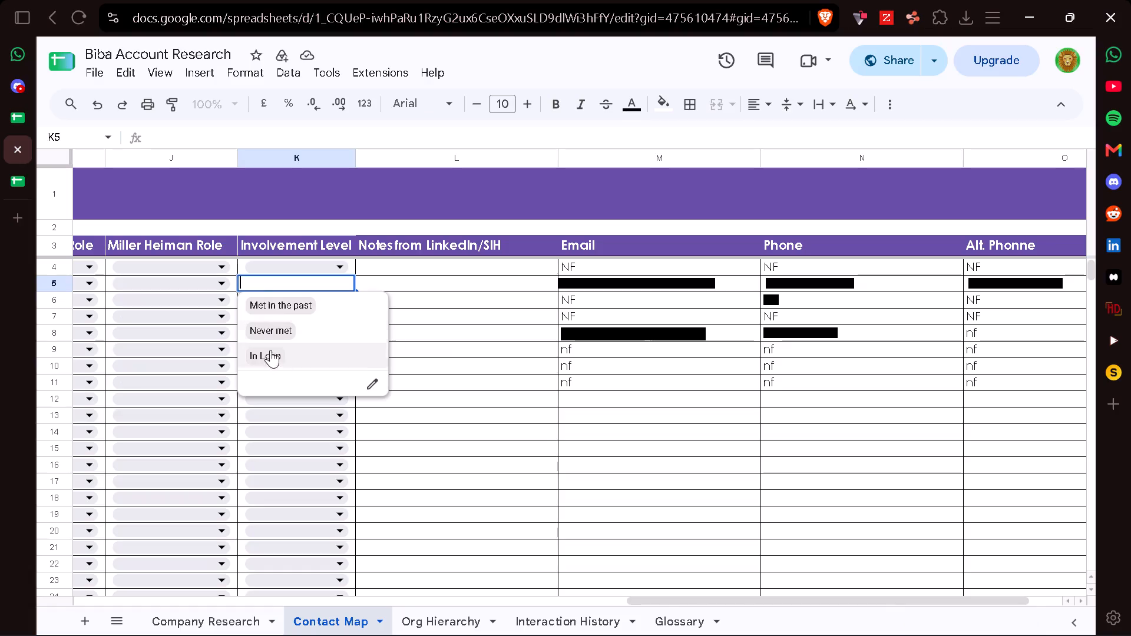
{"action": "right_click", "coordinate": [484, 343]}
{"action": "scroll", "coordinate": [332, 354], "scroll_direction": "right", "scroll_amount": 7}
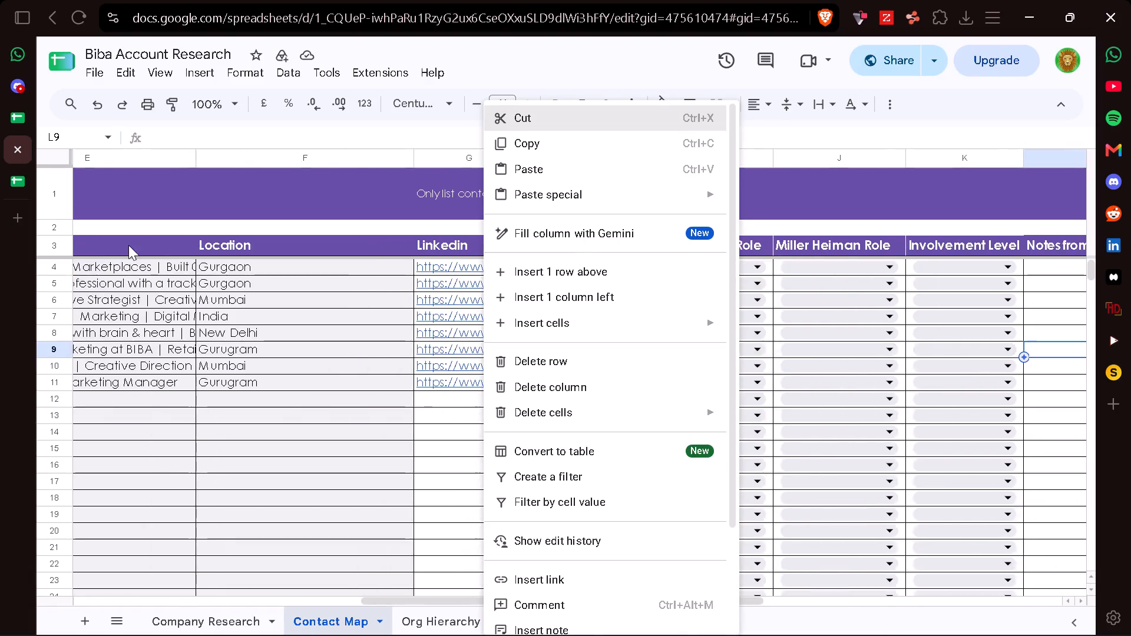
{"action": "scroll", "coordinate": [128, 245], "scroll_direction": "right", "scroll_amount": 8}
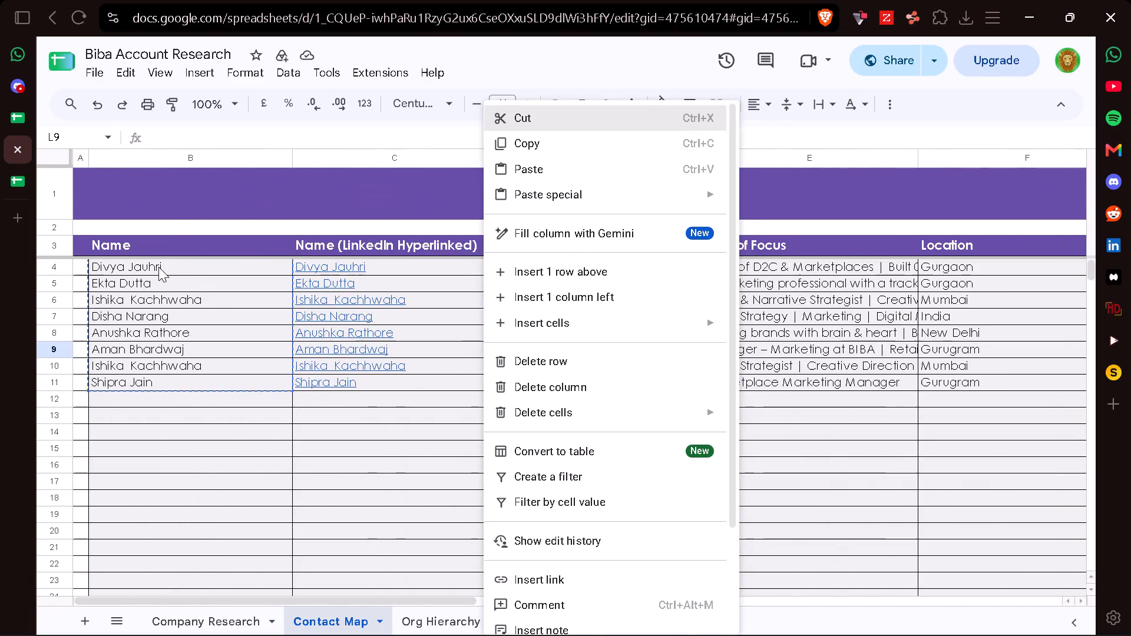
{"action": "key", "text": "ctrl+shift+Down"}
Sort the Contact Map range B4:O11 by column B from A to Z, without a header row.
{"action": "left_click", "coordinate": [158, 267]}
{"action": "key", "text": "ctrl+shift+Down"}
{"action": "key", "text": "ctrl+shift+Right"}
{"action": "key", "text": "ctrl+shift+Right"}
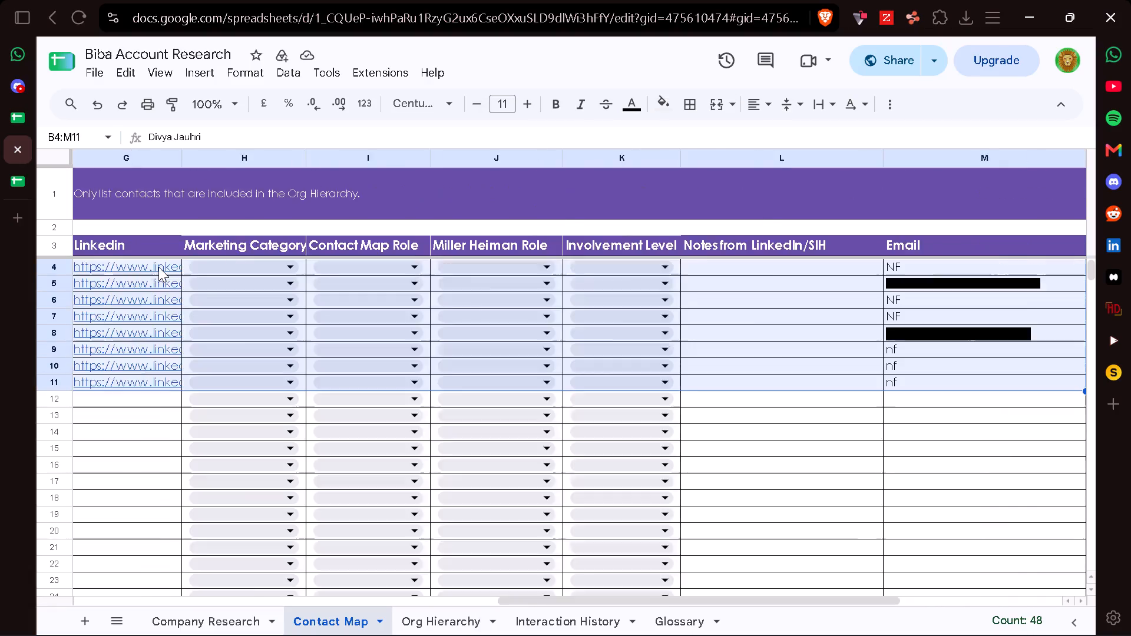
{"action": "key", "text": "ctrl+shift+Right"}
{"action": "key", "text": "ctrl+shift+Right"}
{"action": "right_click", "coordinate": [158, 267]}
{"action": "scroll", "coordinate": [234, 440], "scroll_direction": "down", "scroll_amount": 3}
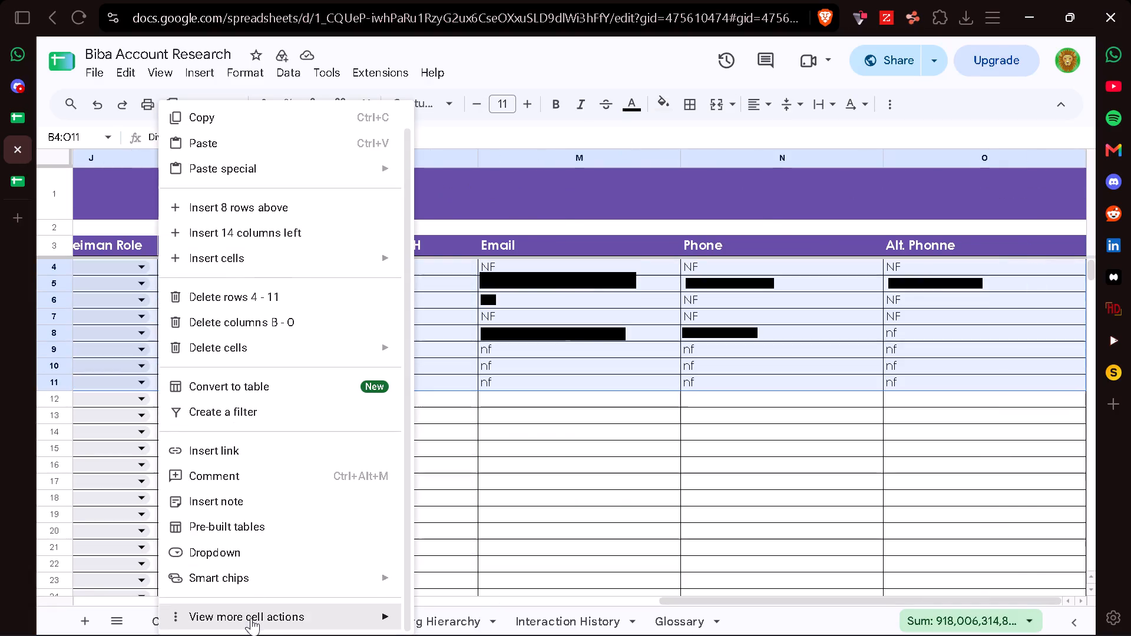
{"action": "left_click", "coordinate": [428, 535]}
{"action": "left_click", "coordinate": [740, 430]}
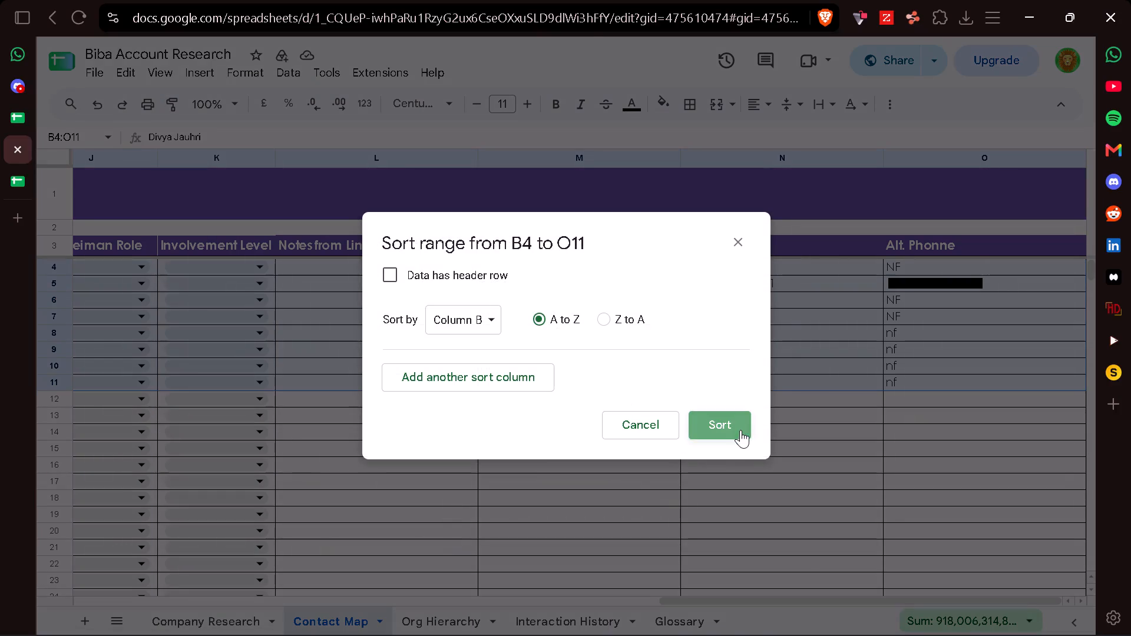
Copy the Biba contact names in B4:B11 and paste them under Full Name from A2 in Shubham Leads 26th October.
{"action": "scroll", "coordinate": [248, 417], "scroll_direction": "right", "scroll_amount": 17}
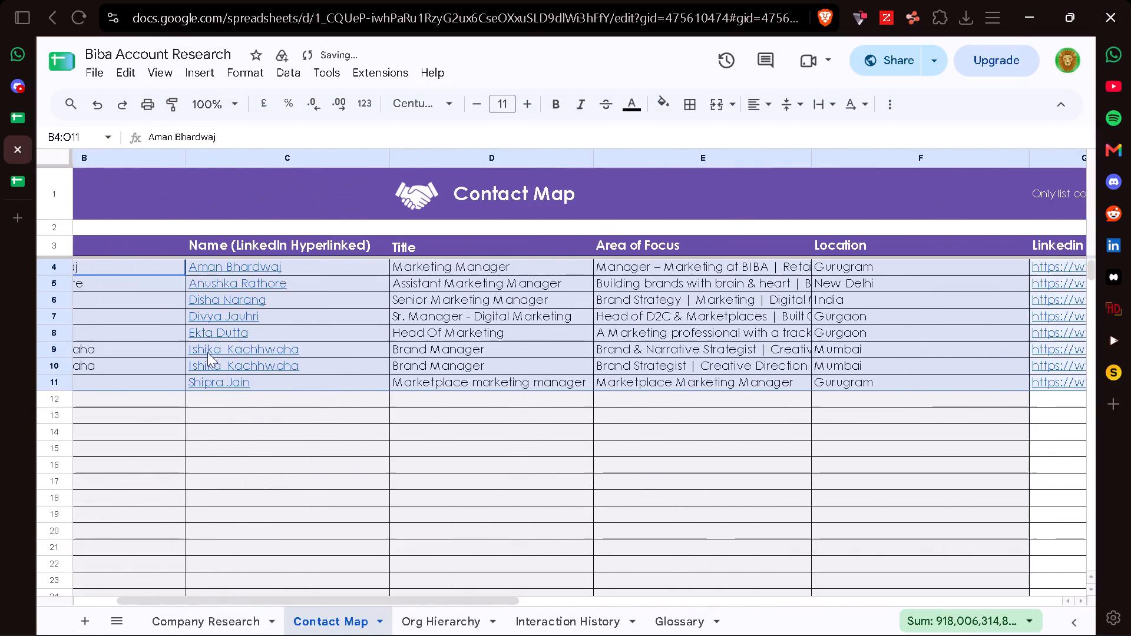
{"action": "left_click", "coordinate": [133, 257]}
{"action": "key", "text": "shift+Down"}
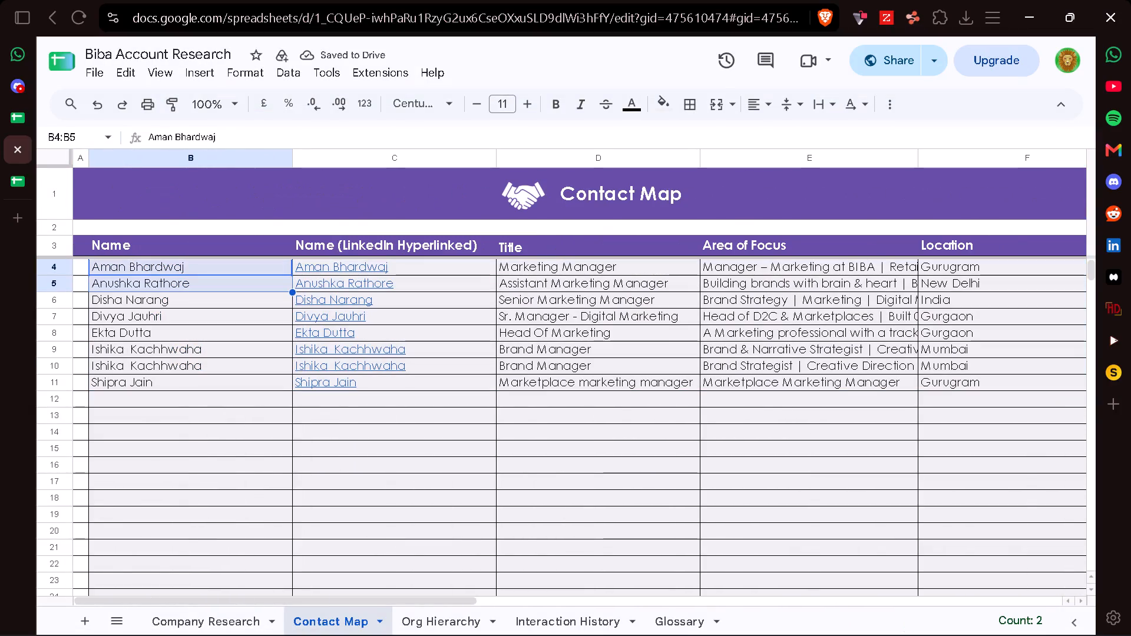
{"action": "key", "text": "ctrl+shift+Down"}
{"action": "key", "text": "ctrl+c"}
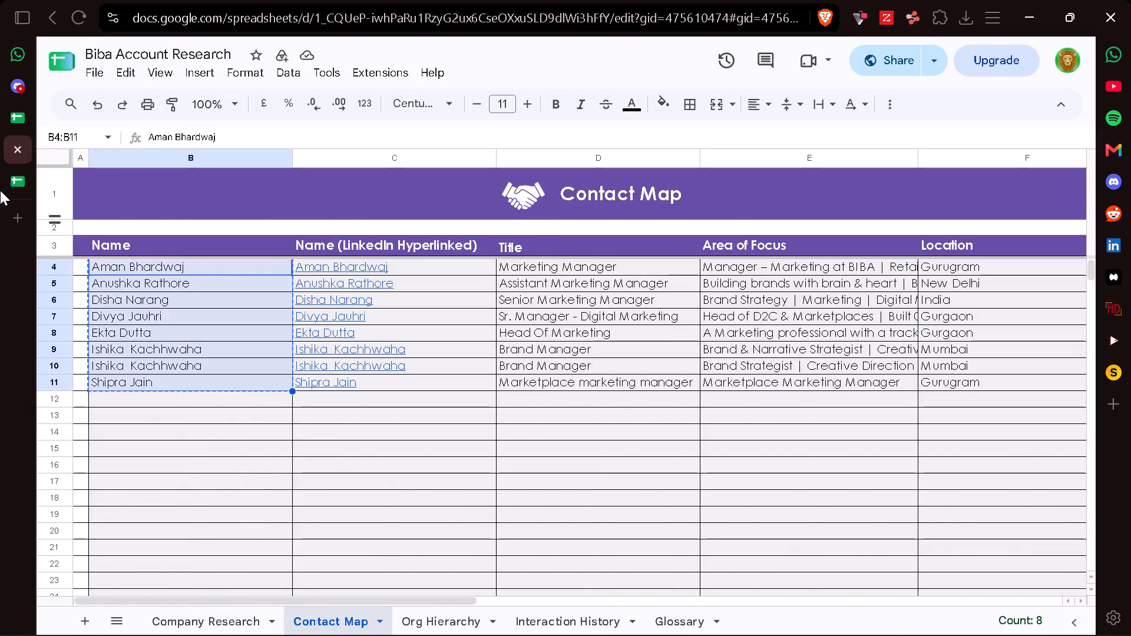
{"action": "left_click", "coordinate": [19, 180]}
{"action": "key", "text": "ctrl+v"}
{"action": "key", "text": "Right"}
{"action": "key", "text": "Right"}
{"action": "key", "text": "Right"}
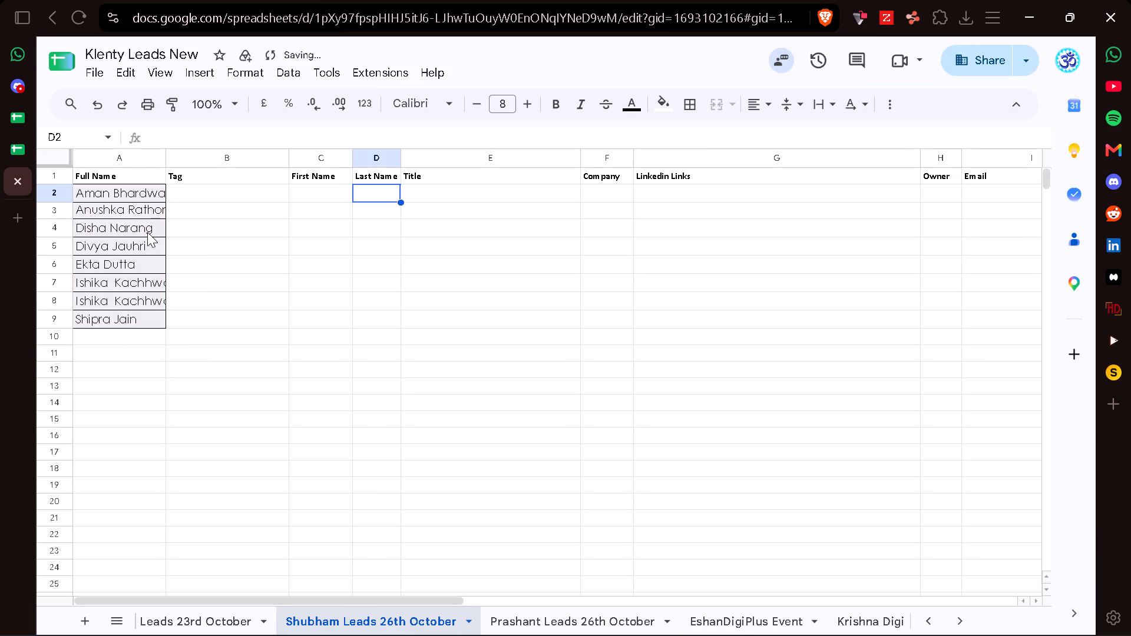
Copy the Biba contact titles in D4:D11 of the Contact Map and paste them under Title from E2 in Shubham Leads 26th October.
{"action": "key", "text": "Right"}
{"action": "left_click", "coordinate": [18, 145]}
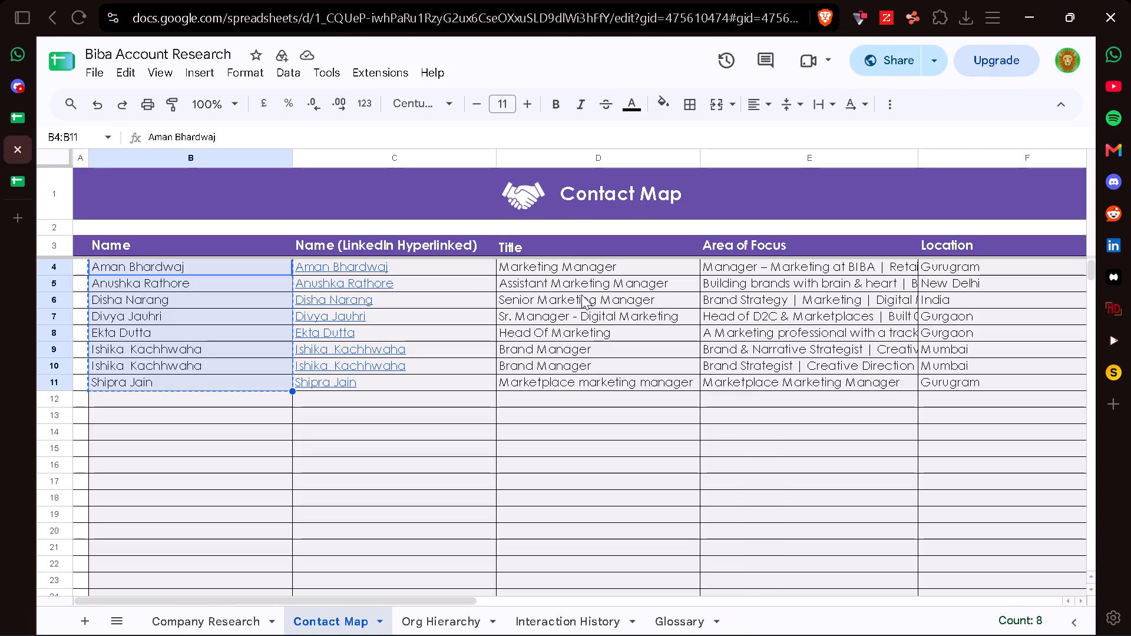
{"action": "left_click", "coordinate": [588, 266]}
{"action": "key", "text": "ctrl+shift+Down"}
{"action": "key", "text": "ctrl+c"}
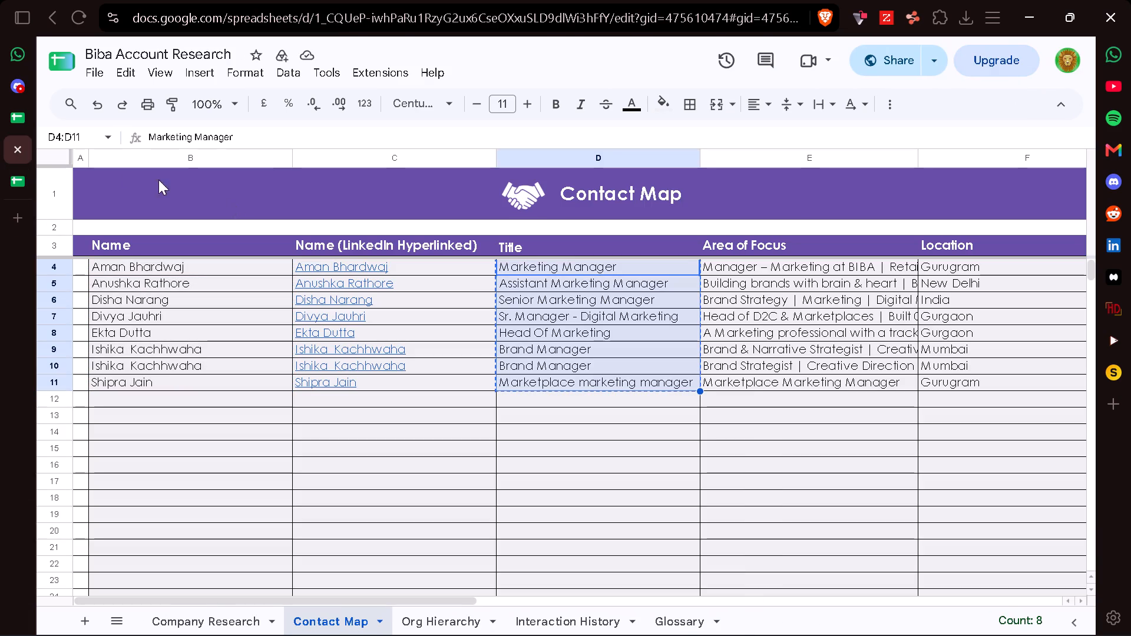
{"action": "left_click", "coordinate": [12, 176]}
{"action": "key", "text": "ctrl+v"}
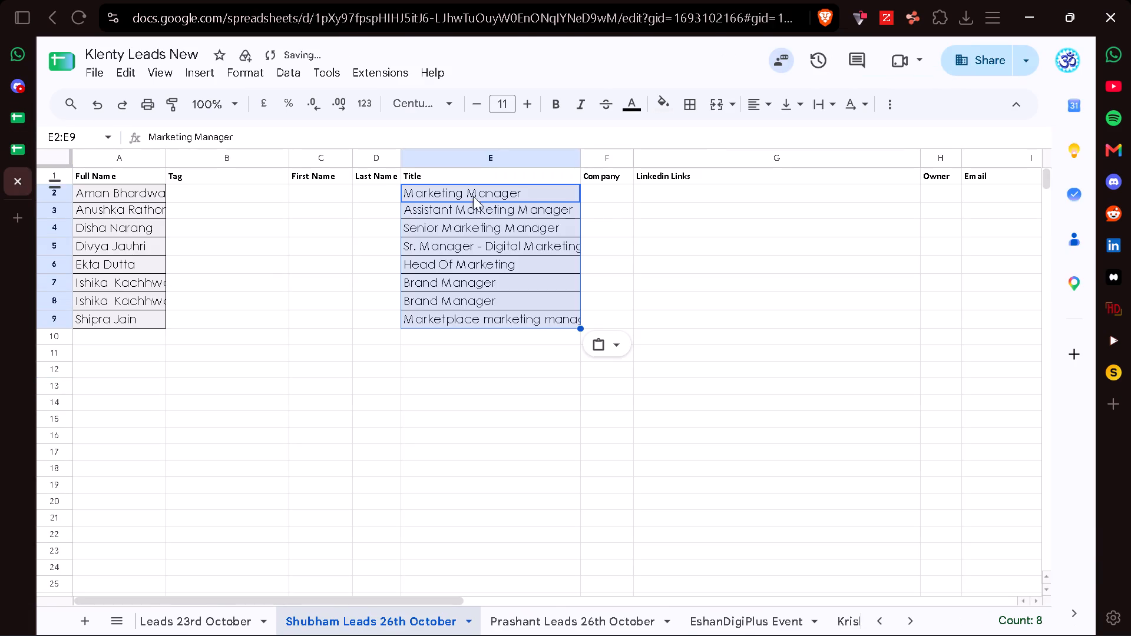
Copy the Biba LinkedIn URLs in G4:G11 and paste them under Linkedin Links from G2 in Shubham Leads 26th October.
{"action": "left_click", "coordinate": [651, 195]}
{"action": "left_click", "coordinate": [15, 143]}
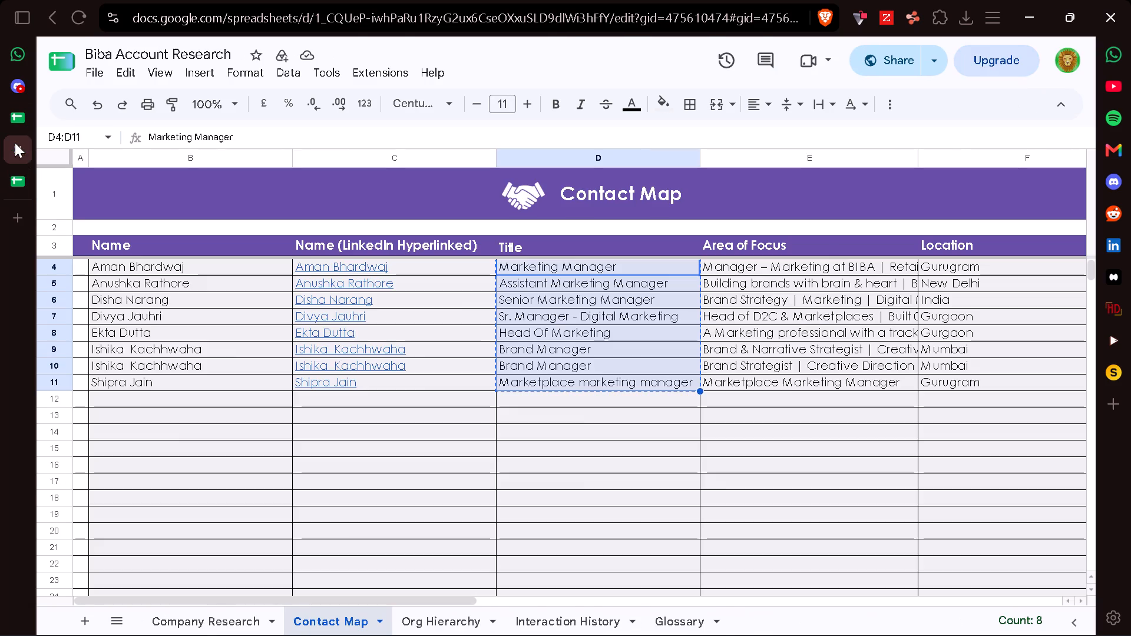
{"action": "scroll", "coordinate": [591, 350], "scroll_direction": "left", "scroll_amount": 6}
{"action": "left_click", "coordinate": [285, 272]}
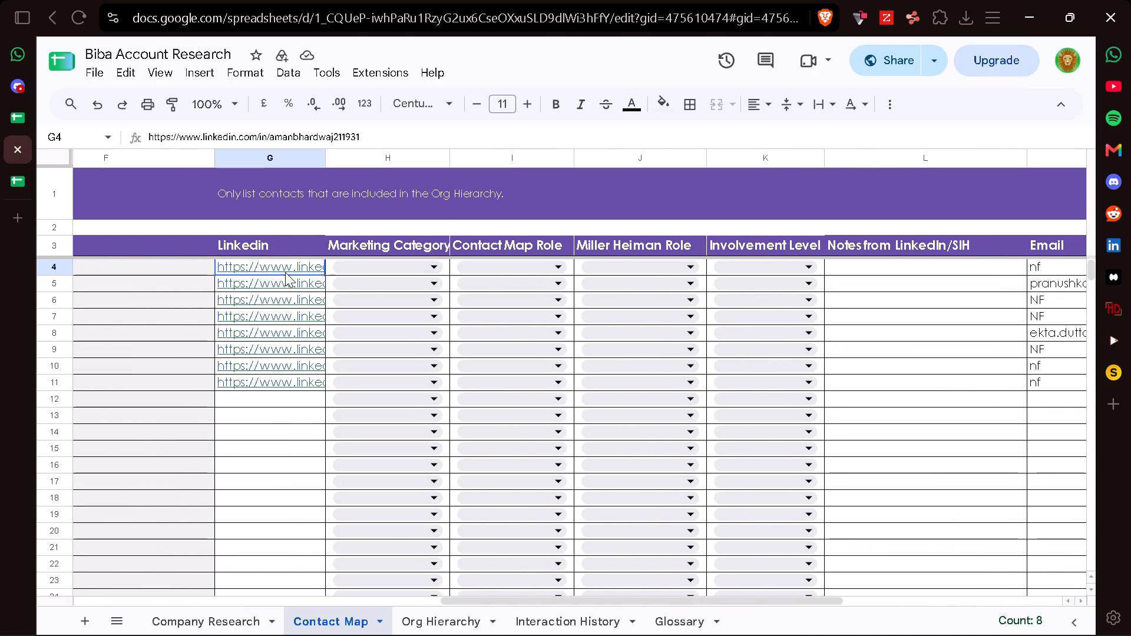
{"action": "key", "text": "shift+Down"}
{"action": "key", "text": "ctrl+shift+Down"}
{"action": "key", "text": "ctrl+c"}
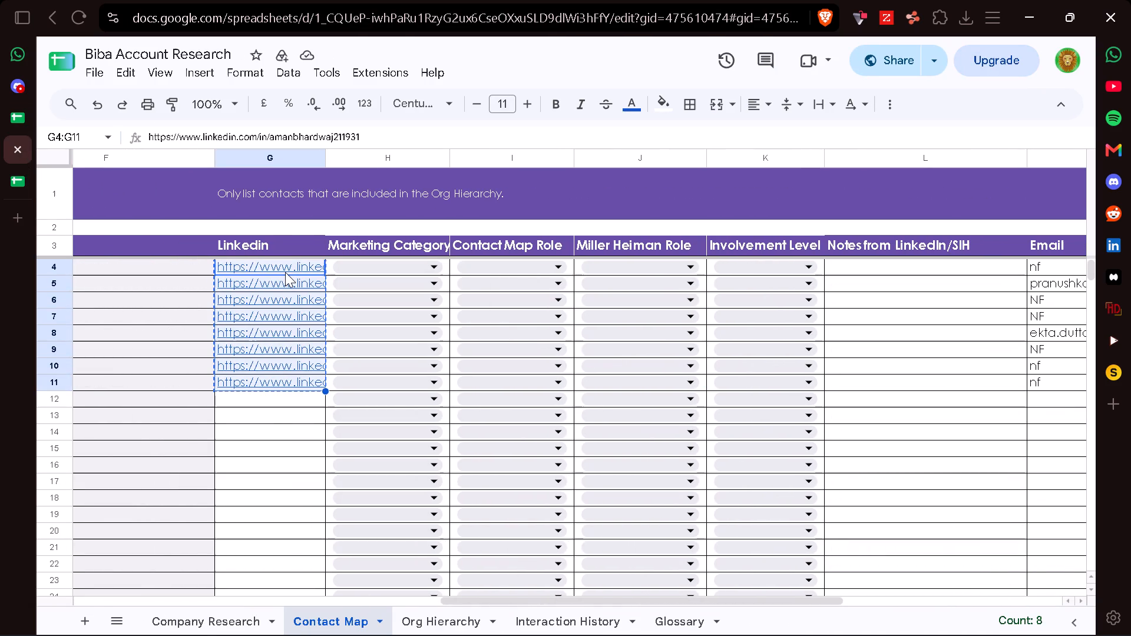
{"action": "left_click", "coordinate": [11, 173]}
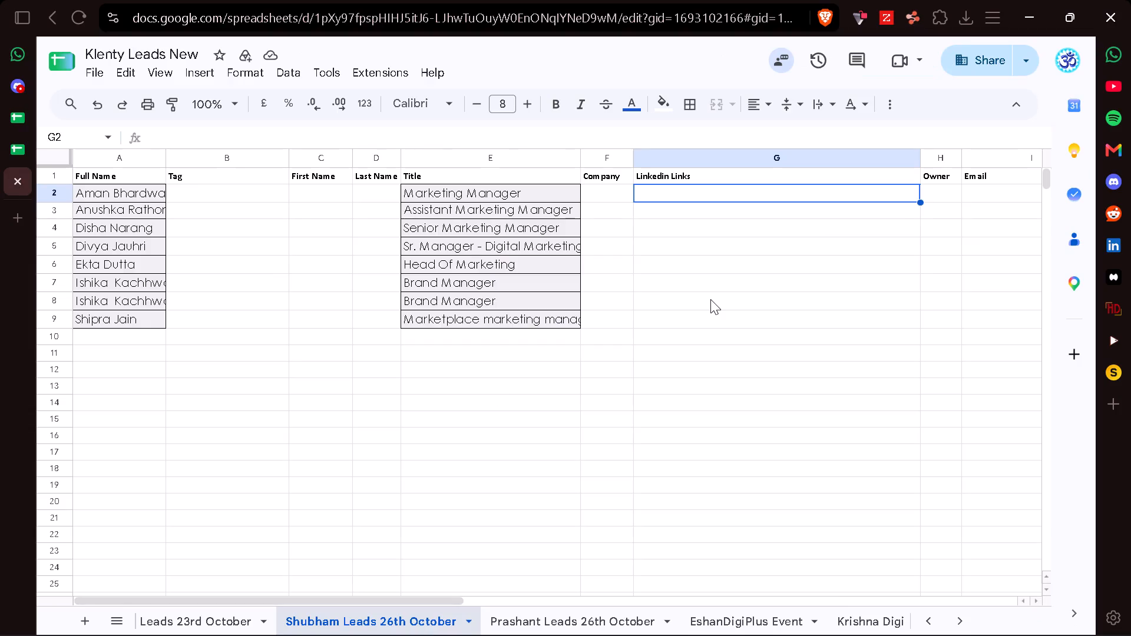
{"action": "key", "text": "ctrl+v"}
Copy the Biba email, phone and alternate phone range M4:O11 and paste it from I2 under Email, Phone and Alternate Number in the leads sheet.
{"action": "scroll", "coordinate": [710, 299], "scroll_direction": "left", "scroll_amount": 3}
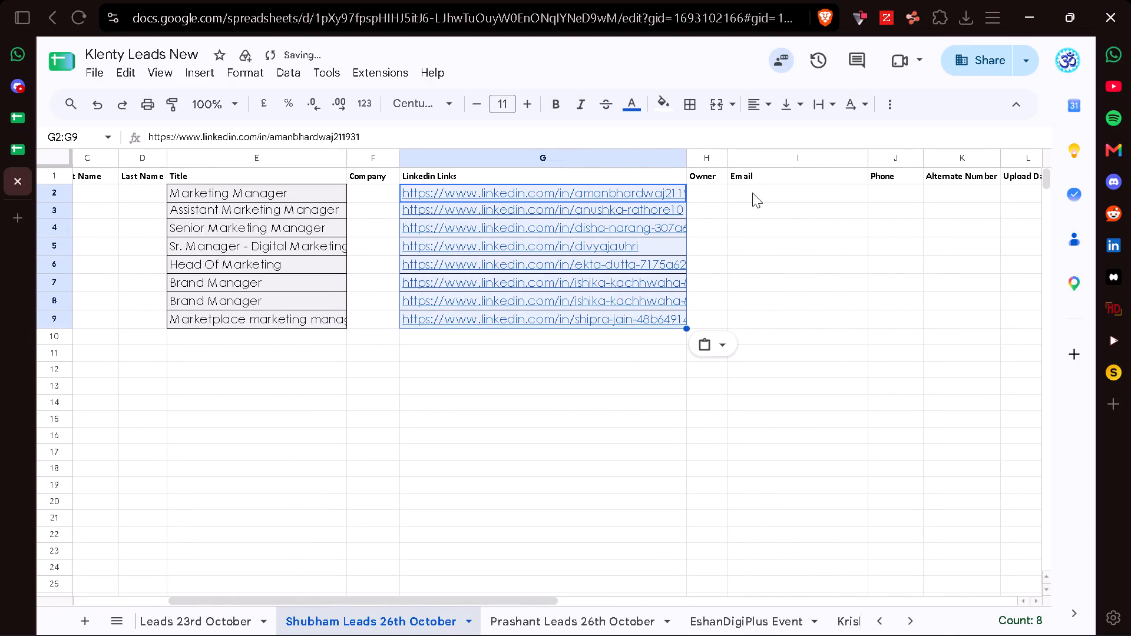
{"action": "left_click", "coordinate": [752, 193]}
{"action": "scroll", "coordinate": [752, 193], "scroll_direction": "left", "scroll_amount": 2}
{"action": "left_click", "coordinate": [15, 137]}
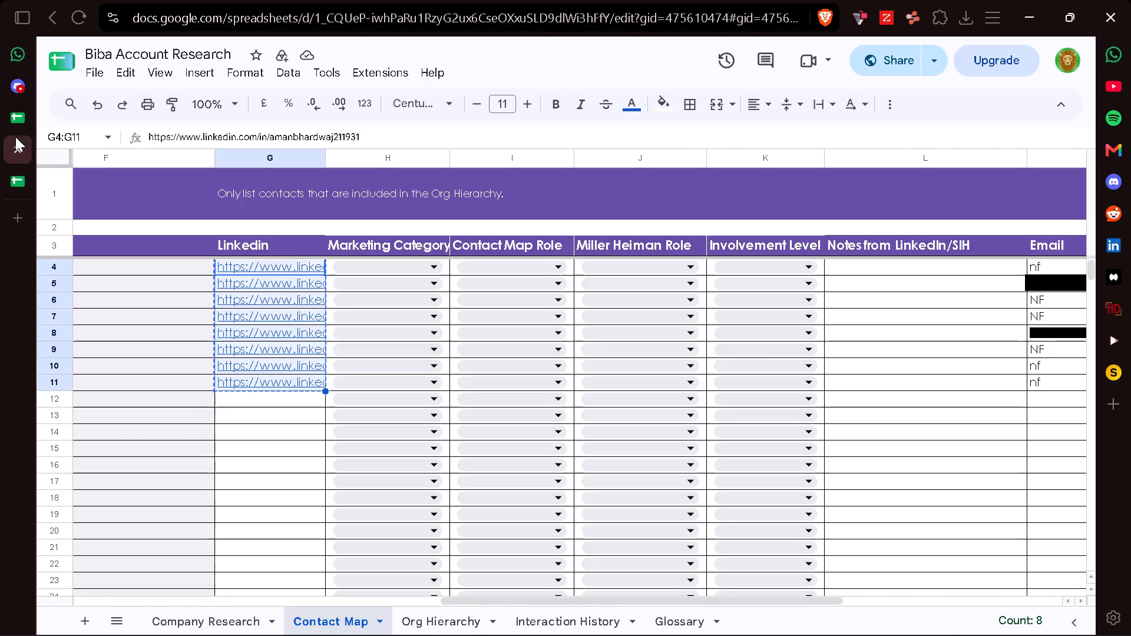
{"action": "scroll", "coordinate": [980, 439], "scroll_direction": "left", "scroll_amount": 4}
{"action": "left_click", "coordinate": [718, 273]}
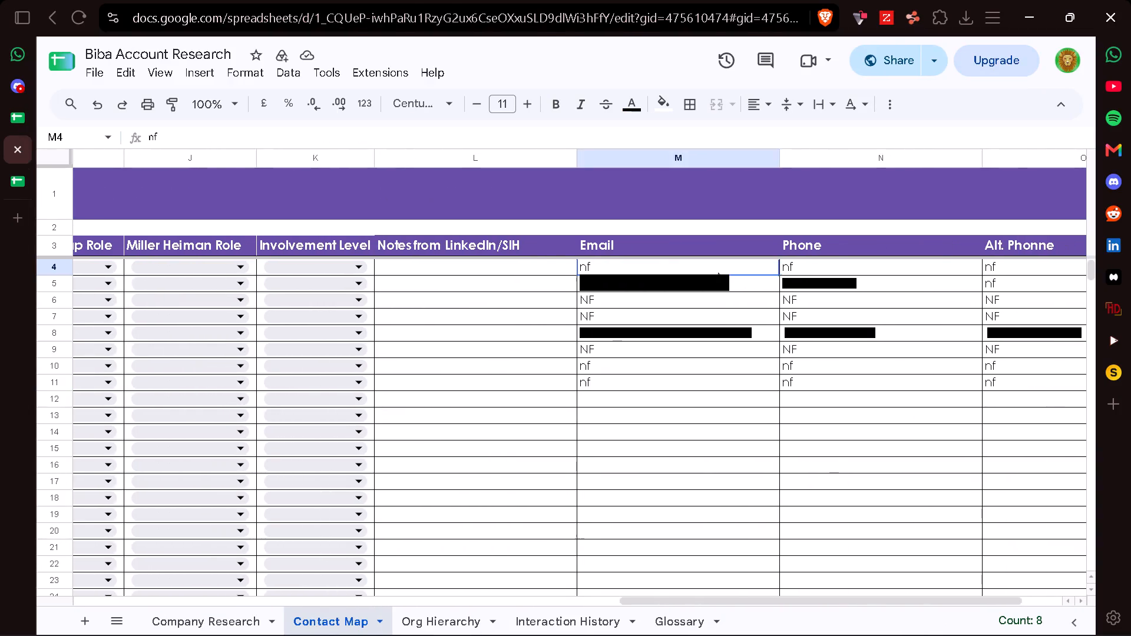
{"action": "key", "text": "shift+Right"}
{"action": "key", "text": "shift+Right"}
{"action": "key", "text": "ctrl+shift+Down"}
{"action": "key", "text": "ctrl+c"}
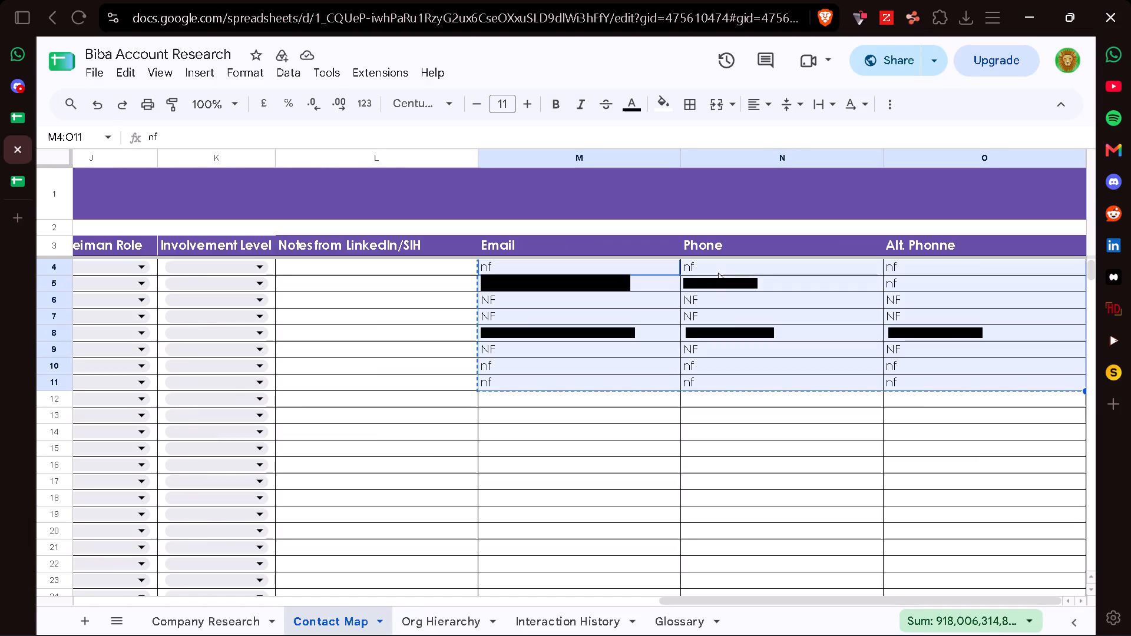
{"action": "left_click", "coordinate": [24, 190]}
{"action": "key", "text": "ctrl+v"}
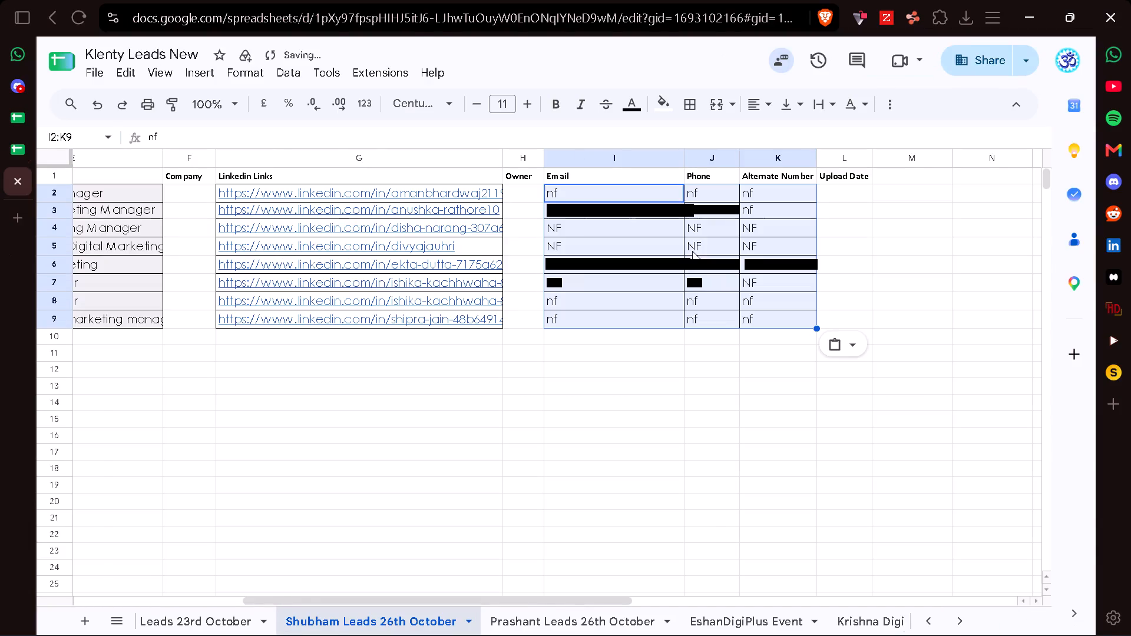
Enter Biba as the Company in F2 and fill it down to F9 for all the Biba contacts.
{"action": "scroll", "coordinate": [548, 347], "scroll_direction": "right", "scroll_amount": 12}
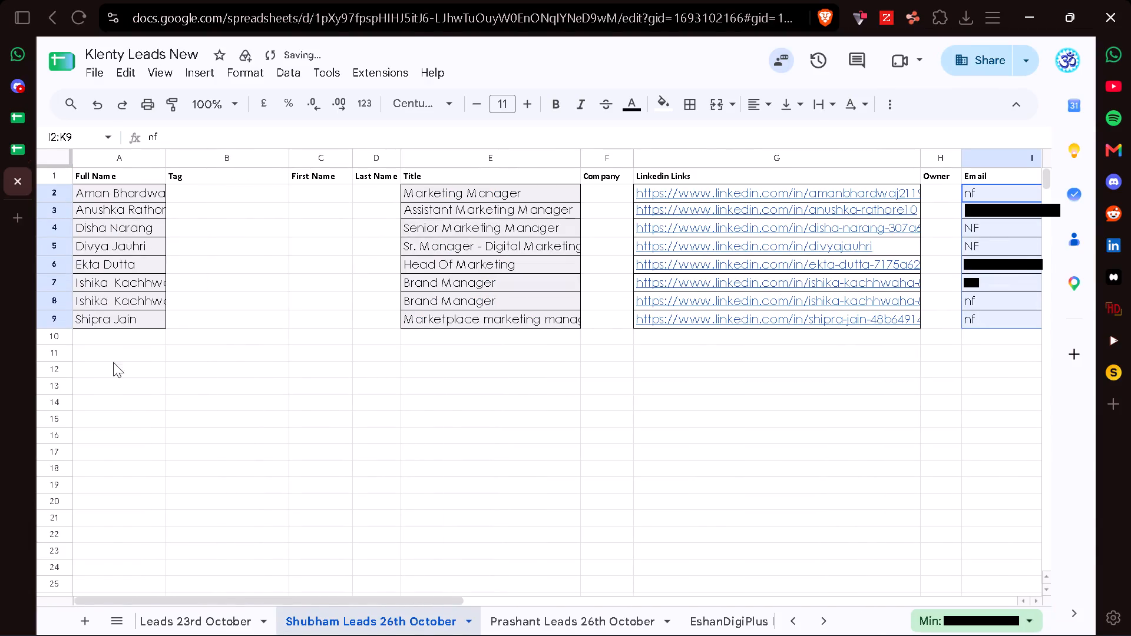
{"action": "left_click", "coordinate": [135, 338]}
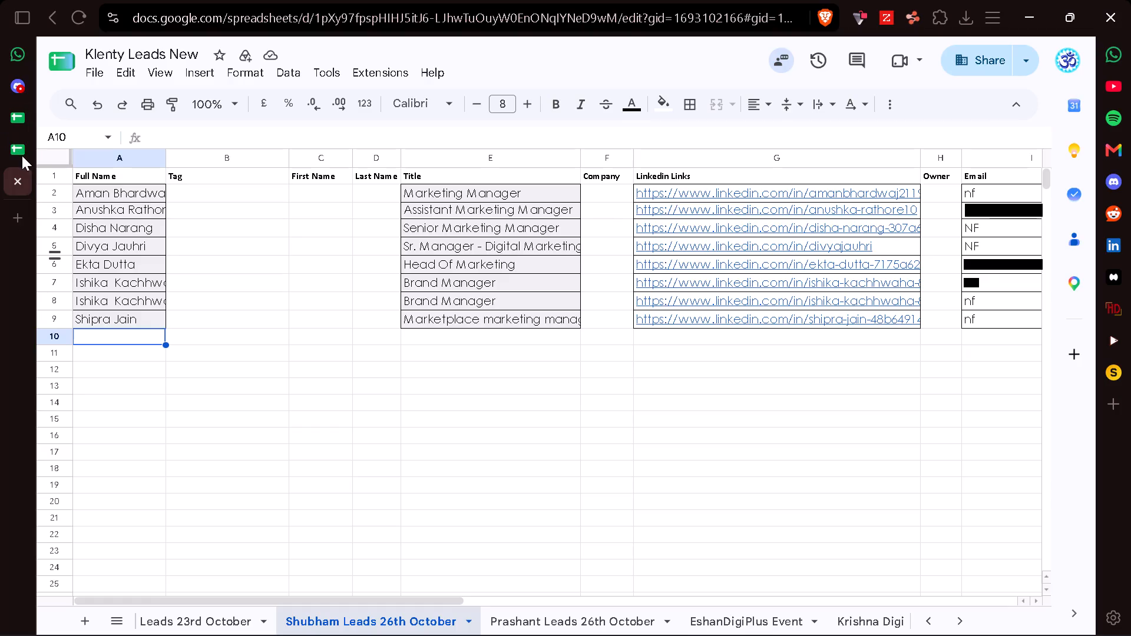
{"action": "scroll", "coordinate": [682, 471], "scroll_direction": "up", "scroll_amount": 1}
{"action": "scroll", "coordinate": [289, 280], "scroll_direction": "right", "scroll_amount": 3}
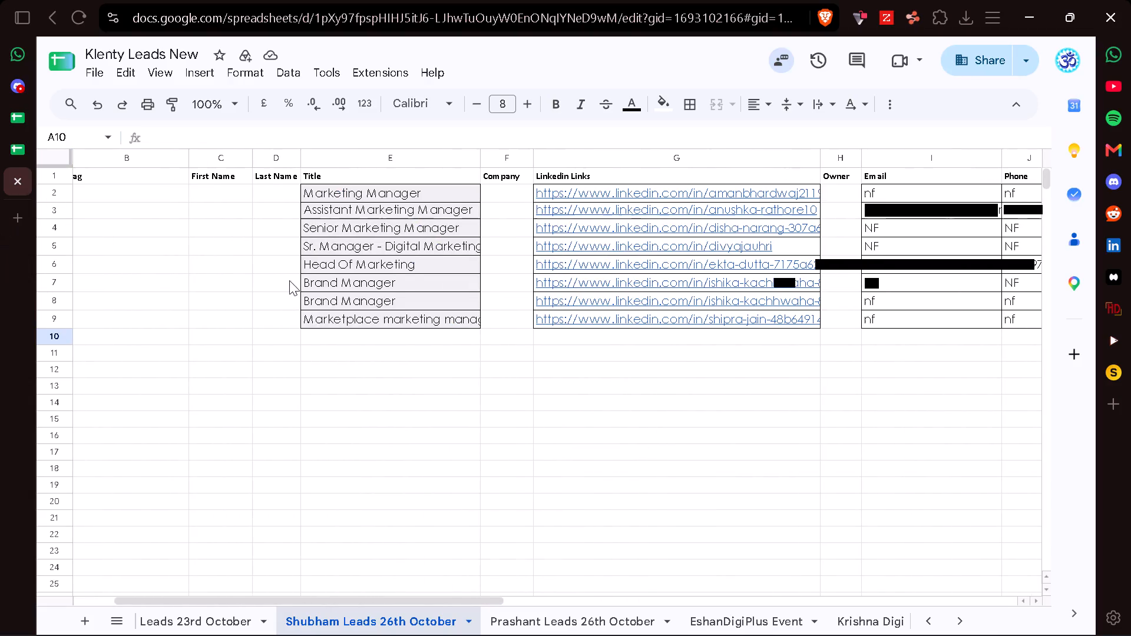
{"action": "scroll", "coordinate": [289, 280], "scroll_direction": "right", "scroll_amount": 1}
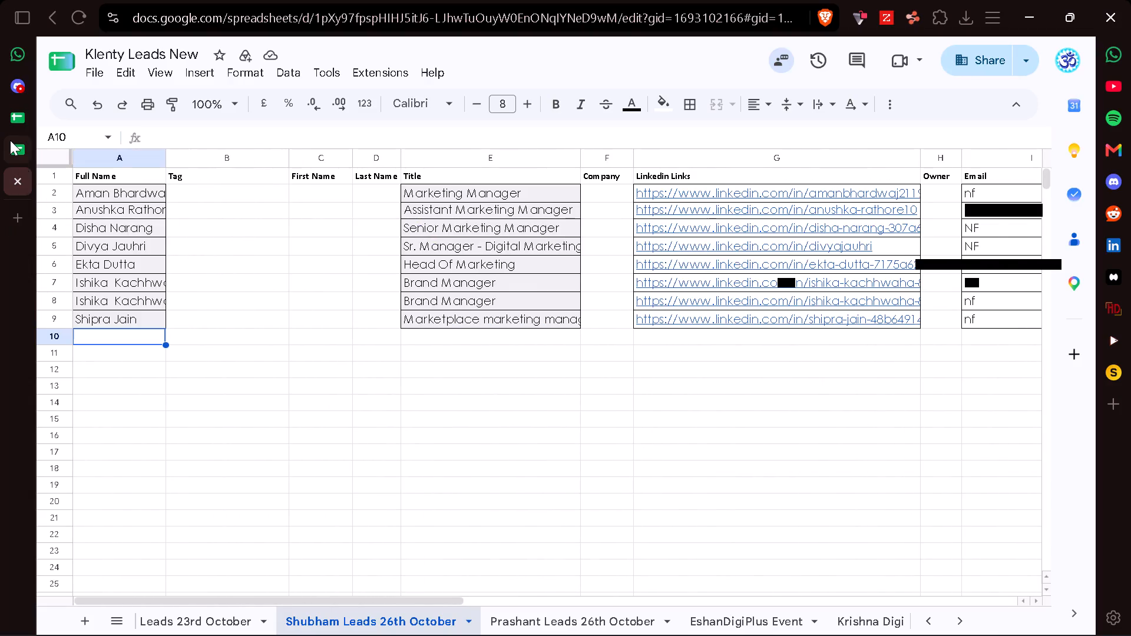
{"action": "left_click", "coordinate": [601, 198]}
{"action": "type", "text": "Biba"}
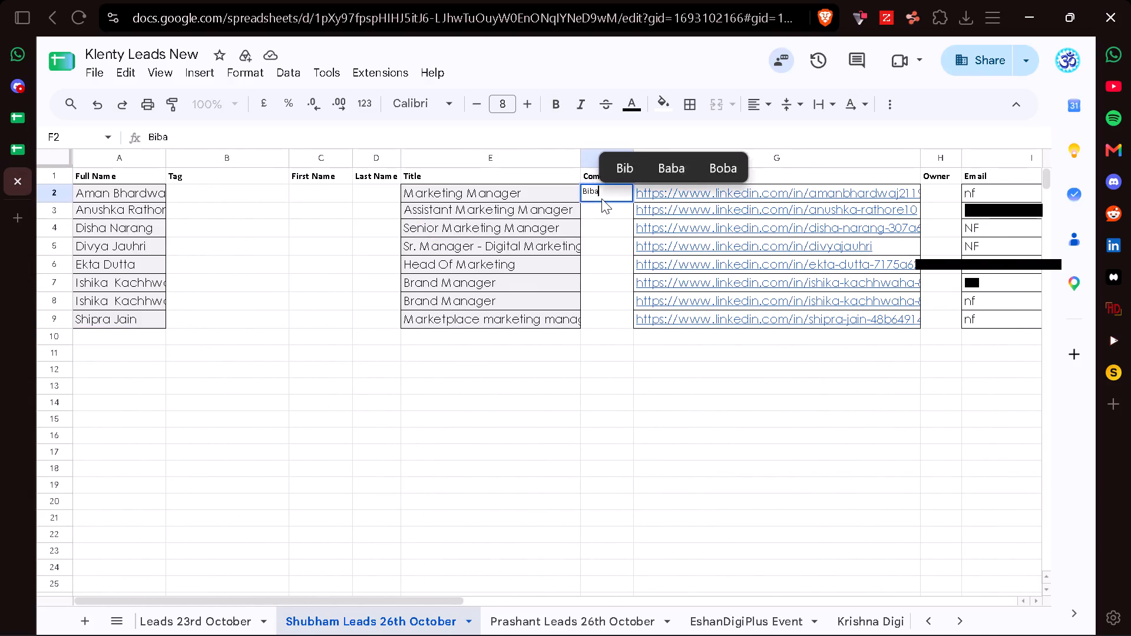
{"action": "key", "text": "Return"}
{"action": "key", "text": "Up"}
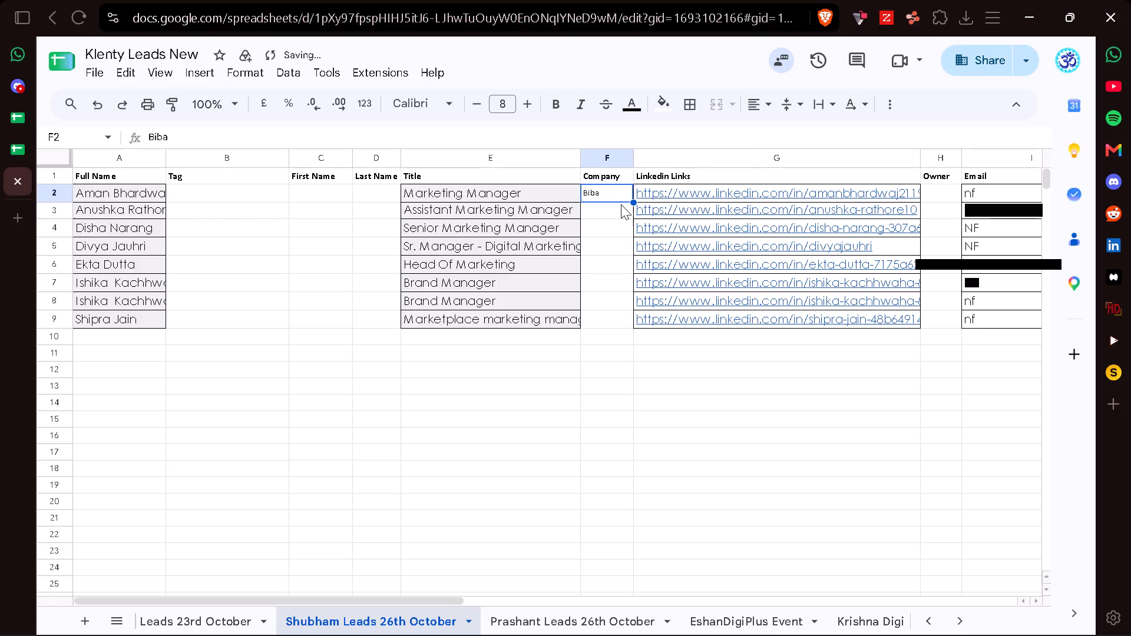
{"action": "left_click_drag", "start_coordinate": [636, 203], "coordinate": [628, 324]}
Select A10 in the leads sheet, close Biba Account Research, and open another account research file from AR Master Sheet's Priyanka sheet.
{"action": "left_click", "coordinate": [149, 327]}
{"action": "key", "text": "Down"}
{"action": "scroll", "coordinate": [149, 327], "scroll_direction": "down", "scroll_amount": 1}
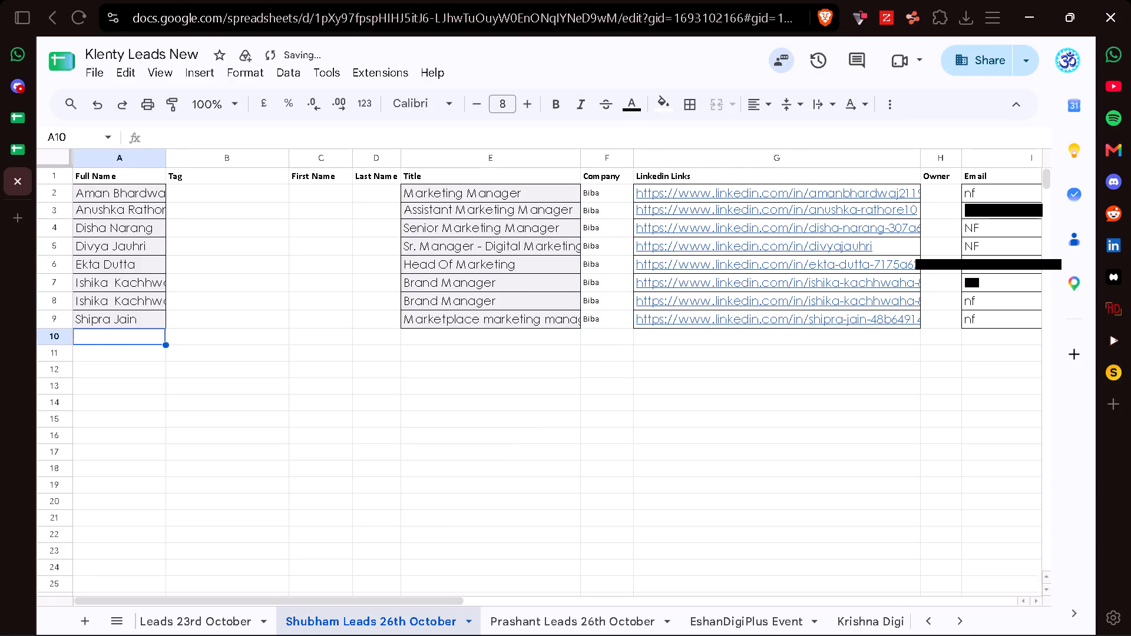
{"action": "scroll", "coordinate": [149, 327], "scroll_direction": "down", "scroll_amount": 1}
{"action": "left_click", "coordinate": [13, 148]}
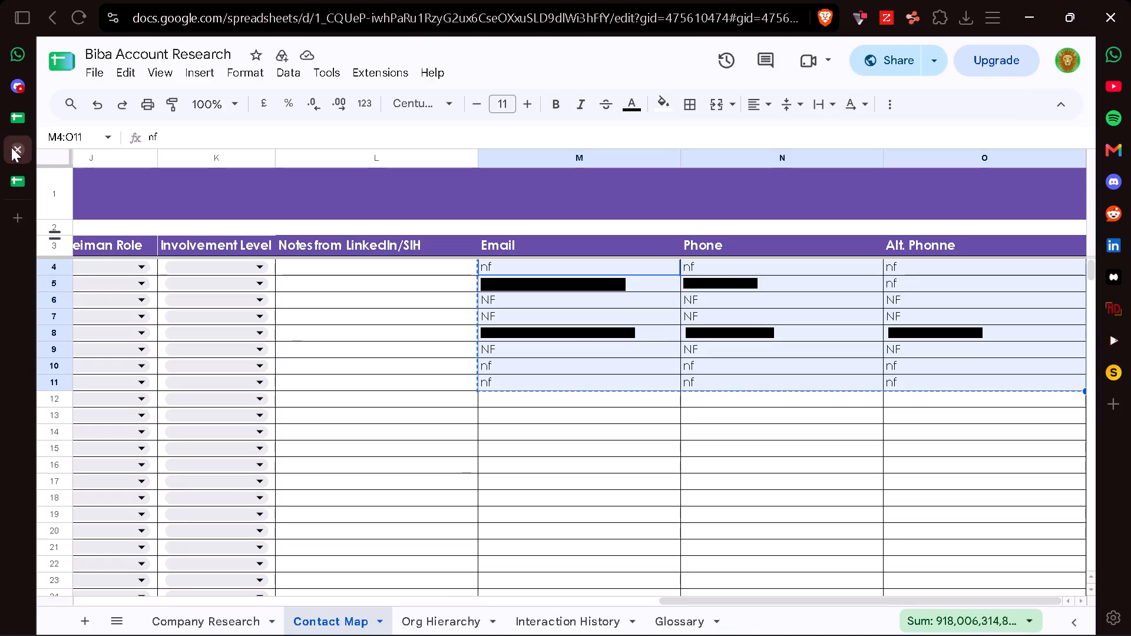
{"action": "left_click", "coordinate": [15, 147]}
{"action": "left_click", "coordinate": [15, 122]}
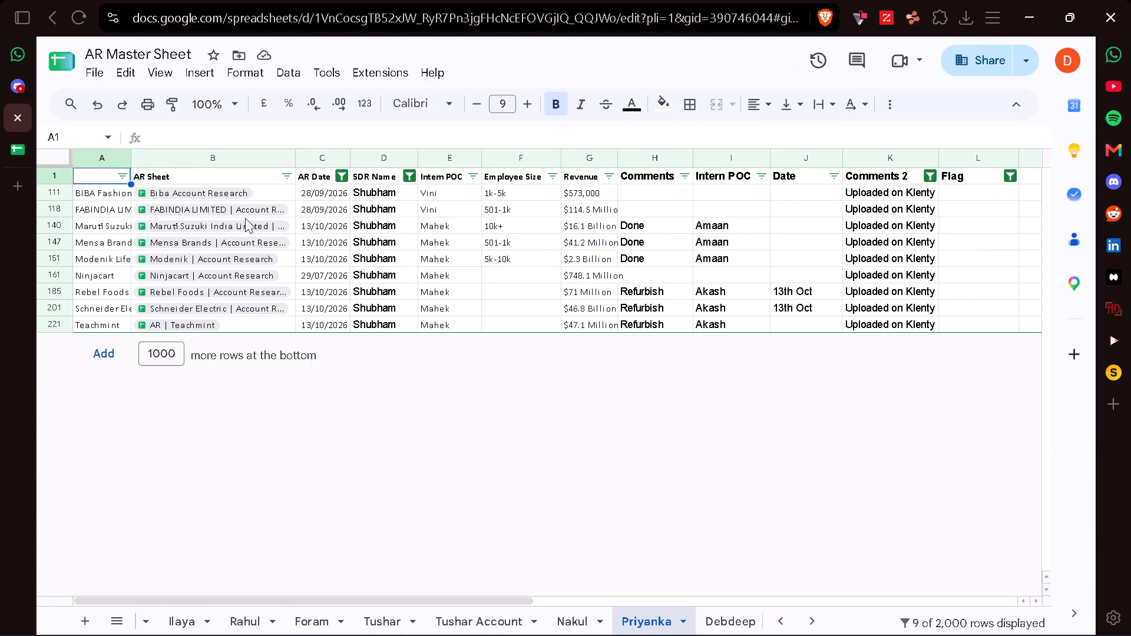
{"action": "left_click", "coordinate": [219, 234]}
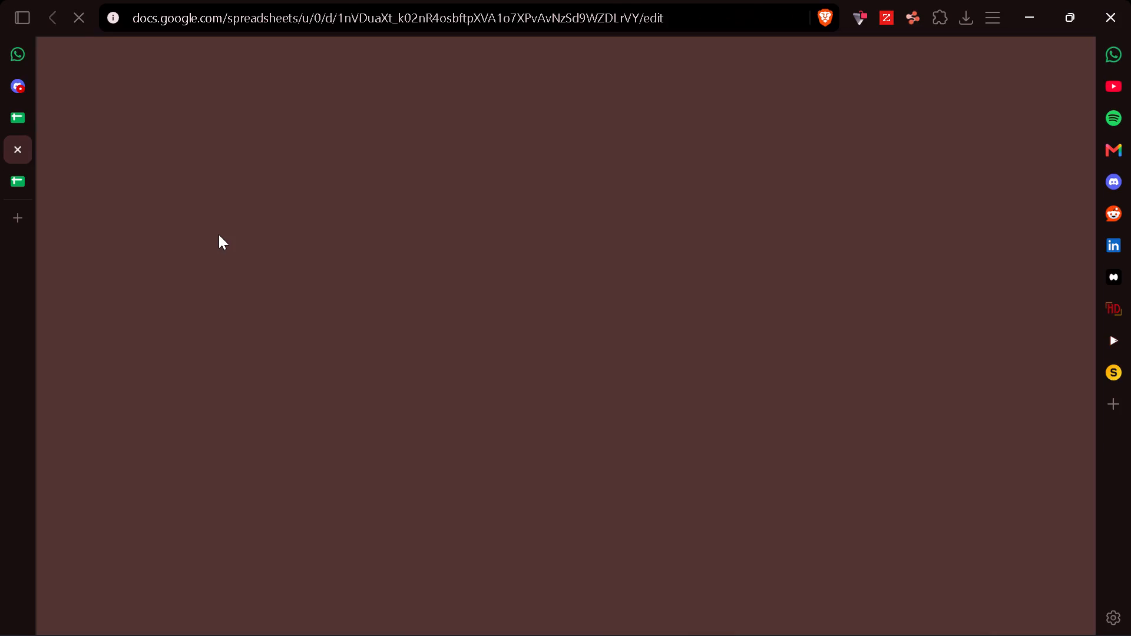
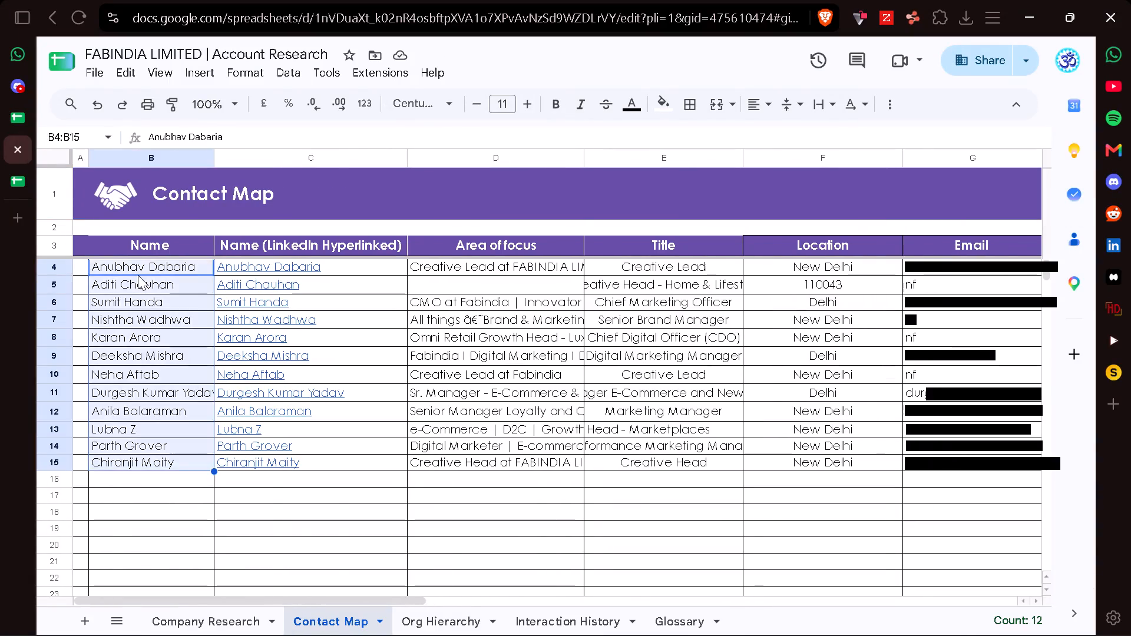
Sort the contact rows B4:R15 in the Contact Map by column B from A to Z.
{"action": "key", "text": "ctrl+shift+Right"}
{"action": "key", "text": "ctrl+shift+Right"}
{"action": "right_click", "coordinate": [138, 275]}
{"action": "scroll", "coordinate": [229, 465], "scroll_direction": "down", "scroll_amount": 4}
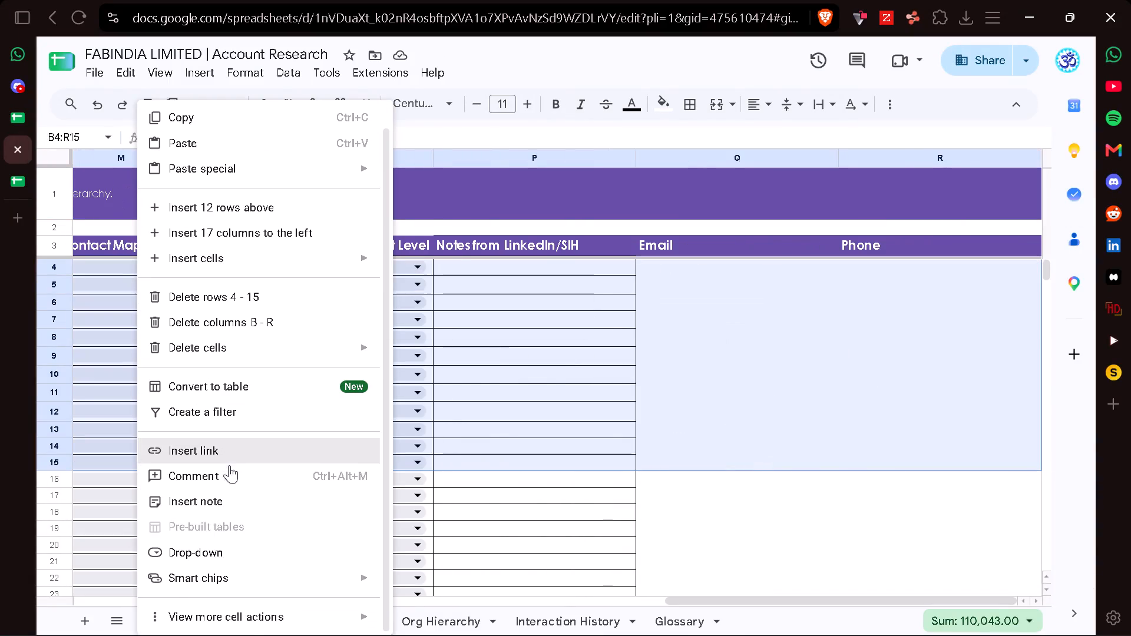
{"action": "left_click", "coordinate": [433, 535]}
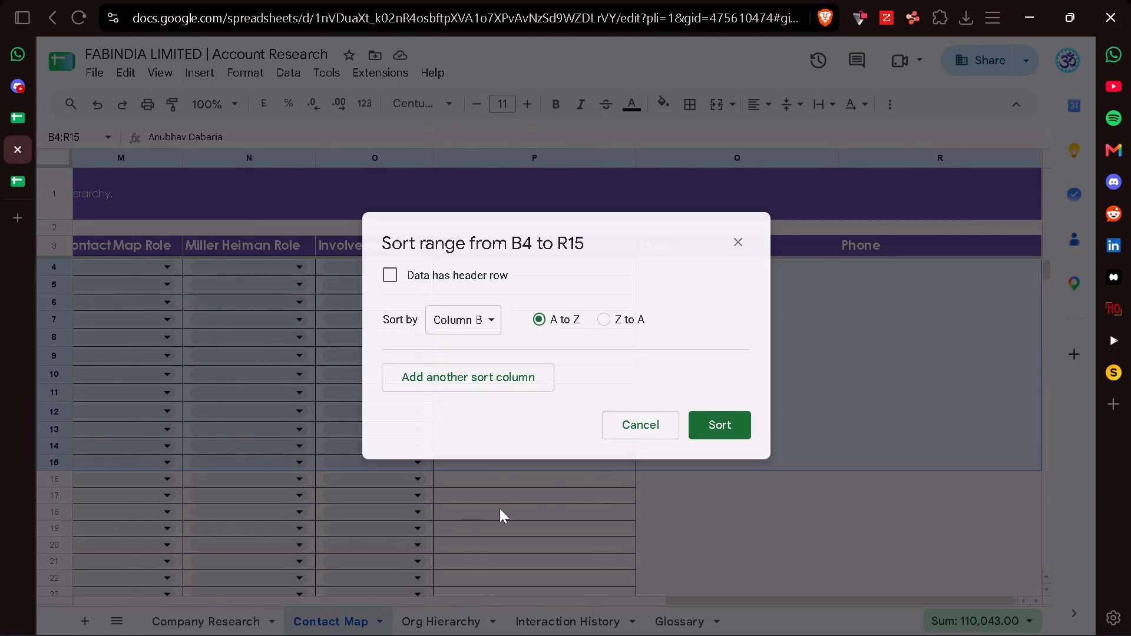
{"action": "left_click", "coordinate": [690, 426]}
Widen the Area of focus and Title columns of the Contact Map to fit their contents.
{"action": "scroll", "coordinate": [399, 460], "scroll_direction": "right", "scroll_amount": 5}
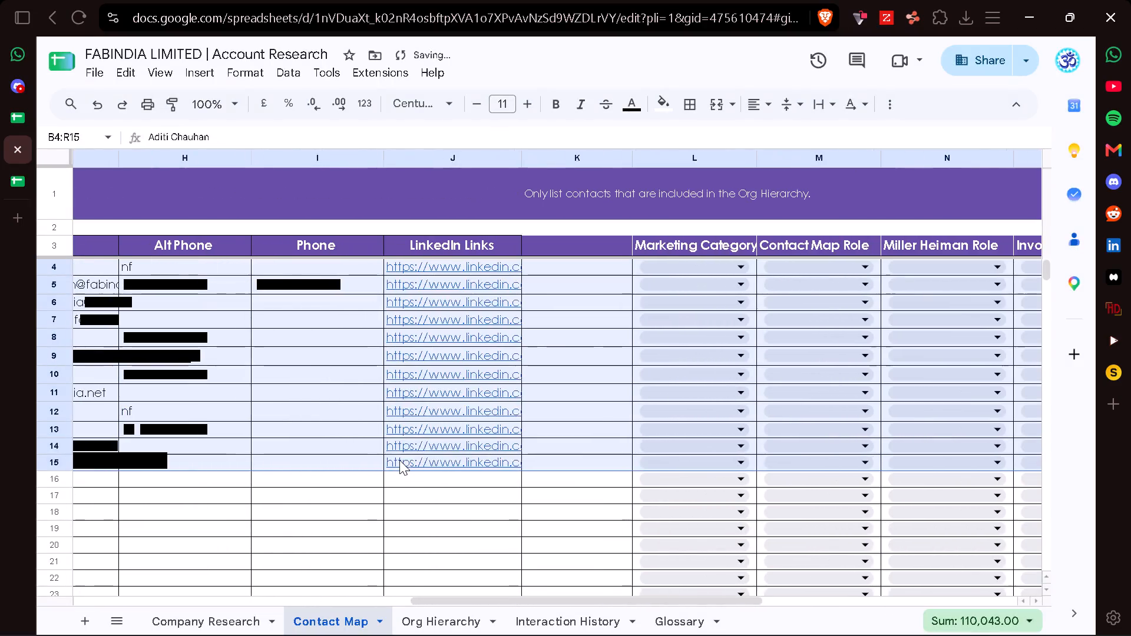
{"action": "scroll", "coordinate": [399, 460], "scroll_direction": "right", "scroll_amount": 6}
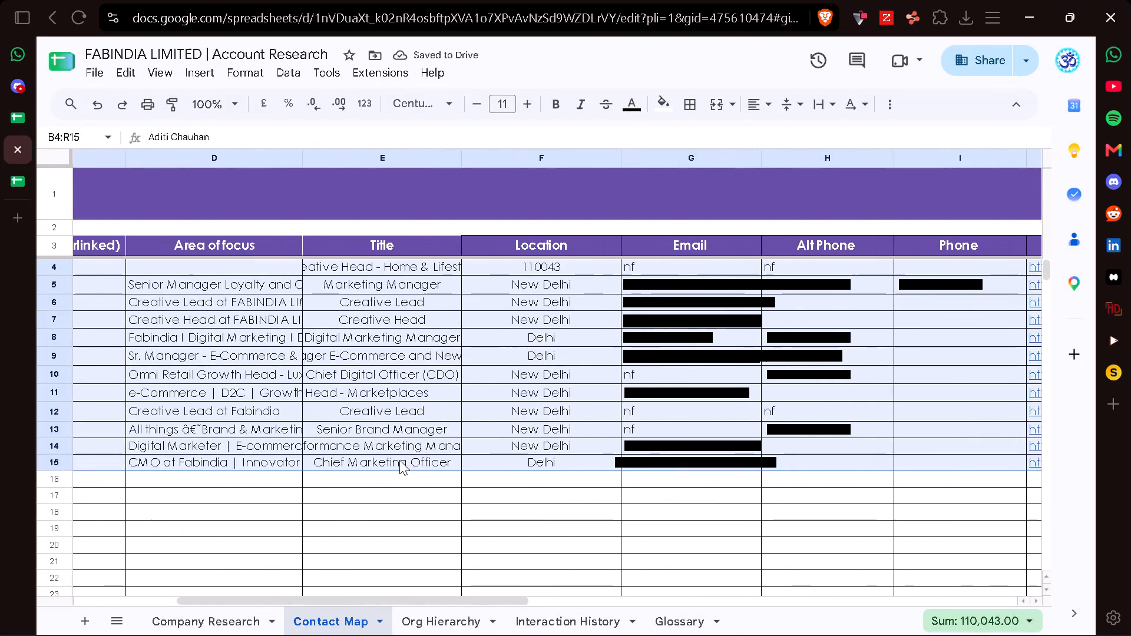
{"action": "scroll", "coordinate": [399, 460], "scroll_direction": "right", "scroll_amount": 4}
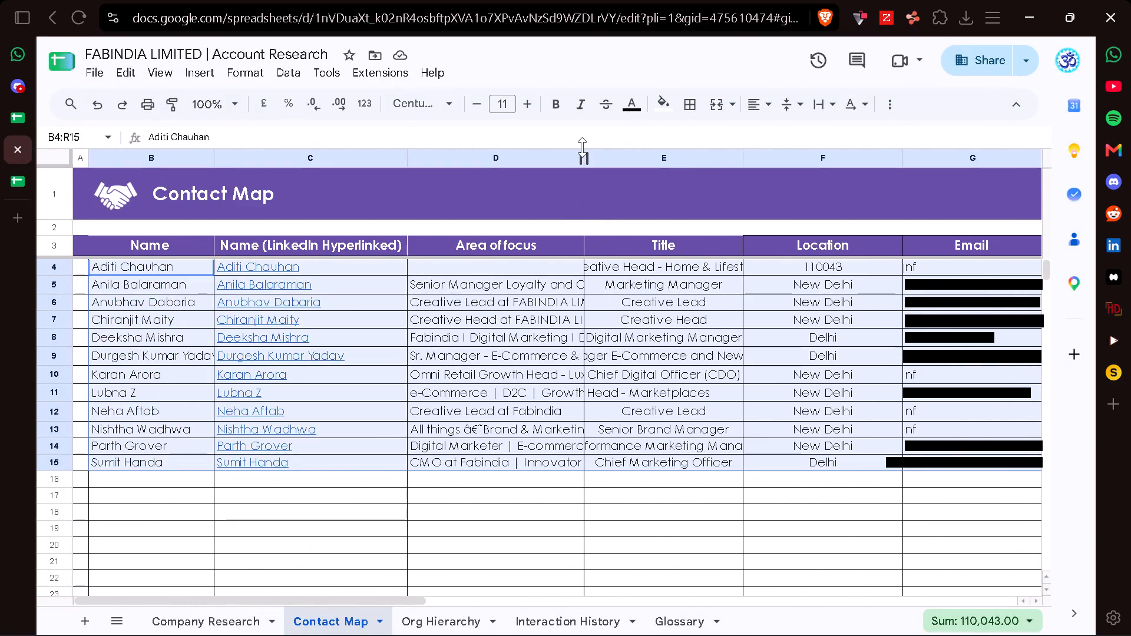
{"action": "double_click", "coordinate": [584, 164]}
{"action": "scroll", "coordinate": [742, 266], "scroll_direction": "left", "scroll_amount": 4}
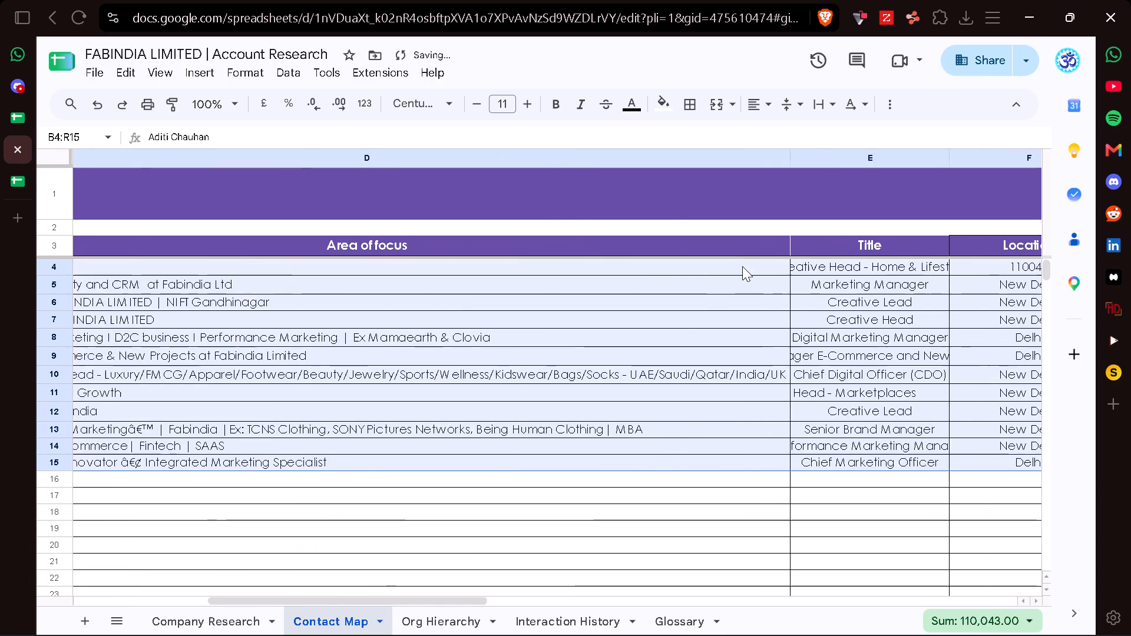
{"action": "scroll", "coordinate": [742, 266], "scroll_direction": "left", "scroll_amount": 1}
{"action": "left_click", "coordinate": [639, 329]}
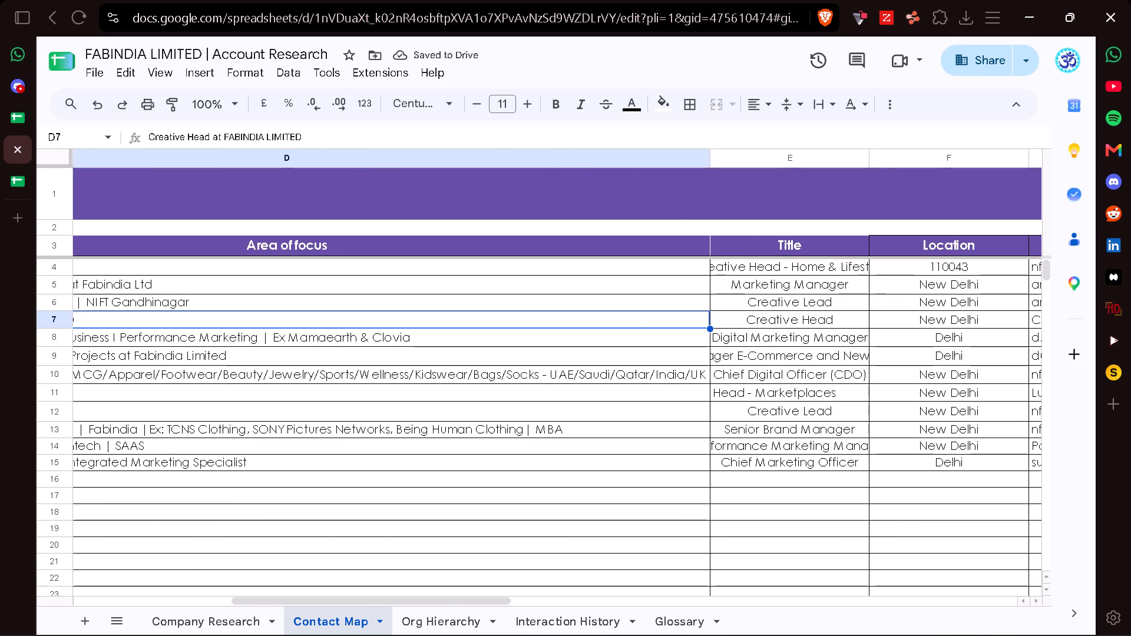
{"action": "double_click", "coordinate": [872, 157]}
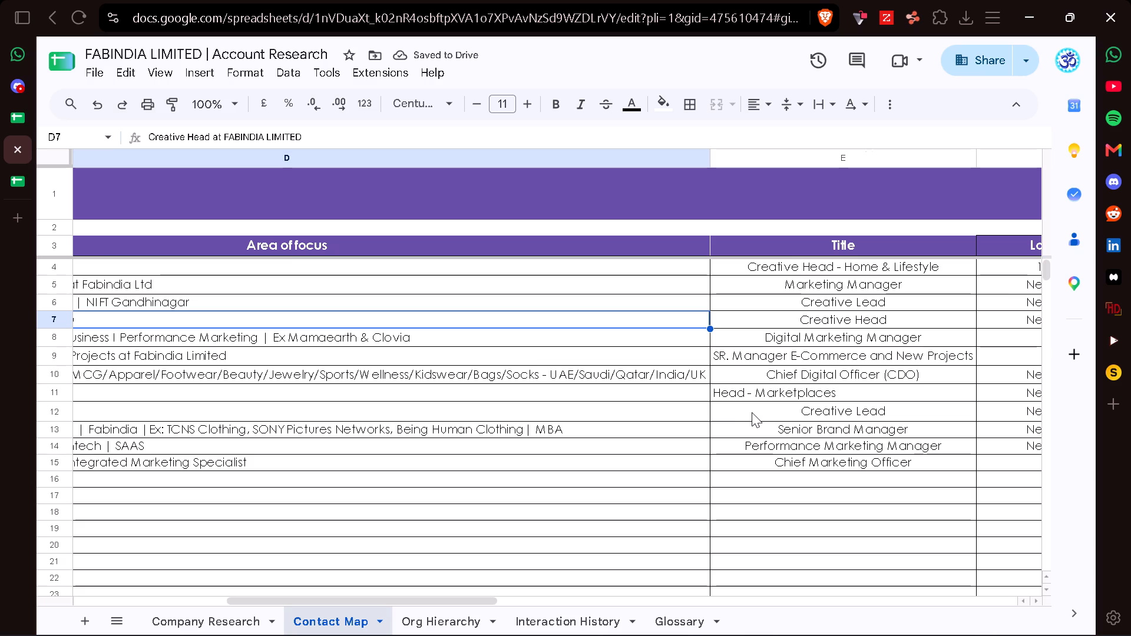
Copy the contact names B4:B15 into the Klenty Leads New spreadsheet's Shubham Leads 26th October sheet, starting at A10.
{"action": "scroll", "coordinate": [720, 450], "scroll_direction": "right", "scroll_amount": 4}
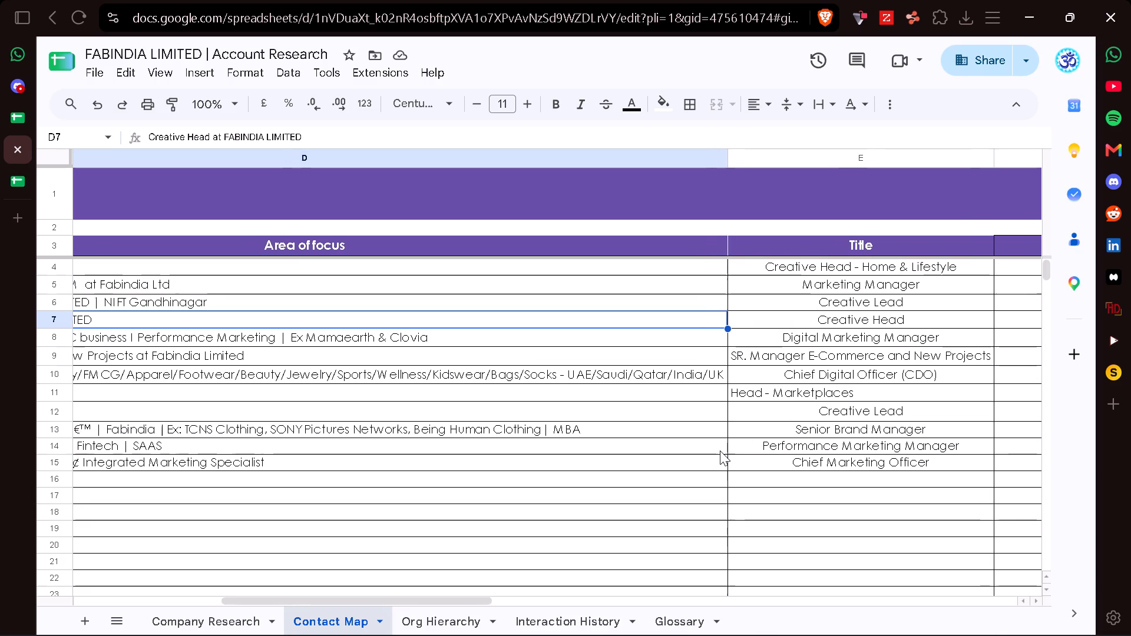
{"action": "scroll", "coordinate": [720, 450], "scroll_direction": "right", "scroll_amount": 8}
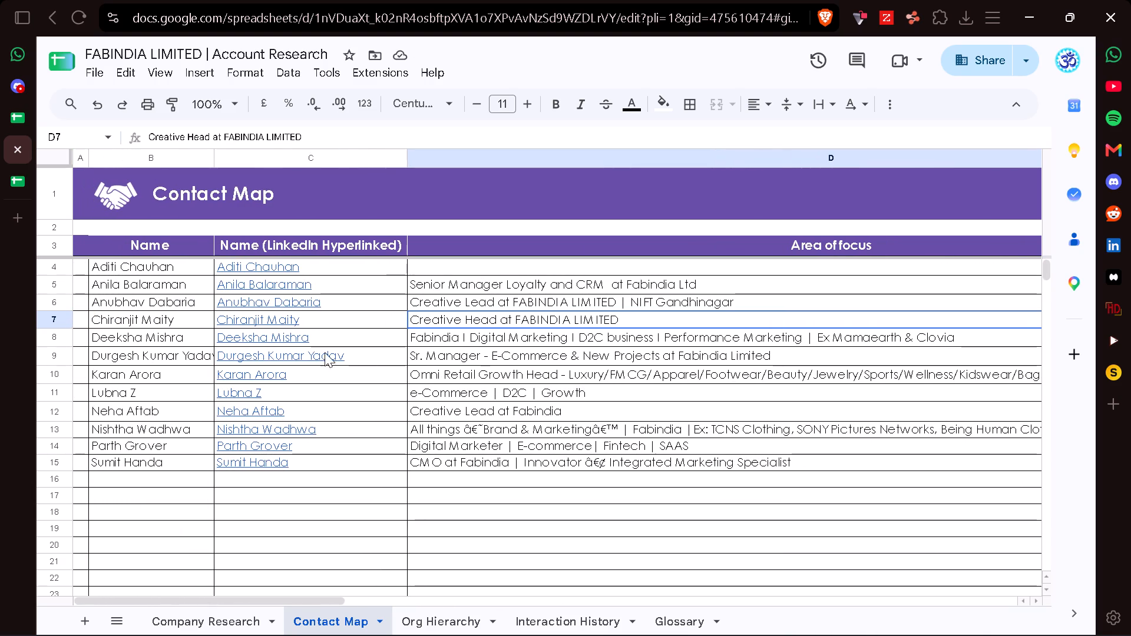
{"action": "left_click", "coordinate": [120, 266]}
{"action": "key", "text": "ctrl+shift+Down"}
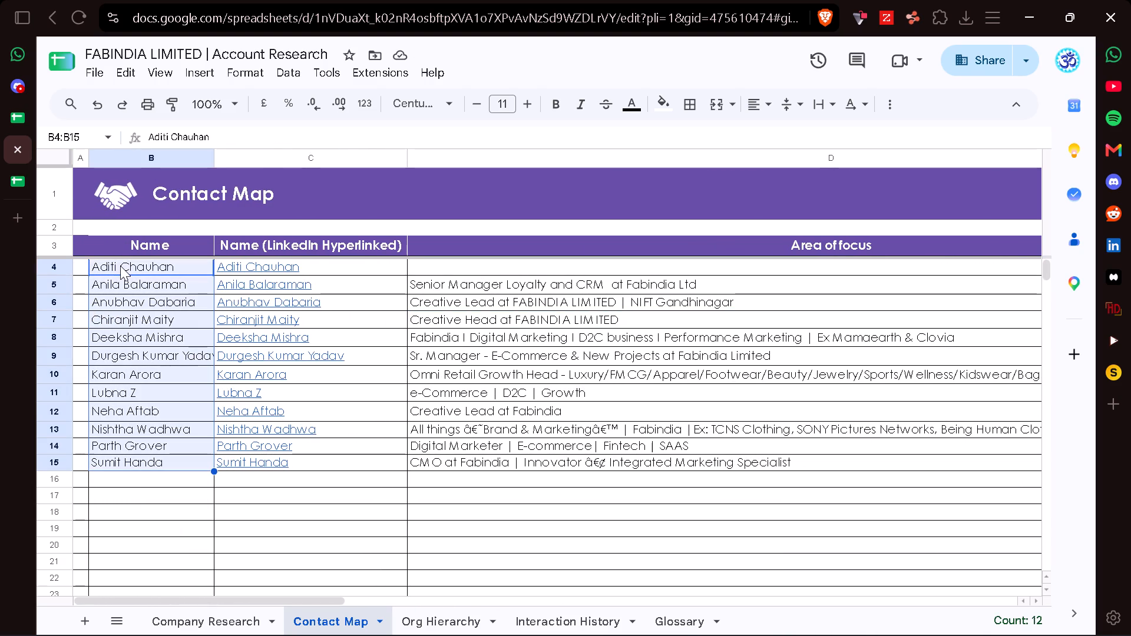
{"action": "key", "text": "ctrl+c"}
{"action": "left_click", "coordinate": [12, 193]}
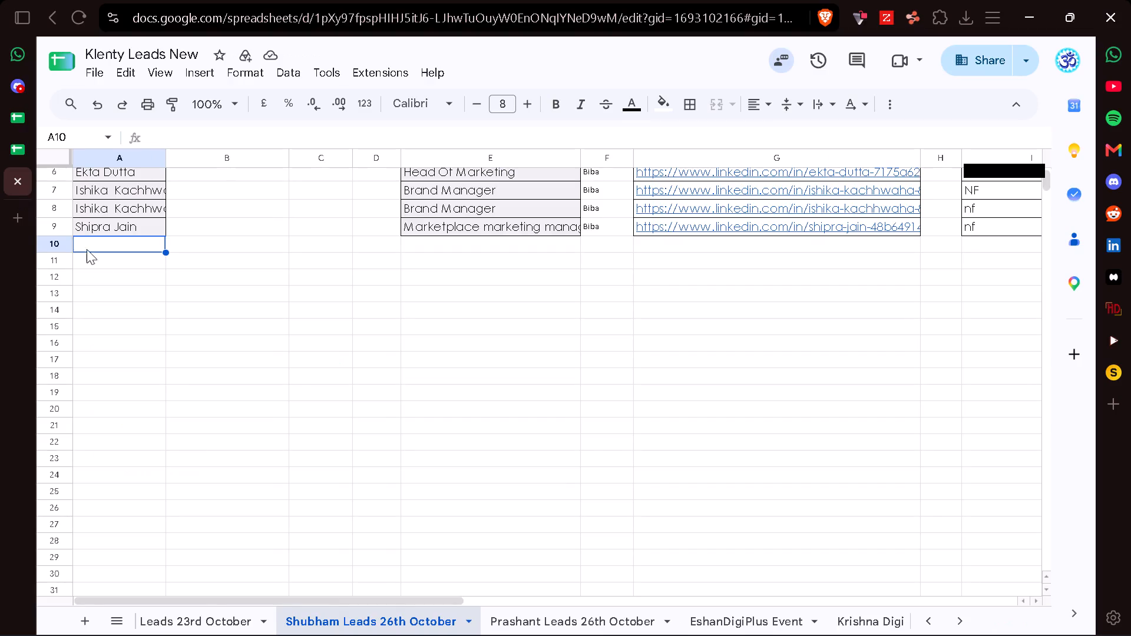
{"action": "key", "text": "ctrl+v"}
Copy the job titles E4:E15 from the FABINDIA Contact Map into the Klenty leads sheet, starting at E10.
{"action": "key", "text": "Right"}
{"action": "key", "text": "Right"}
{"action": "key", "text": "Right"}
{"action": "key", "text": "Right"}
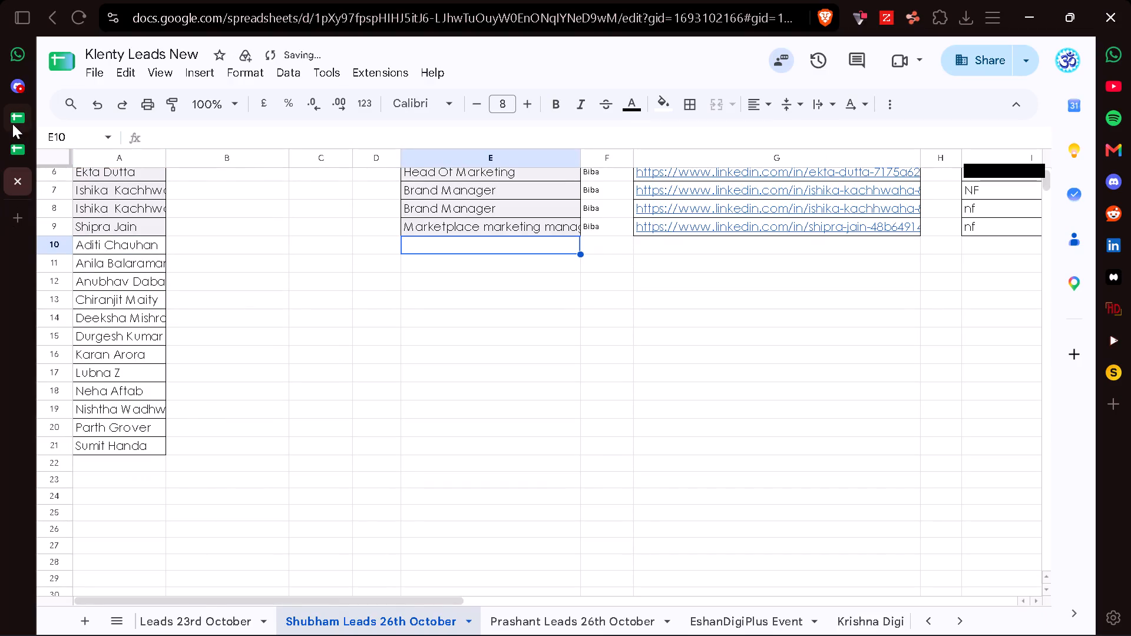
{"action": "left_click", "coordinate": [15, 143]}
{"action": "scroll", "coordinate": [835, 385], "scroll_direction": "left", "scroll_amount": 6}
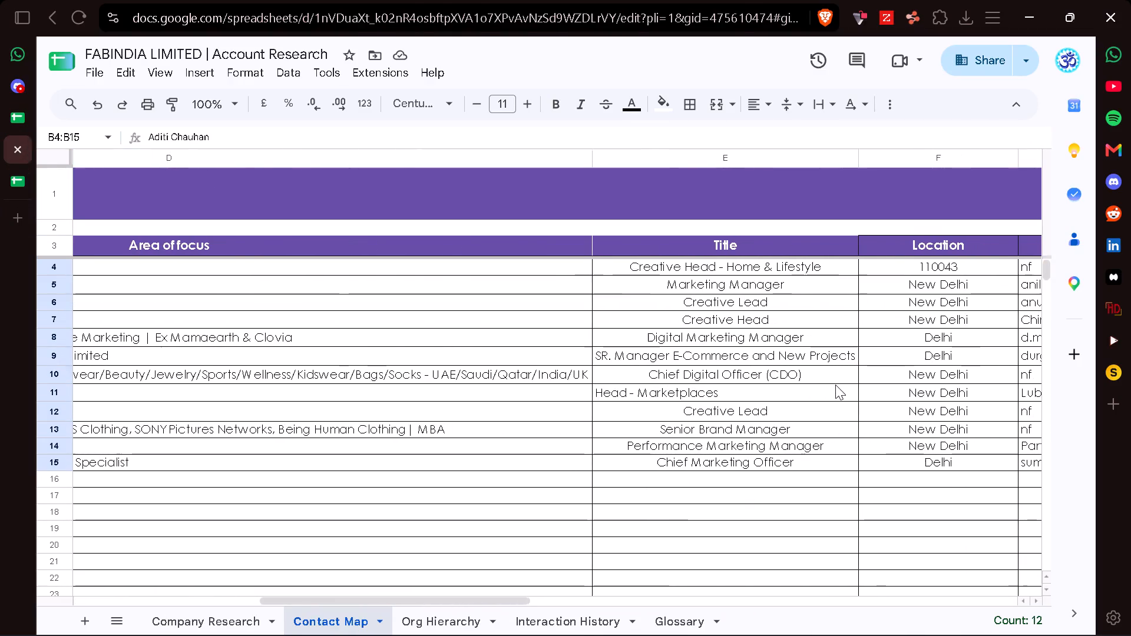
{"action": "left_click", "coordinate": [737, 269]}
{"action": "key", "text": "ctrl+shift+Down"}
{"action": "key", "text": "ctrl+c"}
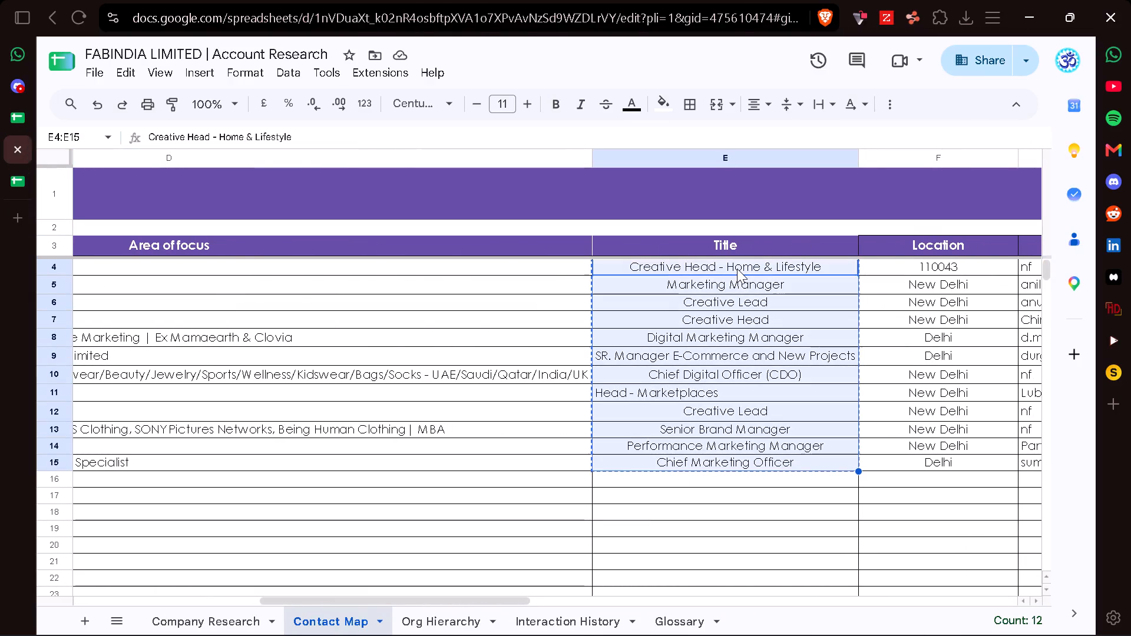
{"action": "left_click", "coordinate": [18, 174]}
{"action": "key", "text": "ctrl+v"}
Enter the company name "FAB India Limited" in cell F10, correcting the spelling.
{"action": "key", "text": "Right"}
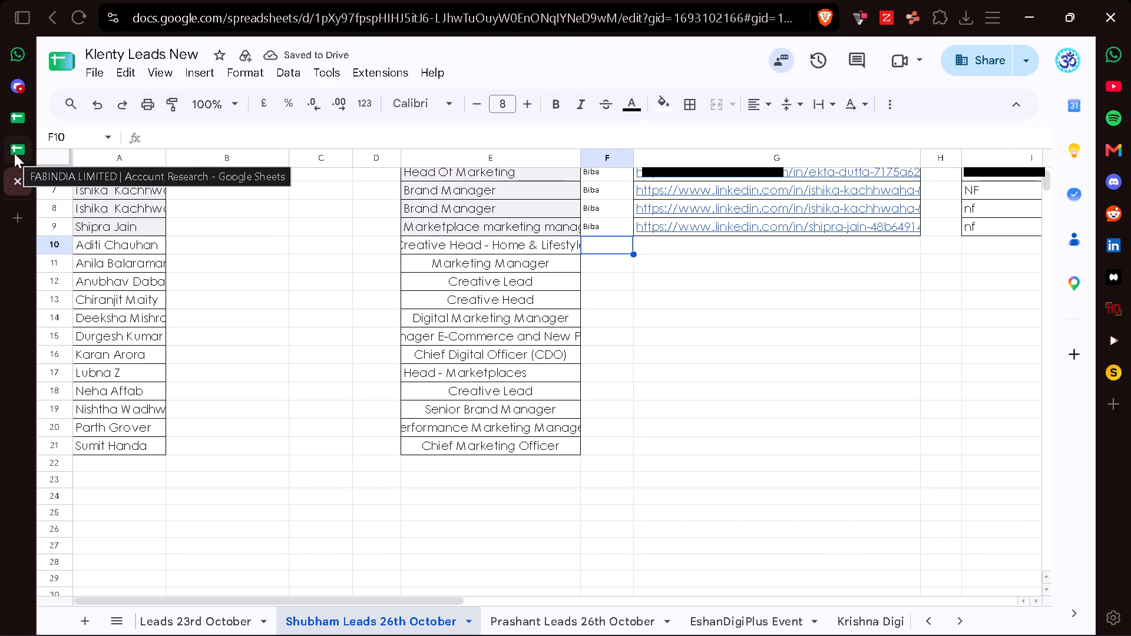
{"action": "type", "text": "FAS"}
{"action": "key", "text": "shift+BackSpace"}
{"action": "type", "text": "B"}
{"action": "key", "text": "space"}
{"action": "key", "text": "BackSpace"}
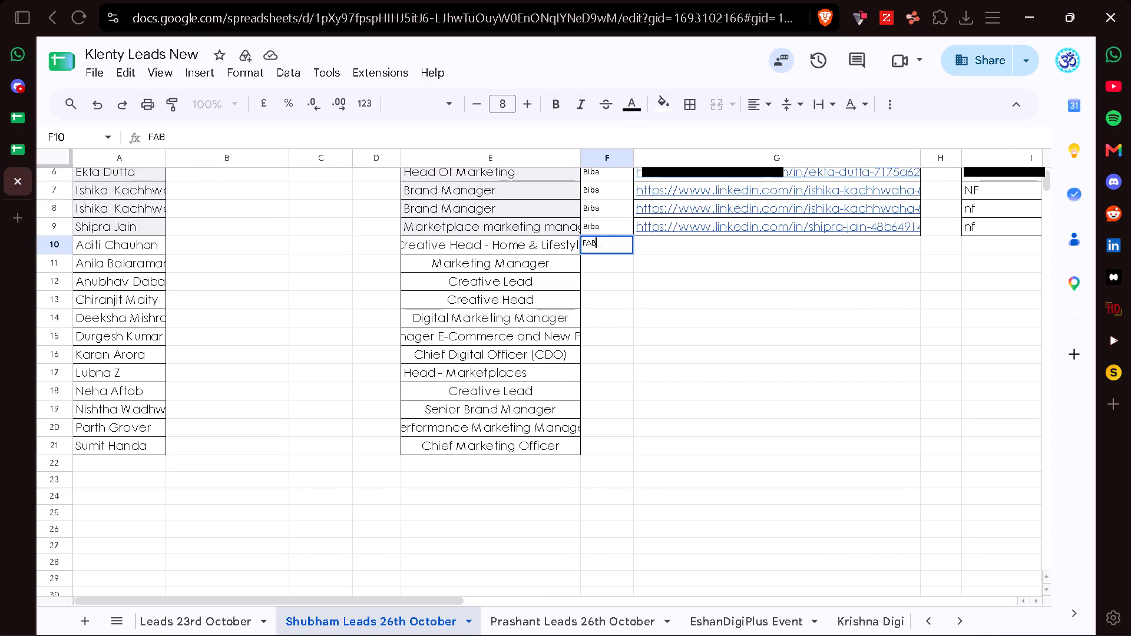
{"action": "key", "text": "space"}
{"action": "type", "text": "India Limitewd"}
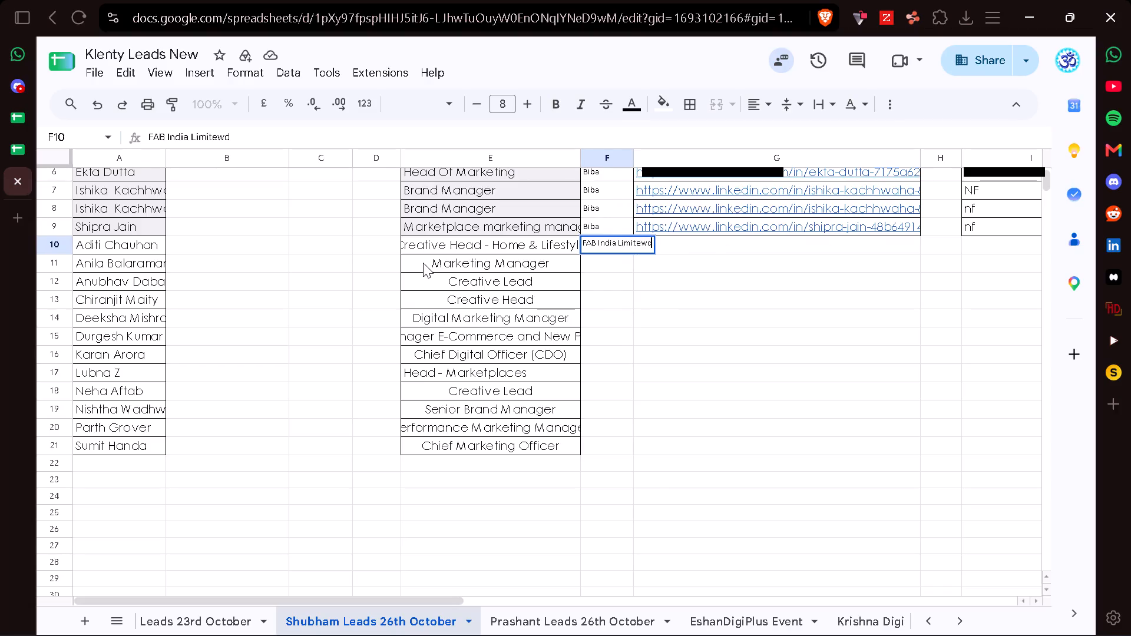
{"action": "left_click", "coordinate": [694, 216]}
{"action": "key", "text": "Return"}
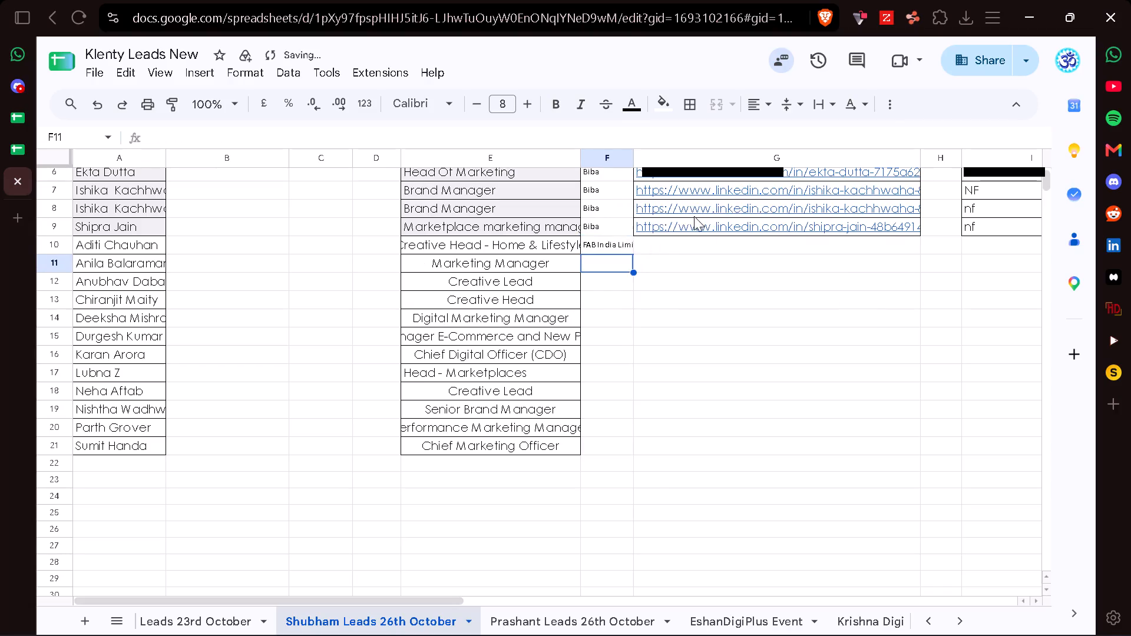
{"action": "key", "text": "Up"}
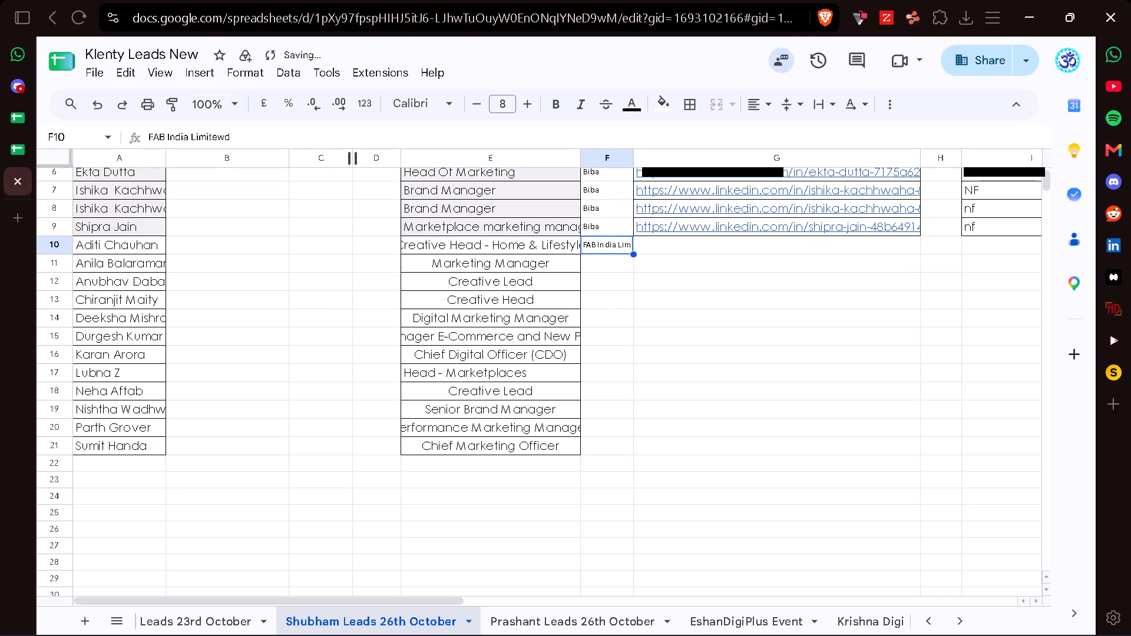
{"action": "left_click", "coordinate": [227, 138]}
{"action": "key", "text": "BackSpace"}
{"action": "key", "text": "Return"}
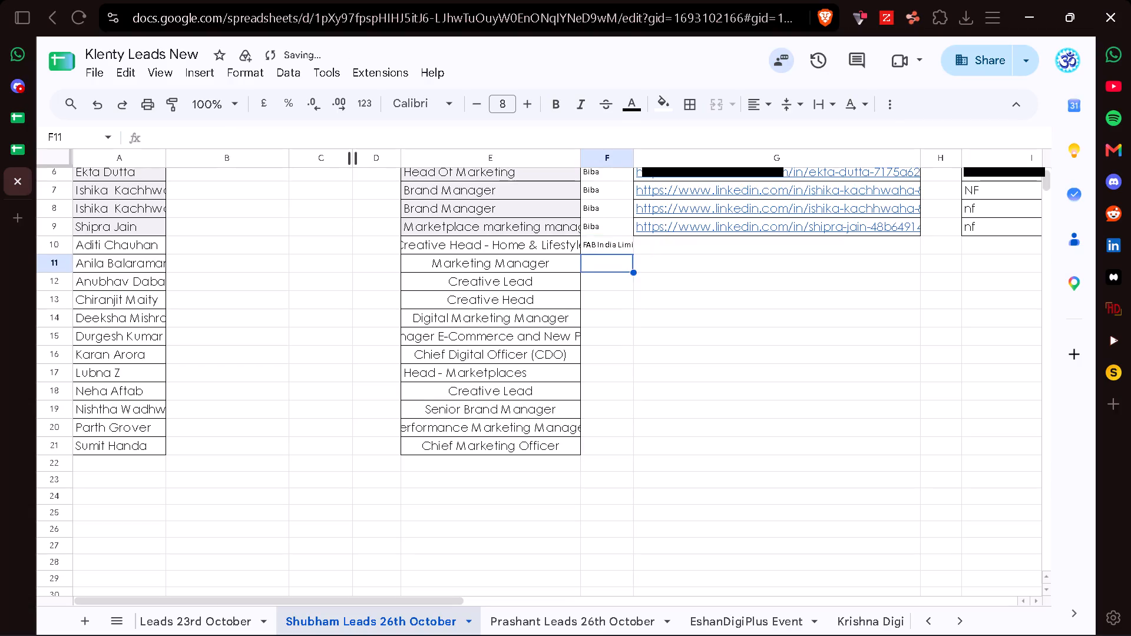
Fill the company name from F10 down to F21 for all the added contacts.
{"action": "key", "text": "Up"}
{"action": "left_click_drag", "start_coordinate": [634, 253], "coordinate": [624, 306]}
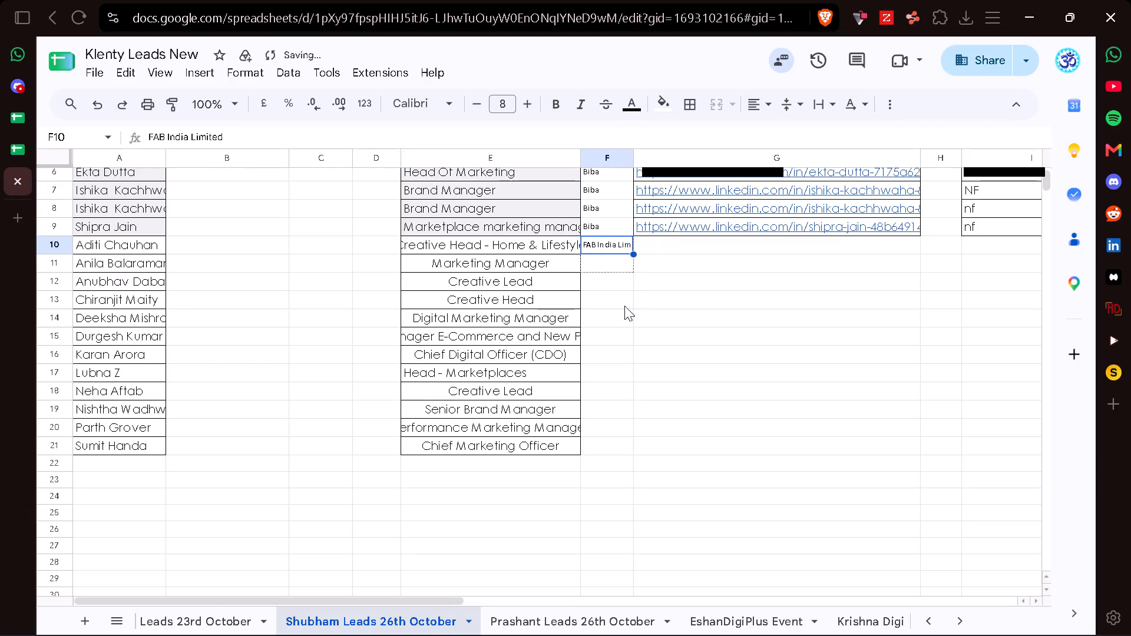
{"action": "left_click_drag", "start_coordinate": [624, 306], "coordinate": [617, 450]}
Copy the LinkedIn links J4:J15 from the FABINDIA Contact Map into the Klenty leads sheet, starting at G10.
{"action": "left_click", "coordinate": [682, 241]}
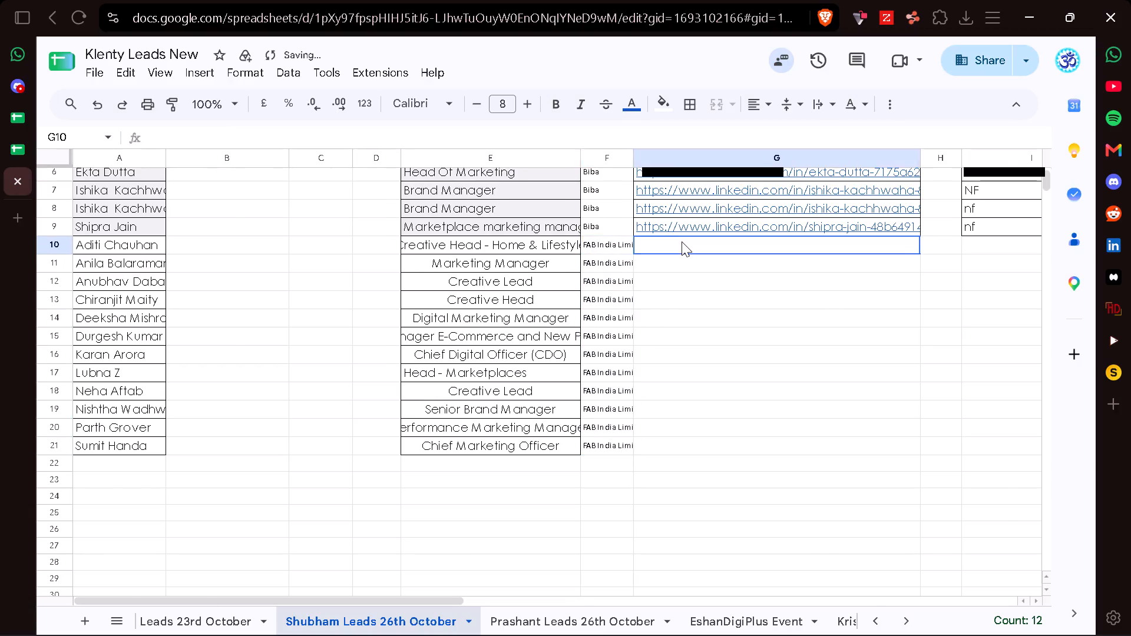
{"action": "scroll", "coordinate": [682, 241], "scroll_direction": "left", "scroll_amount": 3}
{"action": "left_click", "coordinate": [14, 134]}
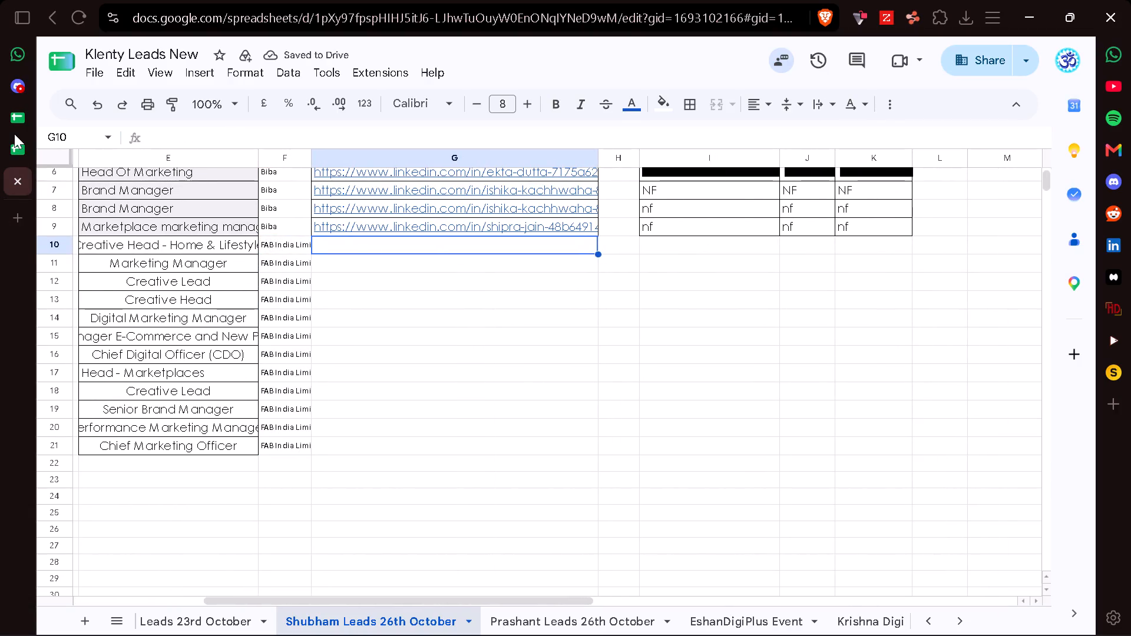
{"action": "left_click", "coordinate": [16, 148]}
{"action": "scroll", "coordinate": [762, 309], "scroll_direction": "left", "scroll_amount": 6}
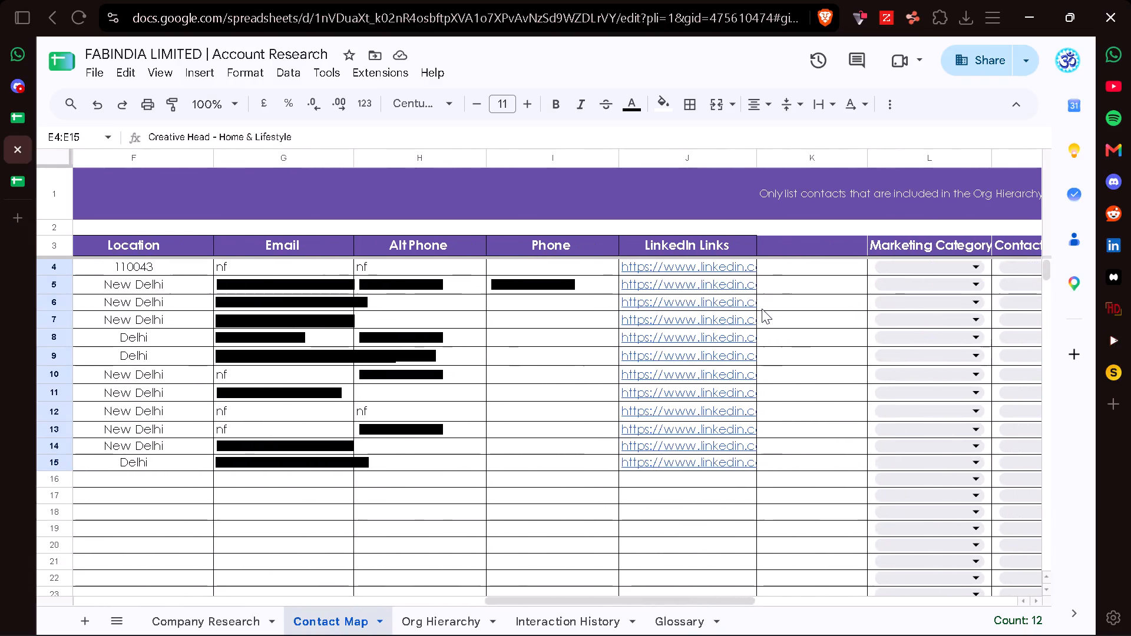
{"action": "left_click", "coordinate": [670, 259]}
{"action": "key", "text": "Down"}
{"action": "key", "text": "ctrl+shift+Down"}
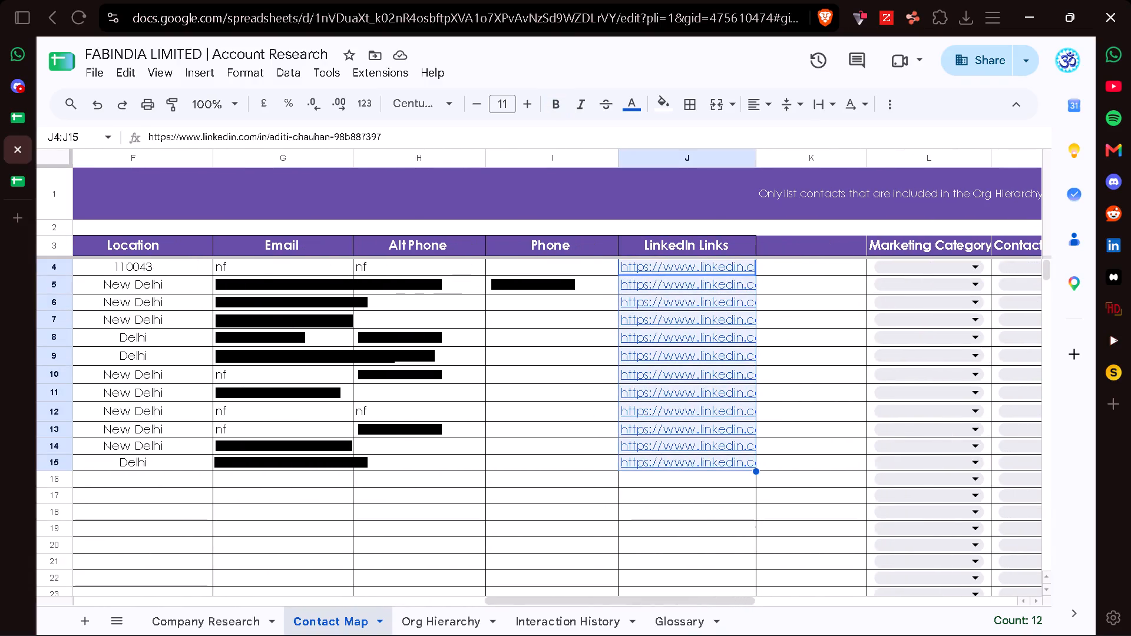
{"action": "key", "text": "ctrl+c"}
{"action": "left_click", "coordinate": [11, 188]}
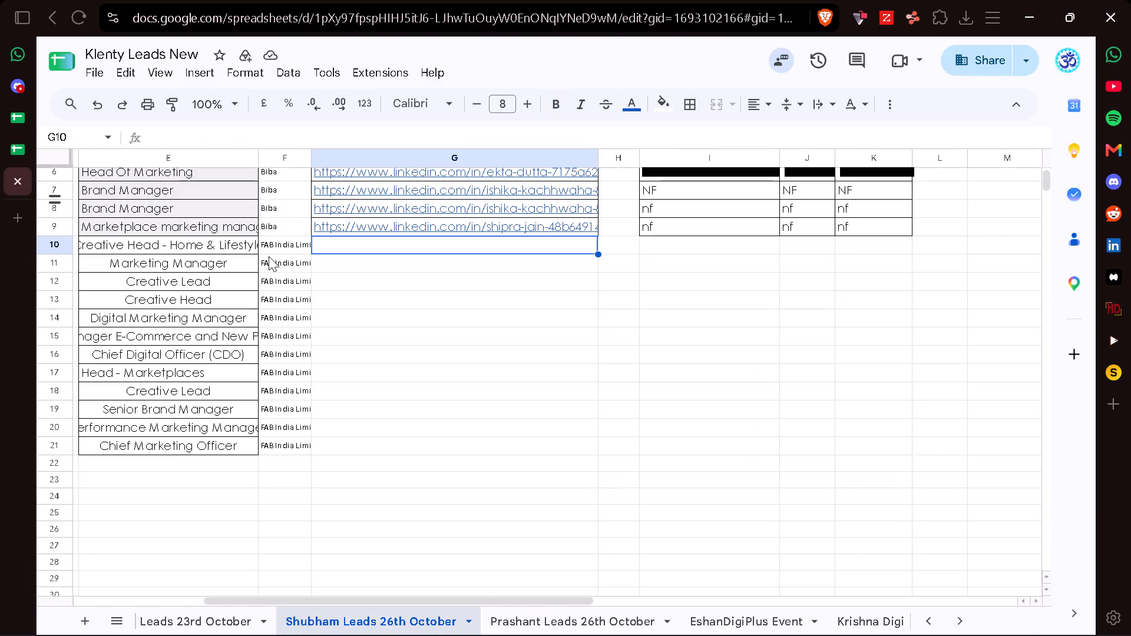
{"action": "key", "text": "ctrl+v"}
Copy the Email, Alt Phone and Phone columns G4:I15 from the FABINDIA Contact Map into the Klenty leads sheet, starting at I10.
{"action": "key", "text": "Right"}
{"action": "key", "text": "Right"}
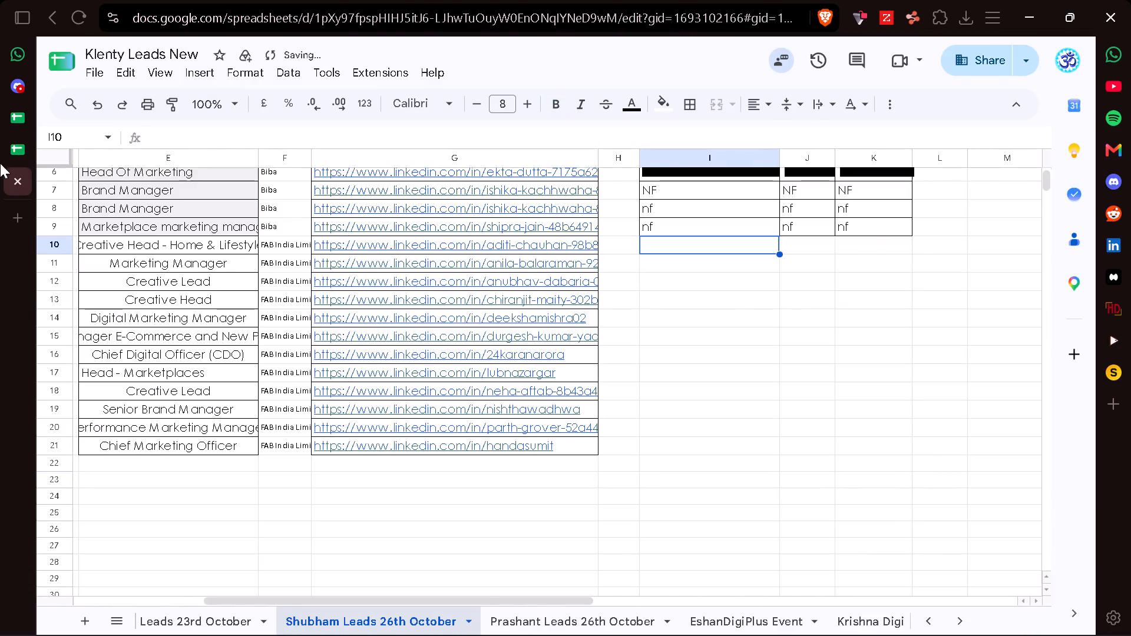
{"action": "left_click", "coordinate": [21, 154]}
{"action": "left_click", "coordinate": [290, 271]}
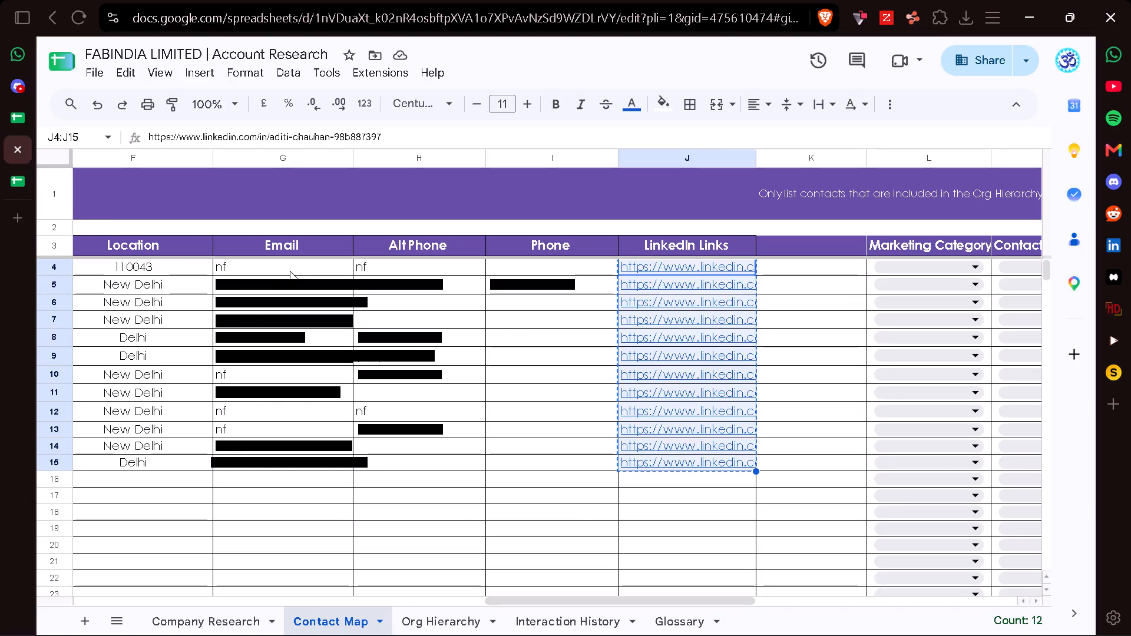
{"action": "key", "text": "shift+Right"}
{"action": "key", "text": "shift+Right"}
{"action": "key", "text": "ctrl+shift+Down"}
{"action": "key", "text": "ctrl+c"}
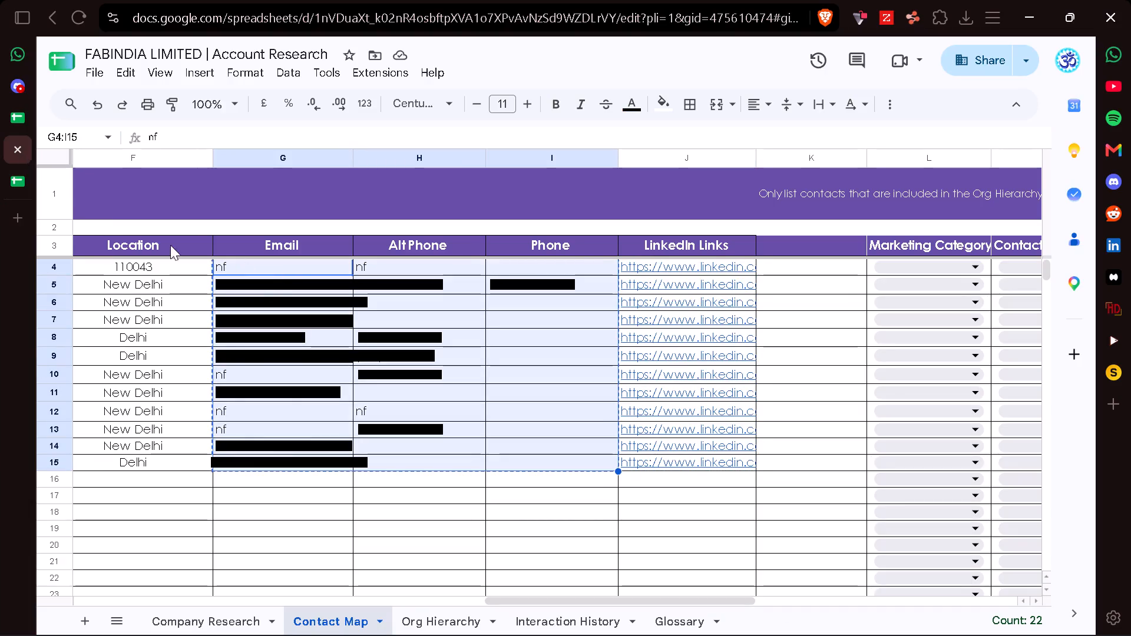
{"action": "left_click", "coordinate": [25, 175]}
{"action": "key", "text": "ctrl+v"}
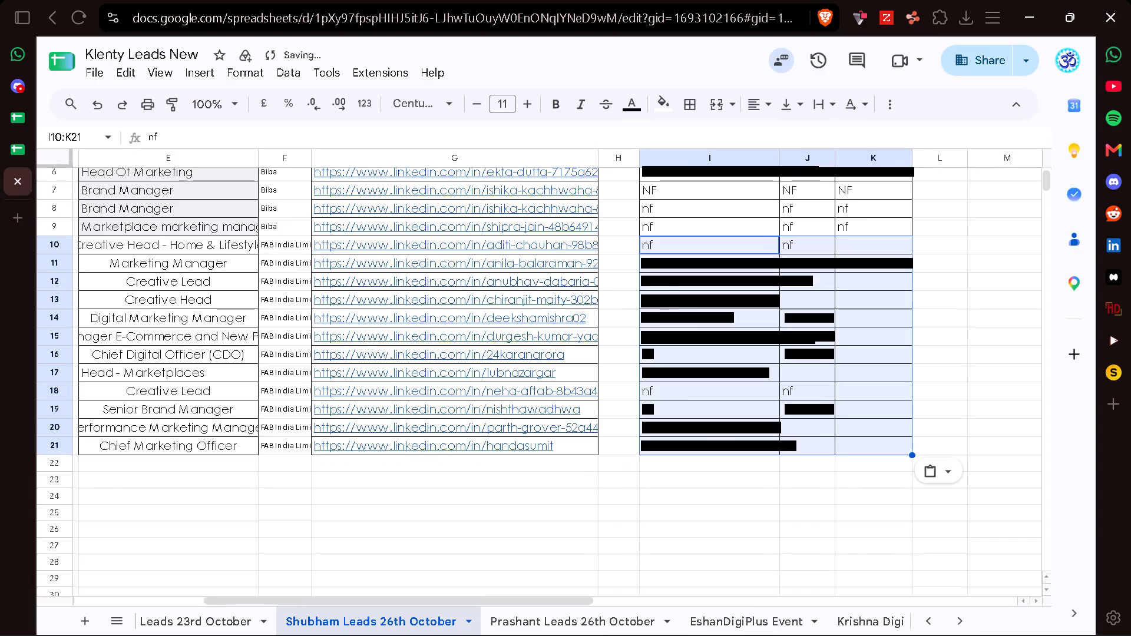
Select the first empty cell below the added leads, A22, and close the FABINDIA Account Research spreadsheet.
{"action": "scroll", "coordinate": [684, 389], "scroll_direction": "right", "scroll_amount": 7}
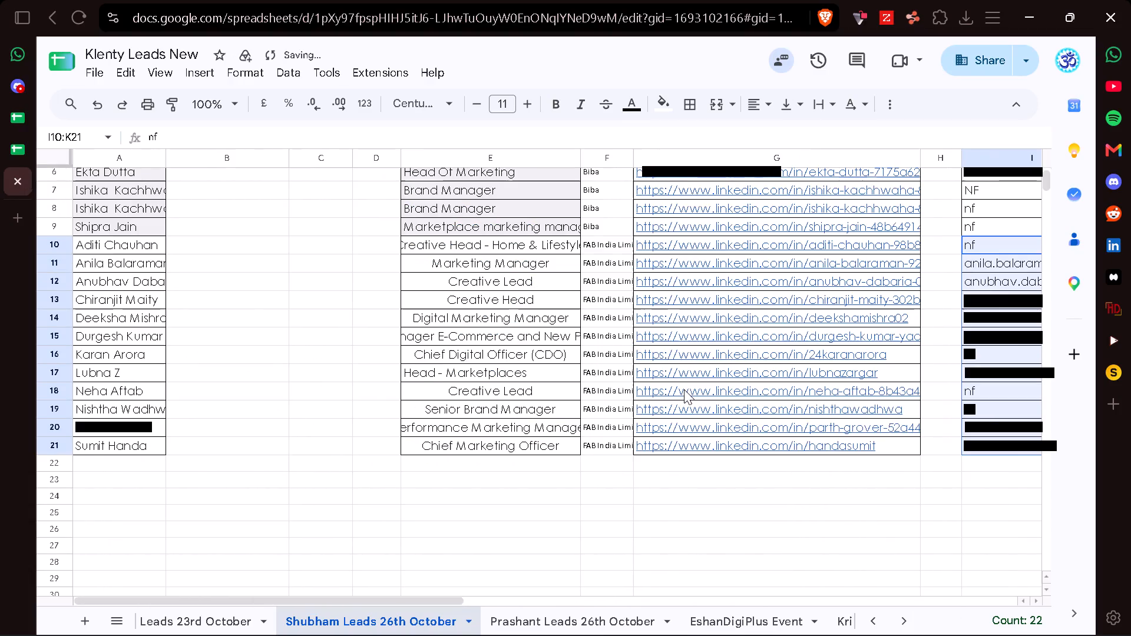
{"action": "scroll", "coordinate": [684, 389], "scroll_direction": "down", "scroll_amount": 3}
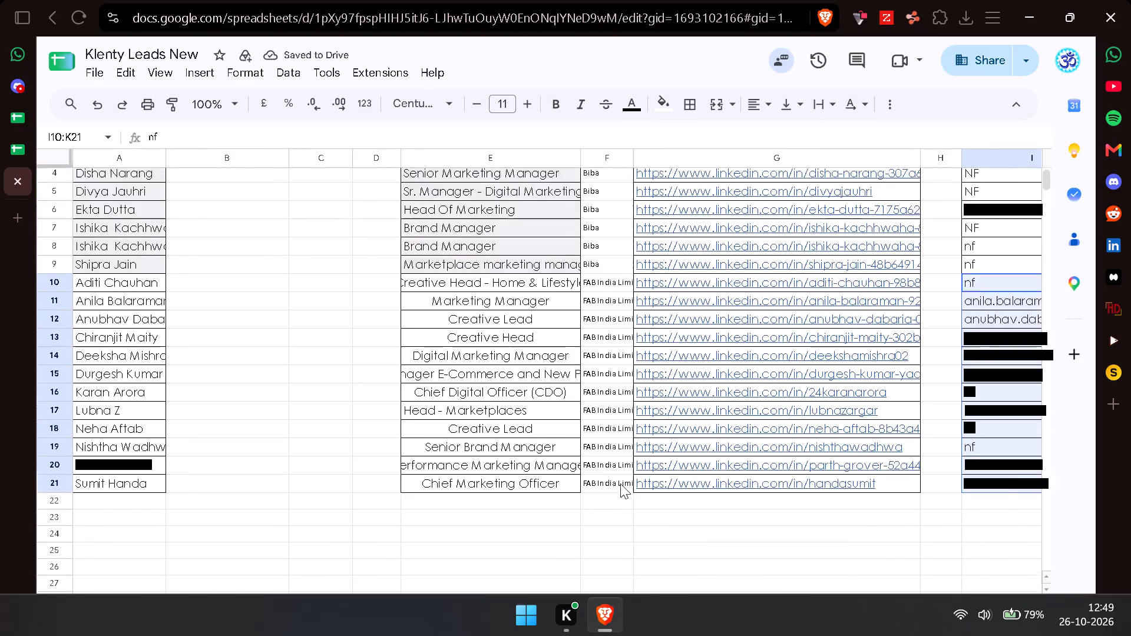
{"action": "left_click", "coordinate": [108, 346]}
{"action": "scroll", "coordinate": [108, 346], "scroll_direction": "down", "scroll_amount": 1}
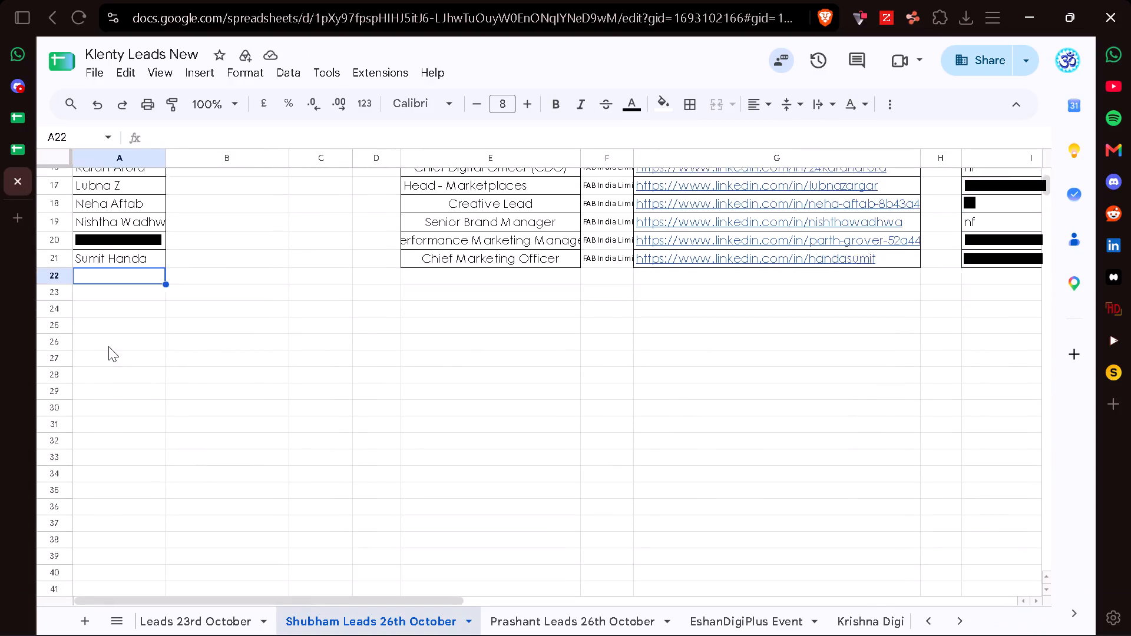
{"action": "scroll", "coordinate": [108, 346], "scroll_direction": "down", "scroll_amount": 1}
{"action": "left_click", "coordinate": [17, 150]}
{"action": "left_click", "coordinate": [17, 150]}
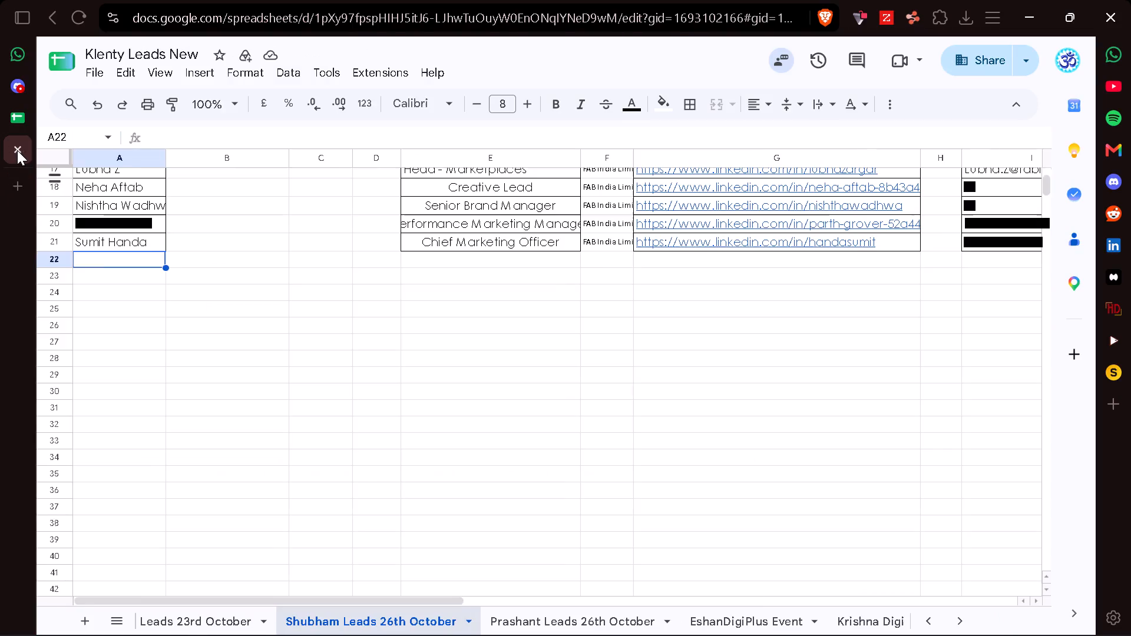
Open the Maruti Suzuki India Limited account research from the AR Master Sheet and go to its Contact Map sheet.
{"action": "left_click", "coordinate": [21, 128]}
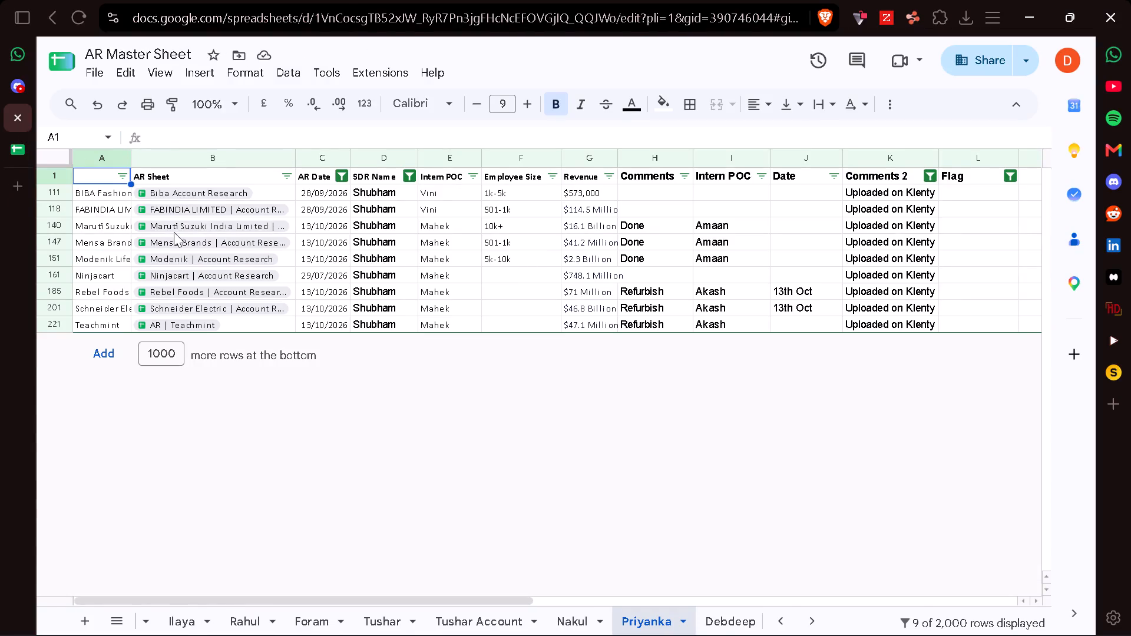
{"action": "left_click", "coordinate": [219, 255]}
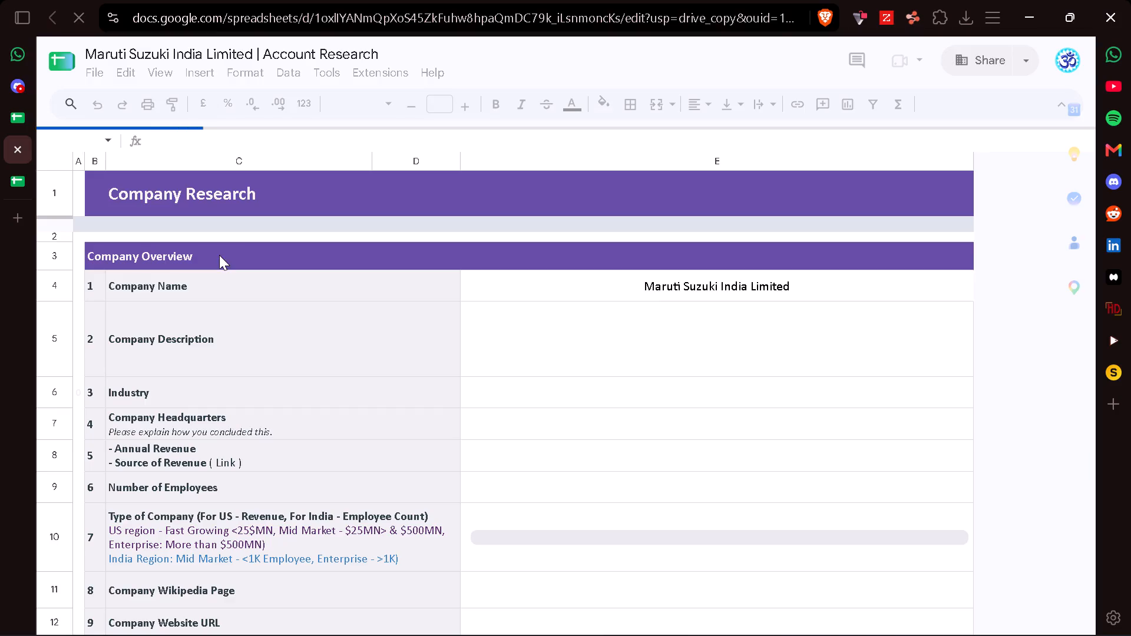
{"action": "left_click", "coordinate": [292, 621]}
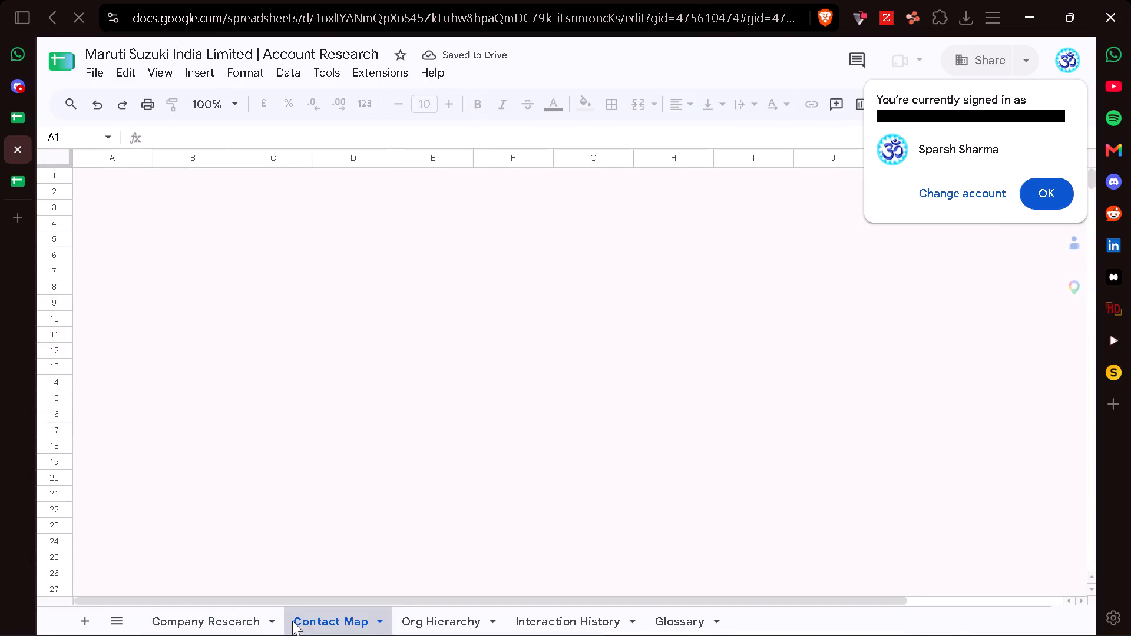
{"action": "left_click", "coordinate": [1039, 203]}
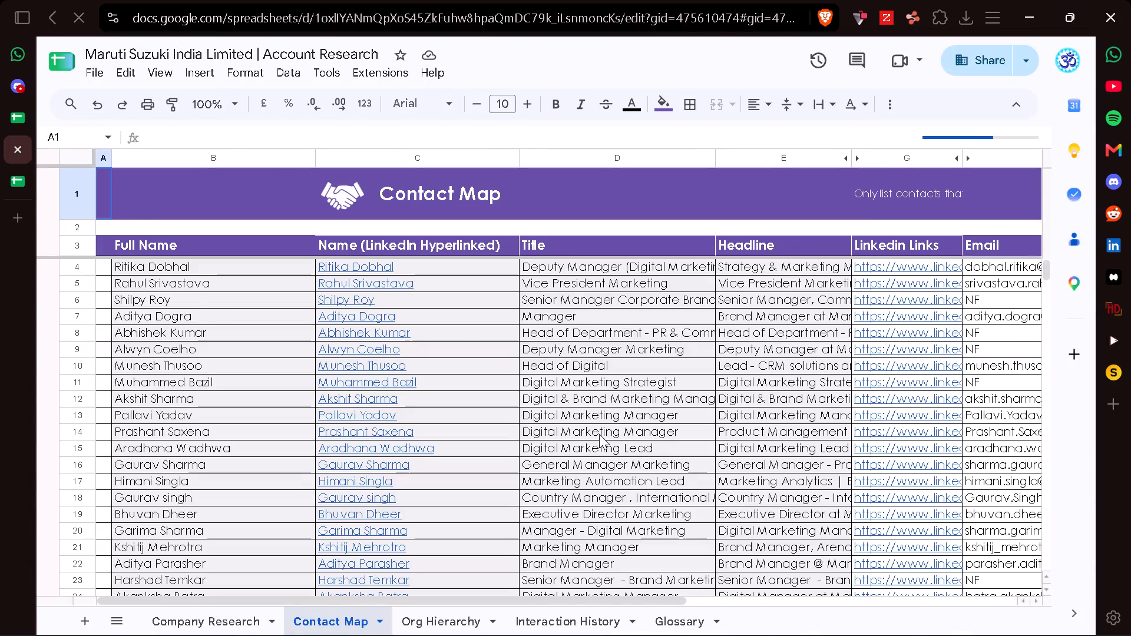
Sort the Maruti Suzuki Contact Map range B4:O69 by full name from A to Z.
{"action": "scroll", "coordinate": [599, 434], "scroll_direction": "down", "scroll_amount": 9}
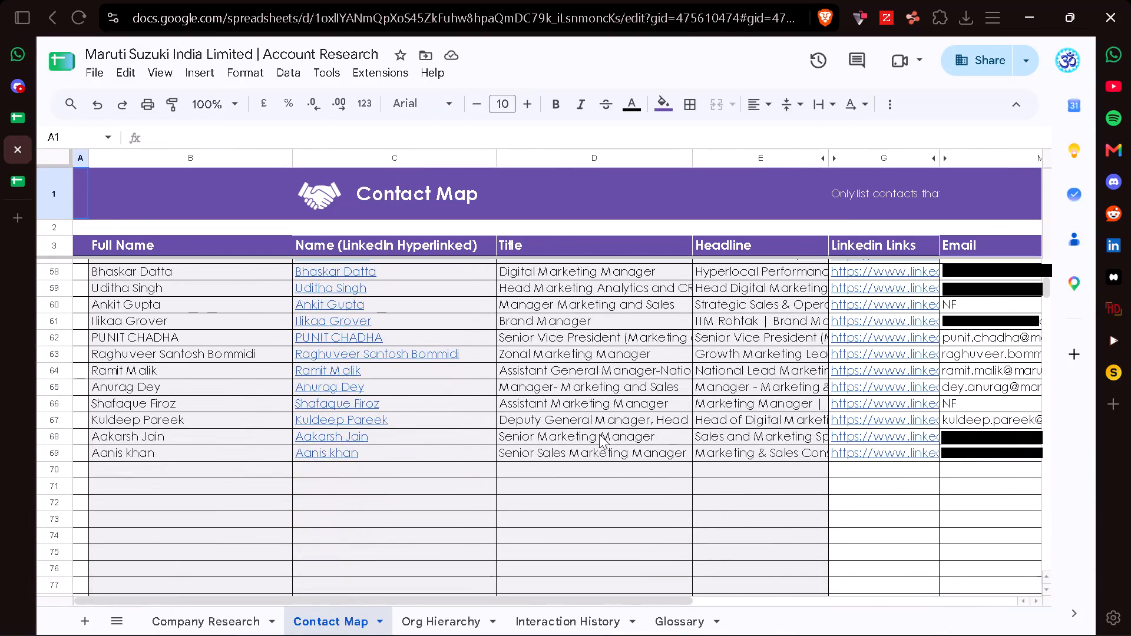
{"action": "scroll", "coordinate": [599, 434], "scroll_direction": "right", "scroll_amount": 1}
{"action": "scroll", "coordinate": [599, 434], "scroll_direction": "up", "scroll_amount": 10}
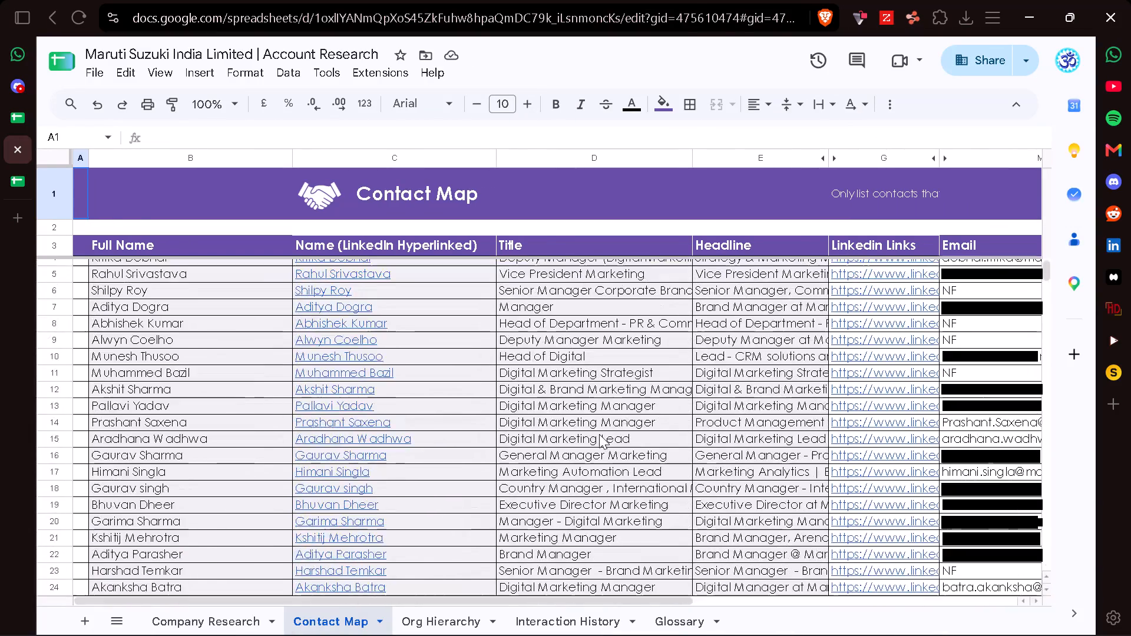
{"action": "left_click", "coordinate": [158, 268]}
{"action": "key", "text": "ctrl+shift+Down"}
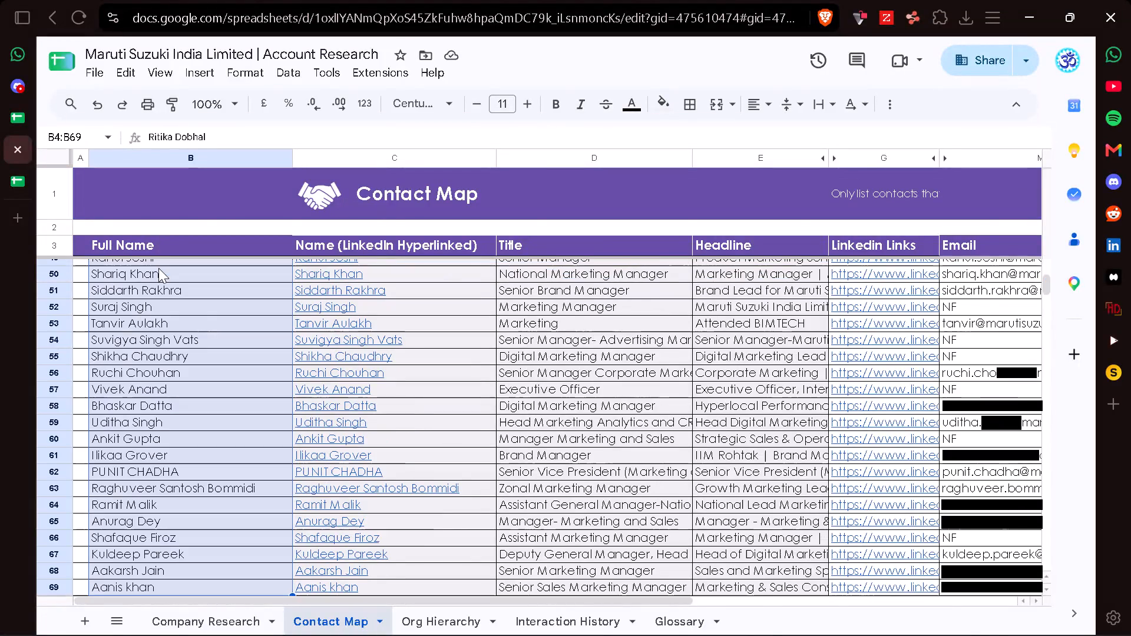
{"action": "scroll", "coordinate": [158, 268], "scroll_direction": "down", "scroll_amount": 2}
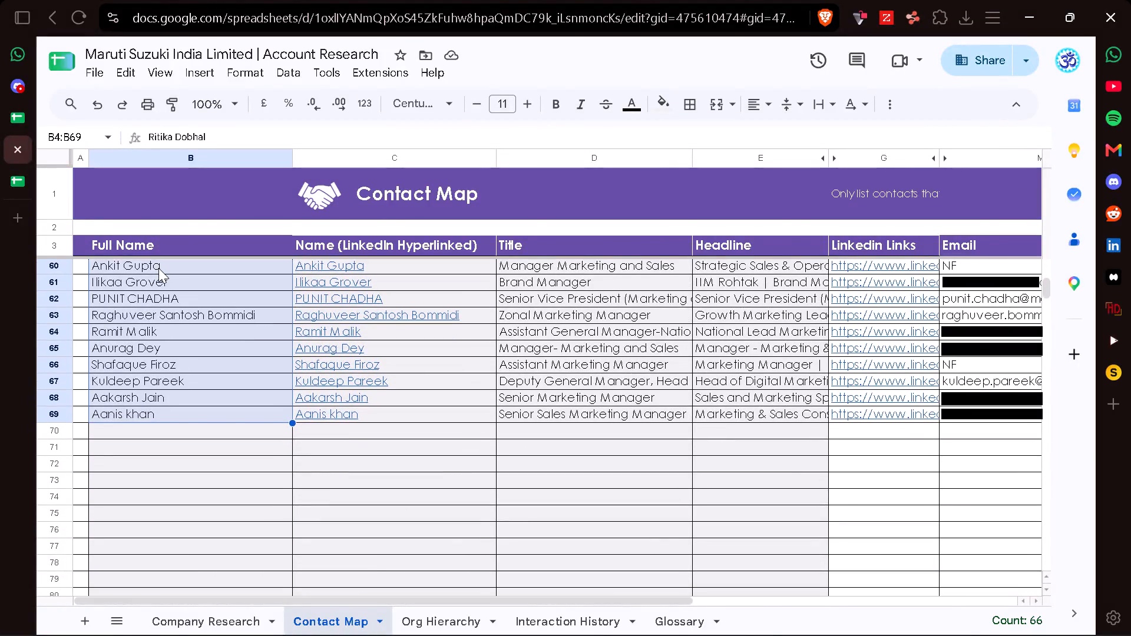
{"action": "key", "text": "ctrl+c"}
{"action": "scroll", "coordinate": [158, 268], "scroll_direction": "up", "scroll_amount": 2}
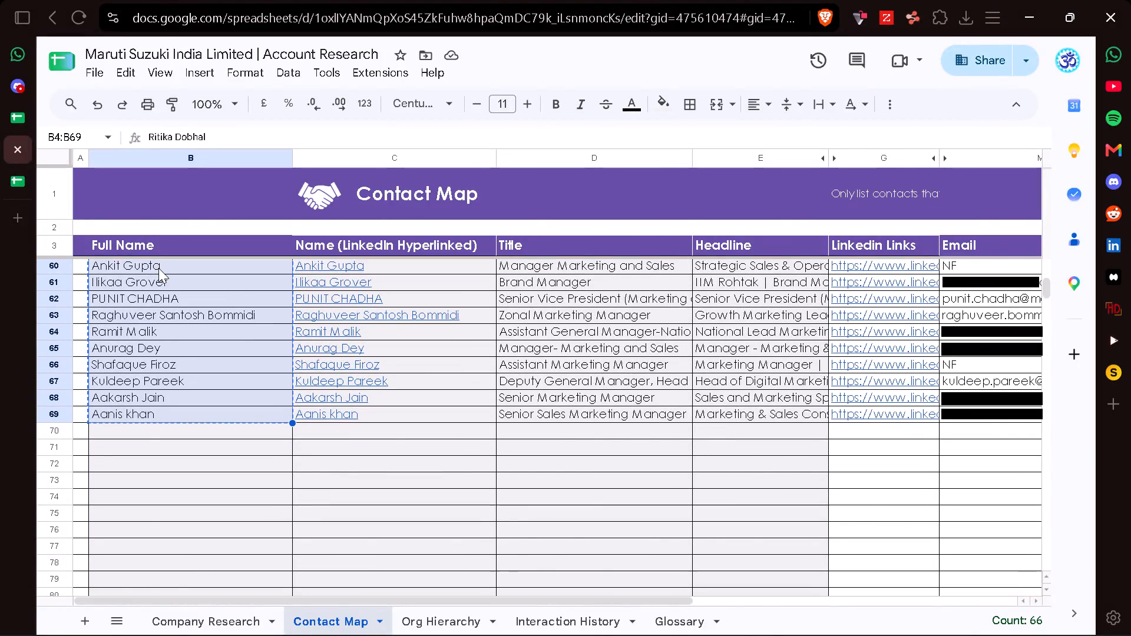
{"action": "scroll", "coordinate": [158, 268], "scroll_direction": "up", "scroll_amount": 8}
{"action": "key", "text": "ctrl+shift+Right"}
{"action": "key", "text": "ctrl+shift+Right"}
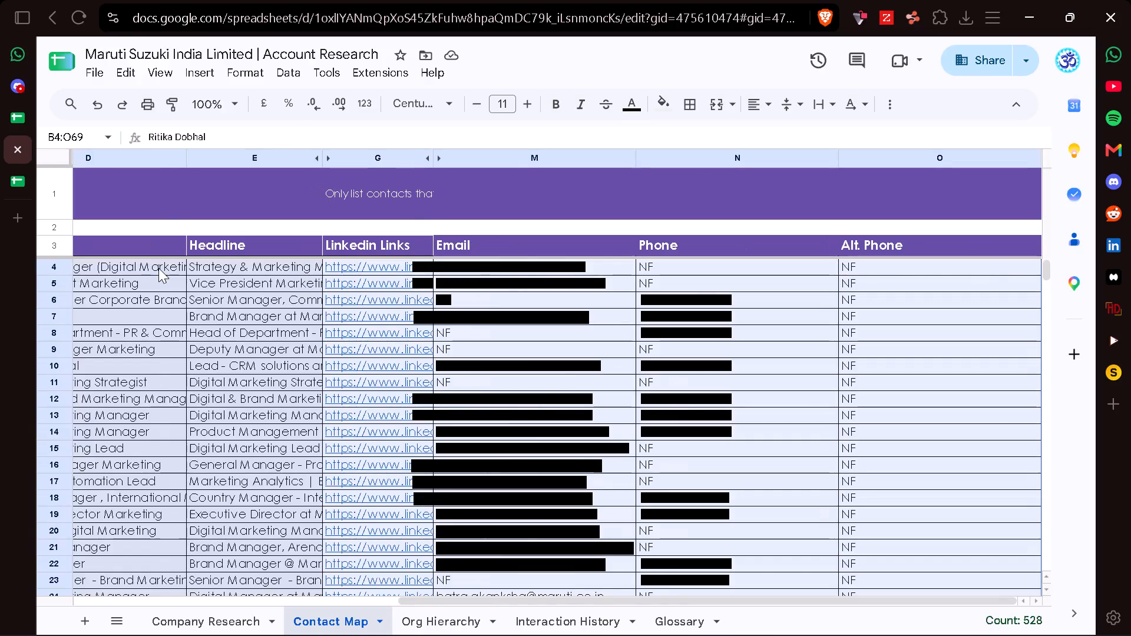
{"action": "right_click", "coordinate": [158, 268]}
{"action": "scroll", "coordinate": [257, 601], "scroll_direction": "down", "scroll_amount": 6}
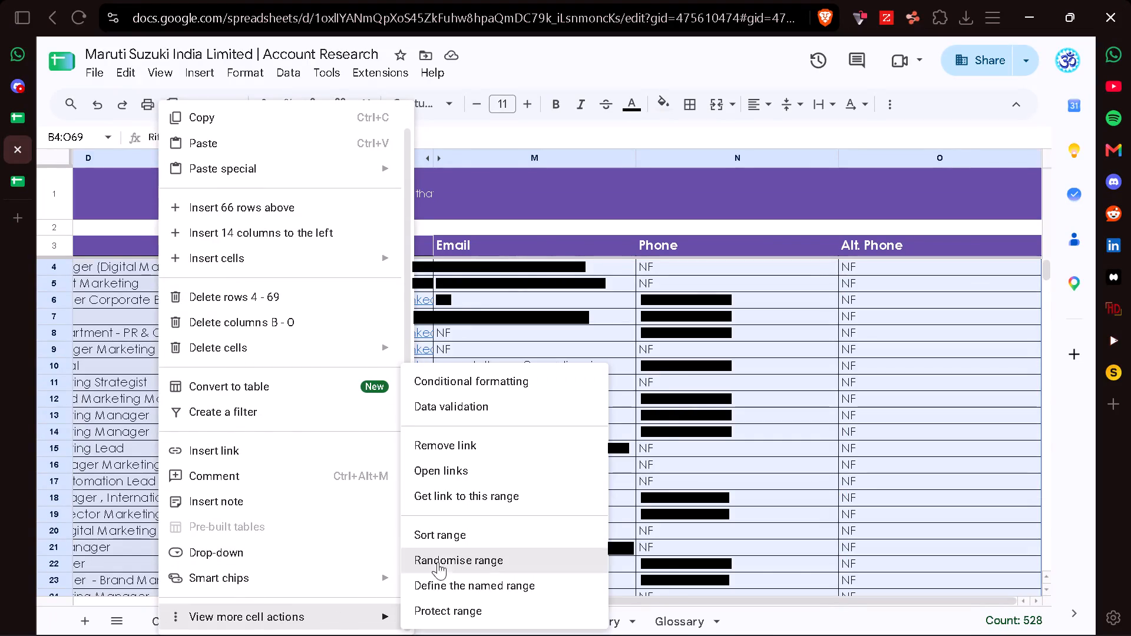
{"action": "left_click", "coordinate": [446, 538]}
{"action": "left_click", "coordinate": [722, 416]}
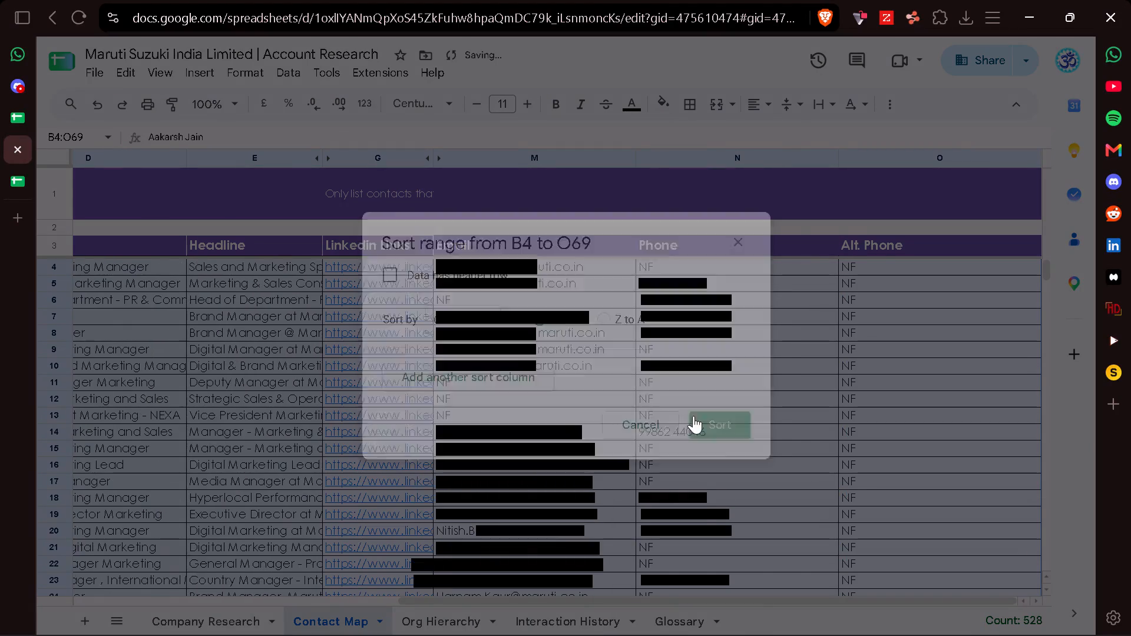
Copy the full names B4:B69 from the Maruti Suzuki Contact Map into the Klenty leads sheet, starting at A22.
{"action": "scroll", "coordinate": [342, 375], "scroll_direction": "right", "scroll_amount": 11}
{"action": "left_click", "coordinate": [123, 269]}
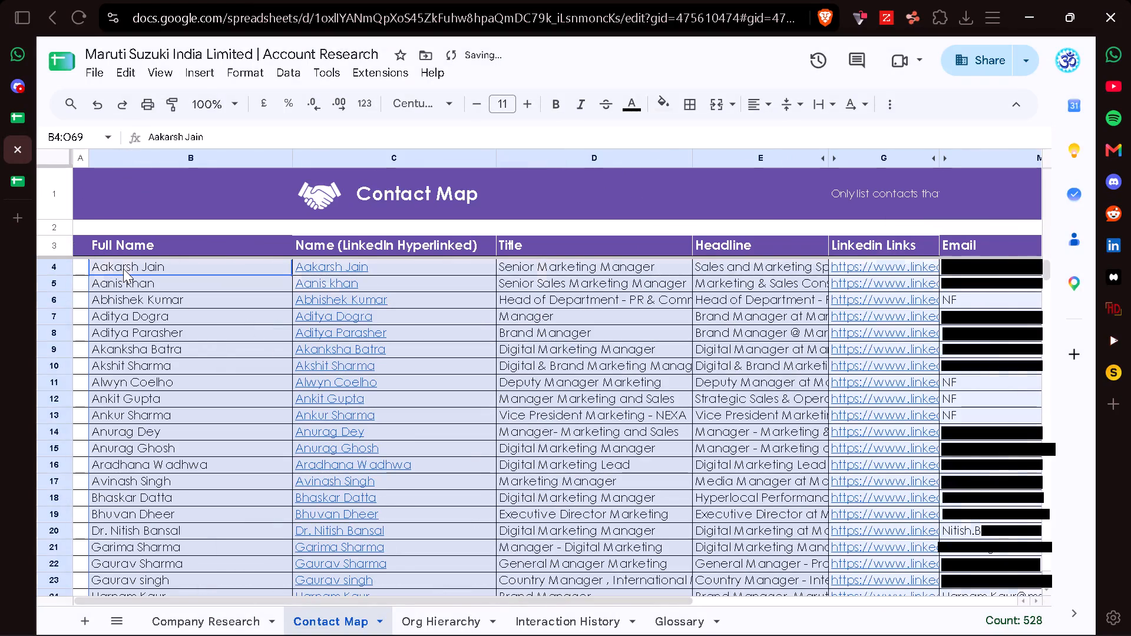
{"action": "key", "text": "ctrl+shift+Down"}
{"action": "key", "text": "ctrl+c"}
{"action": "scroll", "coordinate": [123, 269], "scroll_direction": "down", "scroll_amount": 1}
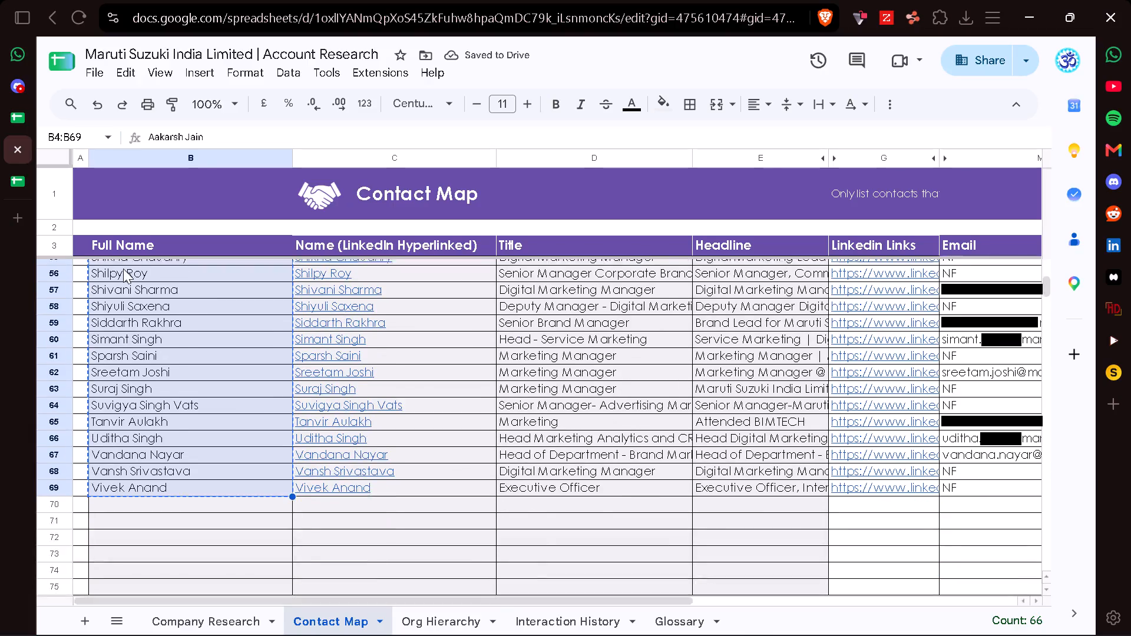
{"action": "left_click", "coordinate": [16, 170]}
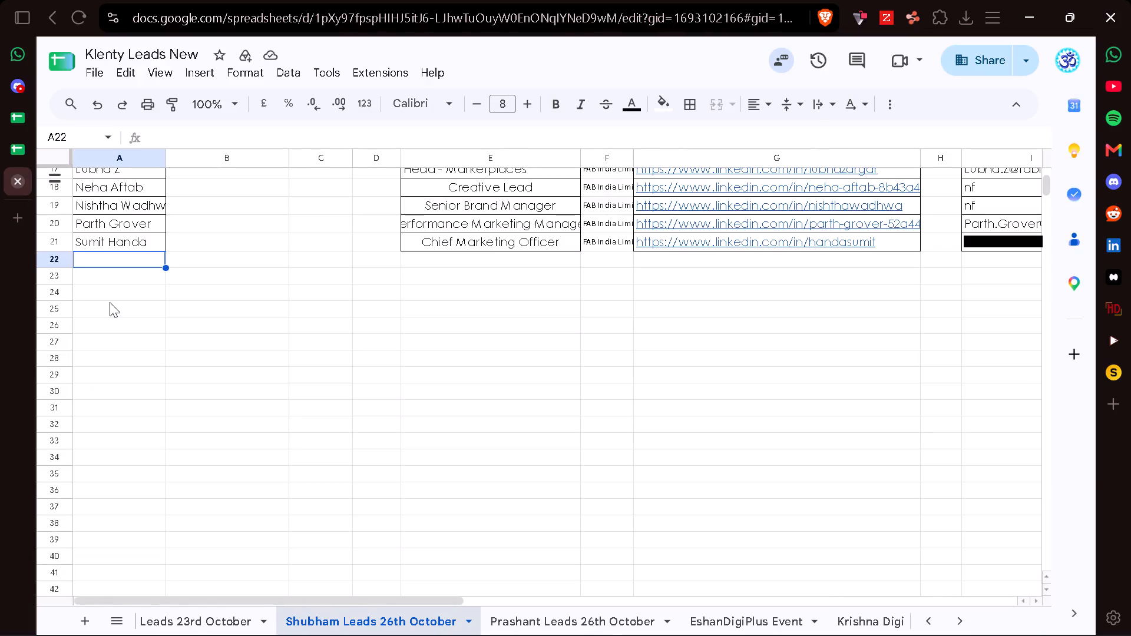
{"action": "key", "text": "ctrl+v"}
Copy the titles D4:D69 from the Maruti Suzuki Contact Map into the Klenty leads sheet, starting at E22.
{"action": "scroll", "coordinate": [110, 302], "scroll_direction": "down", "scroll_amount": 7}
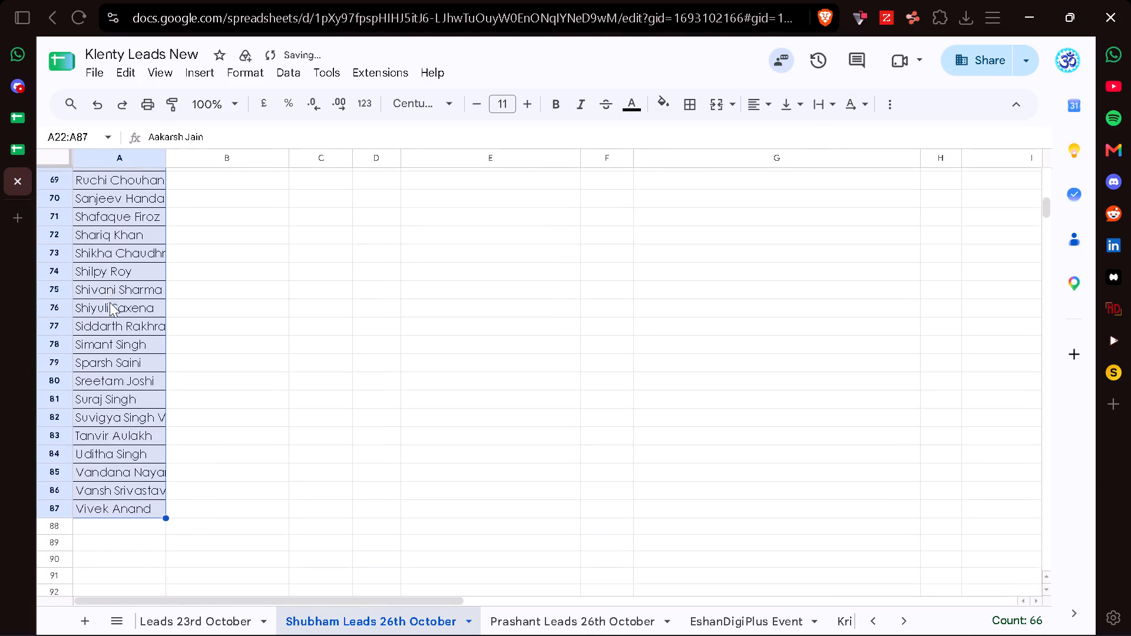
{"action": "scroll", "coordinate": [110, 302], "scroll_direction": "up", "scroll_amount": 8}
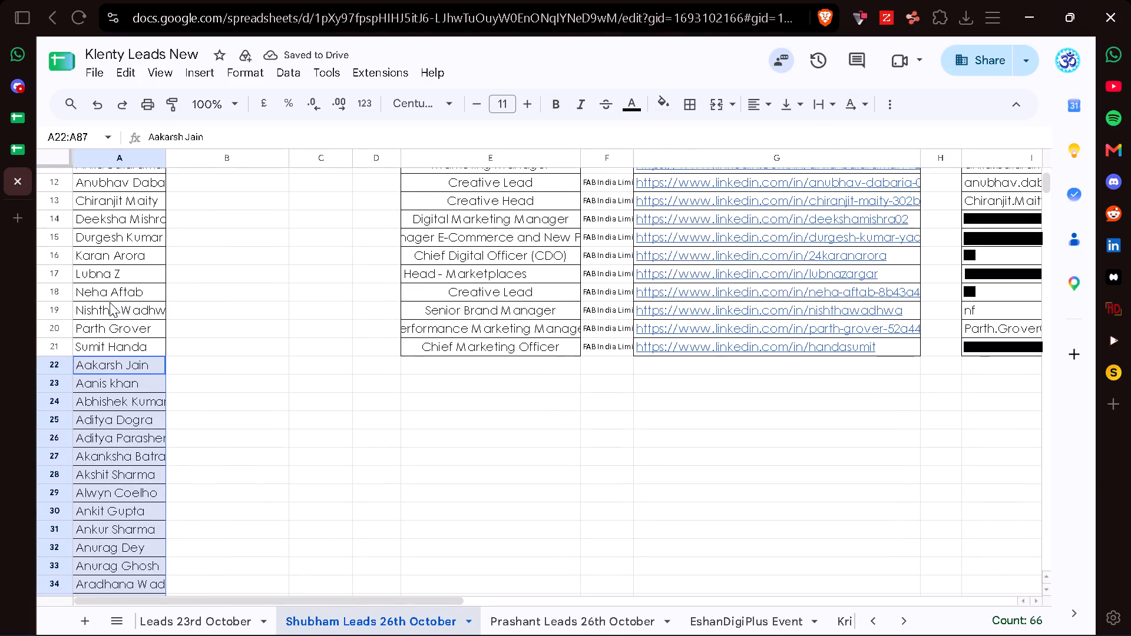
{"action": "left_click", "coordinate": [445, 366]}
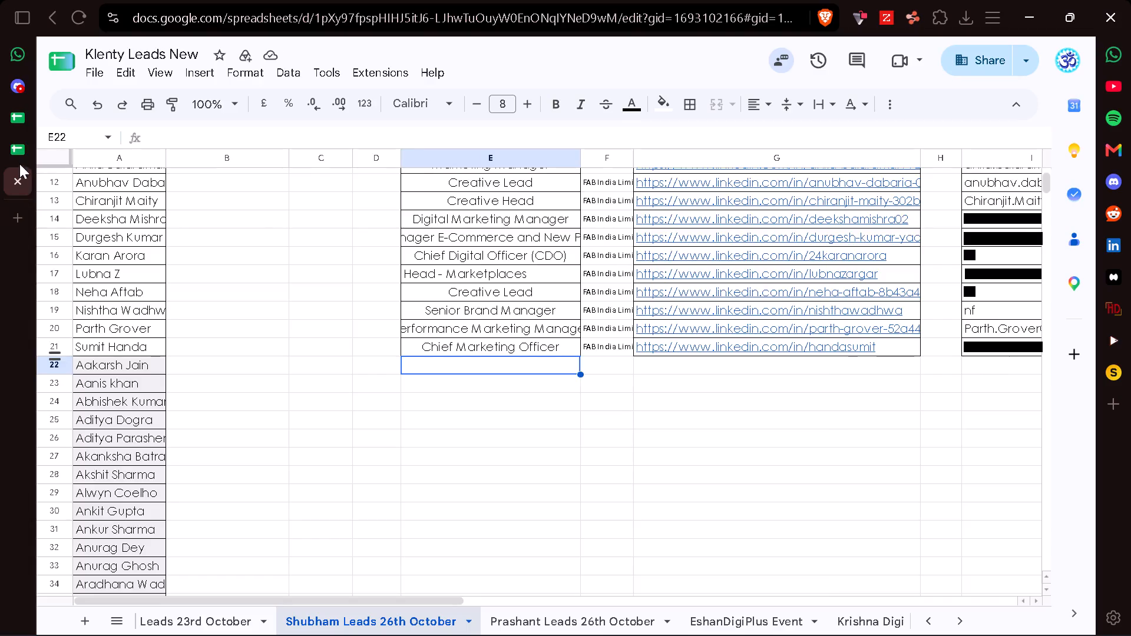
{"action": "left_click", "coordinate": [18, 150]}
{"action": "scroll", "coordinate": [559, 272], "scroll_direction": "up", "scroll_amount": 6}
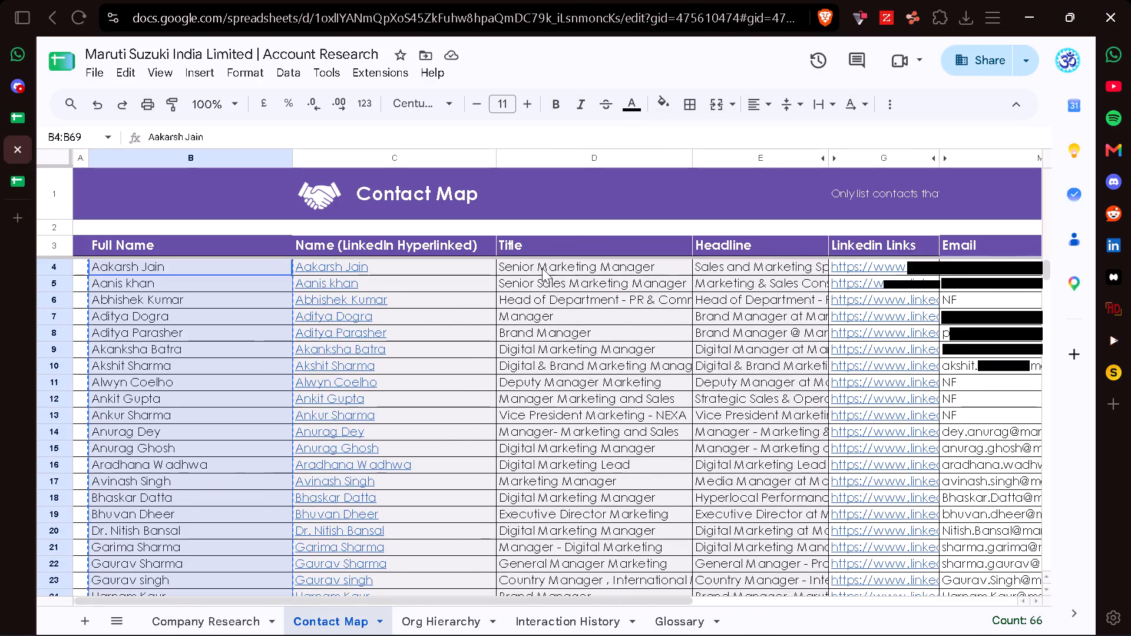
{"action": "left_click", "coordinate": [542, 268]}
{"action": "key", "text": "ctrl+shift+Down"}
{"action": "key", "text": "ctrl+c"}
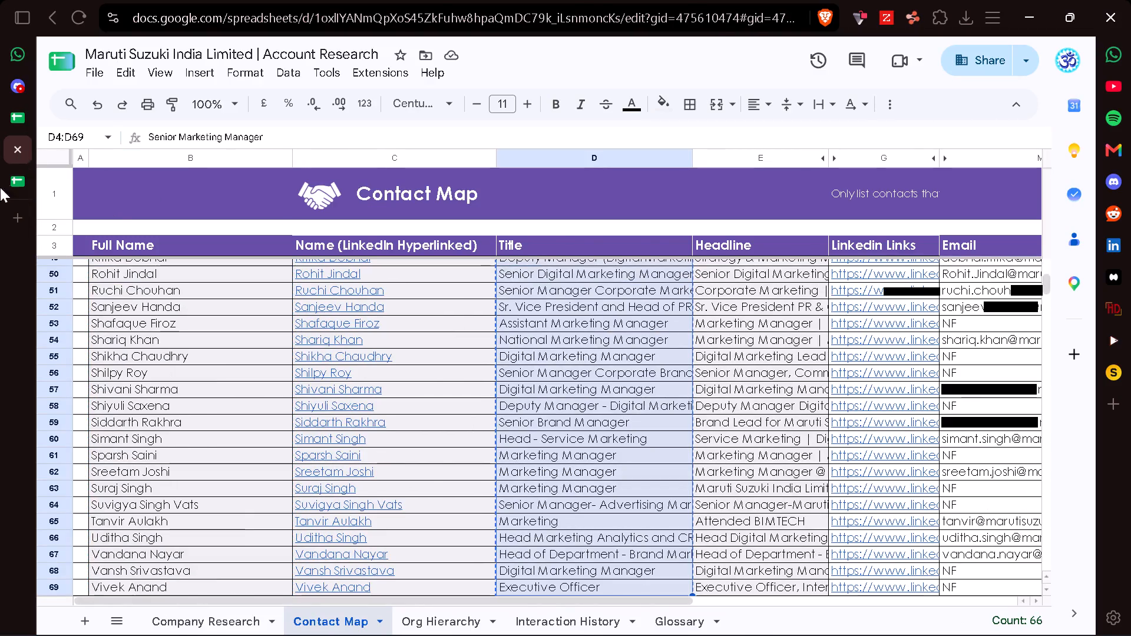
{"action": "left_click", "coordinate": [19, 183]}
{"action": "key", "text": "ctrl+v"}
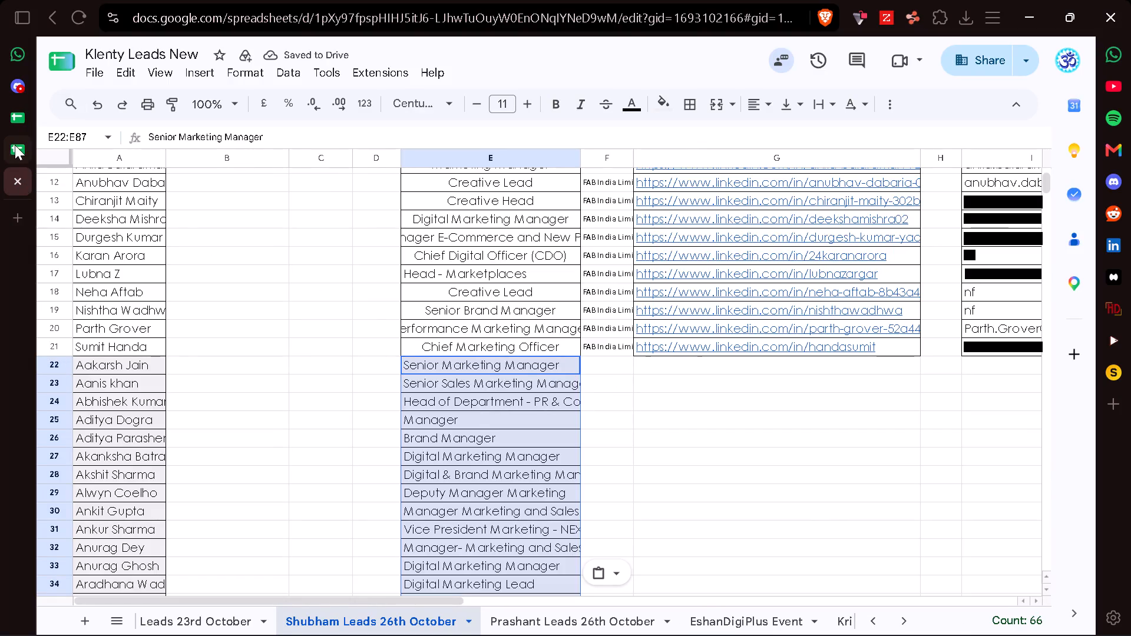
Enter the company name "Maruti Suzuki India Limted" in F22 and fill it down to F87.
{"action": "left_click", "coordinate": [607, 369]}
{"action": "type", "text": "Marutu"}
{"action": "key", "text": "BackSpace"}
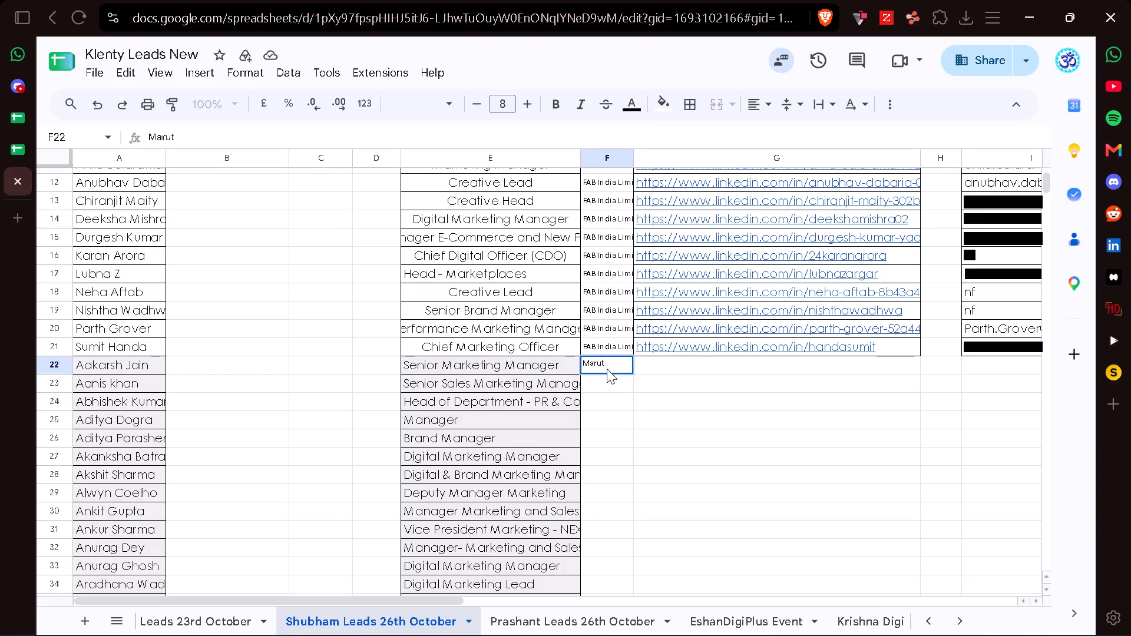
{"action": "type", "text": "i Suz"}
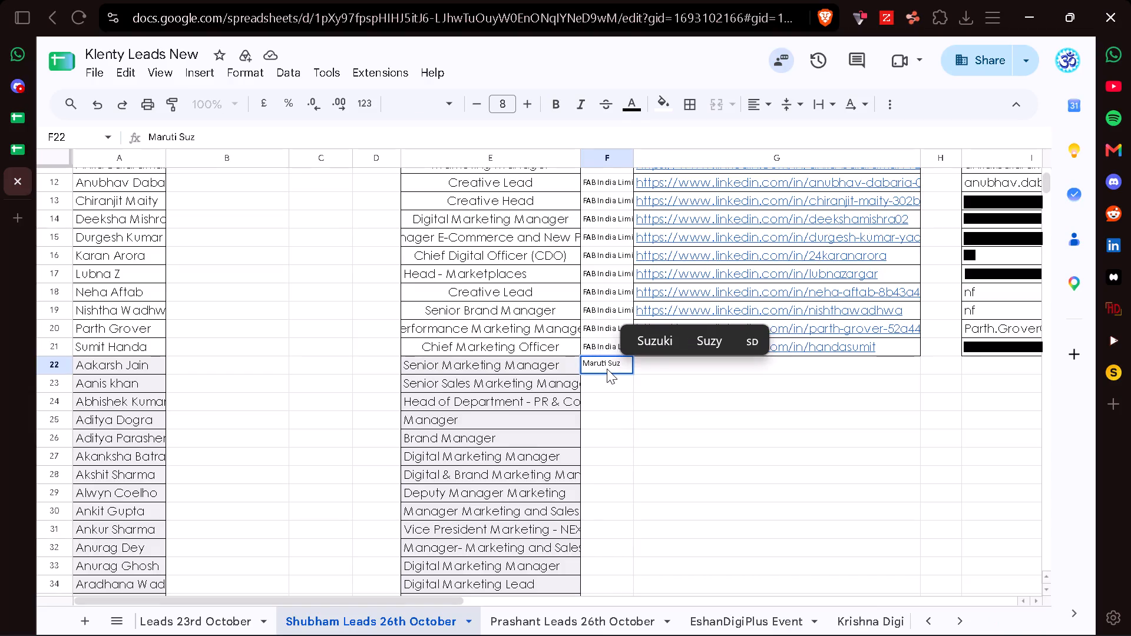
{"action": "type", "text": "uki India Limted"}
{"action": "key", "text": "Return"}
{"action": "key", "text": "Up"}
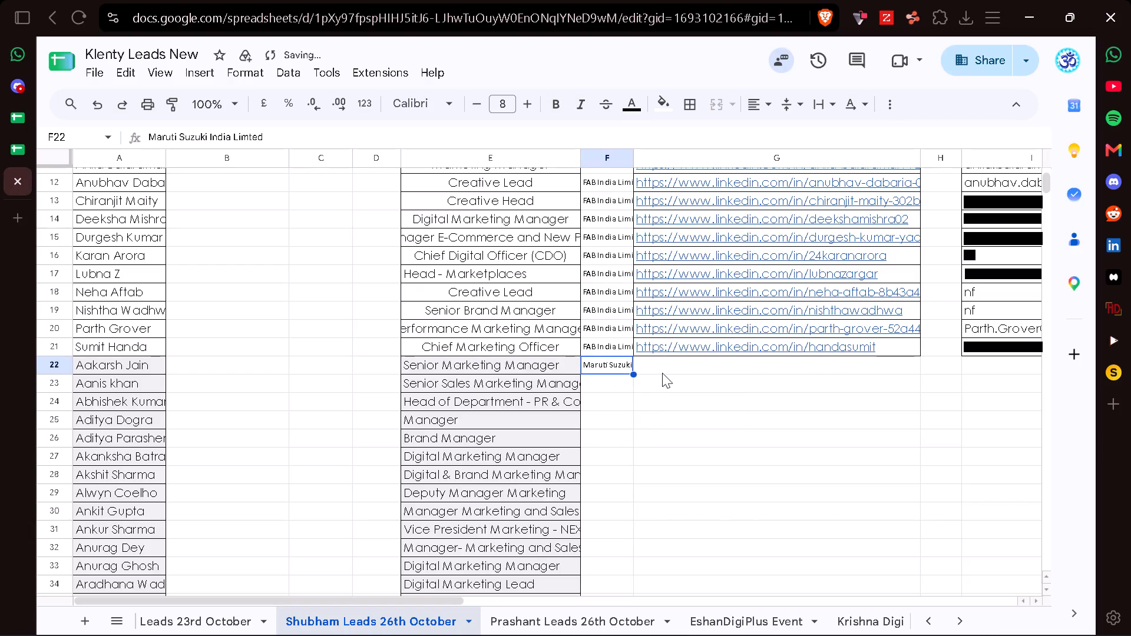
{"action": "left_click_drag", "start_coordinate": [633, 375], "coordinate": [631, 635]}
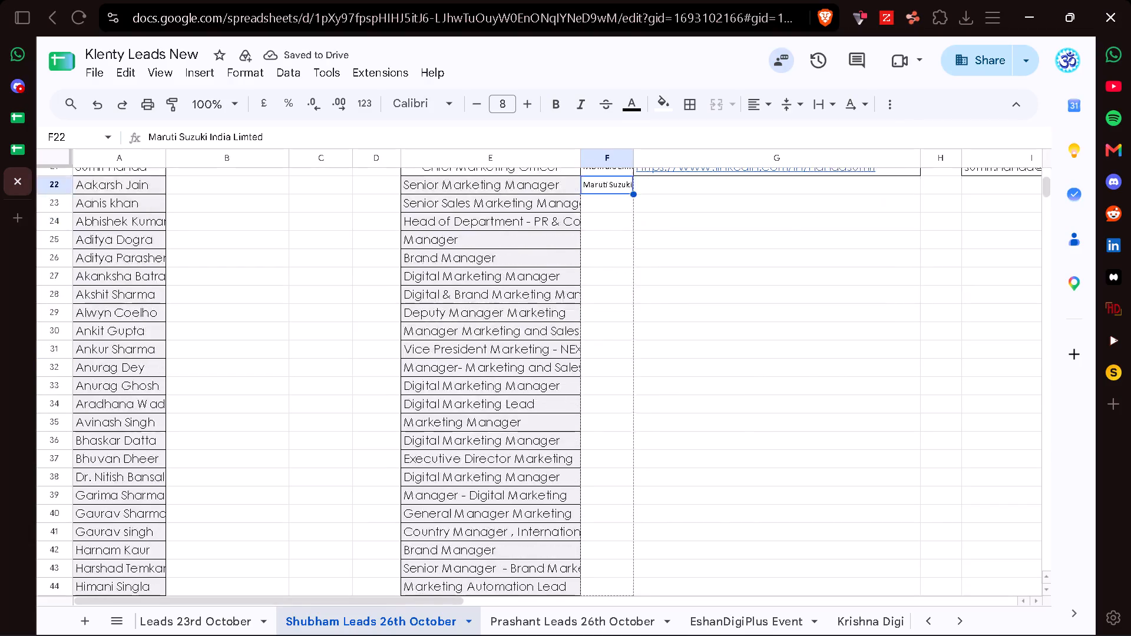
{"action": "left_click_drag", "start_coordinate": [631, 635], "coordinate": [574, 376]}
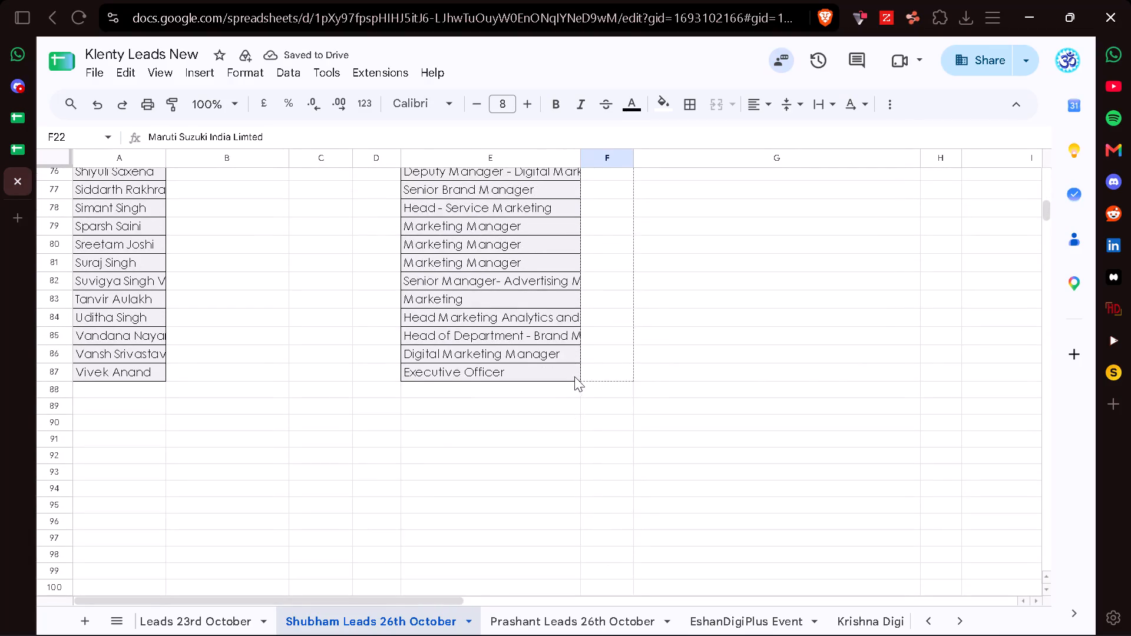
{"action": "left_click_drag", "start_coordinate": [574, 376], "coordinate": [580, 374]}
Auto-fit the width of title column E to its contents in the Klenty leads sheet.
{"action": "scroll", "coordinate": [696, 270], "scroll_direction": "up", "scroll_amount": 8}
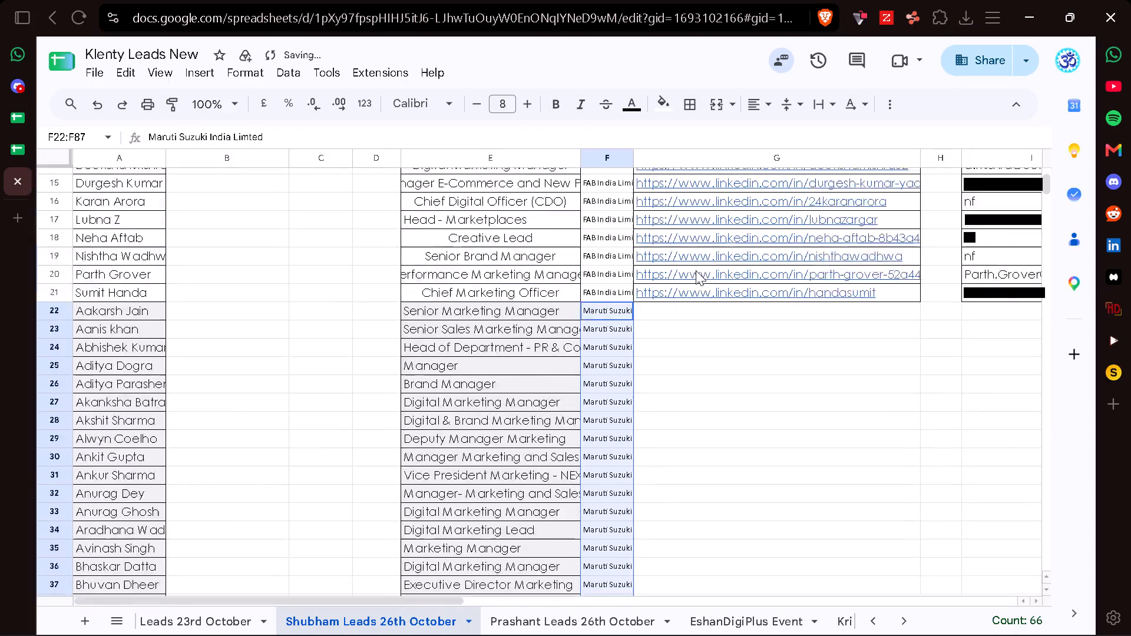
{"action": "scroll", "coordinate": [696, 270], "scroll_direction": "up", "scroll_amount": 1}
{"action": "scroll", "coordinate": [696, 270], "scroll_direction": "down", "scroll_amount": 4}
{"action": "scroll", "coordinate": [696, 270], "scroll_direction": "left", "scroll_amount": 1}
{"action": "scroll", "coordinate": [696, 270], "scroll_direction": "right", "scroll_amount": 2}
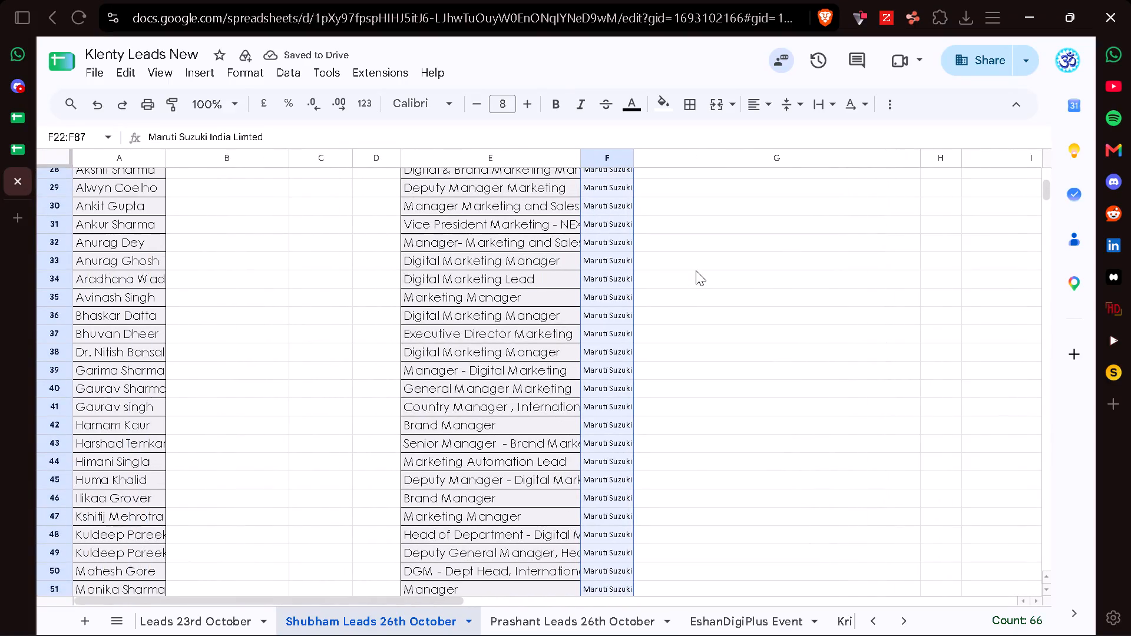
{"action": "scroll", "coordinate": [696, 270], "scroll_direction": "right", "scroll_amount": 1}
{"action": "scroll", "coordinate": [556, 270], "scroll_direction": "up", "scroll_amount": 2}
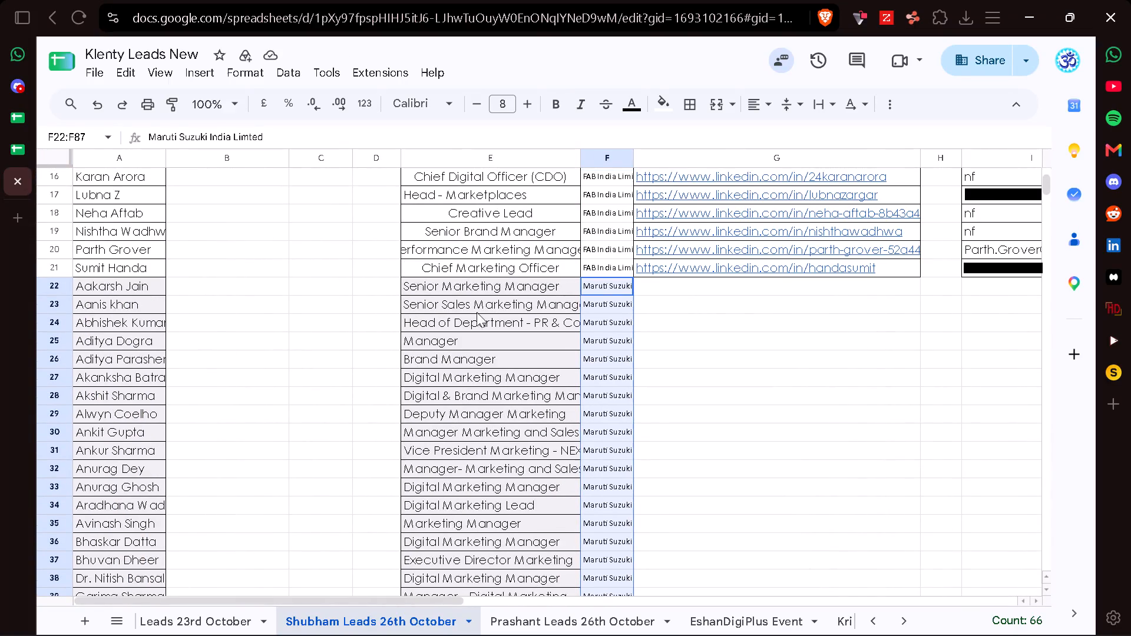
{"action": "double_click", "coordinate": [582, 158]}
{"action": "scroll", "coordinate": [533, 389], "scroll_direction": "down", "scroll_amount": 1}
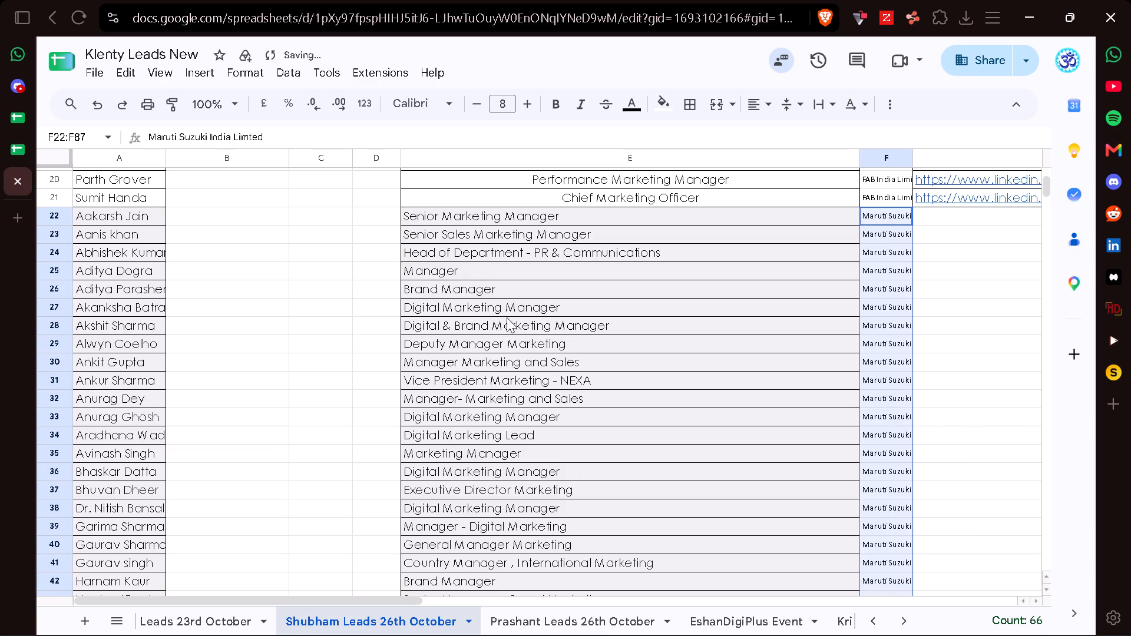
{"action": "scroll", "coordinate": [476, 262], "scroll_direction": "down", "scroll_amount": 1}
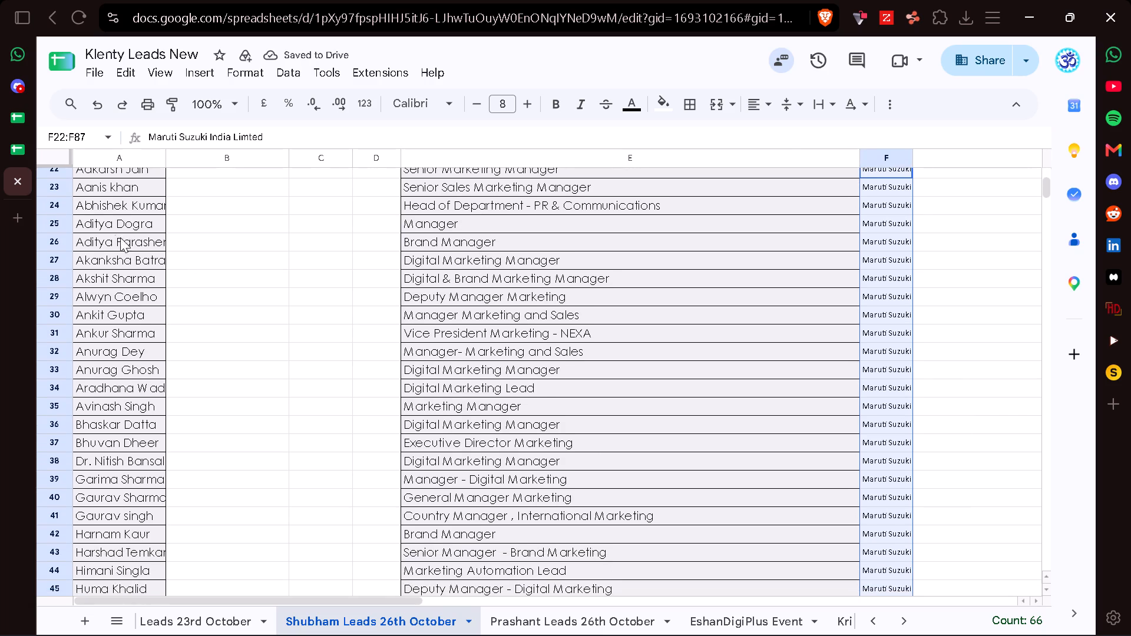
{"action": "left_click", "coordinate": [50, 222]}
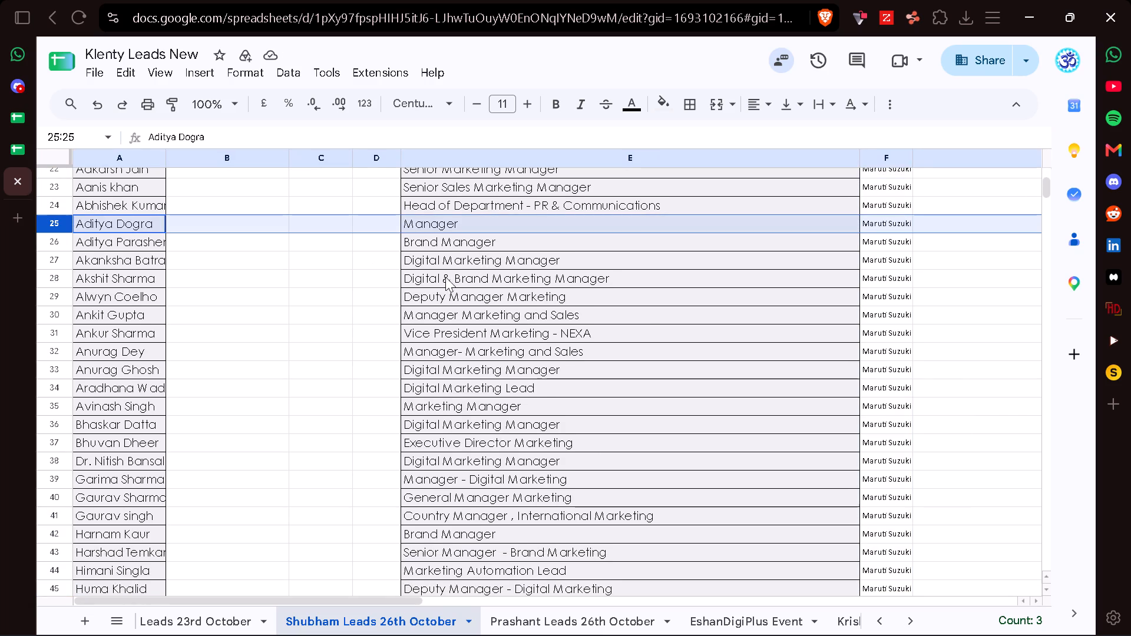
Copy the LinkedIn links G4:G69 from the Maruti Suzuki Contact Map into the Klenty leads sheet, starting at G22.
{"action": "scroll", "coordinate": [646, 312], "scroll_direction": "up", "scroll_amount": 2}
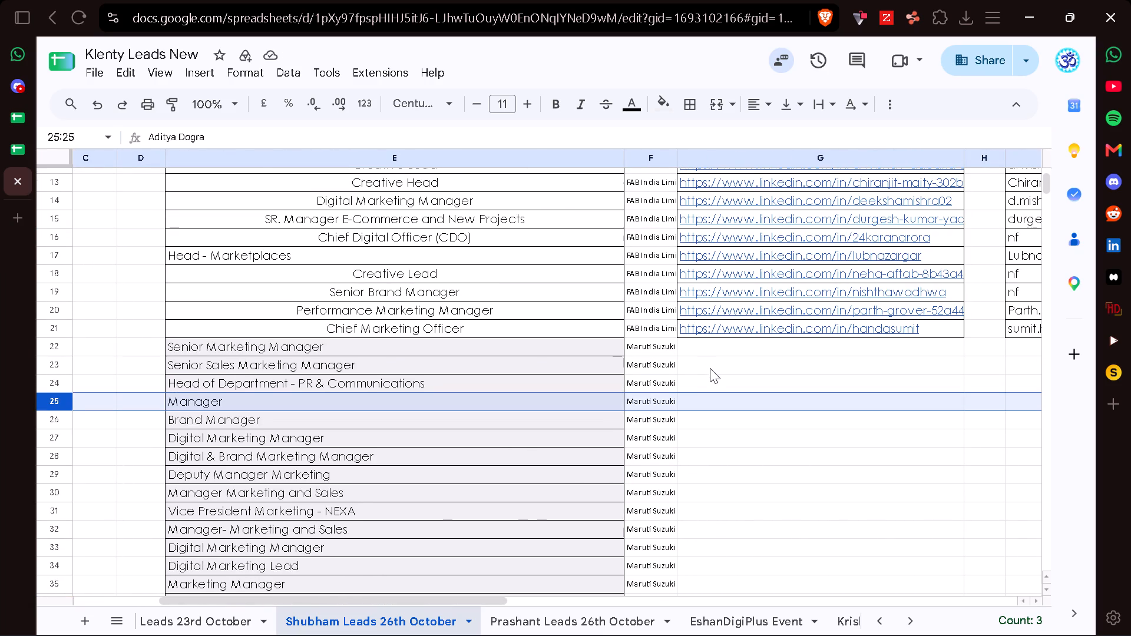
{"action": "left_click", "coordinate": [733, 342]}
{"action": "left_click", "coordinate": [16, 150]}
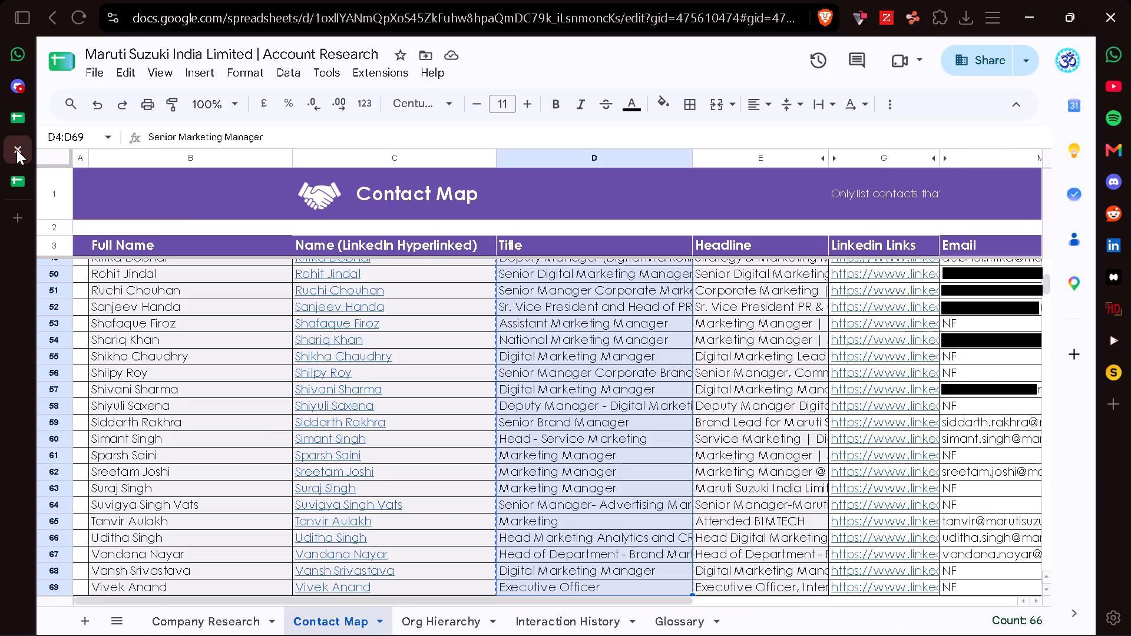
{"action": "scroll", "coordinate": [662, 392], "scroll_direction": "up", "scroll_amount": 11}
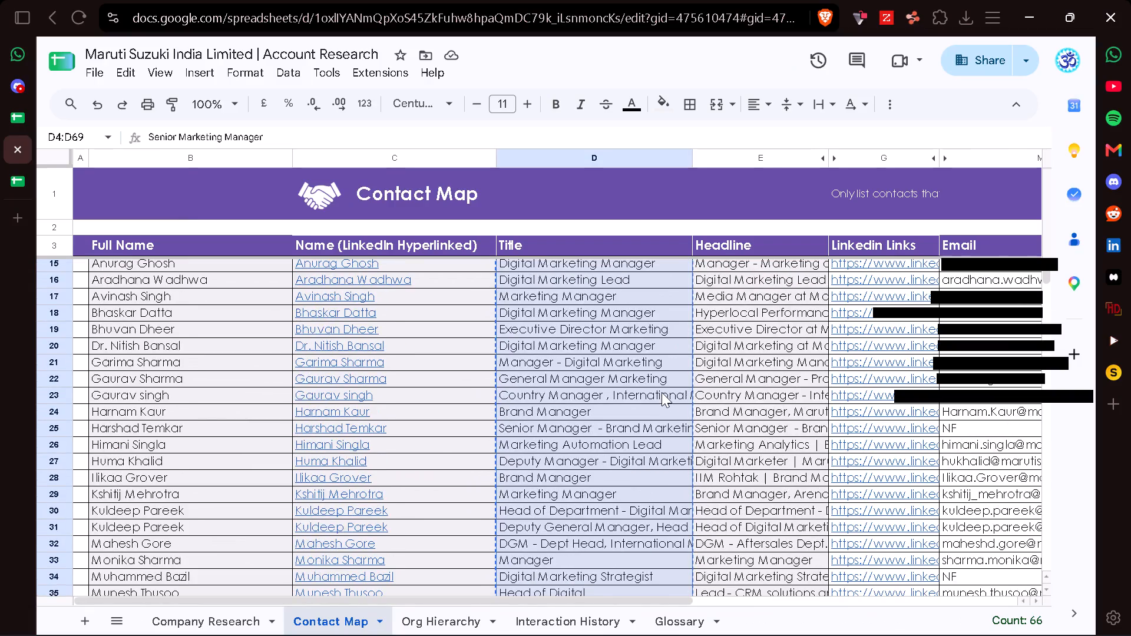
{"action": "scroll", "coordinate": [662, 392], "scroll_direction": "left", "scroll_amount": 5}
{"action": "left_click", "coordinate": [660, 261]}
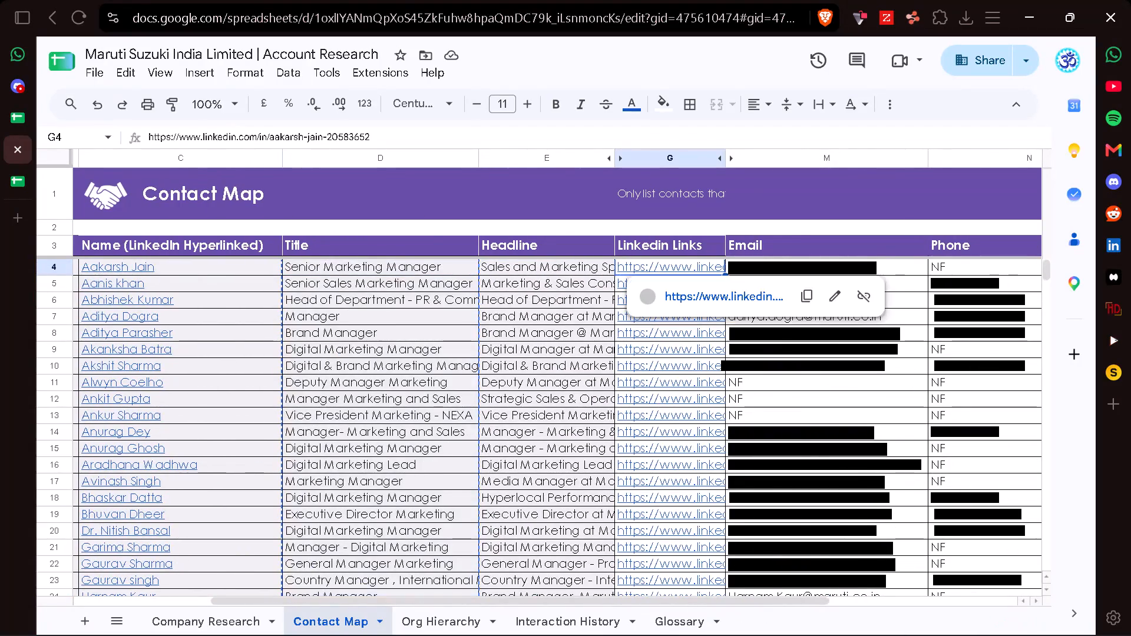
{"action": "key", "text": "ctrl+shift+Down"}
{"action": "key", "text": "ctrl+c"}
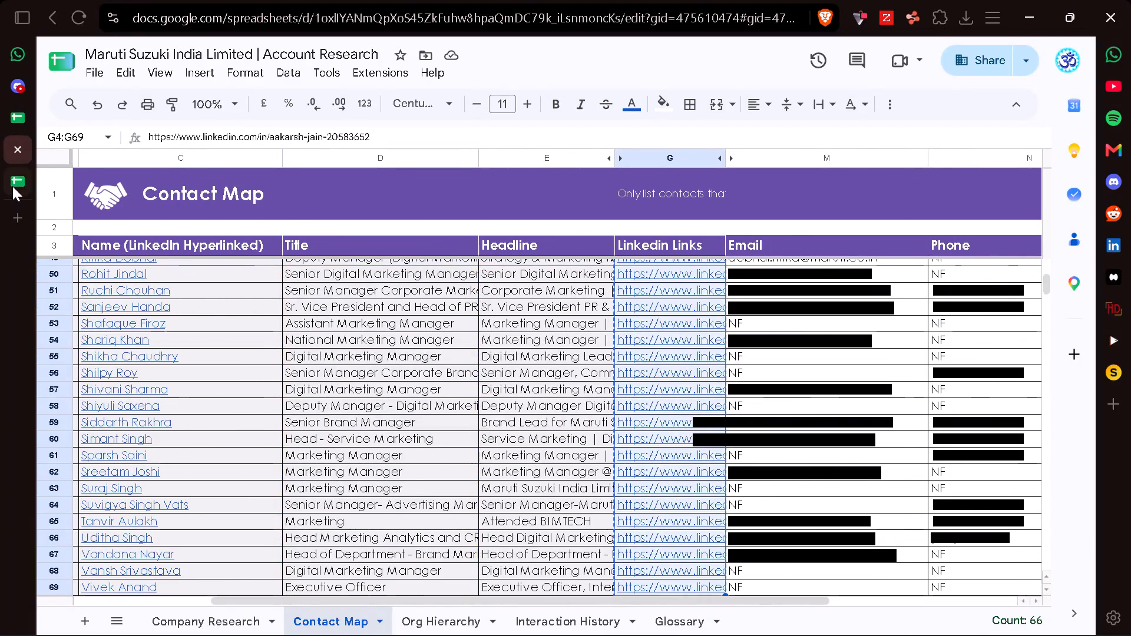
{"action": "left_click", "coordinate": [12, 186]}
{"action": "key", "text": "ctrl+v"}
Copy the emails and phone numbers M4:N69 from the Maruti Suzuki Contact Map into the Klenty leads sheet, starting at I22.
{"action": "scroll", "coordinate": [777, 400], "scroll_direction": "left", "scroll_amount": 5}
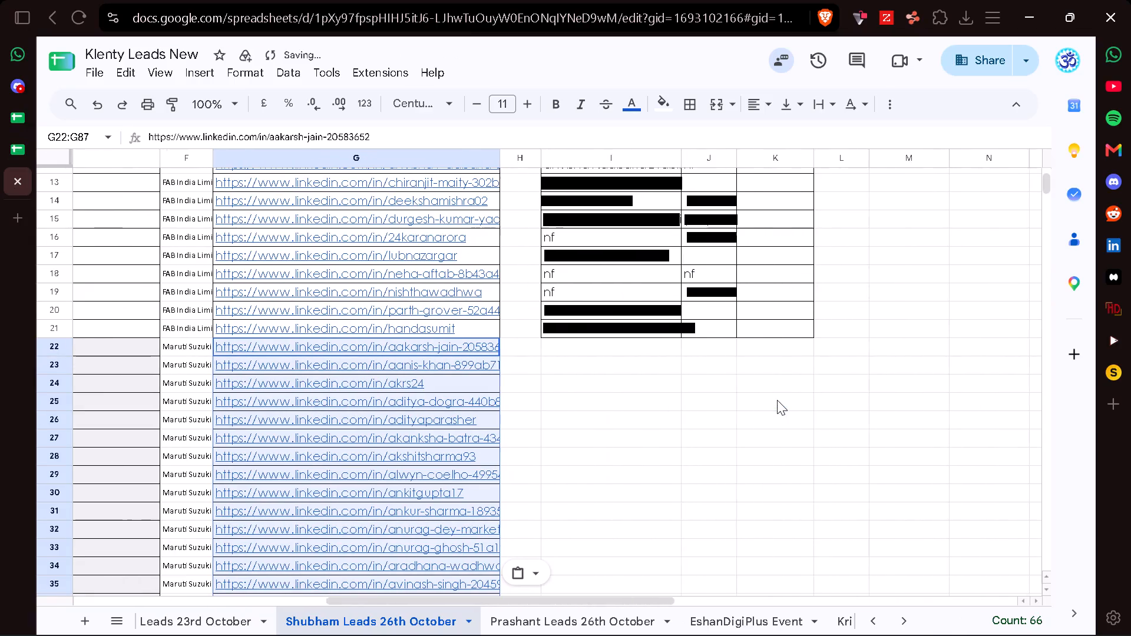
{"action": "left_click", "coordinate": [561, 350]}
{"action": "left_click", "coordinate": [19, 153]}
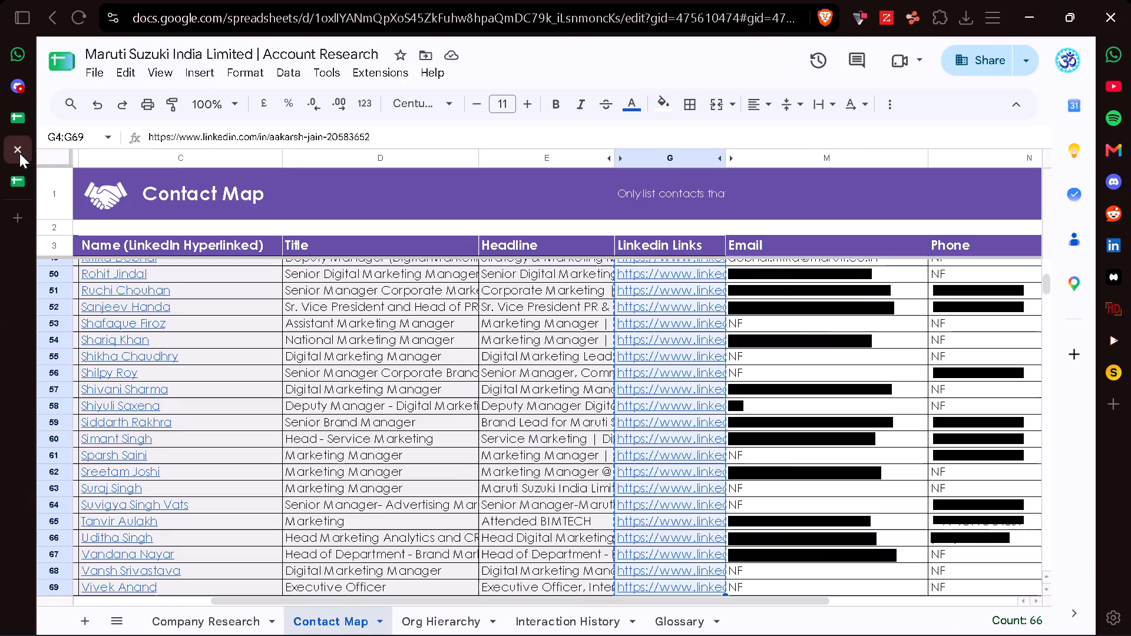
{"action": "scroll", "coordinate": [787, 433], "scroll_direction": "up", "scroll_amount": 8}
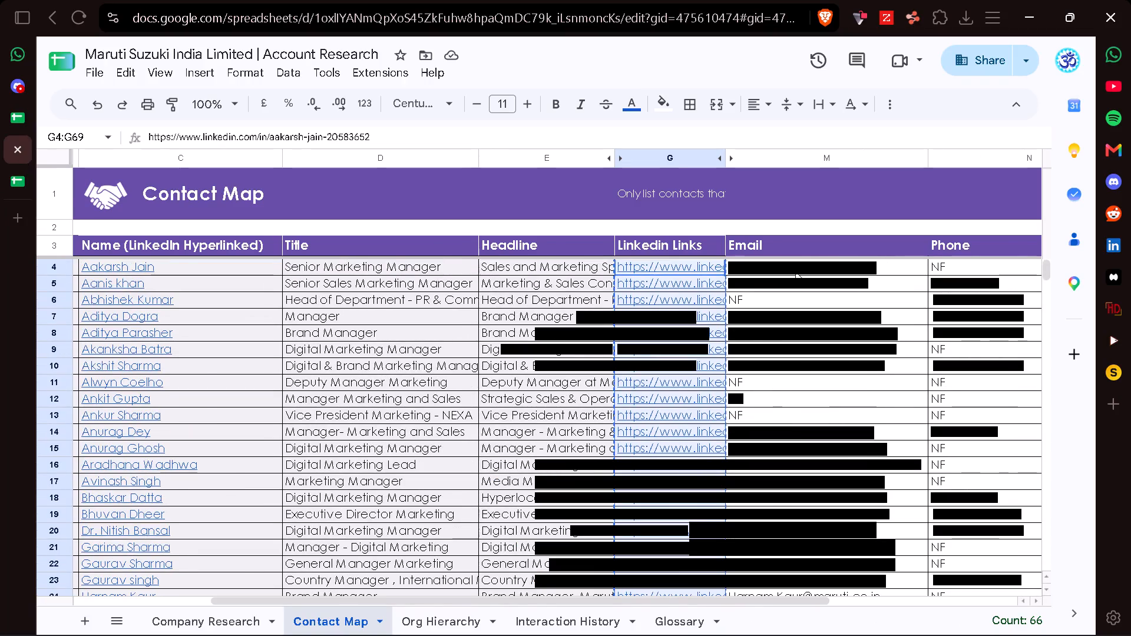
{"action": "left_click", "coordinate": [795, 271]}
{"action": "scroll", "coordinate": [795, 271], "scroll_direction": "left", "scroll_amount": 2}
{"action": "key", "text": "shift+Right"}
{"action": "key", "text": "shift+Right"}
{"action": "key", "text": "shift+Left"}
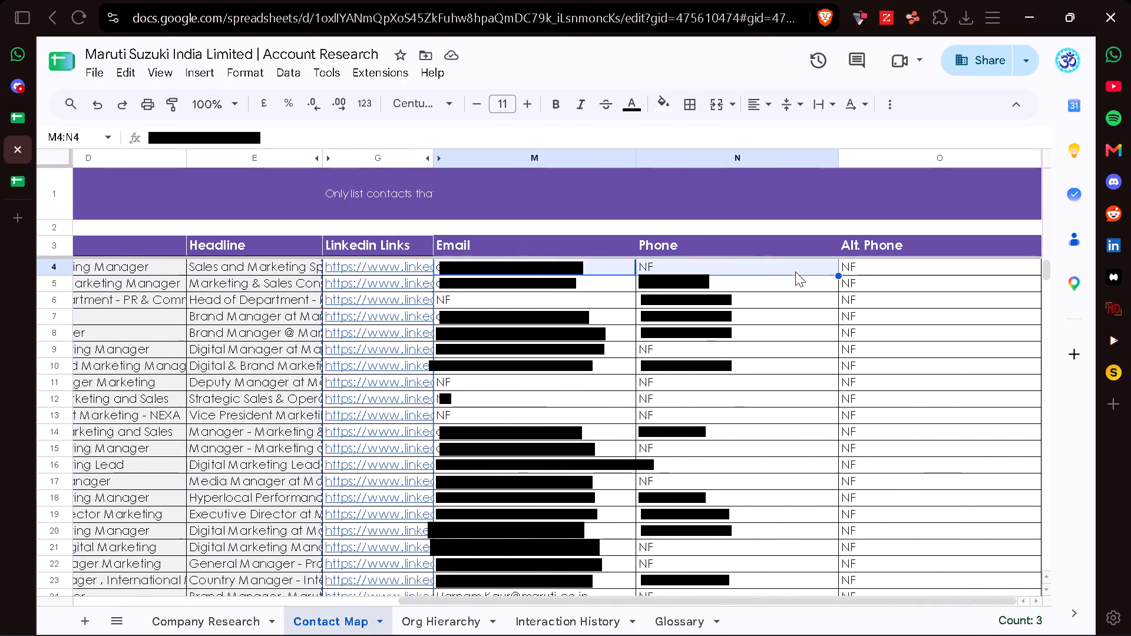
{"action": "key", "text": "ctrl+shift+Down"}
{"action": "key", "text": "ctrl+c"}
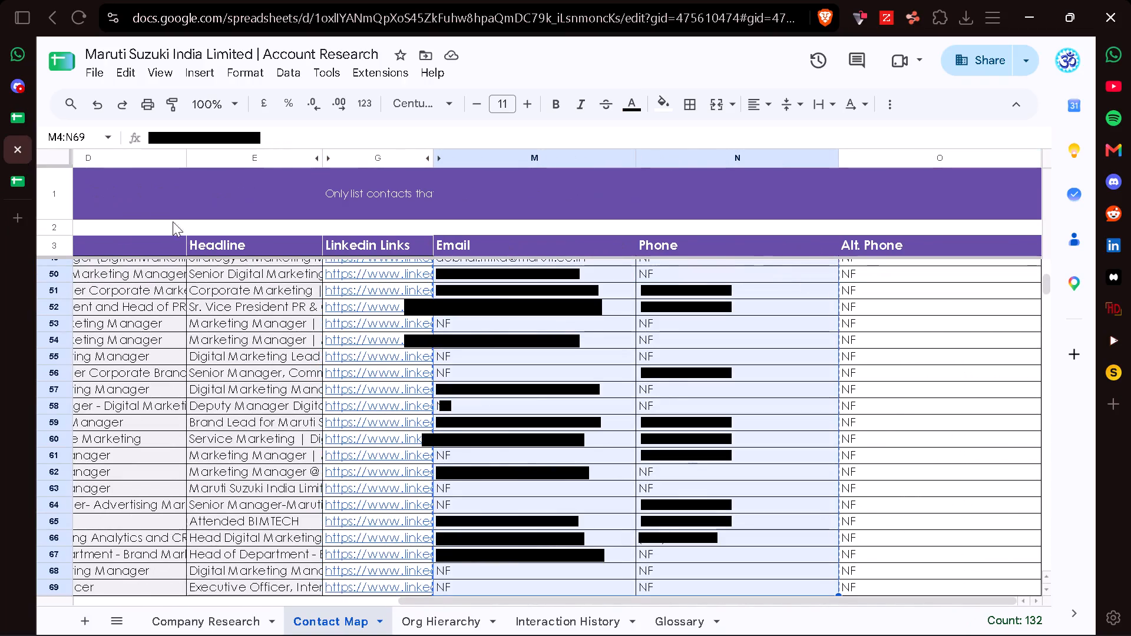
{"action": "left_click", "coordinate": [17, 177]}
{"action": "key", "text": "ctrl+v"}
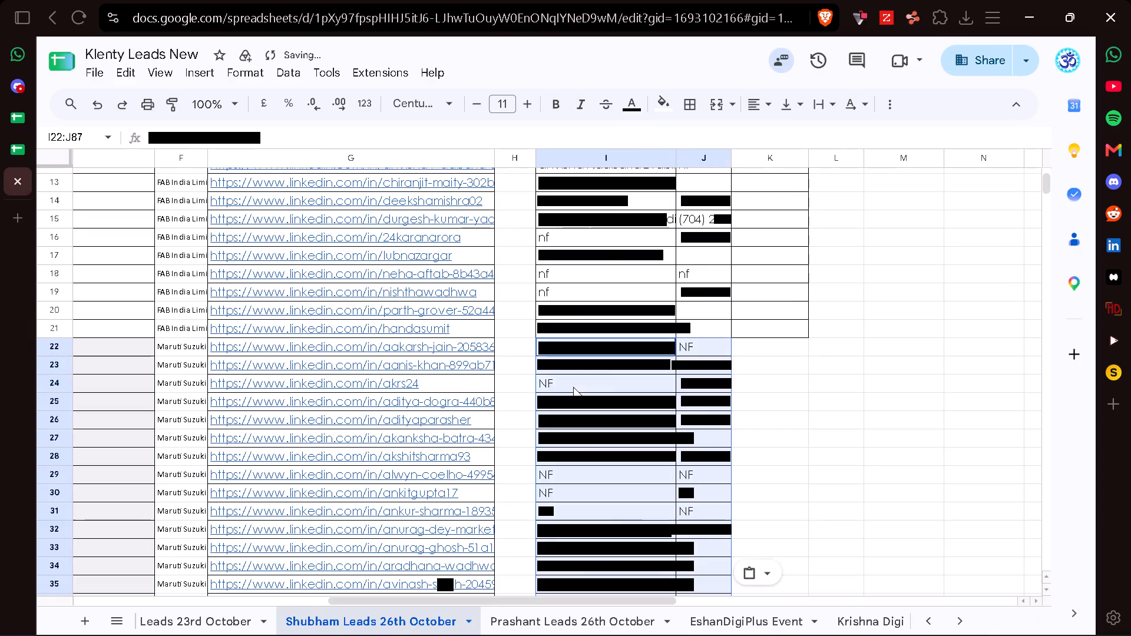
Select A88, the first free row of the Klenty leads sheet, and close the Maruti Suzuki account research sheet.
{"action": "scroll", "coordinate": [573, 387], "scroll_direction": "down", "scroll_amount": 7}
{"action": "scroll", "coordinate": [484, 460], "scroll_direction": "down", "scroll_amount": 4}
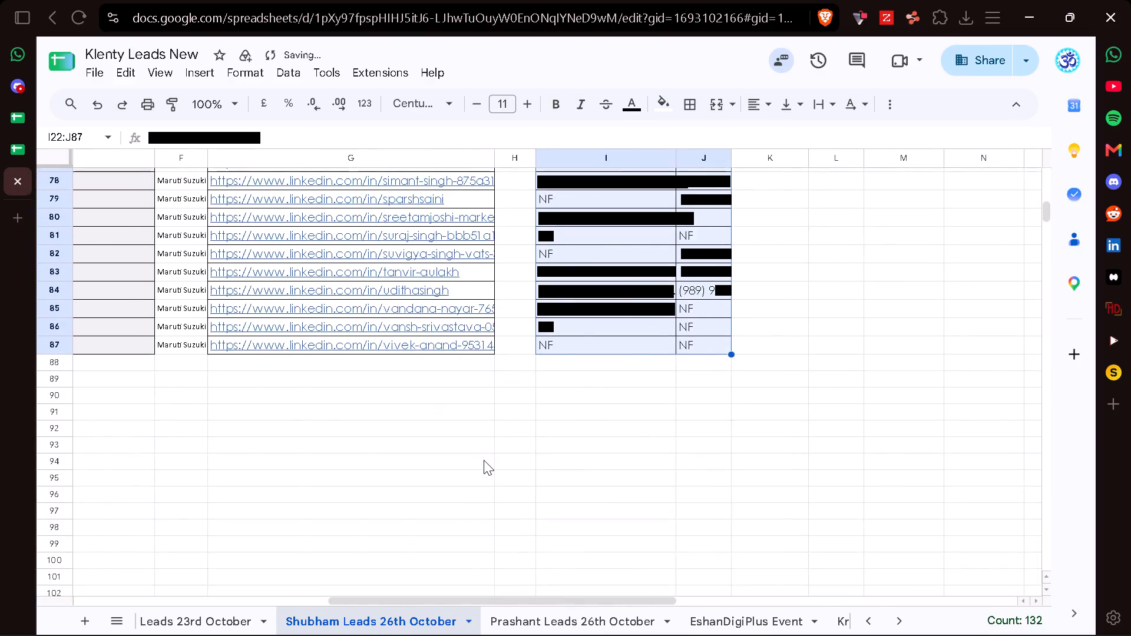
{"action": "scroll", "coordinate": [484, 460], "scroll_direction": "right", "scroll_amount": 11}
{"action": "left_click", "coordinate": [107, 368]}
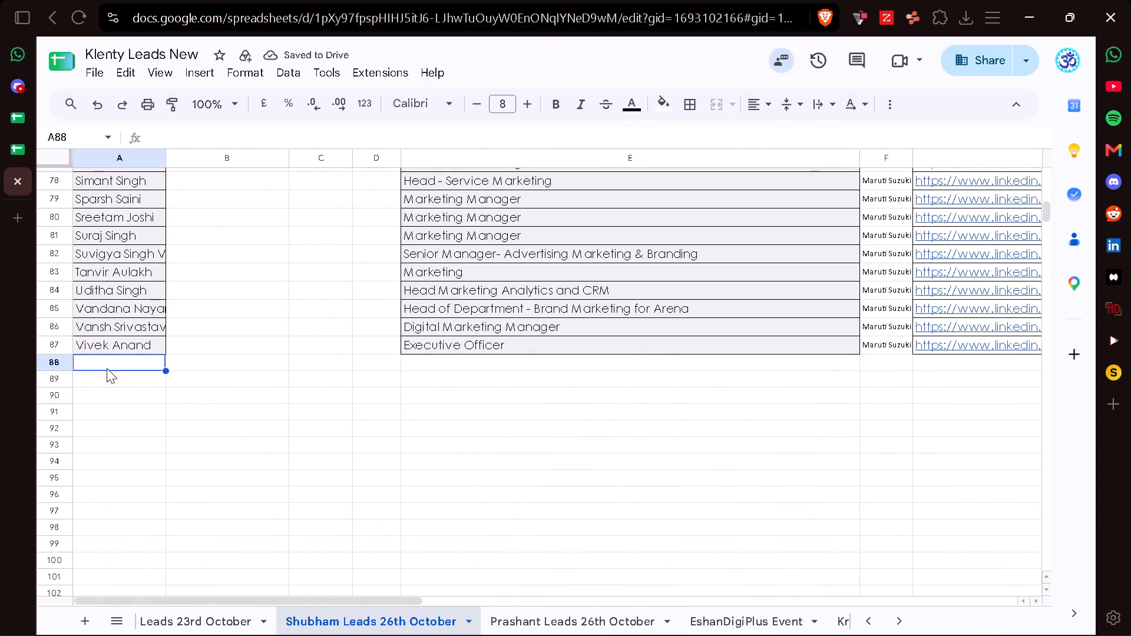
{"action": "left_click", "coordinate": [16, 152]}
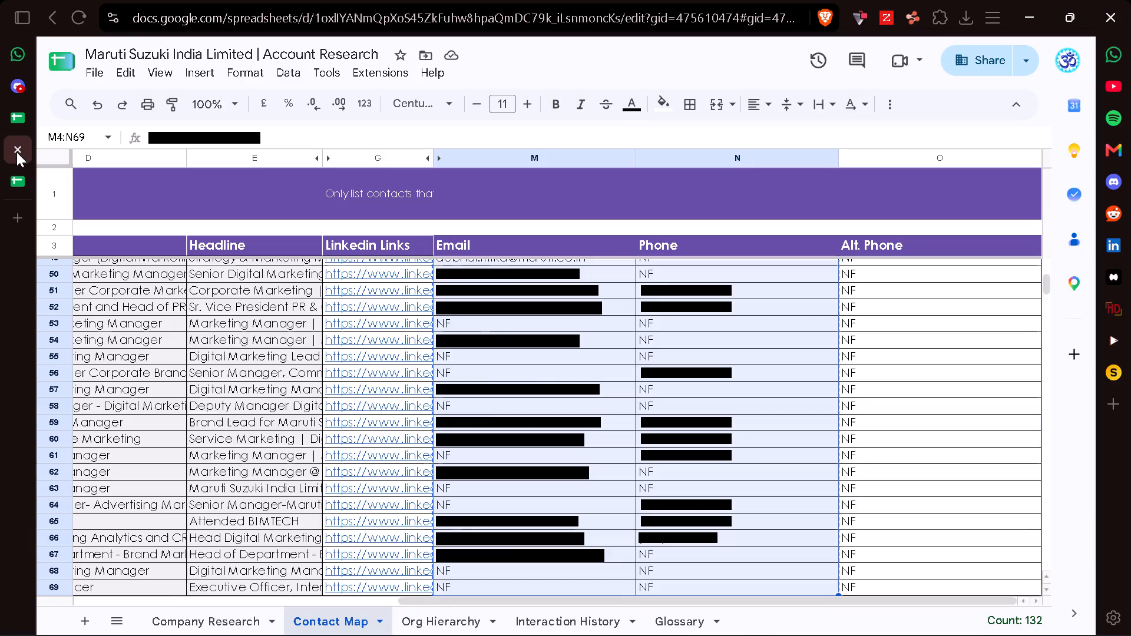
{"action": "left_click", "coordinate": [16, 152]}
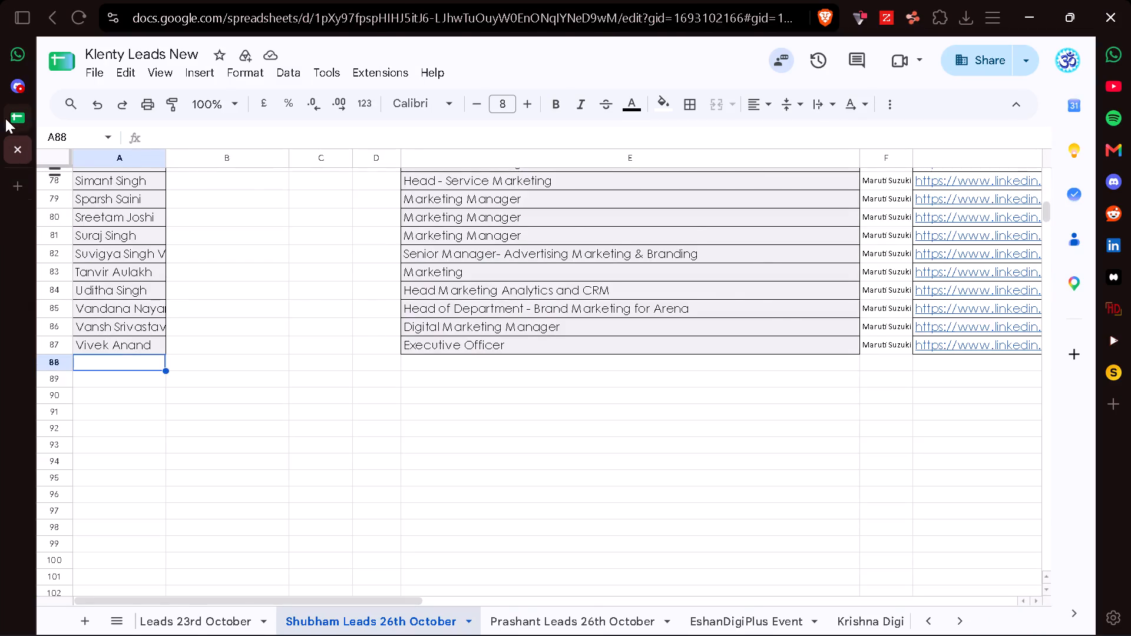
Open the Mensa Brands account research sheet from the AR Master Sheet and dismiss the signed-in account notice.
{"action": "left_click", "coordinate": [11, 114]}
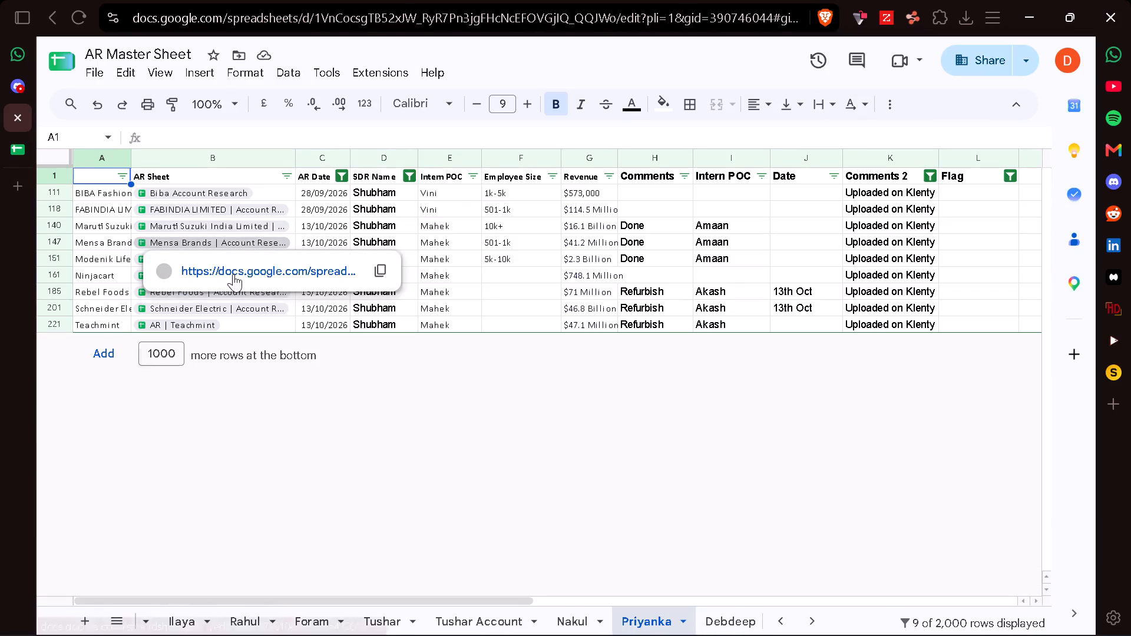
{"action": "left_click", "coordinate": [233, 274]}
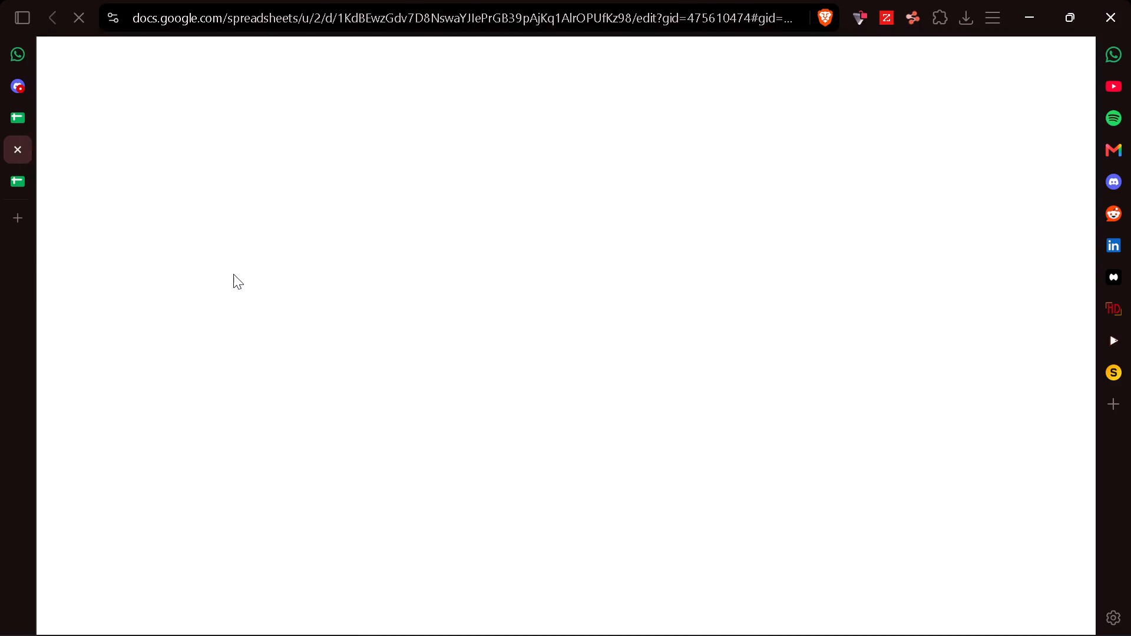
{"action": "scroll", "coordinate": [365, 425], "scroll_direction": "up", "scroll_amount": 3}
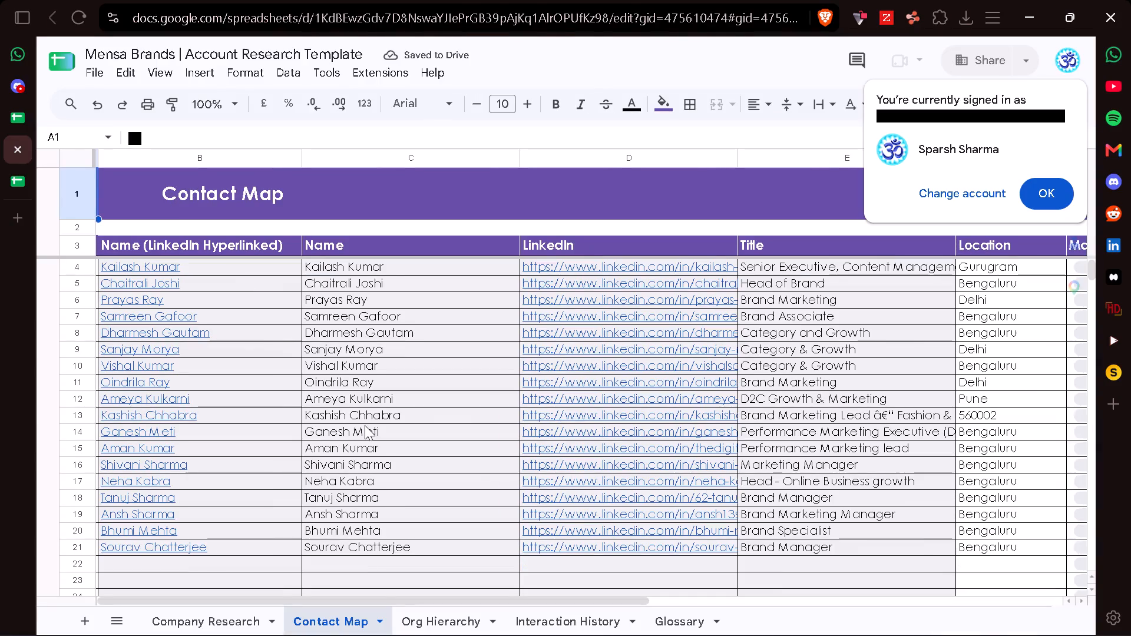
{"action": "left_click", "coordinate": [1042, 186]}
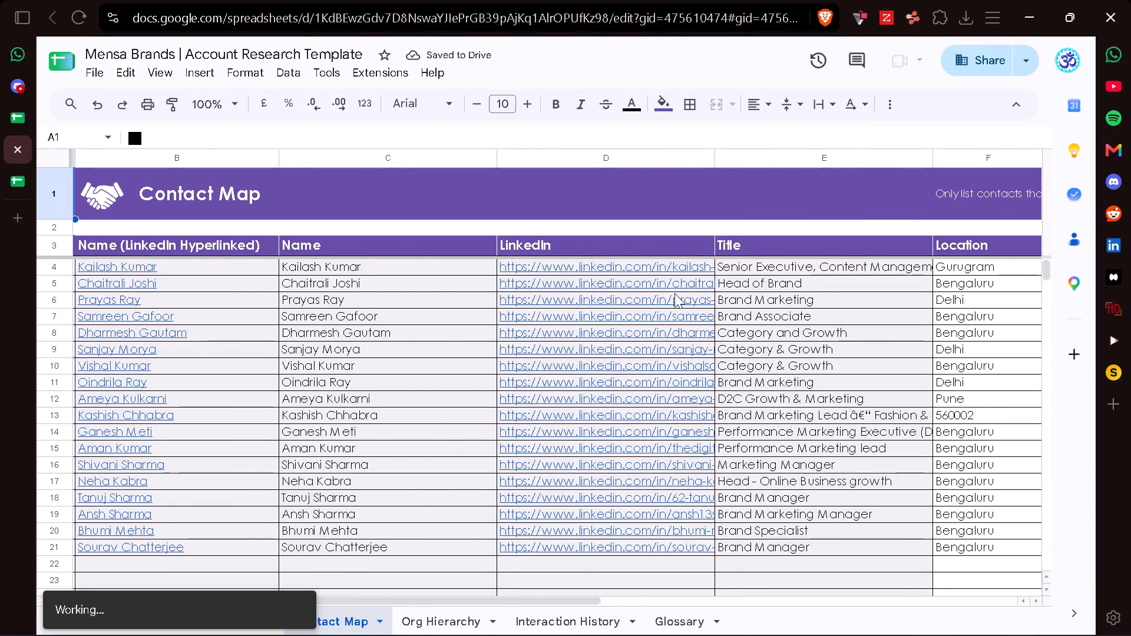
Sort the Mensa Brands Contact Map range B4:M21 alphabetically by contact name, A to Z.
{"action": "scroll", "coordinate": [674, 293], "scroll_direction": "left", "scroll_amount": 9}
{"action": "scroll", "coordinate": [674, 293], "scroll_direction": "right", "scroll_amount": 9}
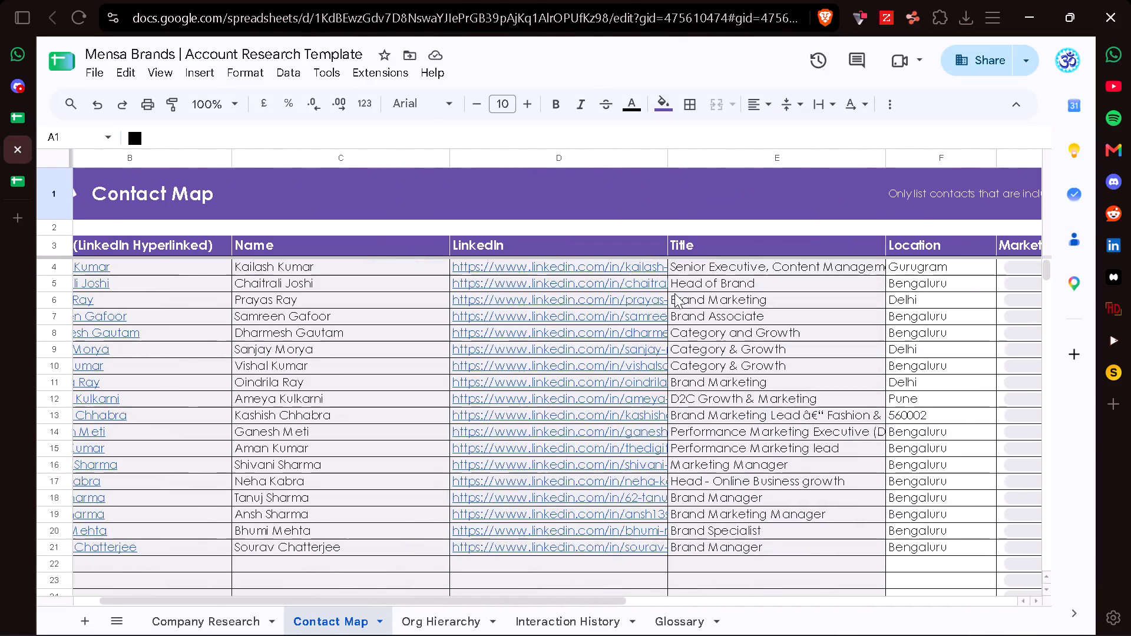
{"action": "left_click", "coordinate": [205, 267]}
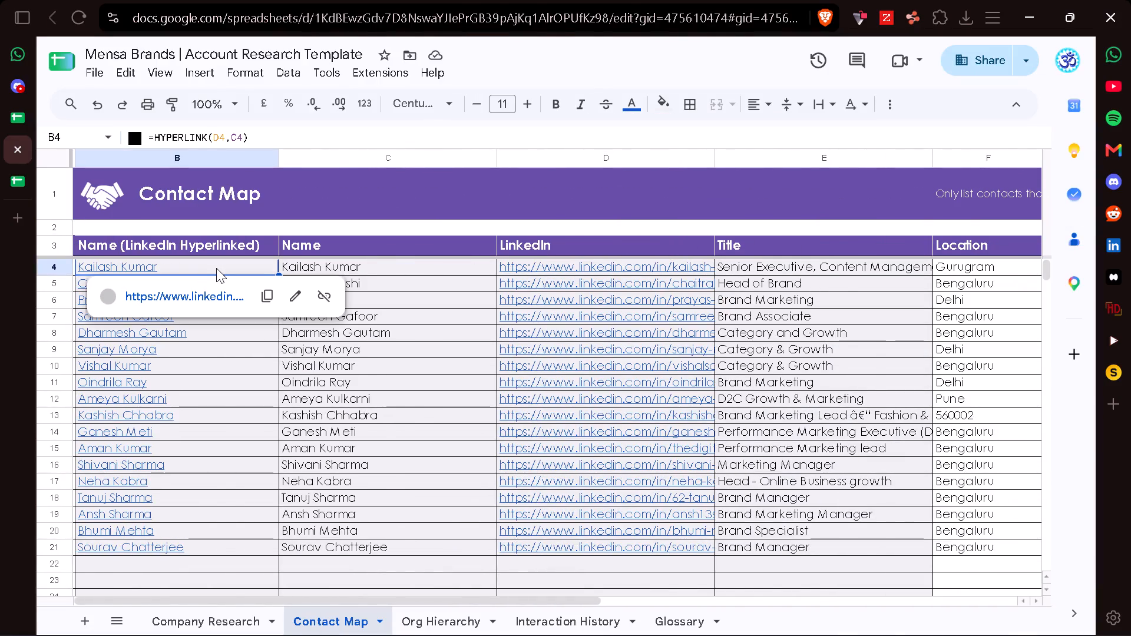
{"action": "key", "text": "ctrl+shift+Down"}
{"action": "key", "text": "ctrl+shift+Right"}
{"action": "key", "text": "ctrl+shift+Right"}
{"action": "key", "text": "ctrl+shift+Right"}
{"action": "right_click", "coordinate": [216, 268]}
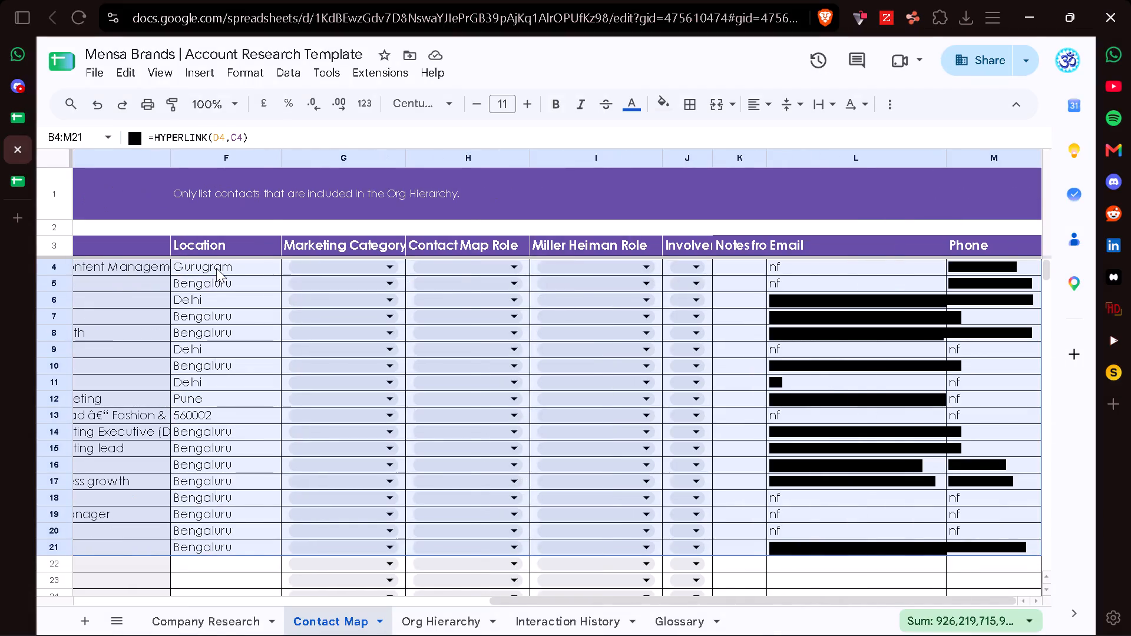
{"action": "scroll", "coordinate": [290, 535], "scroll_direction": "down", "scroll_amount": 4}
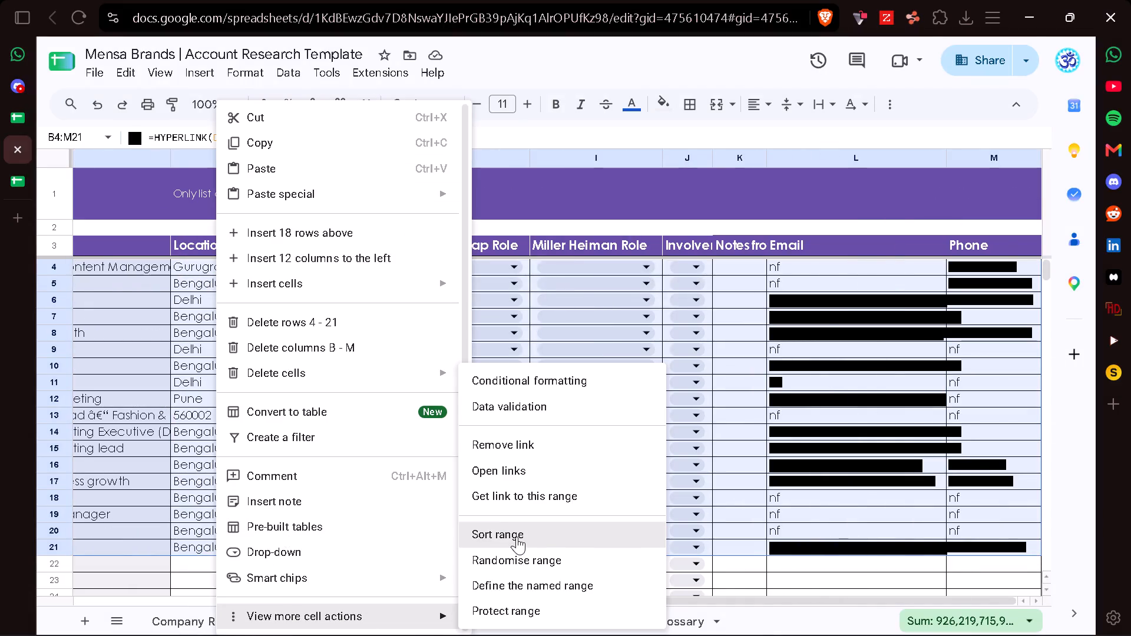
{"action": "left_click", "coordinate": [517, 536]}
{"action": "left_click", "coordinate": [702, 428]}
Copy the names C4:C21 from the Mensa Brands Contact Map into the Klenty leads sheet, starting at A88.
{"action": "scroll", "coordinate": [567, 428], "scroll_direction": "up", "scroll_amount": 1}
{"action": "left_click", "coordinate": [312, 262]}
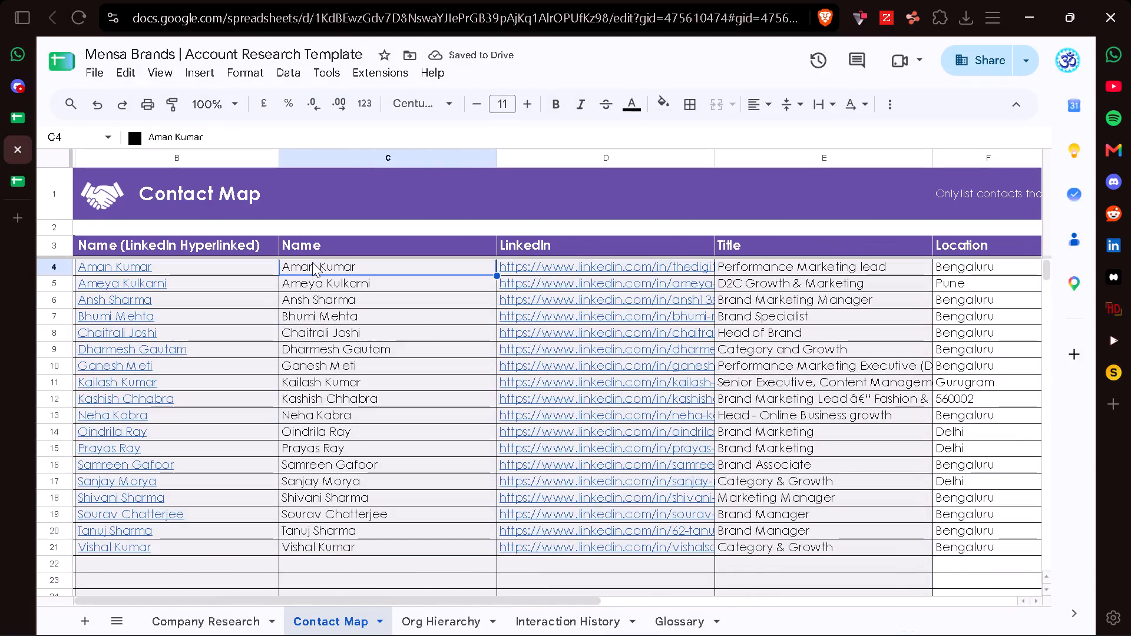
{"action": "key", "text": "ctrl+shift+Down"}
{"action": "key", "text": "ctrl+c"}
{"action": "left_click", "coordinate": [15, 181]}
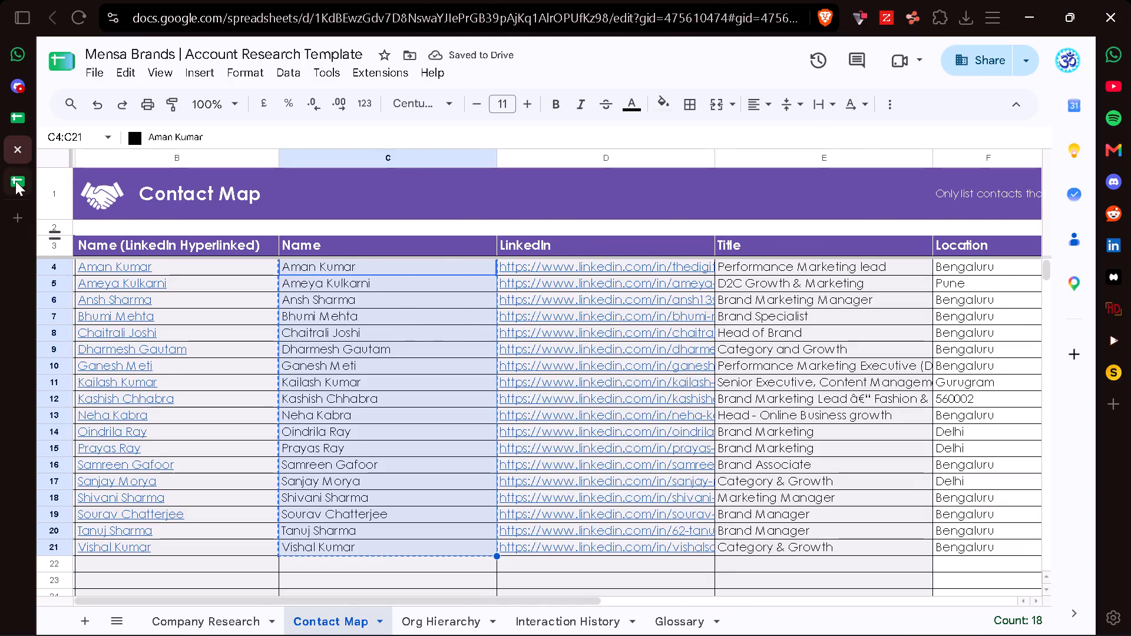
{"action": "key", "text": "ctrl+v"}
{"action": "key", "text": "Right"}
Copy the LinkedIn links D4:D21 from the Mensa Brands Contact Map and return to the Klenty leads sheet.
{"action": "scroll", "coordinate": [100, 361], "scroll_direction": "down", "scroll_amount": 1}
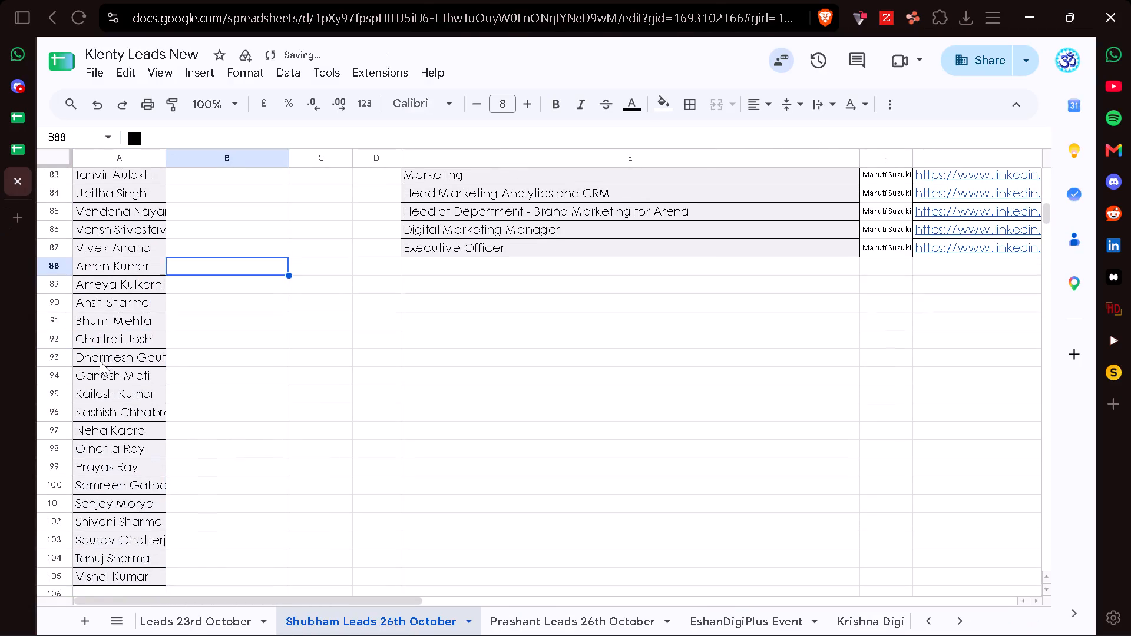
{"action": "scroll", "coordinate": [100, 361], "scroll_direction": "down", "scroll_amount": 1}
{"action": "left_click", "coordinate": [443, 265]}
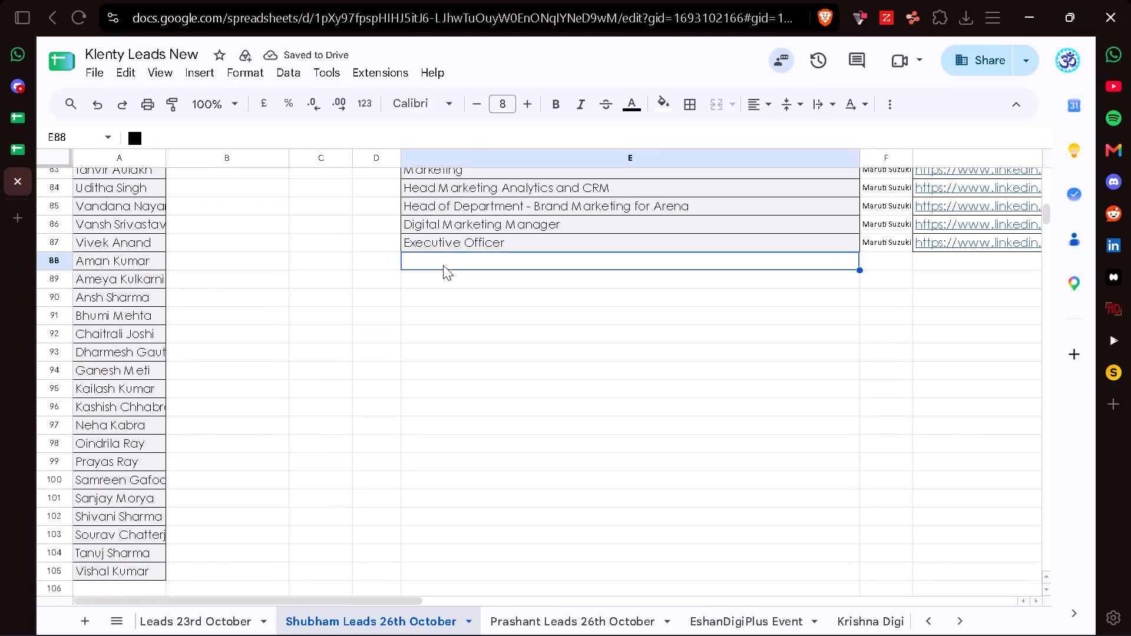
{"action": "left_click", "coordinate": [18, 140]}
{"action": "left_click", "coordinate": [554, 266]}
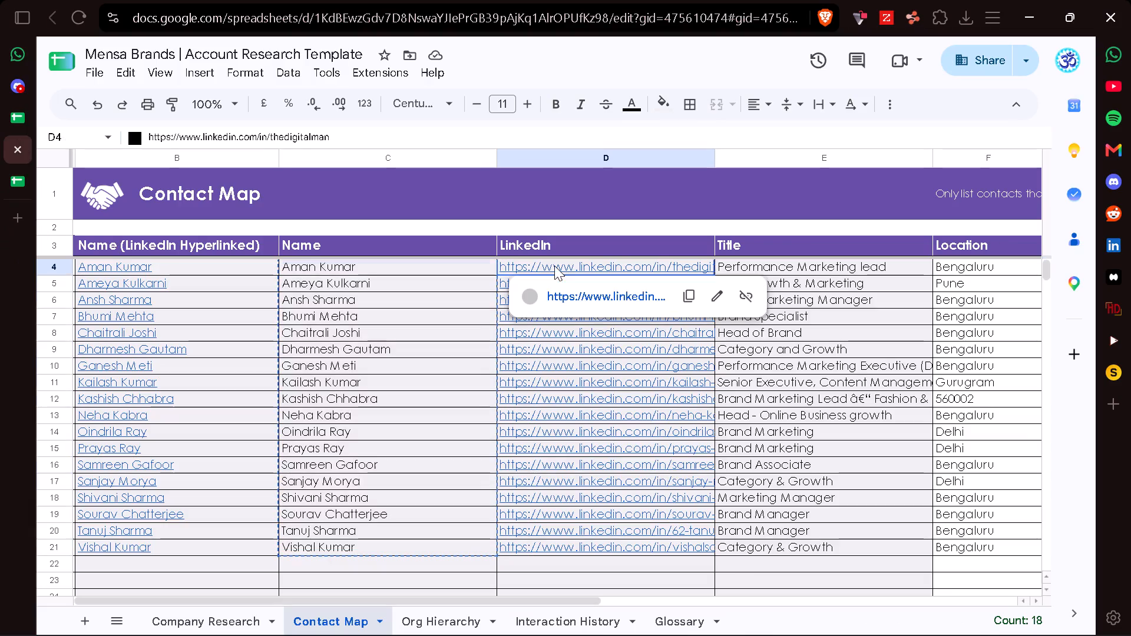
{"action": "key", "text": "ctrl+shift+Down"}
{"action": "key", "text": "ctrl+c"}
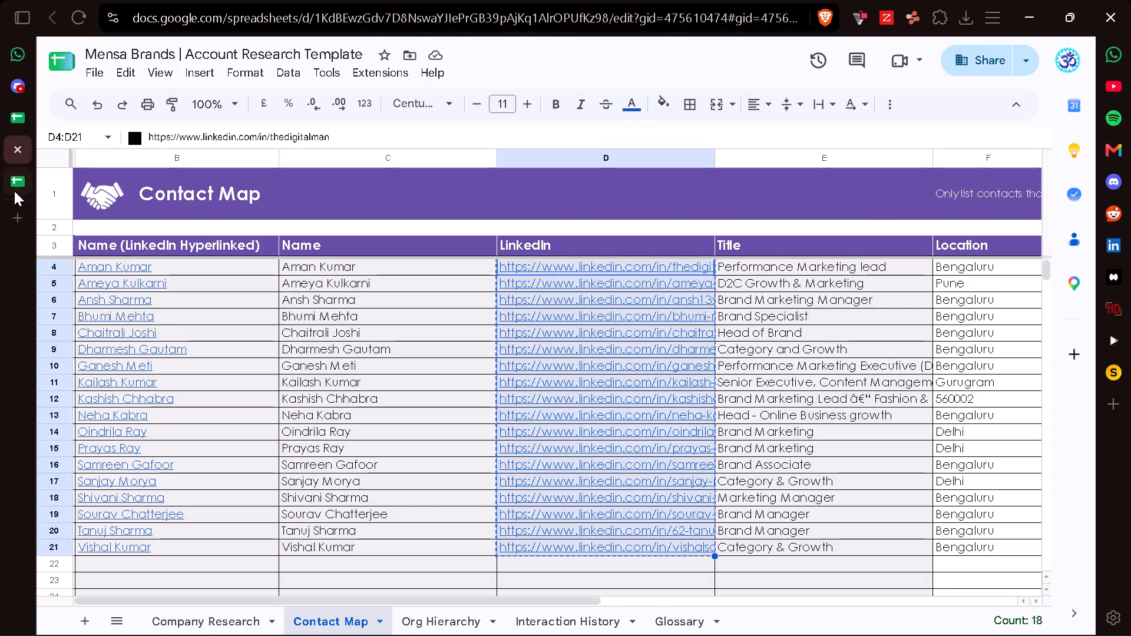
{"action": "left_click", "coordinate": [15, 189]}
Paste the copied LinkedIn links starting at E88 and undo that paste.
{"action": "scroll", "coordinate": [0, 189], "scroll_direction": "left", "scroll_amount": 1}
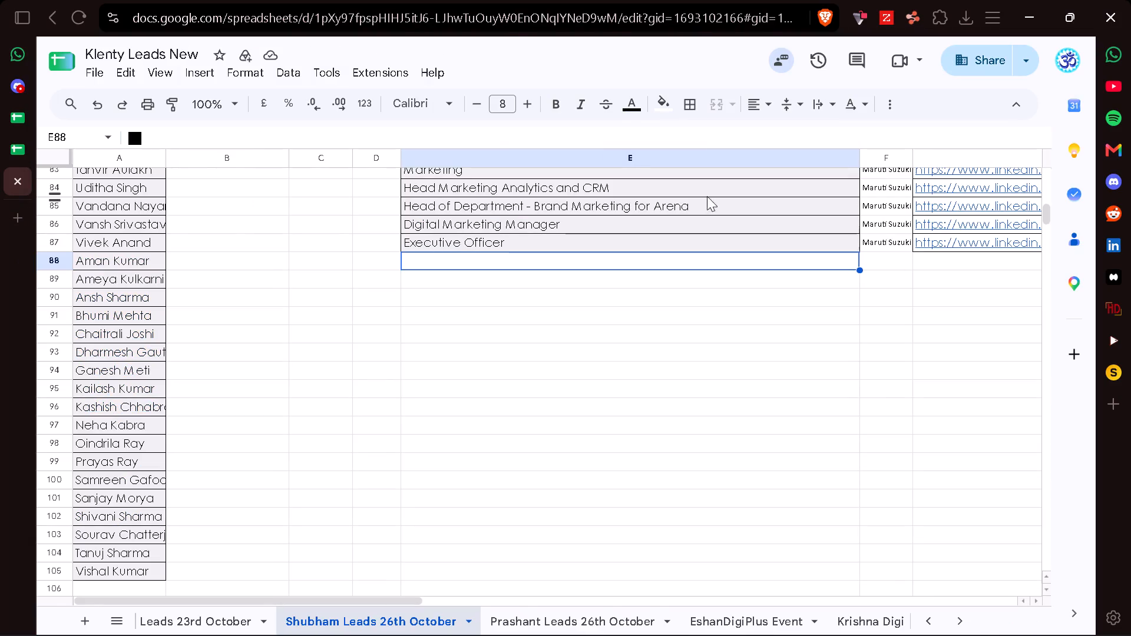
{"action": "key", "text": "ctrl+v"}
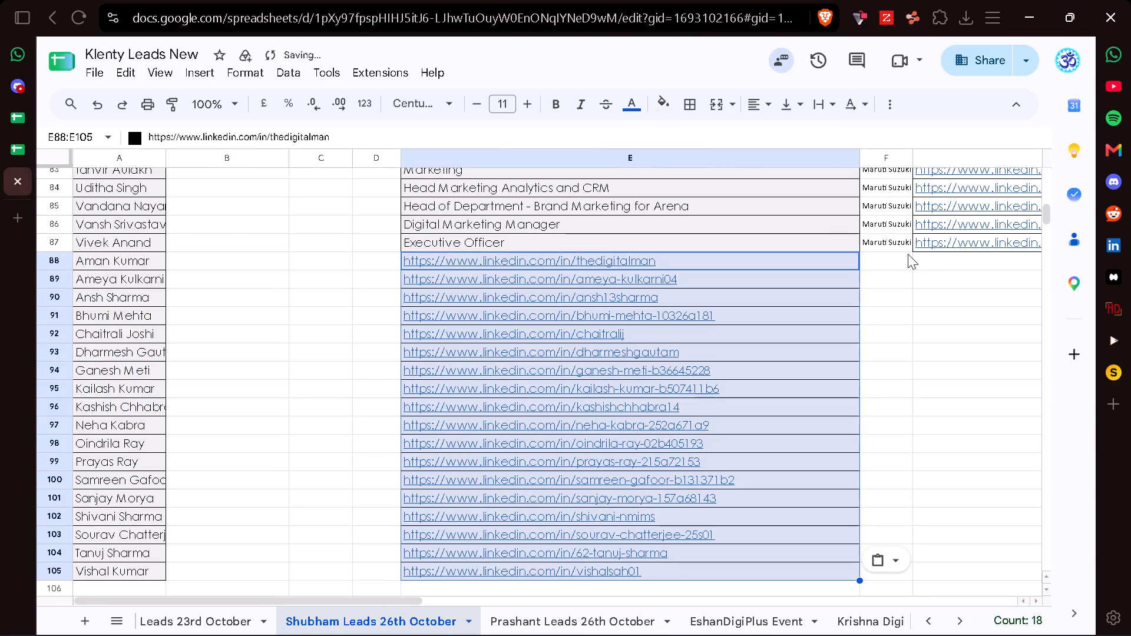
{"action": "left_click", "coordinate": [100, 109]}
Paste the copied Mensa Brands LinkedIn links into the Klenty leads sheet, starting at G88.
{"action": "key", "text": "Right"}
{"action": "key", "text": "Right"}
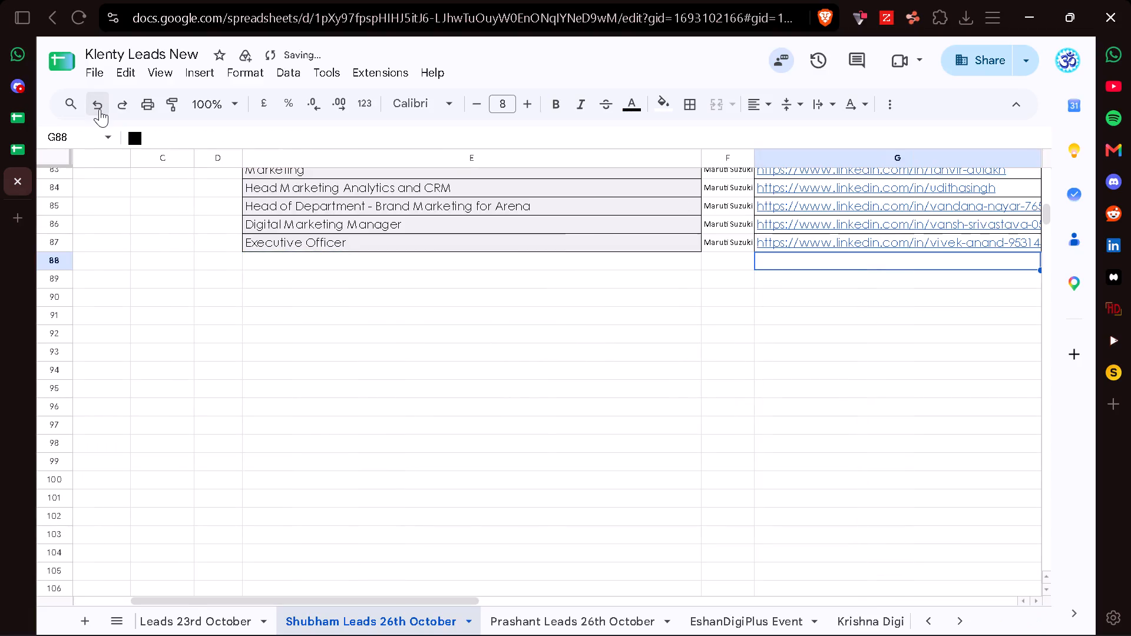
{"action": "key", "text": "ctrl+v"}
Enter the company name Mensa Brand in F88 and fill it down through F105.
{"action": "key", "text": "Left"}
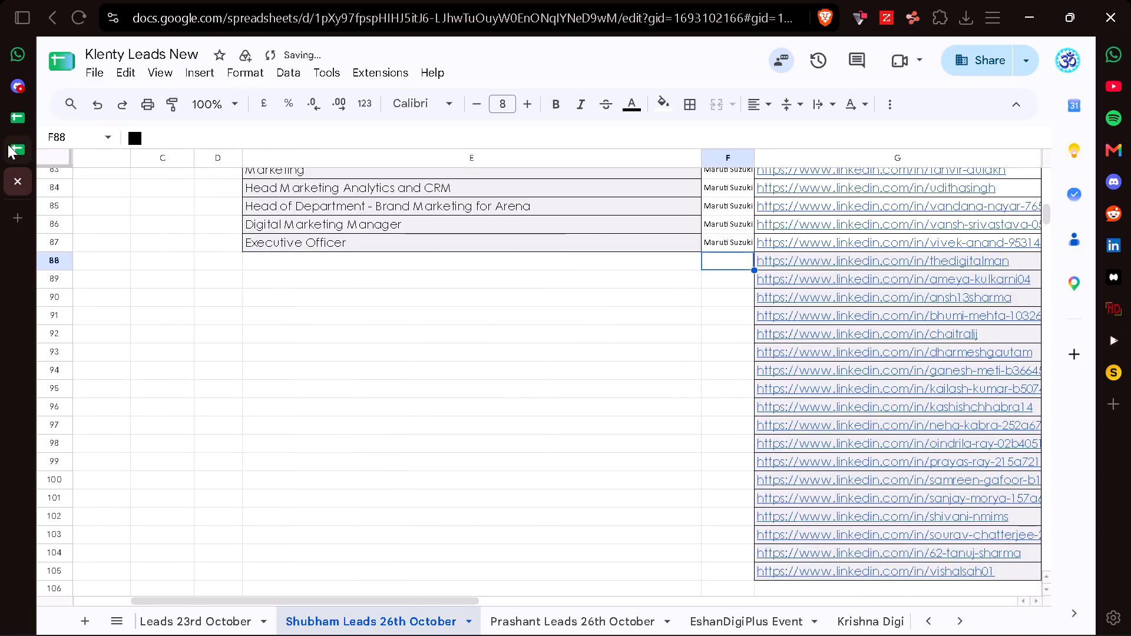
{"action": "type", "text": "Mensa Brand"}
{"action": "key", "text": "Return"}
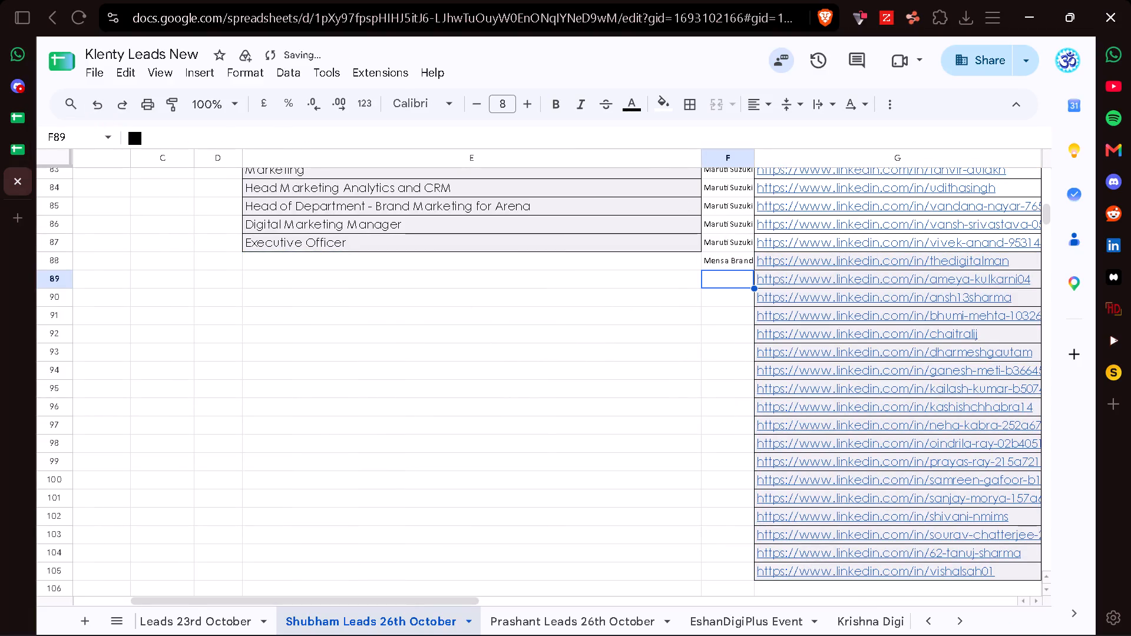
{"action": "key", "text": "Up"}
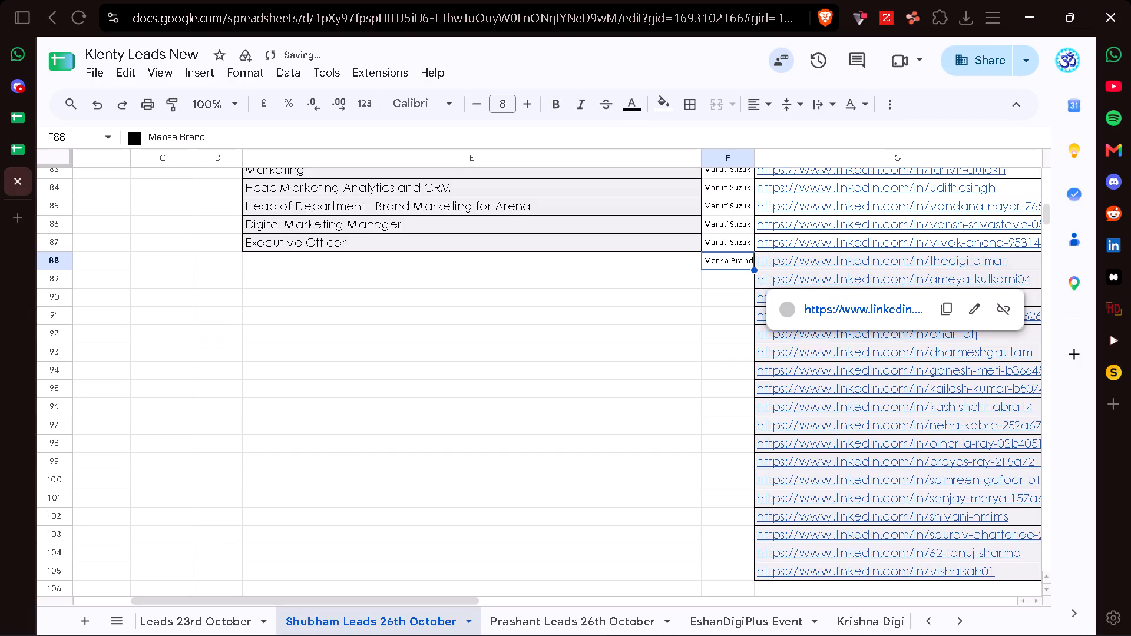
{"action": "left_click_drag", "start_coordinate": [753, 270], "coordinate": [715, 422]}
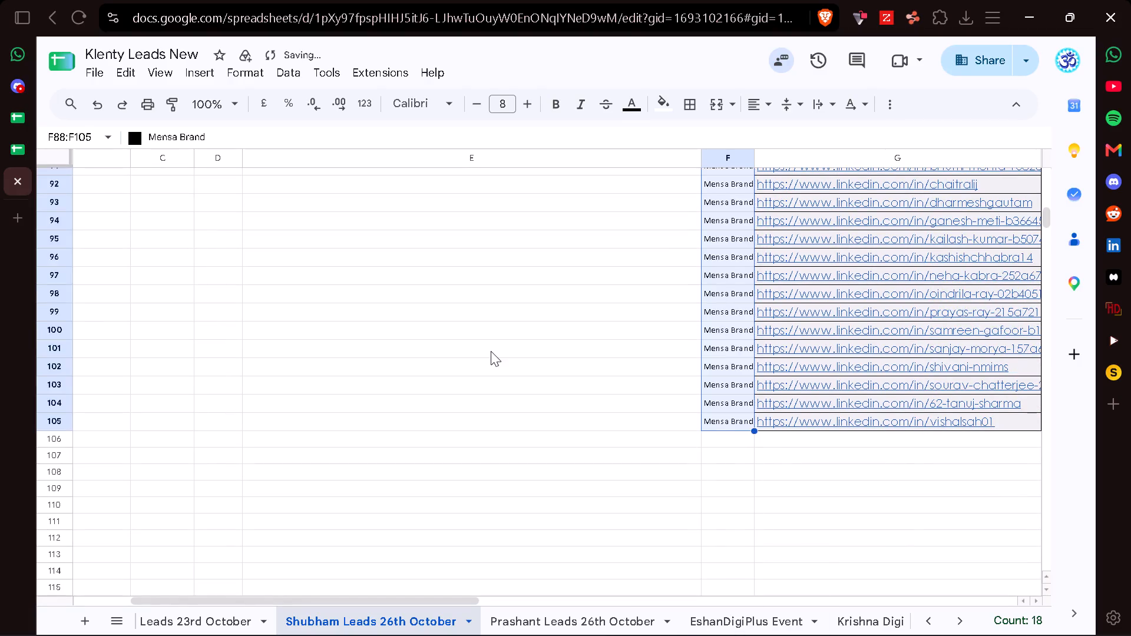
{"action": "scroll", "coordinate": [491, 351], "scroll_direction": "up", "scroll_amount": 3}
Copy the titles E4:E21 from the Mensa Brands Contact Map into the Klenty leads sheet, starting at E88.
{"action": "left_click", "coordinate": [14, 156]}
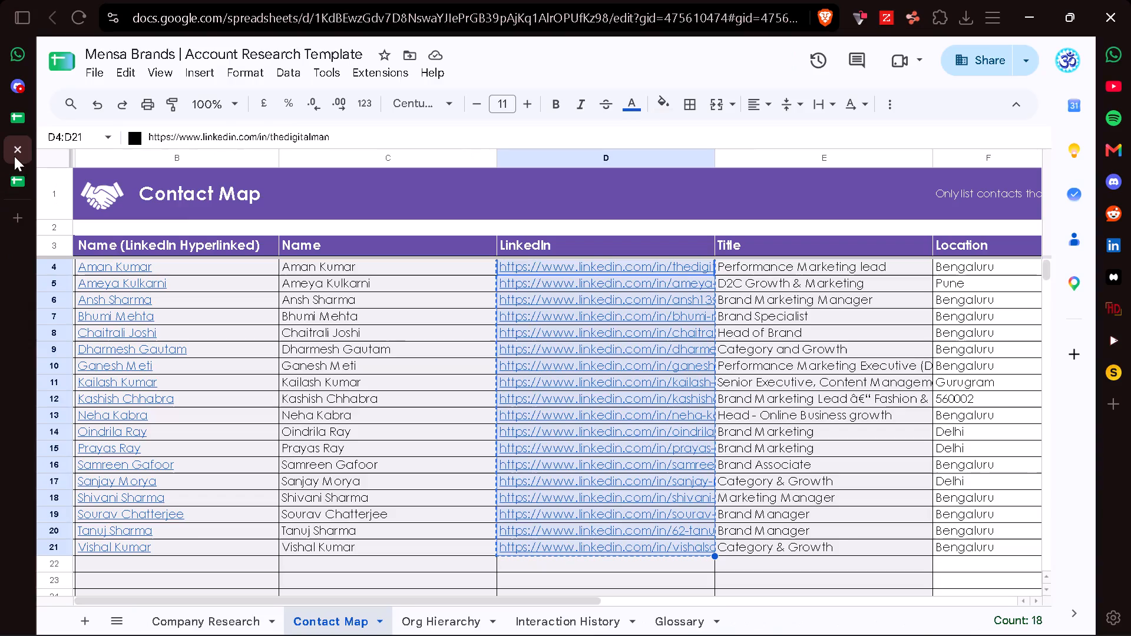
{"action": "left_click", "coordinate": [788, 273]}
{"action": "key", "text": "ctrl+shift+Down"}
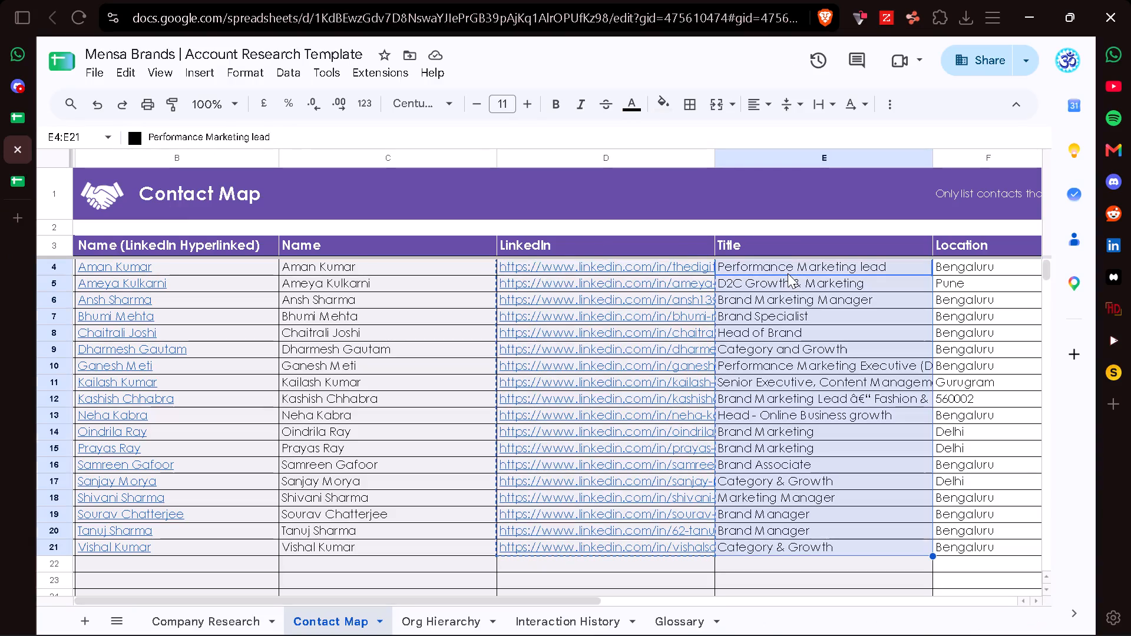
{"action": "key", "text": "ctrl+c"}
{"action": "left_click", "coordinate": [23, 180]}
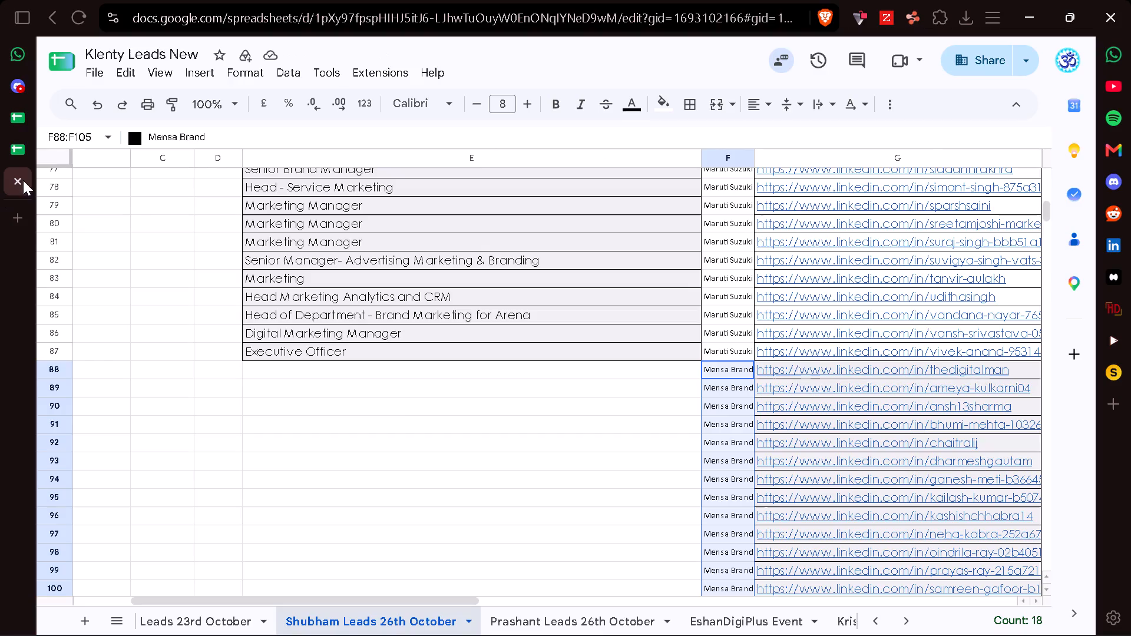
{"action": "left_click", "coordinate": [353, 378]}
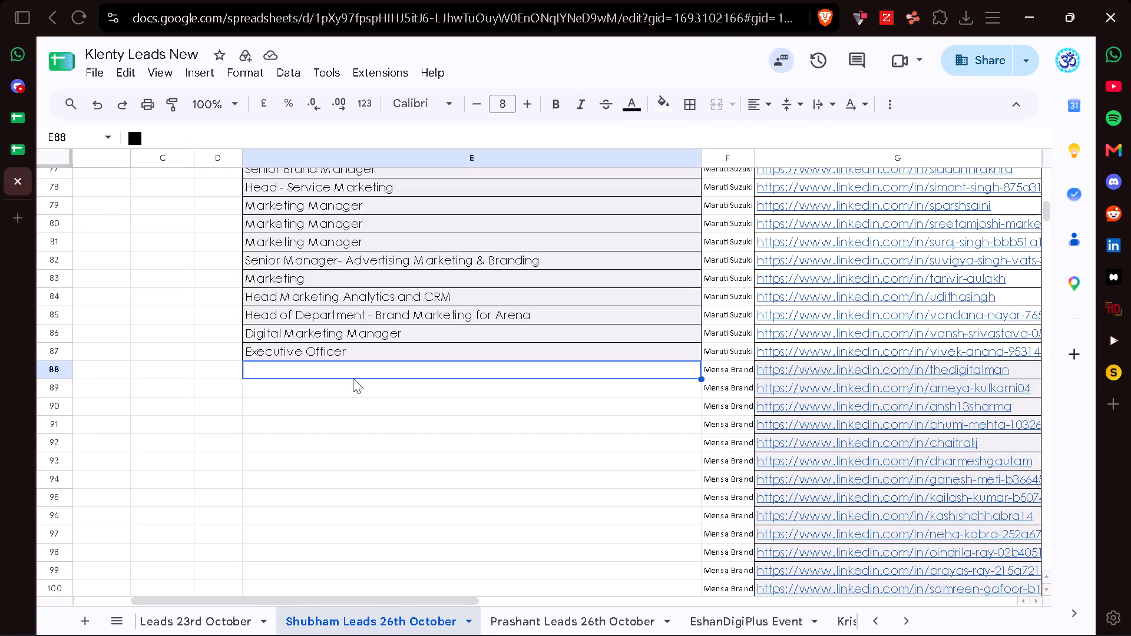
{"action": "key", "text": "ctrl+v"}
Correct the company name in F88 to Mensa Brands and fill it down through F105.
{"action": "key", "text": "Right"}
{"action": "left_click", "coordinate": [219, 140]}
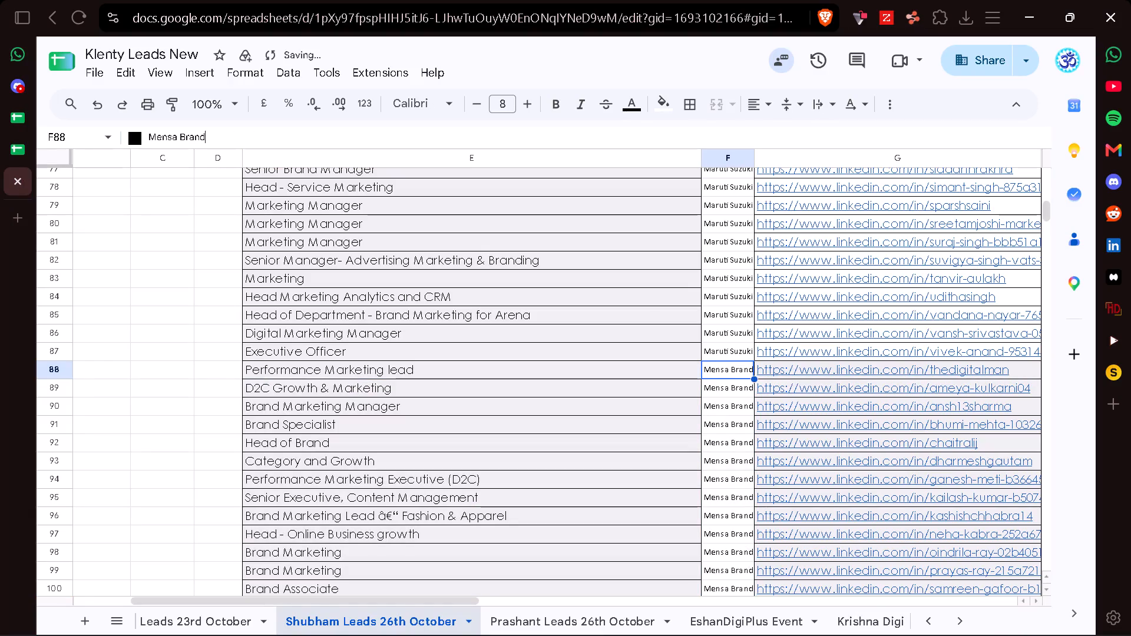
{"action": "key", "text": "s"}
{"action": "key", "text": "Return"}
{"action": "key", "text": "Up"}
{"action": "left_click_drag", "start_coordinate": [753, 378], "coordinate": [715, 635]}
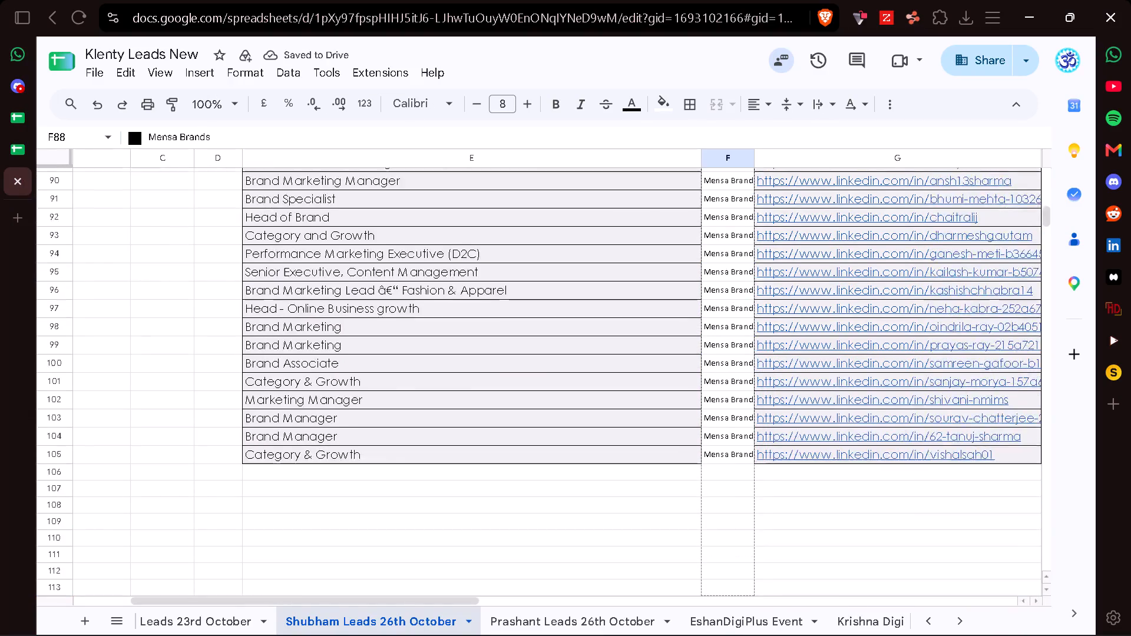
{"action": "left_click_drag", "start_coordinate": [715, 635], "coordinate": [729, 368]}
Copy the emails and phones L4:M21 from the Mensa Brands Contact Map into the Klenty leads sheet, starting at I88.
{"action": "scroll", "coordinate": [729, 368], "scroll_direction": "up", "scroll_amount": 4}
{"action": "scroll", "coordinate": [729, 368], "scroll_direction": "left", "scroll_amount": 1}
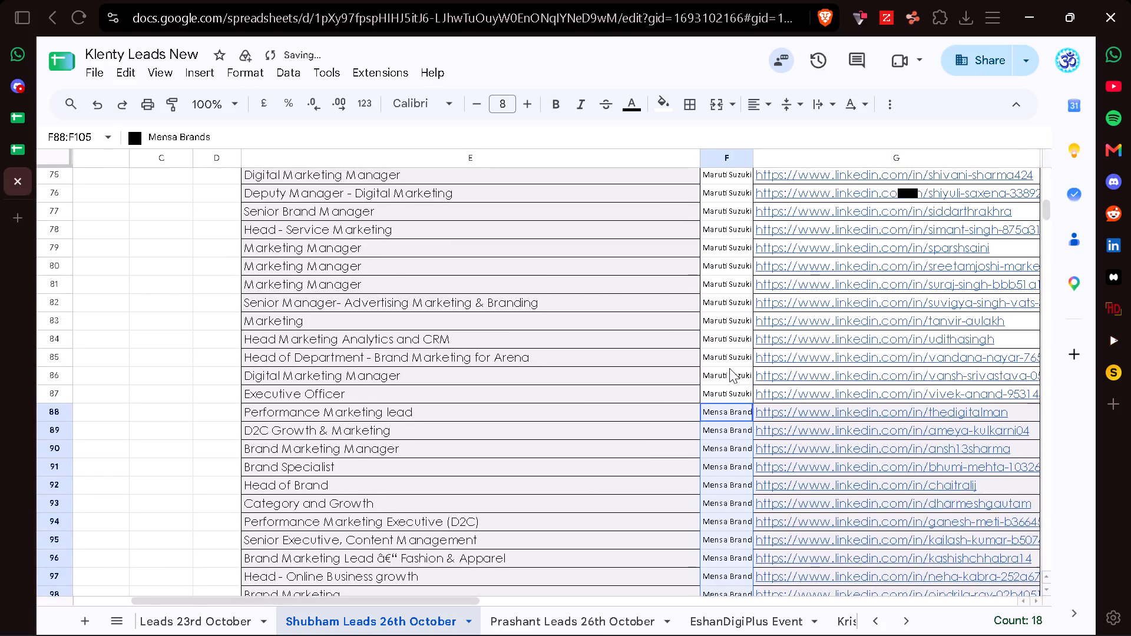
{"action": "scroll", "coordinate": [729, 368], "scroll_direction": "left", "scroll_amount": 4}
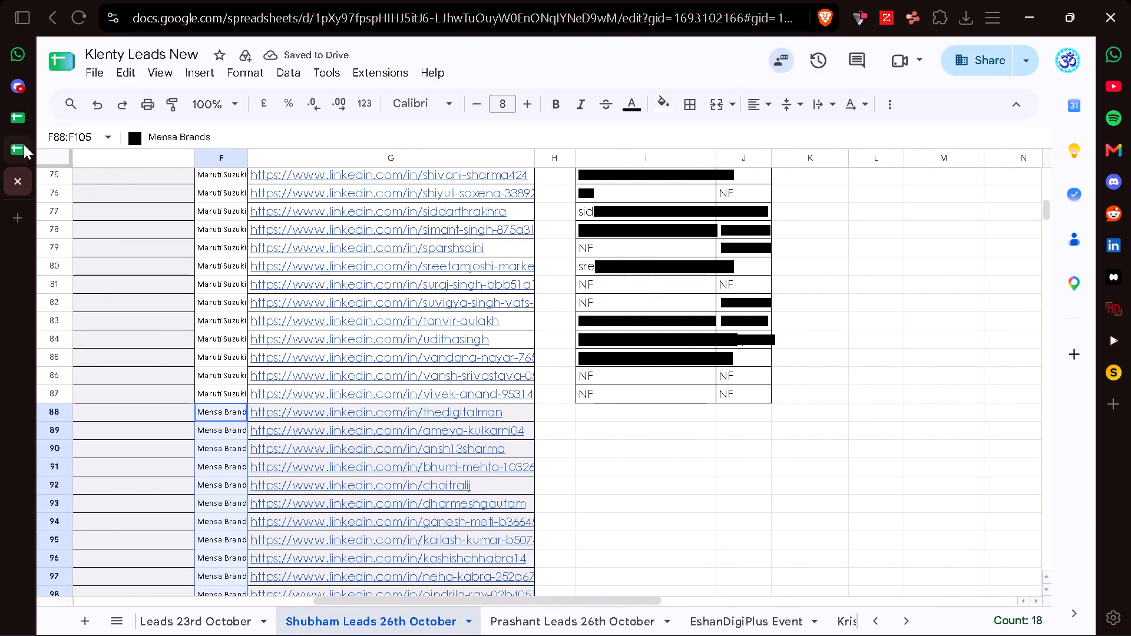
{"action": "left_click", "coordinate": [24, 144]}
{"action": "scroll", "coordinate": [559, 321], "scroll_direction": "left", "scroll_amount": 5}
{"action": "scroll", "coordinate": [499, 290], "scroll_direction": "left", "scroll_amount": 4}
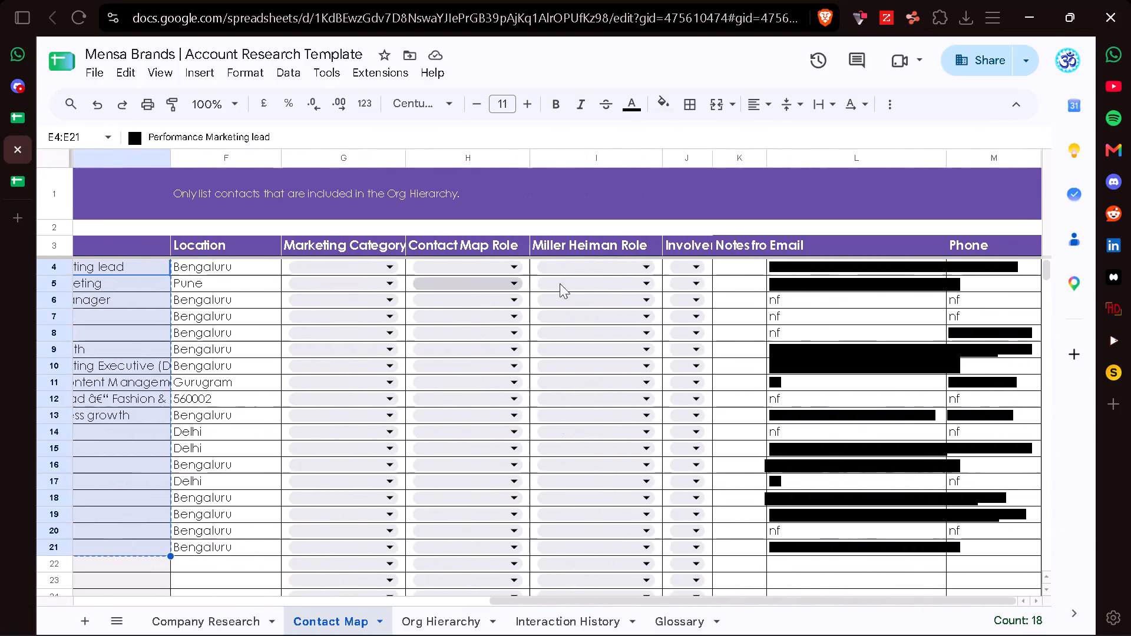
{"action": "left_click", "coordinate": [793, 276]}
{"action": "key", "text": "shift+Right"}
{"action": "key", "text": "ctrl+shift+Down"}
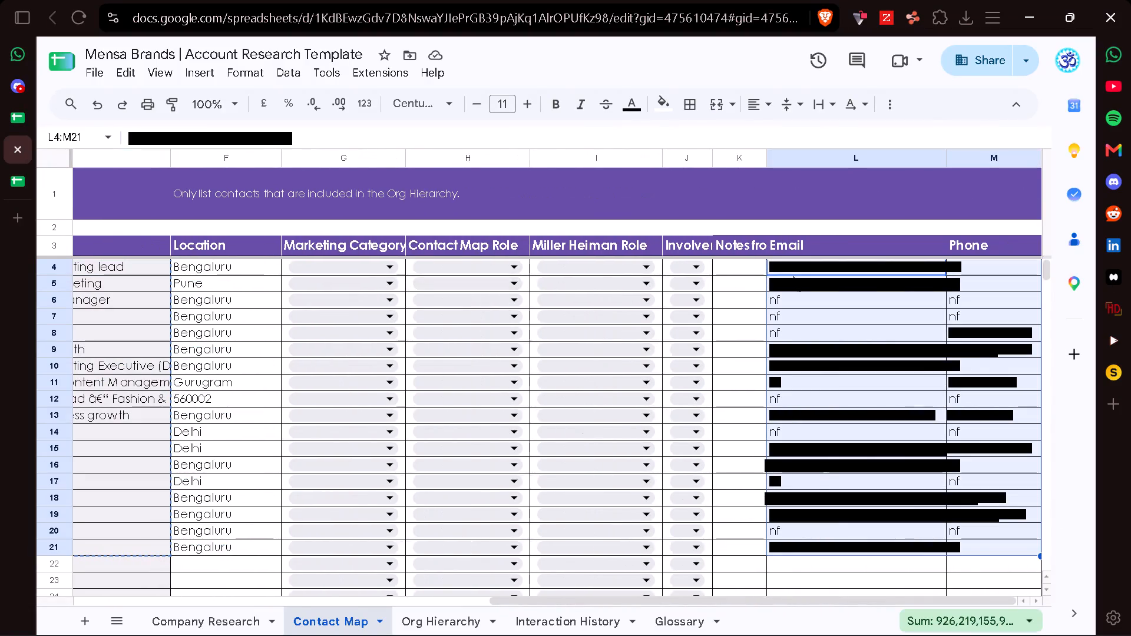
{"action": "key", "text": "ctrl+c"}
{"action": "left_click", "coordinate": [18, 193]}
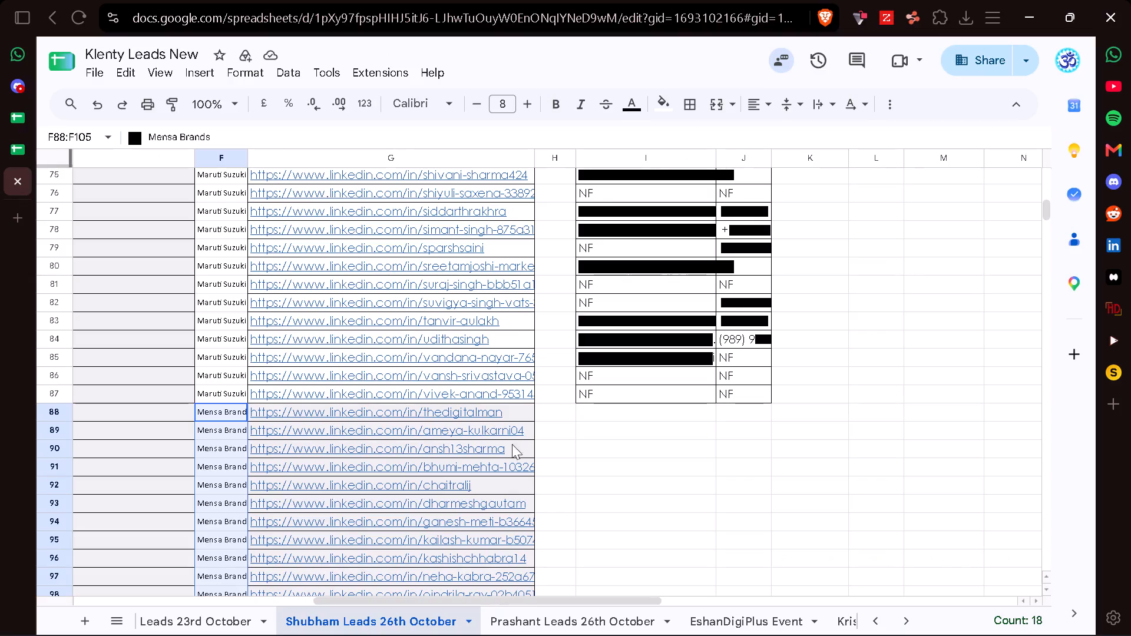
{"action": "left_click", "coordinate": [607, 423]}
{"action": "key", "text": "Up"}
{"action": "key", "text": "ctrl+v"}
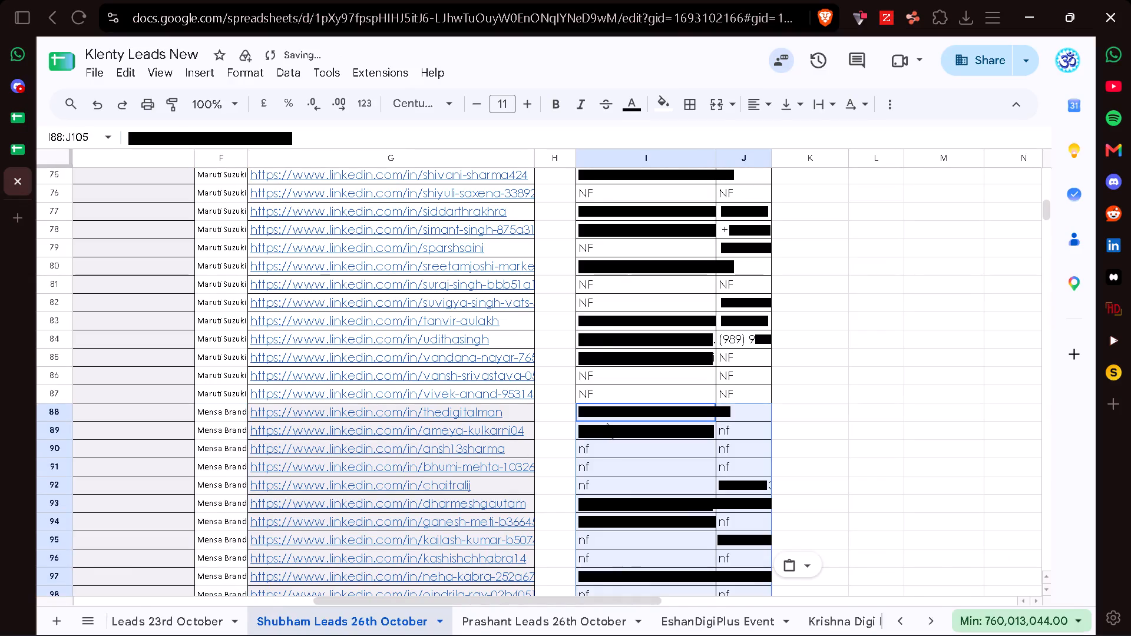
Enter the tag ShubhamLeads_26th_October in B2 of the Klenty leads sheet.
{"action": "scroll", "coordinate": [607, 423], "scroll_direction": "down", "scroll_amount": 2}
{"action": "scroll", "coordinate": [567, 468], "scroll_direction": "right", "scroll_amount": 5}
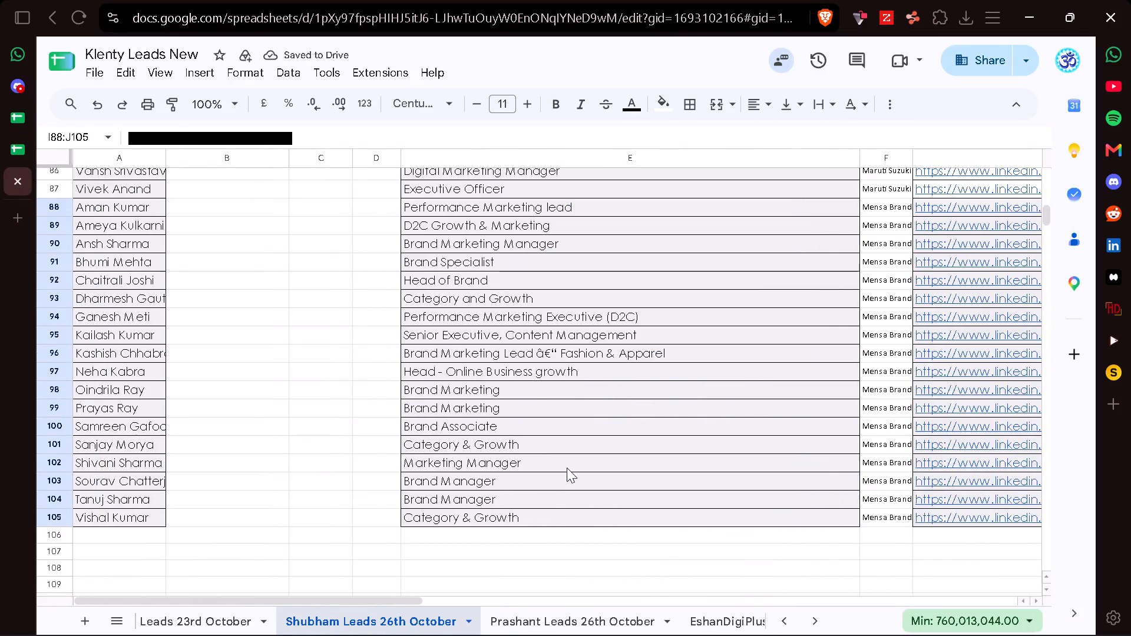
{"action": "scroll", "coordinate": [356, 415], "scroll_direction": "up", "scroll_amount": 14}
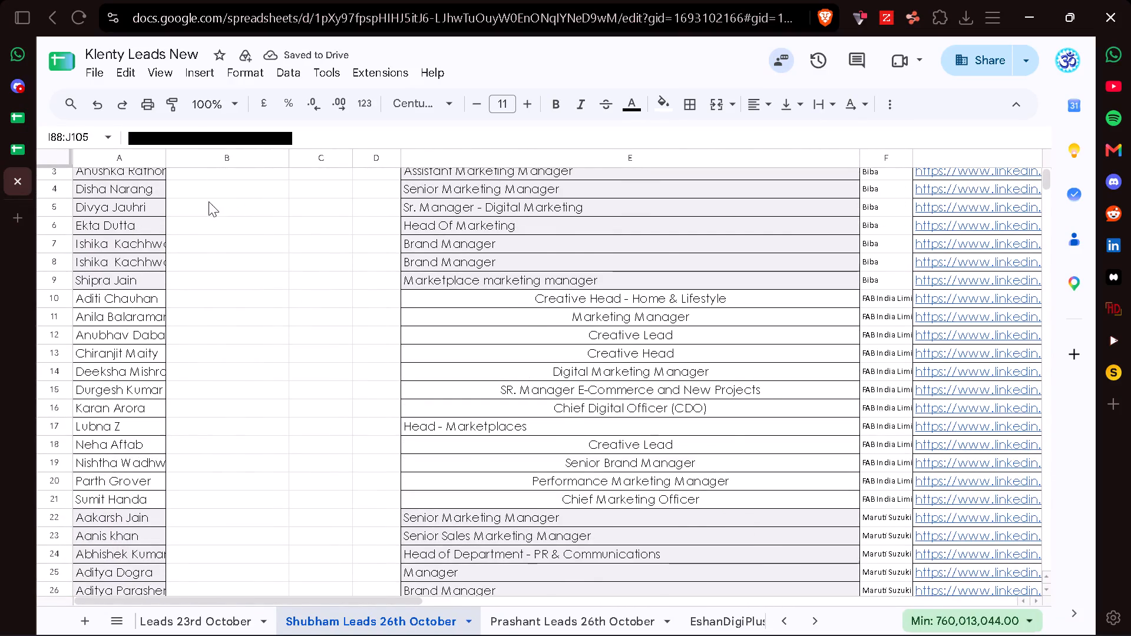
{"action": "left_click", "coordinate": [209, 201]}
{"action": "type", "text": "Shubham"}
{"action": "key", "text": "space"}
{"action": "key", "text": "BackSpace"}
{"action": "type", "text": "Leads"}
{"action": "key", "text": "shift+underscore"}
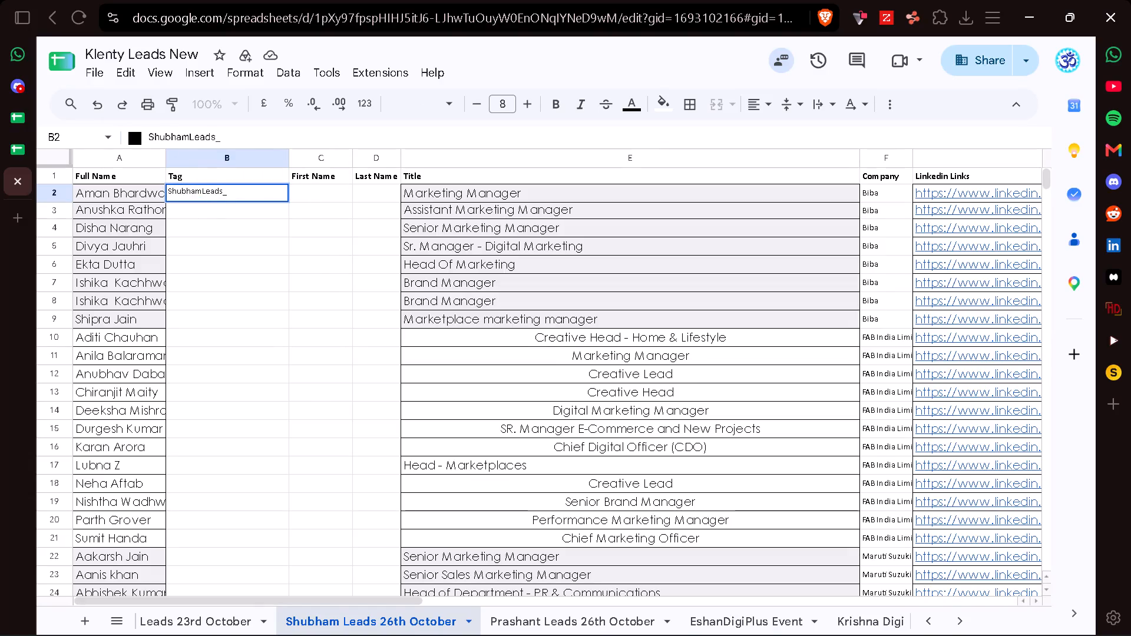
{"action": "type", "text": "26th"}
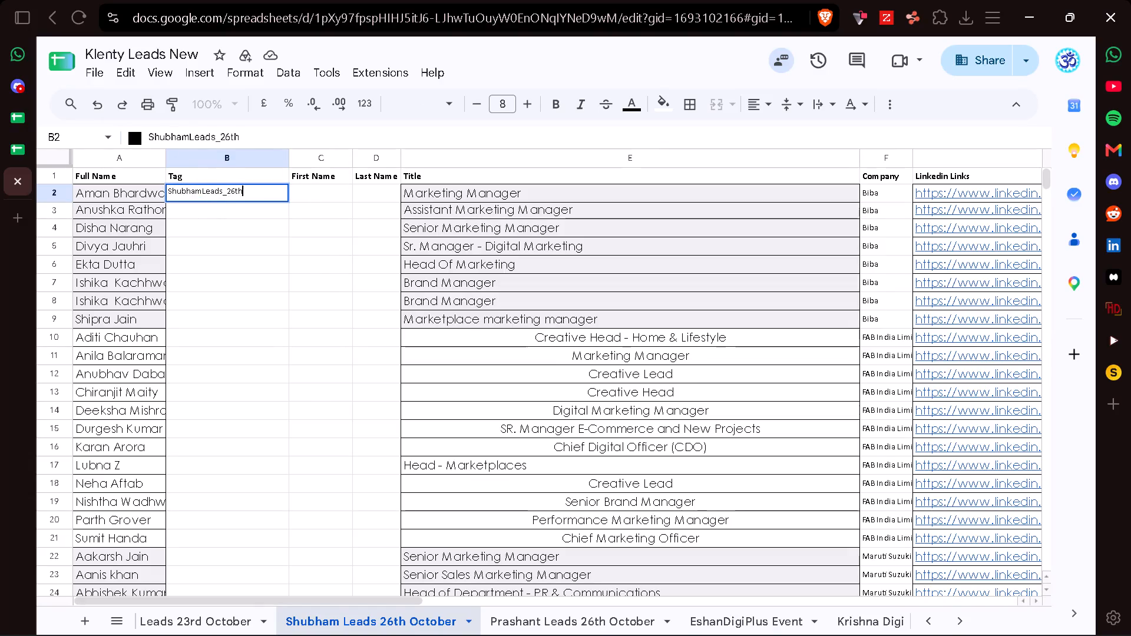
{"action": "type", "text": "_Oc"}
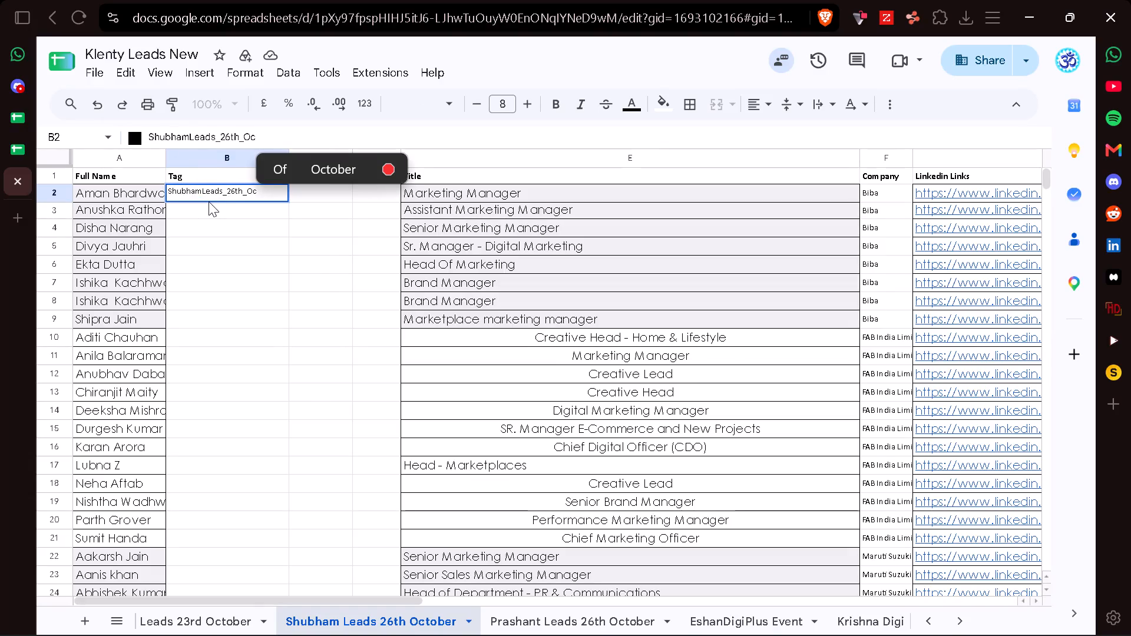
{"action": "left_click", "coordinate": [334, 164]}
{"action": "key", "text": "Return"}
{"action": "key", "text": "Up"}
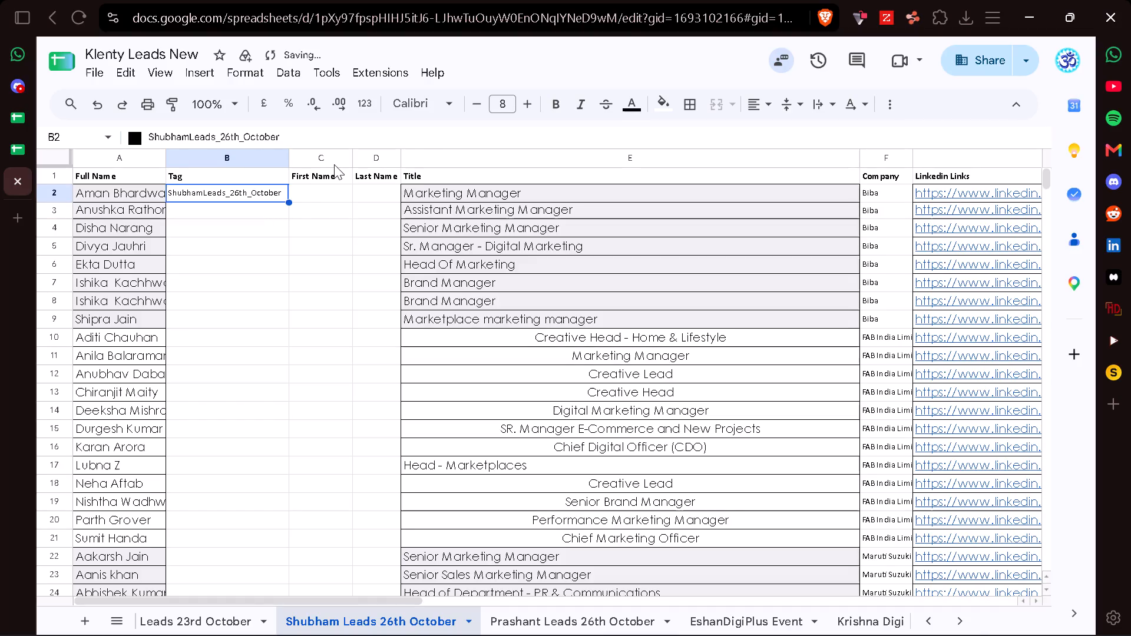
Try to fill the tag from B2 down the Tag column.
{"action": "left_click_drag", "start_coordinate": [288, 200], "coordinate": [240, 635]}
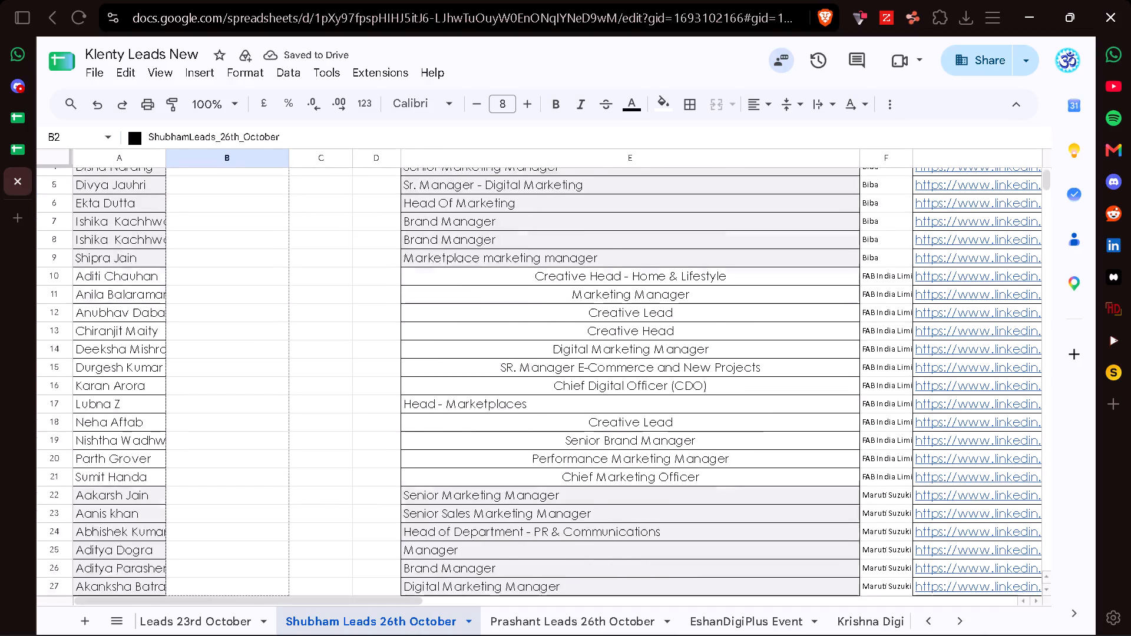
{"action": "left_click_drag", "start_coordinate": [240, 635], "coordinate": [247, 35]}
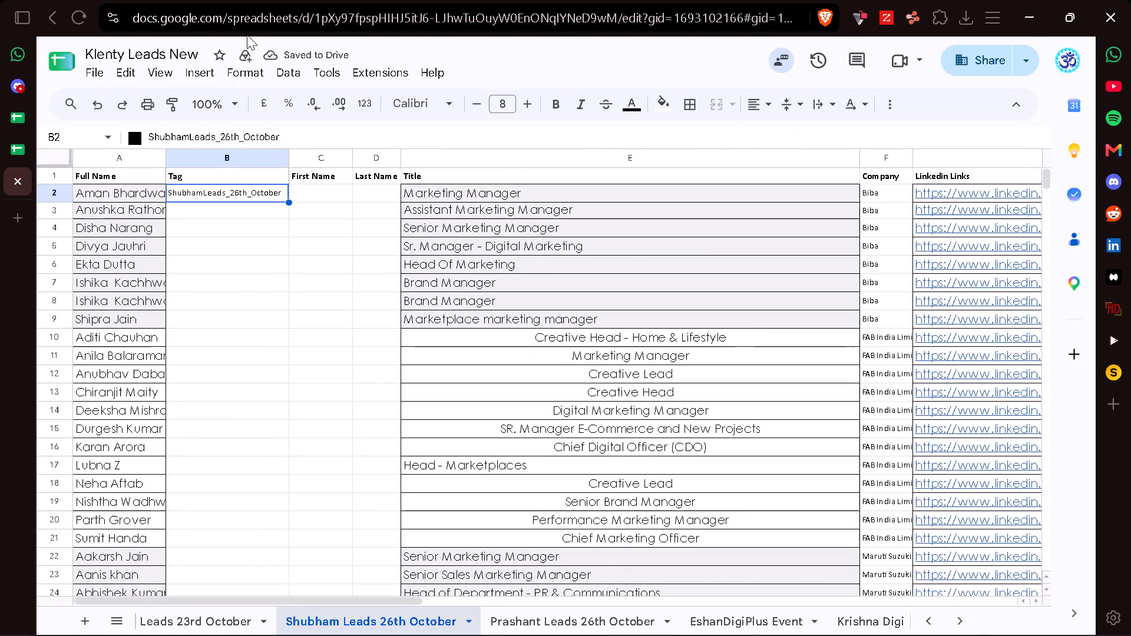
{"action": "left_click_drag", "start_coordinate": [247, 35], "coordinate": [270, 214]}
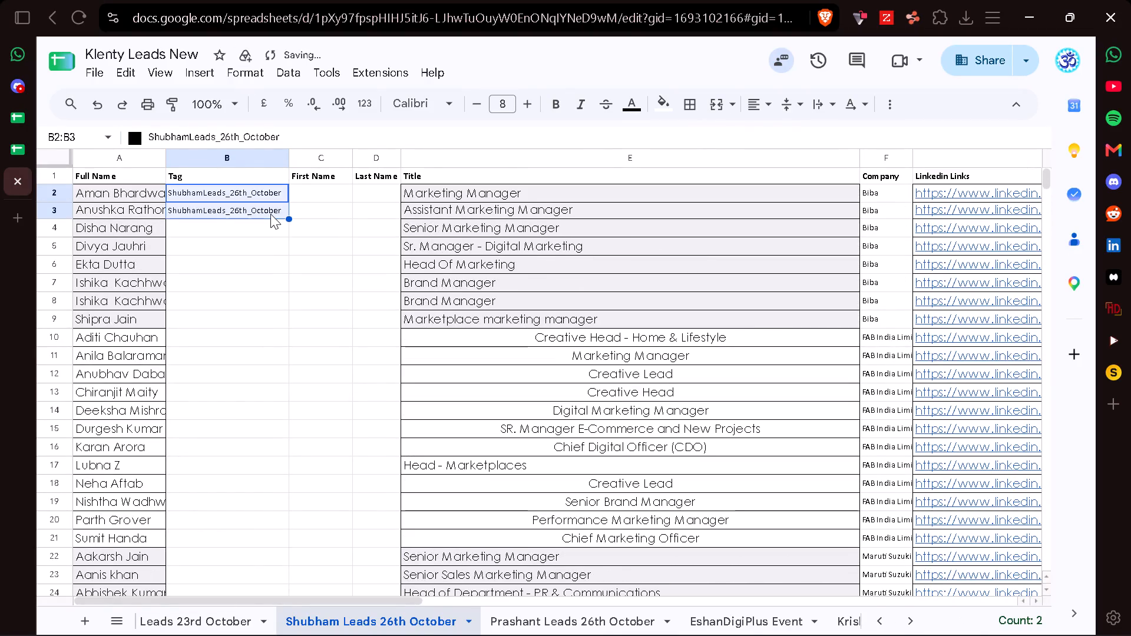
Change the tag in B2 to Shubham_Leads_26th_October.
{"action": "left_click", "coordinate": [206, 191]}
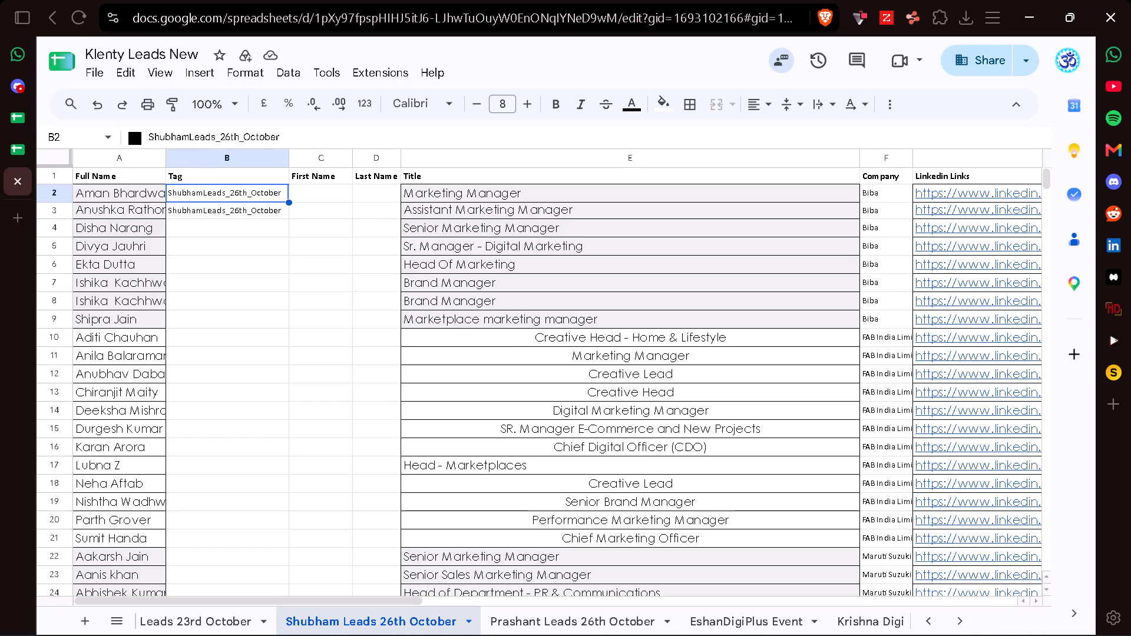
{"action": "left_click", "coordinate": [188, 138]}
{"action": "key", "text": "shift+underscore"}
{"action": "key", "text": "Return"}
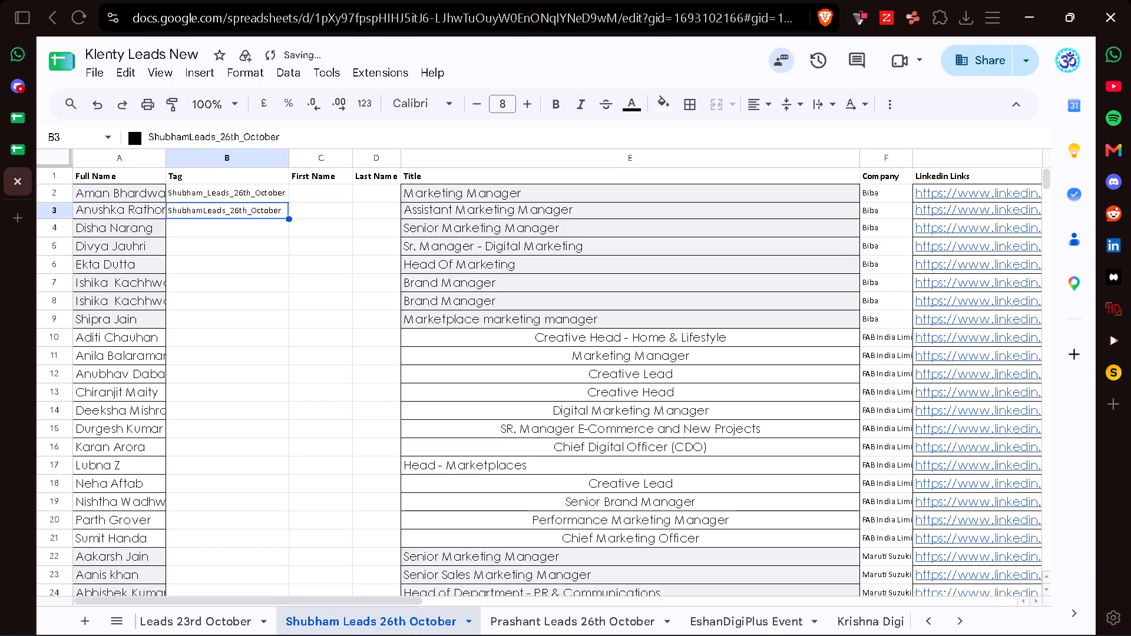
Copy the tag from B2 into B3:B105 so every lead row carries it.
{"action": "left_click", "coordinate": [254, 198]}
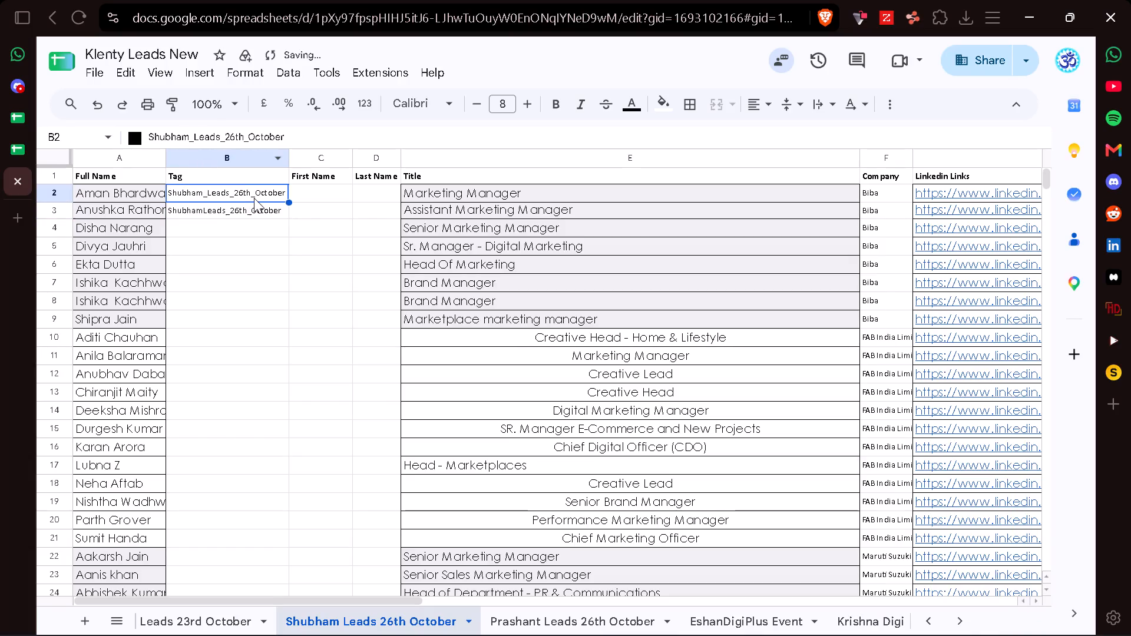
{"action": "key", "text": "ctrl+c"}
{"action": "left_click", "coordinate": [240, 210]}
{"action": "key", "text": "shift+Down"}
{"action": "key", "text": "shift+Down"}
{"action": "key", "text": "shift+Down"}
{"action": "key", "text": "shift+Down"}
{"action": "key", "text": "shift+Down"}
{"action": "key", "text": "shift+Down"}
{"action": "key", "text": "shift+Down"}
{"action": "key", "text": "shift+Down"}
{"action": "key", "text": "shift+Down"}
{"action": "key", "text": "shift+Down"}
{"action": "key", "text": "shift+Down"}
{"action": "key", "text": "shift+Down"}
{"action": "key", "text": "shift+Down"}
{"action": "key", "text": "shift+Down"}
{"action": "key", "text": "shift+Down"}
{"action": "key", "text": "shift+Down"}
{"action": "key", "text": "shift+Down"}
{"action": "key", "text": "shift+Down"}
{"action": "key", "text": "shift+Down"}
{"action": "key", "text": "shift+Down"}
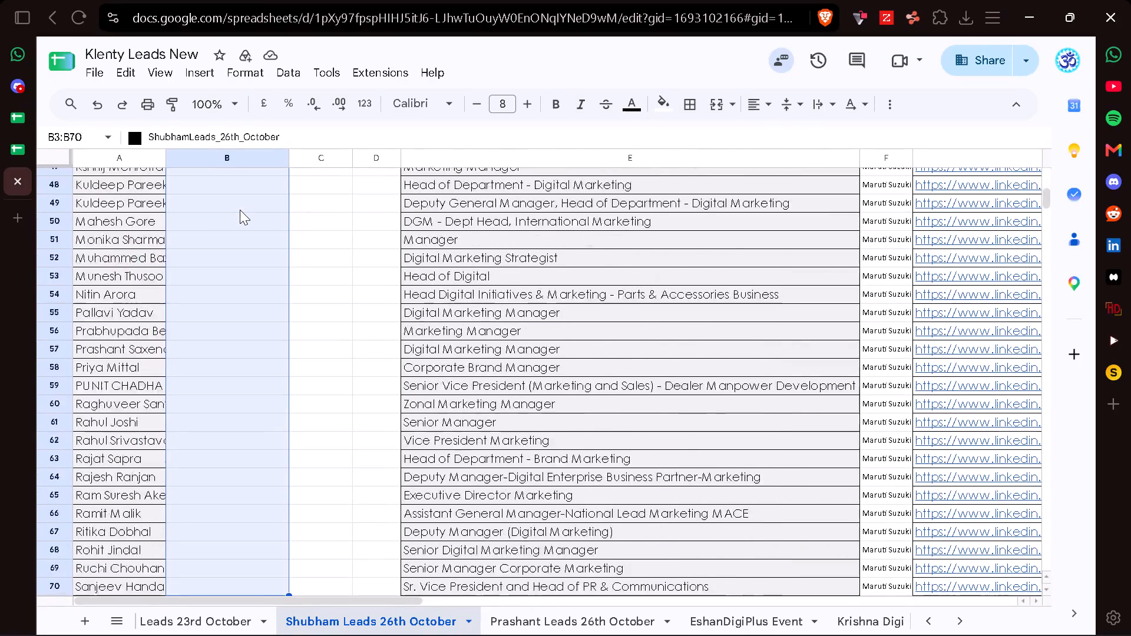
{"action": "key", "text": "shift+Down"}
{"action": "key", "text": "shift+Down"}
{"action": "key", "text": "shift+Down"}
{"action": "key", "text": "shift+Down"}
{"action": "key", "text": "shift+Down"}
{"action": "key", "text": "shift+Down"}
{"action": "key", "text": "shift+Down"}
{"action": "key", "text": "shift+Down"}
{"action": "key", "text": "shift+Down"}
{"action": "key", "text": "shift+Down"}
{"action": "key", "text": "shift+Down"}
{"action": "key", "text": "shift+Down"}
{"action": "key", "text": "shift+Down"}
{"action": "key", "text": "shift+Down"}
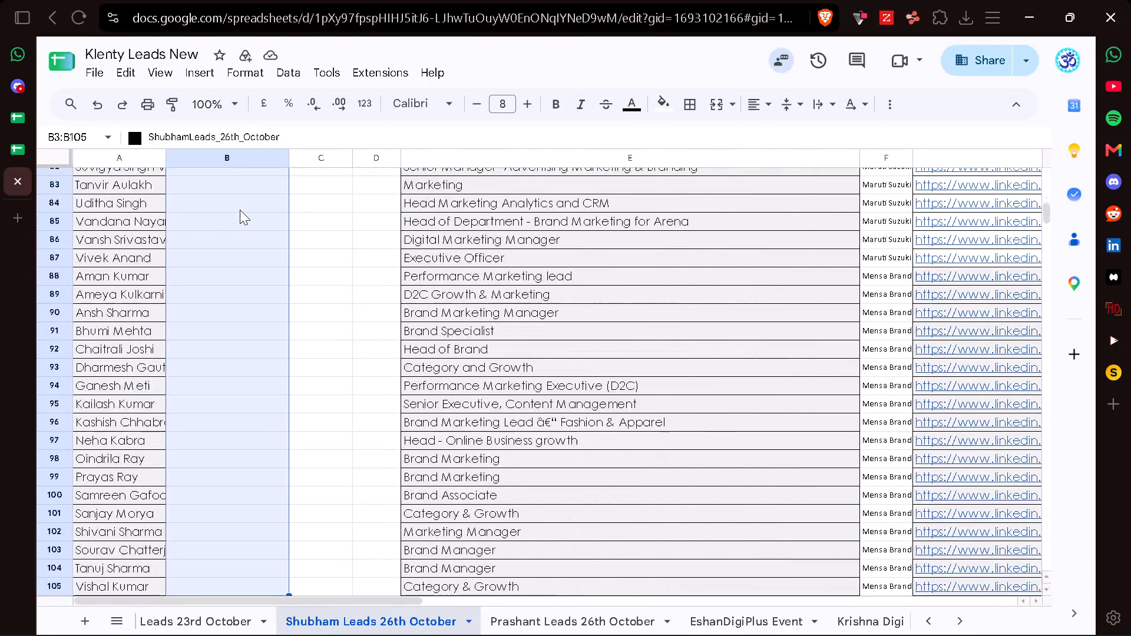
{"action": "key", "text": "shift+Up"}
{"action": "key", "text": "shift+Up"}
{"action": "key", "text": "shift+Up"}
{"action": "key", "text": "shift+Up"}
{"action": "key", "text": "shift+Up"}
{"action": "key", "text": "shift+Up"}
{"action": "key", "text": "shift+Up"}
{"action": "key", "text": "shift+Up"}
{"action": "key", "text": "shift+Up"}
{"action": "key", "text": "ctrl+v"}
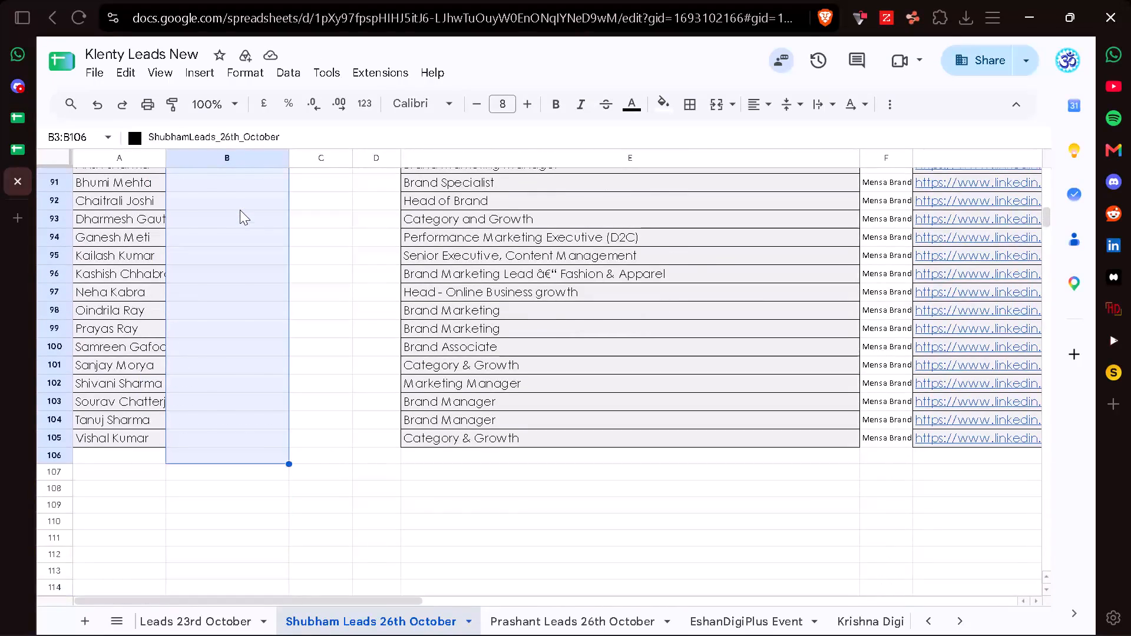
Enter the formula =SPLIT(A2," ") in C2 to split the full name into First Name and Last Name.
{"action": "scroll", "coordinate": [240, 210], "scroll_direction": "up", "scroll_amount": 14}
{"action": "left_click", "coordinate": [296, 193]}
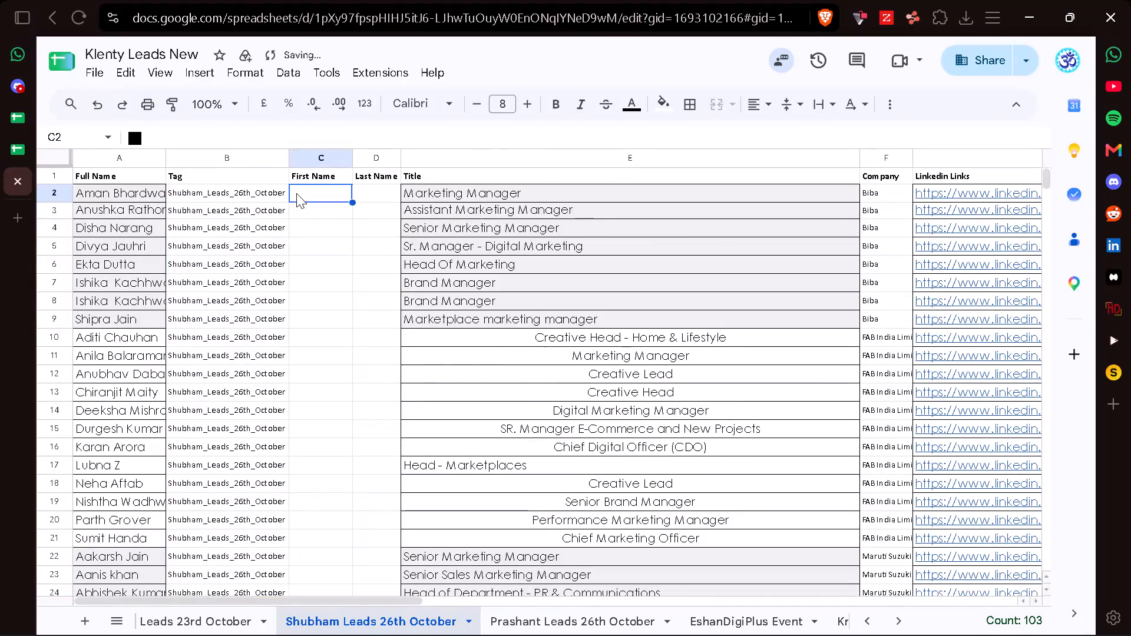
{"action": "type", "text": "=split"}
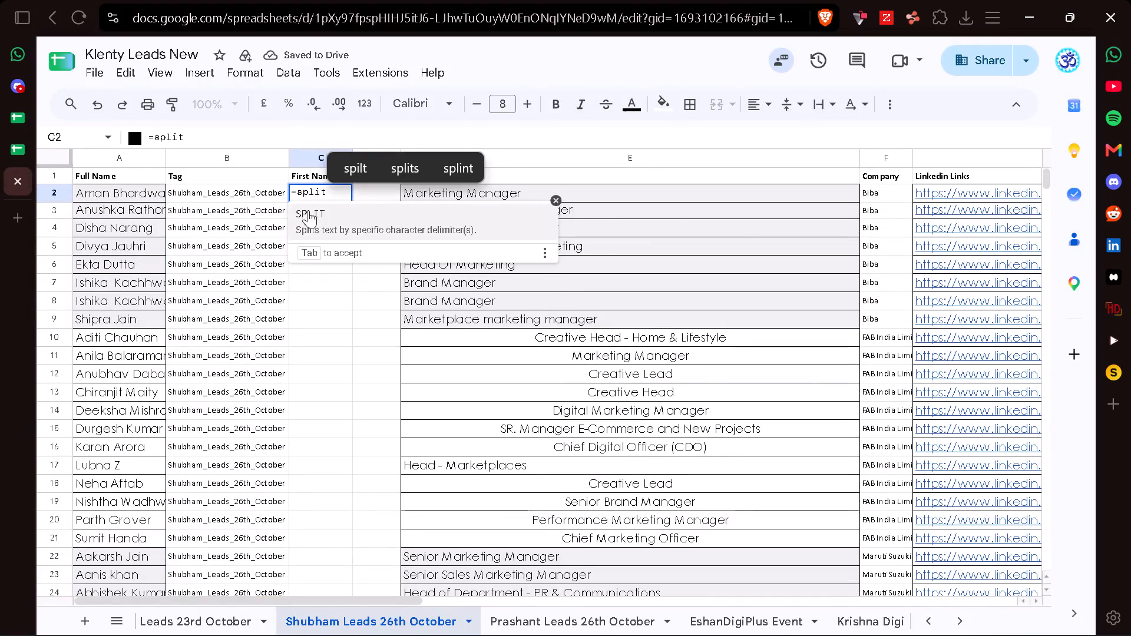
{"action": "left_click", "coordinate": [328, 221]}
{"action": "left_click", "coordinate": [117, 192]}
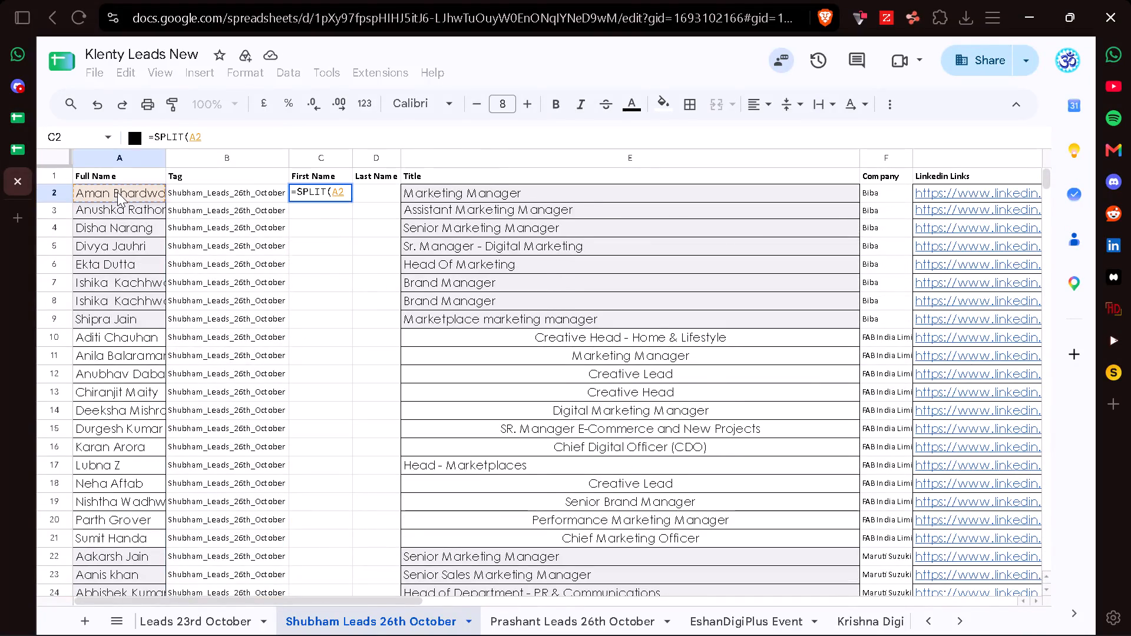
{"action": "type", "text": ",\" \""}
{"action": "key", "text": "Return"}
Fill the SPLIT formula from C2 down to C105 for all lead rows.
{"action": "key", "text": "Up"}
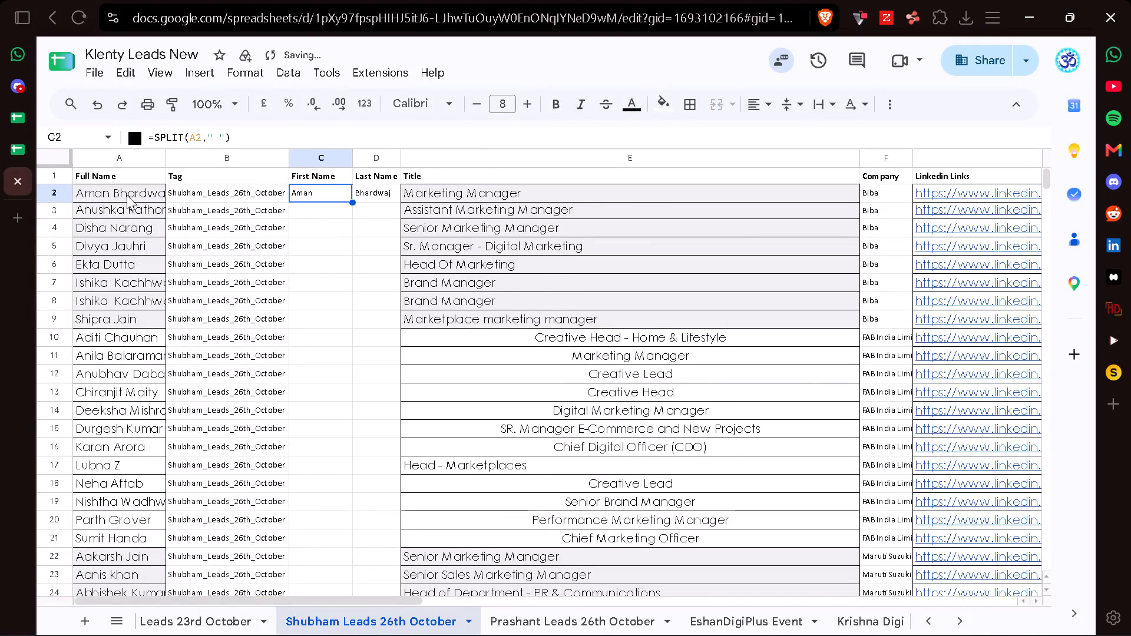
{"action": "left_click_drag", "start_coordinate": [352, 203], "coordinate": [304, 635]}
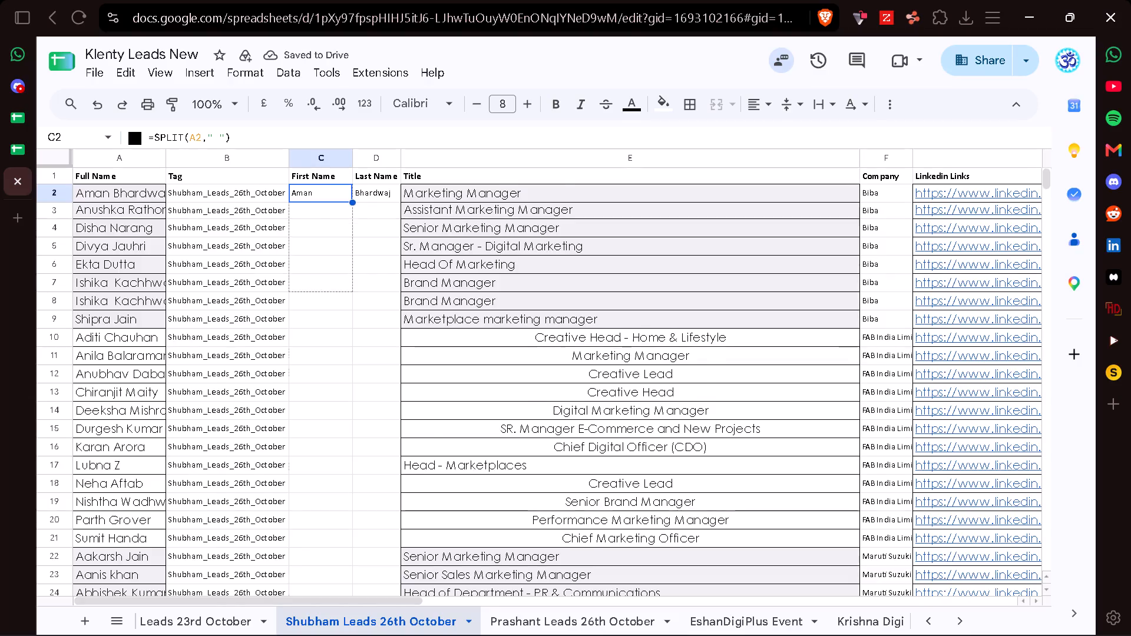
{"action": "left_click_drag", "start_coordinate": [304, 635], "coordinate": [276, 635]}
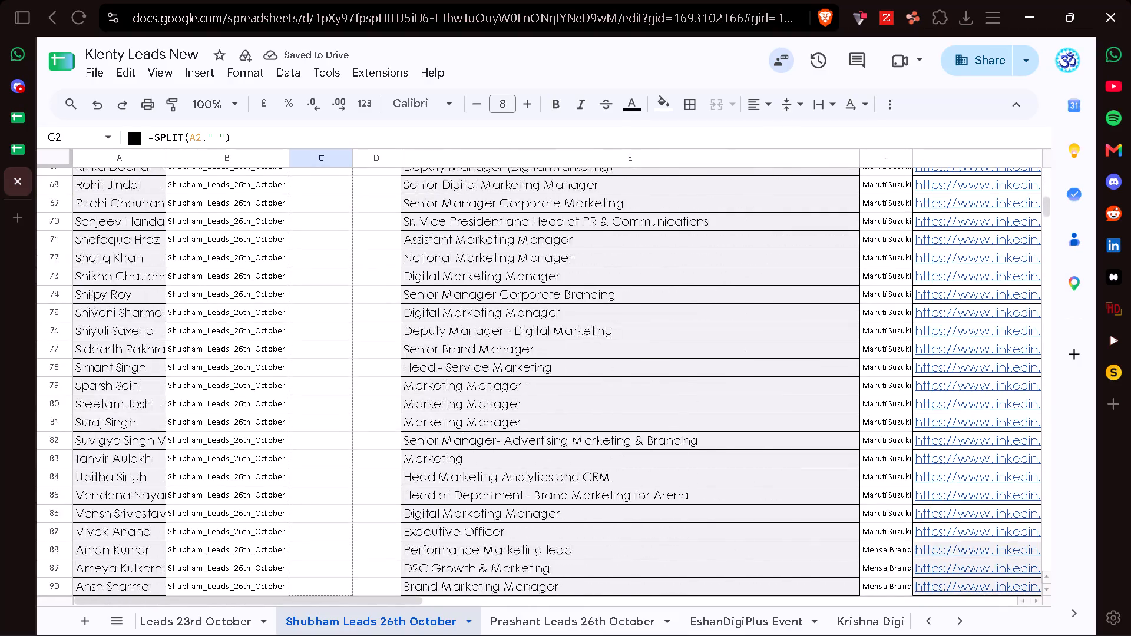
{"action": "left_click_drag", "start_coordinate": [276, 635], "coordinate": [288, 397]}
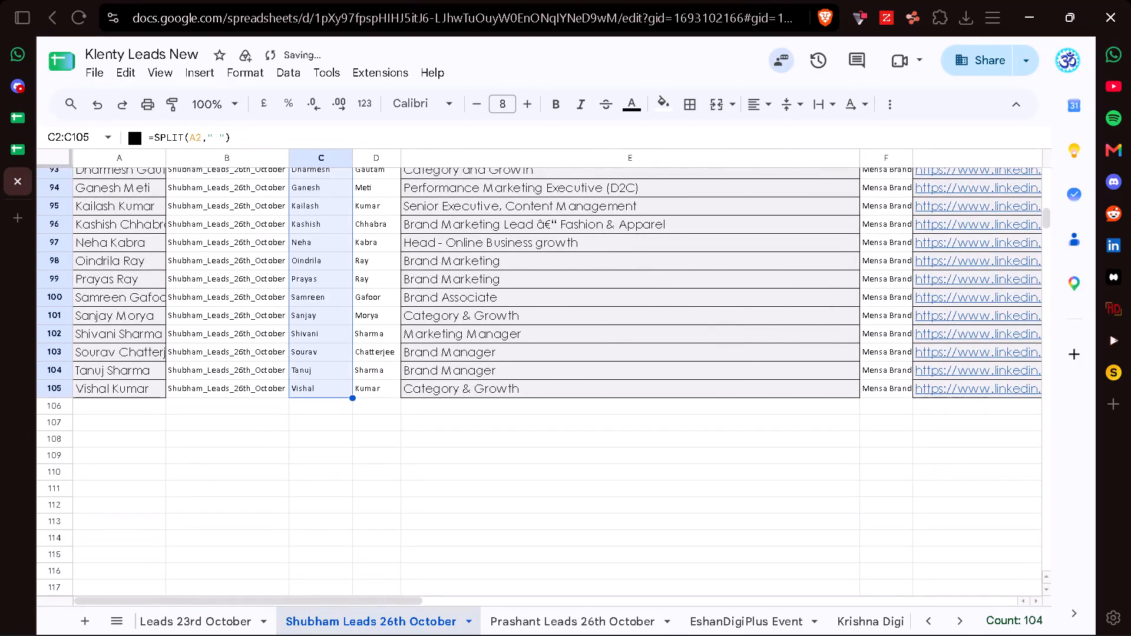
Replace the formula in C82 with the lead's two given names and enter the surname in D82.
{"action": "scroll", "coordinate": [363, 297], "scroll_direction": "up", "scroll_amount": 3}
{"action": "left_click", "coordinate": [318, 370]}
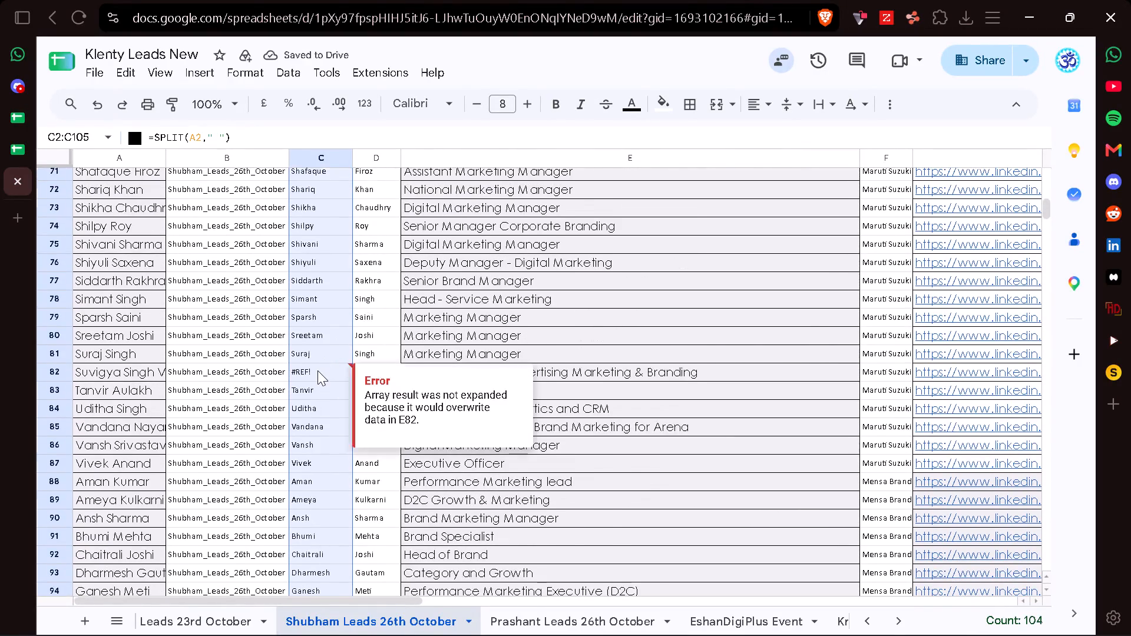
{"action": "key", "text": "BackSpace"}
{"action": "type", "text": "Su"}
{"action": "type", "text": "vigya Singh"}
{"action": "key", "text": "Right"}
{"action": "left_click", "coordinate": [134, 370]}
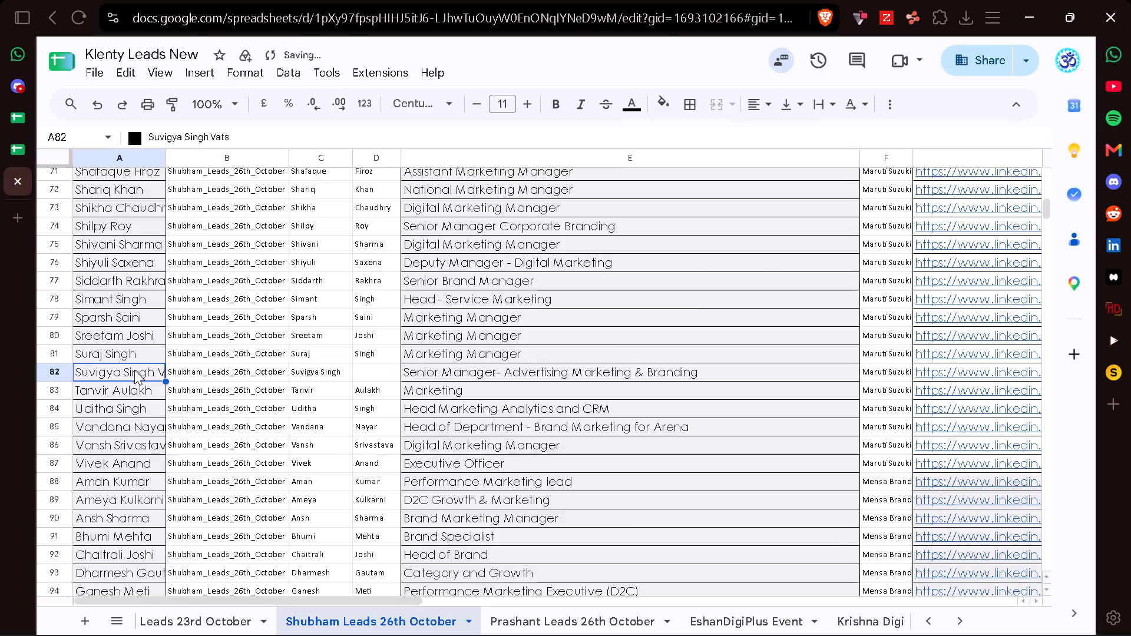
{"action": "left_click", "coordinate": [373, 374]}
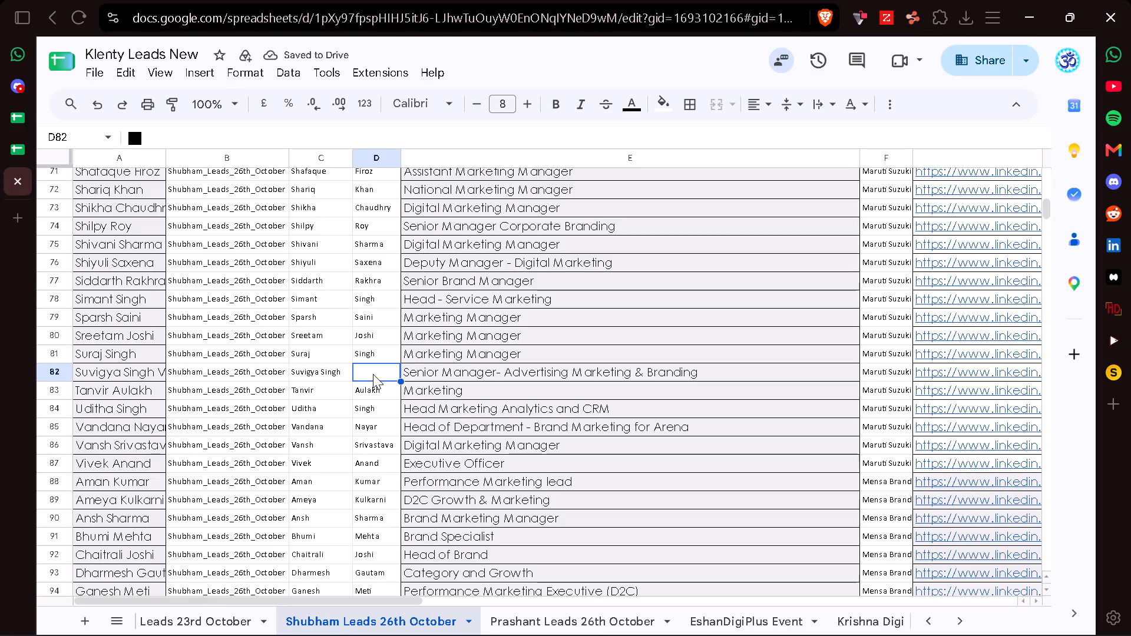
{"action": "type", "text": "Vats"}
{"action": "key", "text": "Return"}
Fit the width of the Full Name column to its contents.
{"action": "scroll", "coordinate": [373, 374], "scroll_direction": "up", "scroll_amount": 3}
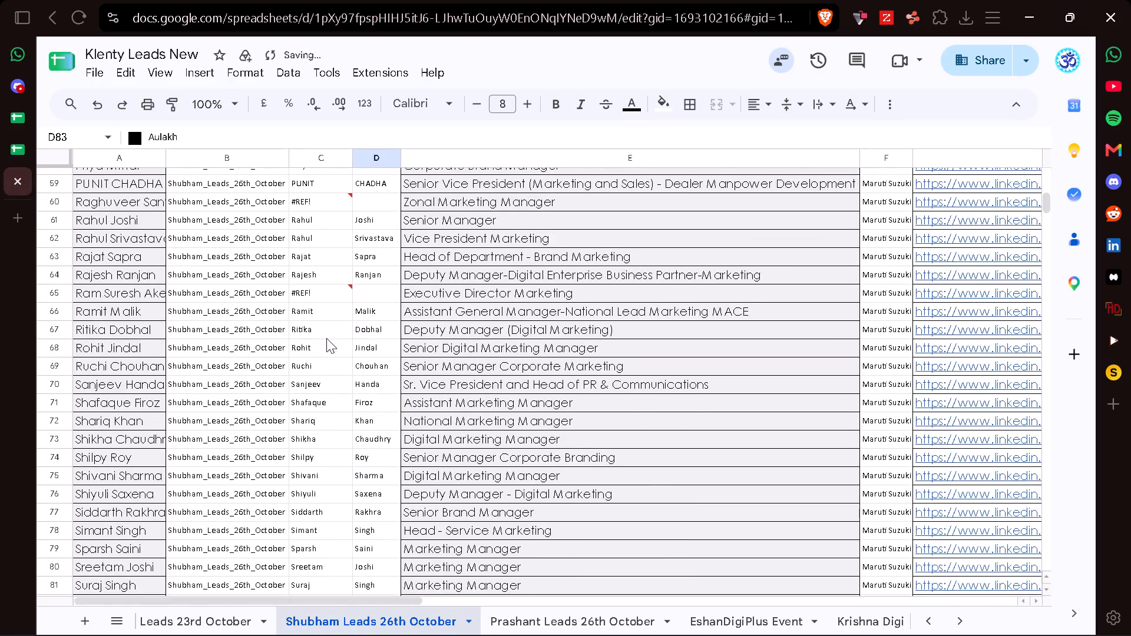
{"action": "double_click", "coordinate": [169, 164]}
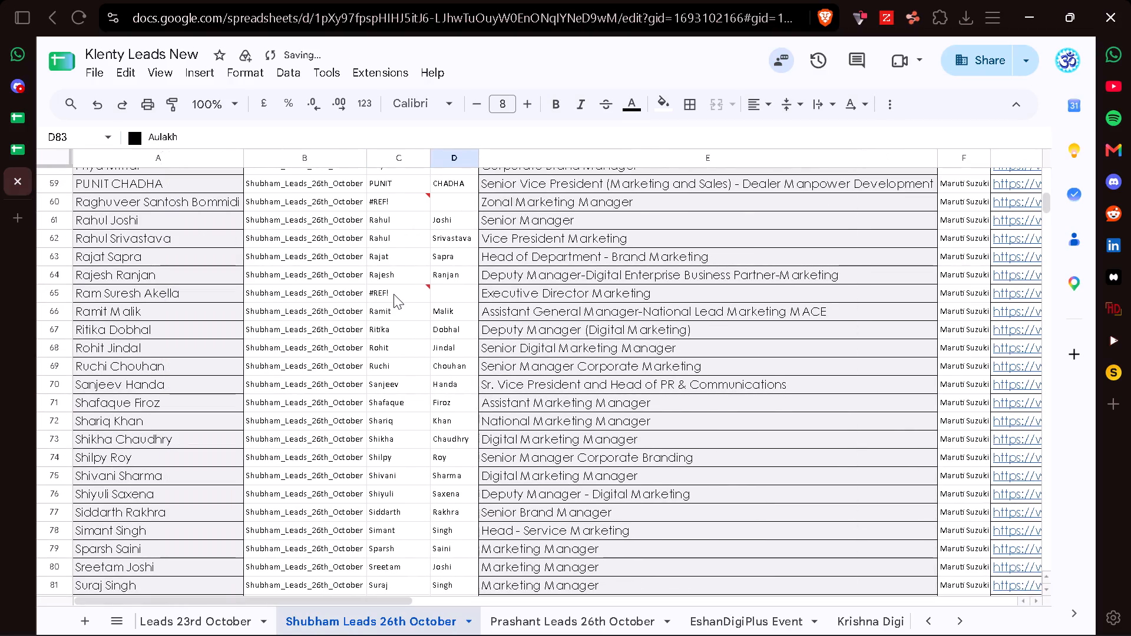
Replace the formula in C65 with the lead's two given names and enter the surname in D65.
{"action": "left_click", "coordinate": [393, 294]}
{"action": "key", "text": "BackSpace"}
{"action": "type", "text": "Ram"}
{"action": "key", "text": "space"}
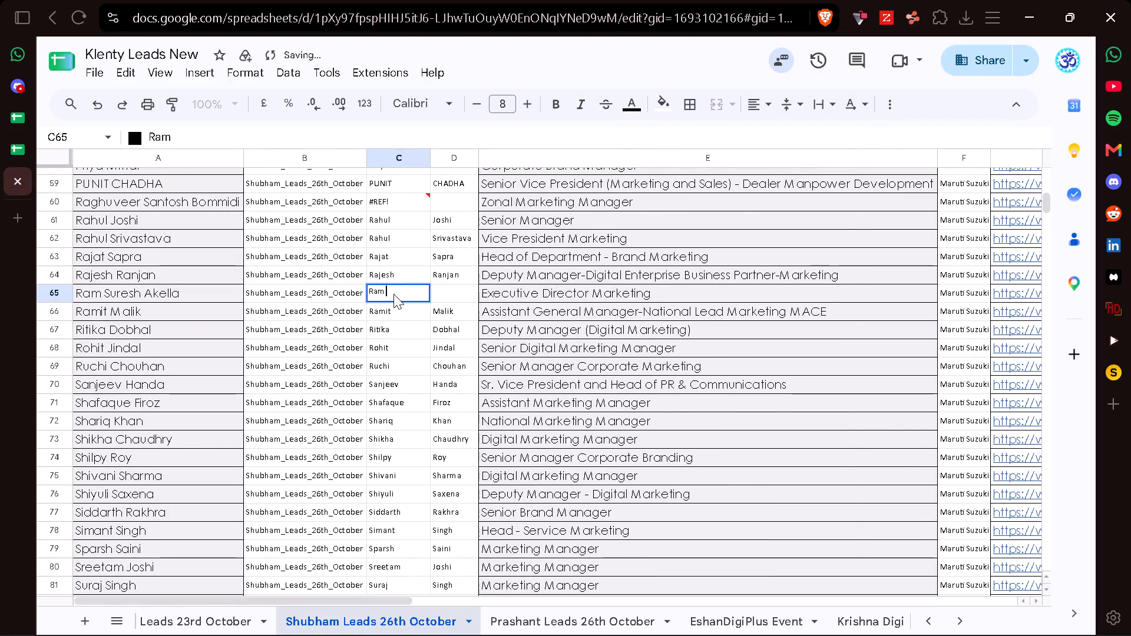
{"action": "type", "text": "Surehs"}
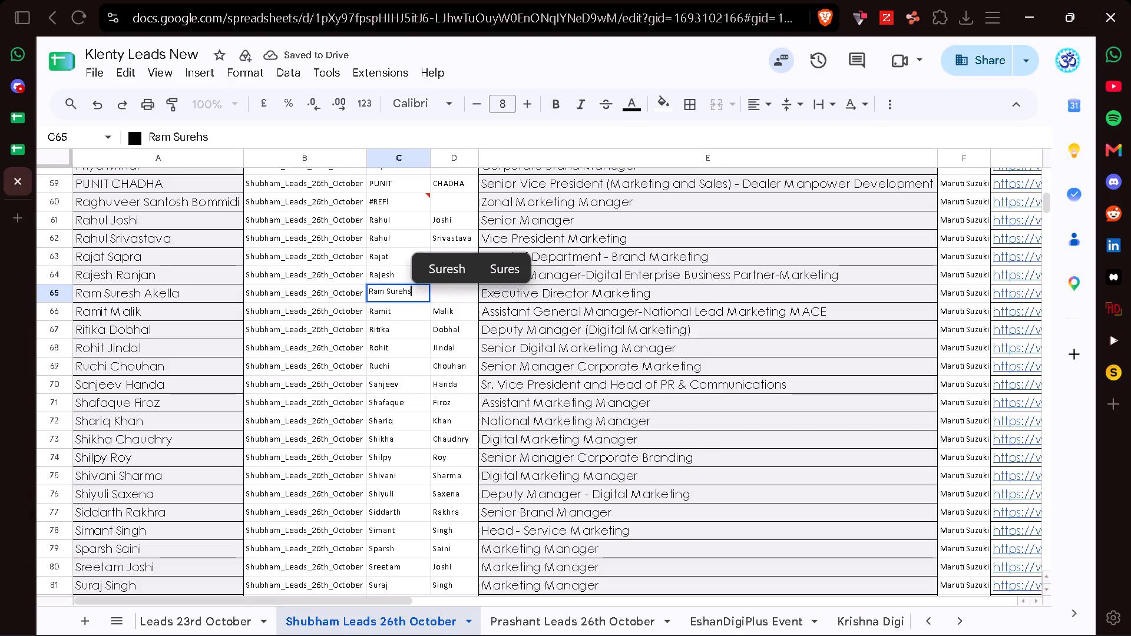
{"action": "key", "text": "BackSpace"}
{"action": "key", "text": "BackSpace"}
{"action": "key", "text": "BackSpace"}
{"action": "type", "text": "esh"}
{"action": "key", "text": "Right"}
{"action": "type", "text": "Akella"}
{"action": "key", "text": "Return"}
Replace the formula in C60 with the lead's two given names and enter the surname in D60.
{"action": "scroll", "coordinate": [393, 294], "scroll_direction": "up", "scroll_amount": 2}
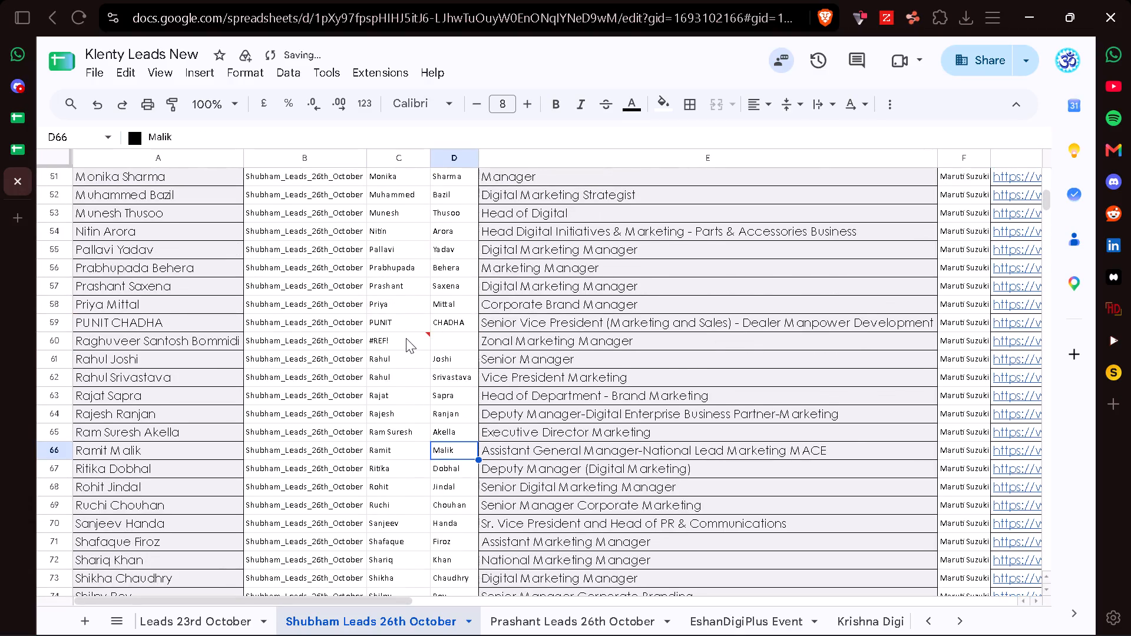
{"action": "left_click", "coordinate": [406, 339]}
{"action": "key", "text": "BackSpace"}
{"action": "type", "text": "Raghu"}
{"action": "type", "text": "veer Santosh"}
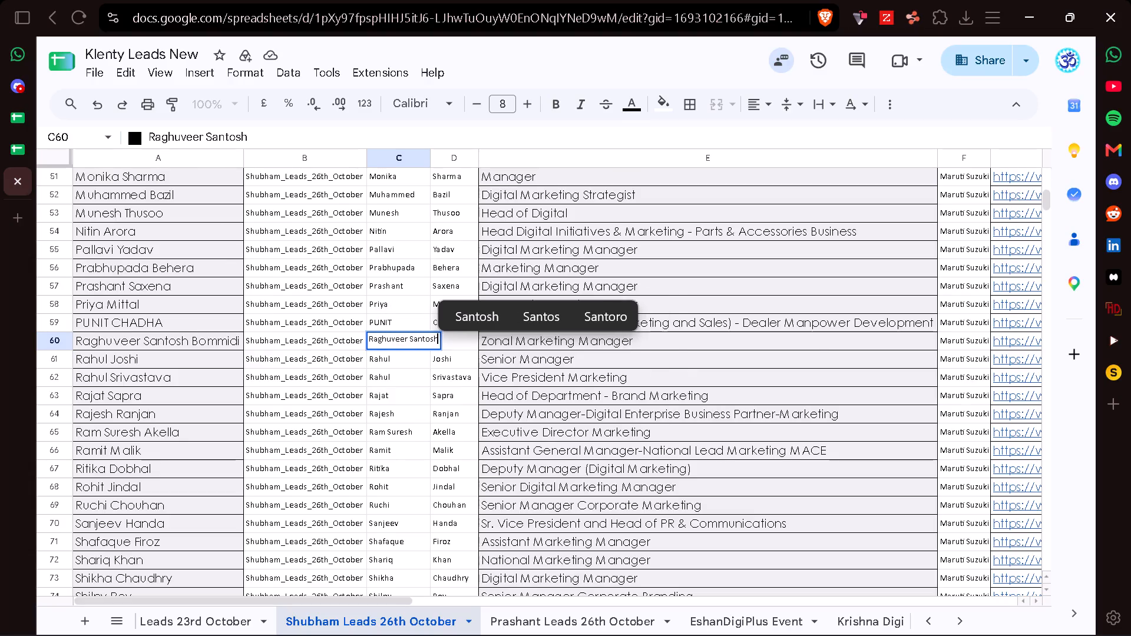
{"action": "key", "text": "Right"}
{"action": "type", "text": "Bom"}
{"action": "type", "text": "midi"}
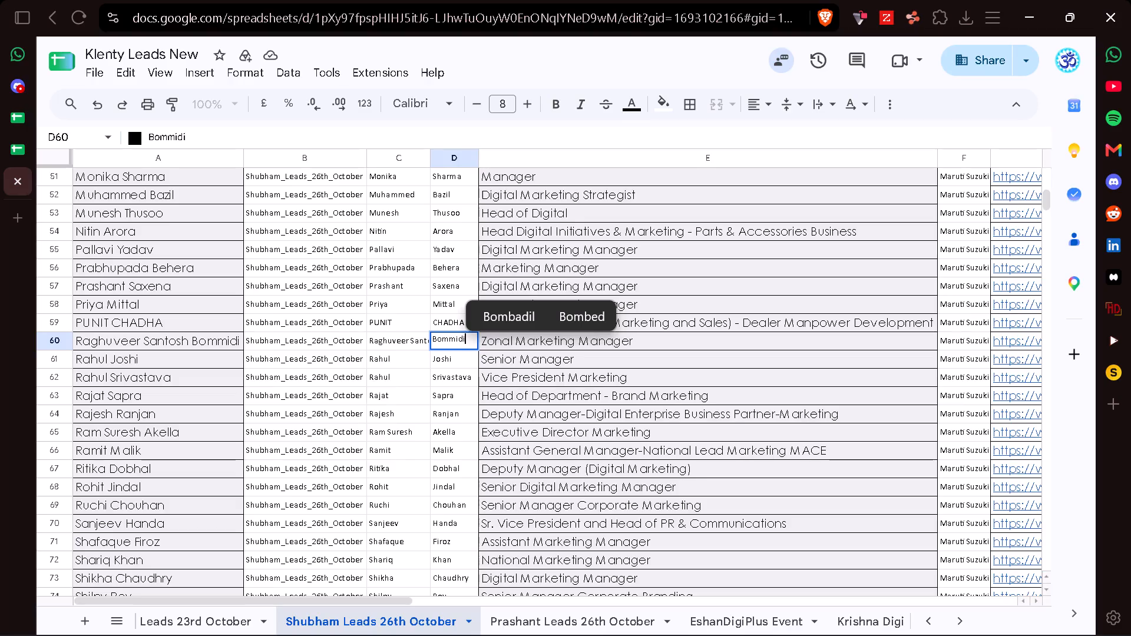
Replace the failed split formula in C38 with the lead's title and given name, and enter the surname in D38.
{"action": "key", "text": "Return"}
{"action": "scroll", "coordinate": [406, 339], "scroll_direction": "up", "scroll_amount": 2}
{"action": "scroll", "coordinate": [426, 406], "scroll_direction": "up", "scroll_amount": 2}
{"action": "scroll", "coordinate": [355, 316], "scroll_direction": "up", "scroll_amount": 1}
{"action": "left_click", "coordinate": [396, 342]}
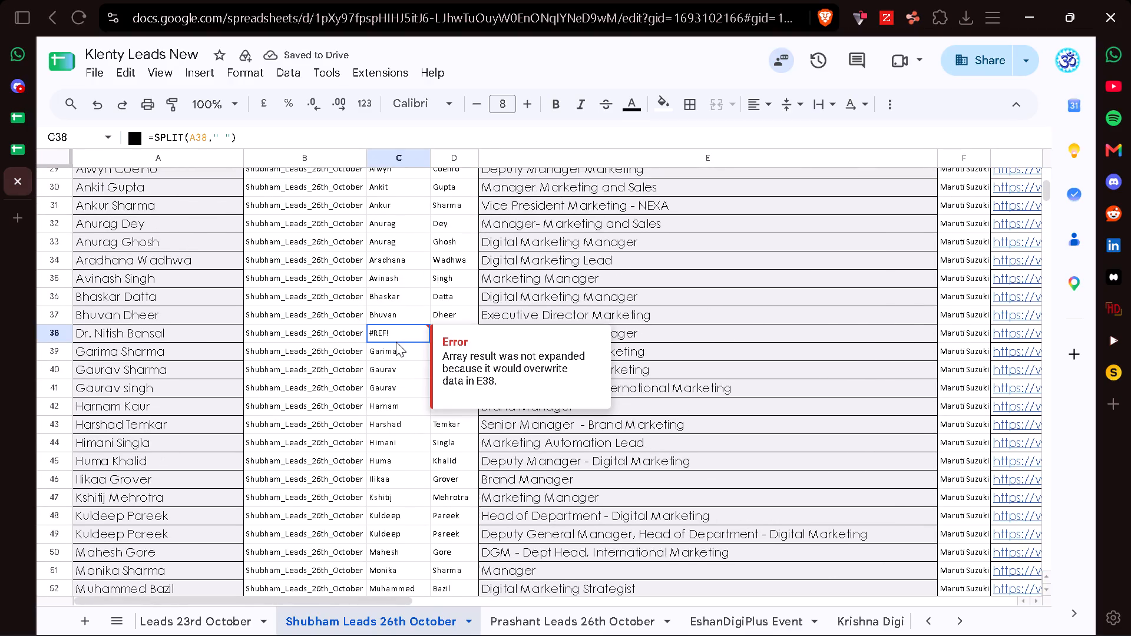
{"action": "key", "text": "BackSpace"}
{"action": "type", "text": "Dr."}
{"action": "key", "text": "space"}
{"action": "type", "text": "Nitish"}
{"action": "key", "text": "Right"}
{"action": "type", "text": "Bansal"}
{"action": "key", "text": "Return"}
Replace the formula in C15 with the lead's two given names and enter the surname in D15.
{"action": "scroll", "coordinate": [396, 342], "scroll_direction": "up", "scroll_amount": 3}
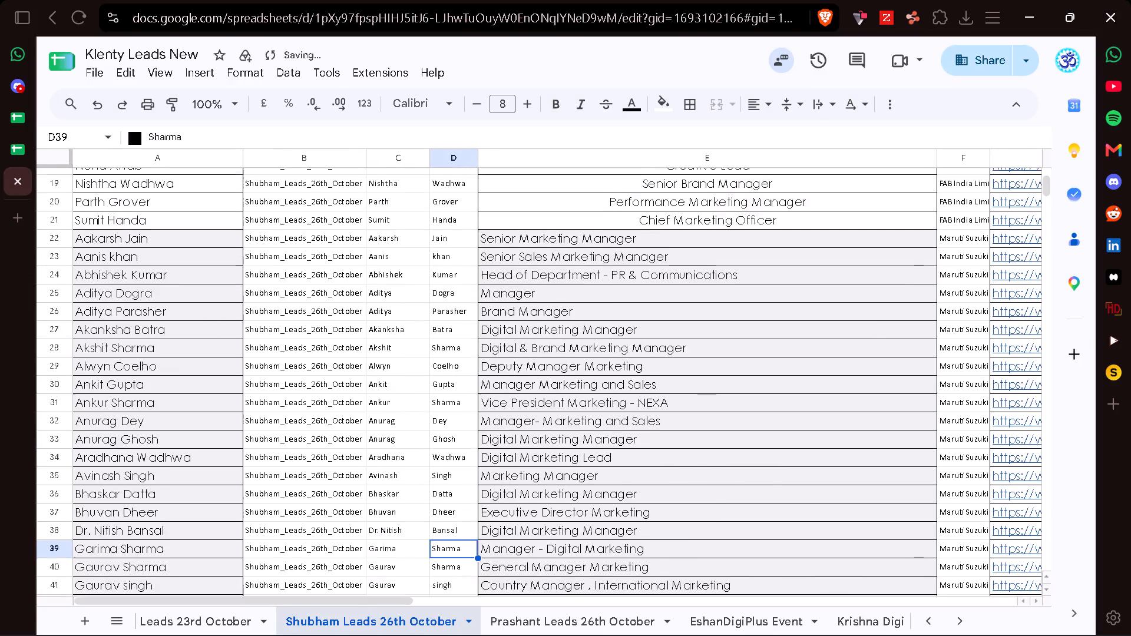
{"action": "scroll", "coordinate": [365, 327], "scroll_direction": "up", "scroll_amount": 2}
{"action": "left_click", "coordinate": [392, 324]}
{"action": "key", "text": "BackSpace"}
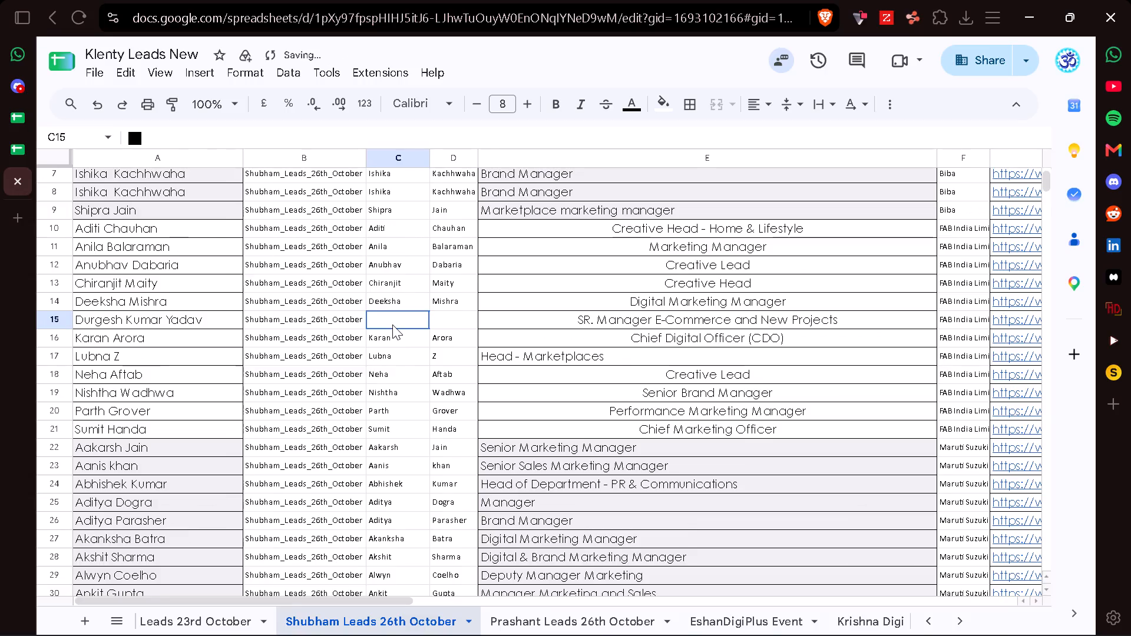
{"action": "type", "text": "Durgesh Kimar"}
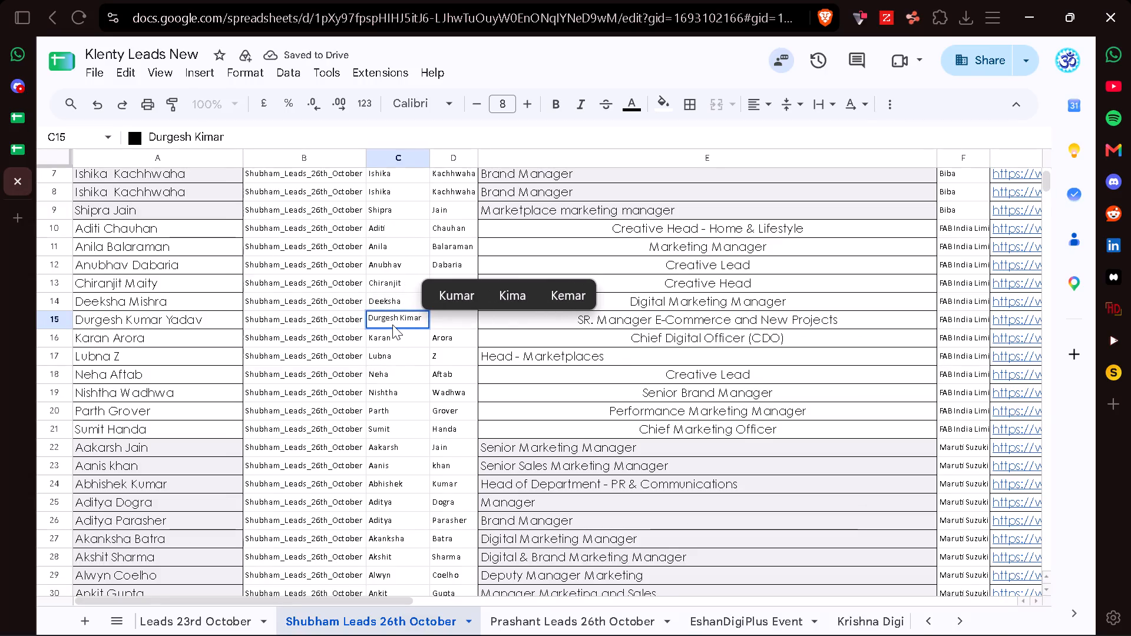
{"action": "left_click", "coordinate": [451, 300]}
{"action": "key", "text": "Right"}
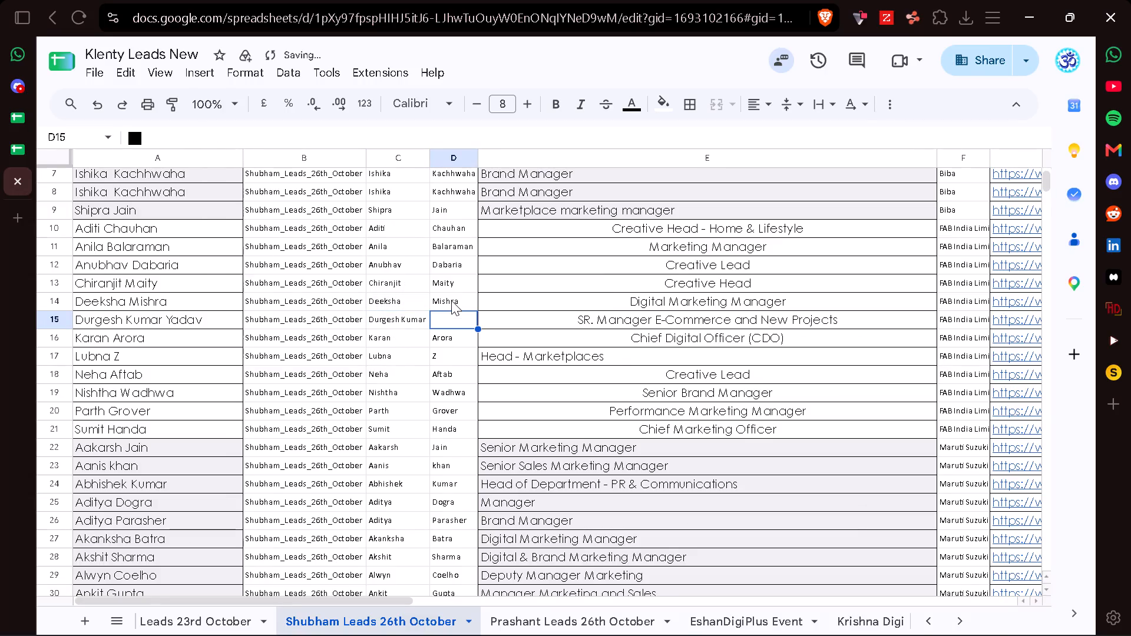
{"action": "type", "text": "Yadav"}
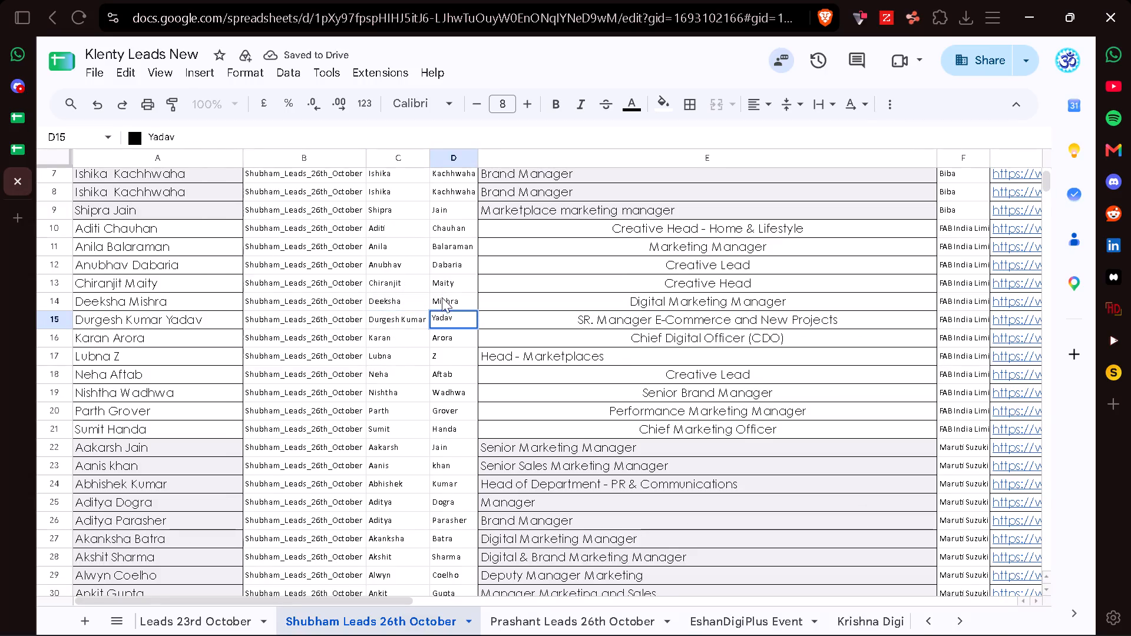
Complete the Last Name entry in D15 with the surname Yadav.
{"action": "scroll", "coordinate": [442, 297], "scroll_direction": "up", "scroll_amount": 2}
{"action": "key", "text": "Return"}
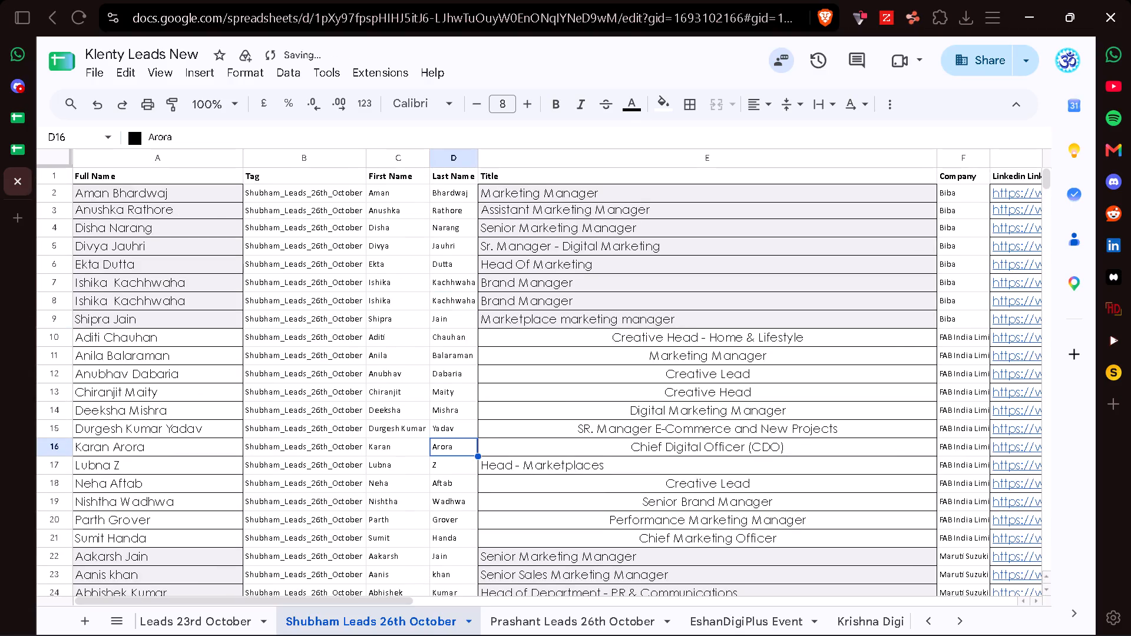
Set the font of all lead data in A2:K105 to Calibri, size 8.
{"action": "left_click", "coordinate": [110, 192]}
{"action": "key", "text": "ctrl+shift+Down"}
{"action": "key", "text": "ctrl+shift+Right"}
{"action": "key", "text": "ctrl+shift+Right"}
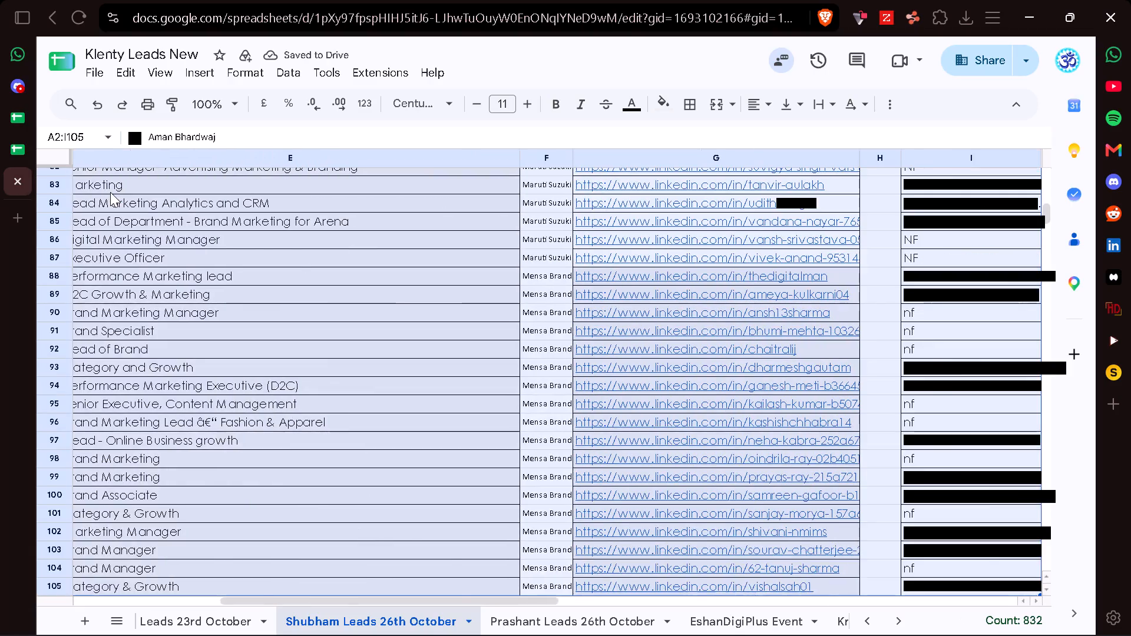
{"action": "key", "text": "ctrl+shift+Right"}
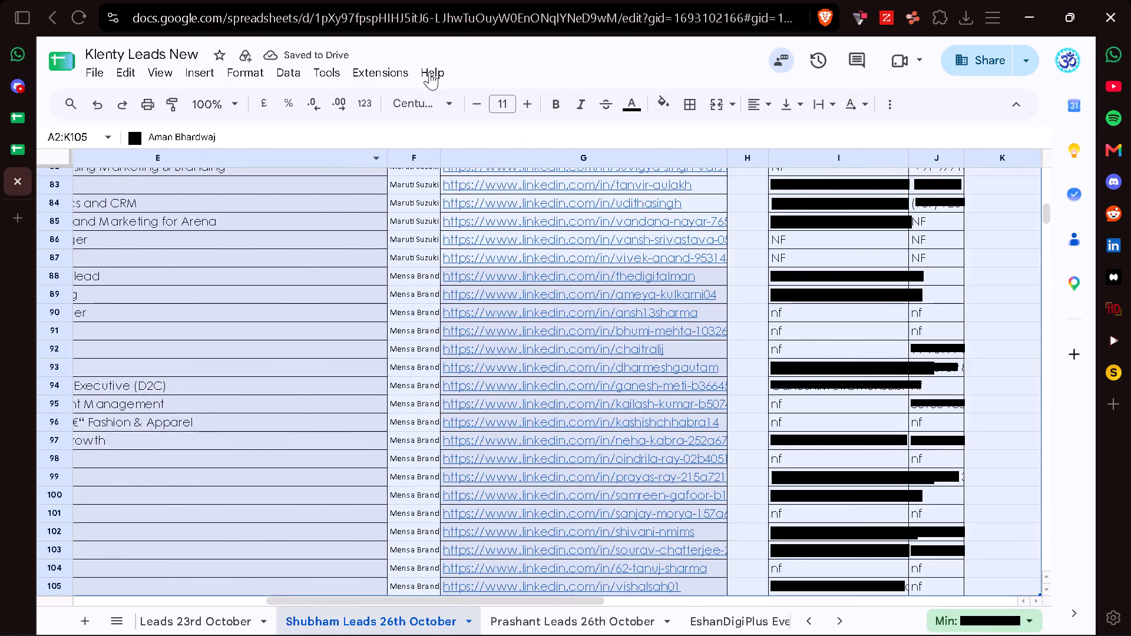
{"action": "triple_click", "coordinate": [474, 107]}
{"action": "left_click_drag", "start_coordinate": [449, 107], "coordinate": [464, 254]}
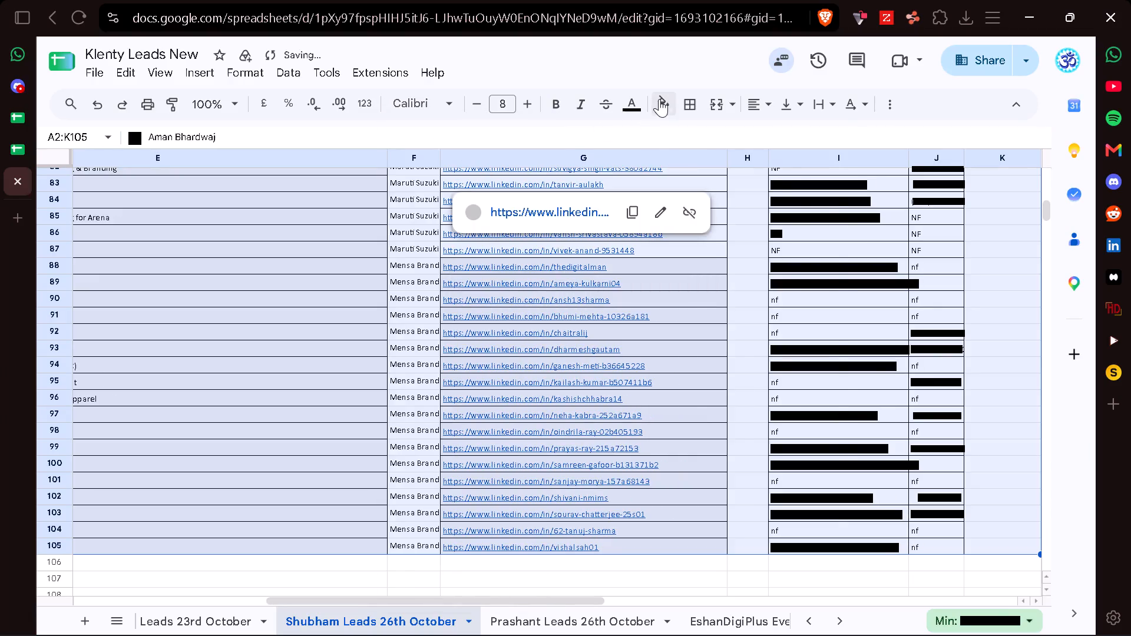
Remove the fill colour and all borders from the lead data in A2:K105.
{"action": "left_click", "coordinate": [659, 99]}
{"action": "left_click", "coordinate": [693, 129]}
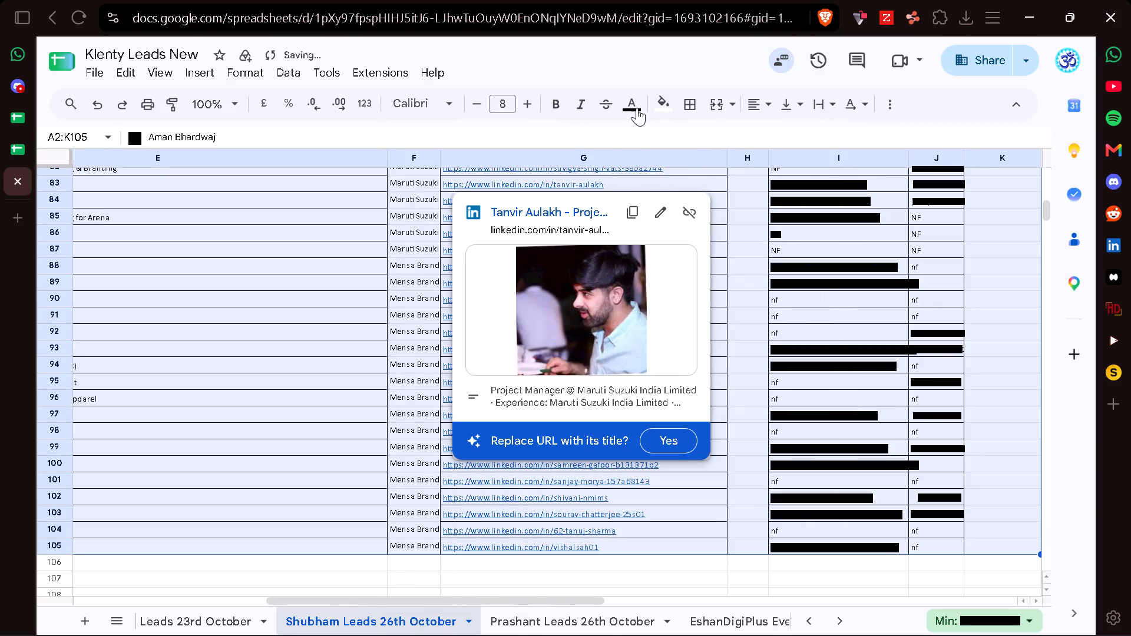
{"action": "left_click", "coordinate": [692, 105]}
{"action": "left_click", "coordinate": [806, 158]}
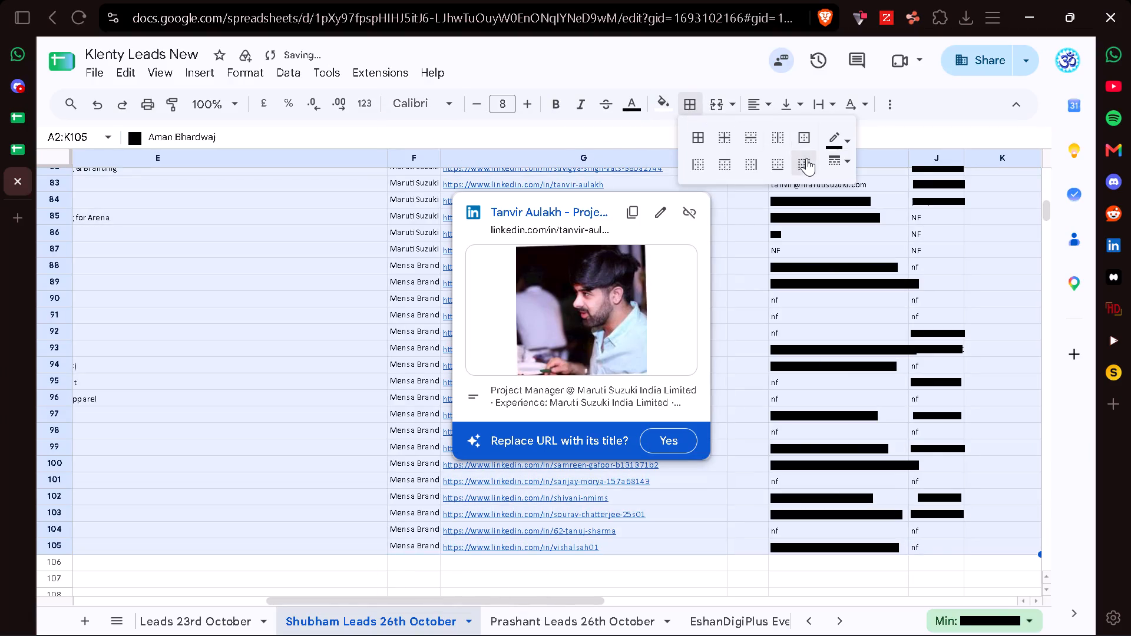
Align the lead data in A2:K105 to the middle vertically and to the left horizontally.
{"action": "left_click", "coordinate": [784, 107]}
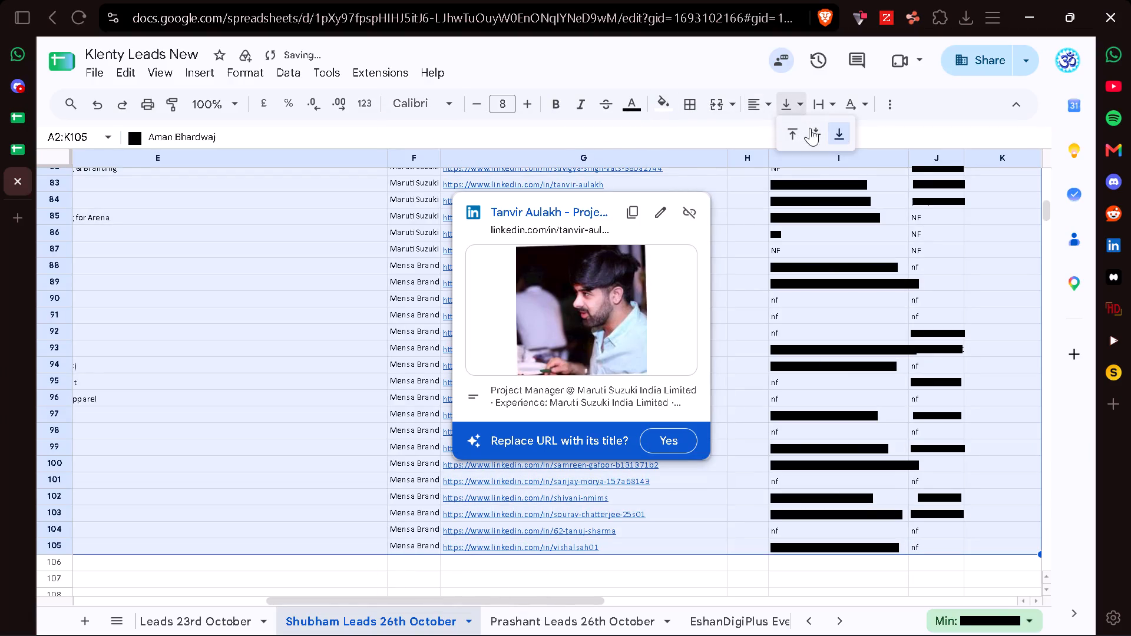
{"action": "left_click", "coordinate": [810, 128]}
{"action": "left_click", "coordinate": [747, 104]}
{"action": "left_click", "coordinate": [757, 129]}
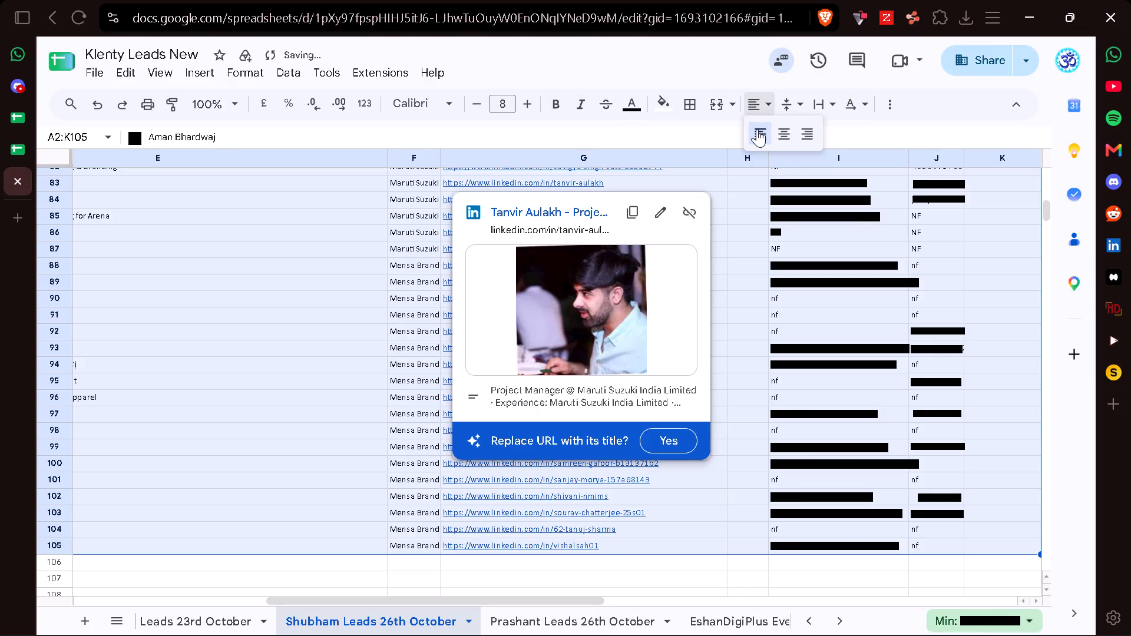
Enter Shubham as the owner in H2.
{"action": "scroll", "coordinate": [795, 347], "scroll_direction": "up", "scroll_amount": 6}
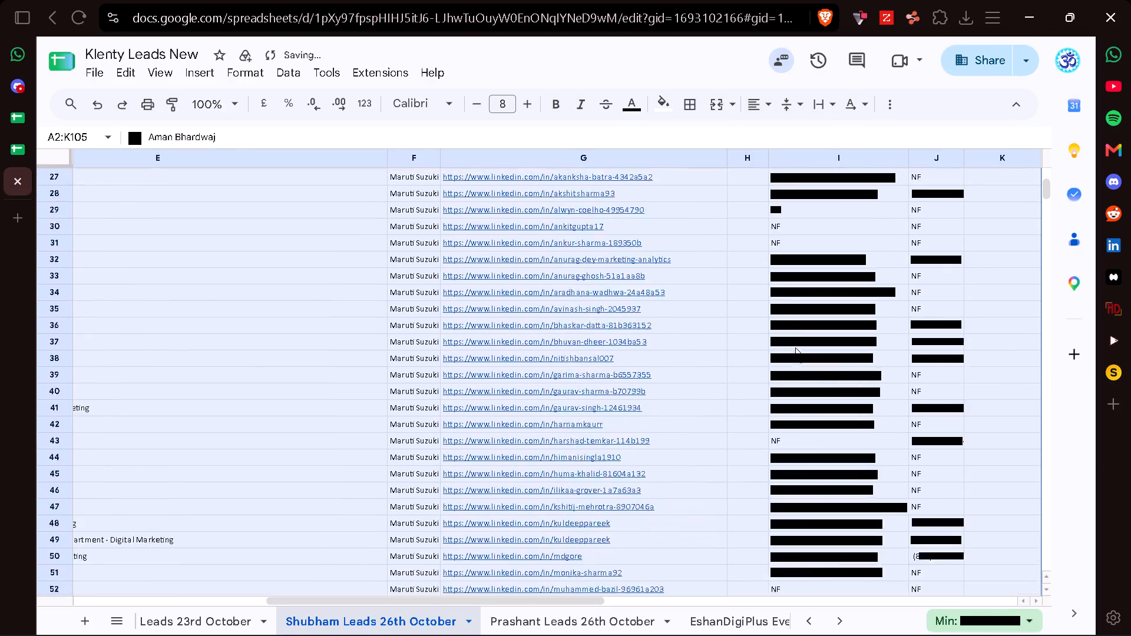
{"action": "scroll", "coordinate": [795, 347], "scroll_direction": "up", "scroll_amount": 5}
{"action": "left_click", "coordinate": [748, 201]}
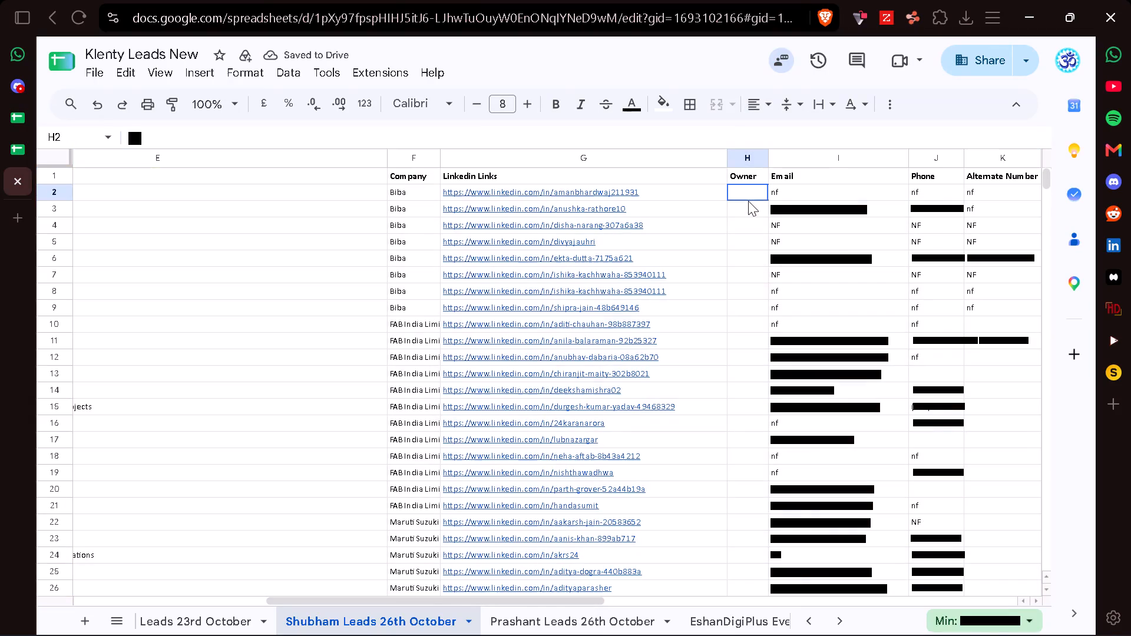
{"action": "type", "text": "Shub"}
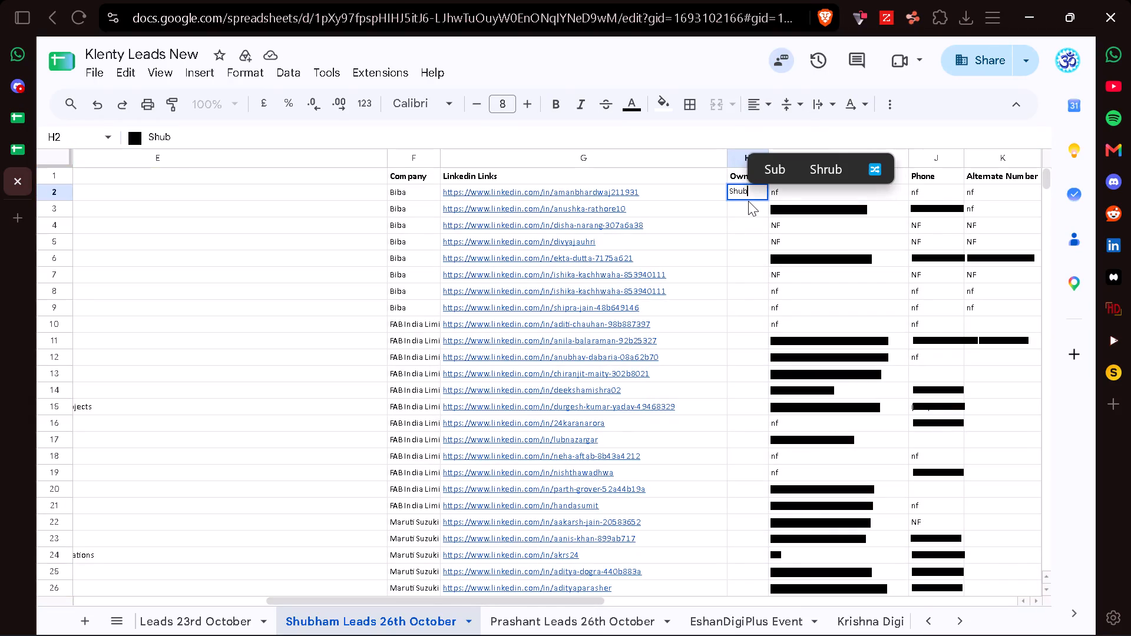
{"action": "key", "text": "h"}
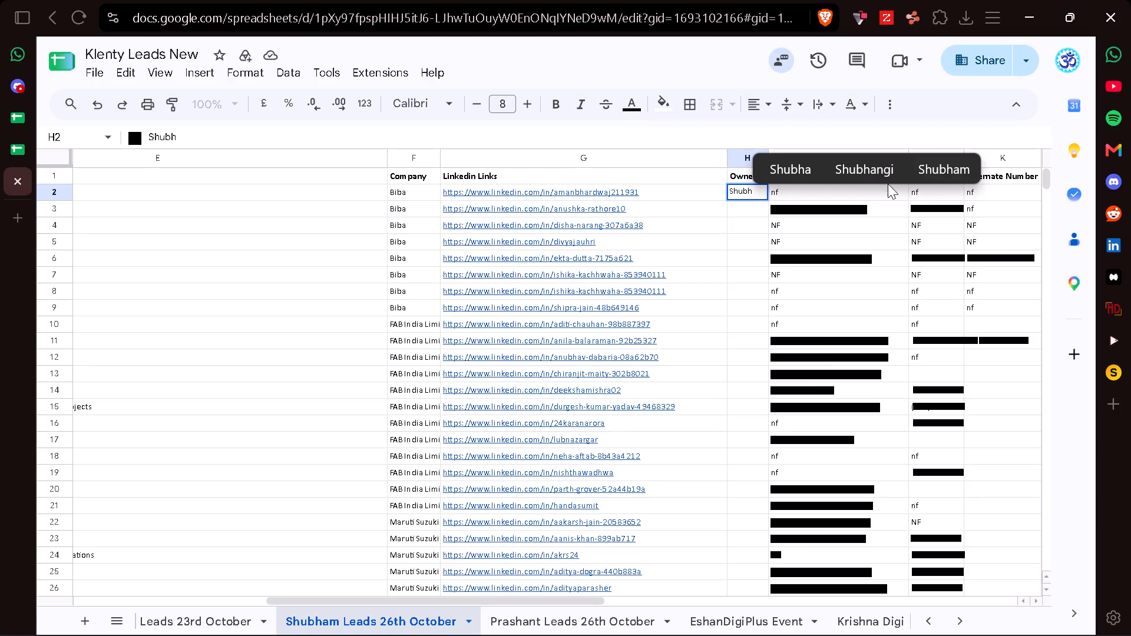
{"action": "left_click", "coordinate": [928, 174]}
{"action": "key", "text": "Return"}
Fill the owner from H2 down to H105 for every lead row.
{"action": "key", "text": "Up"}
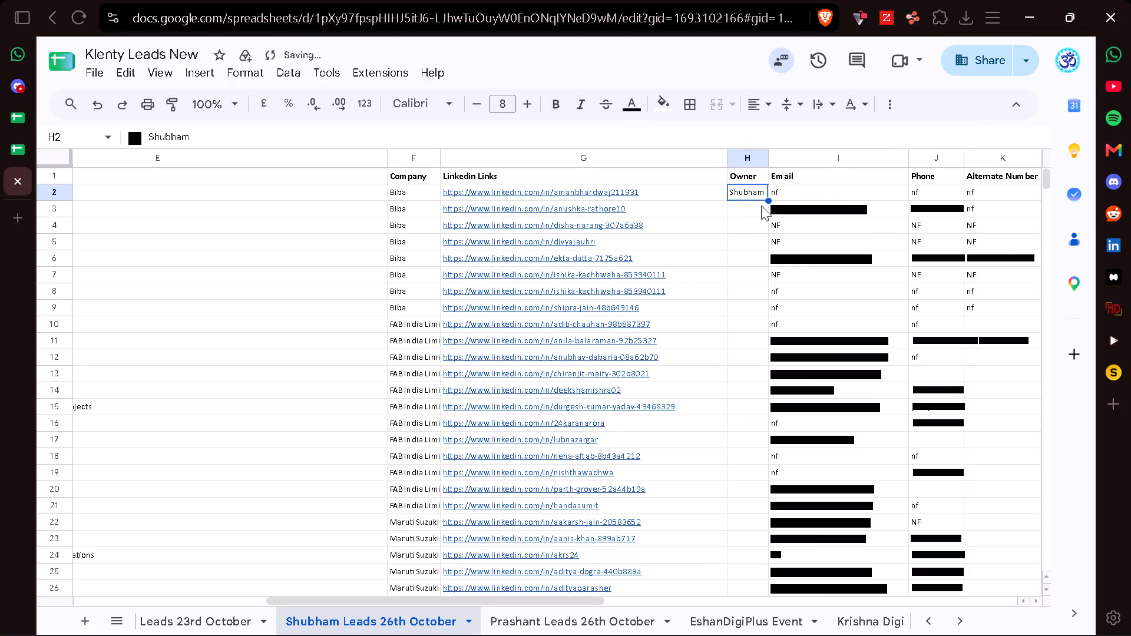
{"action": "left_click_drag", "start_coordinate": [767, 201], "coordinate": [756, 635]}
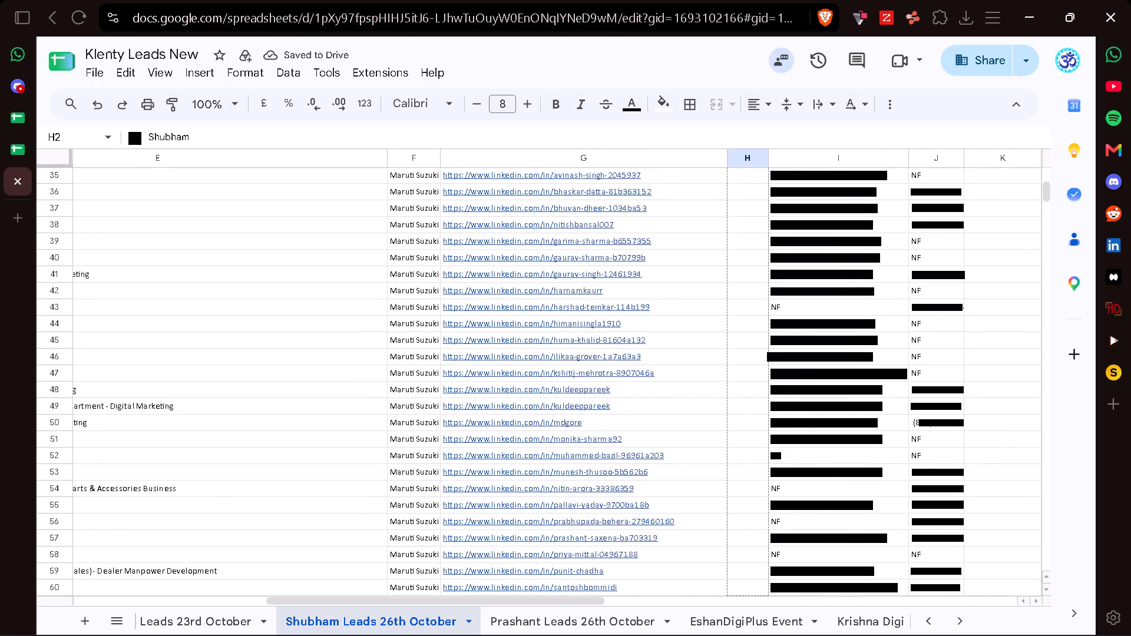
{"action": "left_click_drag", "start_coordinate": [756, 635], "coordinate": [770, 635]}
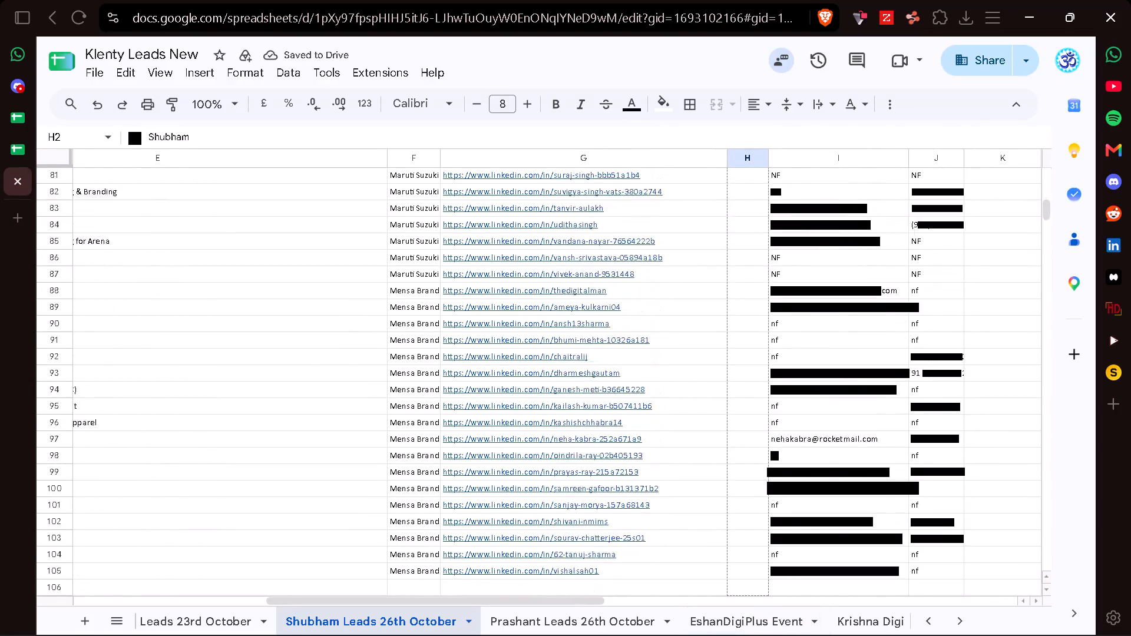
{"action": "left_click_drag", "start_coordinate": [770, 635], "coordinate": [756, 375]}
Fit the widths of all columns in the Shubham Leads 26th October sheet to their contents.
{"action": "scroll", "coordinate": [536, 379], "scroll_direction": "up", "scroll_amount": 10}
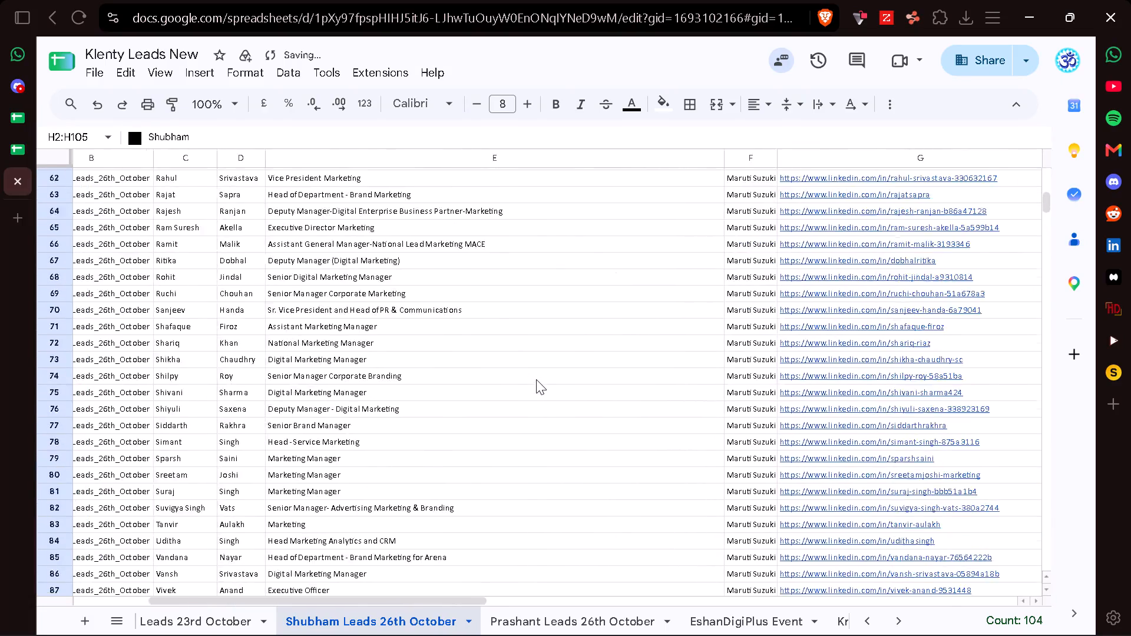
{"action": "scroll", "coordinate": [536, 379], "scroll_direction": "up", "scroll_amount": 3}
{"action": "left_click", "coordinate": [67, 158]}
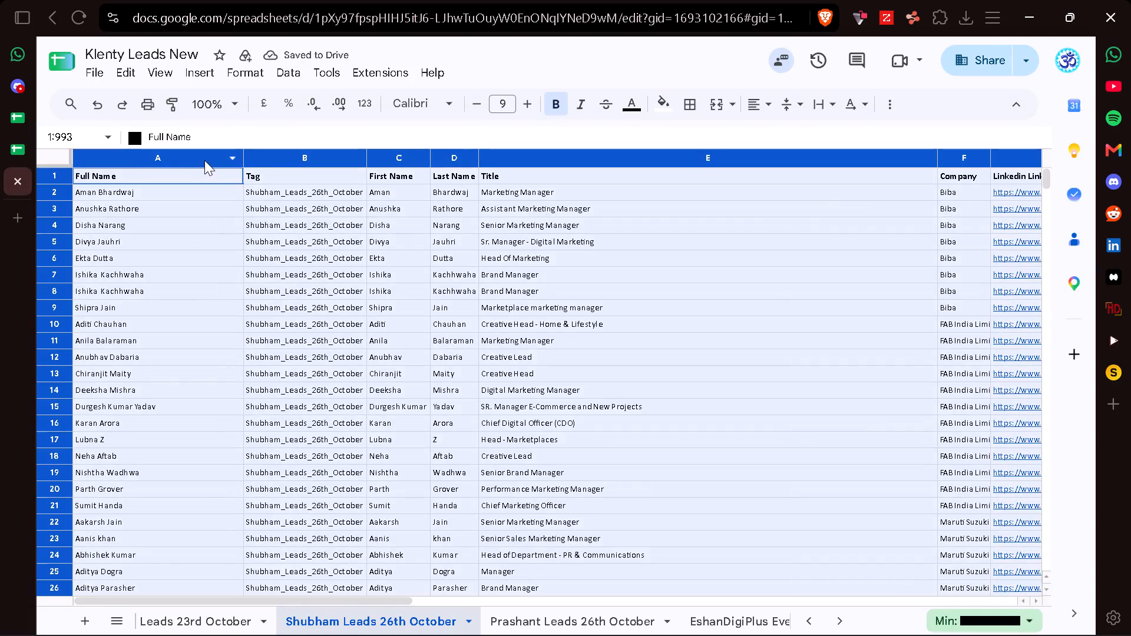
{"action": "double_click", "coordinate": [243, 160]}
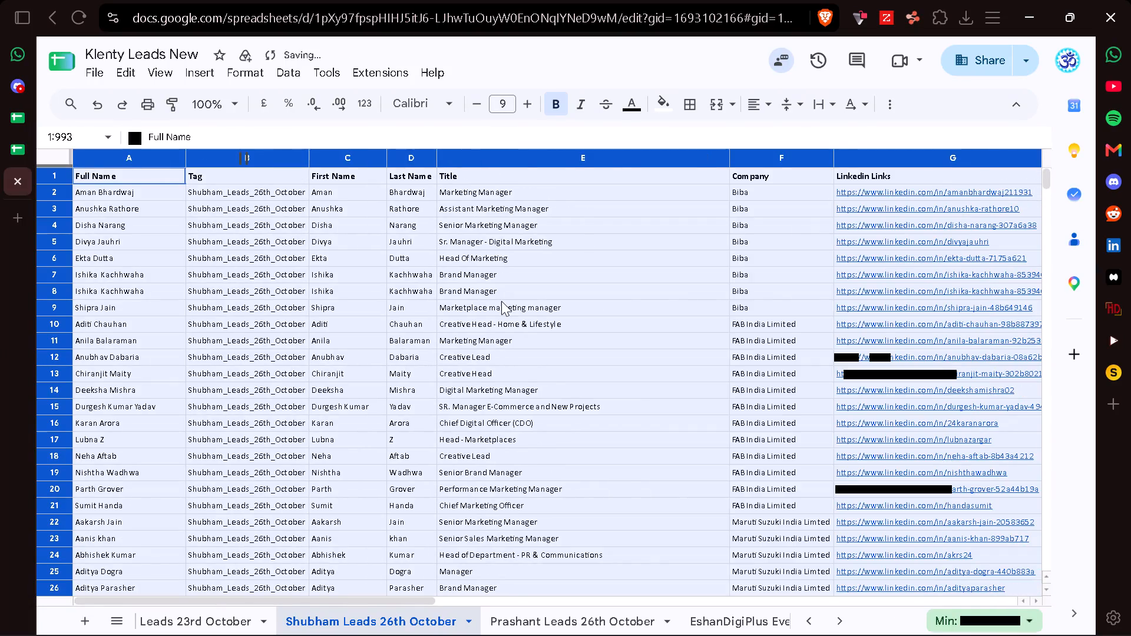
Enter 26/10/26 as the Upload Date in L2 for the first lead.
{"action": "scroll", "coordinate": [501, 301], "scroll_direction": "left", "scroll_amount": 6}
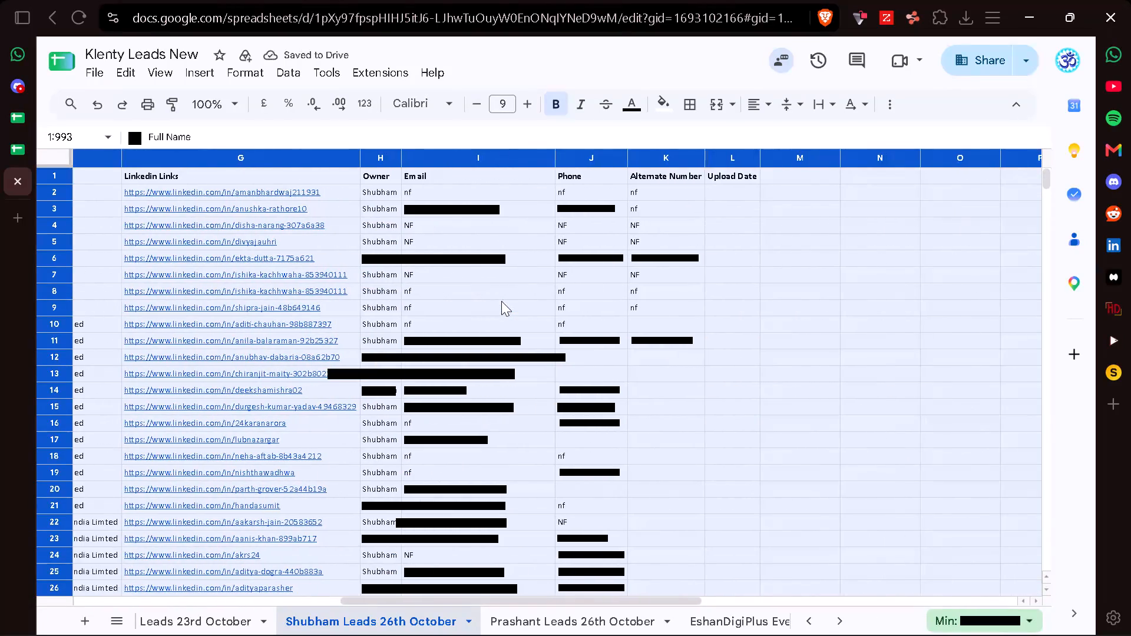
{"action": "scroll", "coordinate": [501, 301], "scroll_direction": "left", "scroll_amount": 1}
{"action": "left_click", "coordinate": [653, 194]}
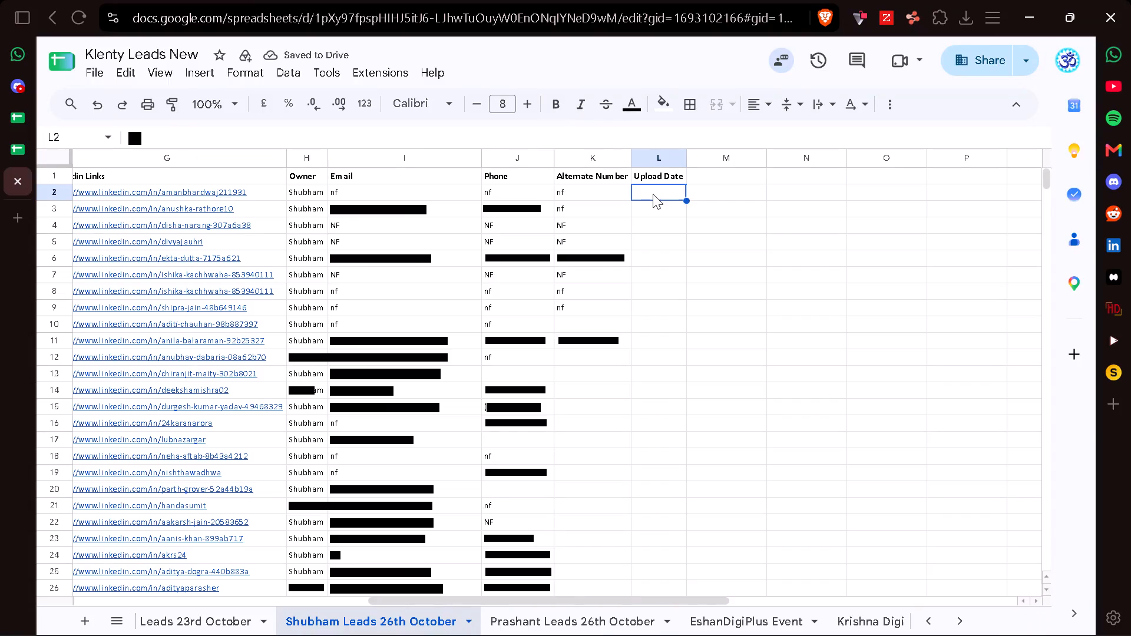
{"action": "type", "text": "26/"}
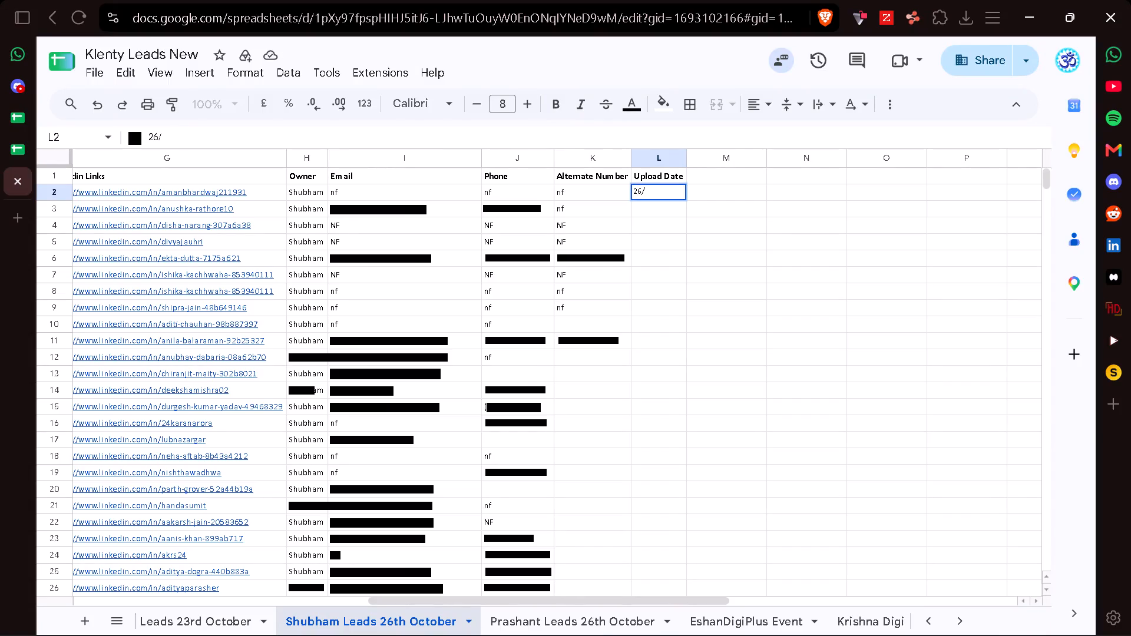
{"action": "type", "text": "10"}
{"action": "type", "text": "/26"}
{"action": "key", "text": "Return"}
Copy the upload date from L2 into L3:L105 so that every lead row has it.
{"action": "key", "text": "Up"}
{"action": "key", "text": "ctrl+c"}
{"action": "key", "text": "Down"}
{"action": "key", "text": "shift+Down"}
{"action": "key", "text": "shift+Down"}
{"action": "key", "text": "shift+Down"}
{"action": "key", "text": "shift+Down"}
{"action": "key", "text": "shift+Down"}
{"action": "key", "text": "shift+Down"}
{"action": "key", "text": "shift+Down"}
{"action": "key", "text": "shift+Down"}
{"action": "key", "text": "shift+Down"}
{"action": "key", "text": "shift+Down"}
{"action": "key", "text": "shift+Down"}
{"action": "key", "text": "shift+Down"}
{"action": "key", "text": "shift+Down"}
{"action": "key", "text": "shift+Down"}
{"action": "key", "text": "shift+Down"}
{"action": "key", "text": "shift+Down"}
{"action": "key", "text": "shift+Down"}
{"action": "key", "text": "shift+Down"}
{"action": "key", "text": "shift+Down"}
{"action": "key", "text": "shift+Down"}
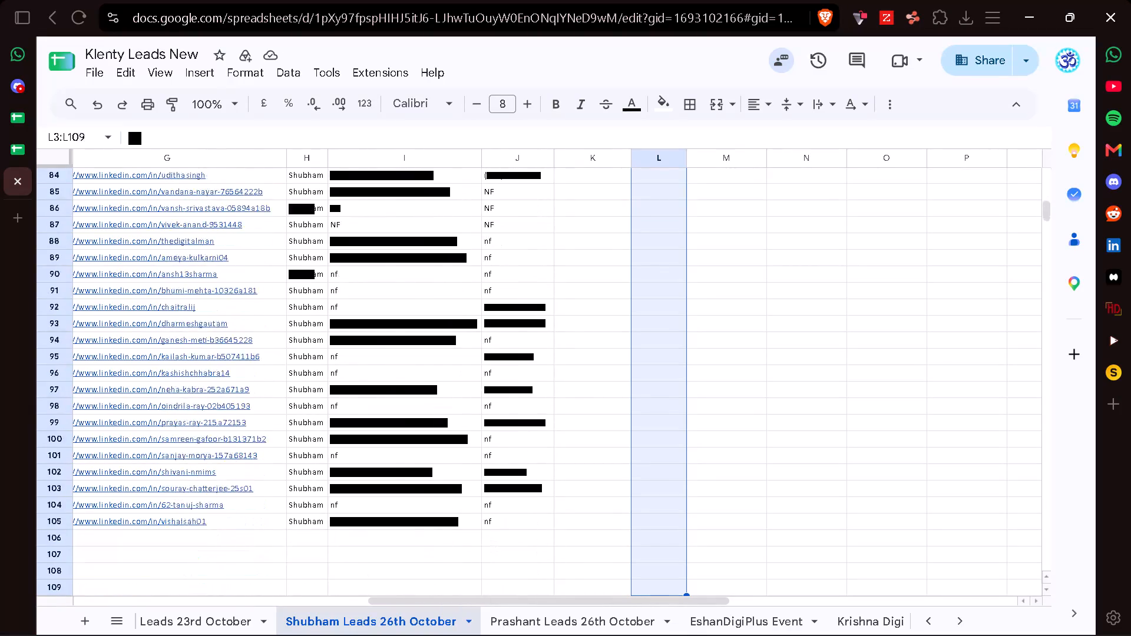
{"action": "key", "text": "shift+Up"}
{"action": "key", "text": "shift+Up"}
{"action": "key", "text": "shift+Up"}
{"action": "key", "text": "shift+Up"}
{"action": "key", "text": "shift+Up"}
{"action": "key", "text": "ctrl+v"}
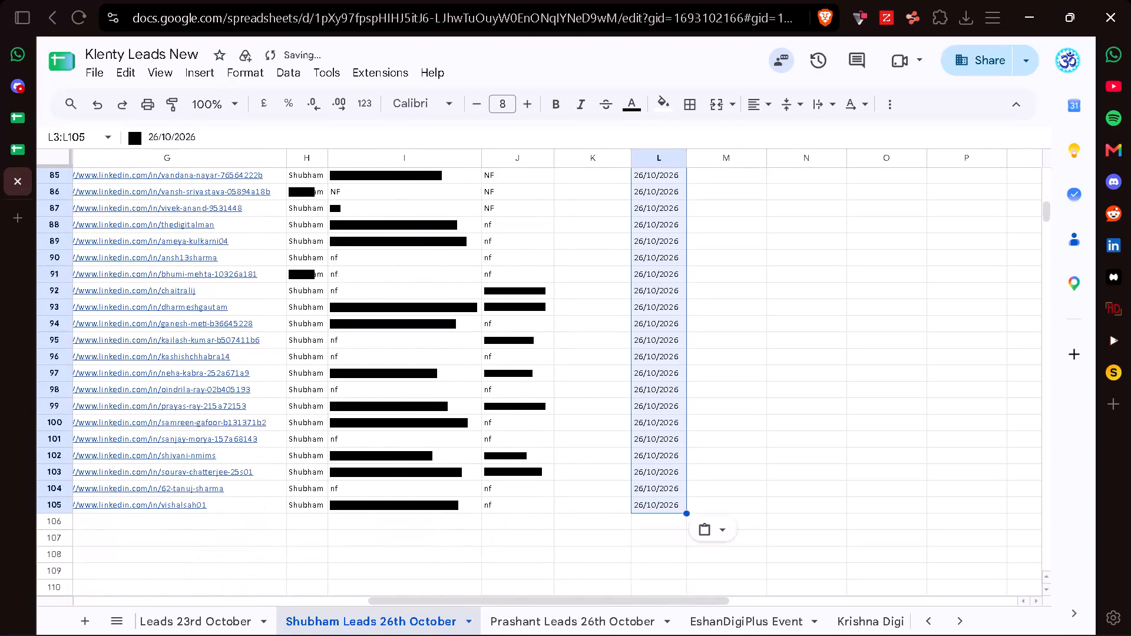
{"action": "scroll", "coordinate": [497, 261], "scroll_direction": "up", "scroll_amount": 16}
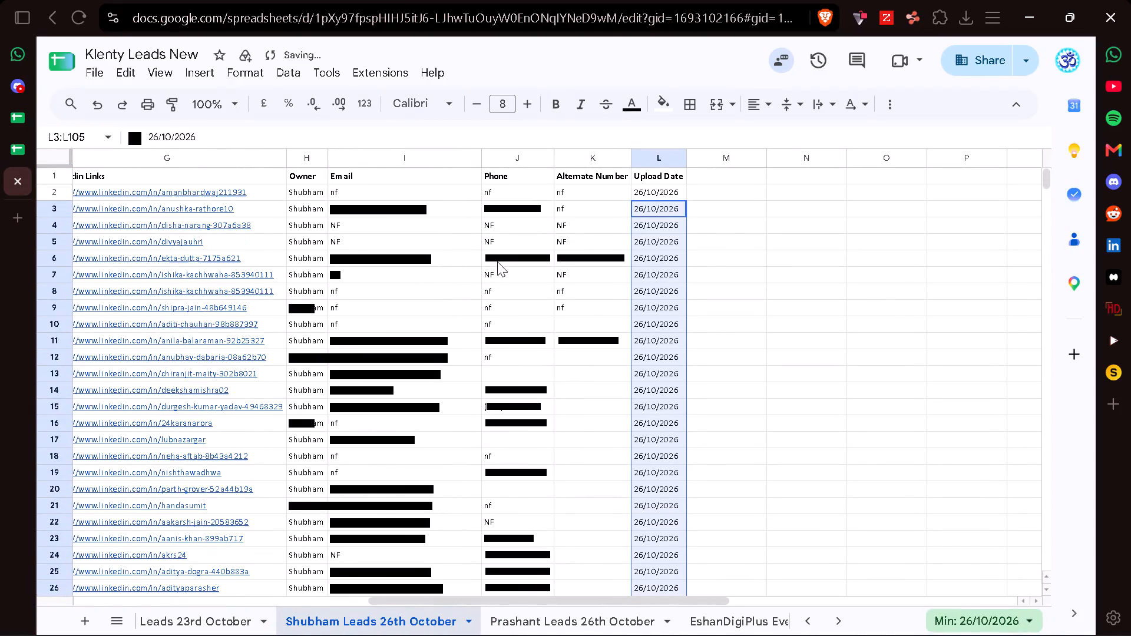
Add a filter to the lead data and limit the Phone column to the value nf.
{"action": "left_click", "coordinate": [527, 176]}
{"action": "left_click", "coordinate": [888, 115]}
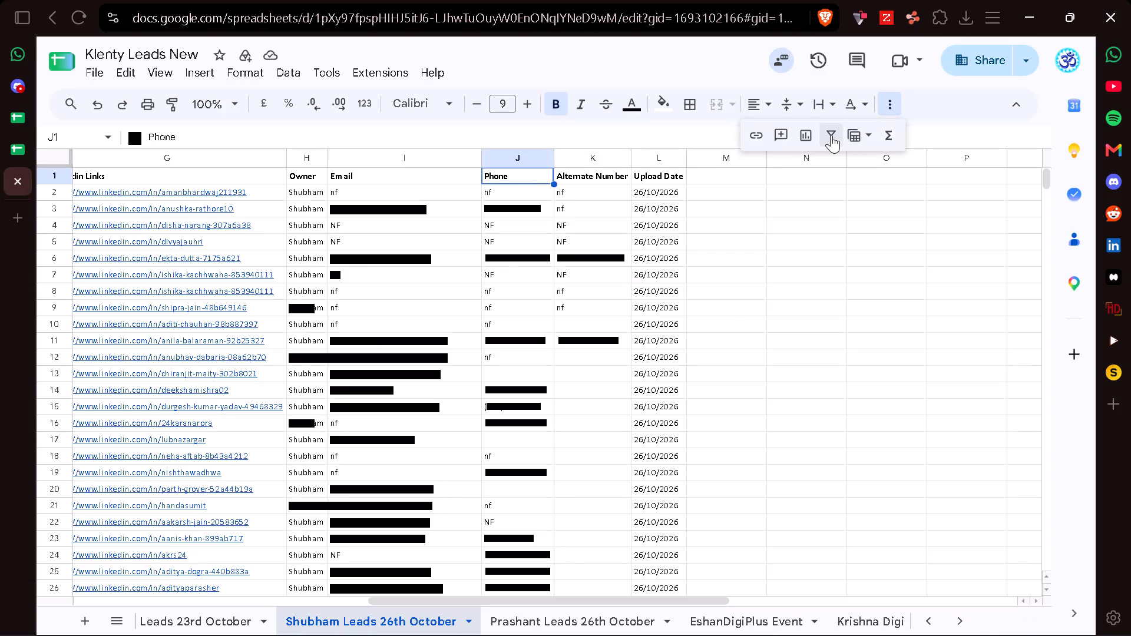
{"action": "left_click", "coordinate": [831, 135]}
{"action": "left_click", "coordinate": [545, 178]}
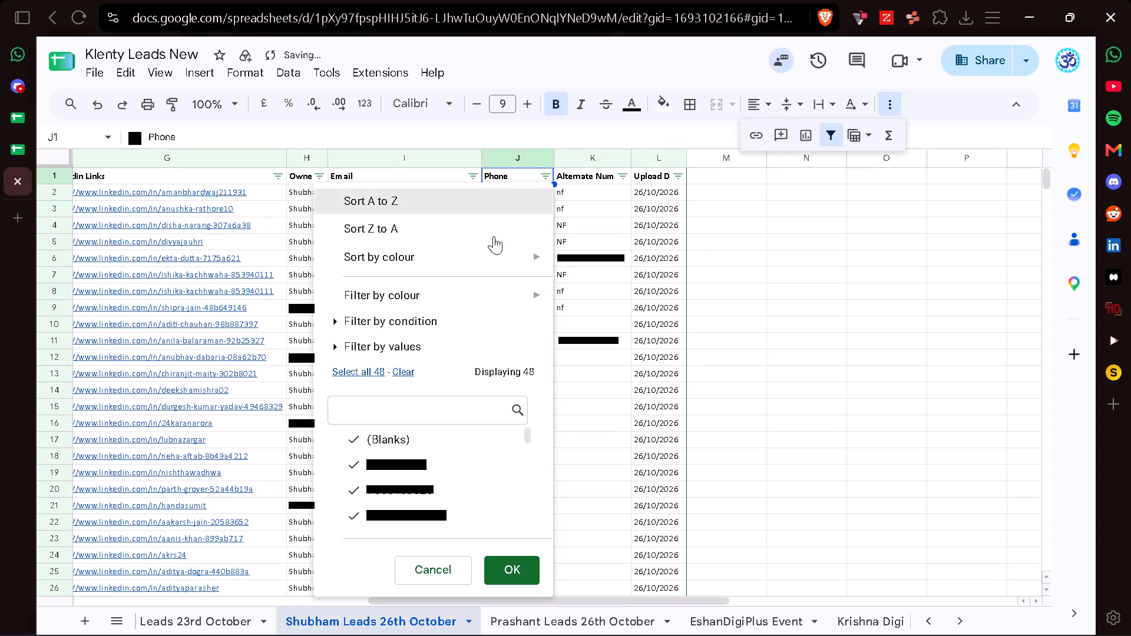
{"action": "left_click", "coordinate": [406, 375]}
{"action": "left_click", "coordinate": [382, 436]}
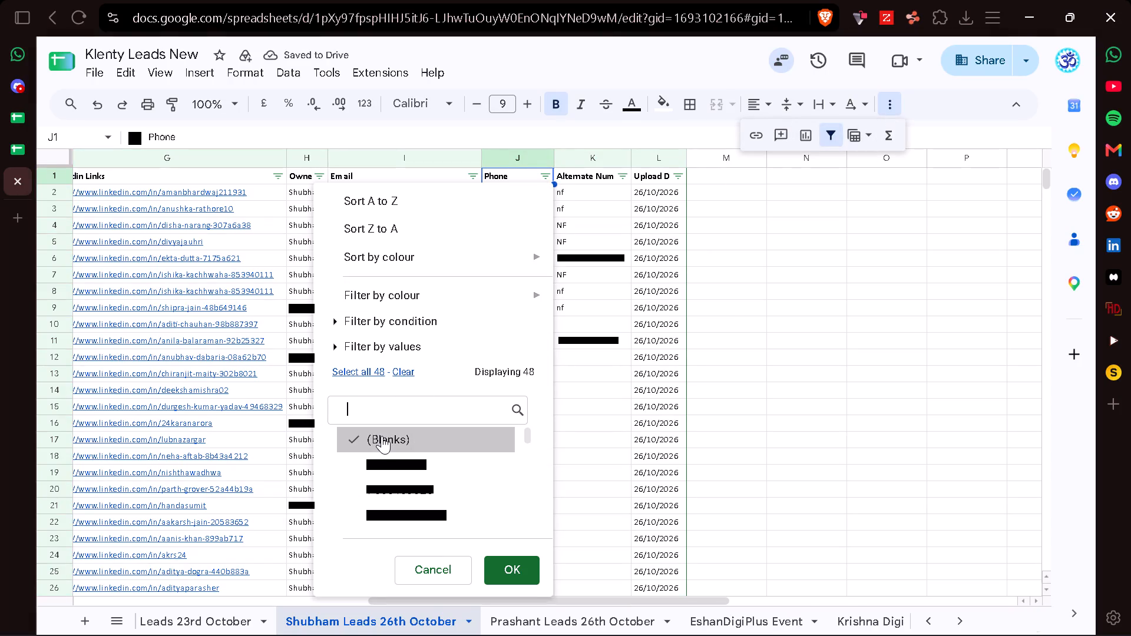
{"action": "left_click", "coordinate": [402, 362]}
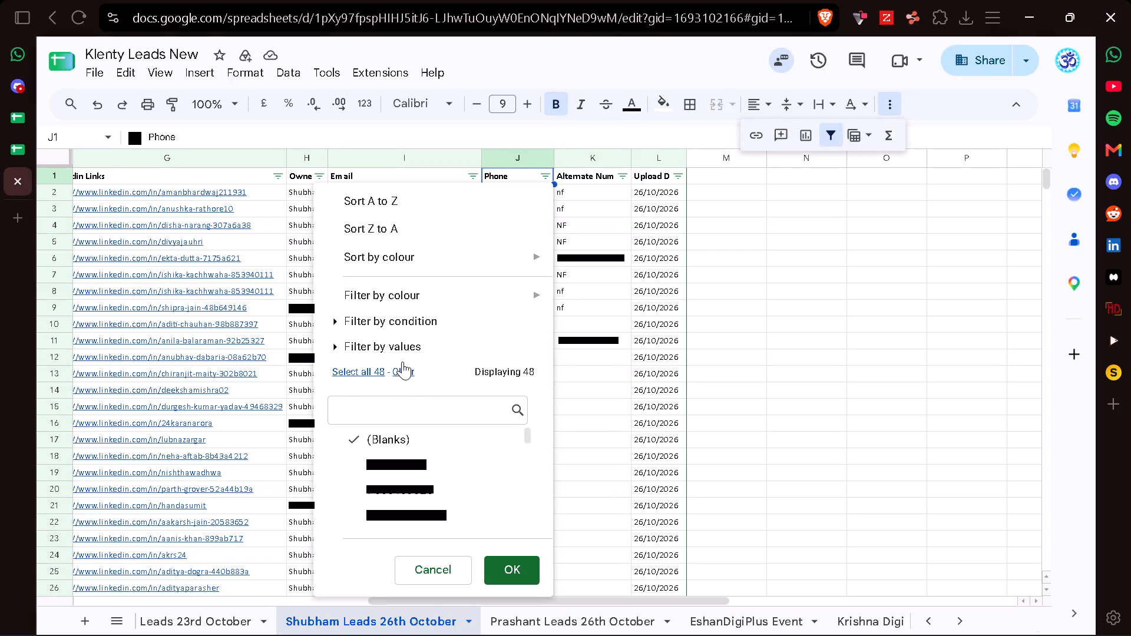
{"action": "left_click", "coordinate": [385, 400]}
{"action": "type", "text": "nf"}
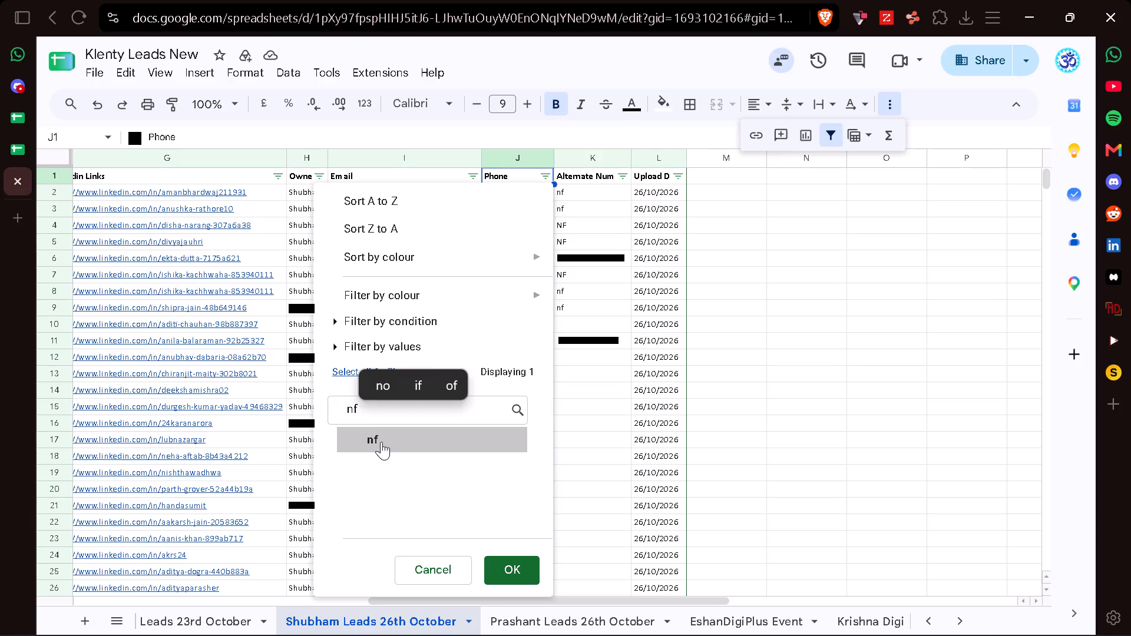
{"action": "left_click", "coordinate": [381, 445]}
{"action": "left_click", "coordinate": [521, 578]}
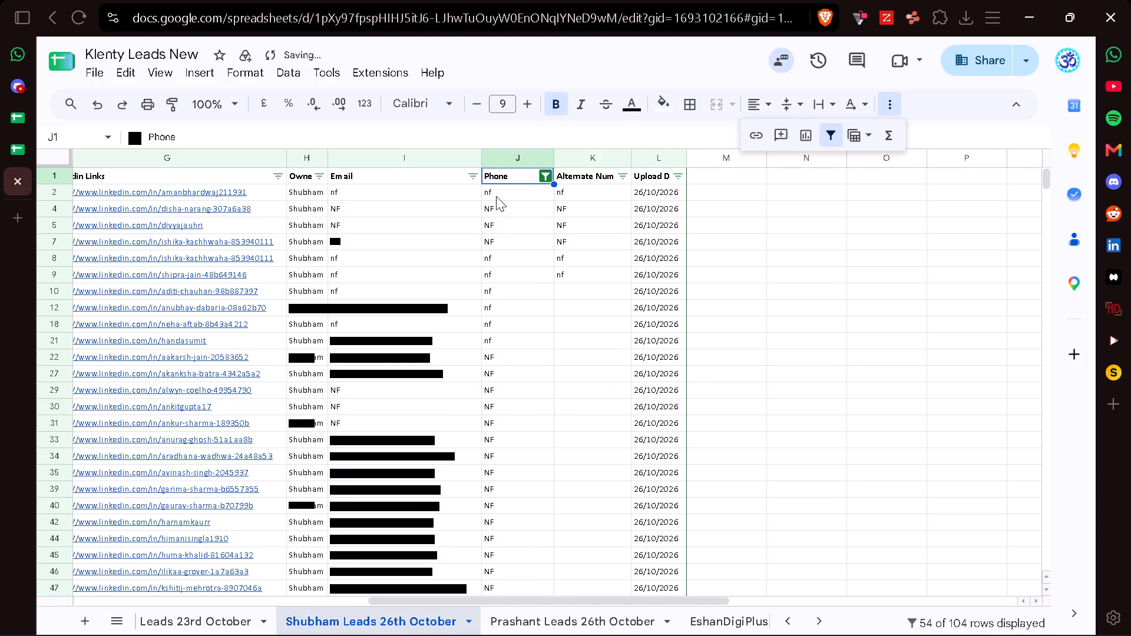
Clear the Phone and Alternate Number cells of all filtered rows, from J2 through K105.
{"action": "left_click", "coordinate": [500, 196]}
{"action": "key", "text": "shift+Right"}
{"action": "key", "text": "shift+Down"}
{"action": "key", "text": "ctrl+shift+Down"}
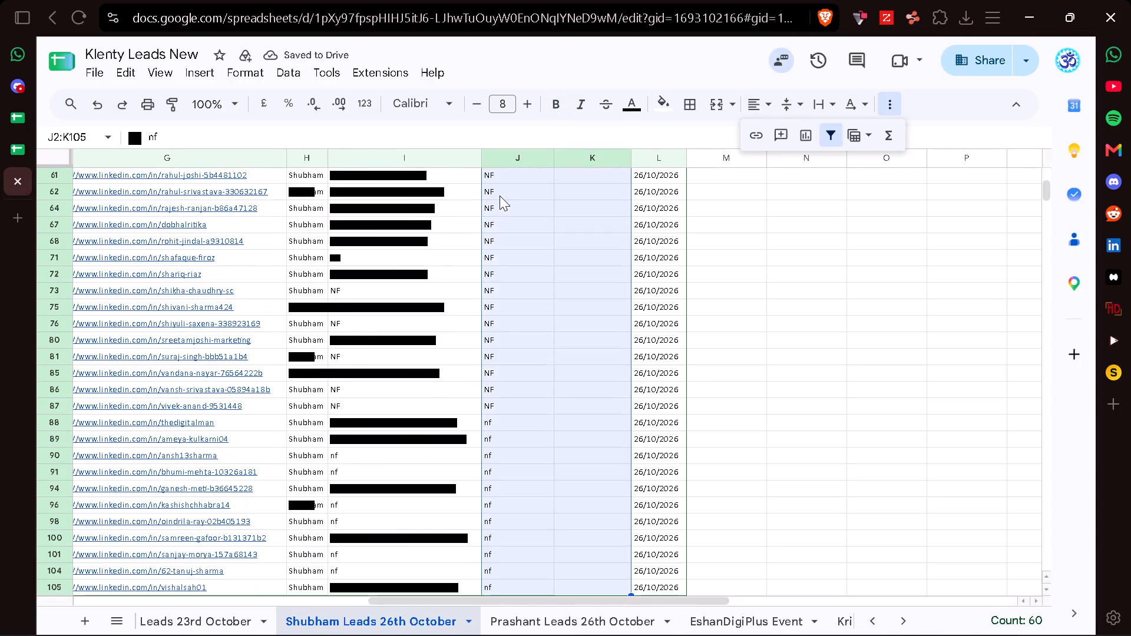
{"action": "scroll", "coordinate": [500, 196], "scroll_direction": "down", "scroll_amount": 1}
{"action": "key", "text": "BackSpace"}
{"action": "scroll", "coordinate": [465, 255], "scroll_direction": "up", "scroll_amount": 6}
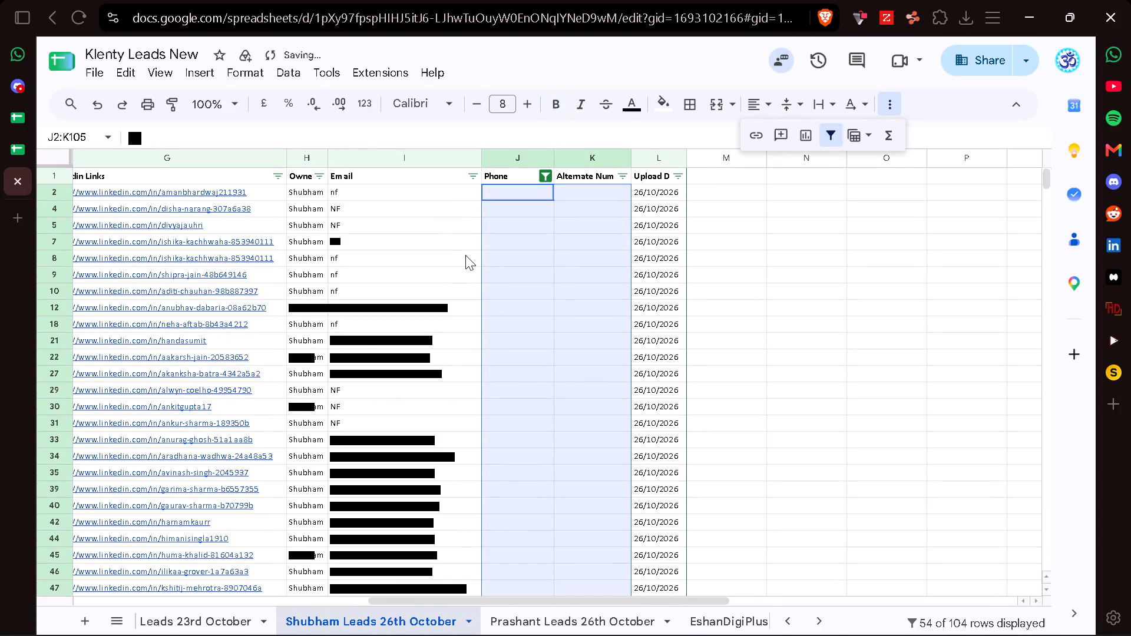
Reset the Phone column's filter to include all values.
{"action": "left_click", "coordinate": [546, 173]}
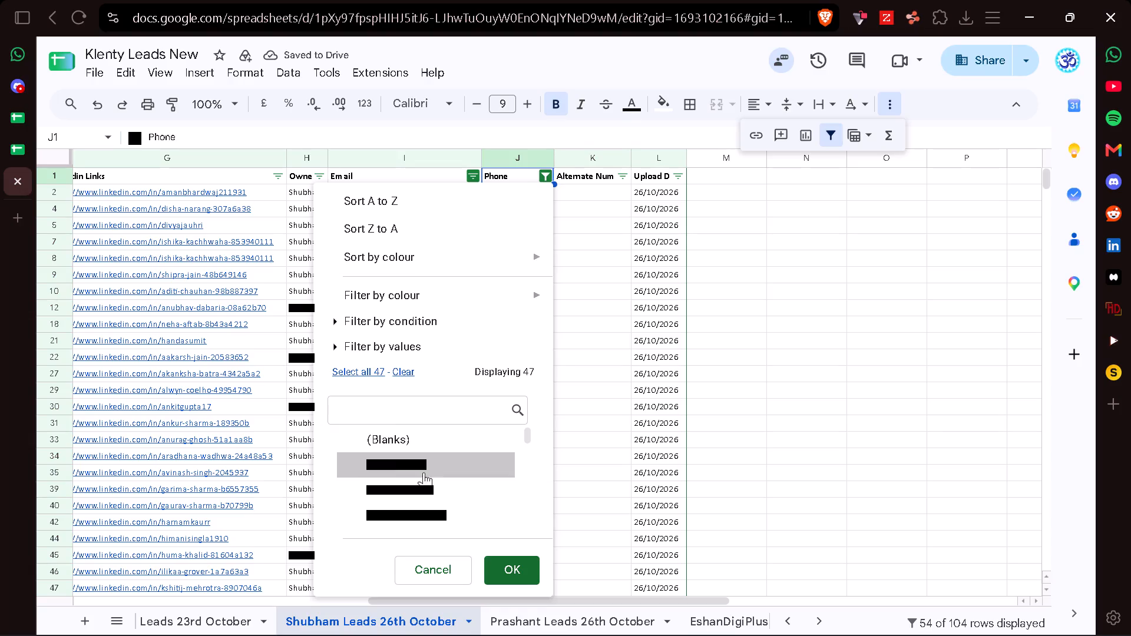
{"action": "left_click", "coordinate": [367, 372]}
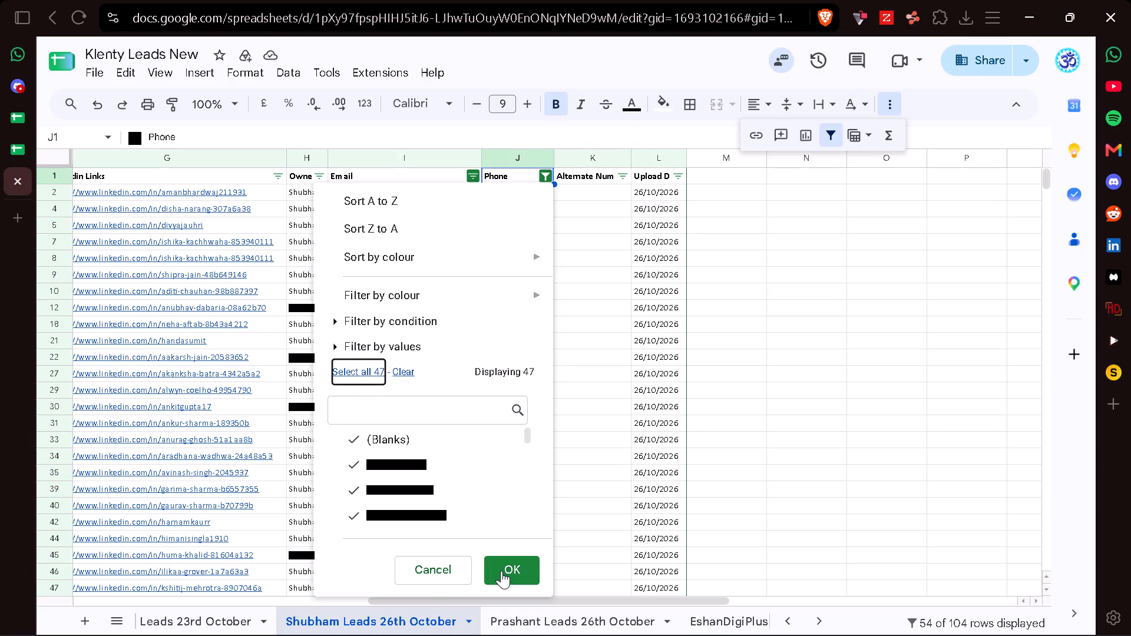
{"action": "left_click", "coordinate": [501, 571]}
Filter the Email column to show only rows with the value nf.
{"action": "left_click", "coordinate": [468, 178]}
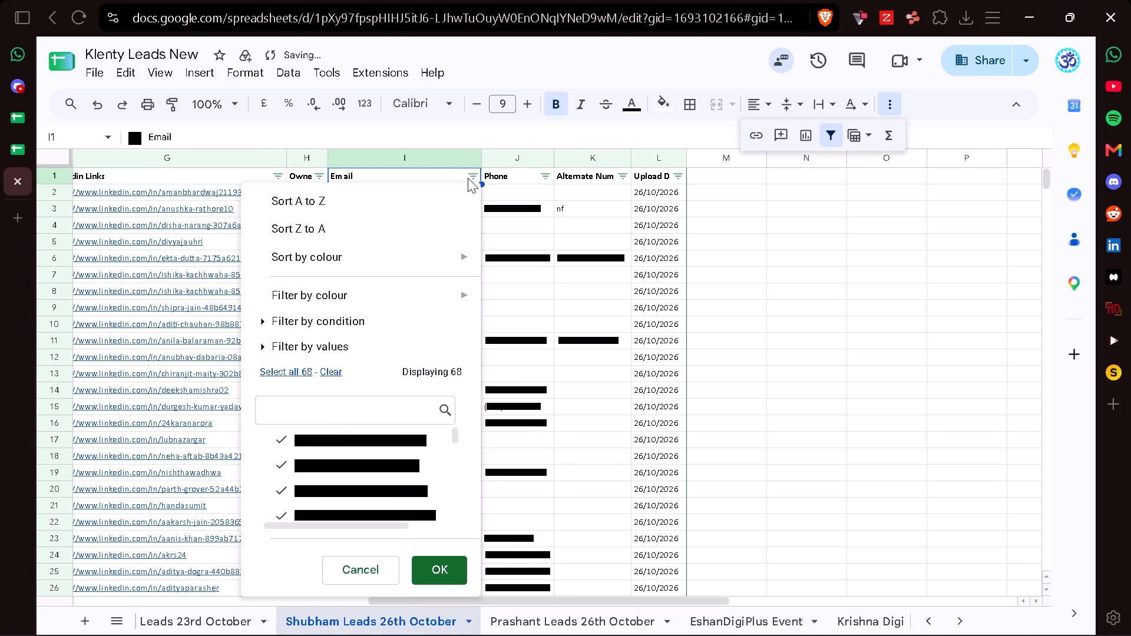
{"action": "left_click", "coordinate": [338, 372]}
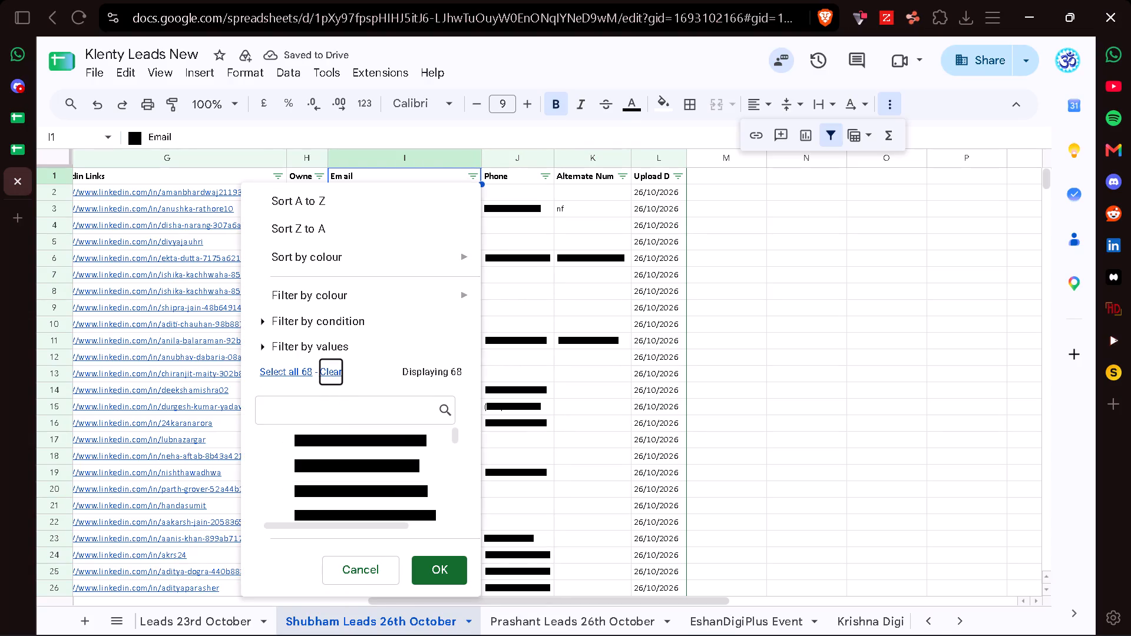
{"action": "left_click", "coordinate": [338, 409]}
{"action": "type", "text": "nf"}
{"action": "left_click", "coordinate": [344, 431]}
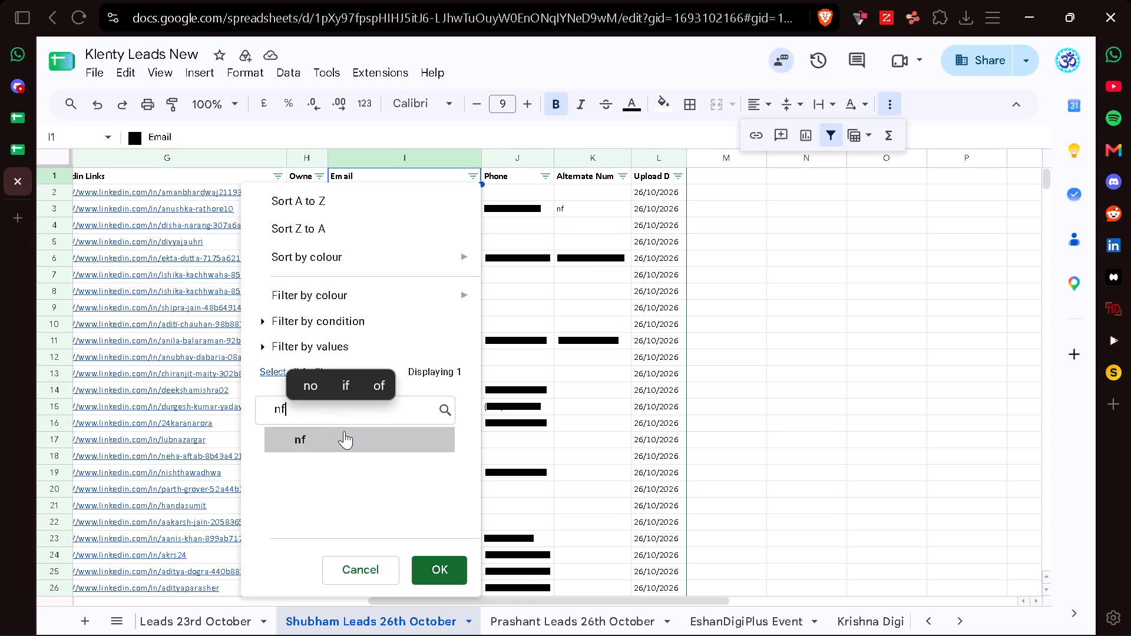
{"action": "left_click", "coordinate": [435, 573]}
Clear all filtered nf entries in the Email column from I2 down, and remove the filter.
{"action": "left_click", "coordinate": [343, 196]}
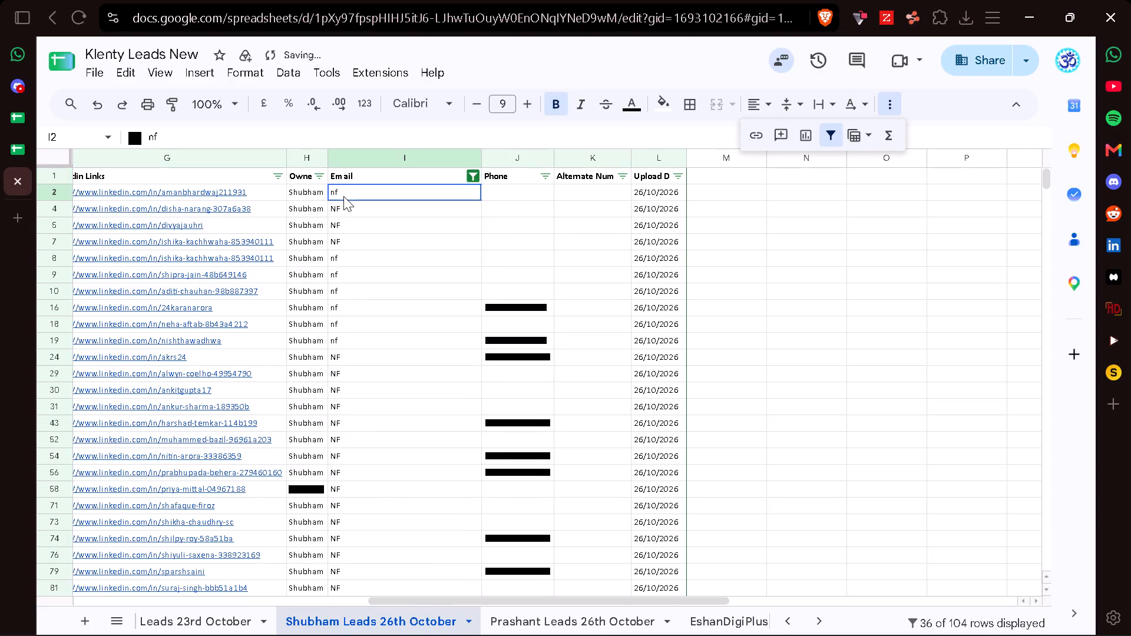
{"action": "key", "text": "ctrl+shift+Down"}
{"action": "key", "text": "BackSpace"}
{"action": "scroll", "coordinate": [343, 196], "scroll_direction": "up", "scroll_amount": 6}
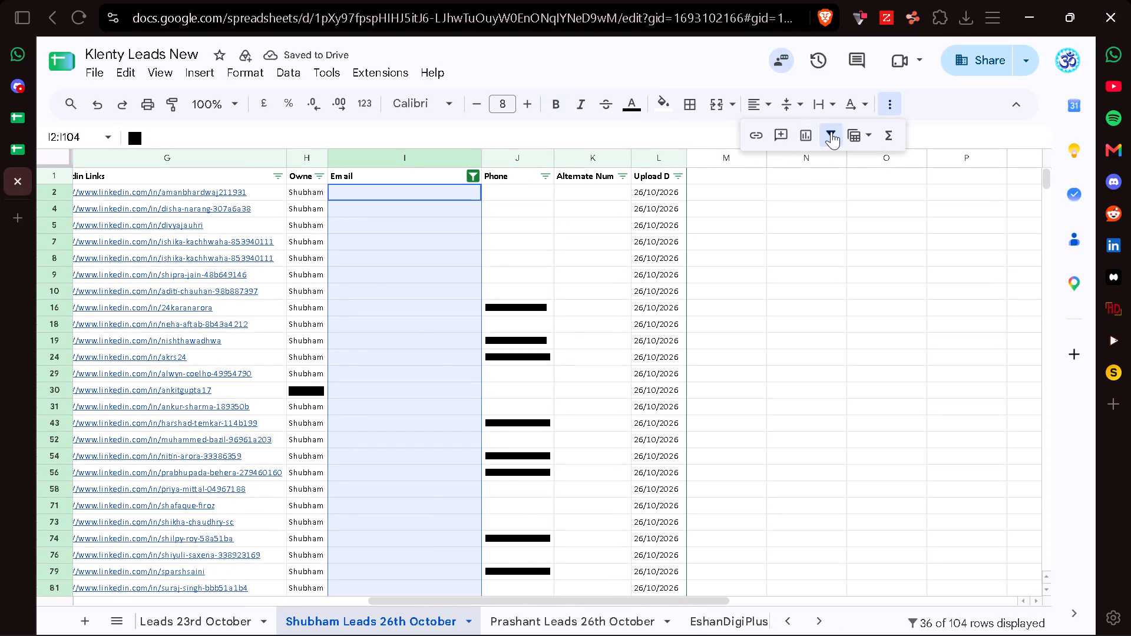
{"action": "left_click", "coordinate": [831, 131]}
Add a filter to the data again and limit the Alternate Number column to nf.
{"action": "left_click", "coordinate": [598, 178]}
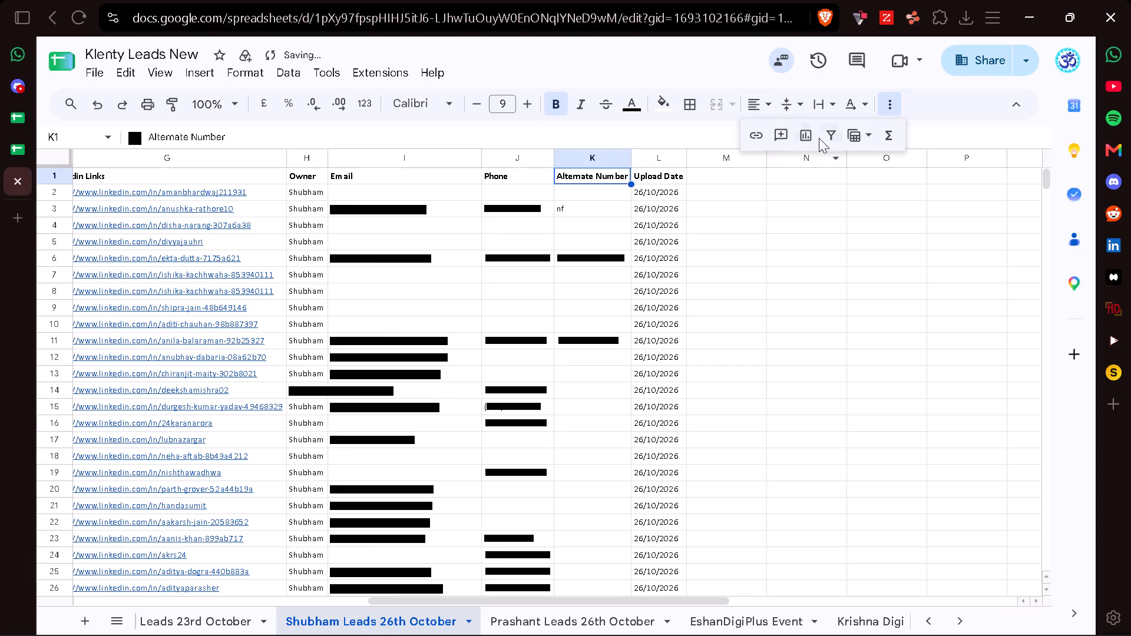
{"action": "left_click", "coordinate": [819, 137]}
{"action": "left_click", "coordinate": [621, 175]}
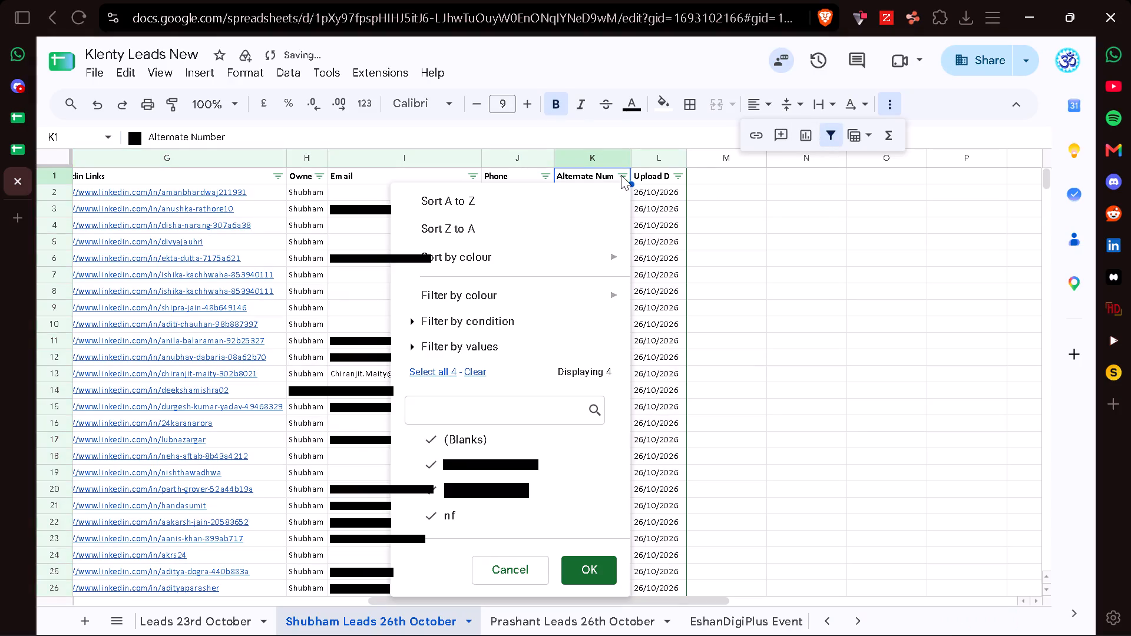
{"action": "left_click", "coordinate": [473, 376]}
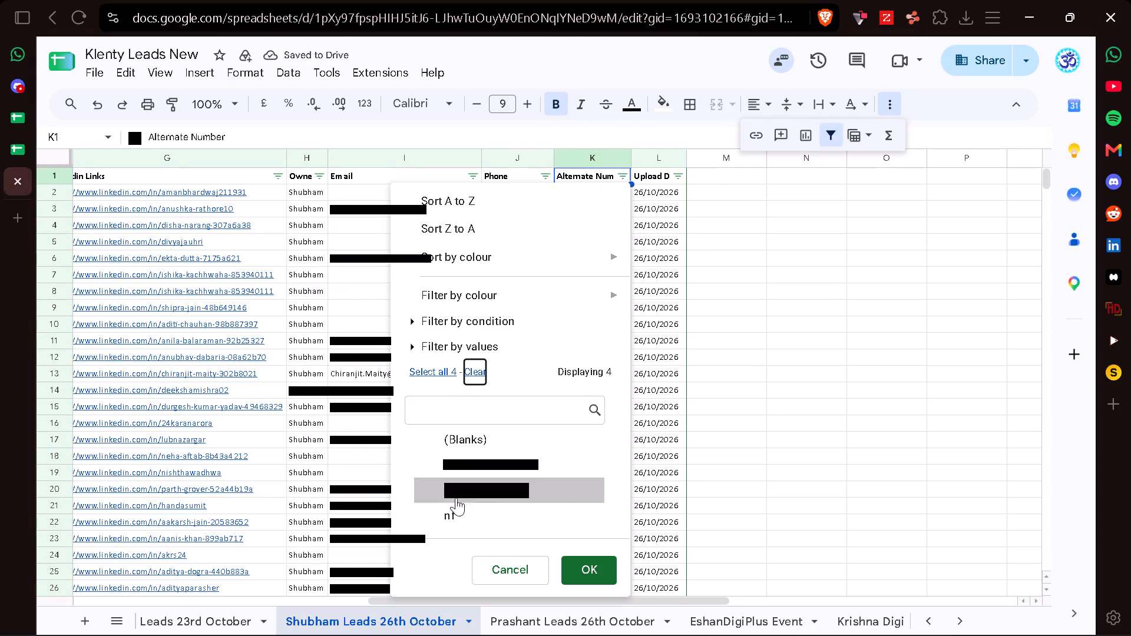
{"action": "left_click", "coordinate": [451, 519]}
{"action": "left_click", "coordinate": [593, 569]}
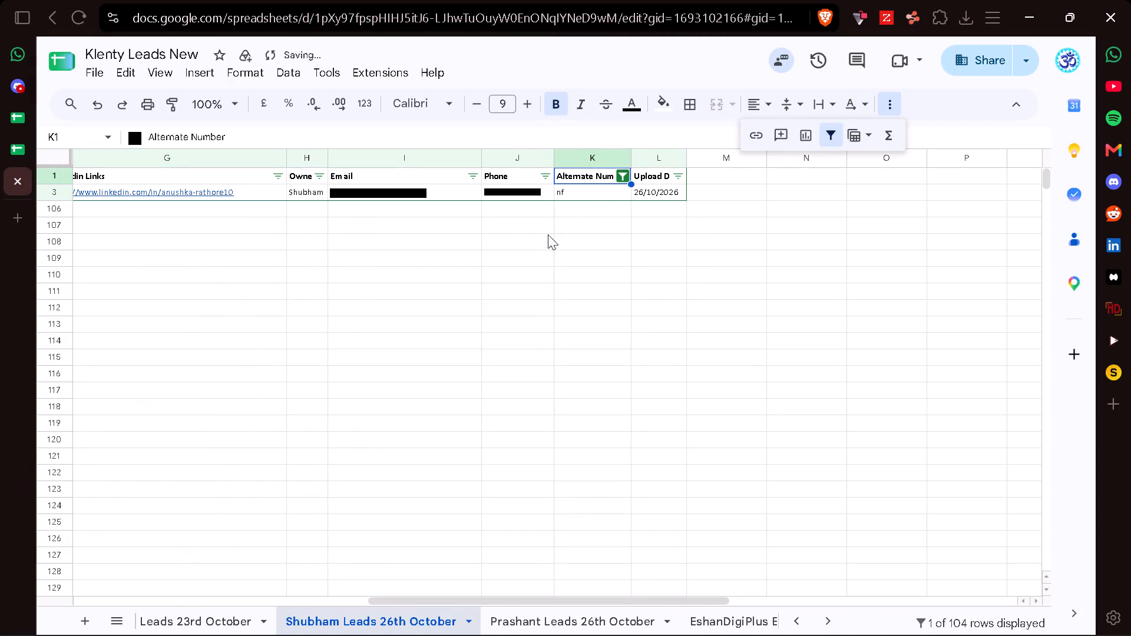
Clear the nf entry in Alternate Number cell K3 and remove the filter.
{"action": "left_click", "coordinate": [581, 196]}
{"action": "key", "text": "BackSpace"}
{"action": "left_click", "coordinate": [829, 132]}
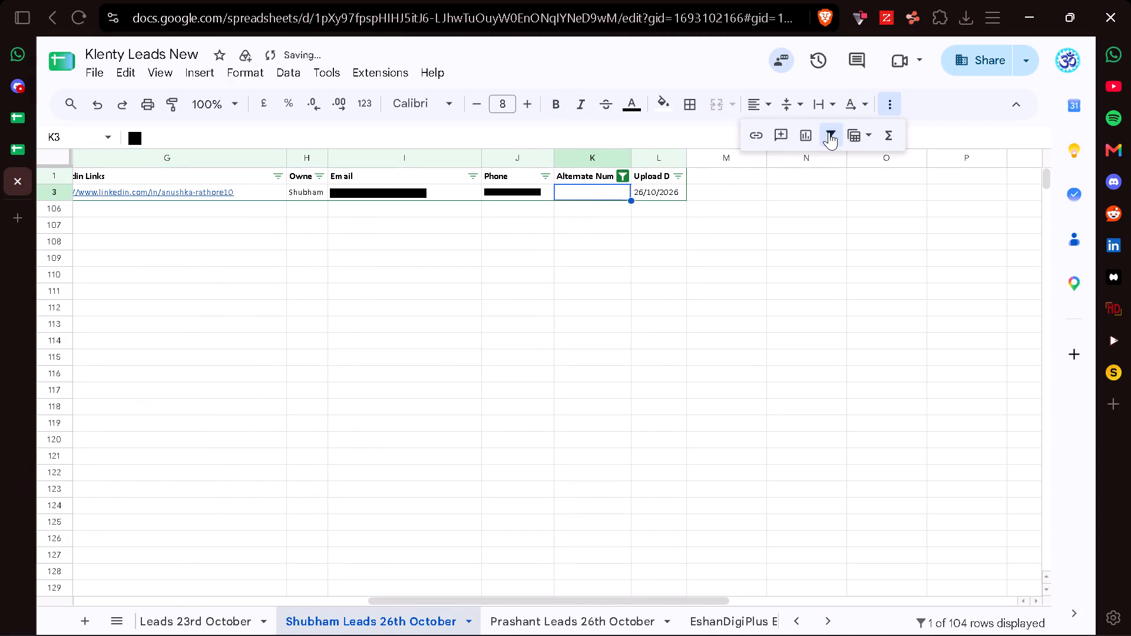
Clear the alternate number in K6.
{"action": "left_click", "coordinate": [568, 257]}
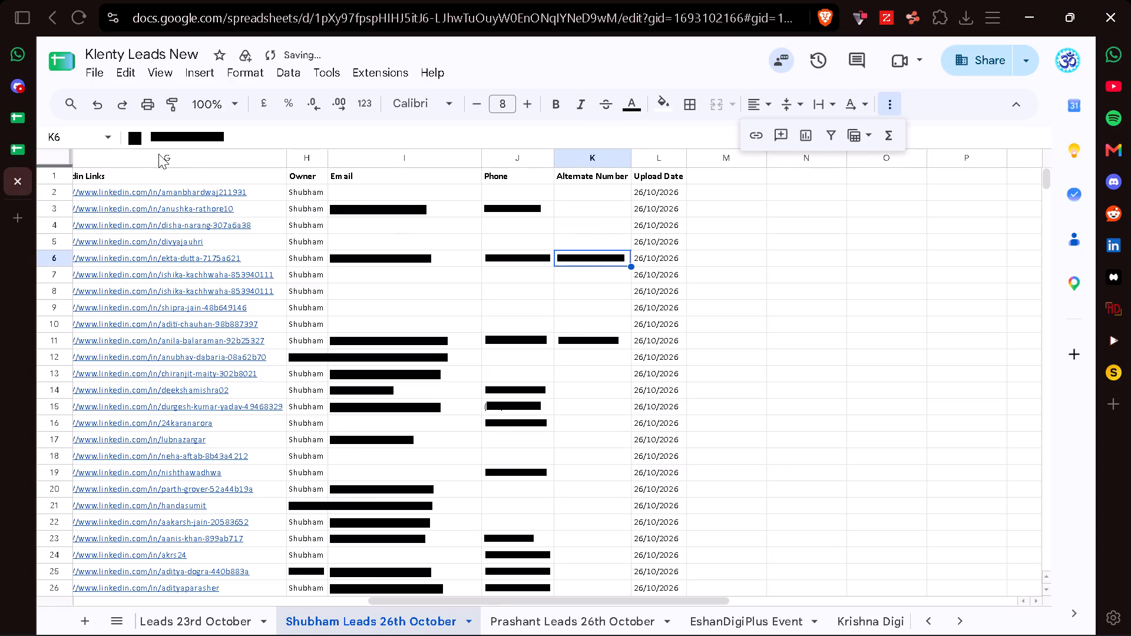
{"action": "key", "text": "BackSpace"}
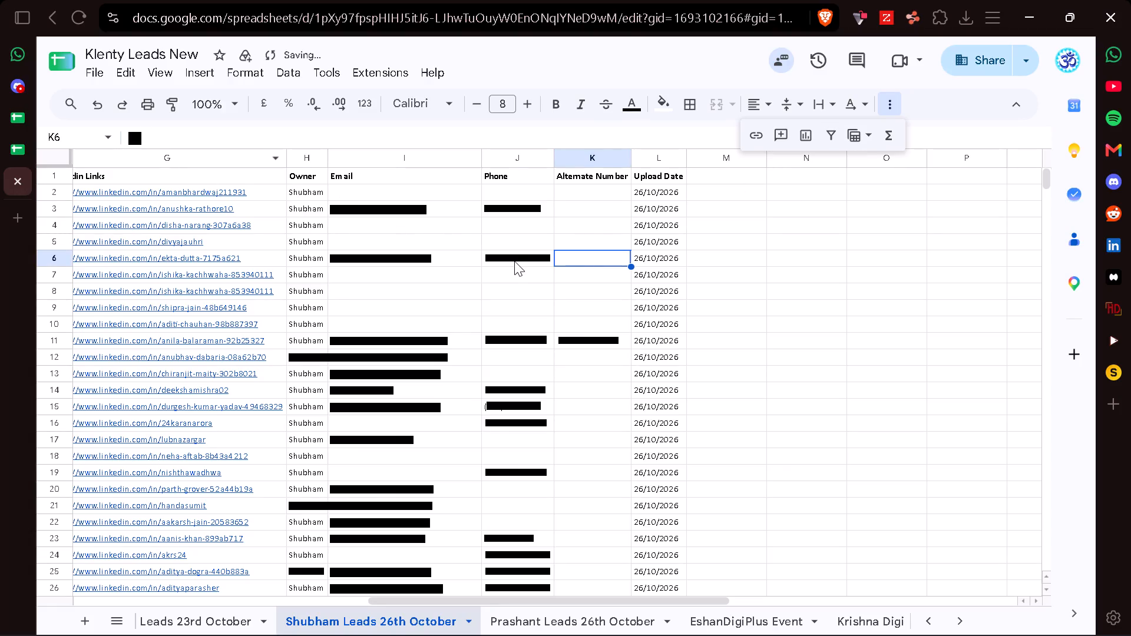
Delete the leading characters of the phone entry in J6, keeping the rest of the number.
{"action": "left_click", "coordinate": [514, 260]}
{"action": "left_click", "coordinate": [168, 137]}
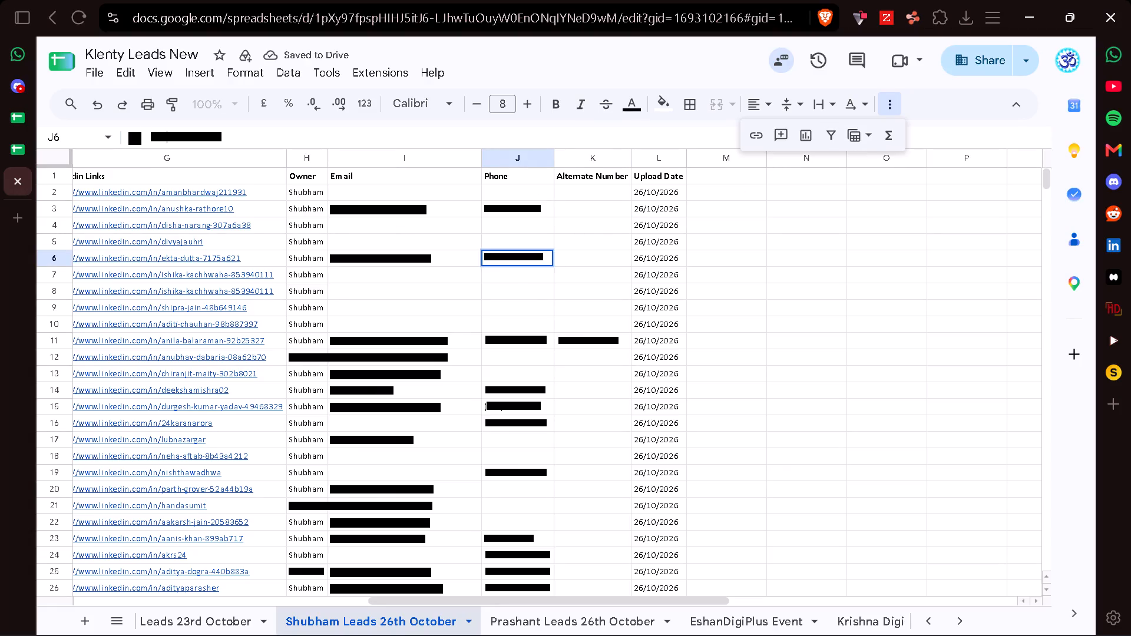
{"action": "key", "text": "BackSpace"}
{"action": "key", "text": "BackSpace"}
{"action": "key", "text": "BackSpace"}
{"action": "key", "text": "BackSpace"}
{"action": "key", "text": "BackSpace"}
{"action": "key", "text": "BackSpace"}
{"action": "key", "text": "BackSpace"}
{"action": "key", "text": "BackSpace"}
{"action": "key", "text": "BackSpace"}
{"action": "key", "text": "BackSpace"}
Delete the leading characters of the phone entry in J3, keeping only the number itself.
{"action": "left_click", "coordinate": [509, 206]}
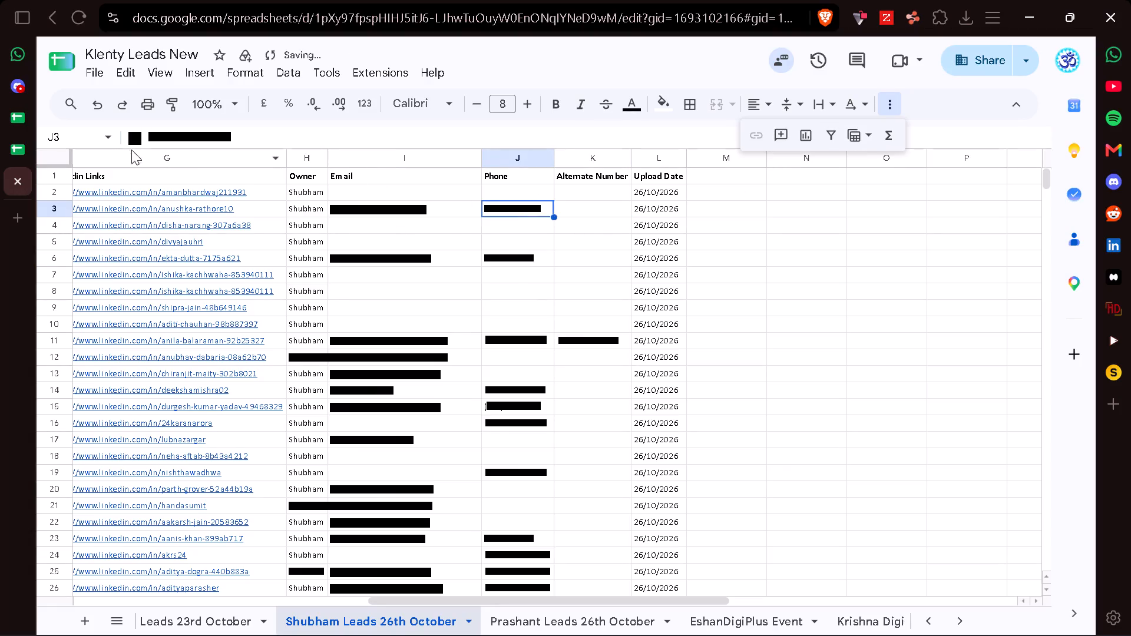
{"action": "left_click", "coordinate": [174, 138]}
{"action": "key", "text": "BackSpace"}
{"action": "key", "text": "BackSpace"}
{"action": "key", "text": "BackSpace"}
{"action": "key", "text": "BackSpace"}
{"action": "key", "text": "BackSpace"}
{"action": "key", "text": "BackSpace"}
{"action": "key", "text": "BackSpace"}
{"action": "key", "text": "BackSpace"}
{"action": "key", "text": "BackSpace"}
{"action": "key", "text": "BackSpace"}
{"action": "key", "text": "BackSpace"}
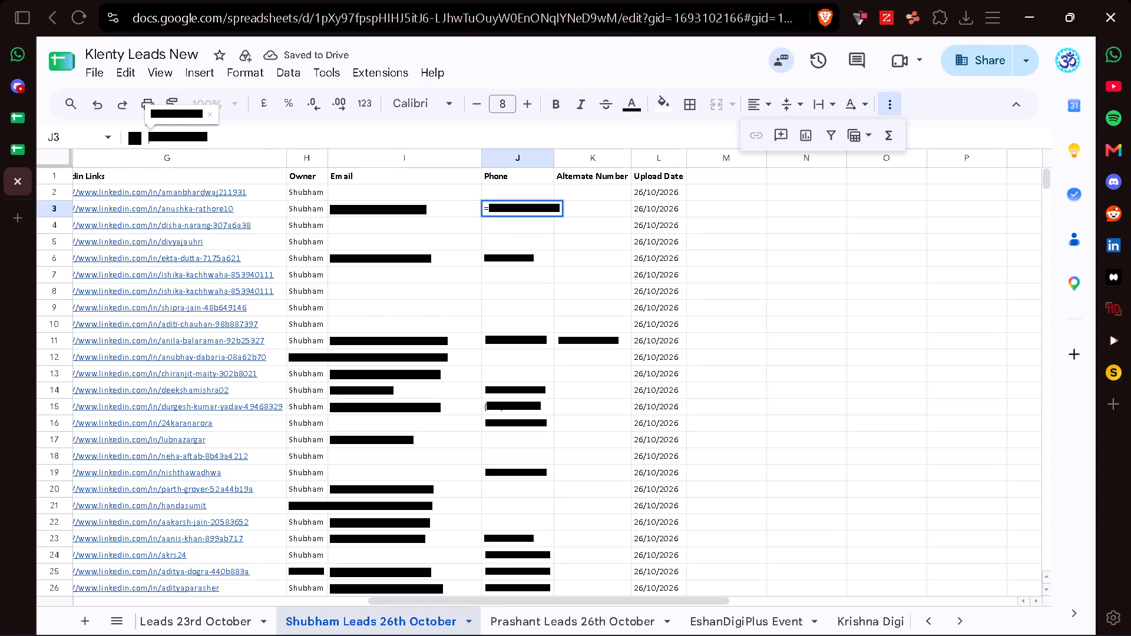
{"action": "key", "text": "Right"}
{"action": "key", "text": "Right"}
{"action": "key", "text": "Right"}
{"action": "key", "text": "Right"}
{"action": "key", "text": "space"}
{"action": "key", "text": "BackSpace"}
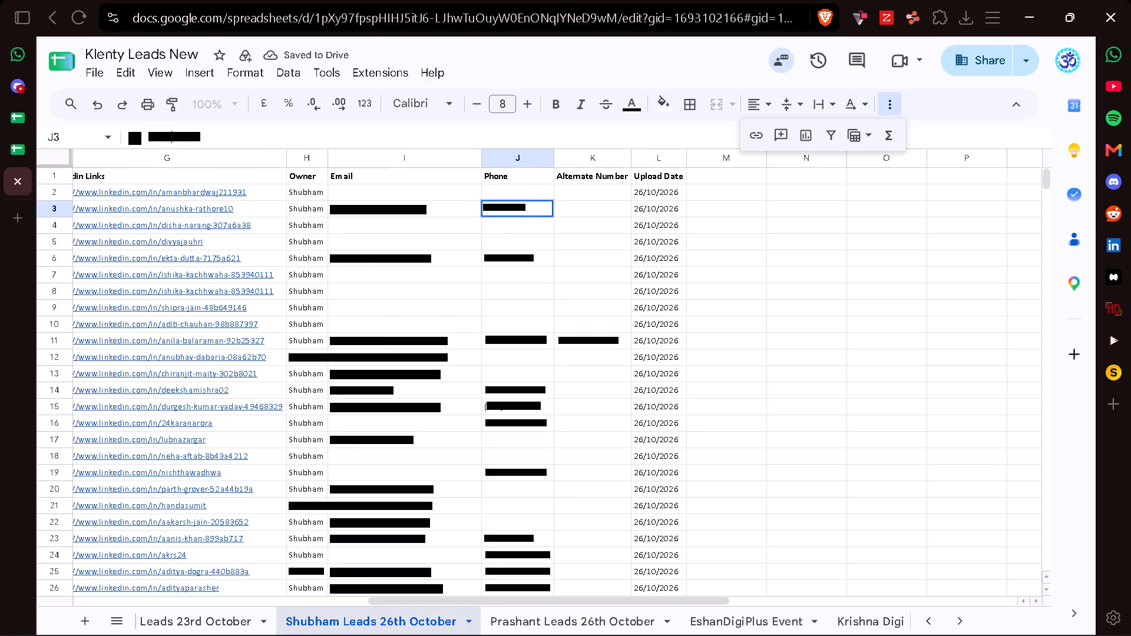
{"action": "key", "text": "Right"}
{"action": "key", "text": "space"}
{"action": "key", "text": "Return"}
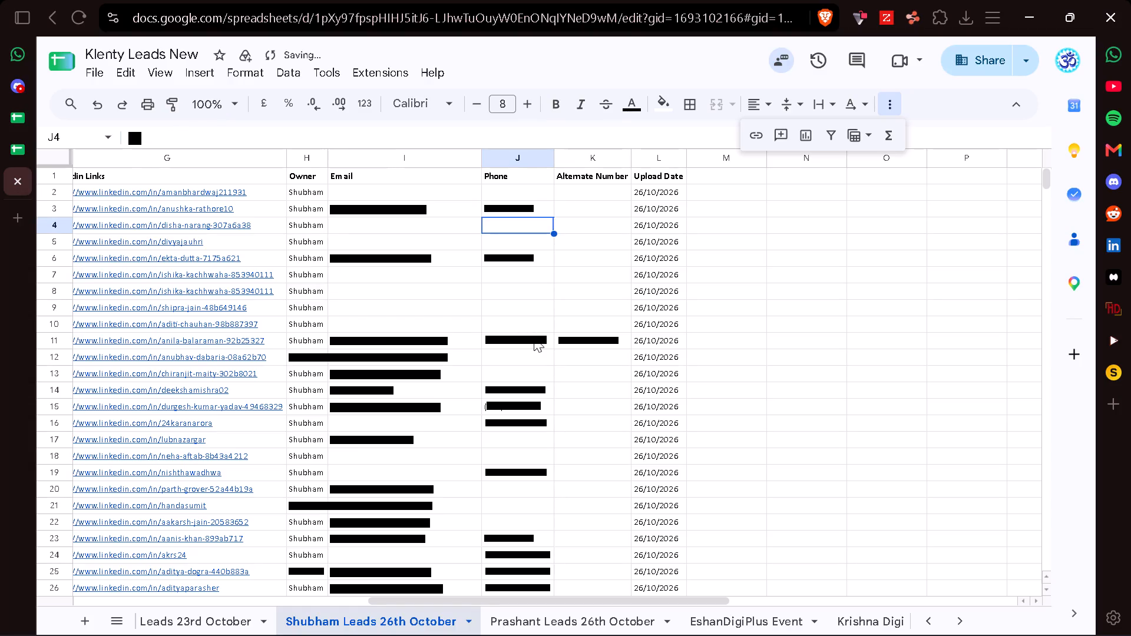
Delete the leading characters of the phone entry in J11, keeping only the number itself.
{"action": "left_click", "coordinate": [534, 337]}
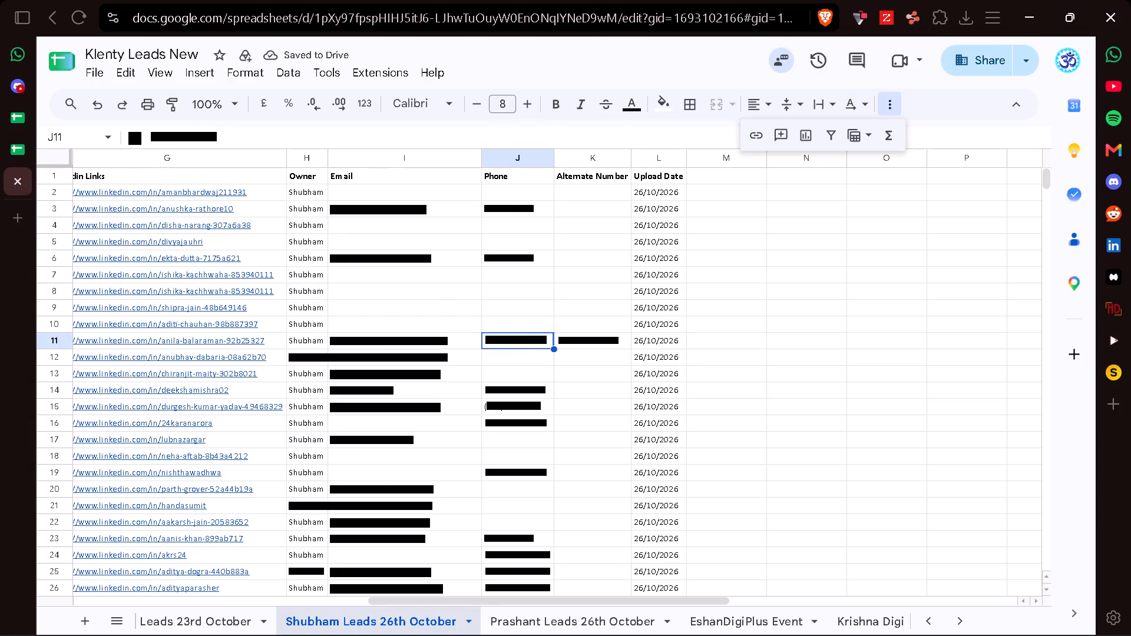
{"action": "left_click", "coordinate": [164, 135]}
{"action": "key", "text": "Left"}
{"action": "key", "text": "BackSpace"}
{"action": "key", "text": "BackSpace"}
{"action": "key", "text": "BackSpace"}
{"action": "key", "text": "BackSpace"}
{"action": "key", "text": "BackSpace"}
{"action": "key", "text": "BackSpace"}
{"action": "key", "text": "BackSpace"}
{"action": "key", "text": "BackSpace"}
{"action": "key", "text": "BackSpace"}
{"action": "key", "text": "BackSpace"}
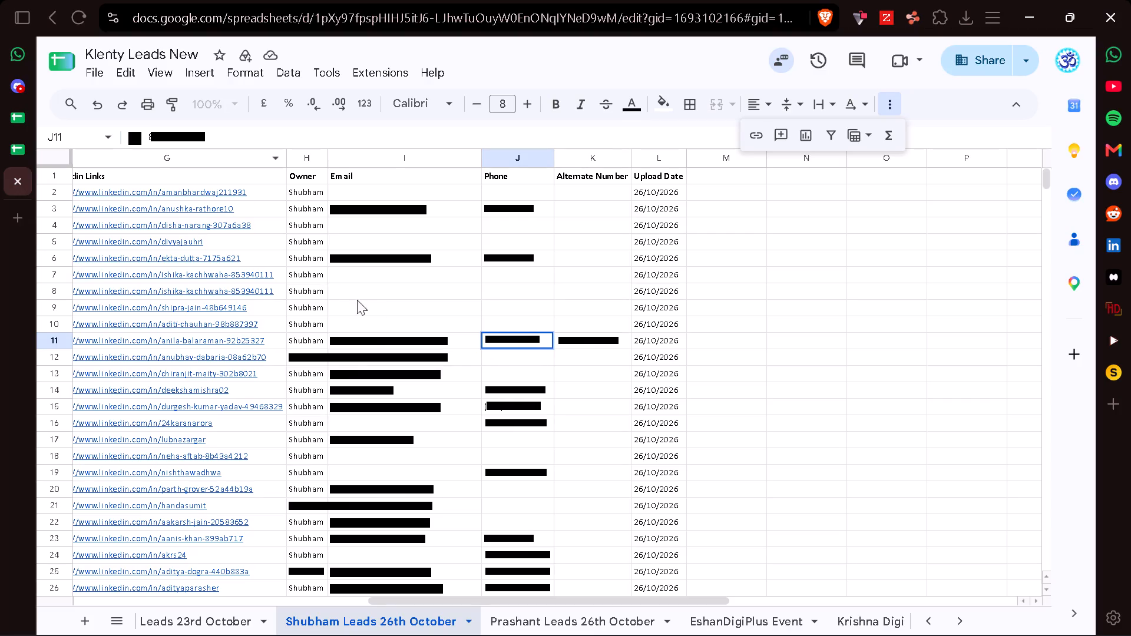
{"action": "left_click", "coordinate": [555, 346]}
Delete the leading characters of the alternate number in K11, keeping the rest of the number.
{"action": "key", "text": "Right"}
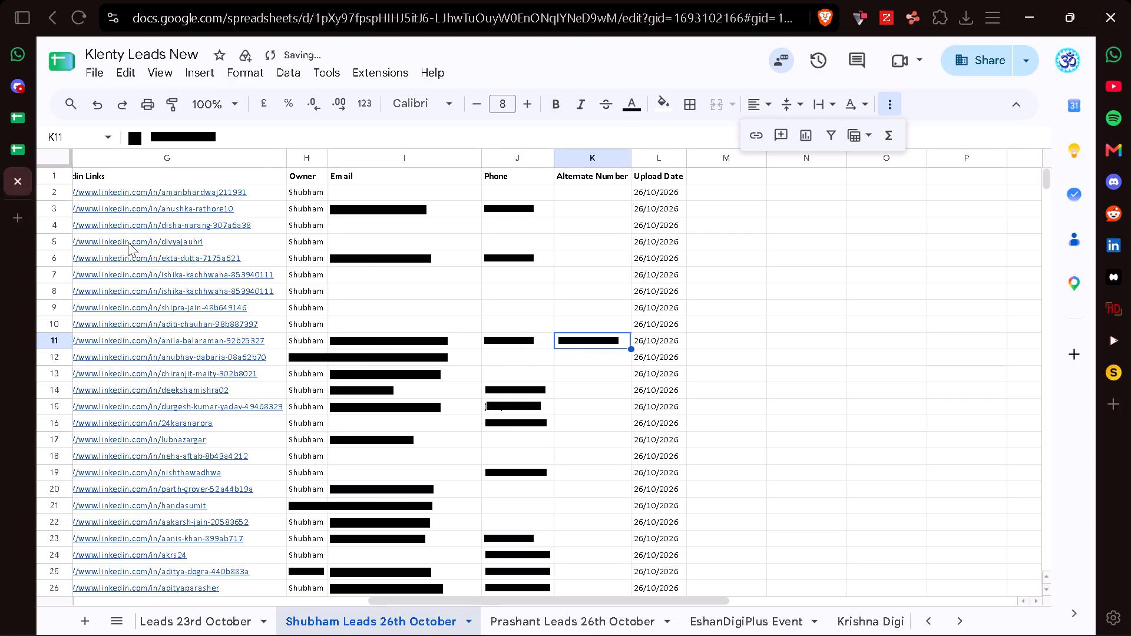
{"action": "left_click", "coordinate": [163, 135]}
{"action": "key", "text": "BackSpace"}
{"action": "key", "text": "BackSpace"}
{"action": "key", "text": "BackSpace"}
{"action": "key", "text": "BackSpace"}
{"action": "key", "text": "BackSpace"}
{"action": "key", "text": "BackSpace"}
{"action": "key", "text": "BackSpace"}
{"action": "key", "text": "BackSpace"}
{"action": "key", "text": "BackSpace"}
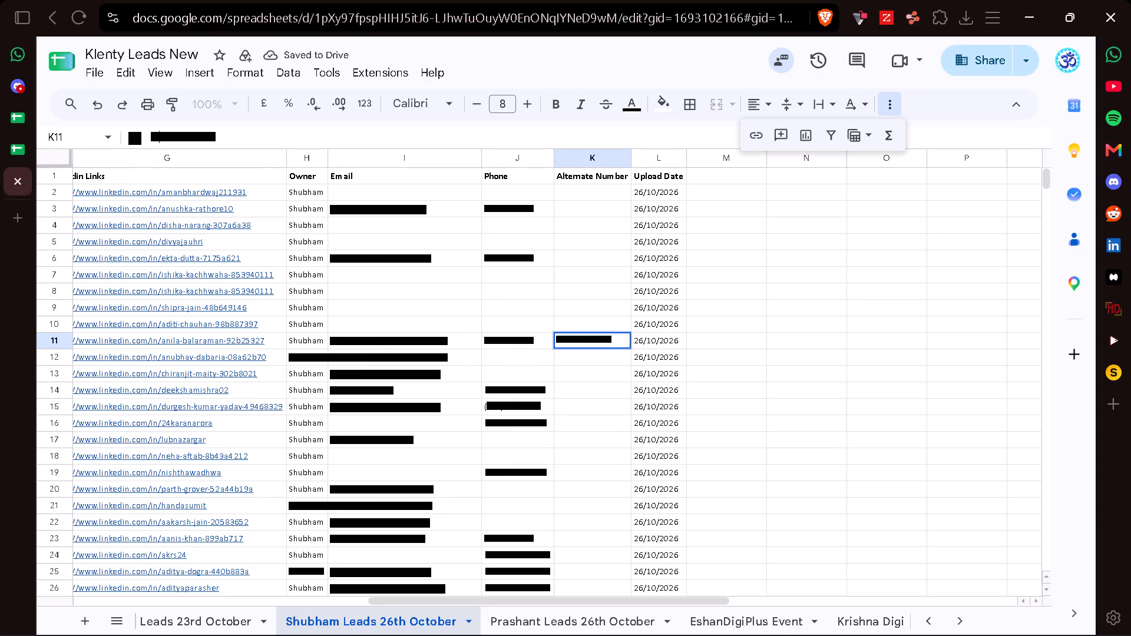
Delete the leading characters of the phone entry in J14, keeping only the number itself.
{"action": "left_click", "coordinate": [495, 387]}
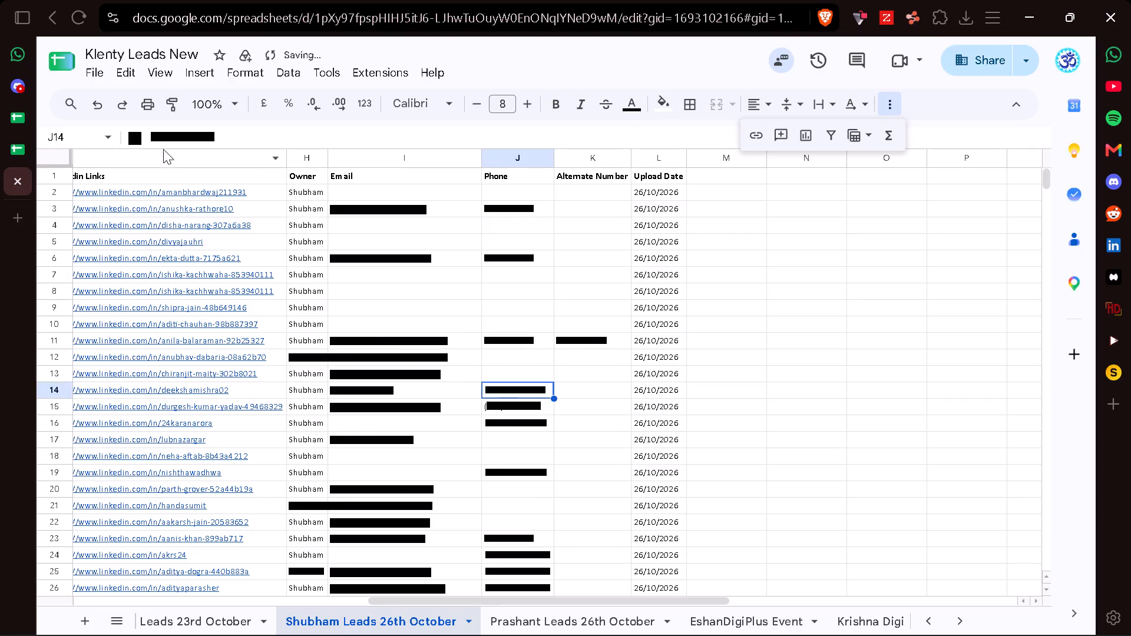
{"action": "left_click", "coordinate": [163, 140]}
{"action": "key", "text": "BackSpace"}
{"action": "key", "text": "BackSpace"}
{"action": "key", "text": "BackSpace"}
{"action": "key", "text": "BackSpace"}
{"action": "key", "text": "BackSpace"}
{"action": "key", "text": "BackSpace"}
{"action": "key", "text": "BackSpace"}
{"action": "key", "text": "BackSpace"}
{"action": "key", "text": "BackSpace"}
{"action": "key", "text": "BackSpace"}
{"action": "key", "text": "BackSpace"}
{"action": "key", "text": "BackSpace"}
Reformat the phone number in J15, removing the brackets and separators and regrouping the digits with a single space.
{"action": "left_click", "coordinate": [502, 402]}
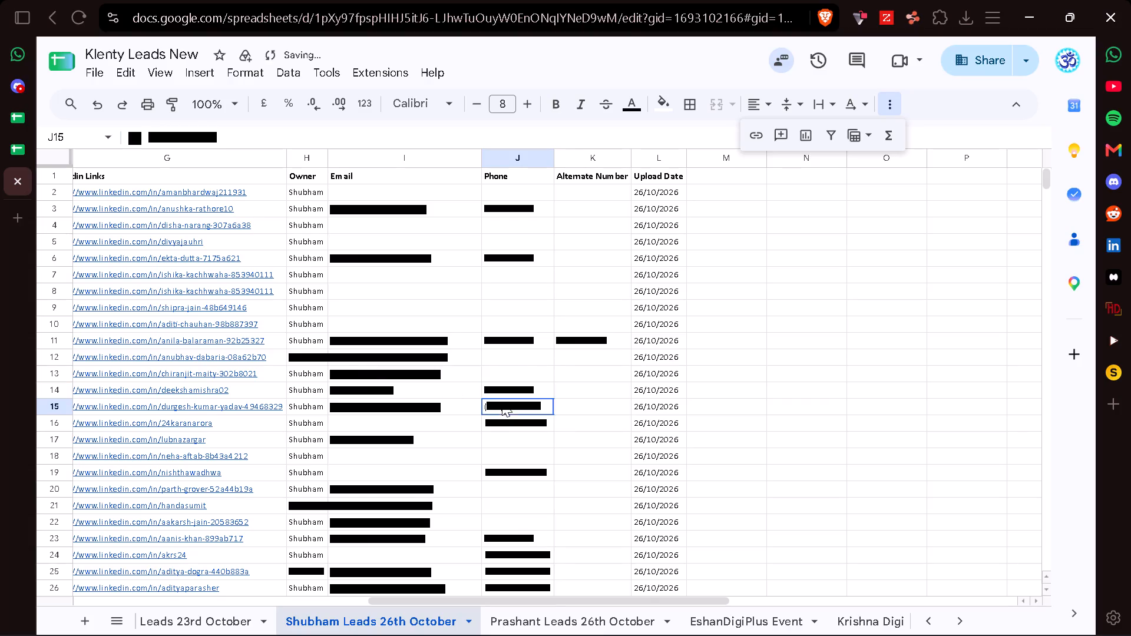
{"action": "left_click", "coordinate": [193, 135]}
{"action": "key", "text": "BackSpace"}
{"action": "key", "text": "Left"}
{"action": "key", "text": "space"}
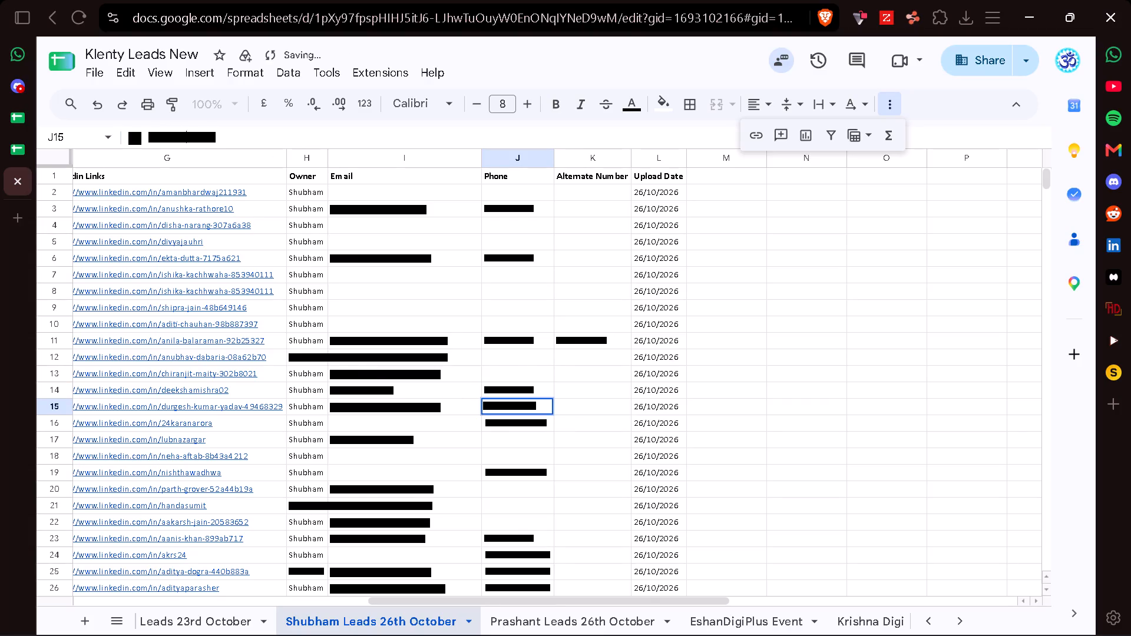
{"action": "key", "text": "Left"}
{"action": "key", "text": "Left"}
{"action": "key", "text": "Left"}
{"action": "key", "text": "BackSpace"}
{"action": "key", "text": "BackSpace"}
{"action": "key", "text": "Left"}
{"action": "key", "text": "Left"}
{"action": "key", "text": "Left"}
{"action": "key", "text": "BackSpace"}
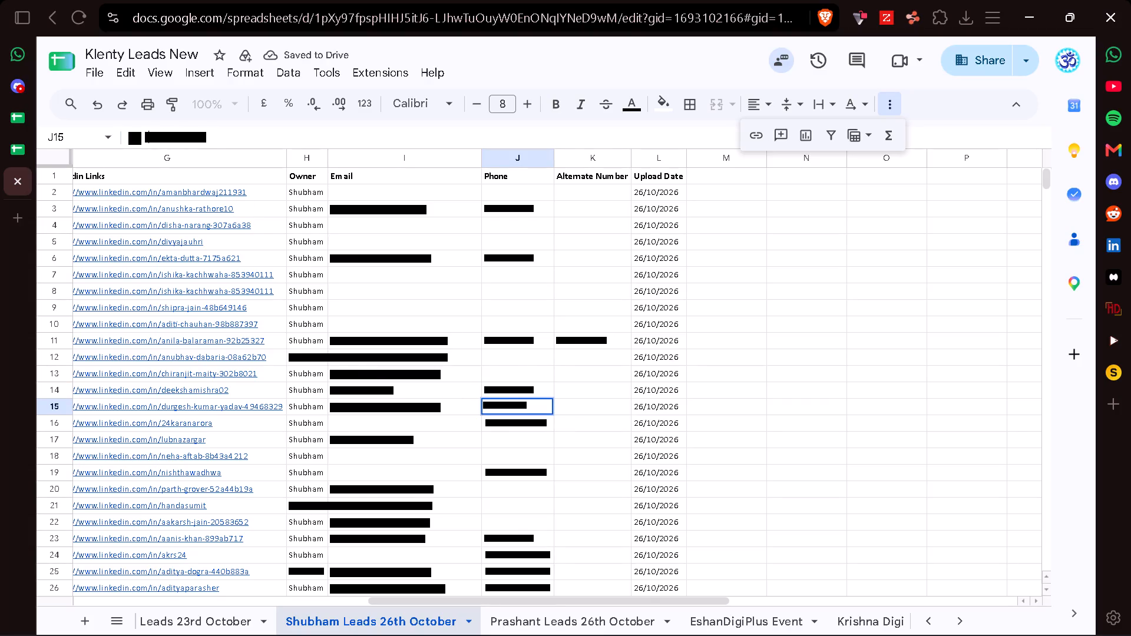
Delete the leading characters of the phone entry in J16, keeping only the number itself.
{"action": "left_click", "coordinate": [528, 429]}
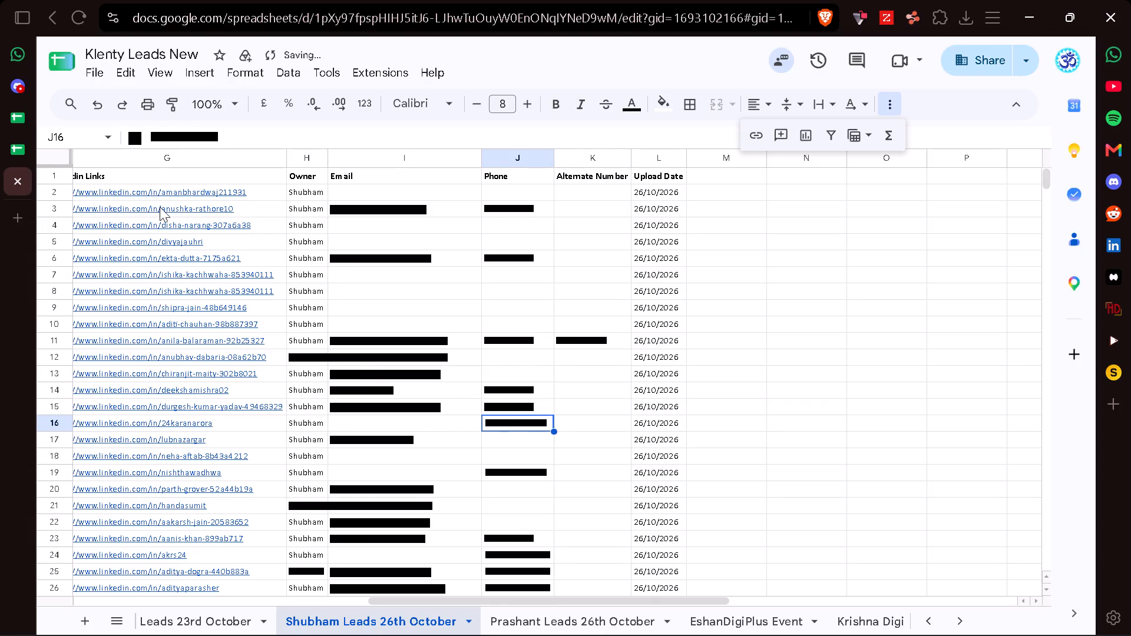
{"action": "left_click", "coordinate": [163, 135]}
{"action": "key", "text": "BackSpace"}
{"action": "key", "text": "BackSpace"}
{"action": "key", "text": "BackSpace"}
{"action": "key", "text": "BackSpace"}
{"action": "key", "text": "BackSpace"}
{"action": "key", "text": "BackSpace"}
{"action": "key", "text": "BackSpace"}
{"action": "key", "text": "BackSpace"}
{"action": "key", "text": "BackSpace"}
{"action": "key", "text": "BackSpace"}
{"action": "key", "text": "BackSpace"}
{"action": "key", "text": "BackSpace"}
{"action": "key", "text": "BackSpace"}
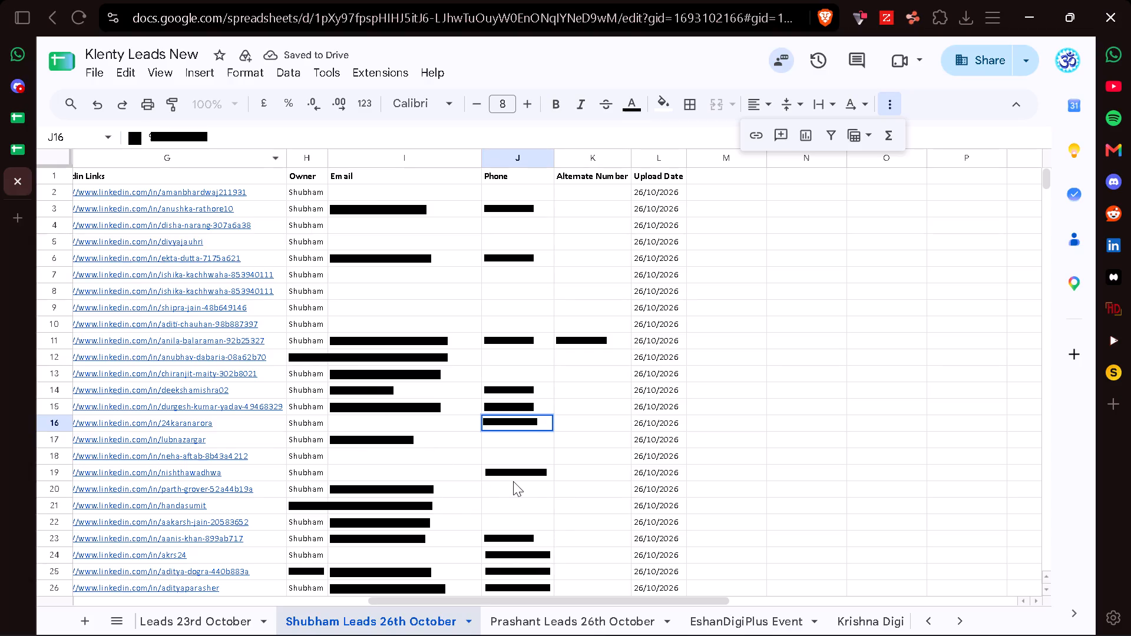
Delete the leading characters of the phone entry in J19, keeping only the number itself.
{"action": "left_click", "coordinate": [513, 481]}
{"action": "left_click", "coordinate": [163, 135]}
{"action": "key", "text": "BackSpace"}
{"action": "key", "text": "BackSpace"}
{"action": "key", "text": "BackSpace"}
{"action": "key", "text": "BackSpace"}
{"action": "key", "text": "BackSpace"}
{"action": "key", "text": "BackSpace"}
{"action": "key", "text": "BackSpace"}
{"action": "key", "text": "BackSpace"}
{"action": "key", "text": "BackSpace"}
{"action": "key", "text": "BackSpace"}
{"action": "key", "text": "BackSpace"}
{"action": "key", "text": "BackSpace"}
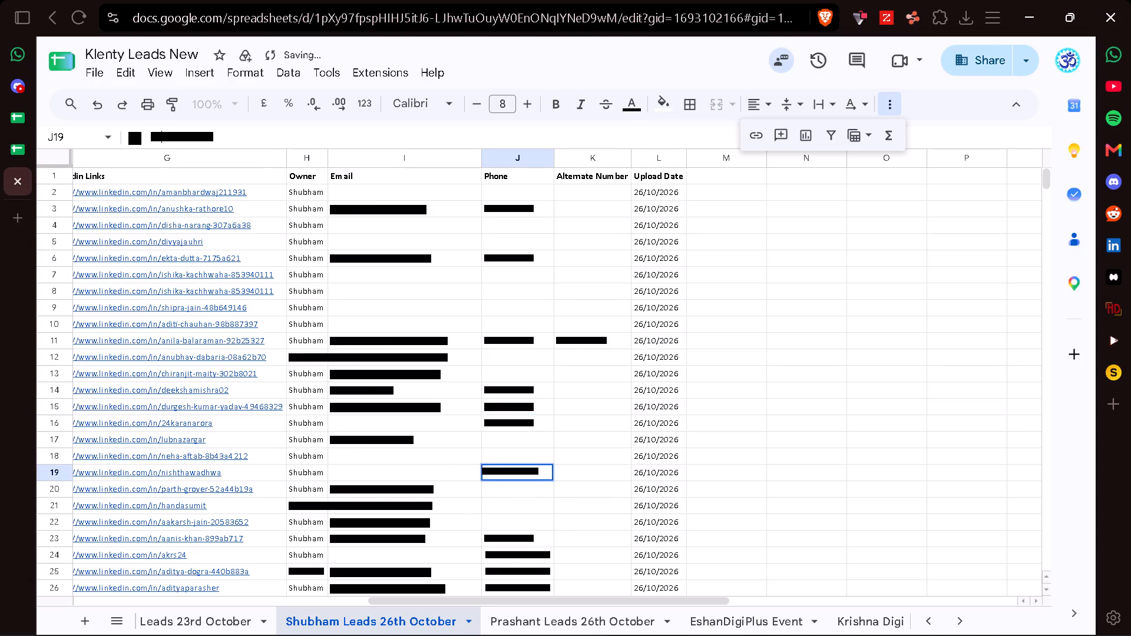
{"action": "scroll", "coordinate": [514, 498], "scroll_direction": "down", "scroll_amount": 3}
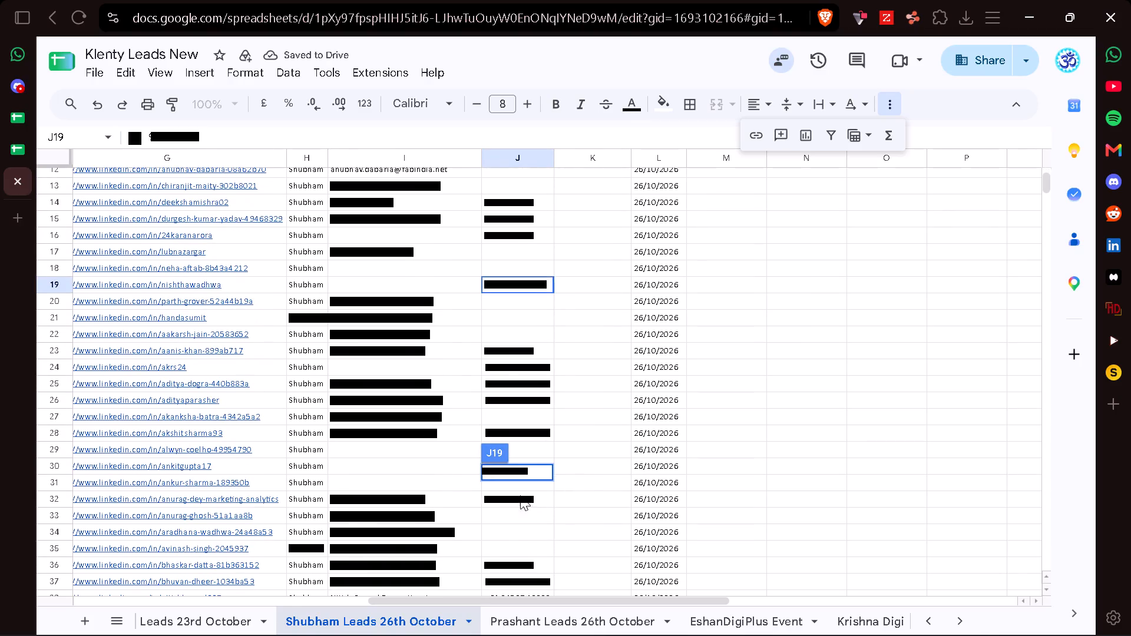
{"action": "left_click", "coordinate": [578, 459]}
Clear the phone entry in J41.
{"action": "scroll", "coordinate": [578, 459], "scroll_direction": "down", "scroll_amount": 2}
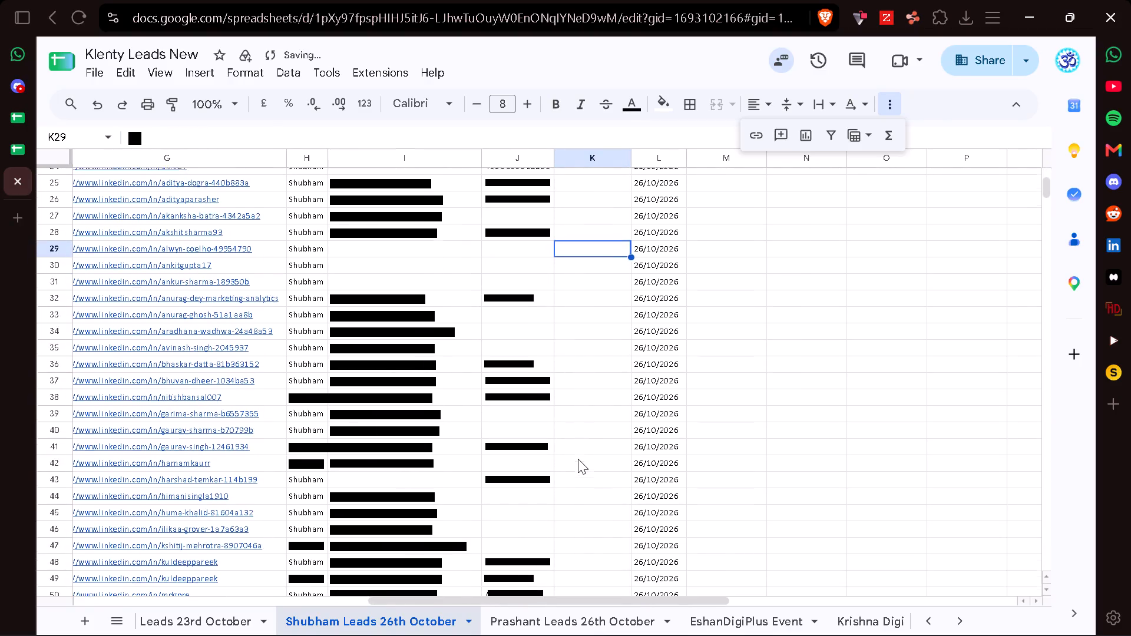
{"action": "scroll", "coordinate": [578, 459], "scroll_direction": "down", "scroll_amount": 2}
{"action": "left_click", "coordinate": [514, 299]}
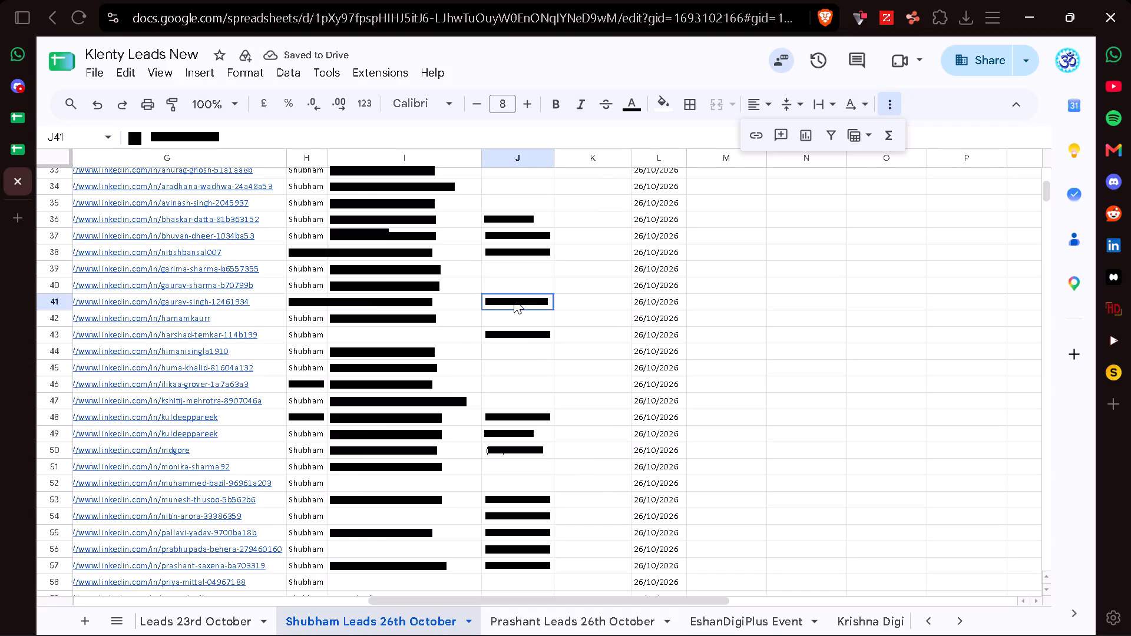
{"action": "key", "text": "BackSpace"}
Reformat the phone number in J50, removing the brackets and separators and regrouping the digits with a single space.
{"action": "left_click", "coordinate": [513, 453]}
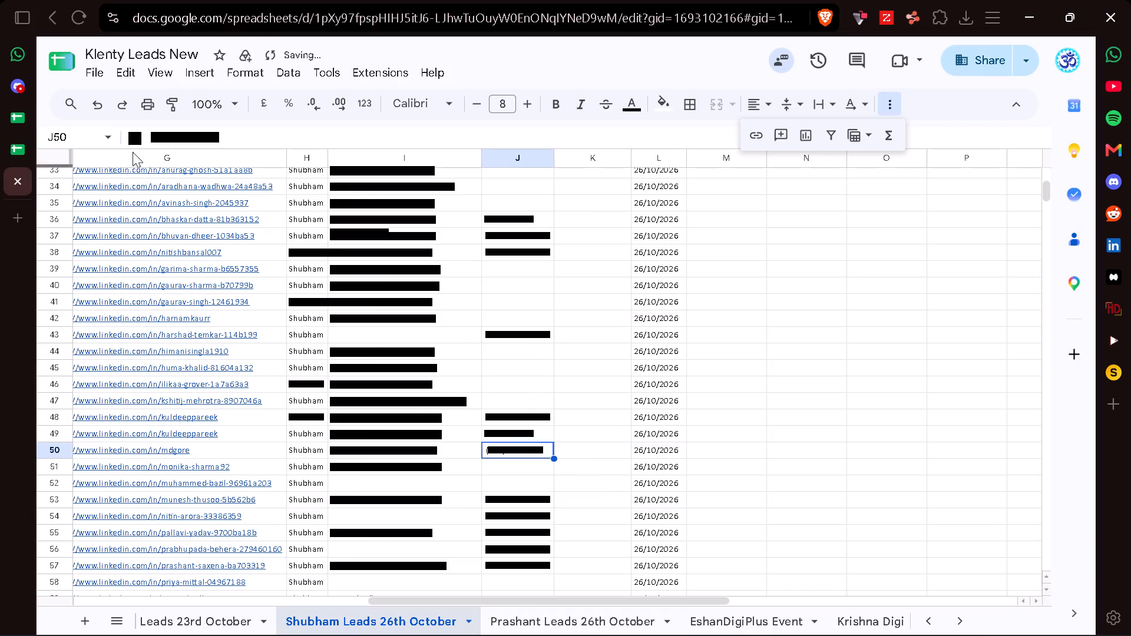
{"action": "left_click", "coordinate": [197, 138]}
{"action": "key", "text": "BackSpace"}
{"action": "key", "text": "Left"}
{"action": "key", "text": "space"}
{"action": "key", "text": "Left"}
{"action": "key", "text": "Left"}
{"action": "key", "text": "Left"}
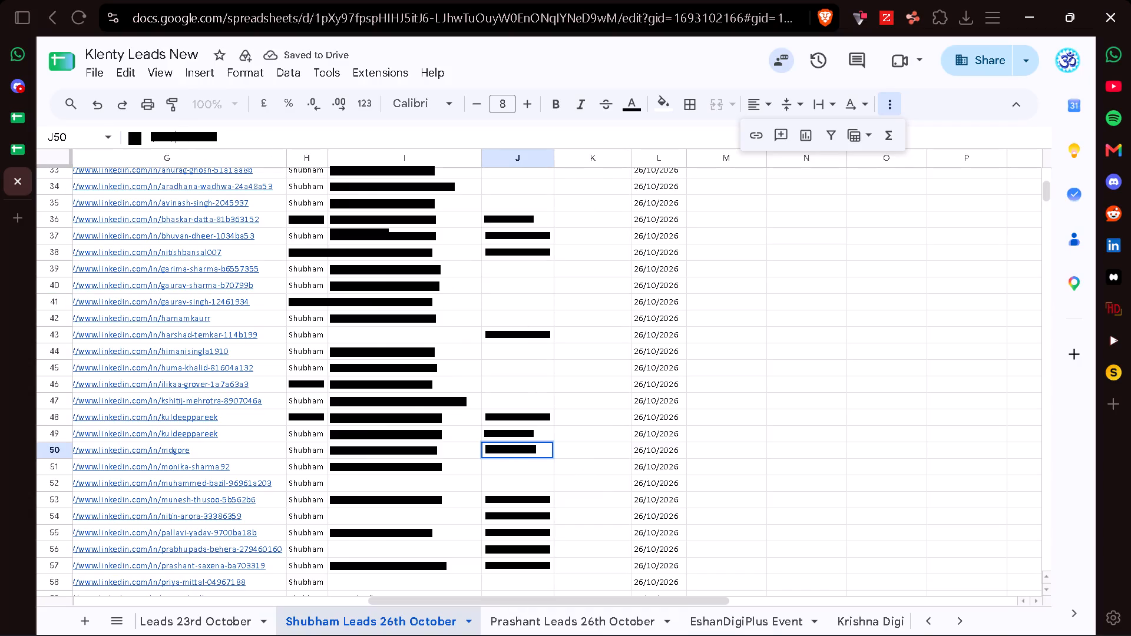
{"action": "key", "text": "BackSpace"}
{"action": "key", "text": "BackSpace"}
{"action": "key", "text": "Left"}
{"action": "key", "text": "Left"}
{"action": "key", "text": "Left"}
{"action": "key", "text": "BackSpace"}
{"action": "key", "text": "Return"}
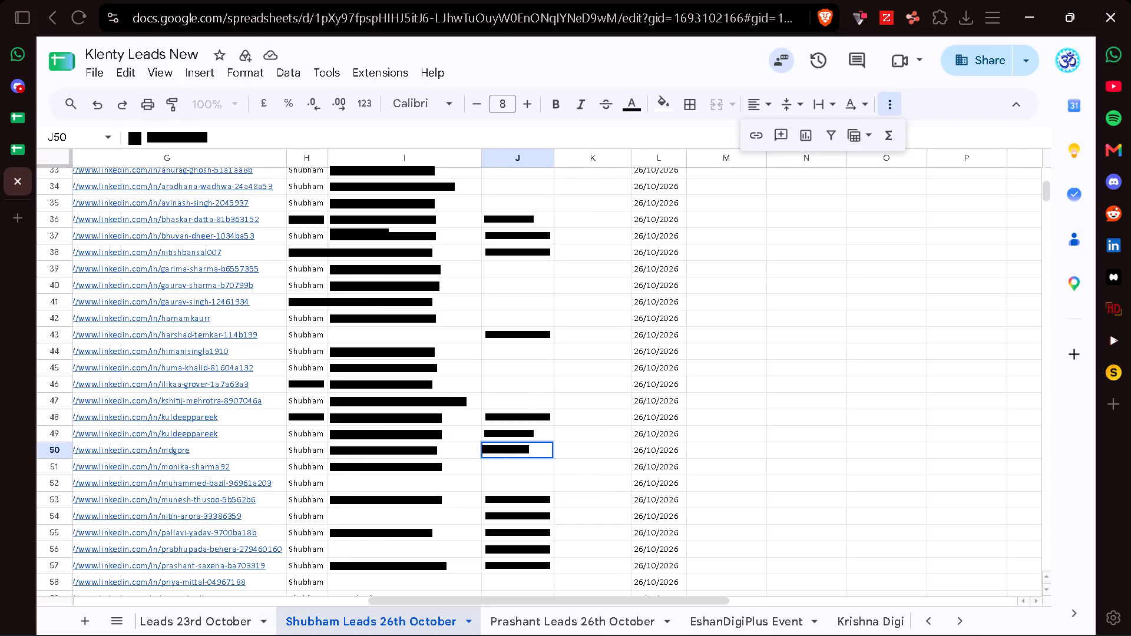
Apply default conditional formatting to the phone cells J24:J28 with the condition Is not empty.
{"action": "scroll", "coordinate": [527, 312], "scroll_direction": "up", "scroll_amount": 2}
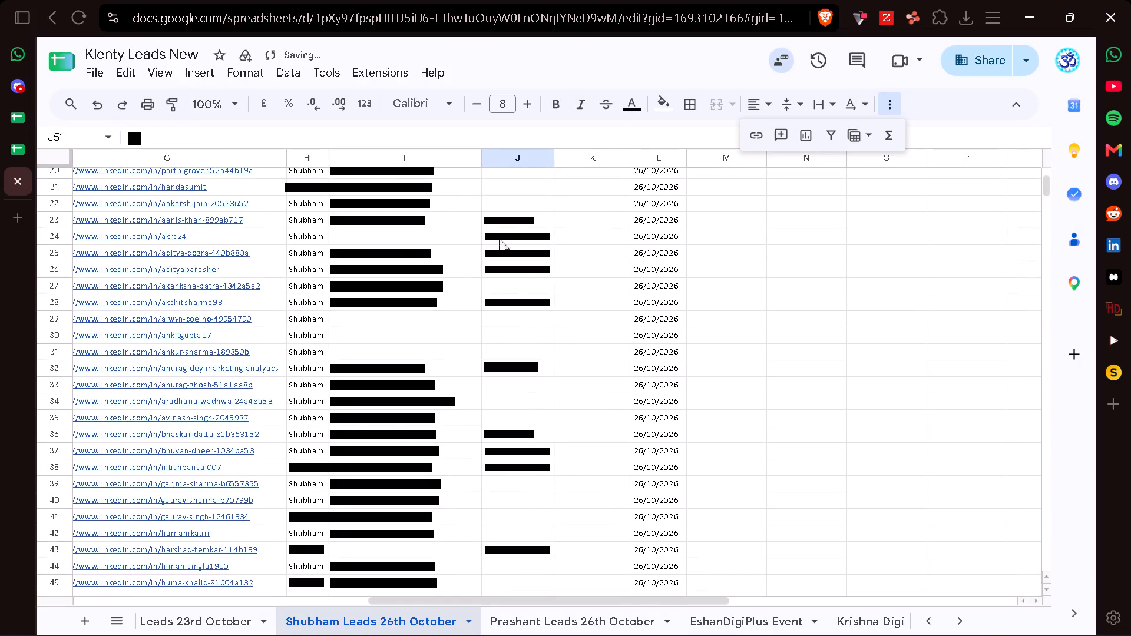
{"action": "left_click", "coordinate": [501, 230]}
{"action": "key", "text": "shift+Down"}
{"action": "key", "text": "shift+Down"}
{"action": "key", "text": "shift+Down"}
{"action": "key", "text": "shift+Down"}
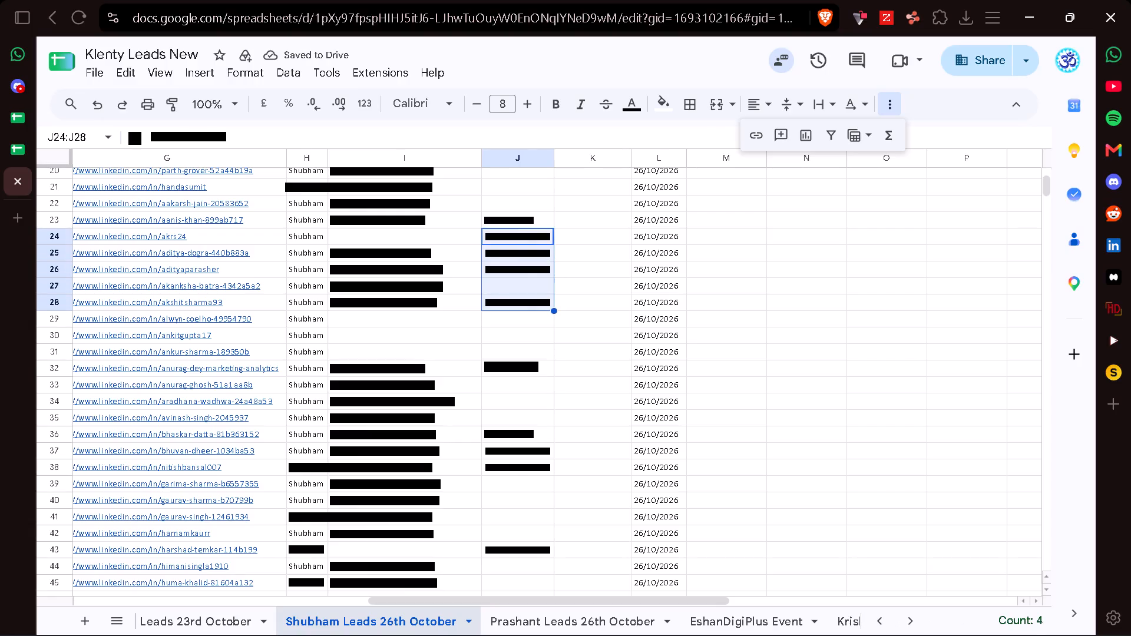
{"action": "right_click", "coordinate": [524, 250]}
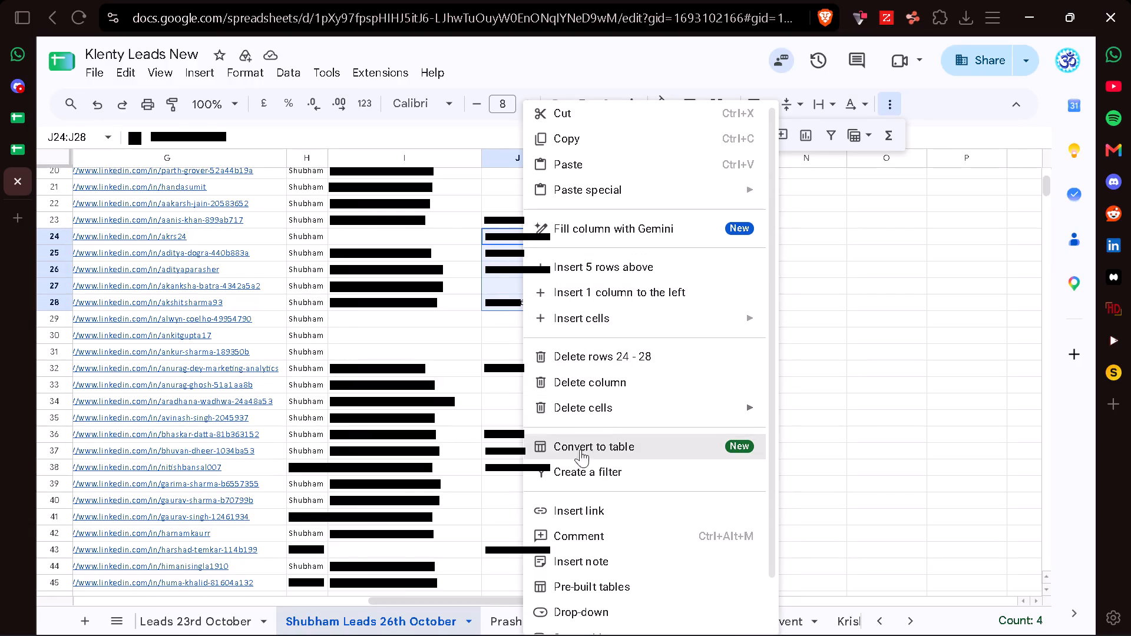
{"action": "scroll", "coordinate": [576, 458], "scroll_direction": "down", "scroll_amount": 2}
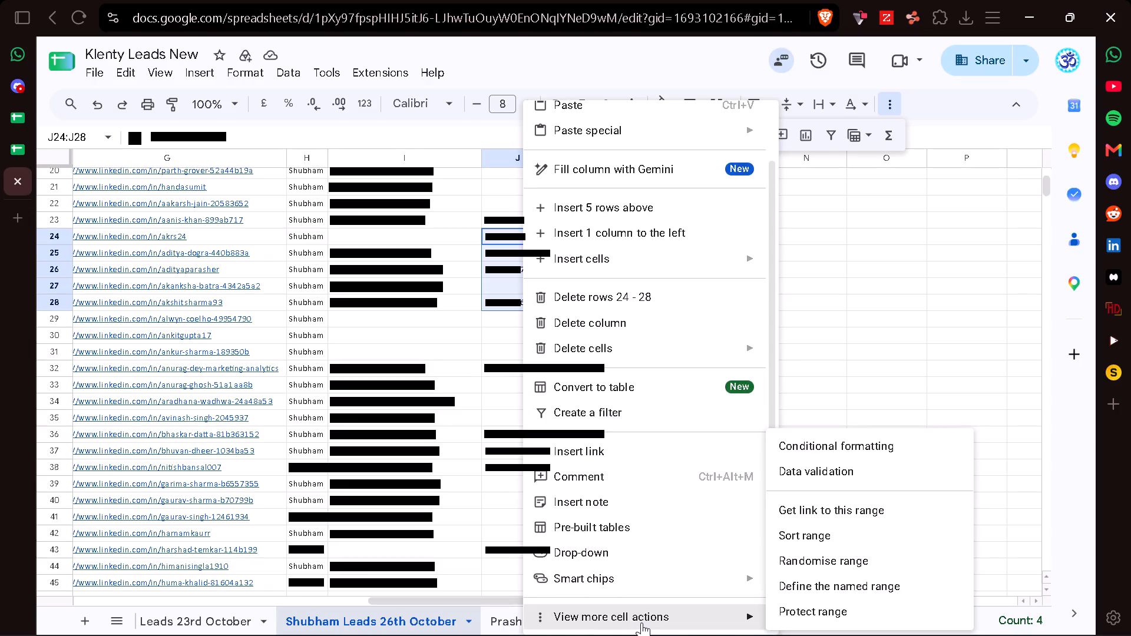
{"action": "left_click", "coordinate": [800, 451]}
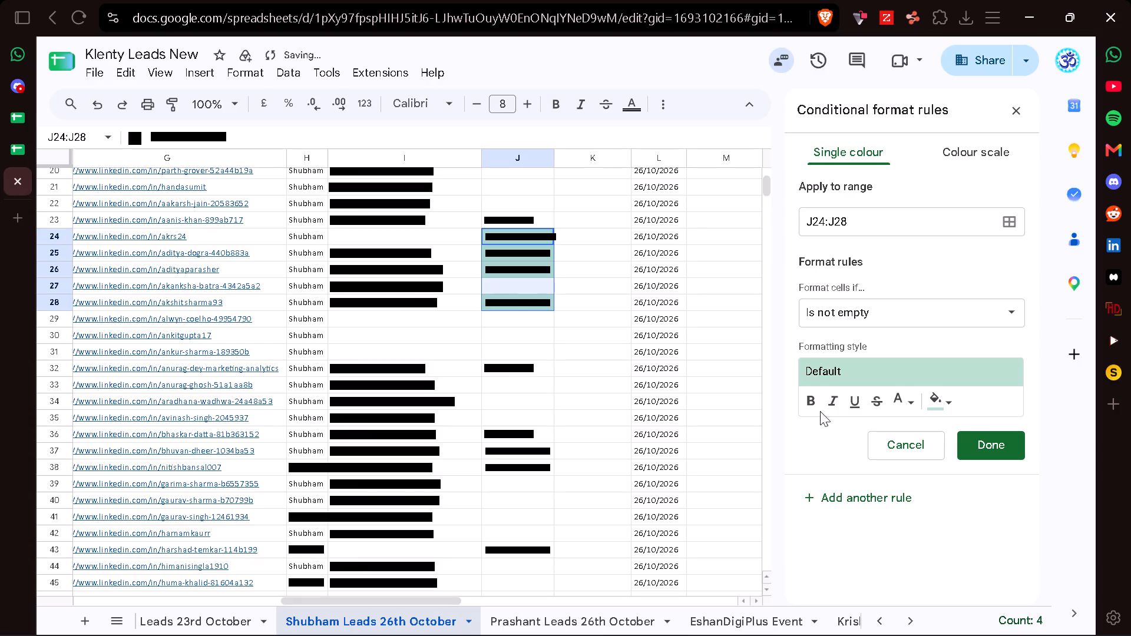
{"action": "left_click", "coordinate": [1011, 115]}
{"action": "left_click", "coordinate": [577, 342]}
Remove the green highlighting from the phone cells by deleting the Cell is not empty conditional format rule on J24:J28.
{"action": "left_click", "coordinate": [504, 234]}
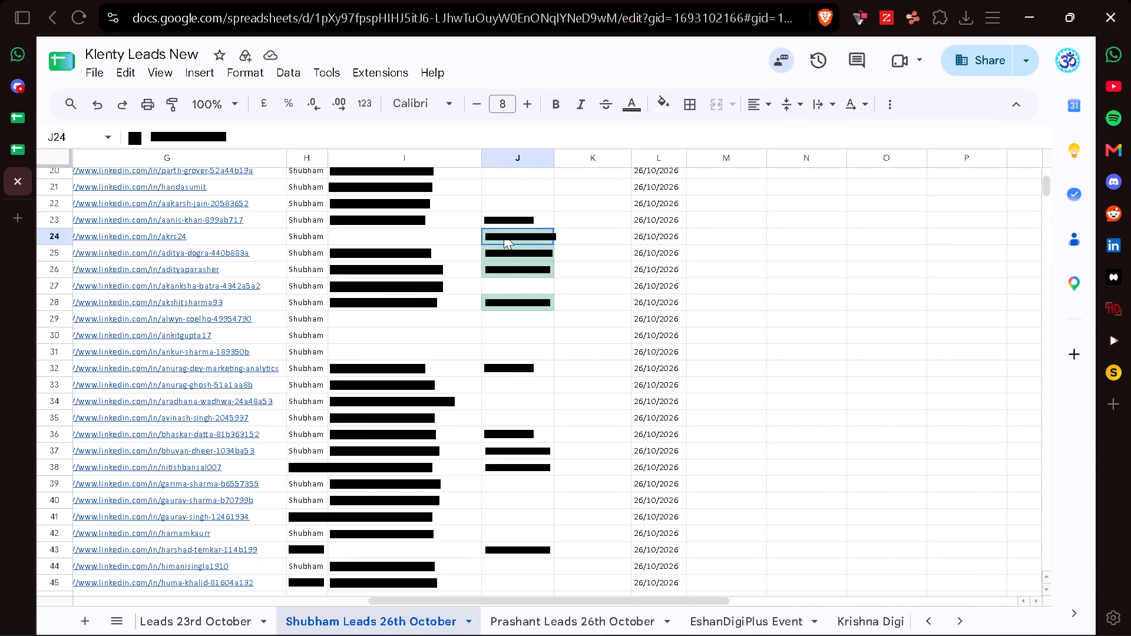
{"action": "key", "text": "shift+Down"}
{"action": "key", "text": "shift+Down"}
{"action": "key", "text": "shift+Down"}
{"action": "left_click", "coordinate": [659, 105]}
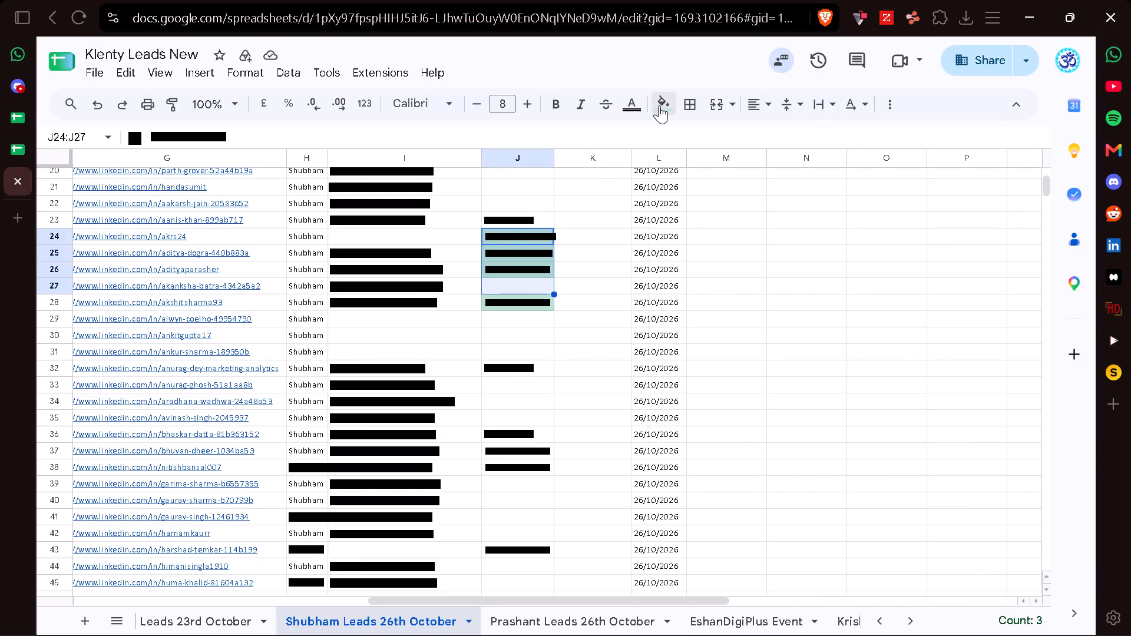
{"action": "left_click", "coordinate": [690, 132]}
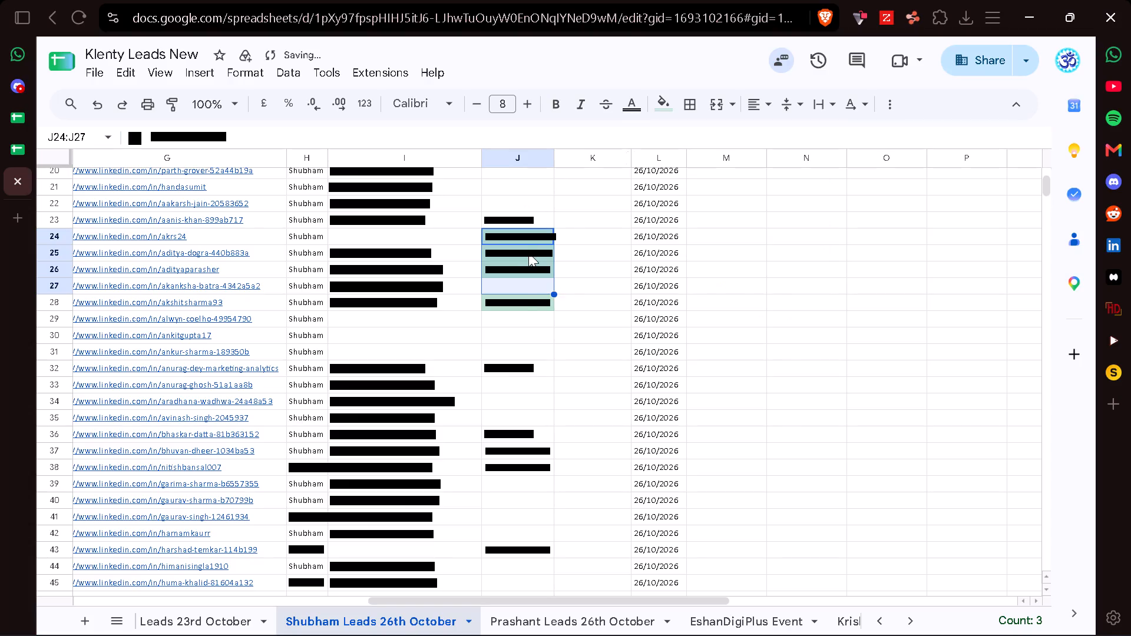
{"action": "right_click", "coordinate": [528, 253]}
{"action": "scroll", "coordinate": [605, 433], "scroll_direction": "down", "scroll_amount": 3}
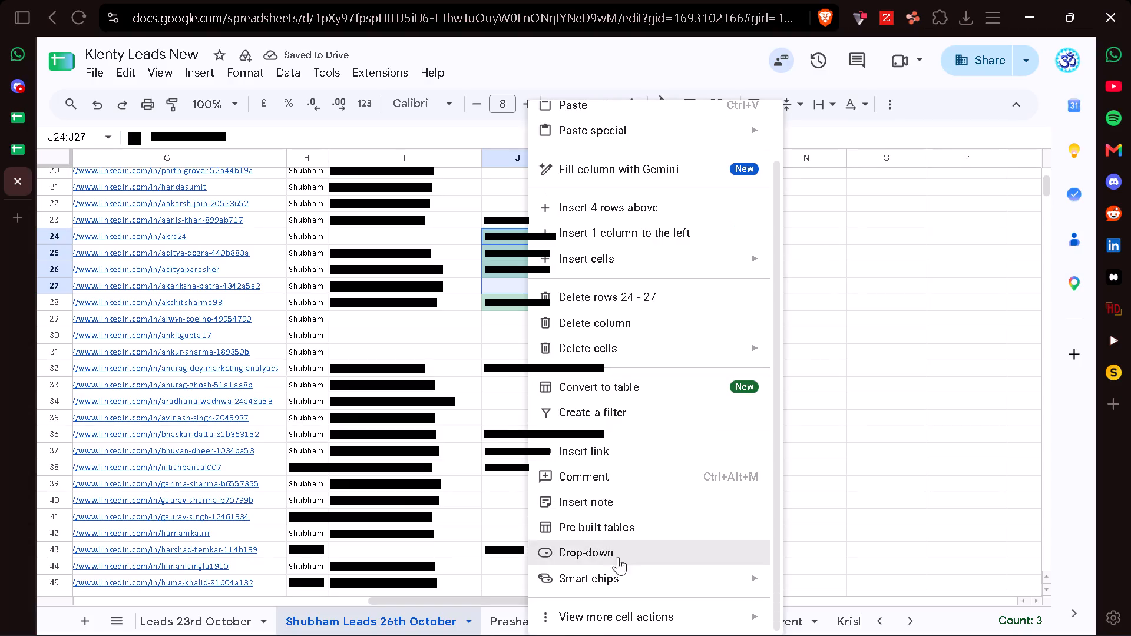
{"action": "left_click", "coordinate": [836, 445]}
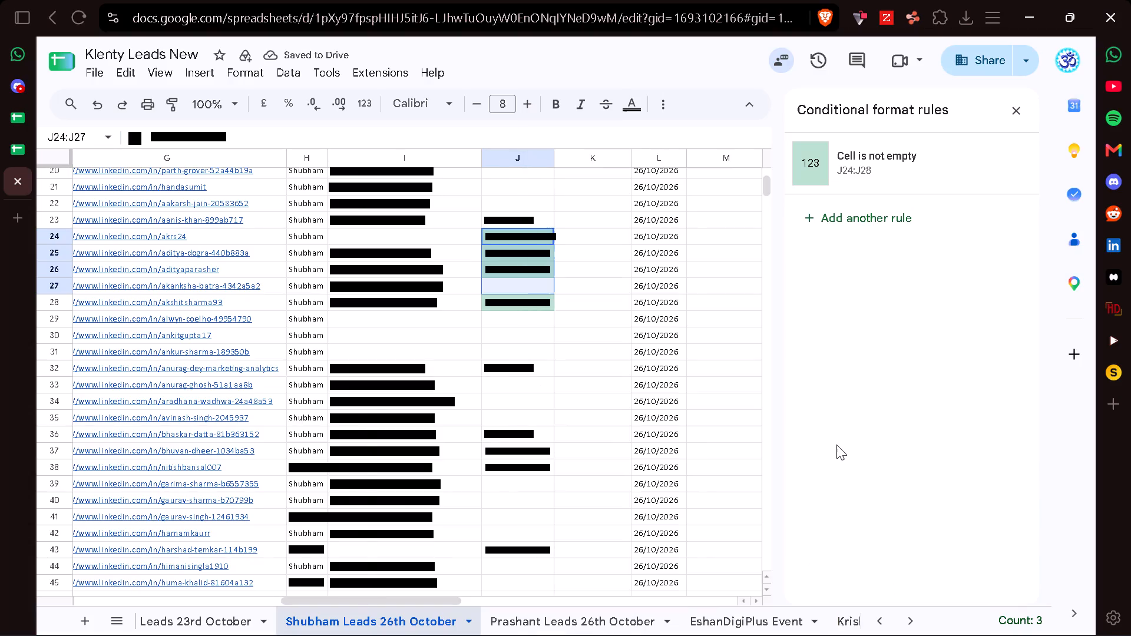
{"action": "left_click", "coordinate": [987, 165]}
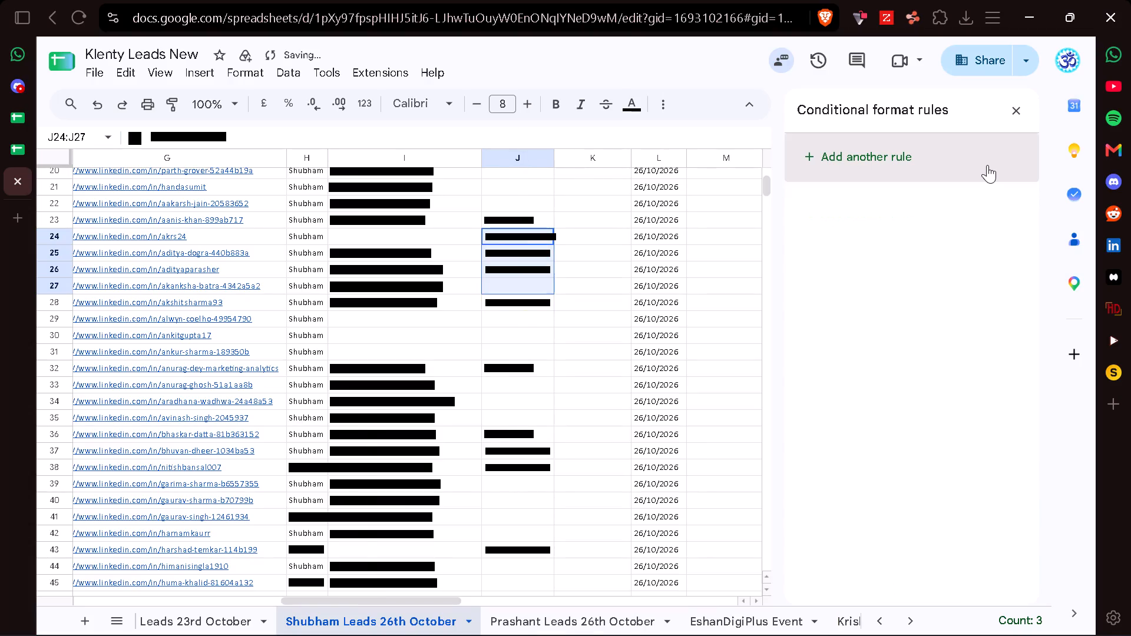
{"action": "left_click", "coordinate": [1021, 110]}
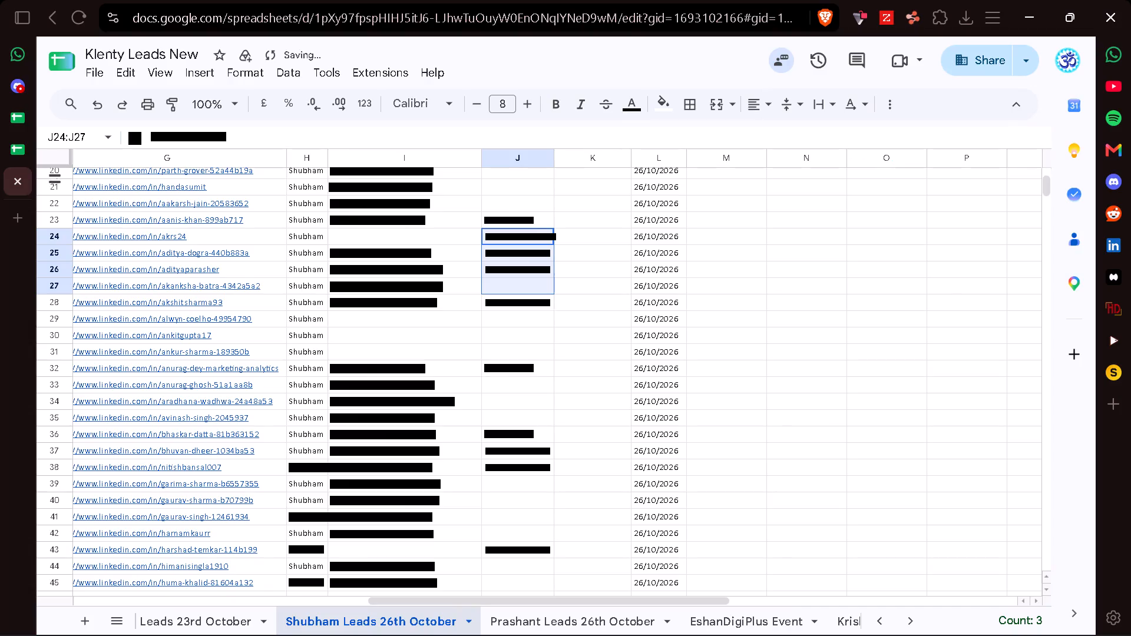
Delete the leading characters of the phone entry in J24, keeping only the number itself.
{"action": "left_click", "coordinate": [171, 135]}
{"action": "key", "text": "Left"}
{"action": "key", "text": "BackSpace"}
{"action": "key", "text": "BackSpace"}
{"action": "key", "text": "BackSpace"}
{"action": "key", "text": "BackSpace"}
{"action": "key", "text": "BackSpace"}
{"action": "key", "text": "BackSpace"}
{"action": "key", "text": "BackSpace"}
{"action": "key", "text": "BackSpace"}
{"action": "key", "text": "BackSpace"}
{"action": "key", "text": "BackSpace"}
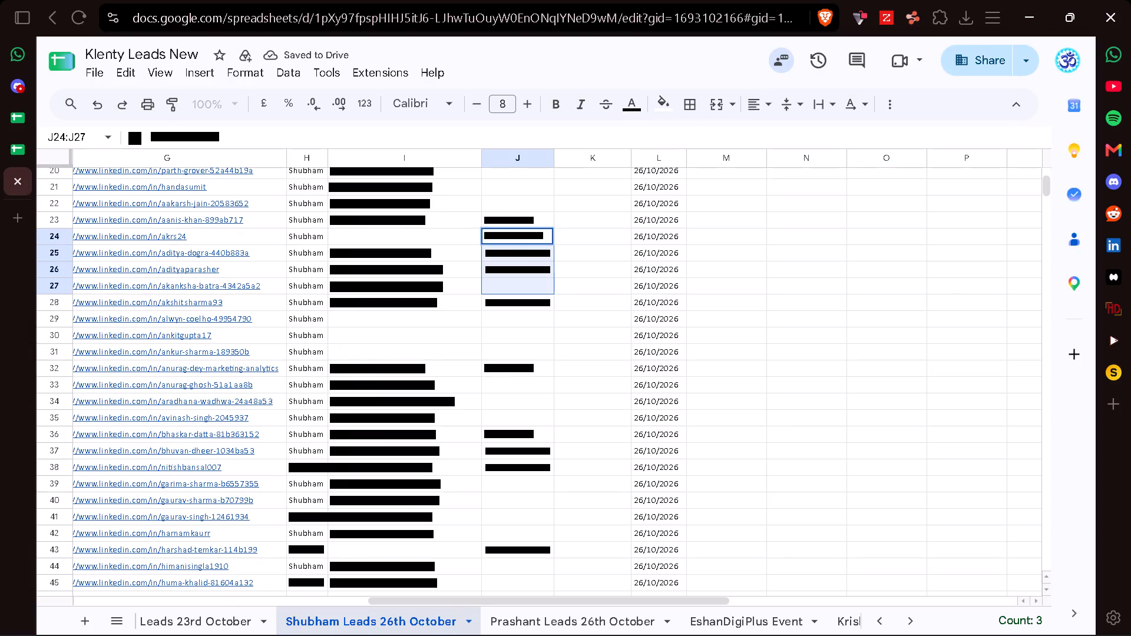
{"action": "key", "text": "Return"}
Delete the leading characters of the phone entry in J25, keeping only the number itself.
{"action": "left_click", "coordinate": [169, 132]}
{"action": "key", "text": "BackSpace"}
{"action": "key", "text": "BackSpace"}
{"action": "key", "text": "BackSpace"}
{"action": "key", "text": "BackSpace"}
{"action": "key", "text": "BackSpace"}
{"action": "key", "text": "BackSpace"}
{"action": "key", "text": "BackSpace"}
{"action": "key", "text": "BackSpace"}
{"action": "key", "text": "BackSpace"}
{"action": "key", "text": "BackSpace"}
{"action": "key", "text": "BackSpace"}
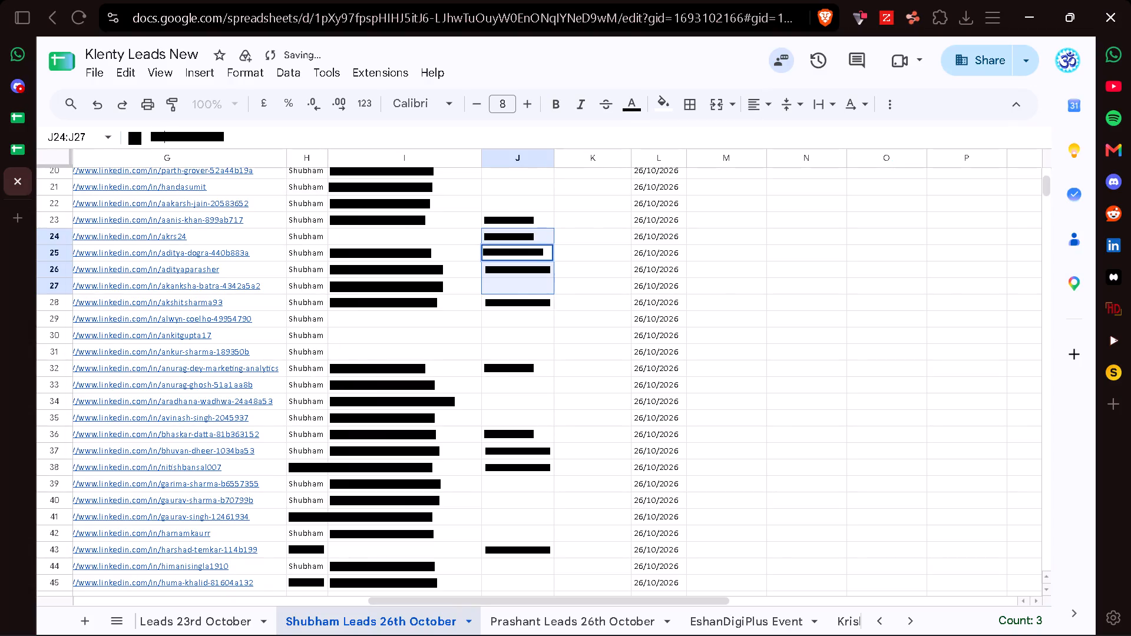
{"action": "key", "text": "Return"}
Delete the leading characters of the phone entry in J26, keeping only the number itself.
{"action": "left_click", "coordinate": [167, 134]}
{"action": "key", "text": "BackSpace"}
{"action": "key", "text": "BackSpace"}
{"action": "key", "text": "BackSpace"}
{"action": "key", "text": "BackSpace"}
{"action": "key", "text": "BackSpace"}
{"action": "key", "text": "BackSpace"}
{"action": "key", "text": "BackSpace"}
{"action": "key", "text": "BackSpace"}
{"action": "key", "text": "BackSpace"}
{"action": "key", "text": "BackSpace"}
{"action": "key", "text": "BackSpace"}
{"action": "key", "text": "BackSpace"}
{"action": "key", "text": "BackSpace"}
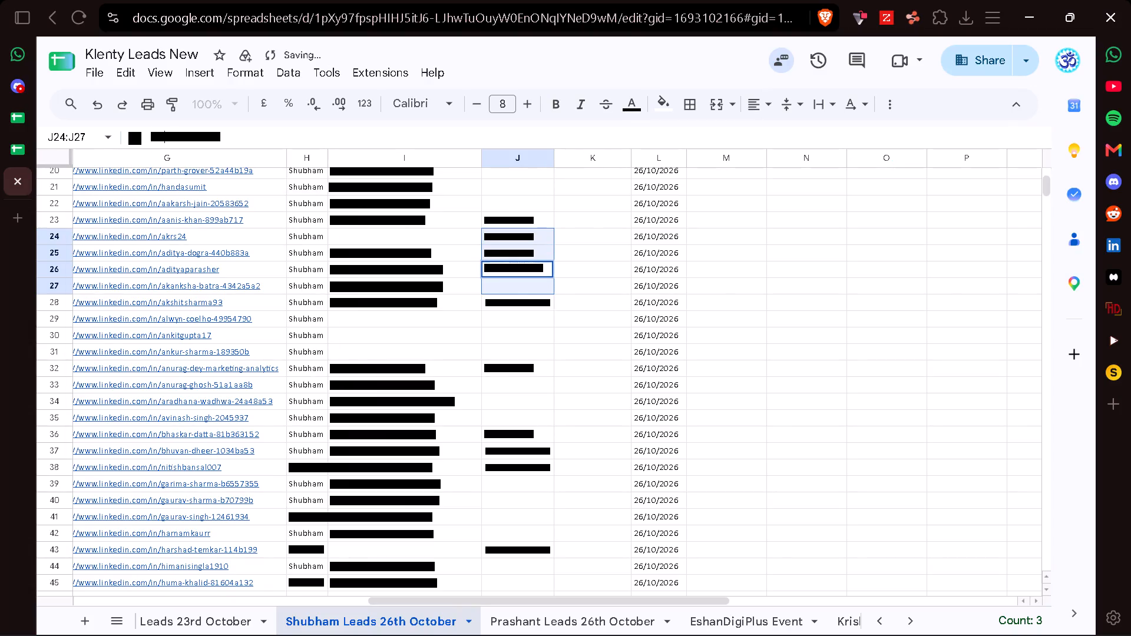
{"action": "key", "text": "Return"}
{"action": "key", "text": "Return"}
{"action": "key", "text": "Return"}
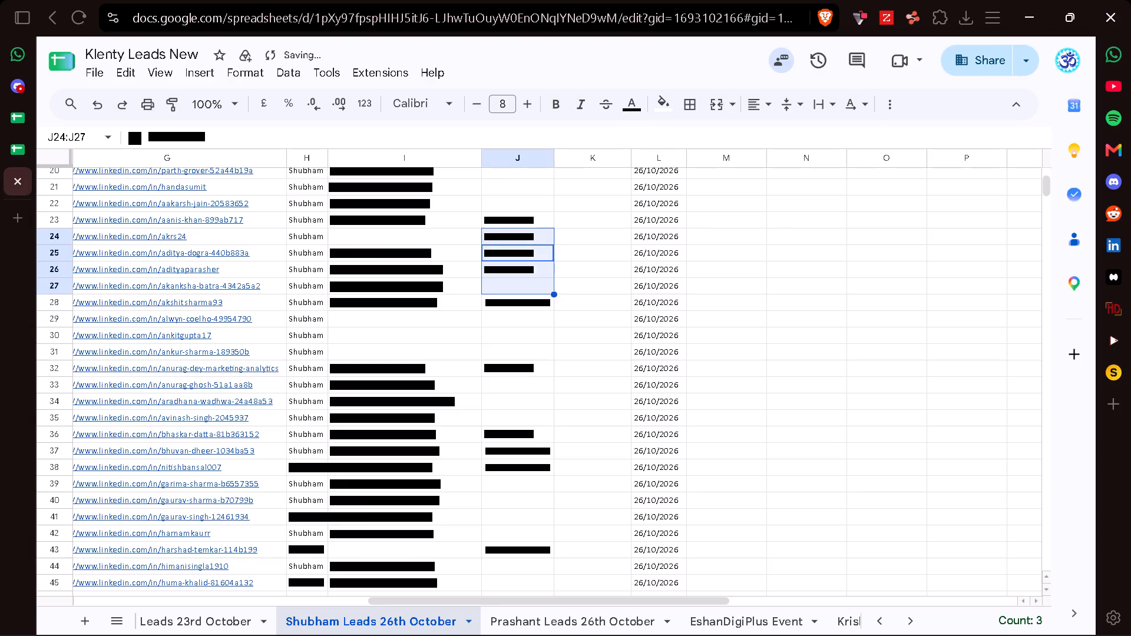
Delete the leading characters of the phone entry in J28, keeping only the number itself.
{"action": "left_click", "coordinate": [507, 304]}
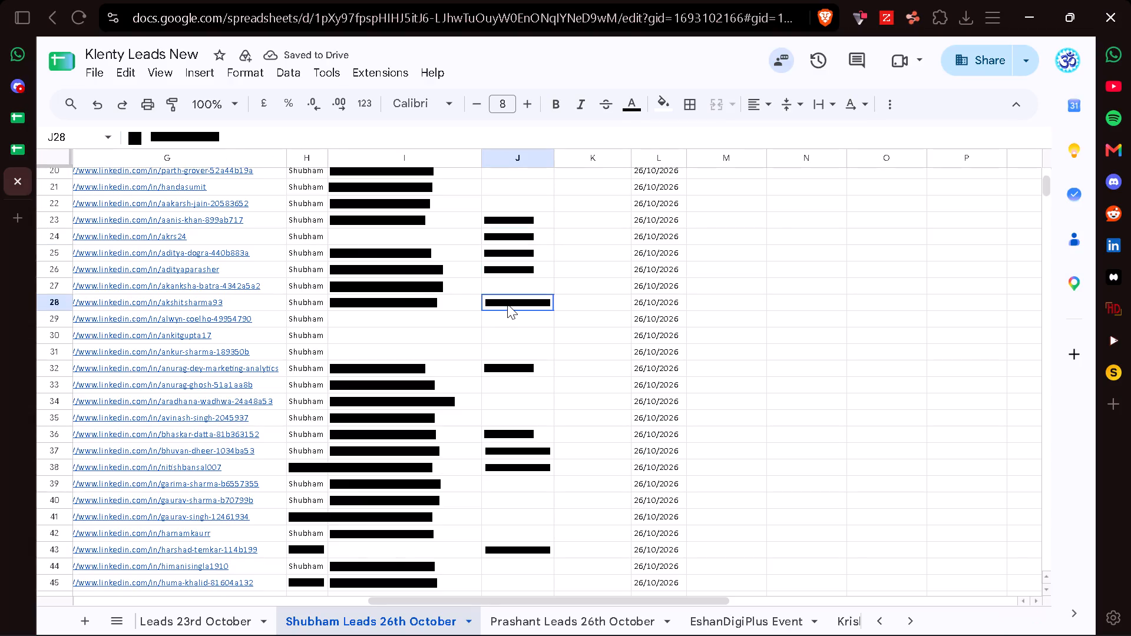
{"action": "left_click", "coordinate": [168, 135]}
{"action": "key", "text": "BackSpace"}
{"action": "key", "text": "BackSpace"}
{"action": "key", "text": "BackSpace"}
{"action": "key", "text": "BackSpace"}
{"action": "key", "text": "BackSpace"}
{"action": "key", "text": "BackSpace"}
{"action": "key", "text": "BackSpace"}
{"action": "key", "text": "BackSpace"}
{"action": "key", "text": "BackSpace"}
{"action": "key", "text": "BackSpace"}
{"action": "key", "text": "BackSpace"}
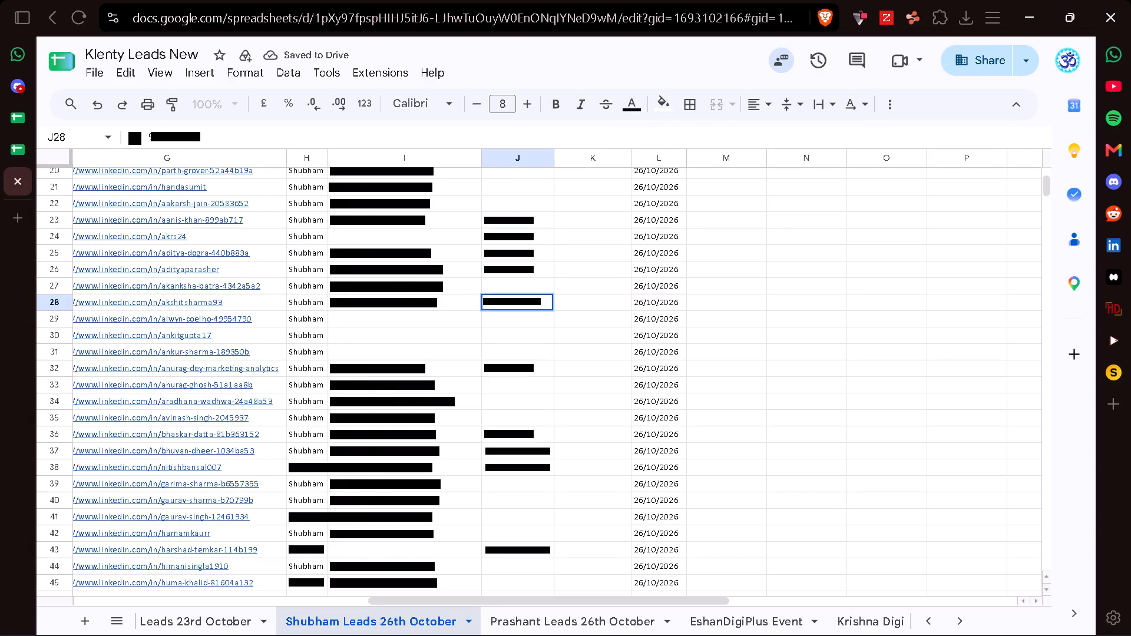
{"action": "key", "text": "Return"}
Delete the leading characters of the phone entry in J37, keeping only the number itself.
{"action": "left_click", "coordinate": [495, 456]}
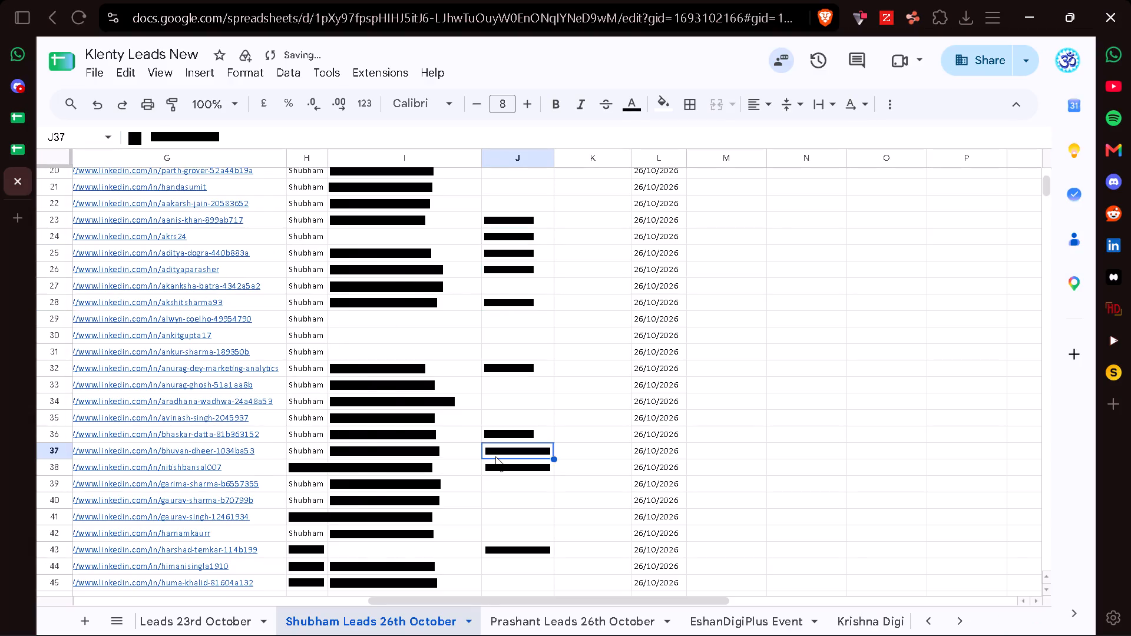
{"action": "key", "text": "shift+Down"}
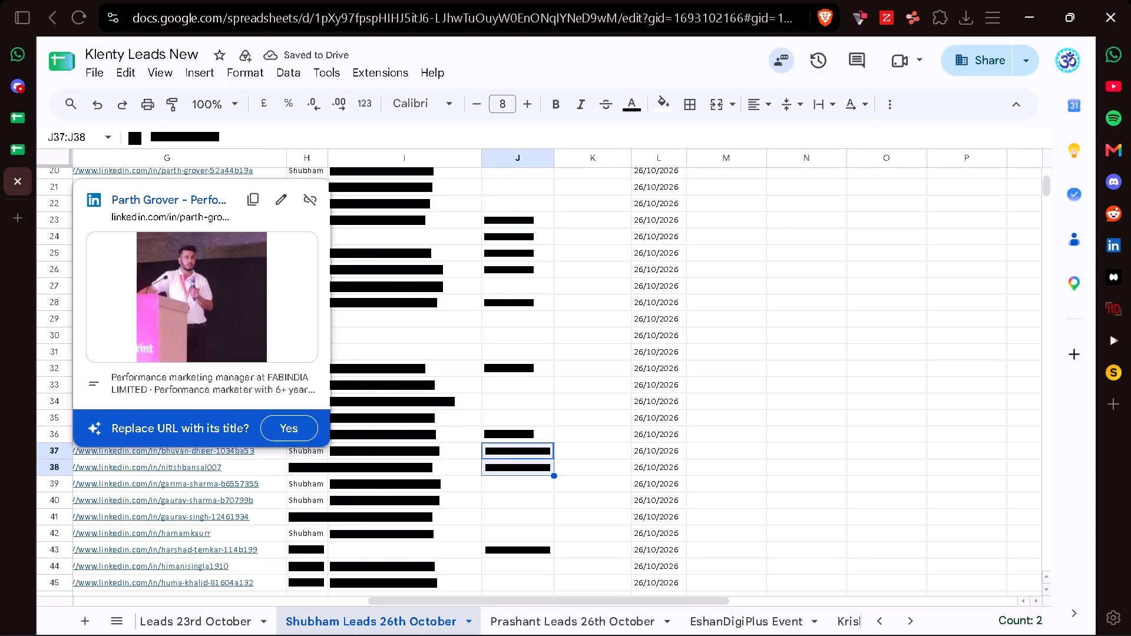
{"action": "left_click", "coordinate": [167, 132]}
{"action": "key", "text": "BackSpace"}
{"action": "key", "text": "BackSpace"}
{"action": "key", "text": "BackSpace"}
{"action": "key", "text": "BackSpace"}
{"action": "key", "text": "BackSpace"}
{"action": "key", "text": "BackSpace"}
{"action": "key", "text": "BackSpace"}
{"action": "key", "text": "BackSpace"}
{"action": "key", "text": "BackSpace"}
{"action": "key", "text": "Return"}
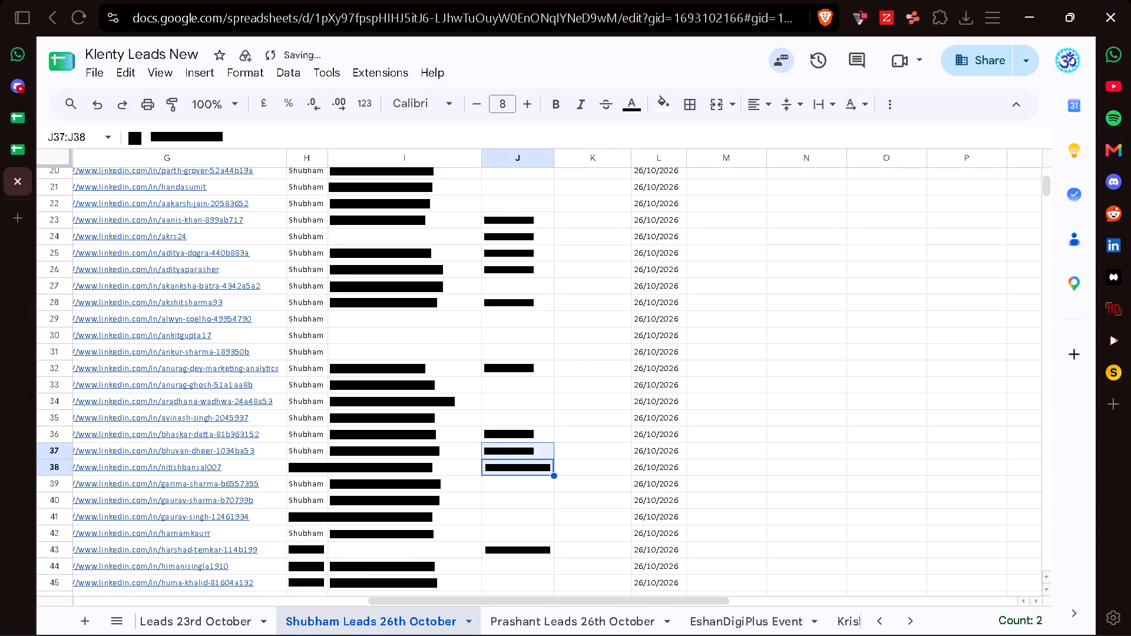
Delete the leading characters of the phone entry in J38, keeping only the number itself.
{"action": "left_click", "coordinate": [169, 132]}
{"action": "key", "text": "BackSpace"}
{"action": "key", "text": "BackSpace"}
{"action": "key", "text": "BackSpace"}
{"action": "key", "text": "BackSpace"}
{"action": "key", "text": "BackSpace"}
{"action": "key", "text": "BackSpace"}
{"action": "key", "text": "BackSpace"}
{"action": "key", "text": "BackSpace"}
{"action": "key", "text": "BackSpace"}
{"action": "key", "text": "BackSpace"}
{"action": "key", "text": "BackSpace"}
{"action": "key", "text": "BackSpace"}
{"action": "key", "text": "Return"}
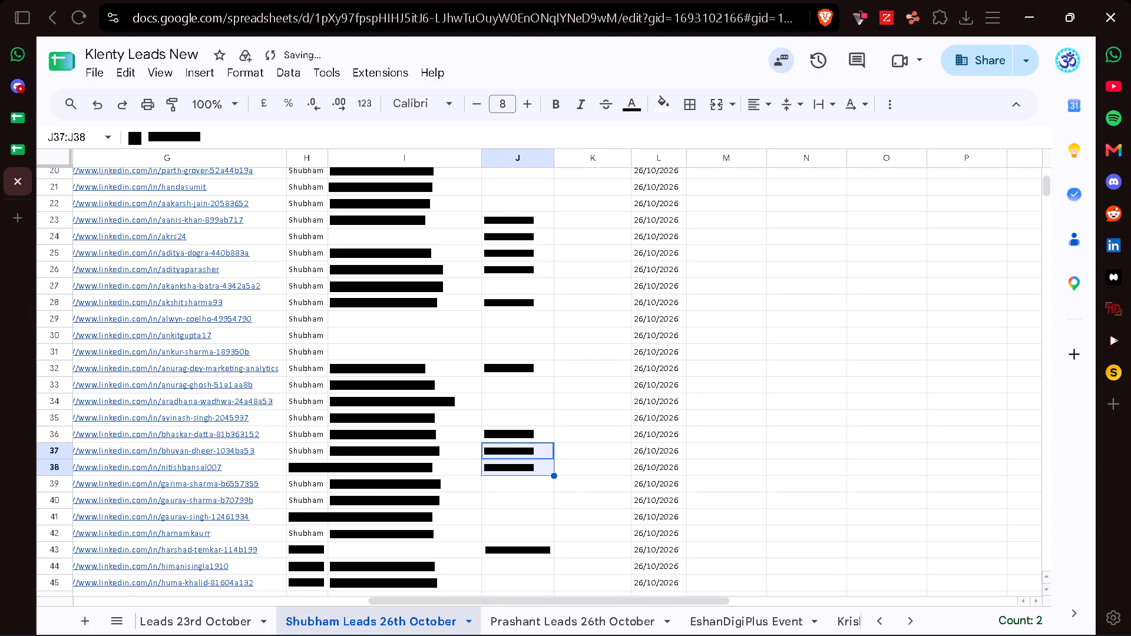
Delete the leading characters of the phone entry in J43, keeping only the number itself.
{"action": "scroll", "coordinate": [250, 234], "scroll_direction": "down", "scroll_amount": 3}
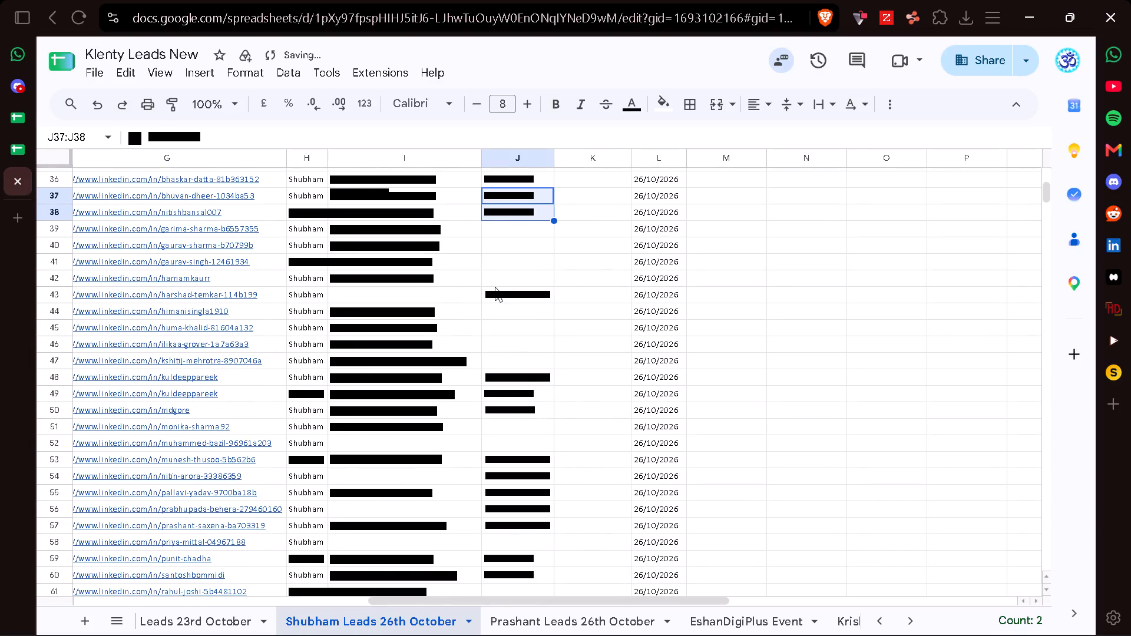
{"action": "left_click", "coordinate": [495, 287]}
{"action": "key", "text": "Down"}
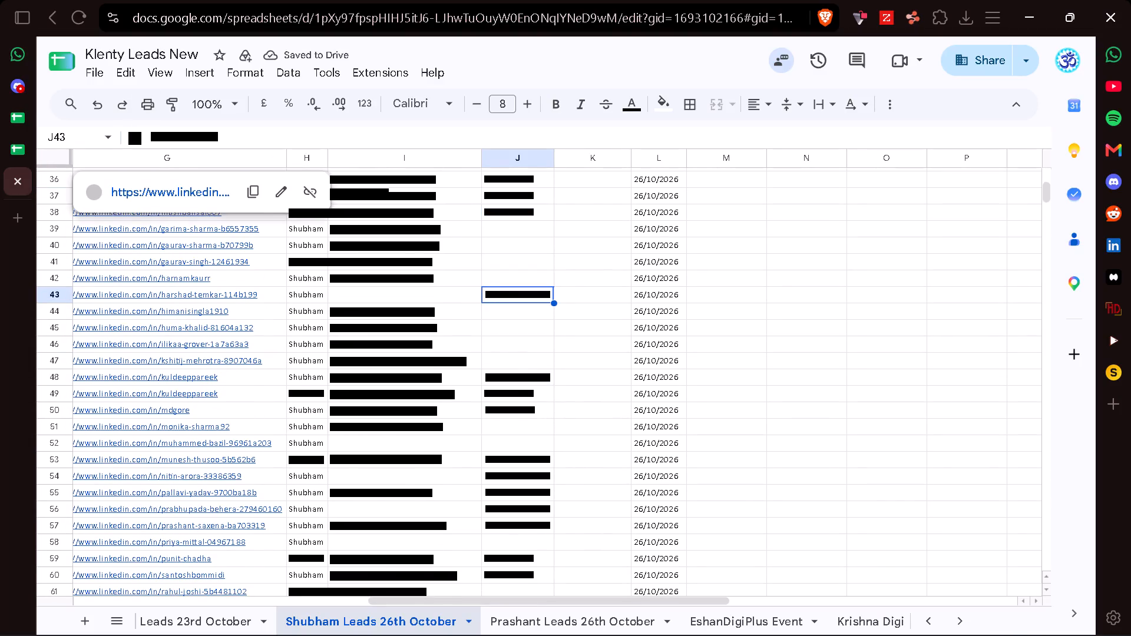
{"action": "left_click", "coordinate": [168, 132]}
{"action": "key", "text": "BackSpace"}
{"action": "key", "text": "BackSpace"}
{"action": "key", "text": "BackSpace"}
{"action": "key", "text": "BackSpace"}
{"action": "key", "text": "BackSpace"}
{"action": "key", "text": "BackSpace"}
{"action": "key", "text": "BackSpace"}
{"action": "key", "text": "BackSpace"}
{"action": "key", "text": "BackSpace"}
{"action": "key", "text": "BackSpace"}
{"action": "left_click", "coordinate": [518, 369]}
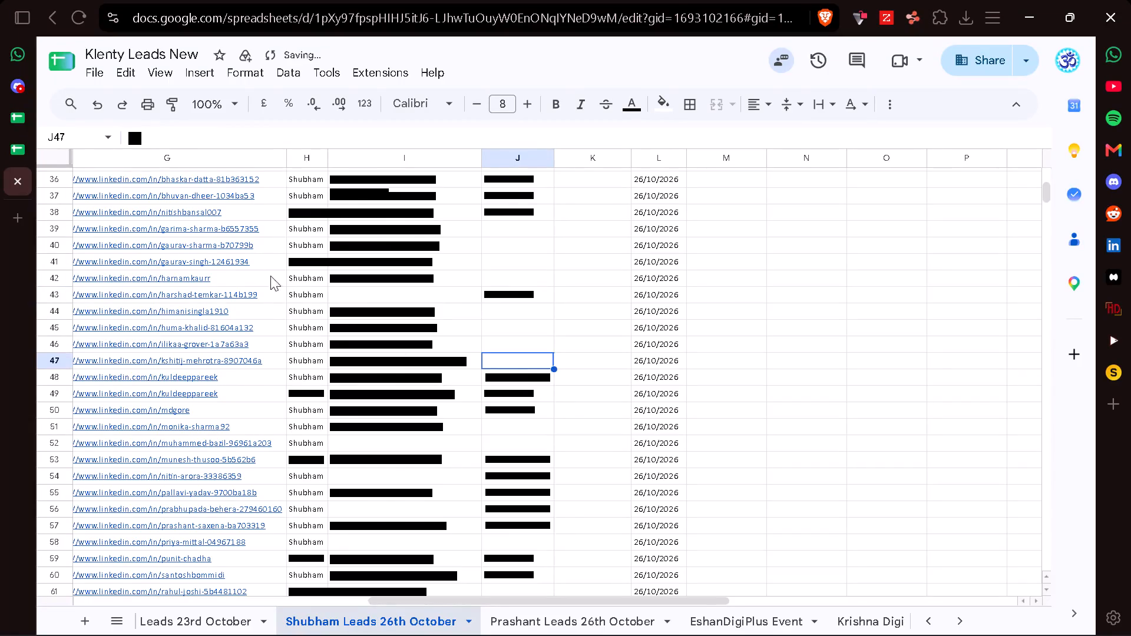
Delete the leading characters of the phone entry in J48, keeping only the number itself.
{"action": "key", "text": "Down"}
{"action": "left_click", "coordinate": [168, 137]}
{"action": "key", "text": "BackSpace"}
{"action": "key", "text": "BackSpace"}
{"action": "key", "text": "BackSpace"}
{"action": "key", "text": "BackSpace"}
{"action": "key", "text": "BackSpace"}
{"action": "key", "text": "BackSpace"}
{"action": "key", "text": "BackSpace"}
{"action": "key", "text": "BackSpace"}
{"action": "key", "text": "BackSpace"}
{"action": "key", "text": "BackSpace"}
{"action": "key", "text": "BackSpace"}
{"action": "key", "text": "BackSpace"}
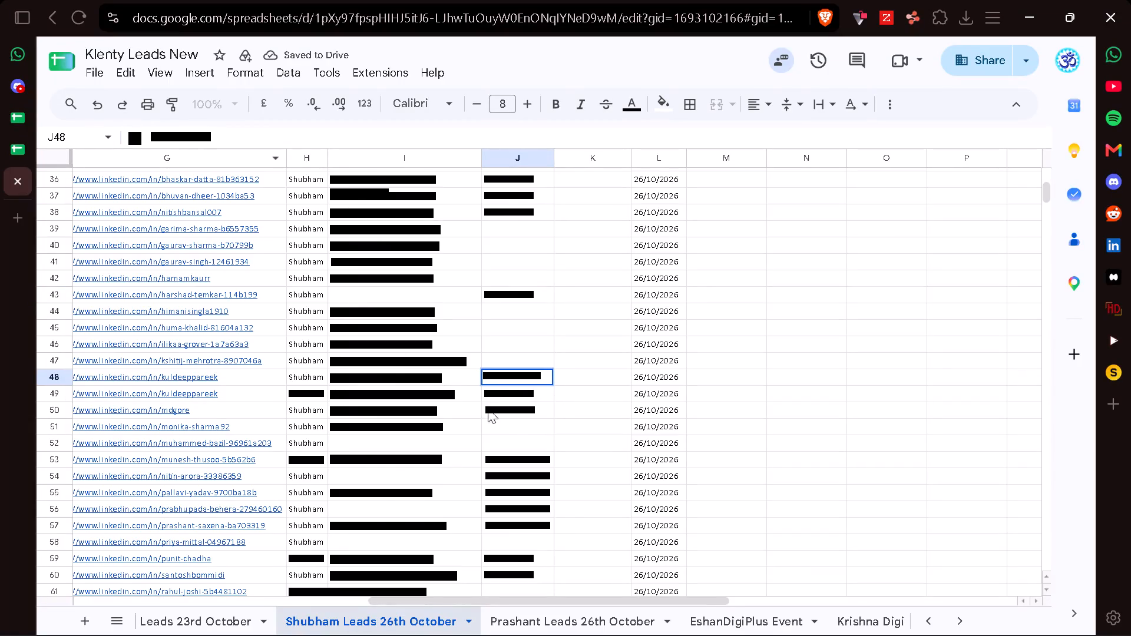
Delete the short leading prefix from the phone number in J50.
{"action": "left_click", "coordinate": [504, 409]}
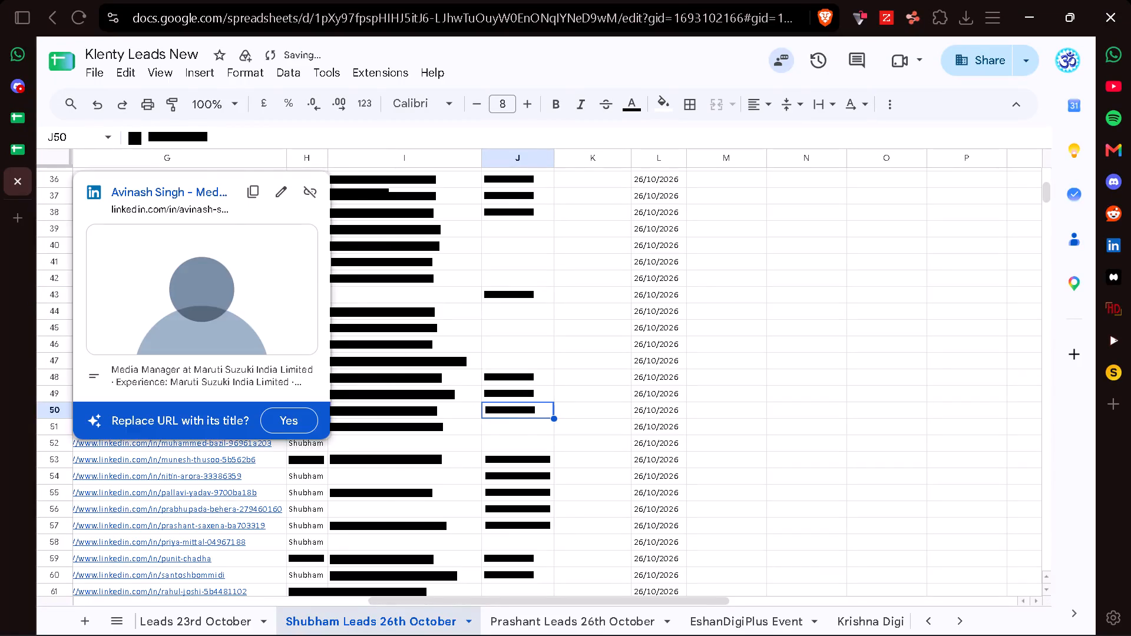
{"action": "left_click", "coordinate": [153, 137]}
{"action": "key", "text": "BackSpace"}
{"action": "key", "text": "BackSpace"}
{"action": "key", "text": "BackSpace"}
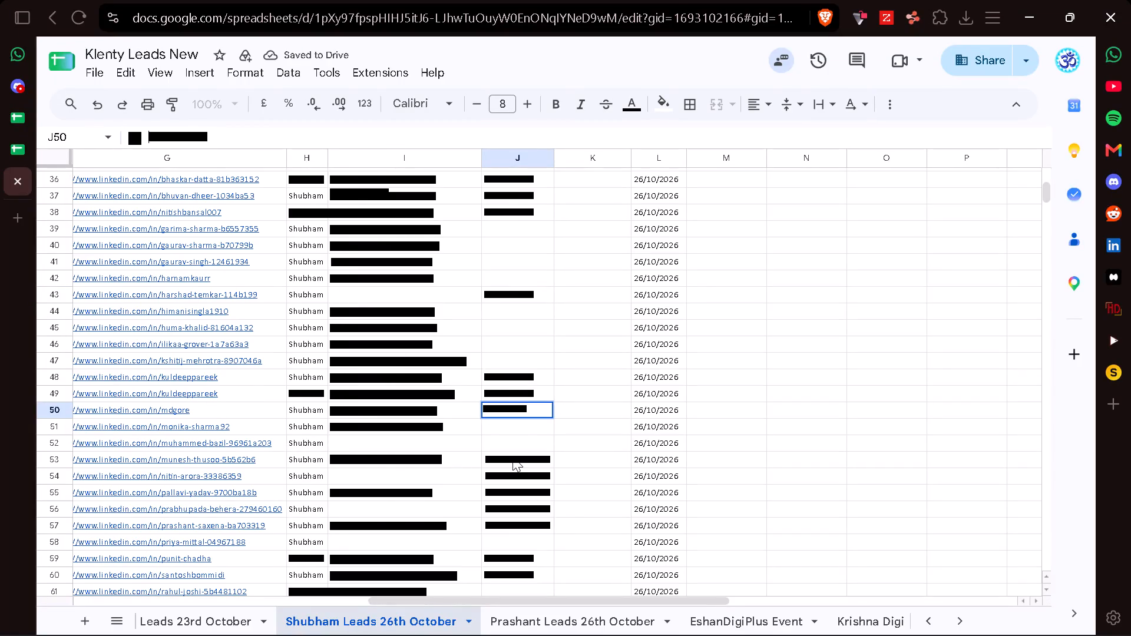
Delete the leading characters of the phone entry in J53, keeping the complete number including its first digit.
{"action": "left_click", "coordinate": [512, 456]}
{"action": "key", "text": "shift+Down"}
{"action": "key", "text": "shift+Down"}
{"action": "key", "text": "shift+Down"}
{"action": "key", "text": "shift+Down"}
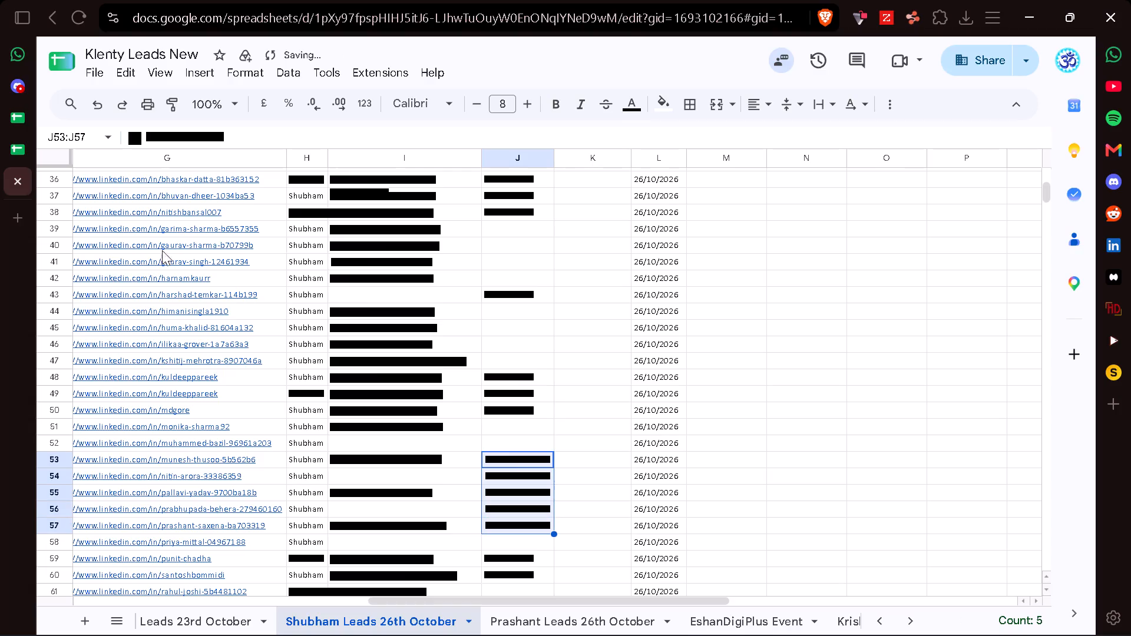
{"action": "left_click", "coordinate": [170, 137]}
{"action": "key", "text": "BackSpace"}
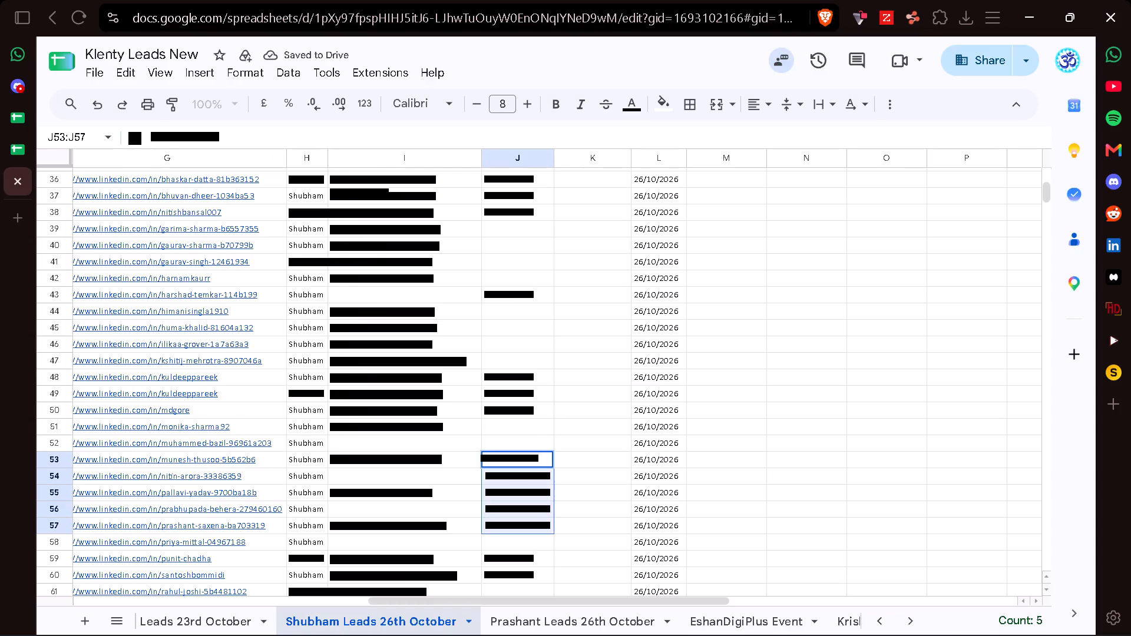
{"action": "key", "text": "BackSpace"}
{"action": "key", "text": "BackSpace"}
{"action": "key", "text": "BackSpace"}
{"action": "key", "text": "BackSpace"}
{"action": "key", "text": "BackSpace"}
{"action": "key", "text": "BackSpace"}
{"action": "key", "text": "BackSpace"}
{"action": "key", "text": "BackSpace"}
{"action": "key", "text": "BackSpace"}
{"action": "key", "text": "BackSpace"}
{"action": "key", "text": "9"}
{"action": "key", "text": "Return"}
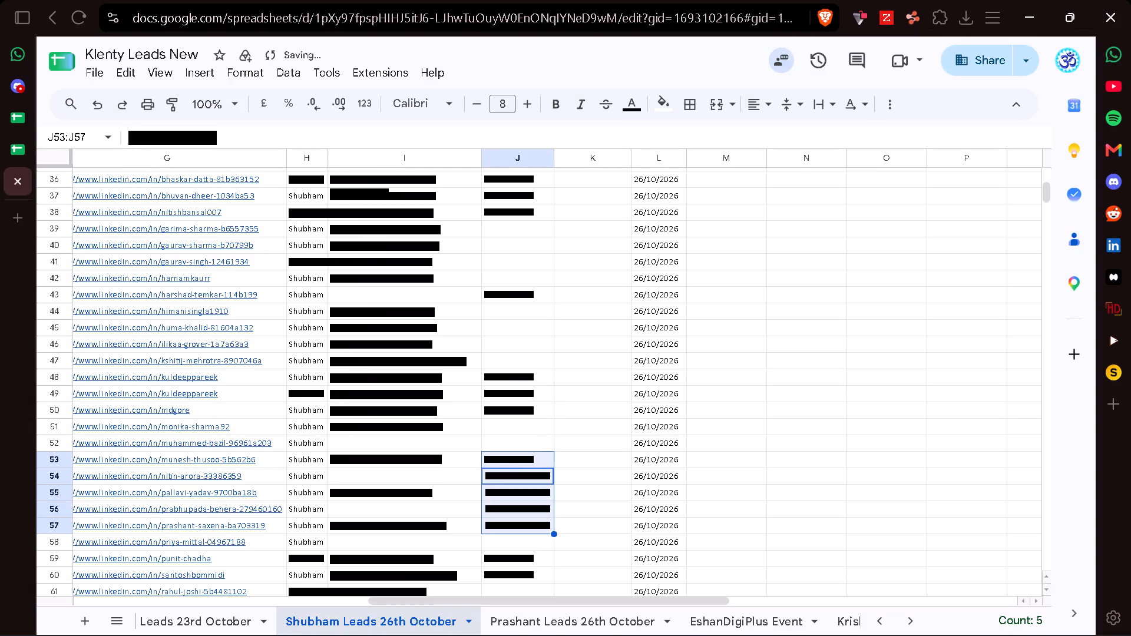
Delete the leading characters of the phone entry in J54.
{"action": "left_click", "coordinate": [170, 134]}
{"action": "key", "text": "BackSpace"}
{"action": "key", "text": "BackSpace"}
{"action": "key", "text": "BackSpace"}
{"action": "key", "text": "BackSpace"}
{"action": "key", "text": "BackSpace"}
{"action": "key", "text": "BackSpace"}
{"action": "key", "text": "BackSpace"}
{"action": "key", "text": "BackSpace"}
{"action": "key", "text": "BackSpace"}
{"action": "key", "text": "BackSpace"}
{"action": "key", "text": "BackSpace"}
{"action": "key", "text": "BackSpace"}
{"action": "key", "text": "BackSpace"}
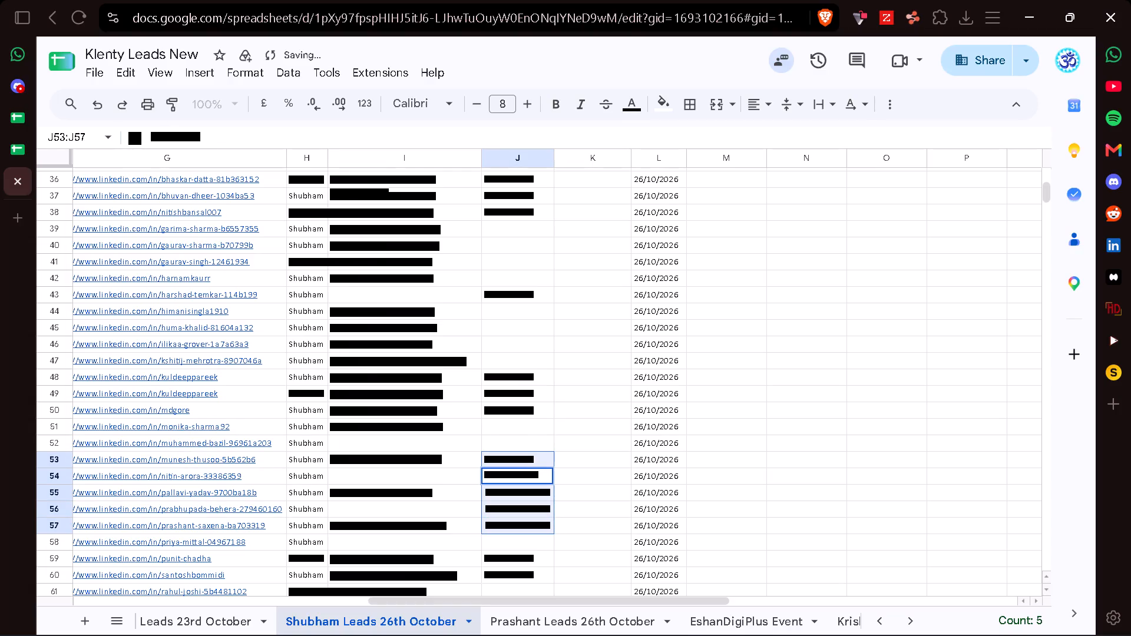
{"action": "key", "text": "Return"}
Add the missing first digit back to the start of the phone number in J54.
{"action": "key", "text": "Up"}
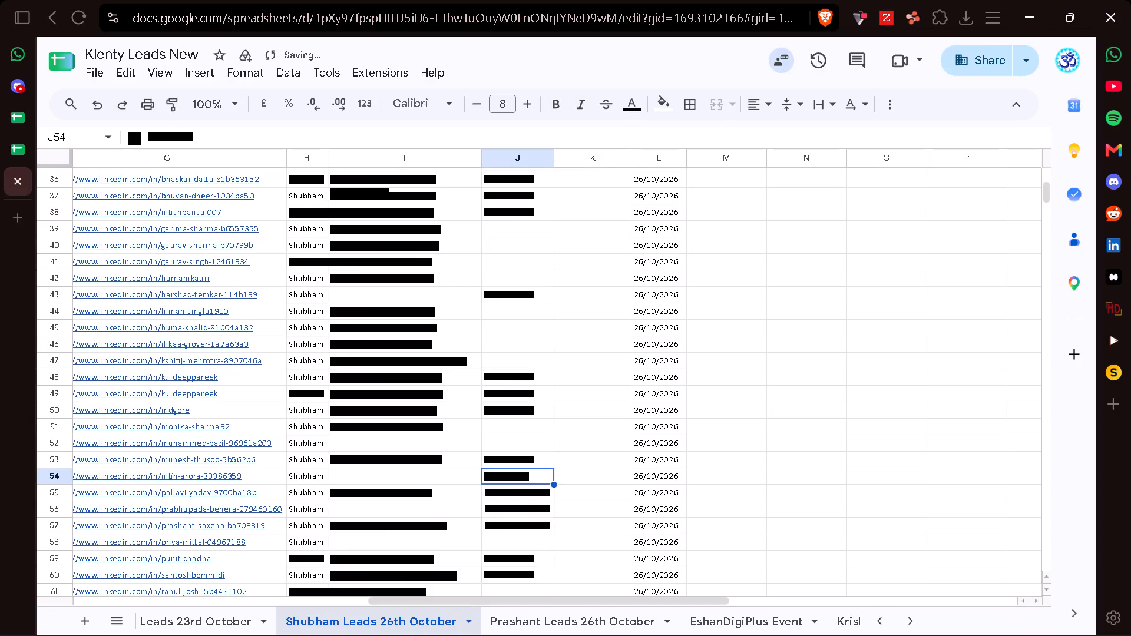
{"action": "left_click", "coordinate": [146, 138]}
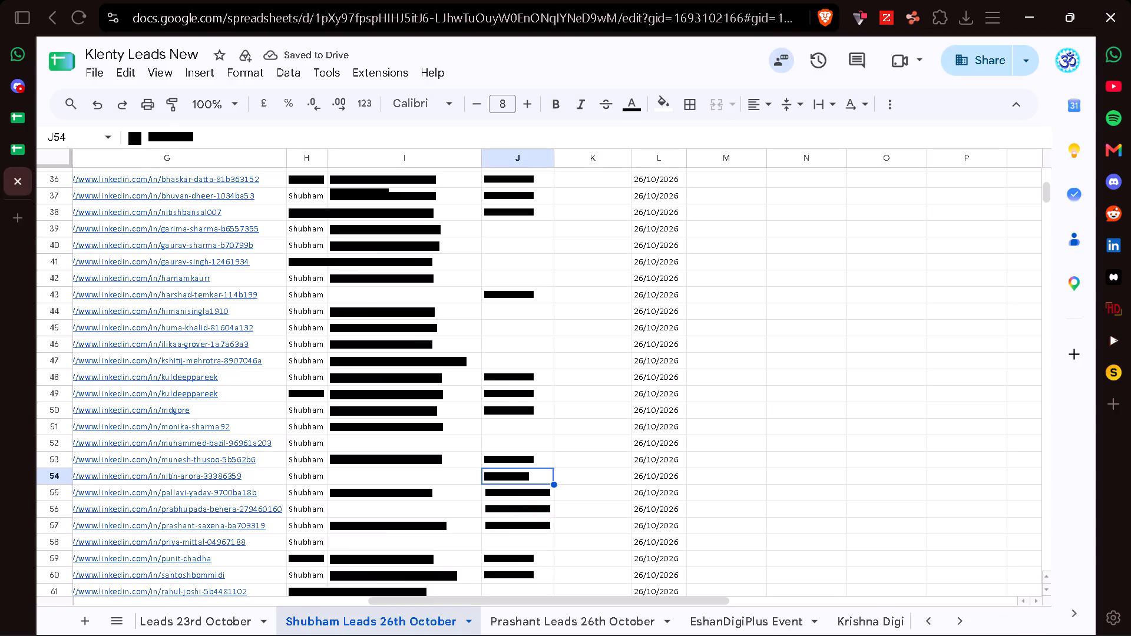
{"action": "left_click", "coordinate": [149, 138]}
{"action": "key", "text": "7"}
{"action": "key", "text": "Return"}
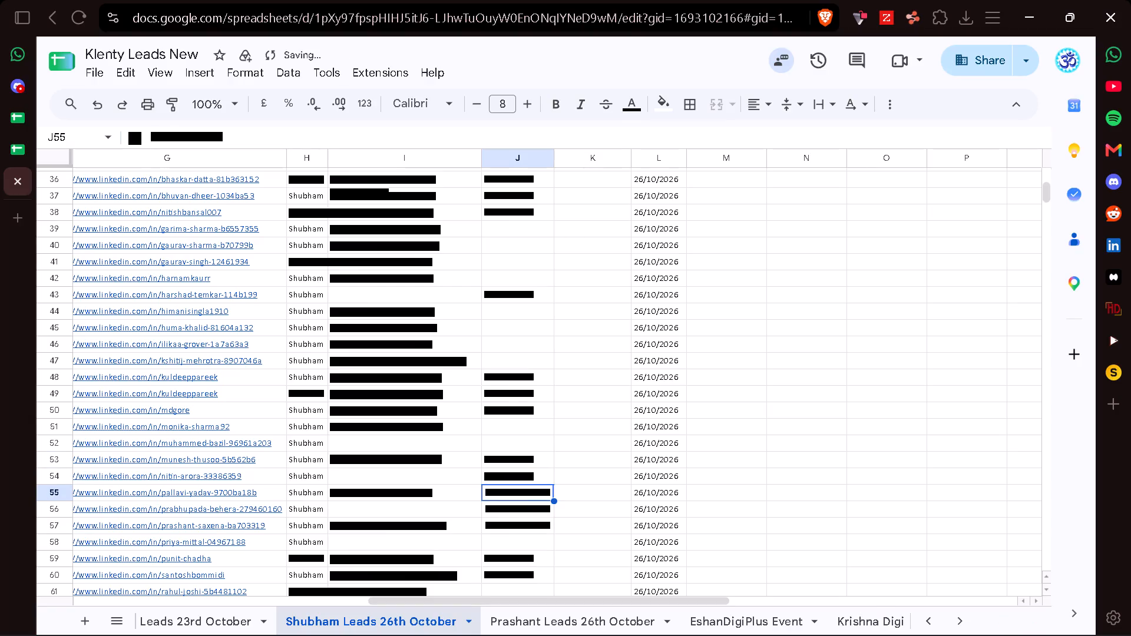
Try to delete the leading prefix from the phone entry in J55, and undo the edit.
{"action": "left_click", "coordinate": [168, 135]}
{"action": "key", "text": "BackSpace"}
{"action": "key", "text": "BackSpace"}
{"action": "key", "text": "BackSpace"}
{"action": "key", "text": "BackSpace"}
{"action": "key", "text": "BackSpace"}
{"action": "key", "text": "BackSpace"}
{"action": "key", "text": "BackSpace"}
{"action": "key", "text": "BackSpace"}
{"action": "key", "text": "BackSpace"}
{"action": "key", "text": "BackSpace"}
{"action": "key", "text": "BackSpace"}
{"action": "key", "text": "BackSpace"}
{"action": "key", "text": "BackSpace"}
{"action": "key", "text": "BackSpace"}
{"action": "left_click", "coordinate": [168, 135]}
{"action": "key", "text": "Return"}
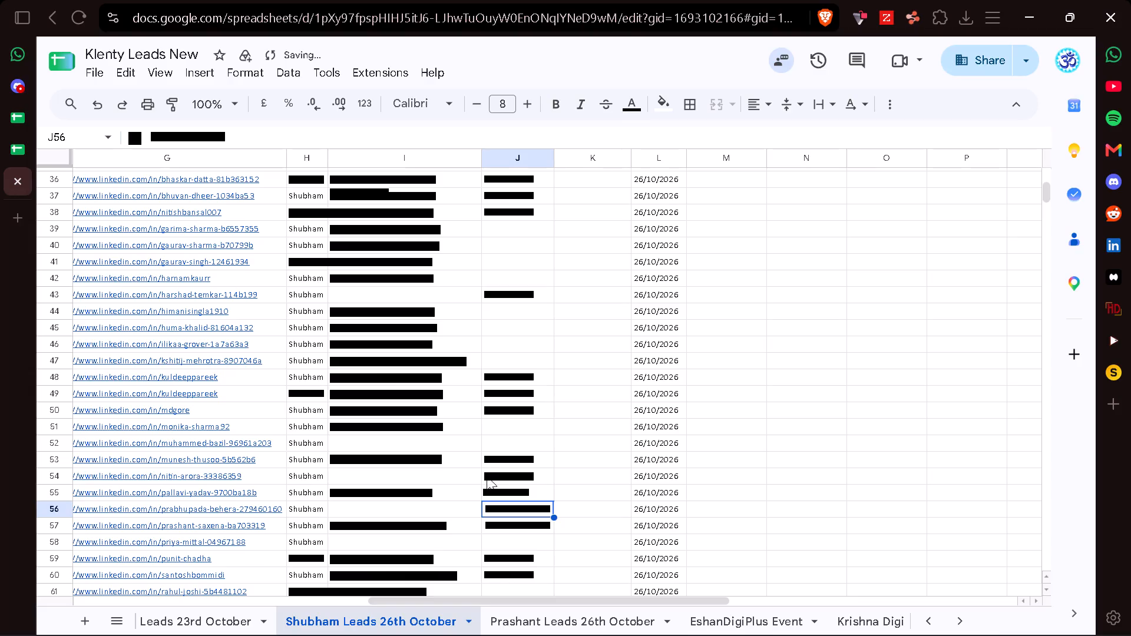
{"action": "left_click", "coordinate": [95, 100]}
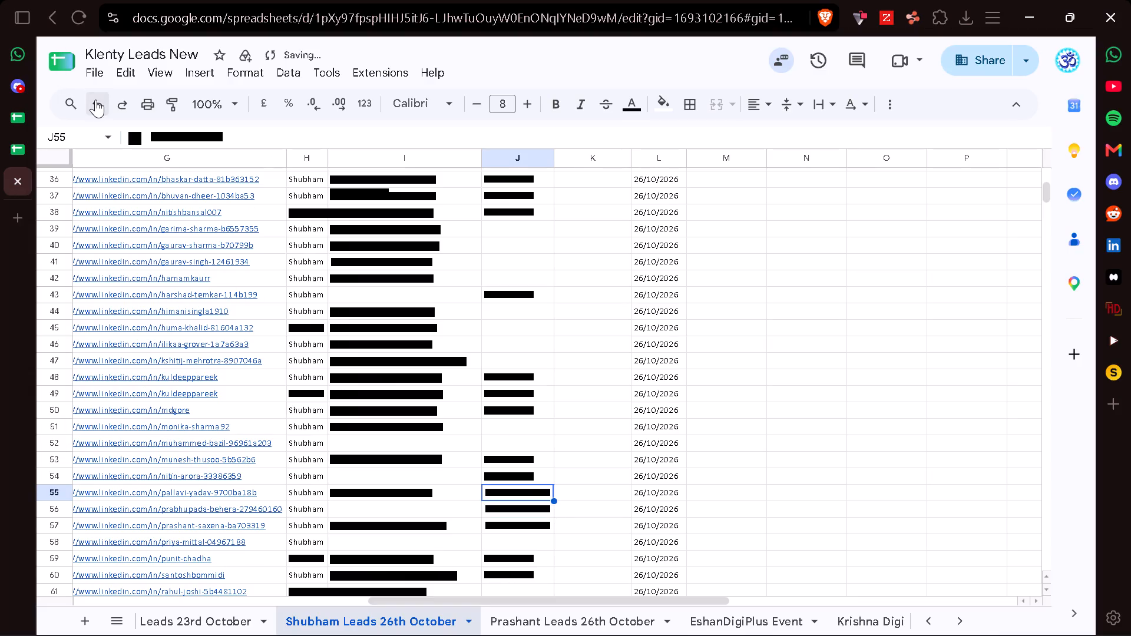
Delete the leading prefix from the phone entry in J55, keeping the complete number including its first digit.
{"action": "left_click", "coordinate": [168, 135]}
{"action": "key", "text": "BackSpace"}
{"action": "key", "text": "BackSpace"}
{"action": "key", "text": "BackSpace"}
{"action": "key", "text": "BackSpace"}
{"action": "key", "text": "BackSpace"}
{"action": "key", "text": "BackSpace"}
{"action": "key", "text": "BackSpace"}
{"action": "key", "text": "BackSpace"}
{"action": "key", "text": "BackSpace"}
{"action": "key", "text": "BackSpace"}
{"action": "key", "text": "BackSpace"}
{"action": "key", "text": "BackSpace"}
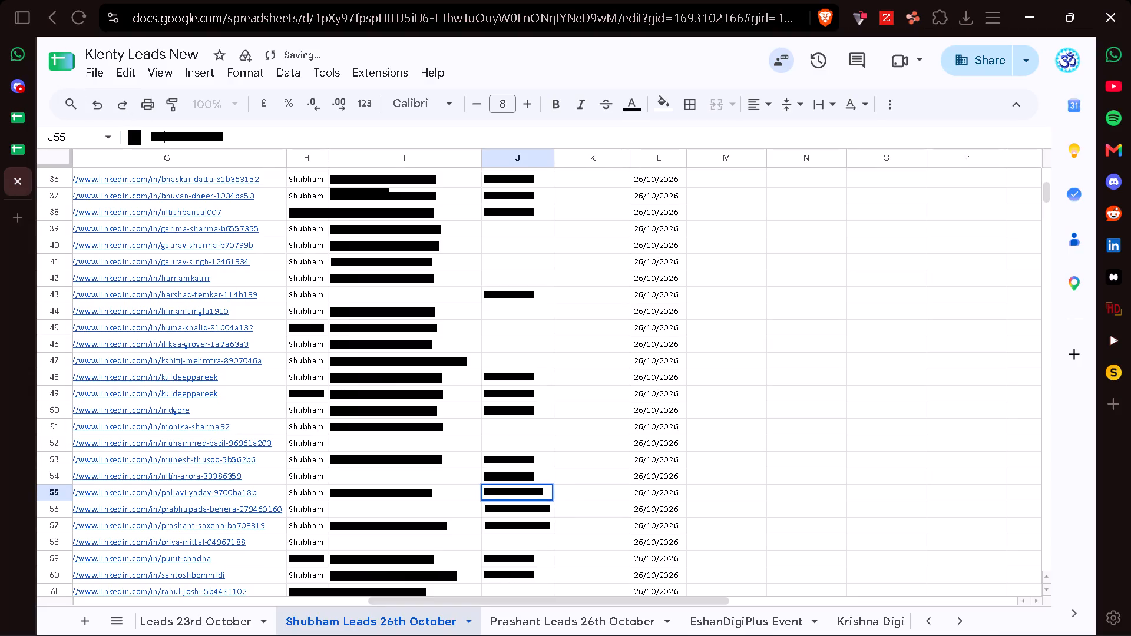
{"action": "key", "text": "Return"}
Delete the leading prefix from the phone entry in J56, keeping only the number.
{"action": "left_click", "coordinate": [168, 130]}
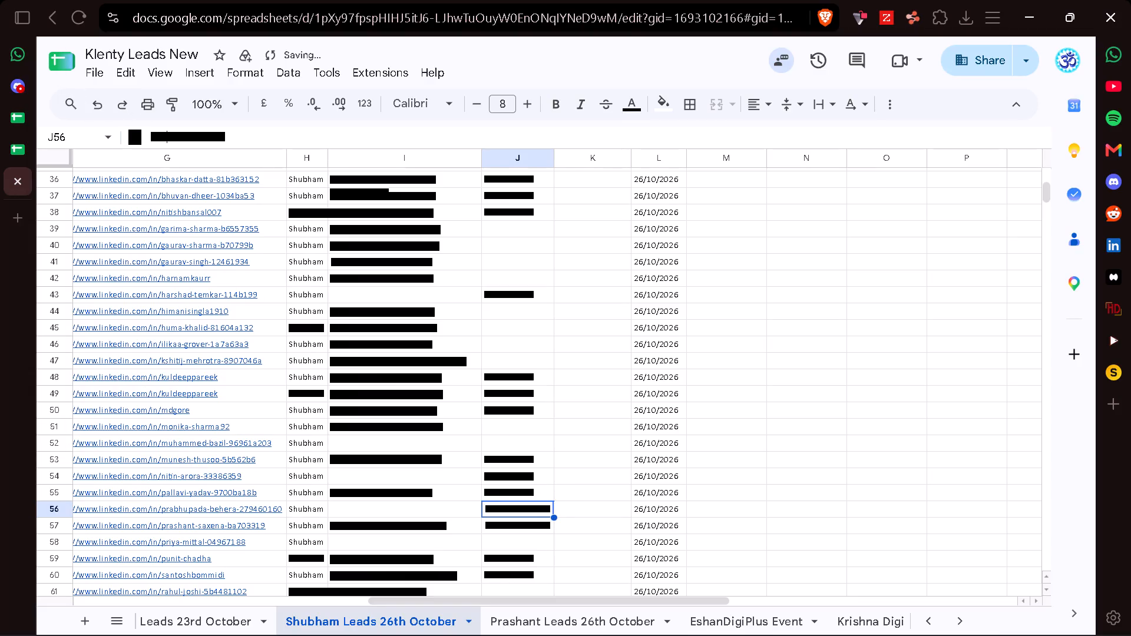
{"action": "key", "text": "BackSpace"}
{"action": "key", "text": "BackSpace"}
{"action": "key", "text": "BackSpace"}
{"action": "key", "text": "BackSpace"}
{"action": "key", "text": "BackSpace"}
{"action": "key", "text": "BackSpace"}
{"action": "key", "text": "BackSpace"}
{"action": "key", "text": "BackSpace"}
{"action": "key", "text": "BackSpace"}
{"action": "key", "text": "BackSpace"}
{"action": "key", "text": "BackSpace"}
{"action": "key", "text": "BackSpace"}
{"action": "key", "text": "BackSpace"}
{"action": "key", "text": "Return"}
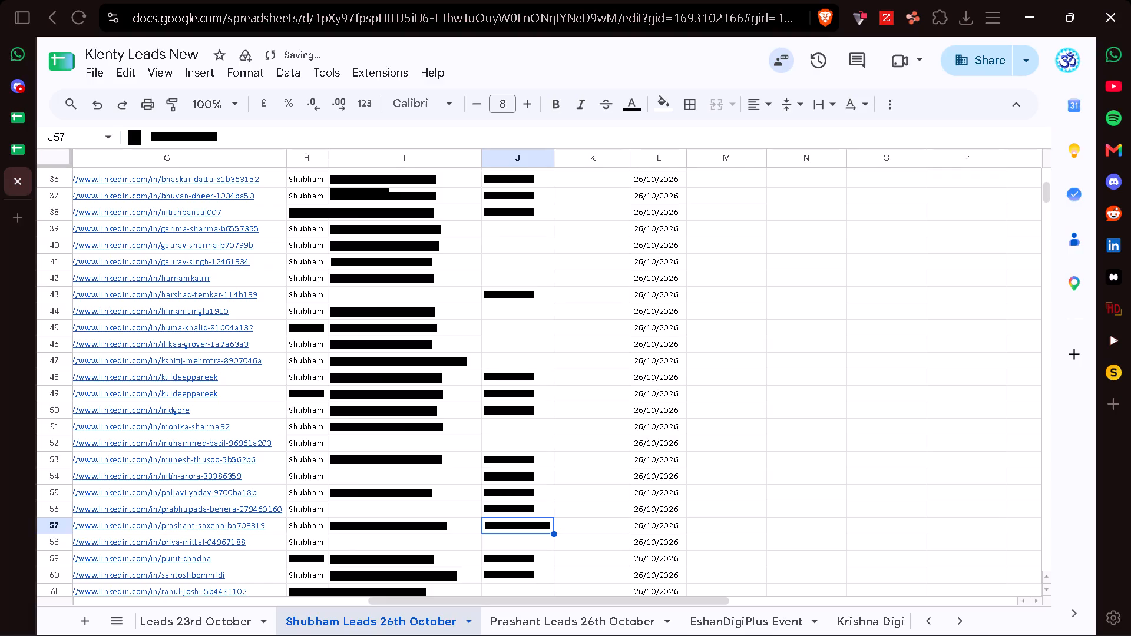
Delete the leading prefix from the phone entry in J57, keeping only the number.
{"action": "left_click", "coordinate": [169, 132]}
{"action": "key", "text": "BackSpace"}
{"action": "key", "text": "BackSpace"}
{"action": "key", "text": "BackSpace"}
{"action": "key", "text": "BackSpace"}
{"action": "key", "text": "BackSpace"}
{"action": "key", "text": "BackSpace"}
{"action": "key", "text": "BackSpace"}
{"action": "key", "text": "BackSpace"}
{"action": "key", "text": "BackSpace"}
{"action": "key", "text": "BackSpace"}
{"action": "key", "text": "BackSpace"}
{"action": "key", "text": "Return"}
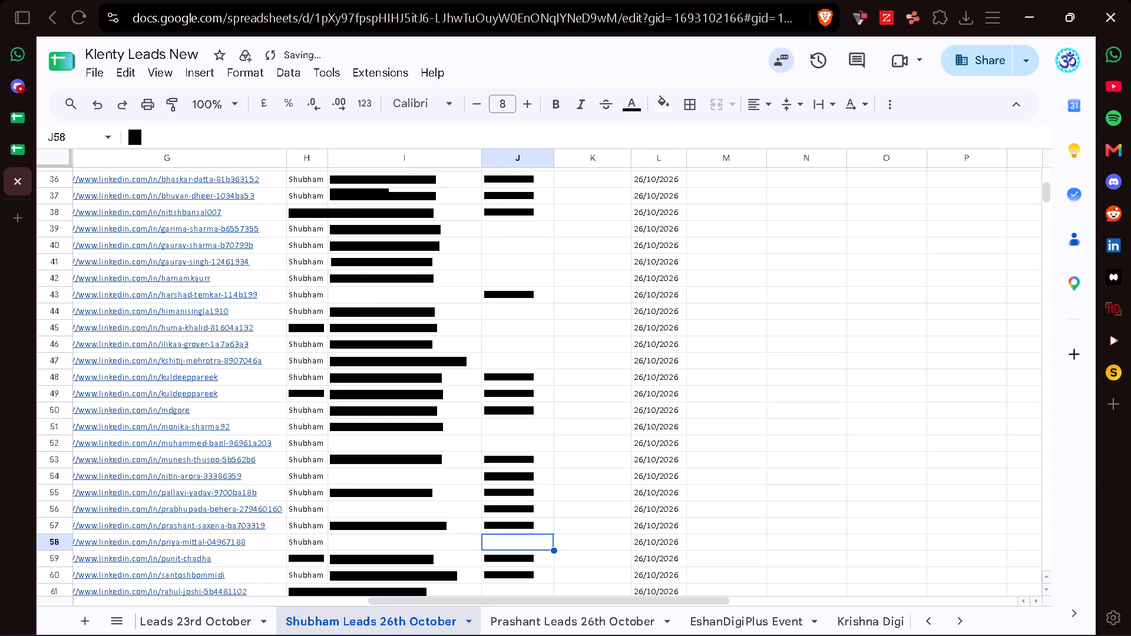
Clear the entry in J66.
{"action": "scroll", "coordinate": [259, 234], "scroll_direction": "down", "scroll_amount": 3}
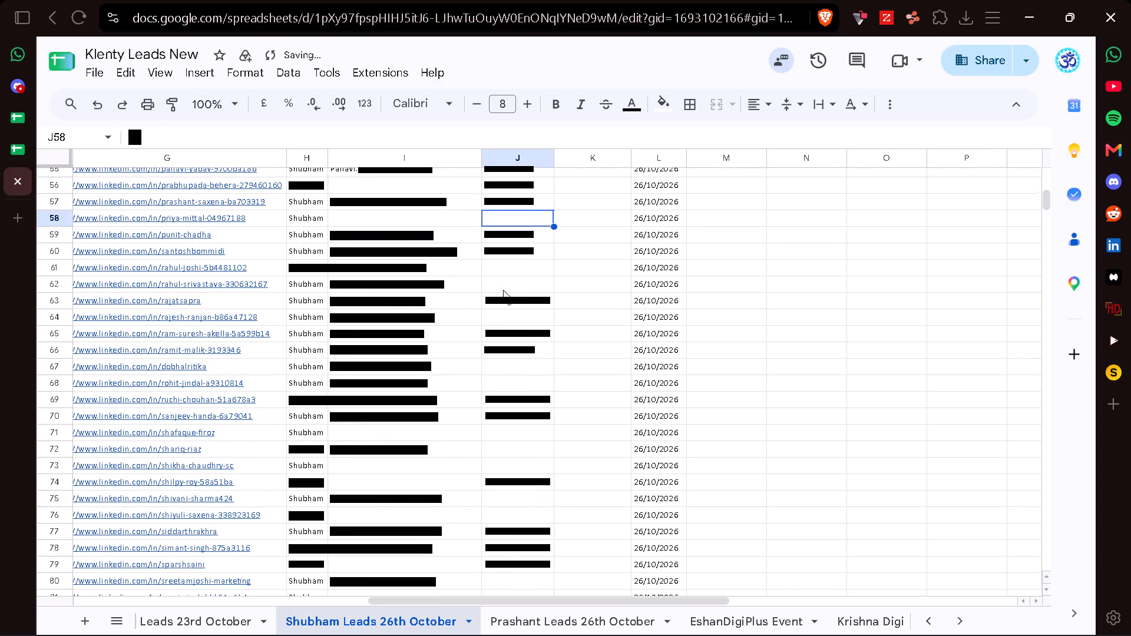
{"action": "left_click", "coordinate": [514, 340]}
{"action": "key", "text": "Down"}
{"action": "key", "text": "BackSpace"}
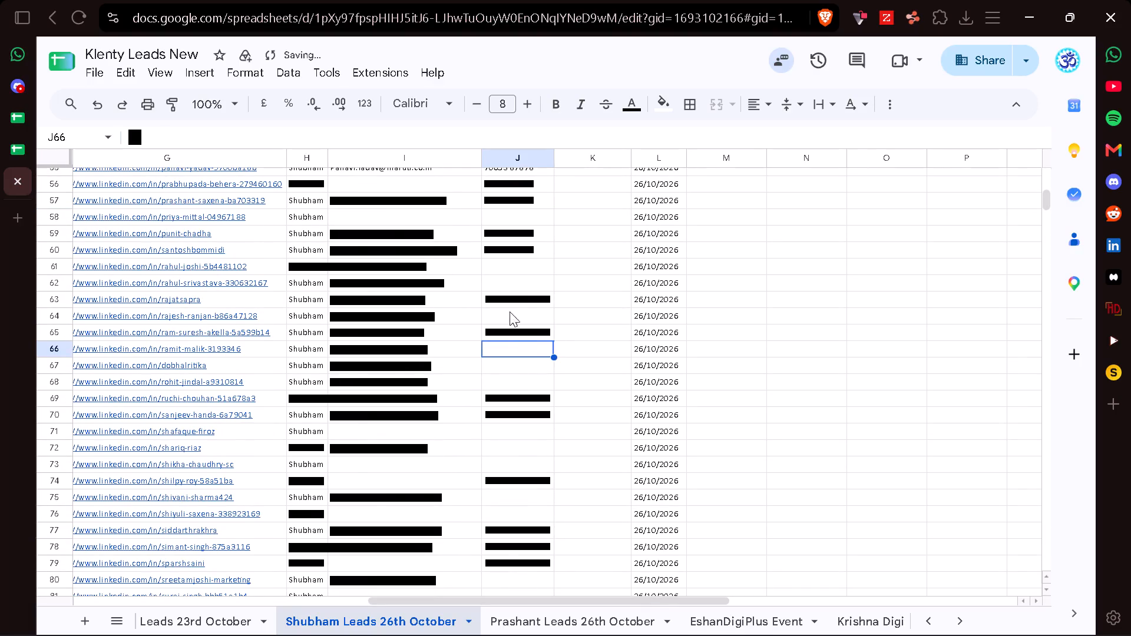
Select J63:J65 and delete the leading prefix from the phone entry in J63.
{"action": "left_click", "coordinate": [509, 298]}
{"action": "key", "text": "shift+Down"}
{"action": "key", "text": "shift+Down"}
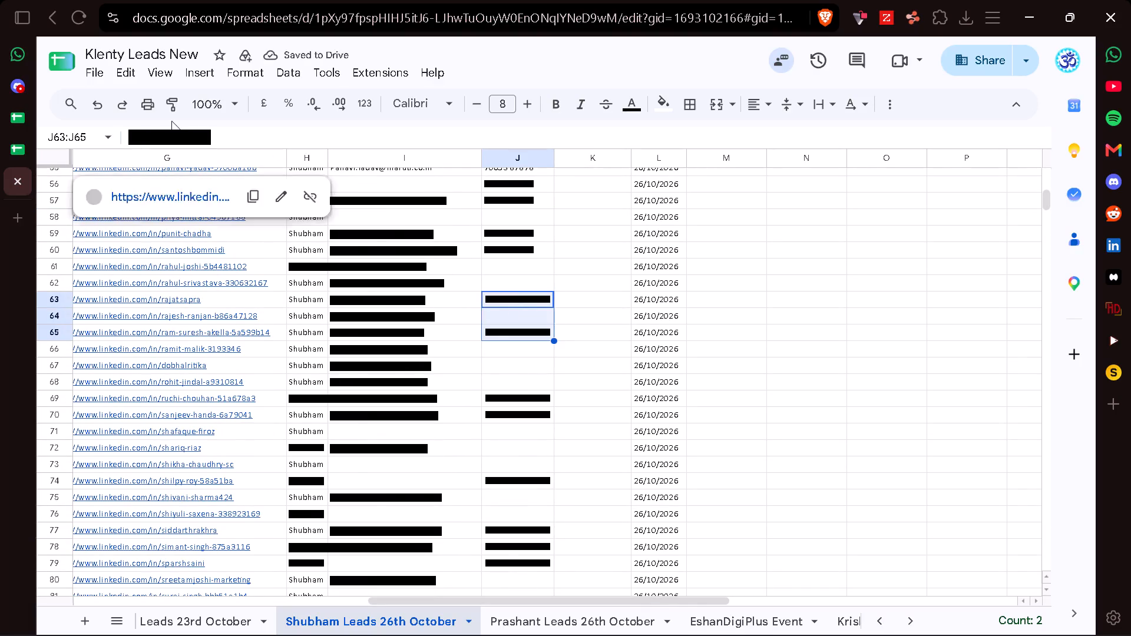
{"action": "left_click", "coordinate": [168, 133]}
{"action": "key", "text": "BackSpace"}
{"action": "key", "text": "BackSpace"}
{"action": "key", "text": "BackSpace"}
{"action": "key", "text": "BackSpace"}
{"action": "key", "text": "BackSpace"}
{"action": "key", "text": "BackSpace"}
{"action": "key", "text": "BackSpace"}
{"action": "key", "text": "BackSpace"}
{"action": "key", "text": "BackSpace"}
{"action": "key", "text": "BackSpace"}
{"action": "key", "text": "BackSpace"}
{"action": "key", "text": "BackSpace"}
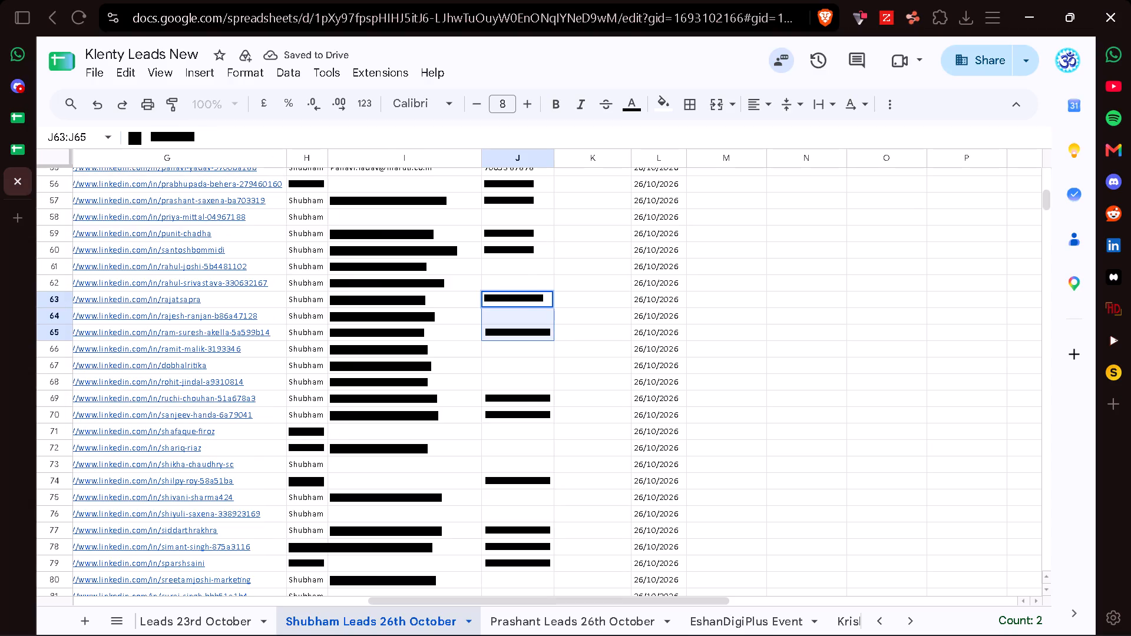
{"action": "key", "text": "Return"}
Delete the leading prefix from the phone entry in J65, the last cell of the selected range.
{"action": "key", "text": "Return"}
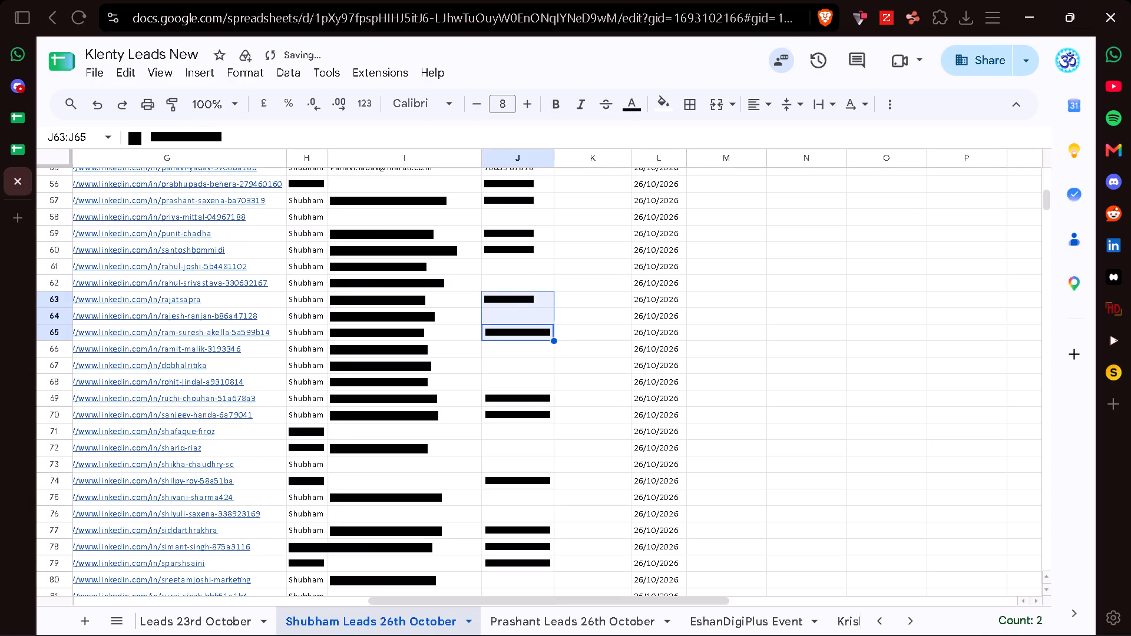
{"action": "left_click", "coordinate": [168, 135]}
{"action": "key", "text": "BackSpace"}
{"action": "key", "text": "BackSpace"}
{"action": "key", "text": "BackSpace"}
{"action": "key", "text": "BackSpace"}
{"action": "key", "text": "BackSpace"}
{"action": "key", "text": "BackSpace"}
{"action": "key", "text": "BackSpace"}
{"action": "key", "text": "BackSpace"}
{"action": "key", "text": "BackSpace"}
{"action": "key", "text": "BackSpace"}
{"action": "key", "text": "BackSpace"}
{"action": "key", "text": "BackSpace"}
{"action": "key", "text": "BackSpace"}
{"action": "key", "text": "BackSpace"}
{"action": "key", "text": "BackSpace"}
{"action": "key", "text": "BackSpace"}
{"action": "key", "text": "BackSpace"}
{"action": "key", "text": "BackSpace"}
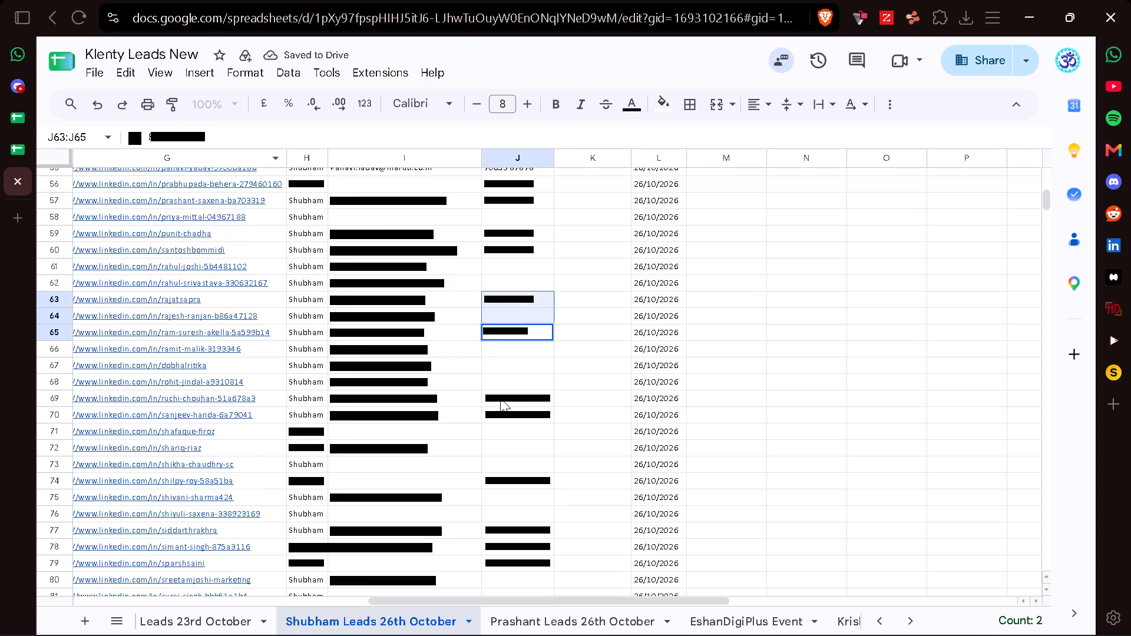
Select J69:J105 and delete the leading prefix from the phone entry in J69, keeping only the number.
{"action": "left_click", "coordinate": [500, 398]}
{"action": "key", "text": "shift+Down"}
{"action": "key", "text": "shift+Down"}
{"action": "key", "text": "shift+Down"}
{"action": "key", "text": "shift+Down"}
{"action": "key", "text": "shift+Down"}
{"action": "key", "text": "shift+Down"}
{"action": "key", "text": "shift+Down"}
{"action": "key", "text": "shift+Down"}
{"action": "key", "text": "shift+Down"}
{"action": "key", "text": "shift+Down"}
{"action": "key", "text": "shift+Down"}
{"action": "key", "text": "shift+Down"}
{"action": "key", "text": "shift+Down"}
{"action": "key", "text": "shift+Down"}
{"action": "key", "text": "shift+Down"}
{"action": "key", "text": "shift+Down"}
{"action": "key", "text": "shift+Down"}
{"action": "key", "text": "shift+Down"}
{"action": "key", "text": "shift+Down"}
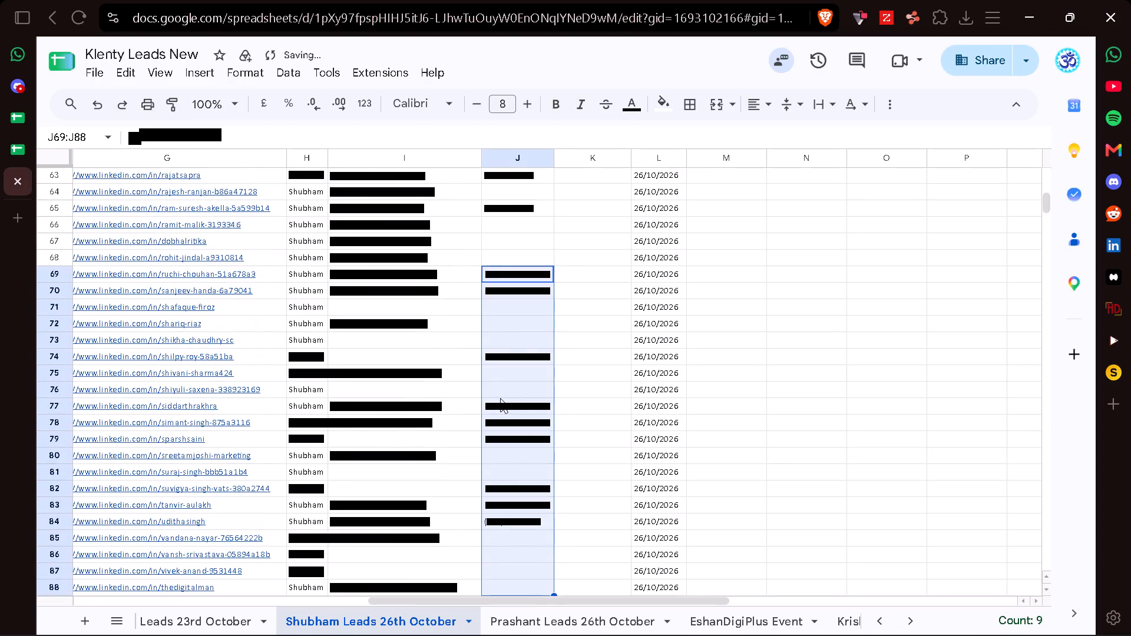
{"action": "key", "text": "shift+Down"}
{"action": "key", "text": "shift+Down"}
{"action": "key", "text": "shift+Down"}
{"action": "key", "text": "shift+Down"}
{"action": "key", "text": "shift+Down"}
{"action": "key", "text": "shift+Down"}
{"action": "key", "text": "shift+Down"}
{"action": "key", "text": "shift+Down"}
{"action": "key", "text": "shift+Down"}
{"action": "key", "text": "shift+Down"}
{"action": "key", "text": "shift+Down"}
{"action": "key", "text": "shift+Down"}
{"action": "key", "text": "shift+Down"}
{"action": "key", "text": "shift+Down"}
{"action": "key", "text": "shift+Down"}
{"action": "key", "text": "shift+Down"}
{"action": "key", "text": "shift+Down"}
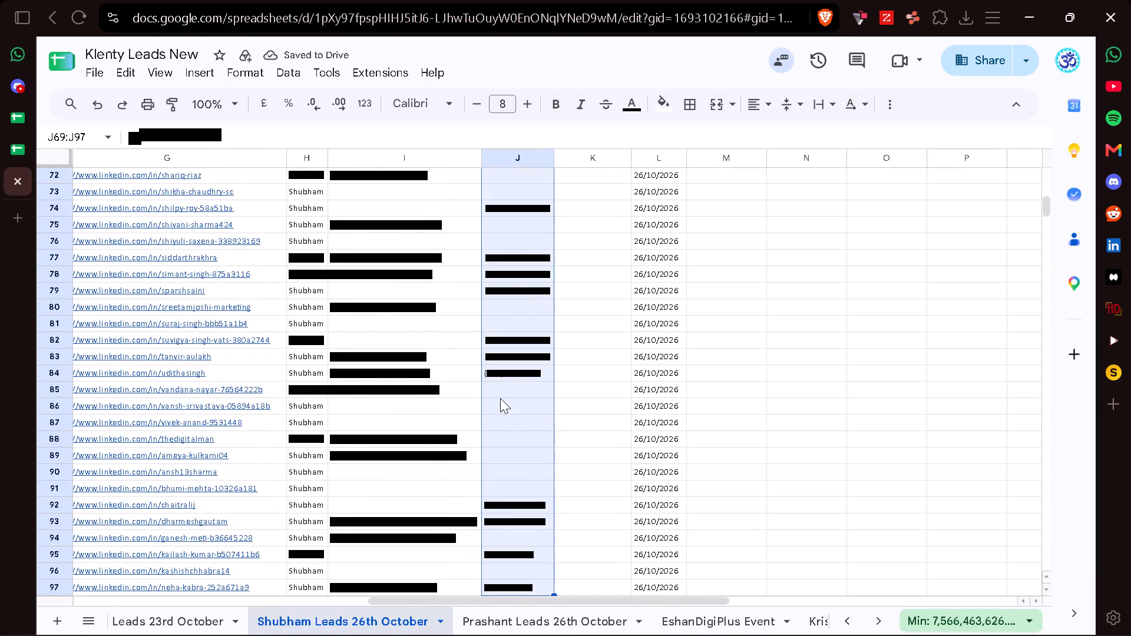
{"action": "scroll", "coordinate": [500, 398], "scroll_direction": "up", "scroll_amount": 2}
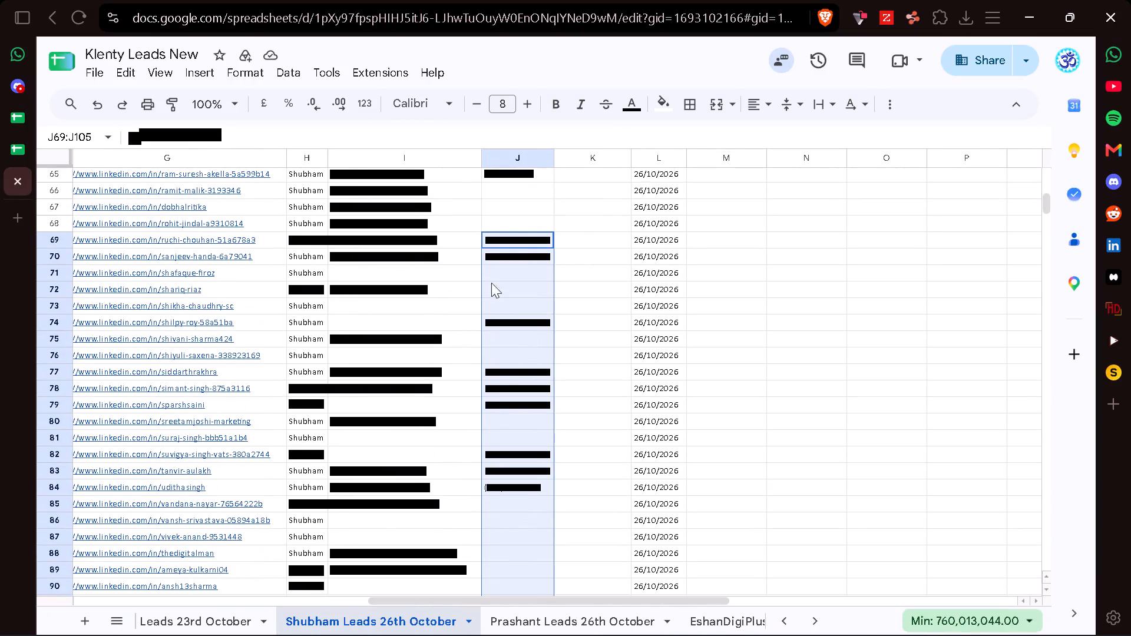
{"action": "left_click", "coordinate": [170, 132]}
{"action": "key", "text": "Left"}
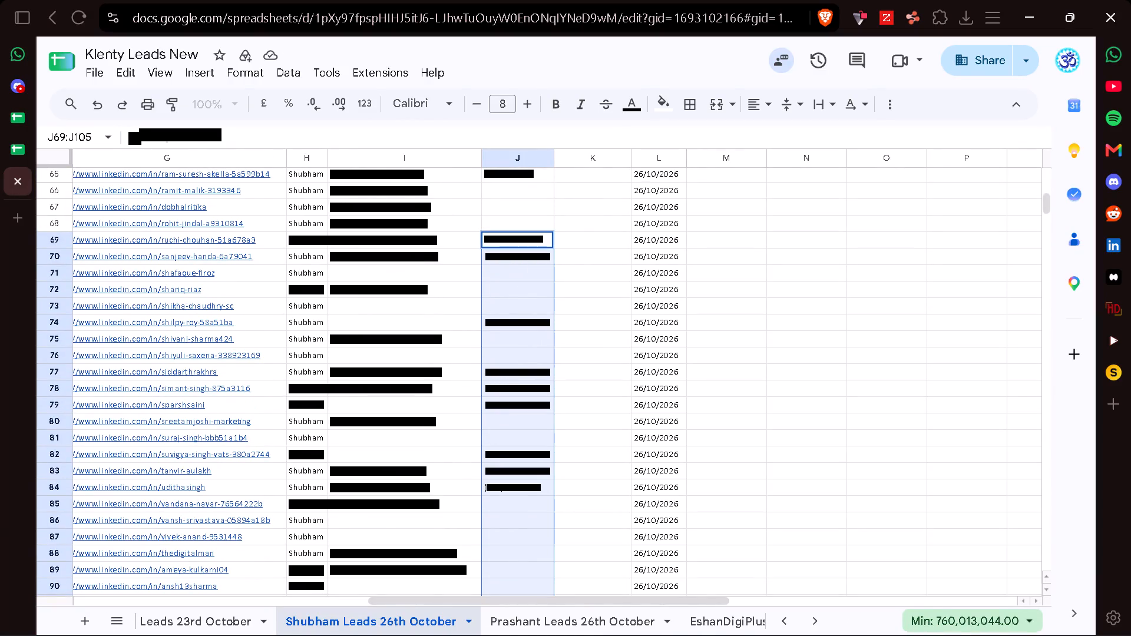
{"action": "key", "text": "BackSpace"}
{"action": "key", "text": "BackSpace"}
{"action": "key", "text": "BackSpace"}
{"action": "key", "text": "BackSpace"}
{"action": "key", "text": "BackSpace"}
{"action": "key", "text": "BackSpace"}
{"action": "key", "text": "BackSpace"}
{"action": "key", "text": "BackSpace"}
{"action": "key", "text": "BackSpace"}
{"action": "key", "text": "BackSpace"}
{"action": "key", "text": "BackSpace"}
{"action": "key", "text": "BackSpace"}
{"action": "key", "text": "BackSpace"}
{"action": "key", "text": "BackSpace"}
{"action": "key", "text": "BackSpace"}
{"action": "key", "text": "Return"}
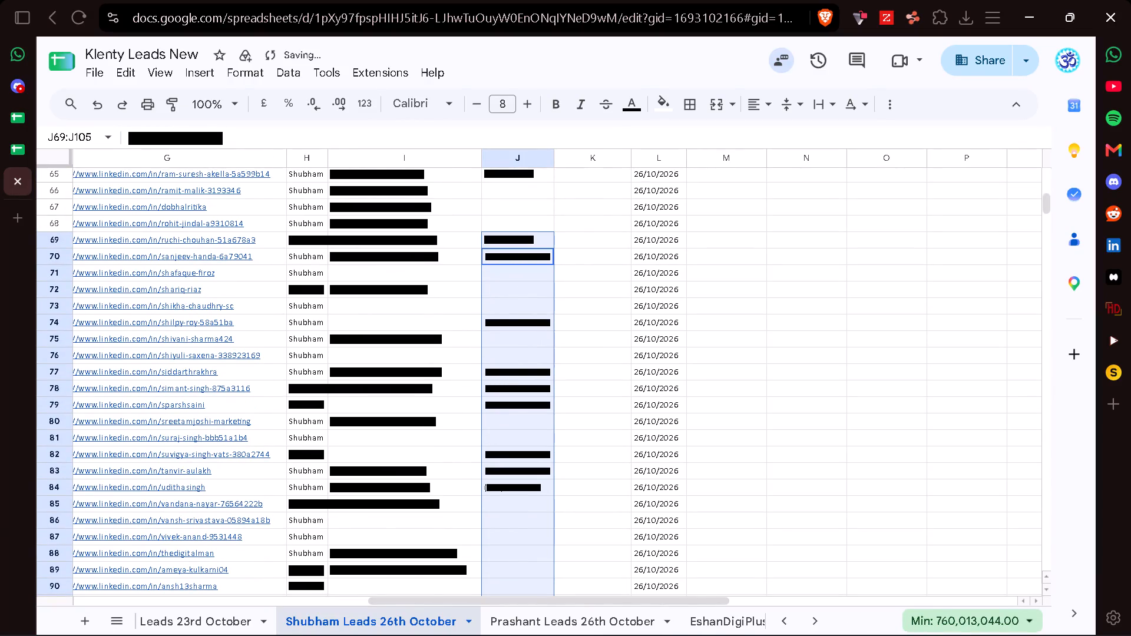
Delete the leading prefix from the phone entry in J70, keeping only the number.
{"action": "left_click", "coordinate": [168, 133]}
{"action": "key", "text": "BackSpace"}
{"action": "key", "text": "BackSpace"}
{"action": "key", "text": "BackSpace"}
{"action": "key", "text": "BackSpace"}
{"action": "key", "text": "BackSpace"}
{"action": "key", "text": "BackSpace"}
{"action": "key", "text": "BackSpace"}
{"action": "key", "text": "BackSpace"}
{"action": "key", "text": "BackSpace"}
{"action": "key", "text": "BackSpace"}
{"action": "key", "text": "BackSpace"}
{"action": "key", "text": "BackSpace"}
{"action": "key", "text": "BackSpace"}
{"action": "key", "text": "BackSpace"}
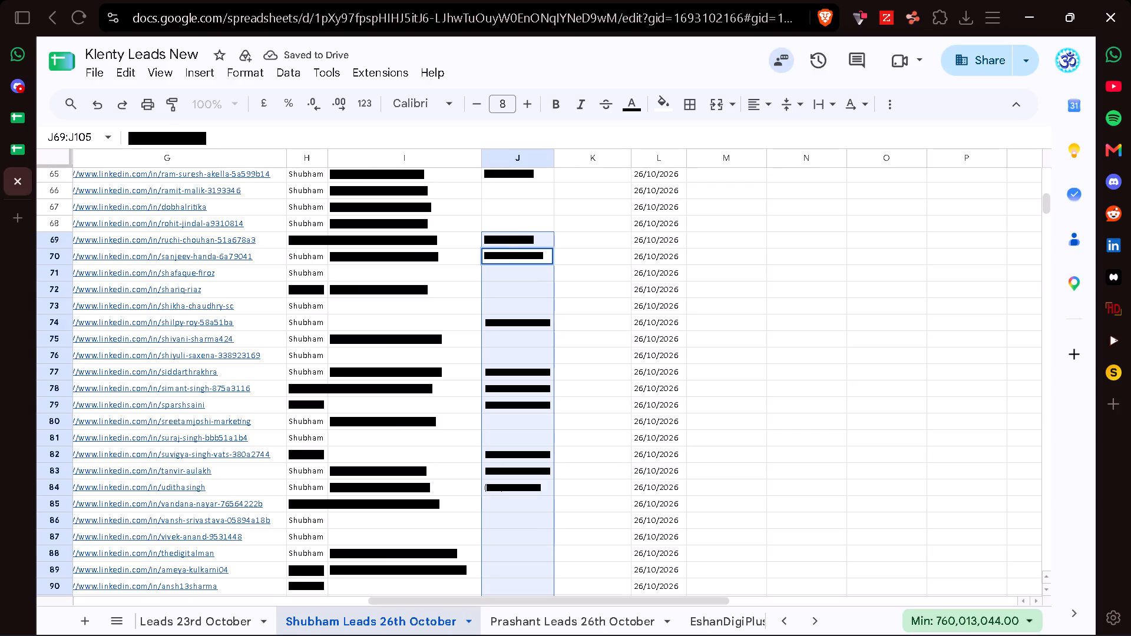
{"action": "key", "text": "Return"}
Delete the leading prefix from the phone entry in J74, the next filled cell of the selected range.
{"action": "key", "text": "Return"}
{"action": "key", "text": "Return"}
{"action": "key", "text": "Return"}
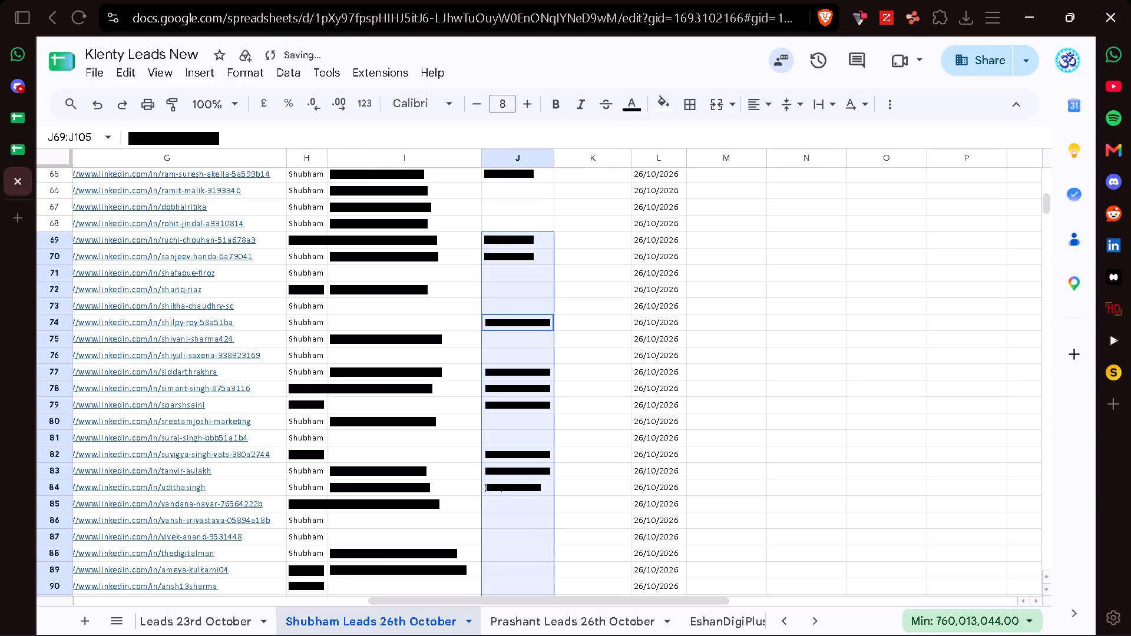
{"action": "left_click", "coordinate": [169, 134]}
{"action": "key", "text": "BackSpace"}
{"action": "key", "text": "BackSpace"}
{"action": "key", "text": "BackSpace"}
{"action": "key", "text": "BackSpace"}
{"action": "key", "text": "BackSpace"}
{"action": "key", "text": "BackSpace"}
{"action": "key", "text": "BackSpace"}
{"action": "key", "text": "BackSpace"}
{"action": "key", "text": "BackSpace"}
{"action": "key", "text": "BackSpace"}
{"action": "key", "text": "BackSpace"}
{"action": "key", "text": "BackSpace"}
{"action": "key", "text": "Return"}
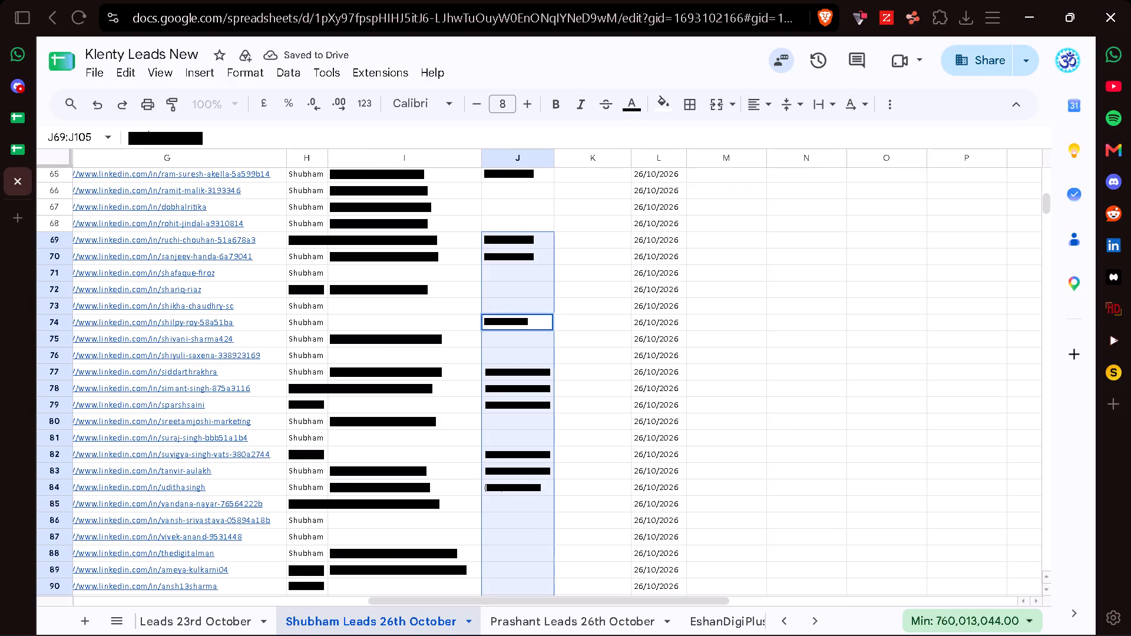
Delete the leading prefix from the phone entry in J77, keeping only the number.
{"action": "key", "text": "Return"}
{"action": "key", "text": "Return"}
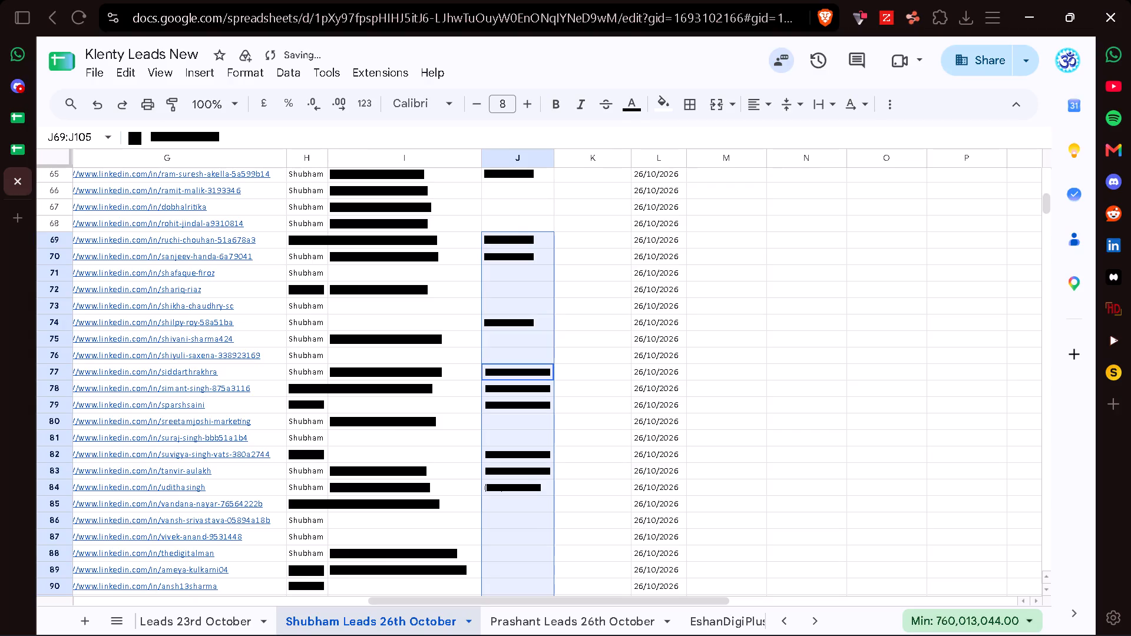
{"action": "left_click", "coordinate": [166, 136]}
{"action": "key", "text": "BackSpace"}
{"action": "key", "text": "BackSpace"}
{"action": "key", "text": "BackSpace"}
{"action": "key", "text": "BackSpace"}
{"action": "key", "text": "BackSpace"}
{"action": "key", "text": "BackSpace"}
{"action": "key", "text": "BackSpace"}
{"action": "key", "text": "BackSpace"}
{"action": "key", "text": "BackSpace"}
{"action": "key", "text": "BackSpace"}
{"action": "key", "text": "BackSpace"}
{"action": "key", "text": "Return"}
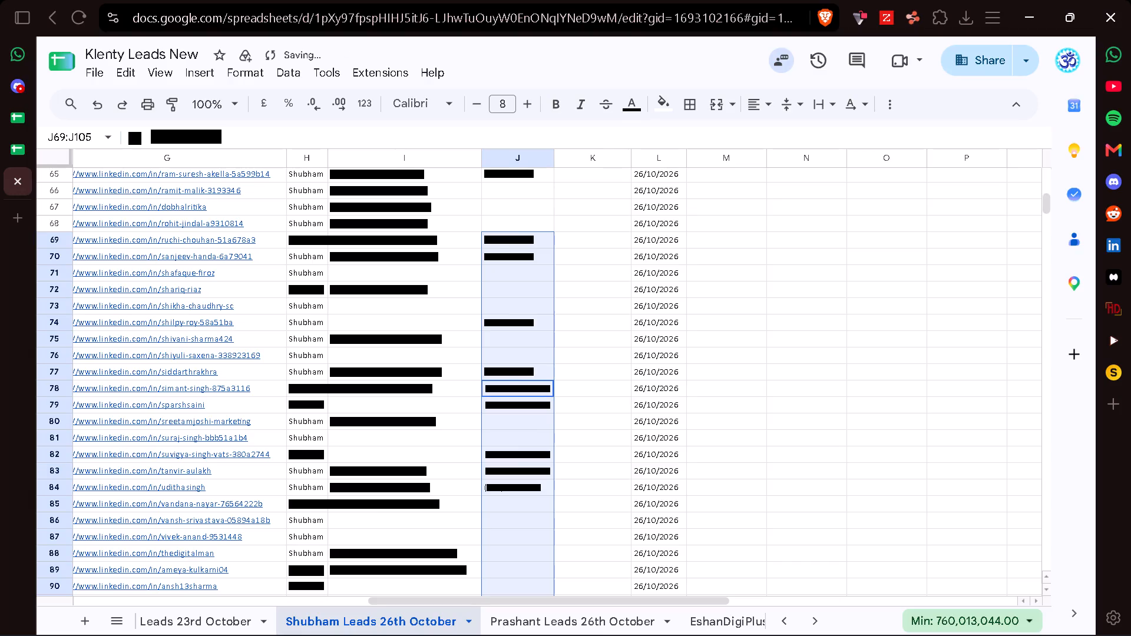
Delete the leading prefix from the phone entry in J78, keeping only the number.
{"action": "left_click", "coordinate": [168, 135]}
{"action": "key", "text": "BackSpace"}
{"action": "key", "text": "BackSpace"}
{"action": "key", "text": "BackSpace"}
{"action": "key", "text": "BackSpace"}
{"action": "key", "text": "BackSpace"}
{"action": "key", "text": "BackSpace"}
{"action": "key", "text": "BackSpace"}
{"action": "key", "text": "BackSpace"}
{"action": "key", "text": "BackSpace"}
{"action": "key", "text": "BackSpace"}
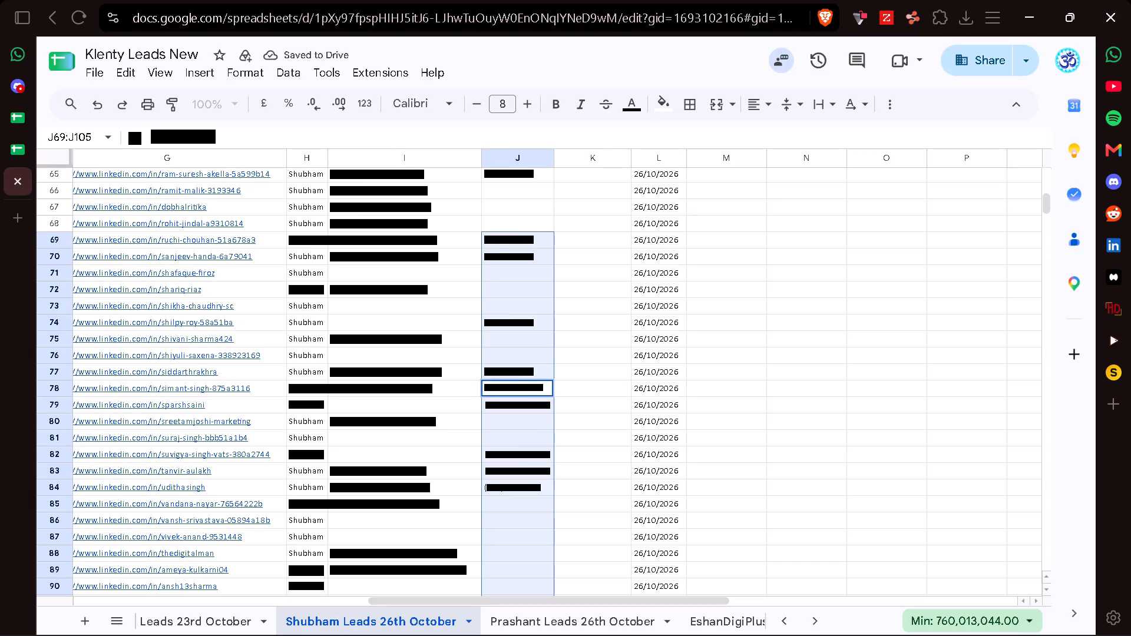
{"action": "key", "text": "Return"}
Delete the leading prefix from the phone entry in J79, keeping only the number.
{"action": "left_click", "coordinate": [168, 135]}
{"action": "key", "text": "BackSpace"}
{"action": "key", "text": "BackSpace"}
{"action": "key", "text": "BackSpace"}
{"action": "key", "text": "BackSpace"}
{"action": "key", "text": "BackSpace"}
{"action": "key", "text": "BackSpace"}
{"action": "key", "text": "BackSpace"}
{"action": "key", "text": "BackSpace"}
{"action": "key", "text": "BackSpace"}
{"action": "key", "text": "BackSpace"}
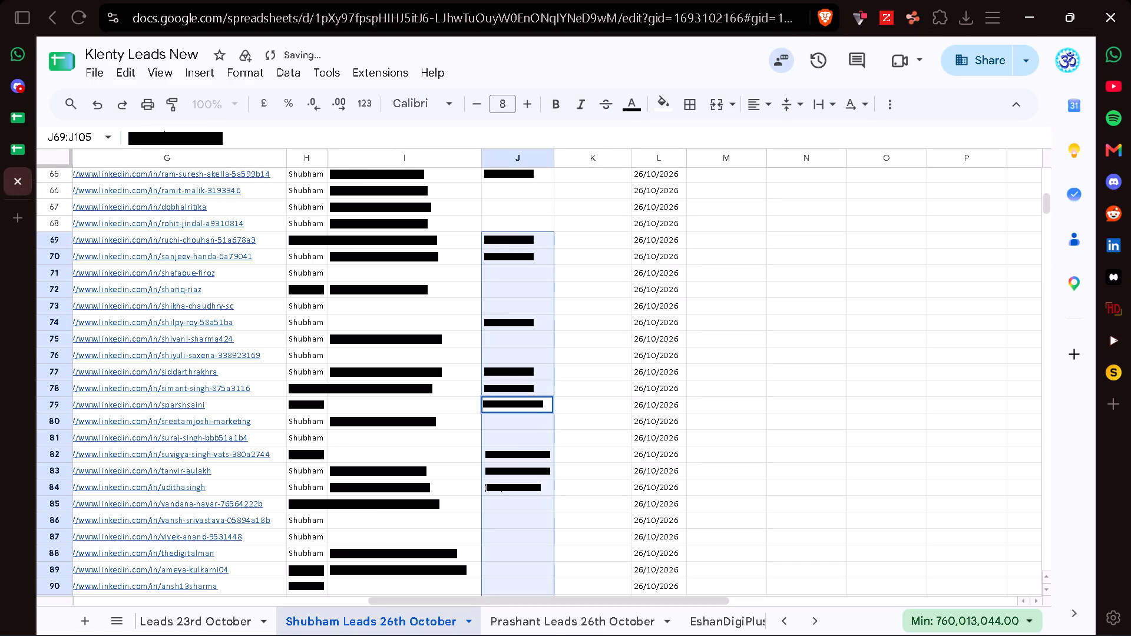
{"action": "key", "text": "Return"}
Delete the leading prefix from the phone entry in J82, the next filled cell of the selected range.
{"action": "key", "text": "Return"}
{"action": "key", "text": "Return"}
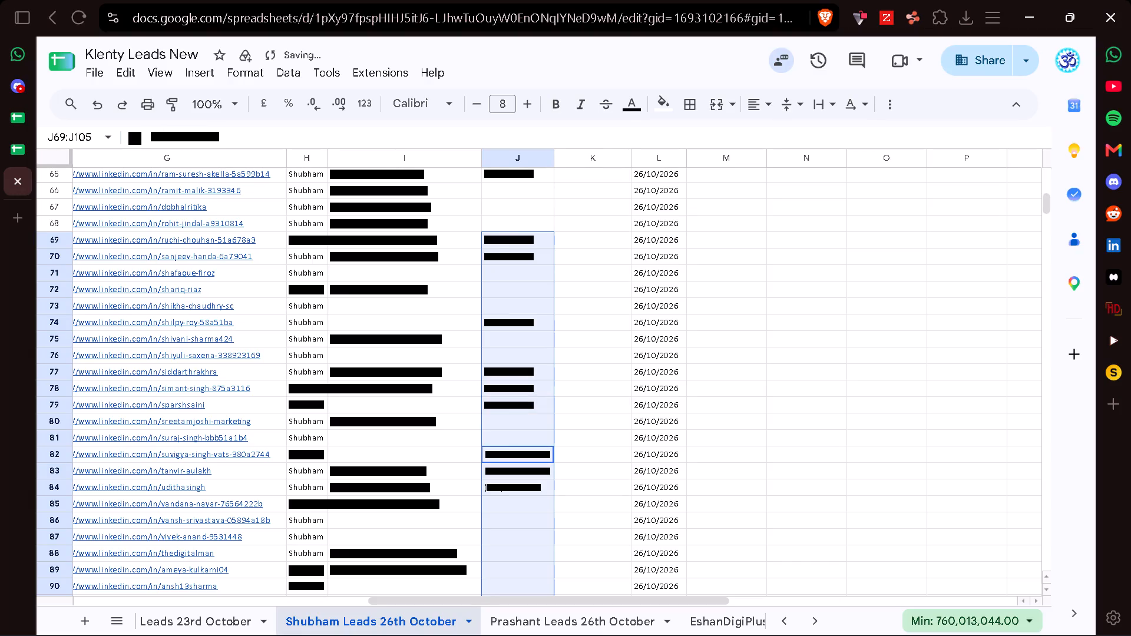
{"action": "left_click", "coordinate": [168, 129]}
{"action": "key", "text": "BackSpace"}
{"action": "key", "text": "BackSpace"}
{"action": "key", "text": "BackSpace"}
{"action": "key", "text": "BackSpace"}
{"action": "key", "text": "BackSpace"}
{"action": "key", "text": "BackSpace"}
{"action": "key", "text": "BackSpace"}
{"action": "key", "text": "BackSpace"}
{"action": "key", "text": "BackSpace"}
{"action": "key", "text": "BackSpace"}
{"action": "key", "text": "BackSpace"}
{"action": "key", "text": "BackSpace"}
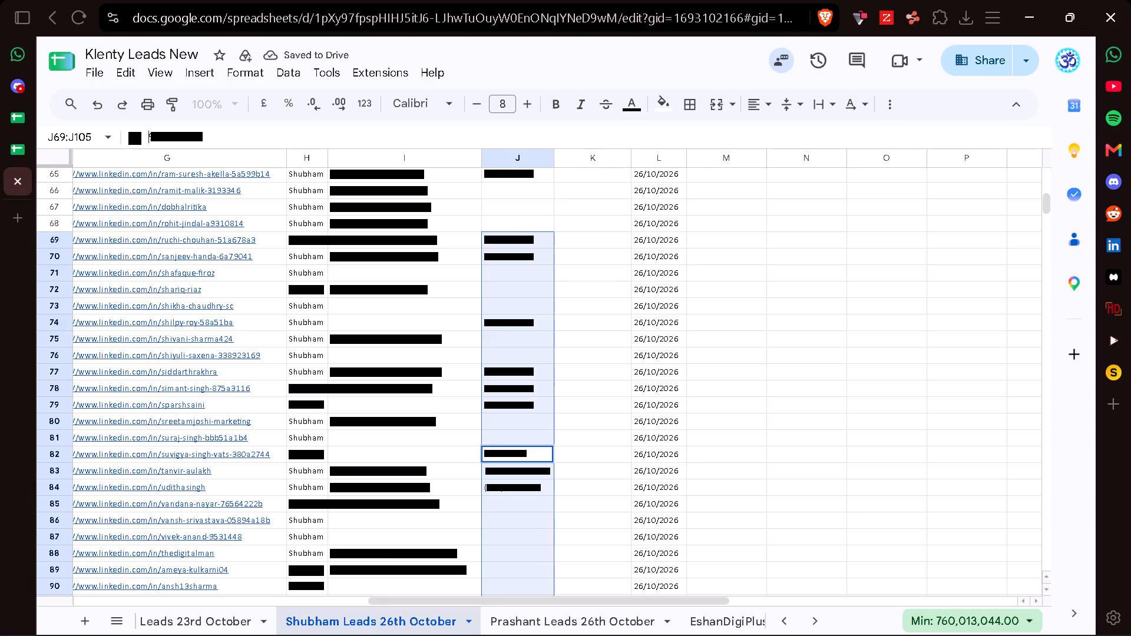
{"action": "key", "text": "Return"}
Delete the leading prefix from the phone entry in J83, keeping only the number.
{"action": "left_click", "coordinate": [168, 134]}
{"action": "key", "text": "BackSpace"}
{"action": "key", "text": "BackSpace"}
{"action": "key", "text": "BackSpace"}
{"action": "key", "text": "BackSpace"}
{"action": "key", "text": "BackSpace"}
{"action": "key", "text": "BackSpace"}
{"action": "key", "text": "BackSpace"}
{"action": "key", "text": "BackSpace"}
{"action": "key", "text": "BackSpace"}
{"action": "key", "text": "BackSpace"}
{"action": "key", "text": "BackSpace"}
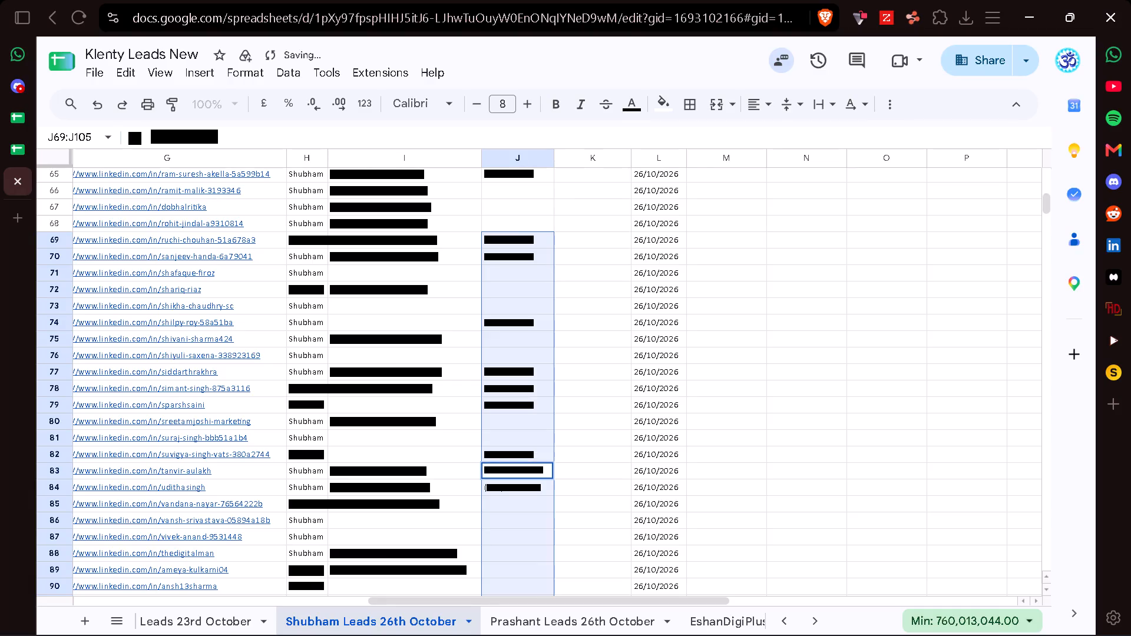
{"action": "key", "text": "Return"}
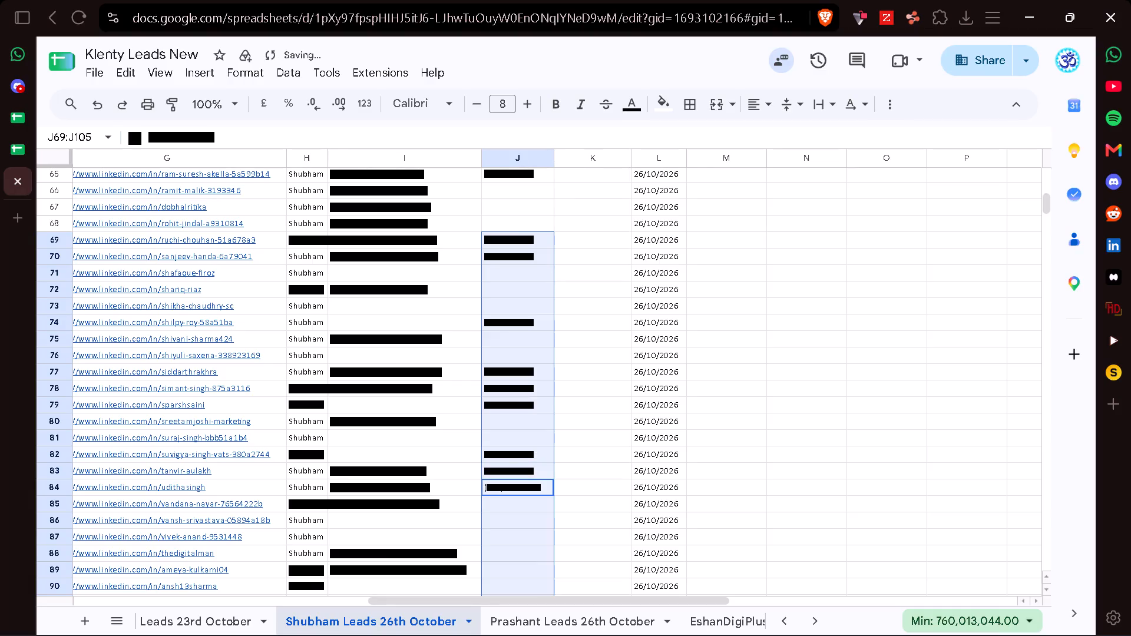
Clean up the phone entry in J84 by removing its extra leading and separating characters.
{"action": "left_click", "coordinate": [194, 140]}
{"action": "key", "text": "BackSpace"}
{"action": "key", "text": "Left"}
{"action": "key", "text": "Right"}
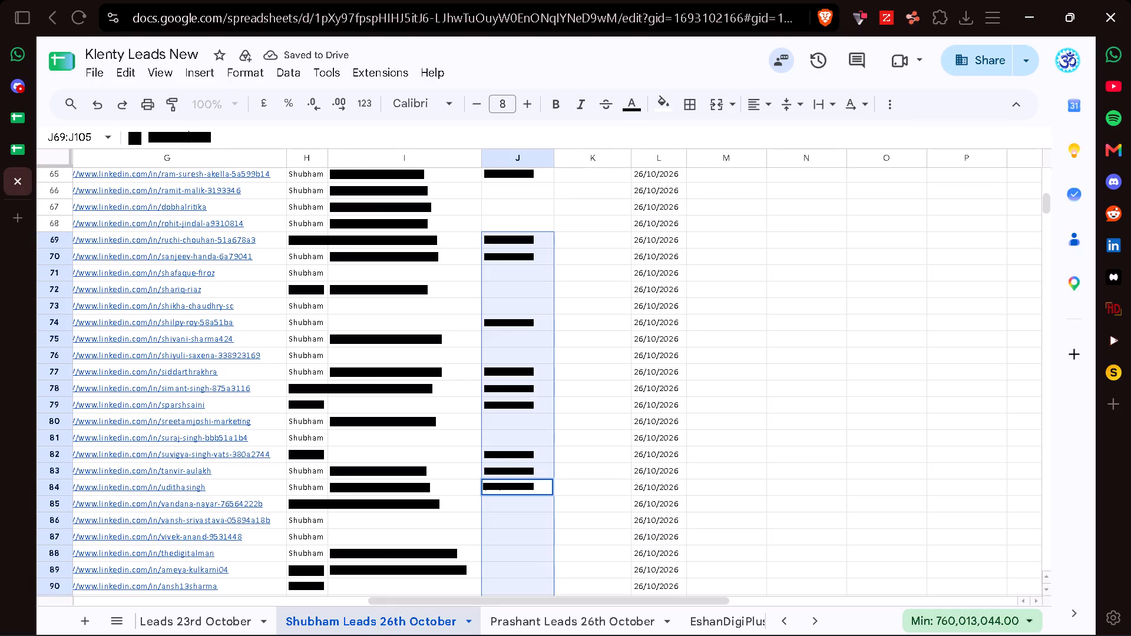
{"action": "key", "text": "Left"}
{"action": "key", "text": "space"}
{"action": "key", "text": "Left"}
{"action": "key", "text": "Left"}
{"action": "key", "text": "Left"}
{"action": "key", "text": "BackSpace"}
{"action": "key", "text": "BackSpace"}
{"action": "key", "text": "Left"}
{"action": "key", "text": "Left"}
{"action": "key", "text": "Left"}
{"action": "key", "text": "BackSpace"}
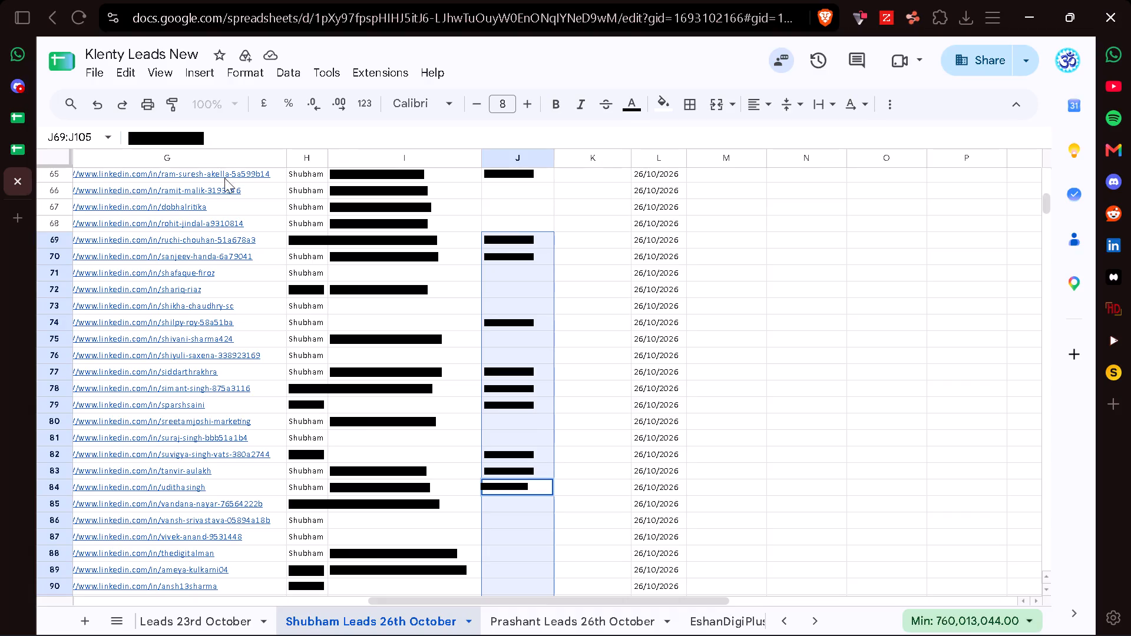
{"action": "scroll", "coordinate": [384, 447], "scroll_direction": "down", "scroll_amount": 1}
{"action": "key", "text": "Return"}
Delete the leading prefix from the phone entry in J92, keeping only the number.
{"action": "scroll", "coordinate": [384, 447], "scroll_direction": "down", "scroll_amount": 3}
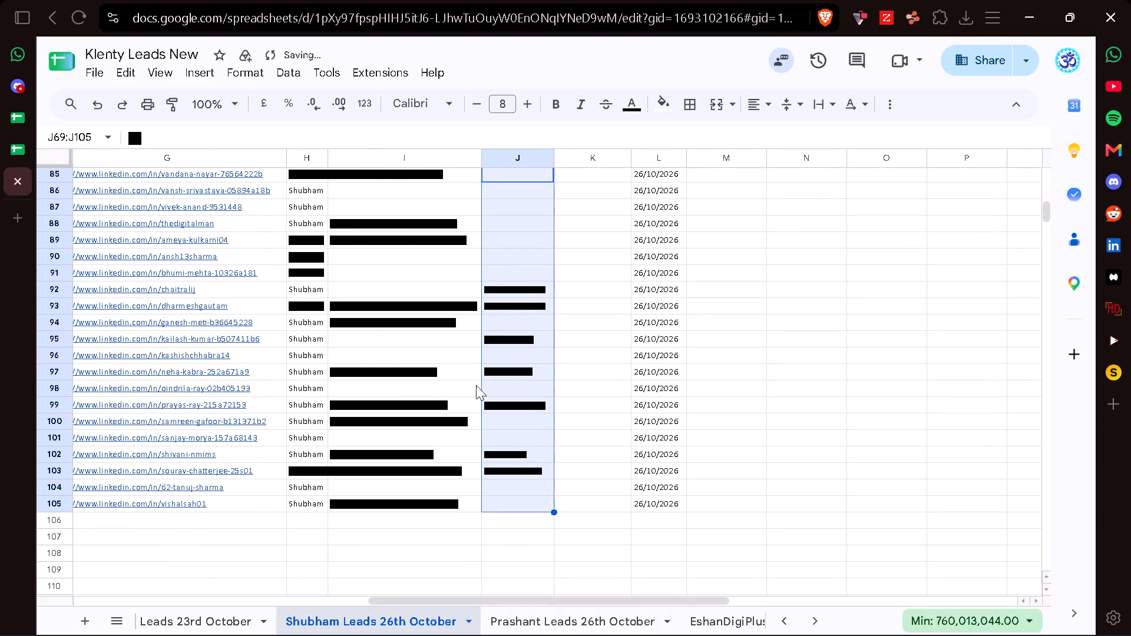
{"action": "left_click", "coordinate": [516, 285]}
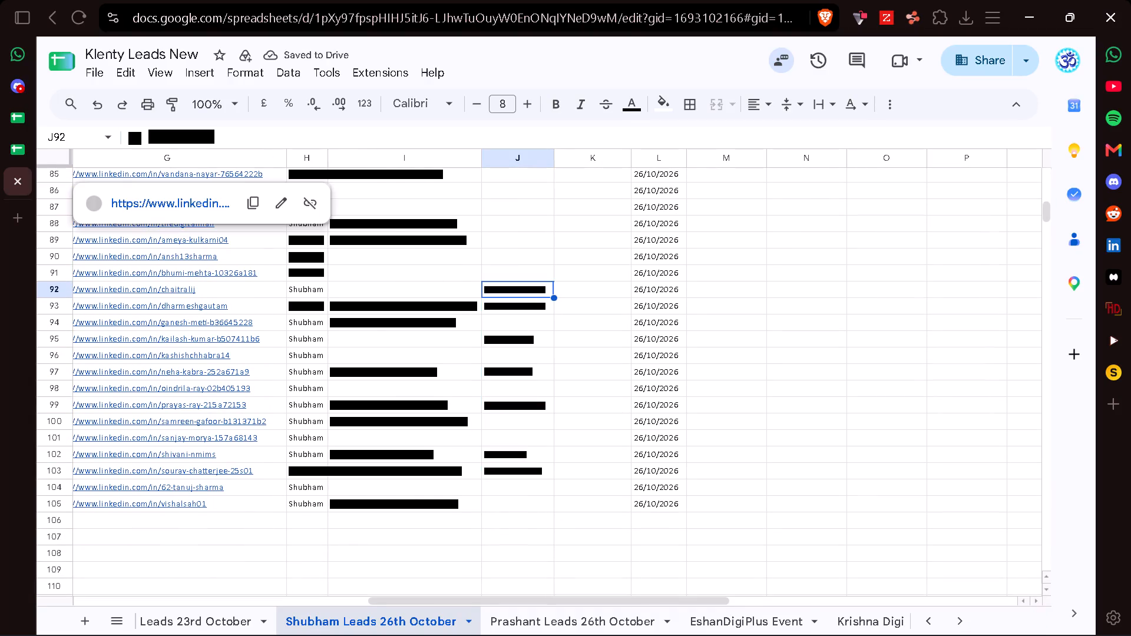
{"action": "left_click", "coordinate": [163, 134]}
{"action": "key", "text": "Left"}
{"action": "key", "text": "BackSpace"}
{"action": "key", "text": "BackSpace"}
{"action": "key", "text": "BackSpace"}
{"action": "key", "text": "BackSpace"}
{"action": "key", "text": "BackSpace"}
{"action": "key", "text": "BackSpace"}
{"action": "key", "text": "BackSpace"}
{"action": "key", "text": "BackSpace"}
{"action": "key", "text": "BackSpace"}
{"action": "key", "text": "BackSpace"}
{"action": "key", "text": "BackSpace"}
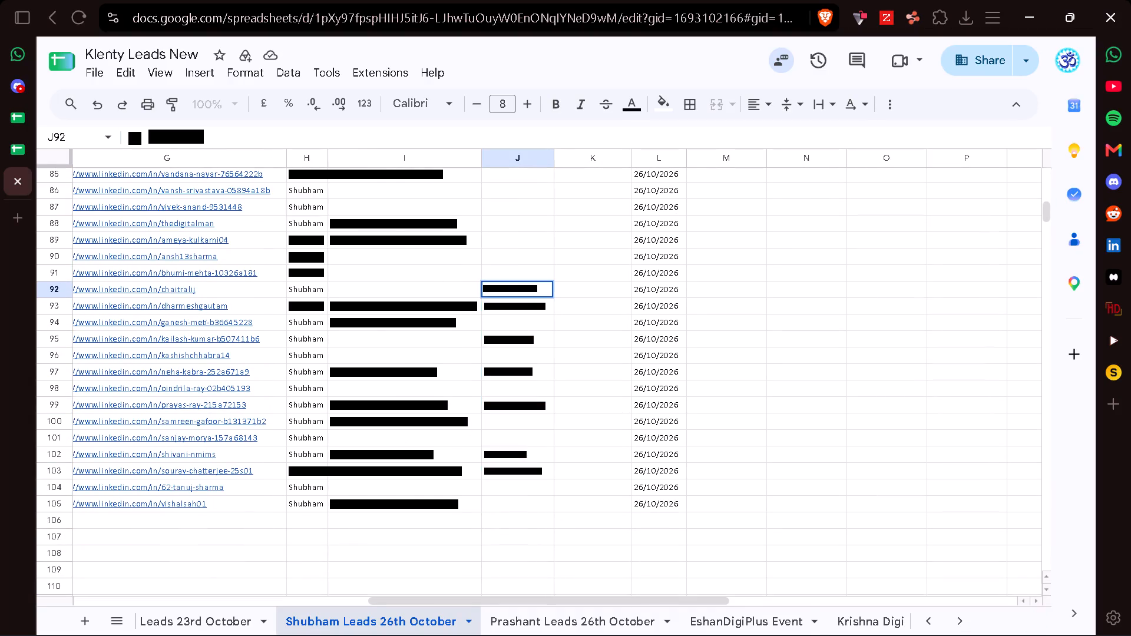
{"action": "key", "text": "Return"}
Delete the leading prefix from the phone entry in J93, keeping only the number.
{"action": "left_click", "coordinate": [163, 132]}
{"action": "key", "text": "Left"}
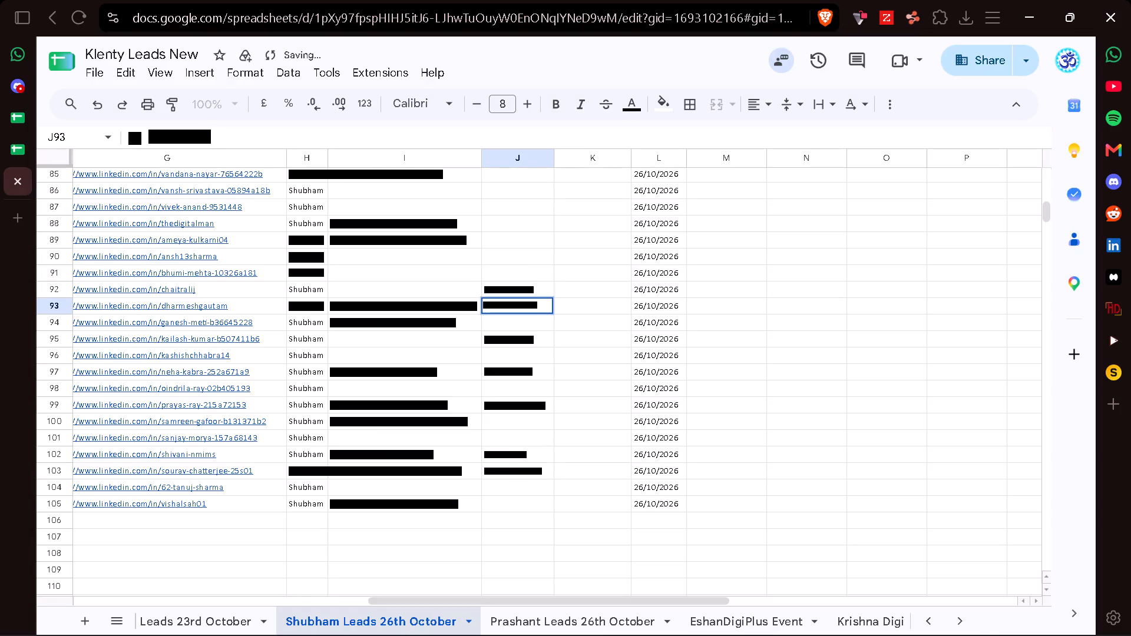
{"action": "key", "text": "BackSpace"}
{"action": "key", "text": "BackSpace"}
{"action": "key", "text": "BackSpace"}
{"action": "key", "text": "BackSpace"}
{"action": "key", "text": "BackSpace"}
{"action": "key", "text": "BackSpace"}
{"action": "key", "text": "BackSpace"}
{"action": "key", "text": "BackSpace"}
{"action": "key", "text": "BackSpace"}
{"action": "key", "text": "BackSpace"}
{"action": "key", "text": "BackSpace"}
{"action": "key", "text": "BackSpace"}
{"action": "key", "text": "BackSpace"}
{"action": "key", "text": "BackSpace"}
Delete the extra leading characters from the phone entry in J95 and move on to the entry in J99.
{"action": "left_click", "coordinate": [500, 339]}
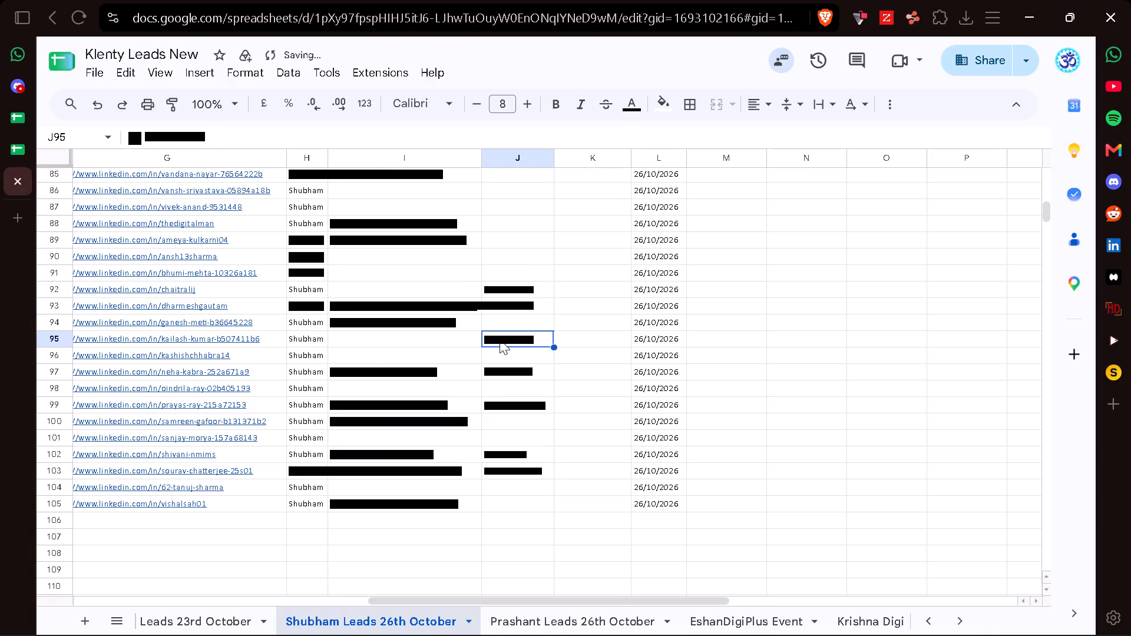
{"action": "left_click", "coordinate": [147, 140]}
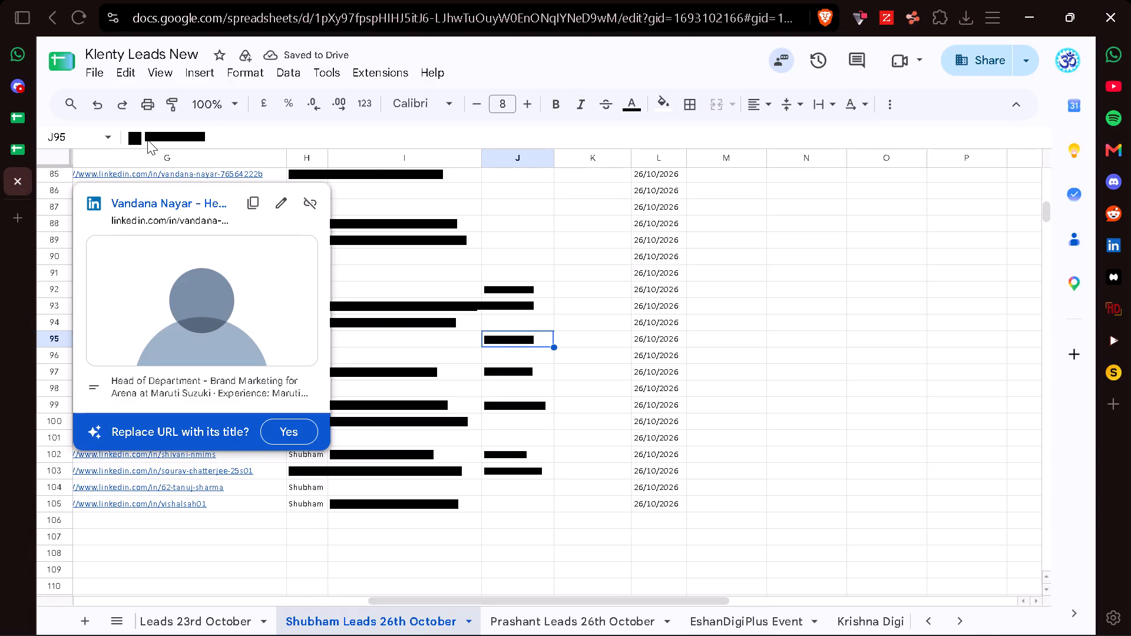
{"action": "left_click", "coordinate": [150, 139]}
{"action": "key", "text": "BackSpace"}
{"action": "key", "text": "BackSpace"}
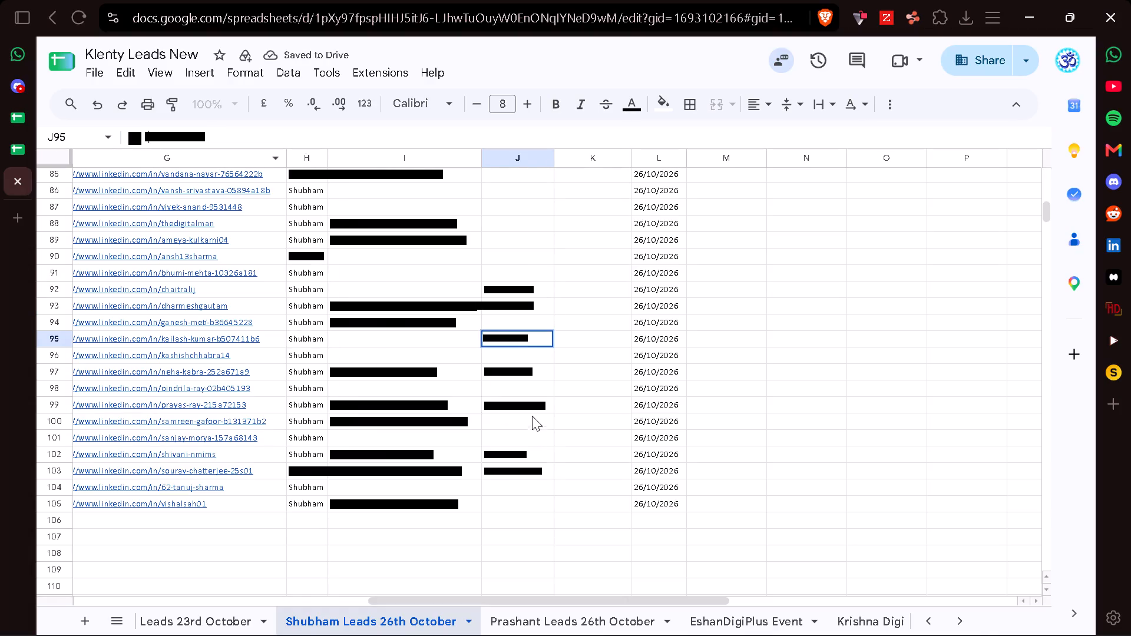
{"action": "left_click", "coordinate": [519, 408]}
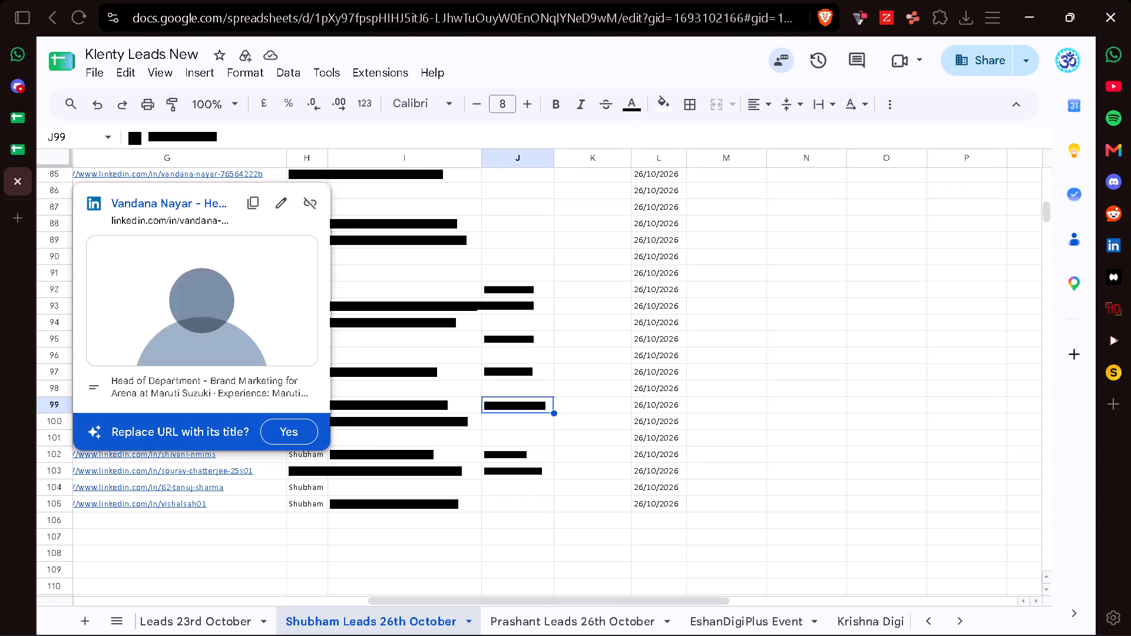
Delete the leading prefix from the phone entry in J99, keeping only the number.
{"action": "left_click", "coordinate": [160, 137]}
{"action": "key", "text": "BackSpace"}
{"action": "key", "text": "BackSpace"}
{"action": "key", "text": "BackSpace"}
{"action": "key", "text": "BackSpace"}
{"action": "key", "text": "BackSpace"}
{"action": "key", "text": "BackSpace"}
{"action": "key", "text": "BackSpace"}
{"action": "key", "text": "BackSpace"}
{"action": "key", "text": "BackSpace"}
{"action": "key", "text": "BackSpace"}
{"action": "key", "text": "BackSpace"}
{"action": "key", "text": "BackSpace"}
Delete the extra leading characters from the phone entry in J103, keeping only the number.
{"action": "left_click", "coordinate": [517, 472]}
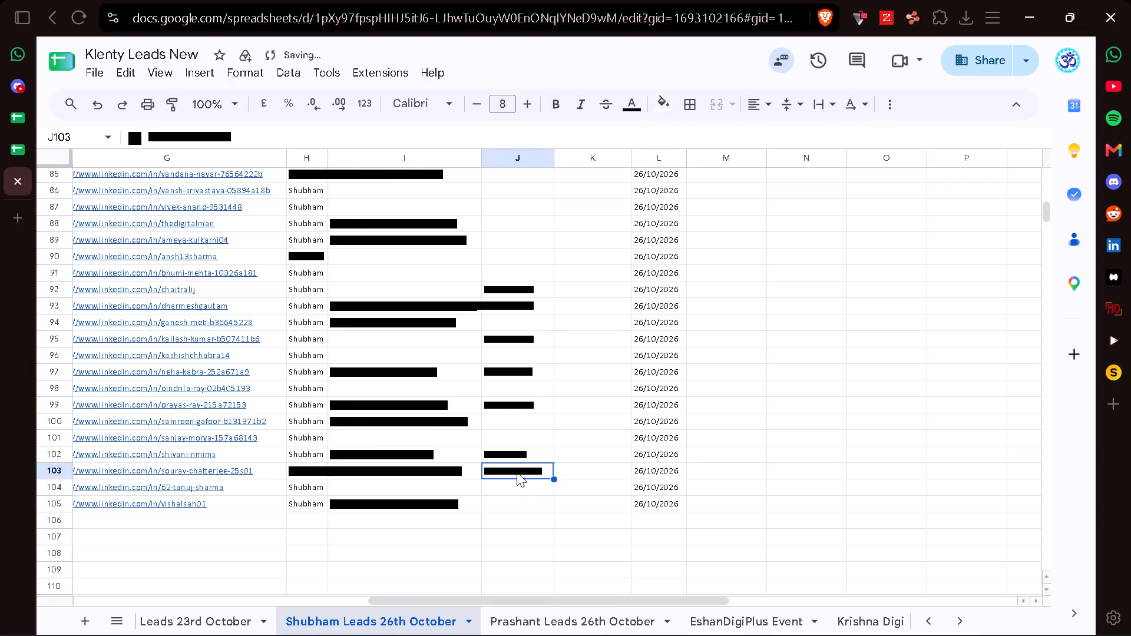
{"action": "left_click", "coordinate": [172, 136]}
{"action": "key", "text": "BackSpace"}
{"action": "key", "text": "BackSpace"}
{"action": "key", "text": "BackSpace"}
{"action": "key", "text": "BackSpace"}
{"action": "key", "text": "BackSpace"}
{"action": "key", "text": "BackSpace"}
{"action": "key", "text": "BackSpace"}
{"action": "key", "text": "BackSpace"}
{"action": "key", "text": "BackSpace"}
{"action": "key", "text": "BackSpace"}
{"action": "key", "text": "BackSpace"}
{"action": "key", "text": "BackSpace"}
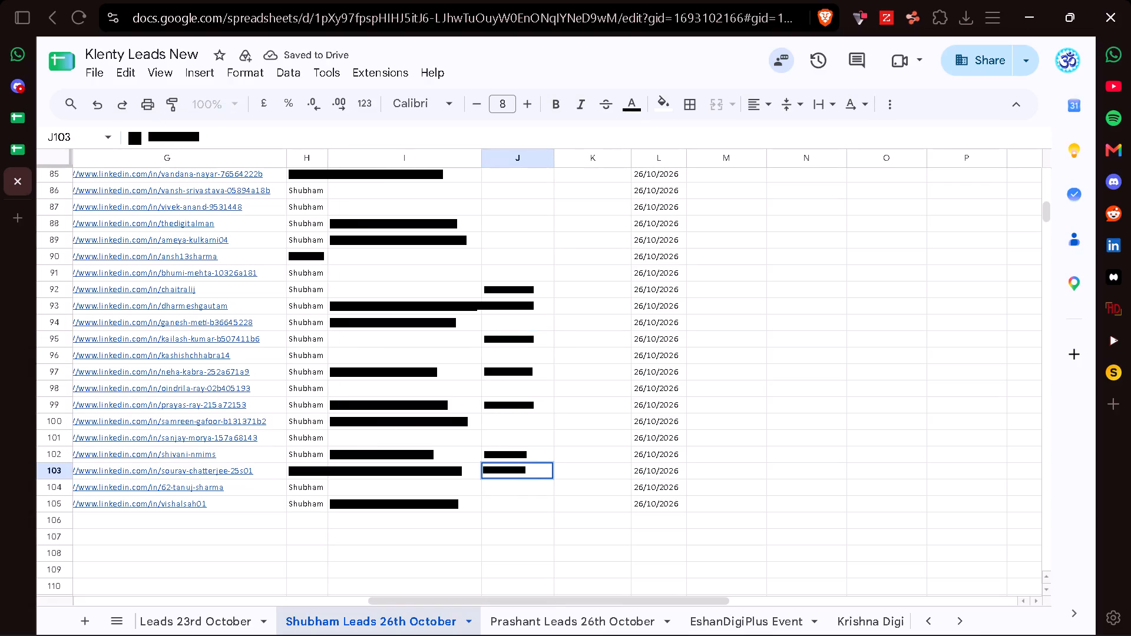
Insert a space within the phone number in J102.
{"action": "left_click", "coordinate": [534, 456]}
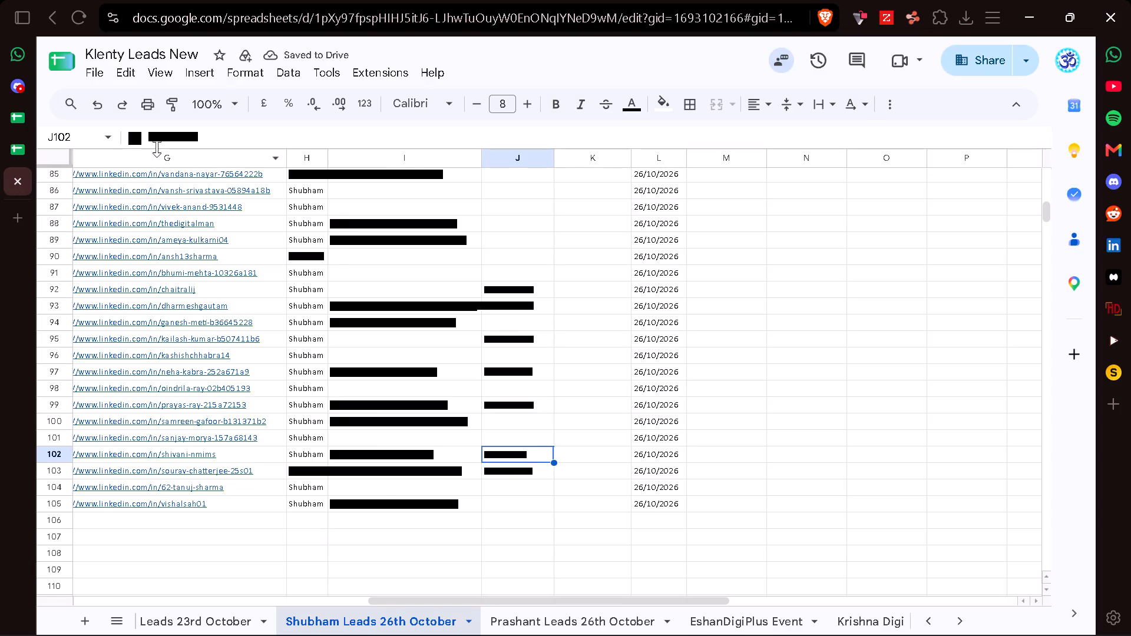
{"action": "left_click", "coordinate": [174, 135]}
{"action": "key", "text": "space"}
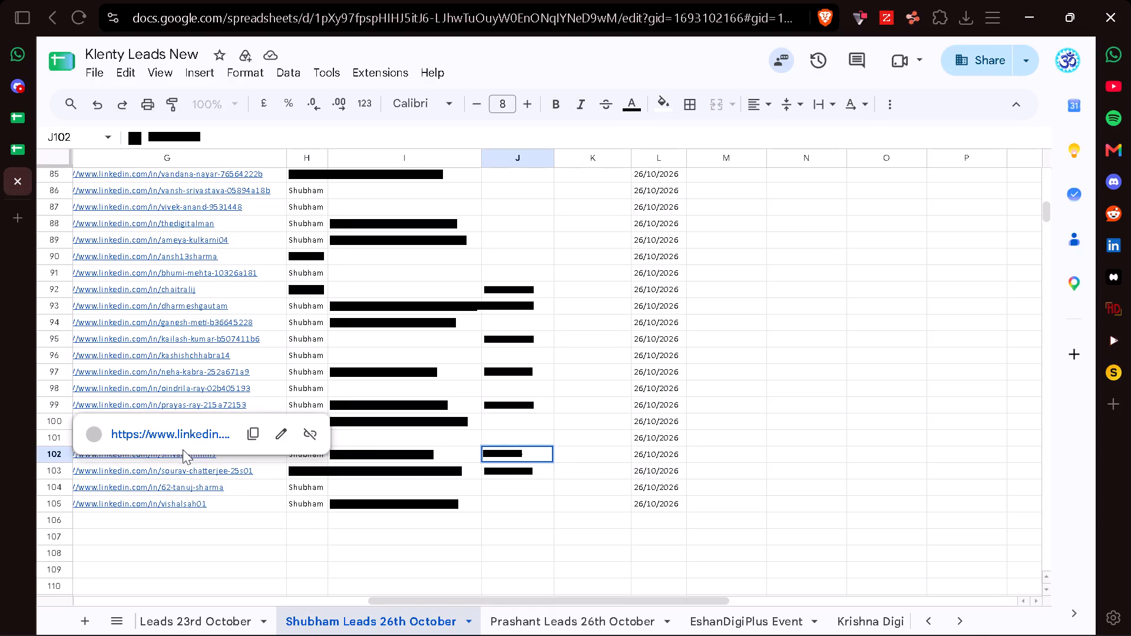
Open the LinkedIn profile linked in row 102 and send that contact a connection invitation.
{"action": "left_click", "coordinate": [375, 459]}
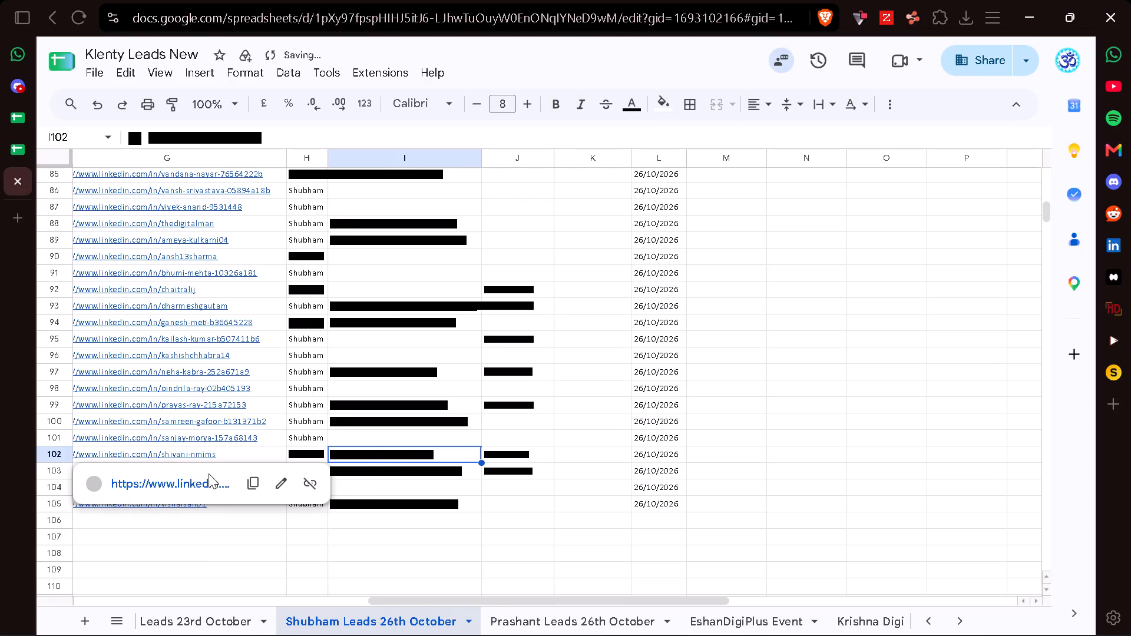
{"action": "left_click", "coordinate": [214, 482]}
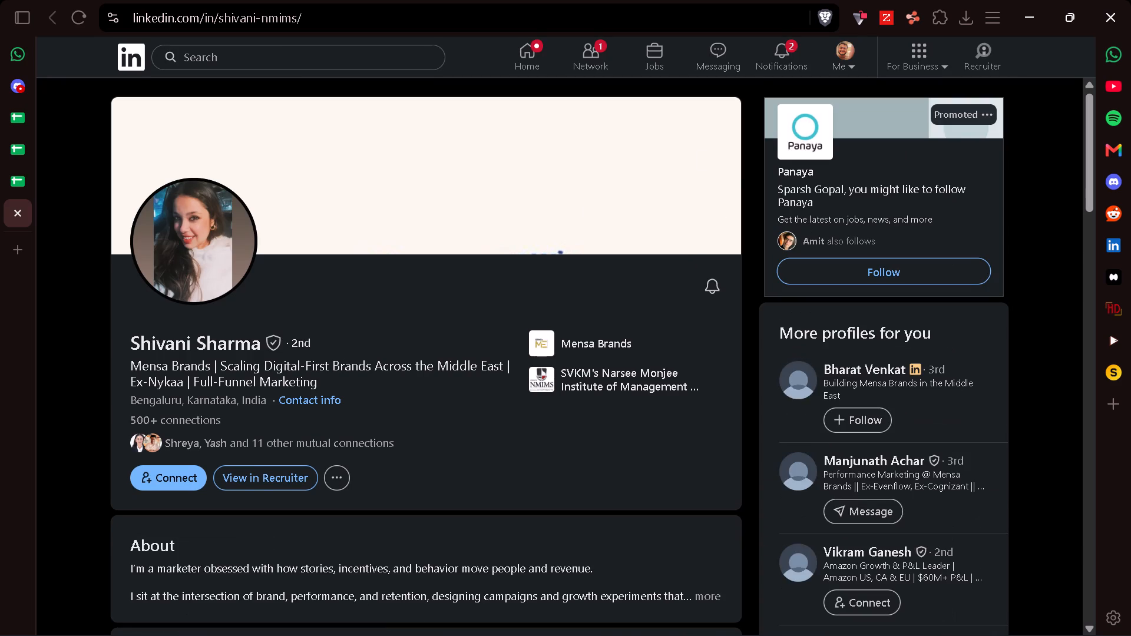
{"action": "left_click", "coordinate": [162, 482]}
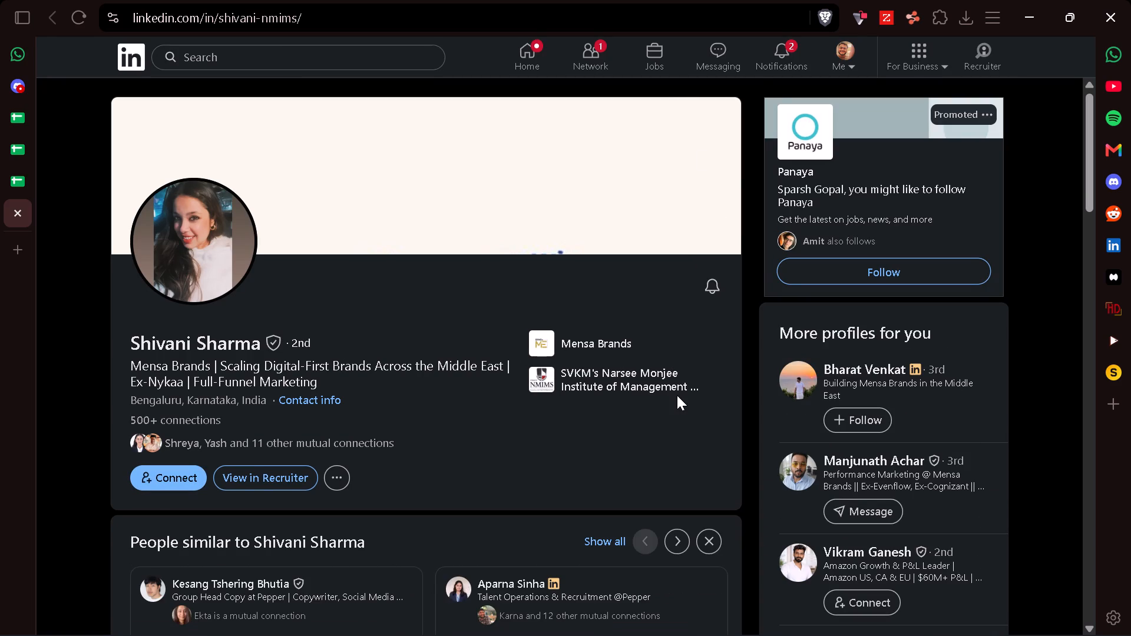
{"action": "left_click", "coordinate": [665, 238]}
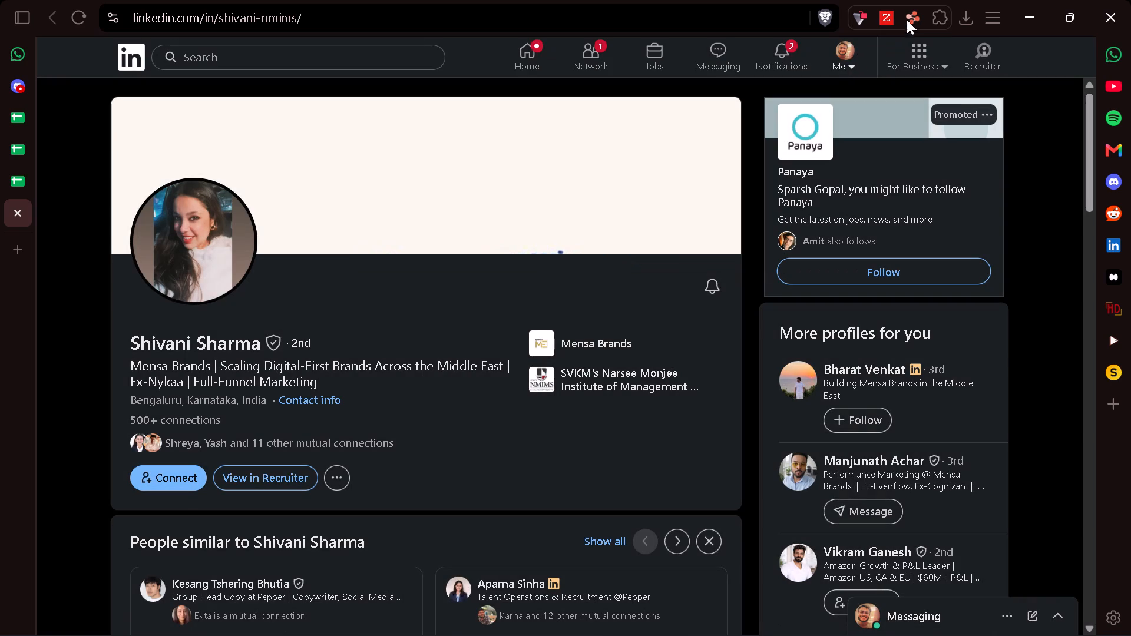
Reveal the row 102 contact's details in SMARTe, and copy the email into I102 of Klenty Leads New.
{"action": "left_click", "coordinate": [883, 16]}
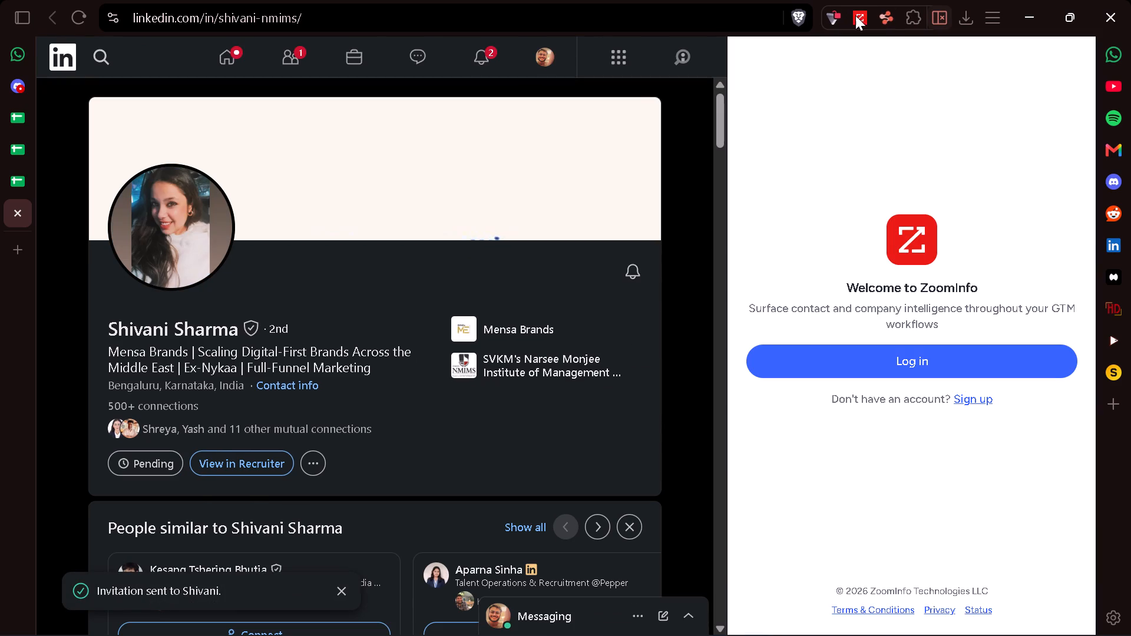
{"action": "left_click", "coordinate": [882, 12]}
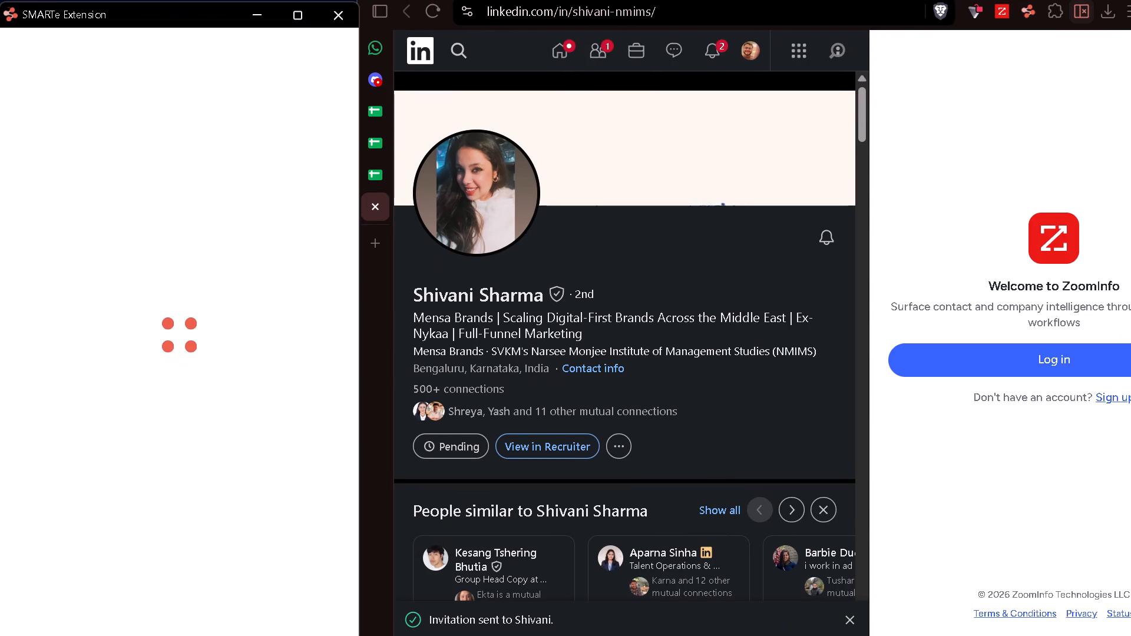
{"action": "left_click", "coordinate": [1075, 10]}
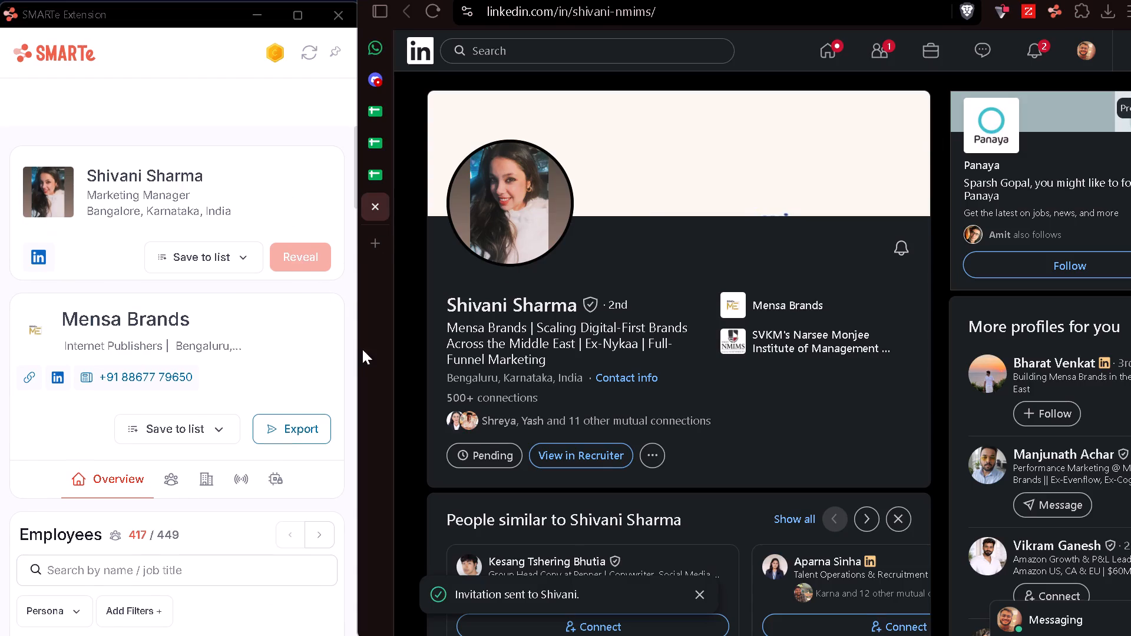
{"action": "left_click", "coordinate": [293, 258]}
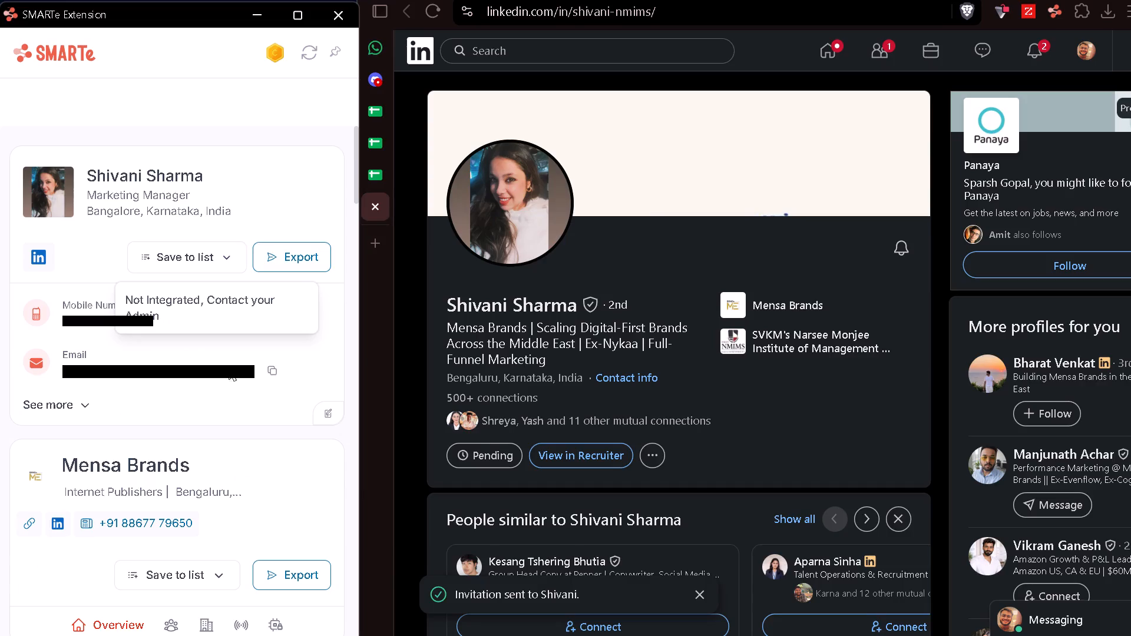
{"action": "left_click", "coordinate": [267, 367]}
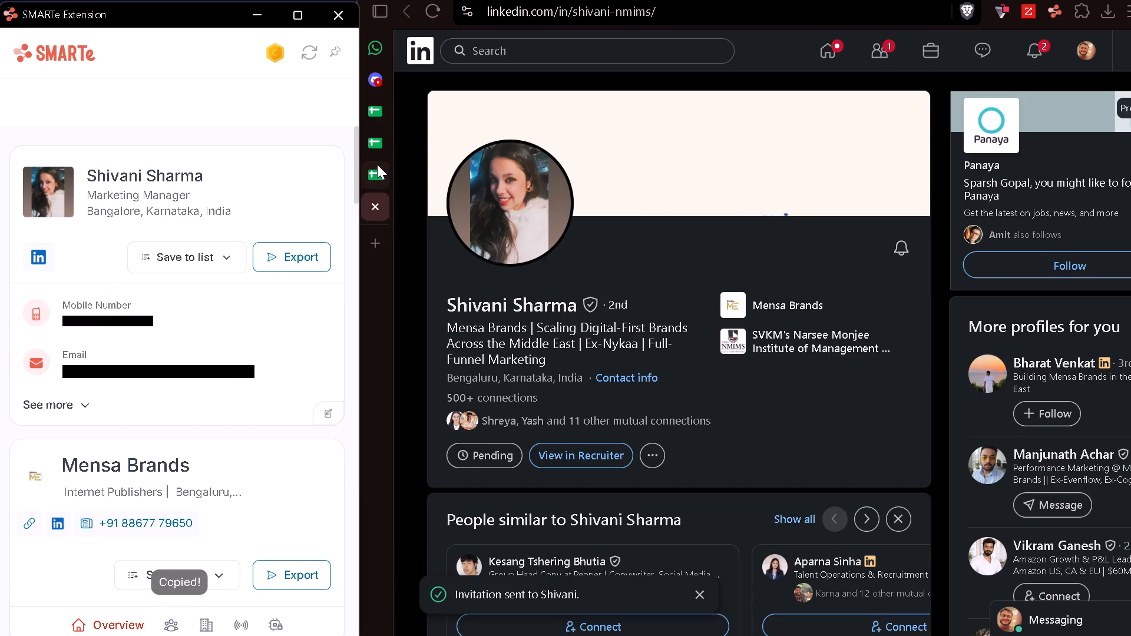
{"action": "left_click", "coordinate": [377, 164]}
{"action": "key", "text": "ctrl+v"}
{"action": "key", "text": "Right"}
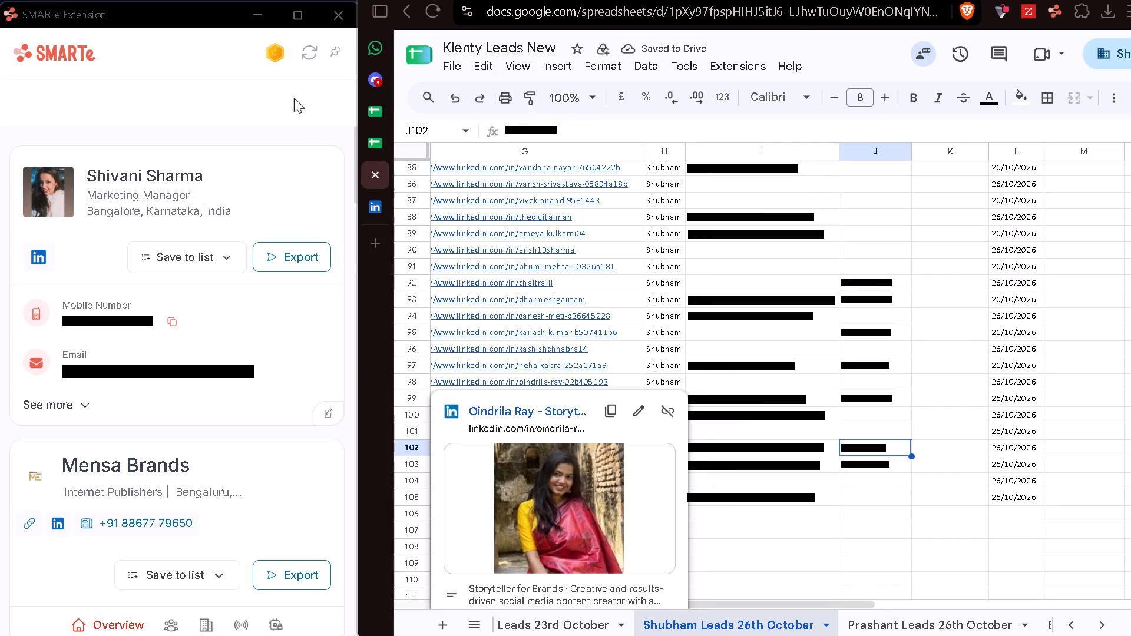
{"action": "left_click", "coordinate": [344, 12]}
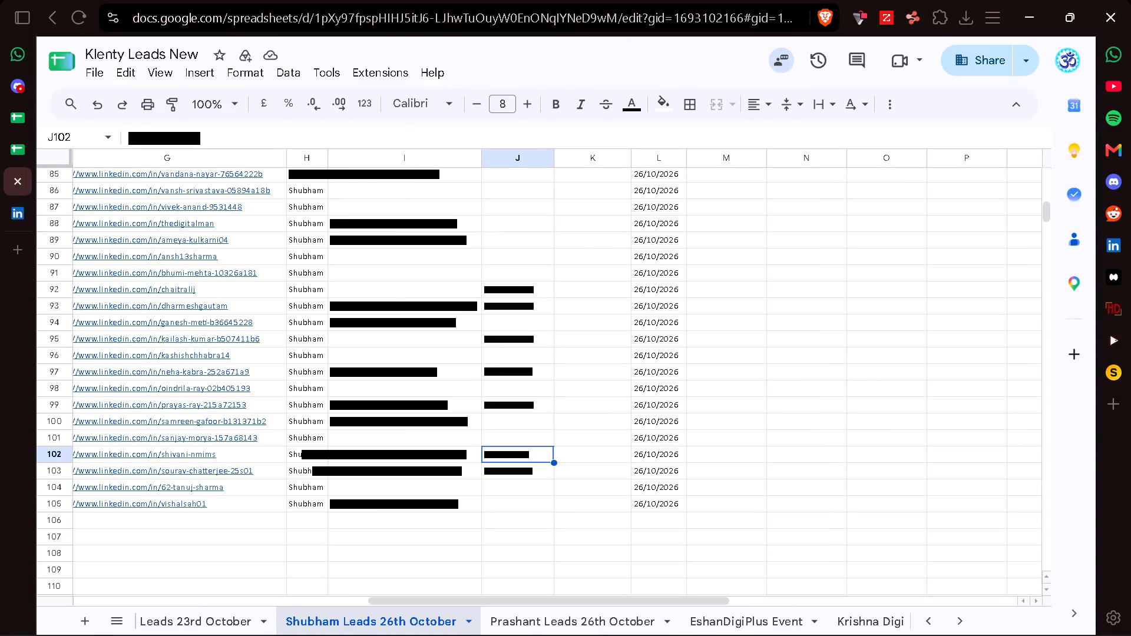
Append the missing final digit to the phone number in J102.
{"action": "left_click", "coordinate": [210, 141]}
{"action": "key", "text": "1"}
{"action": "key", "text": "Return"}
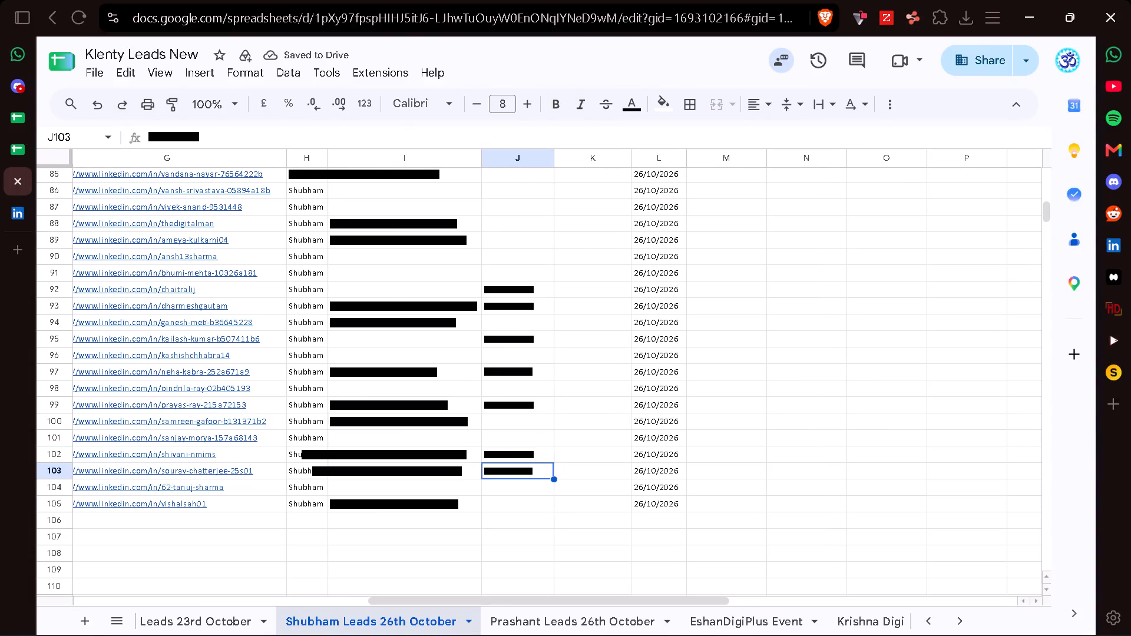
Insert a space within the phone number in J103.
{"action": "left_click", "coordinate": [173, 137]}
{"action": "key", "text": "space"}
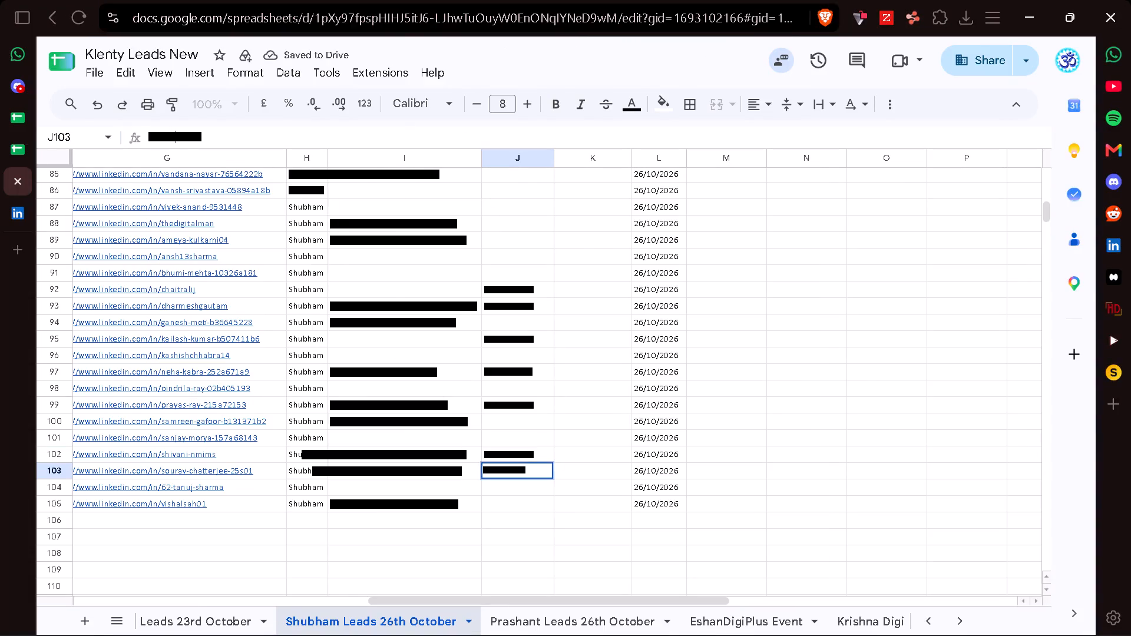
{"action": "key", "text": "Return"}
Review the lead rows and their email, phone and date columns across the Shubham Leads 26th October sheet.
{"action": "scroll", "coordinate": [474, 442], "scroll_direction": "down", "scroll_amount": 1}
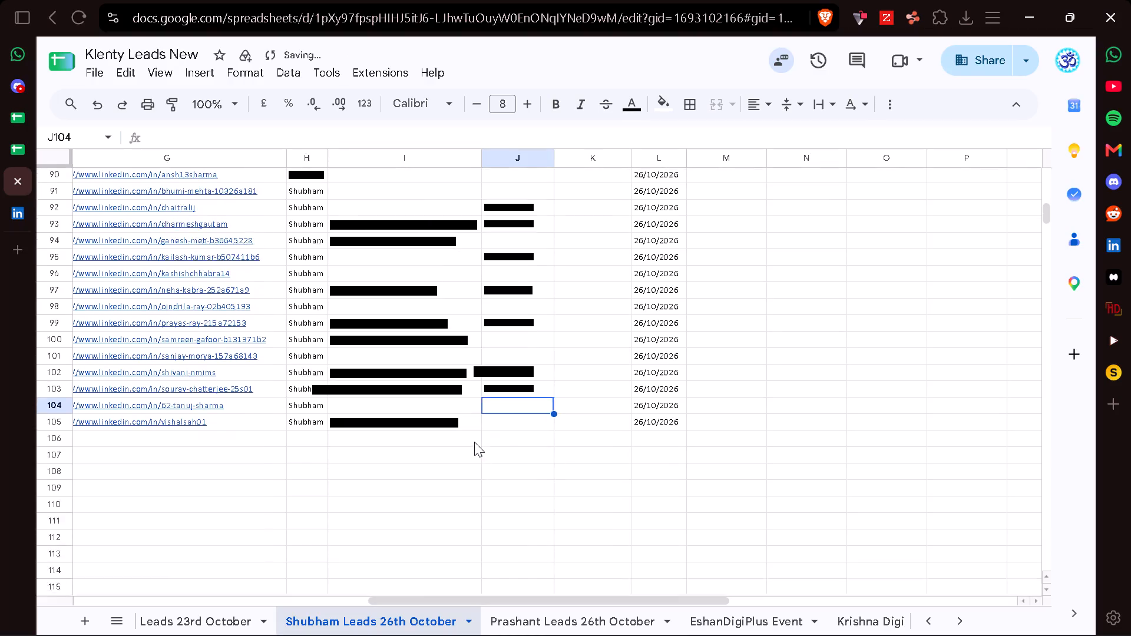
{"action": "scroll", "coordinate": [474, 442], "scroll_direction": "up", "scroll_amount": 14}
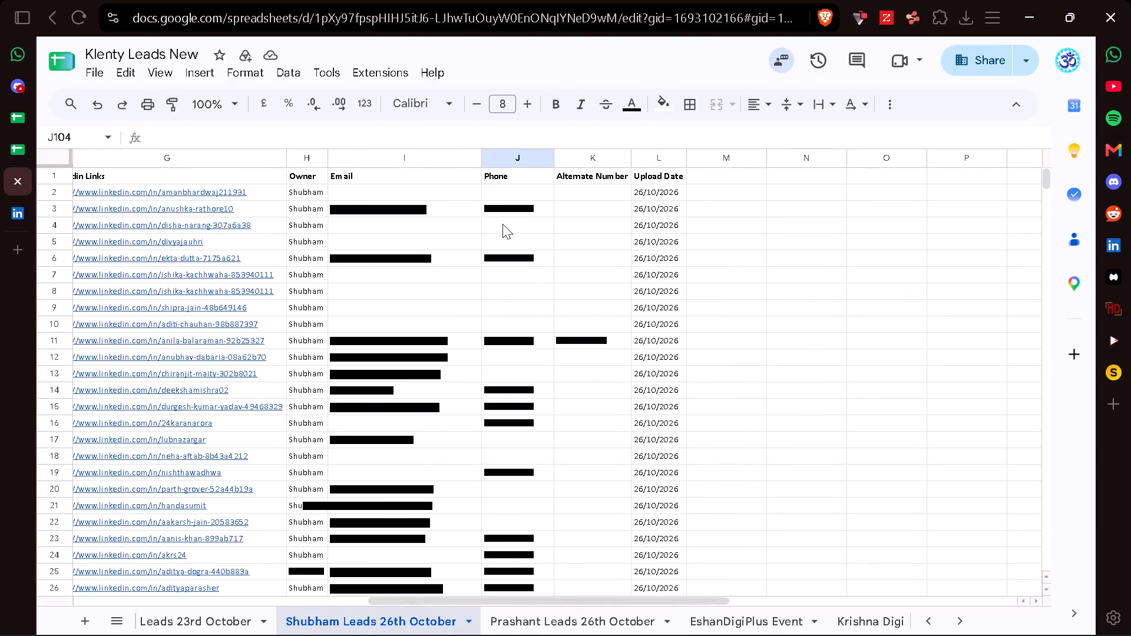
{"action": "scroll", "coordinate": [502, 224], "scroll_direction": "down", "scroll_amount": 5}
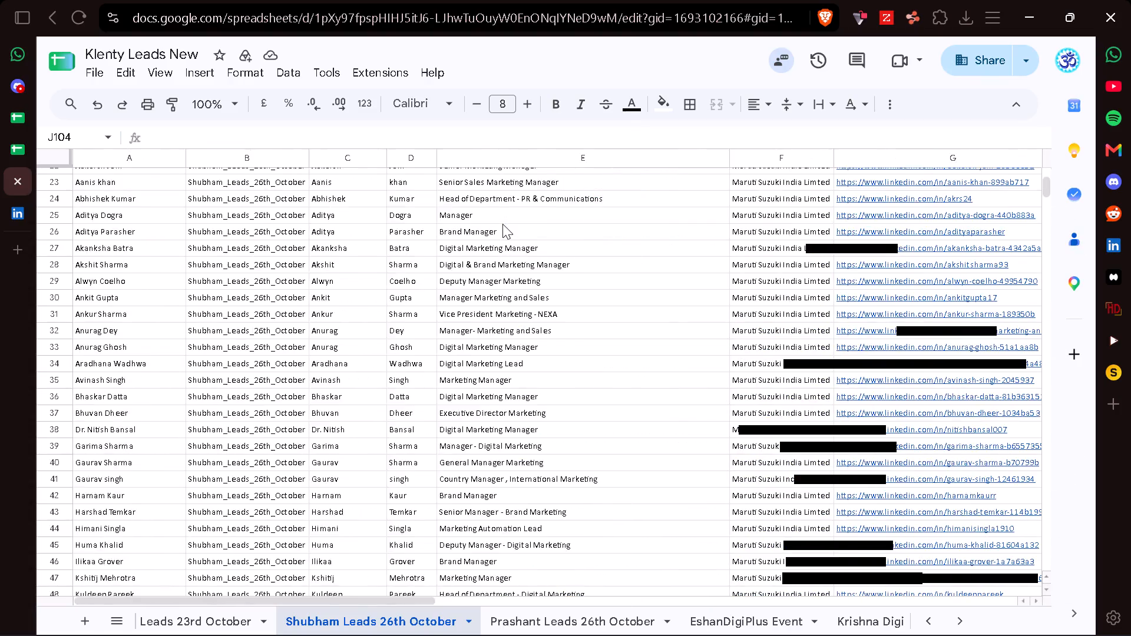
{"action": "scroll", "coordinate": [502, 224], "scroll_direction": "down", "scroll_amount": 6}
{"action": "scroll", "coordinate": [502, 224], "scroll_direction": "left", "scroll_amount": 5}
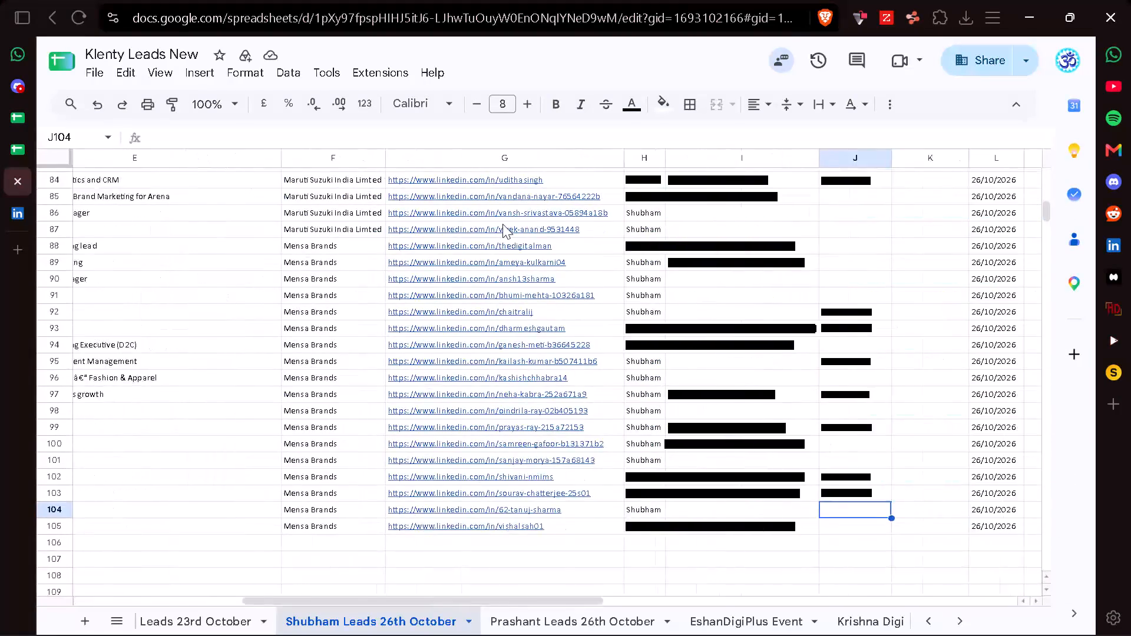
{"action": "scroll", "coordinate": [502, 224], "scroll_direction": "up", "scroll_amount": 10}
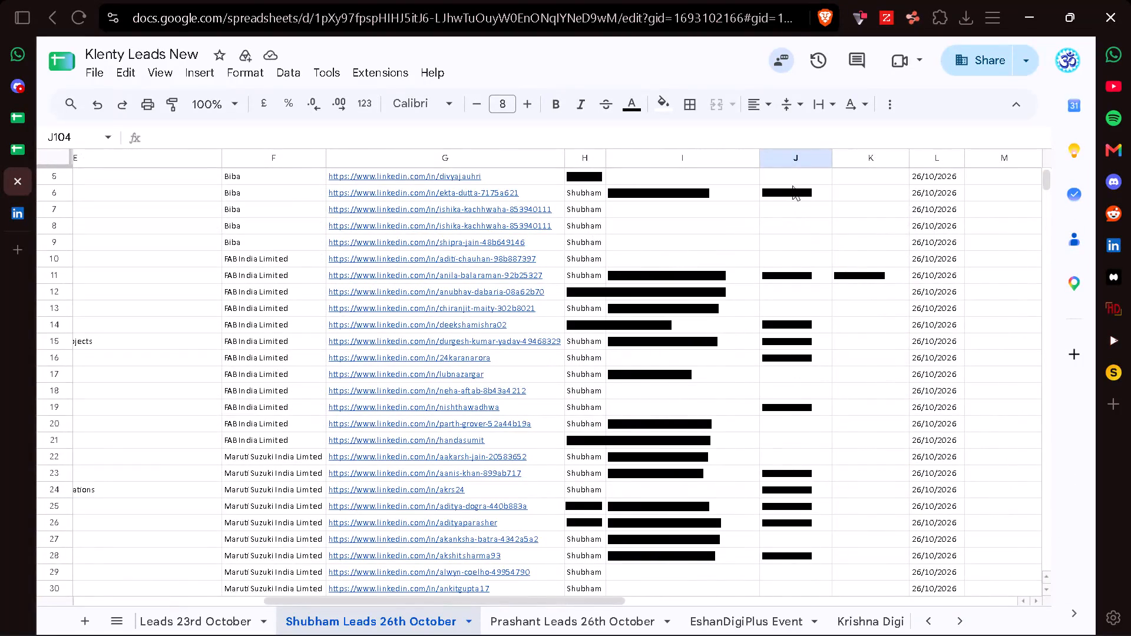
Add a filter to the lead table and filter the Phone column to exclude blanks.
{"action": "left_click", "coordinate": [799, 183]}
{"action": "left_click", "coordinate": [885, 116]}
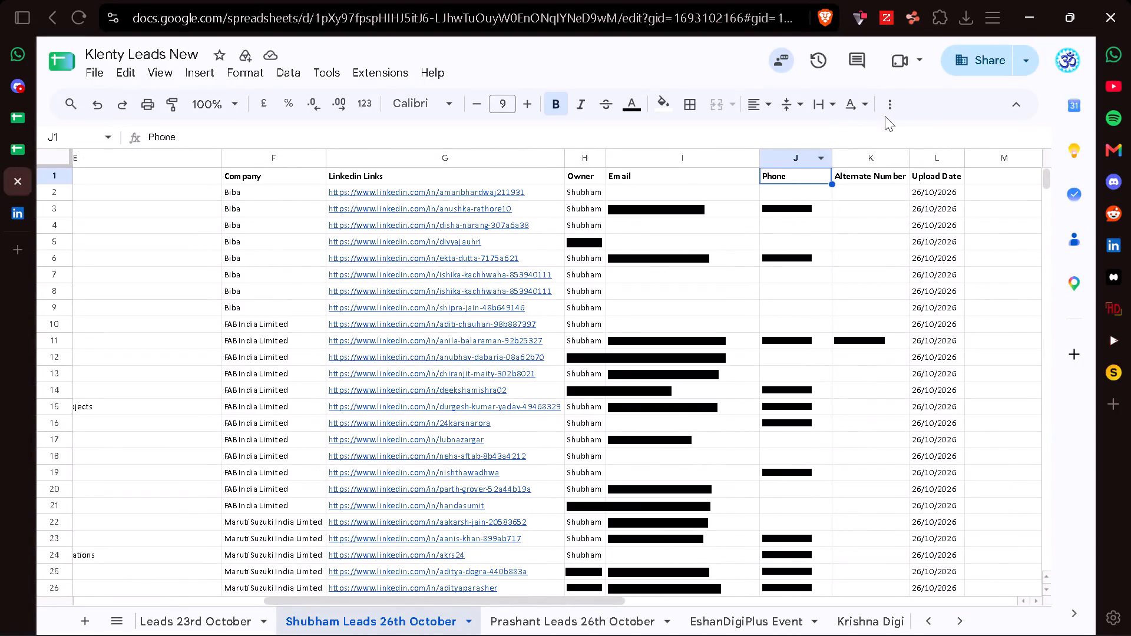
{"action": "left_click", "coordinate": [885, 112]}
{"action": "left_click", "coordinate": [836, 138]}
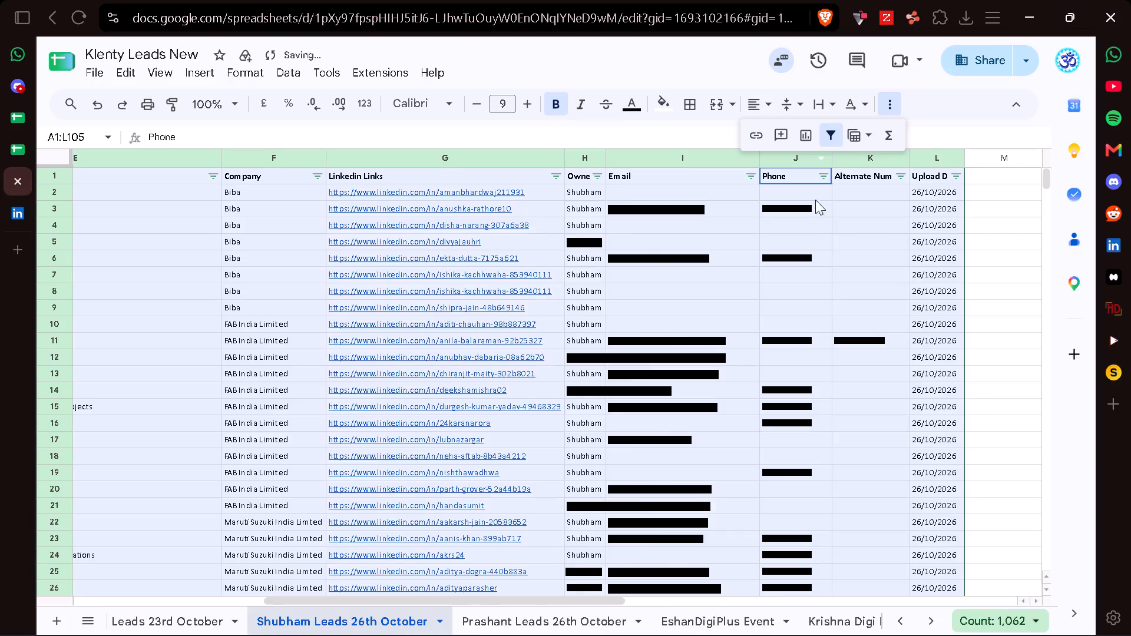
{"action": "left_click", "coordinate": [822, 177]}
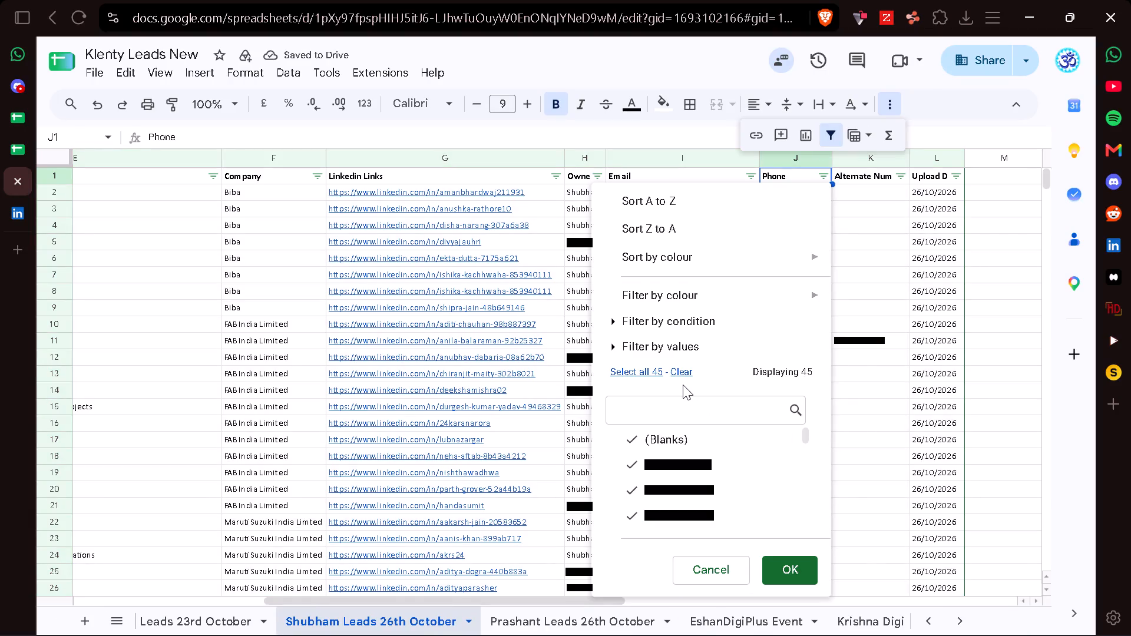
{"action": "left_click", "coordinate": [683, 373]}
{"action": "left_click", "coordinate": [630, 376]}
{"action": "left_click", "coordinate": [664, 445]}
{"action": "left_click", "coordinate": [795, 561]}
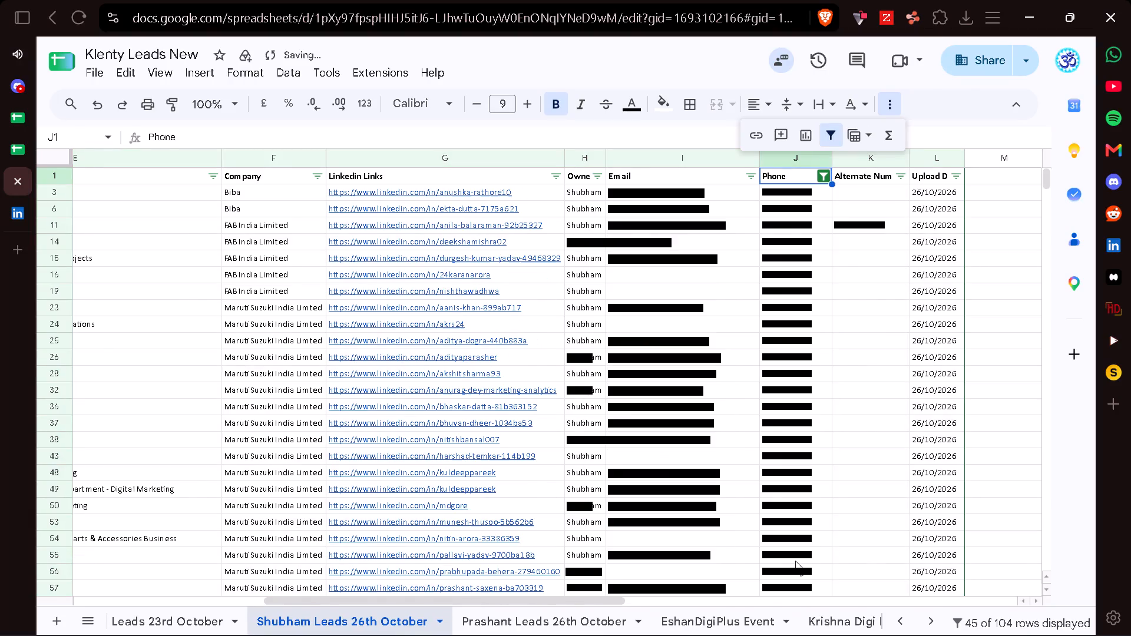
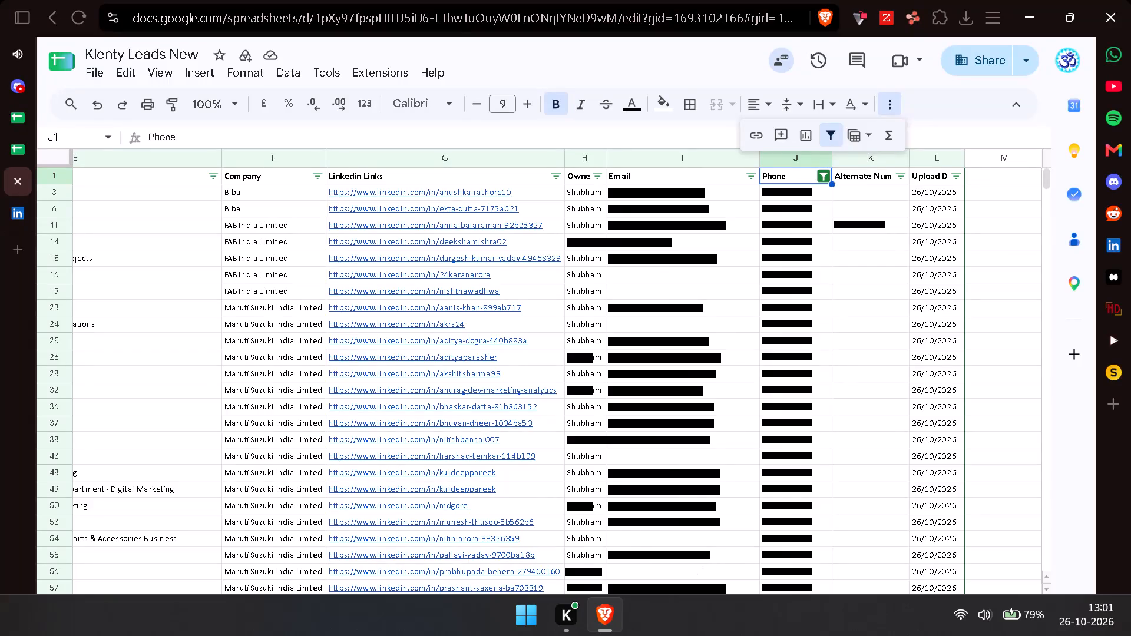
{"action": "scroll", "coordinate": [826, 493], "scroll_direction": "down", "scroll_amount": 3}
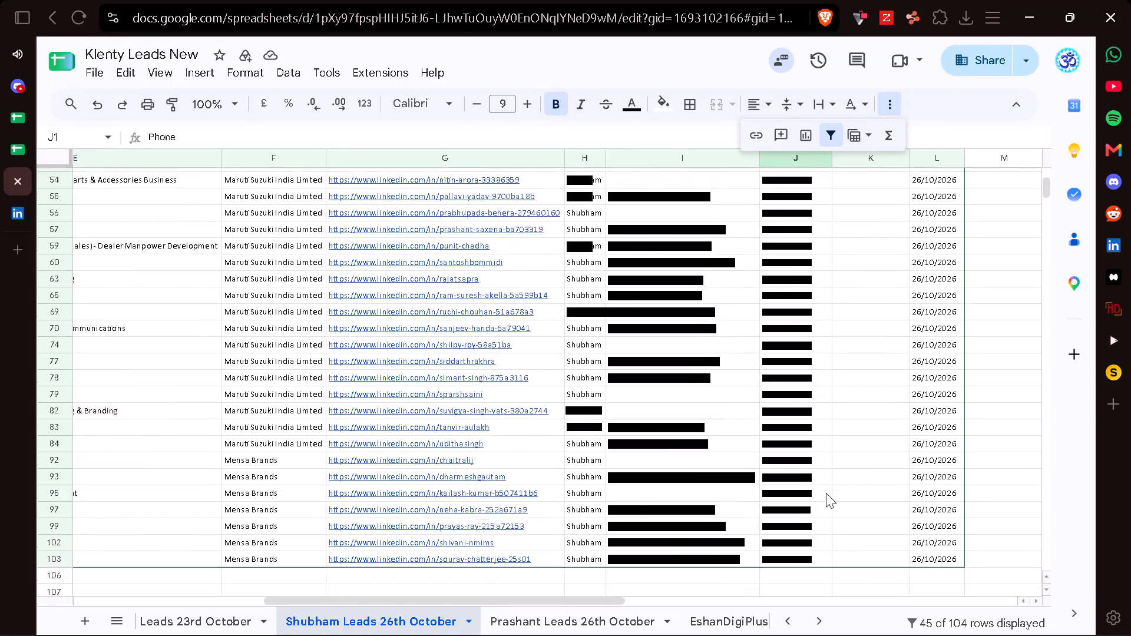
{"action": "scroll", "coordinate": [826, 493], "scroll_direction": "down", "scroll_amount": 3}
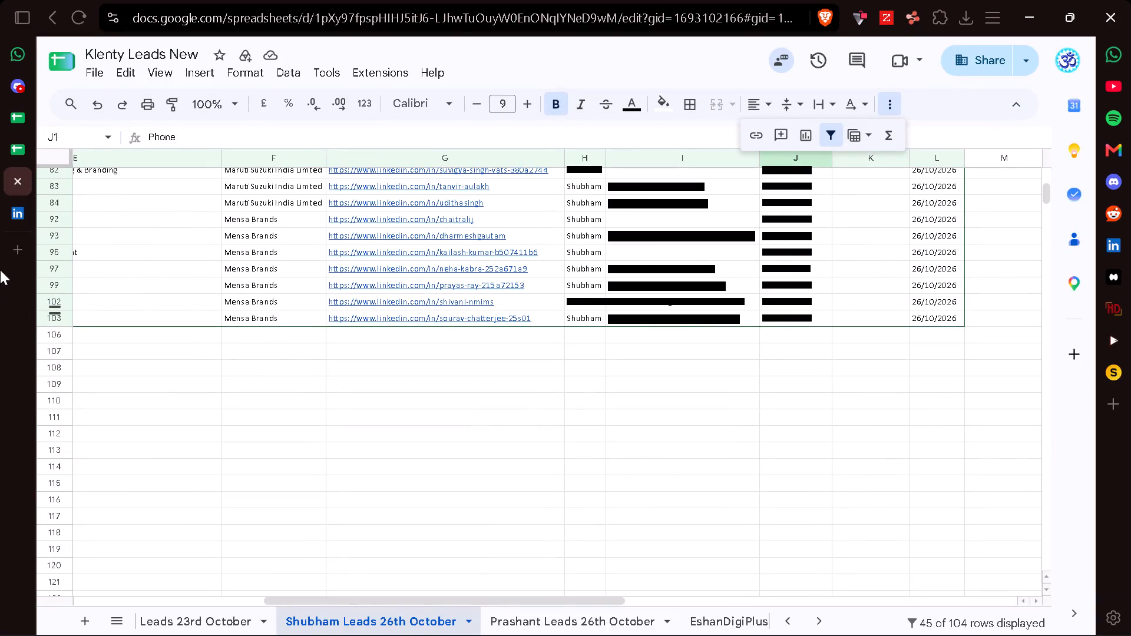
{"action": "left_click", "coordinate": [9, 143]}
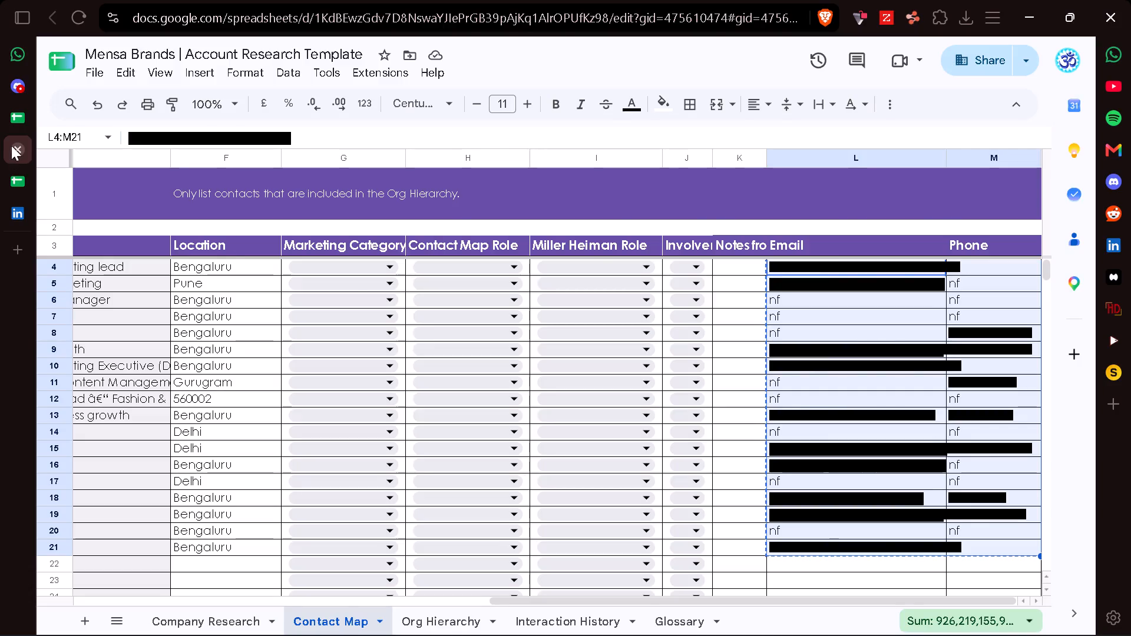
{"action": "left_click", "coordinate": [11, 145]}
{"action": "left_click", "coordinate": [14, 126]}
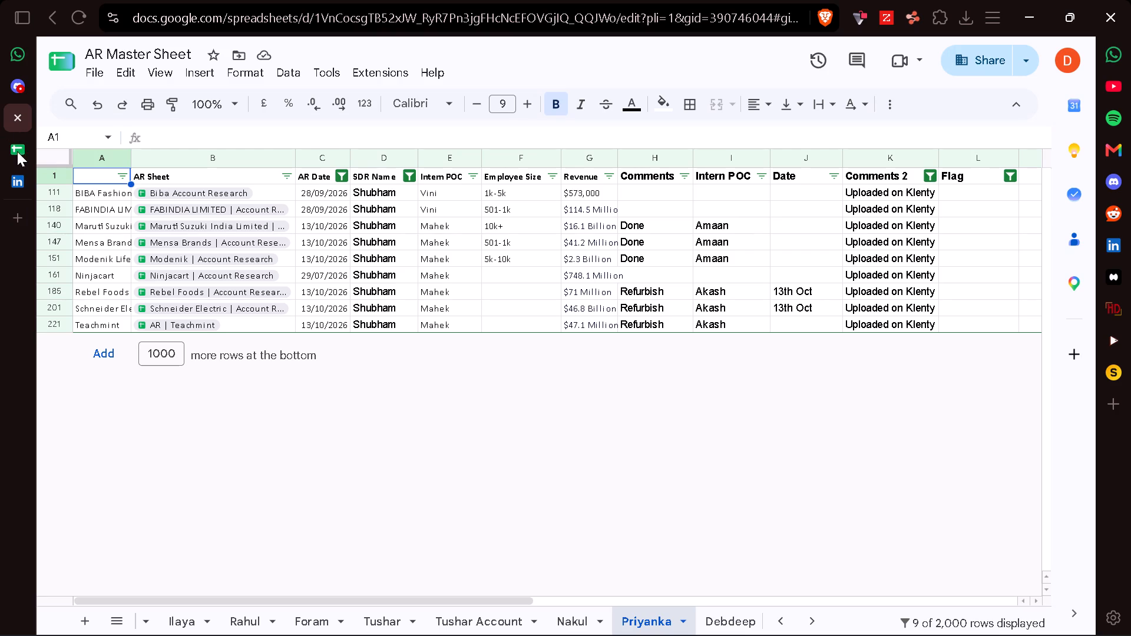
{"action": "left_click", "coordinate": [13, 173]}
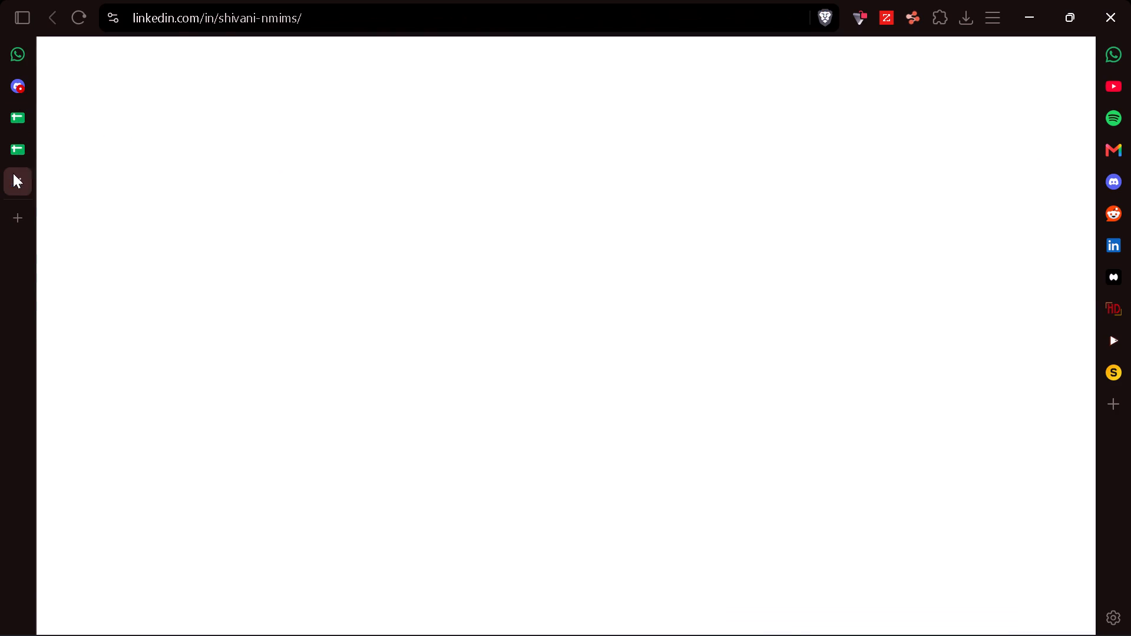
{"action": "left_click", "coordinate": [18, 183]}
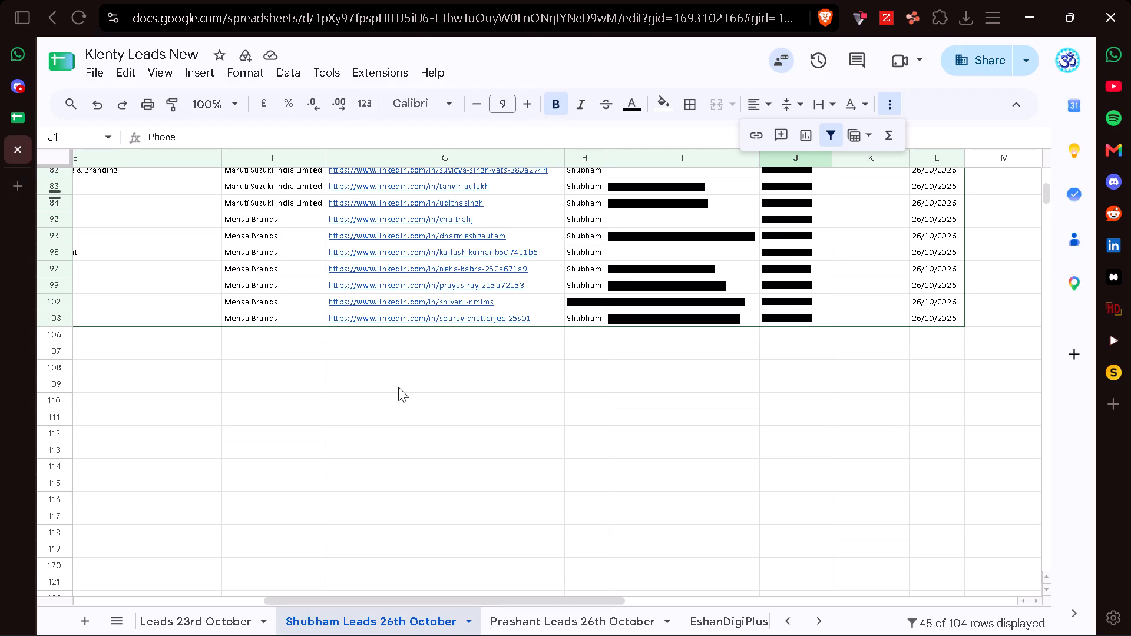